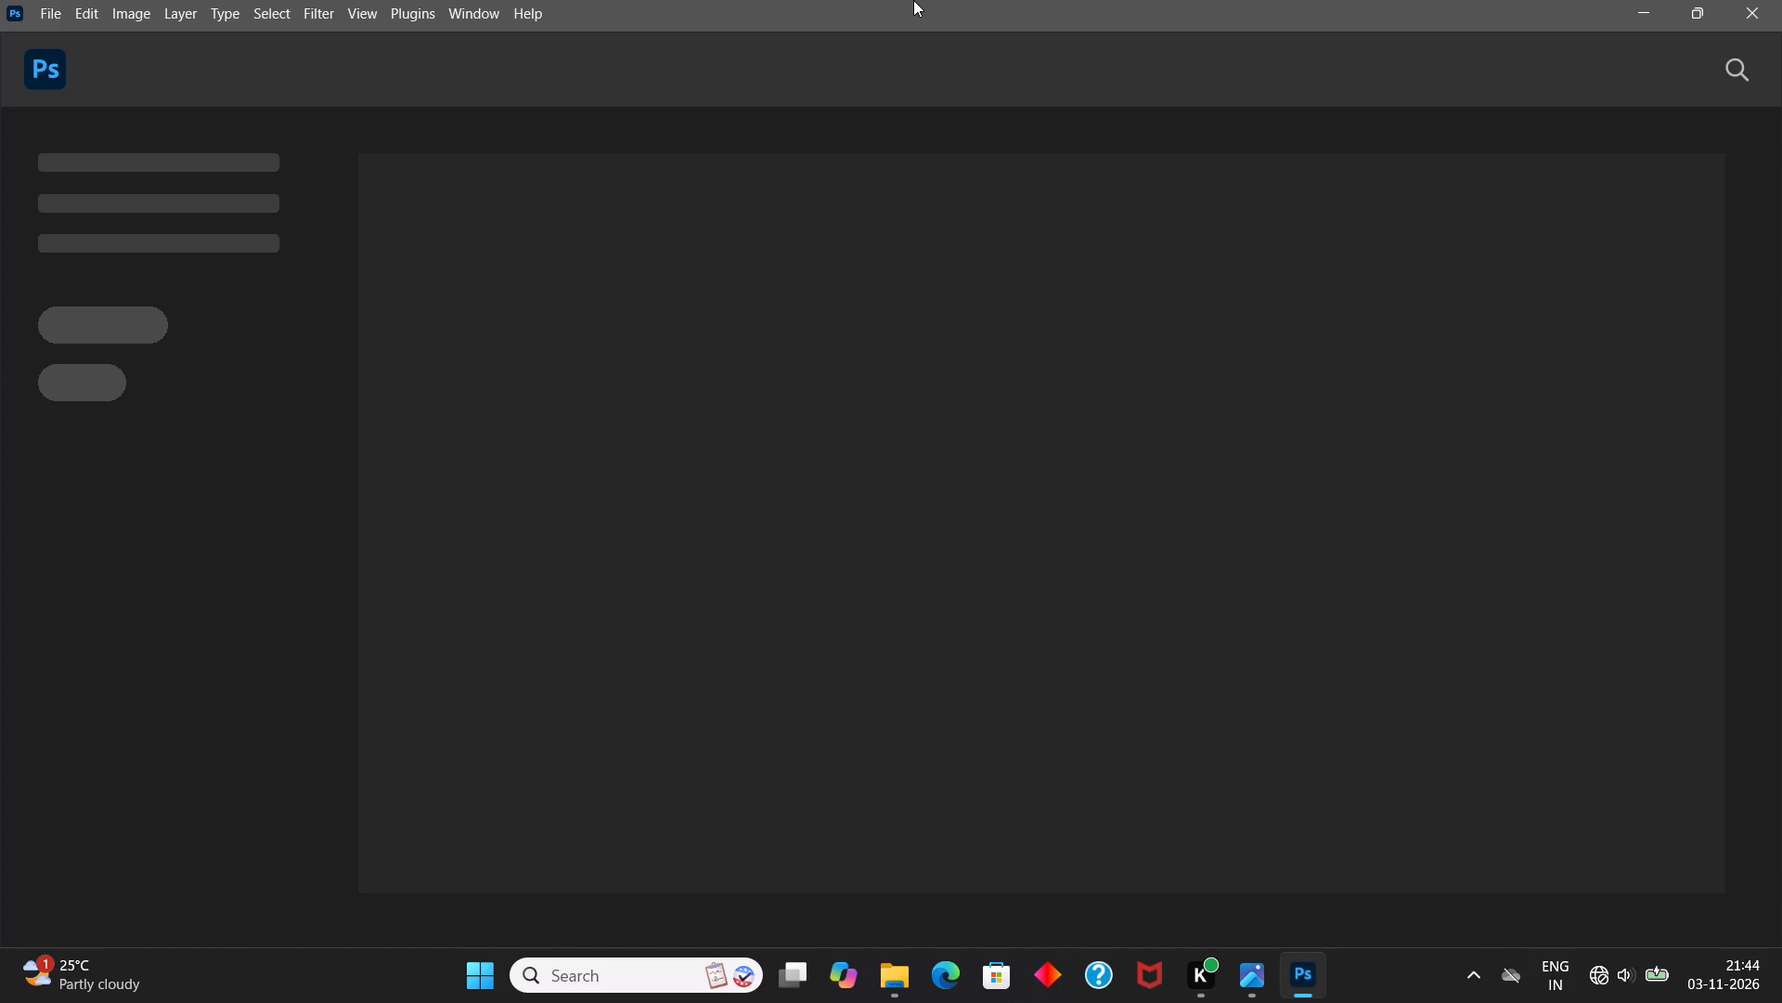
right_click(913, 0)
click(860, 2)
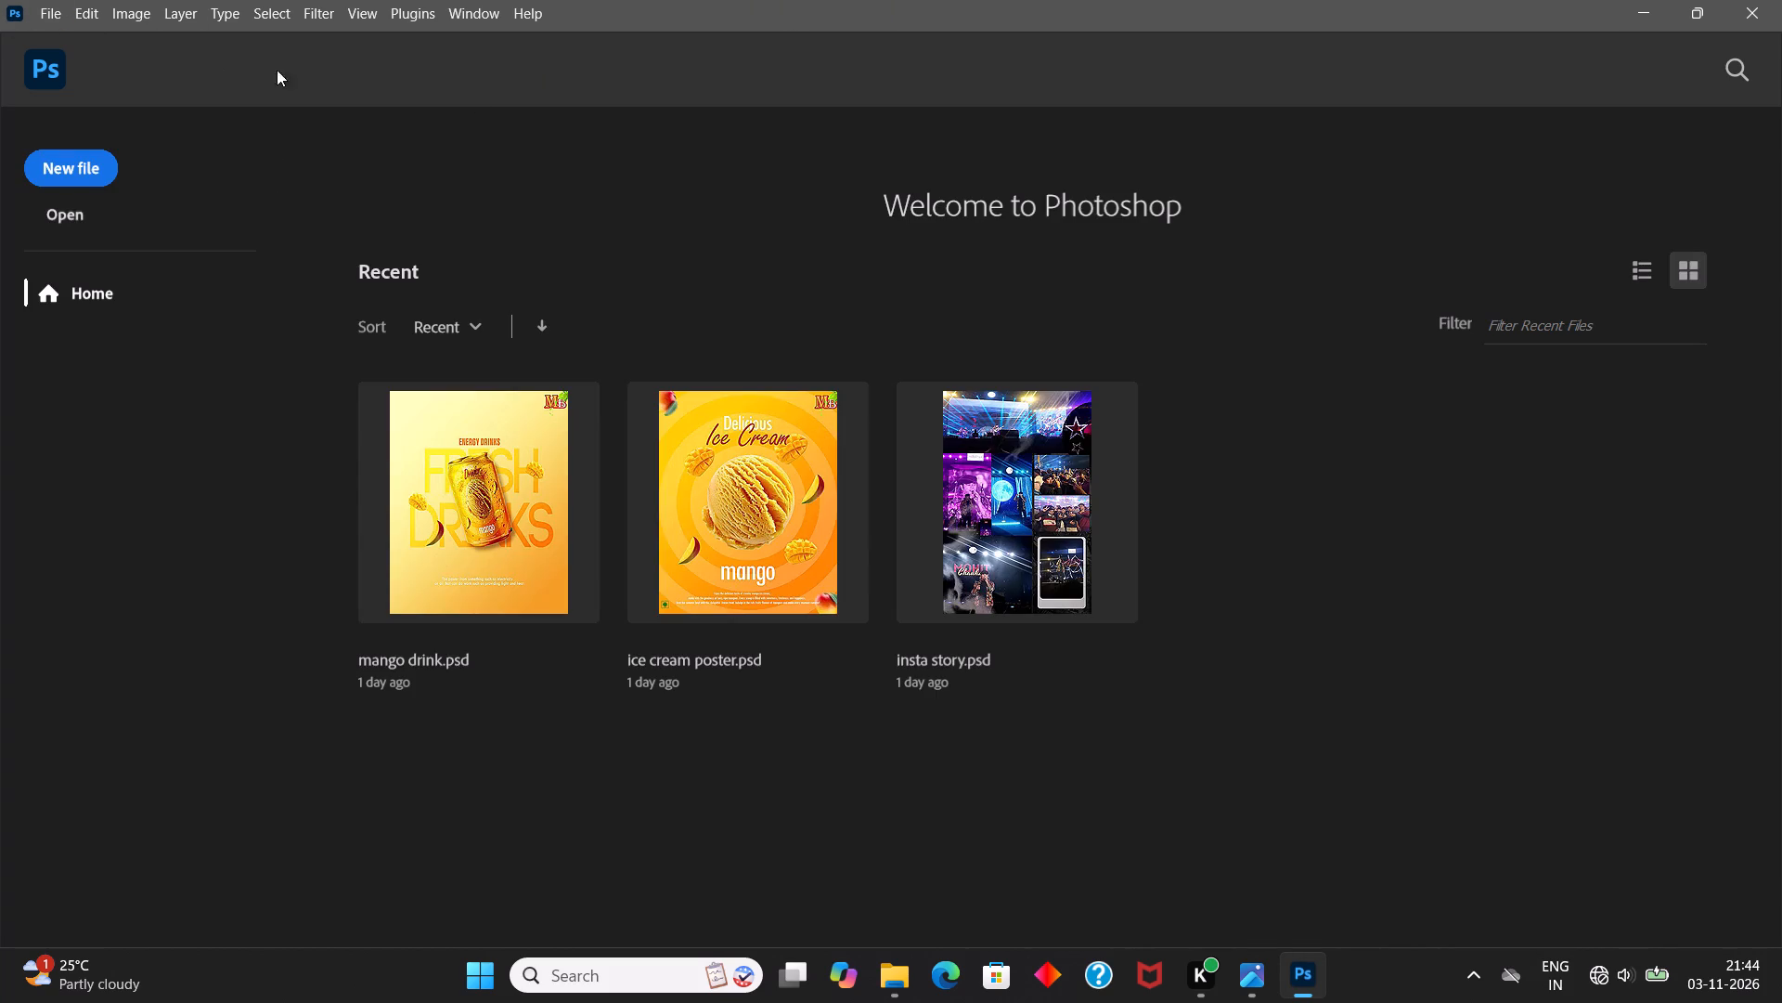
Create a new document 720 px wide and 1280 px high at a resolution of 300 pixels/inch.
click(106, 171)
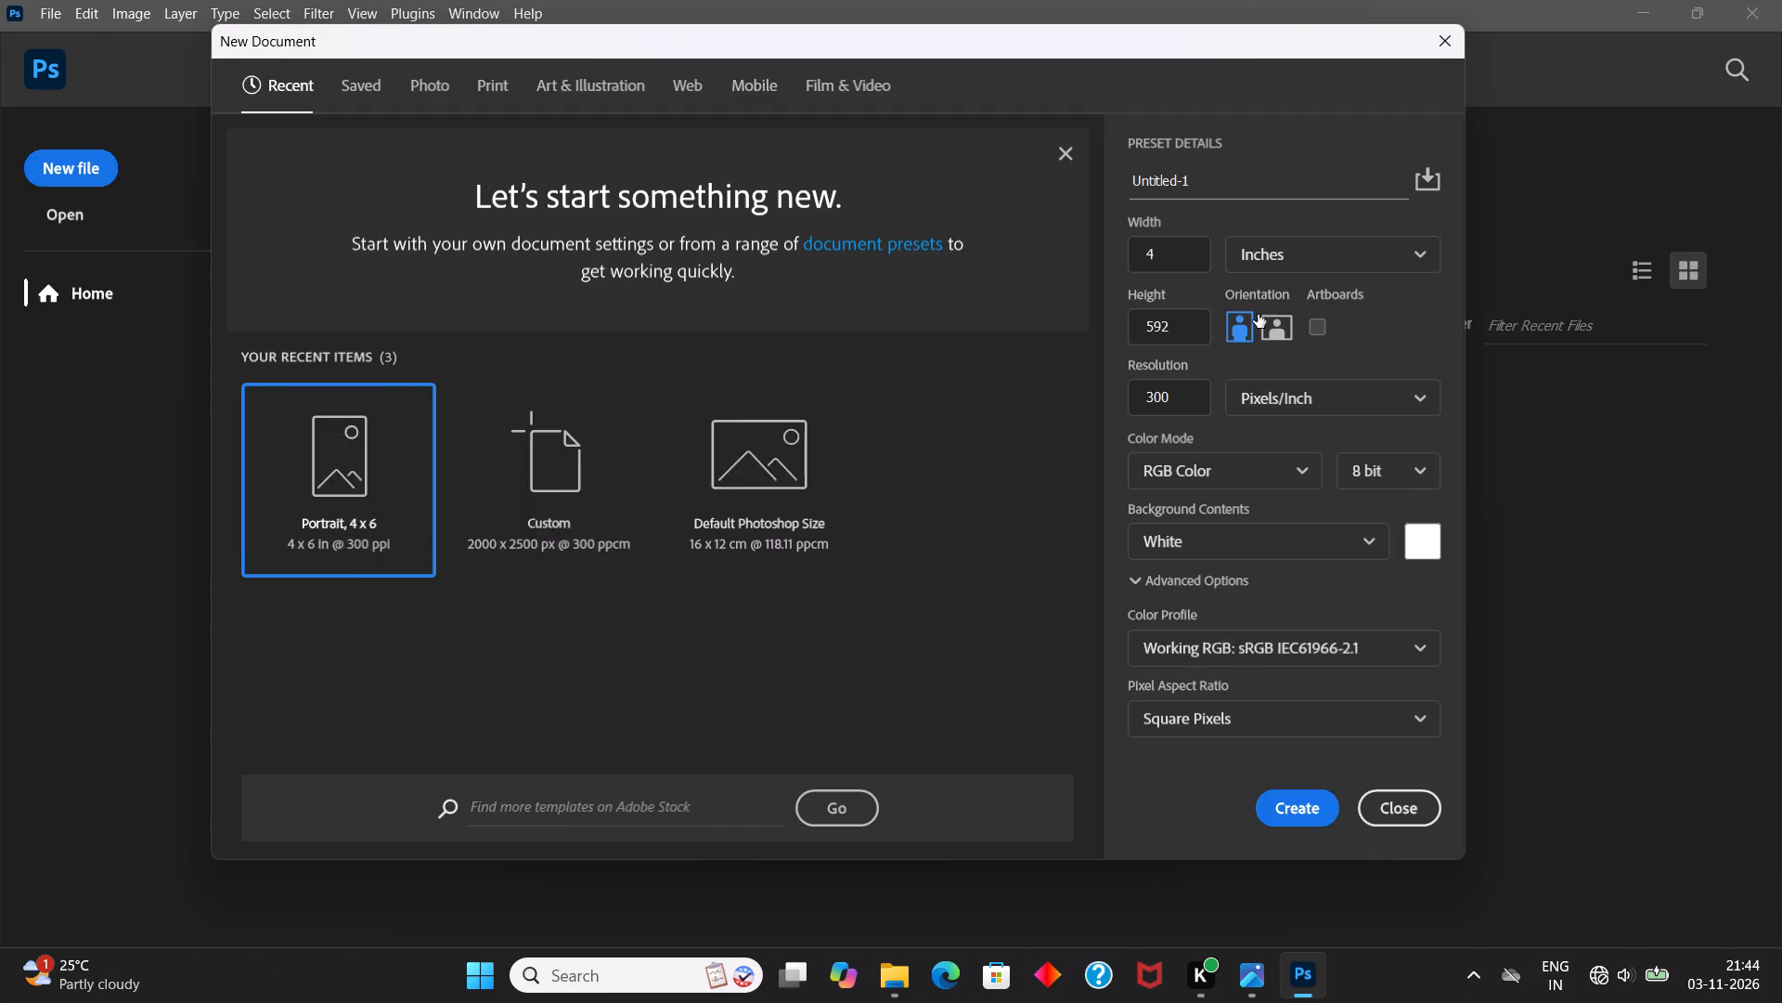
drag(1191, 256, 980, 261)
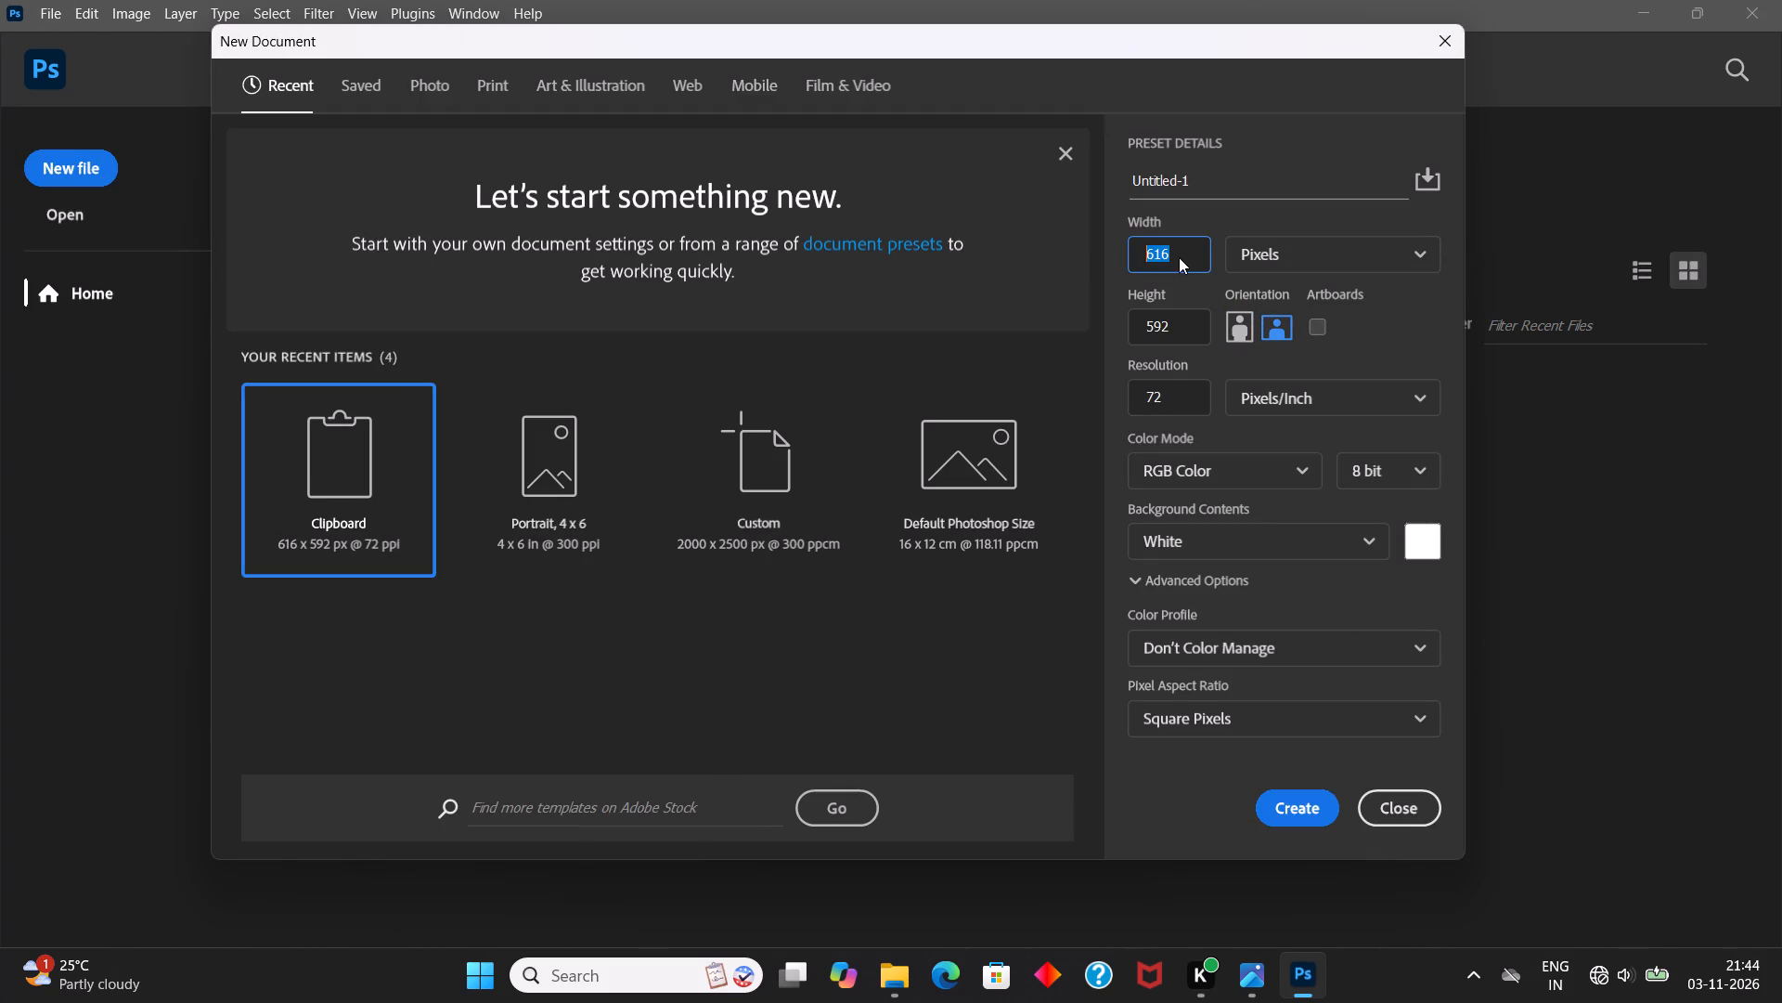
text(720)
drag(1192, 332, 1068, 337)
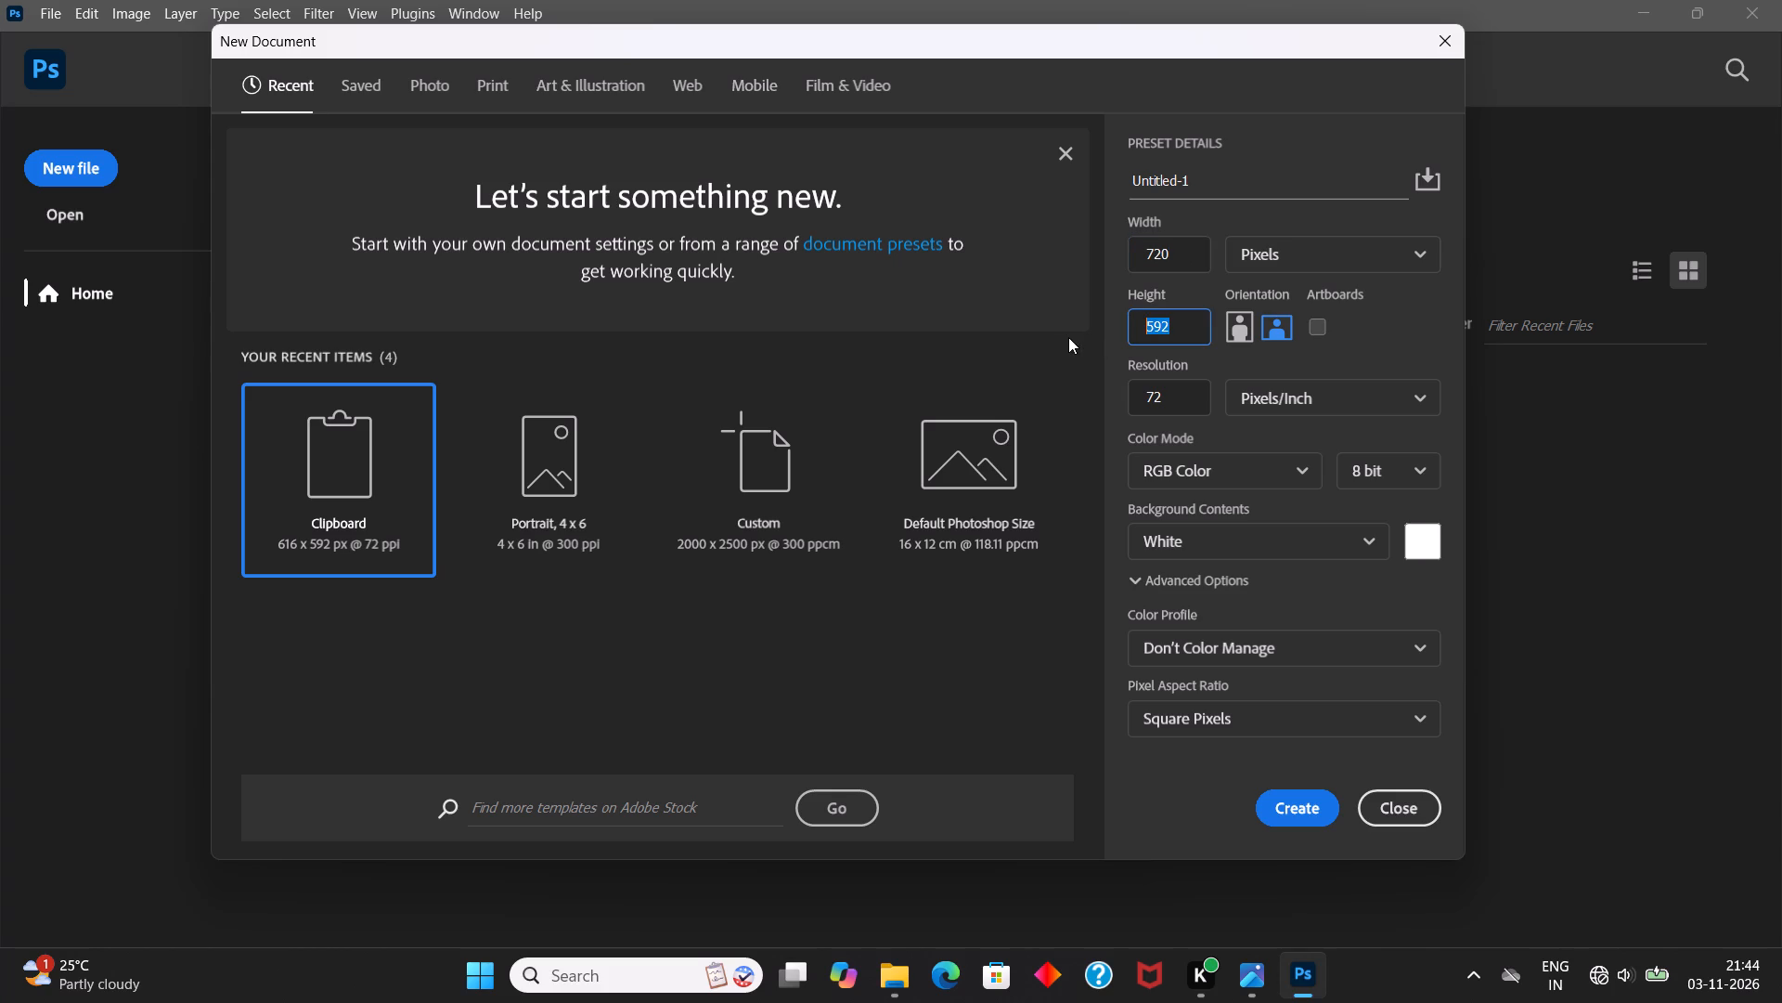
text(1280)
drag(1182, 393, 1091, 394)
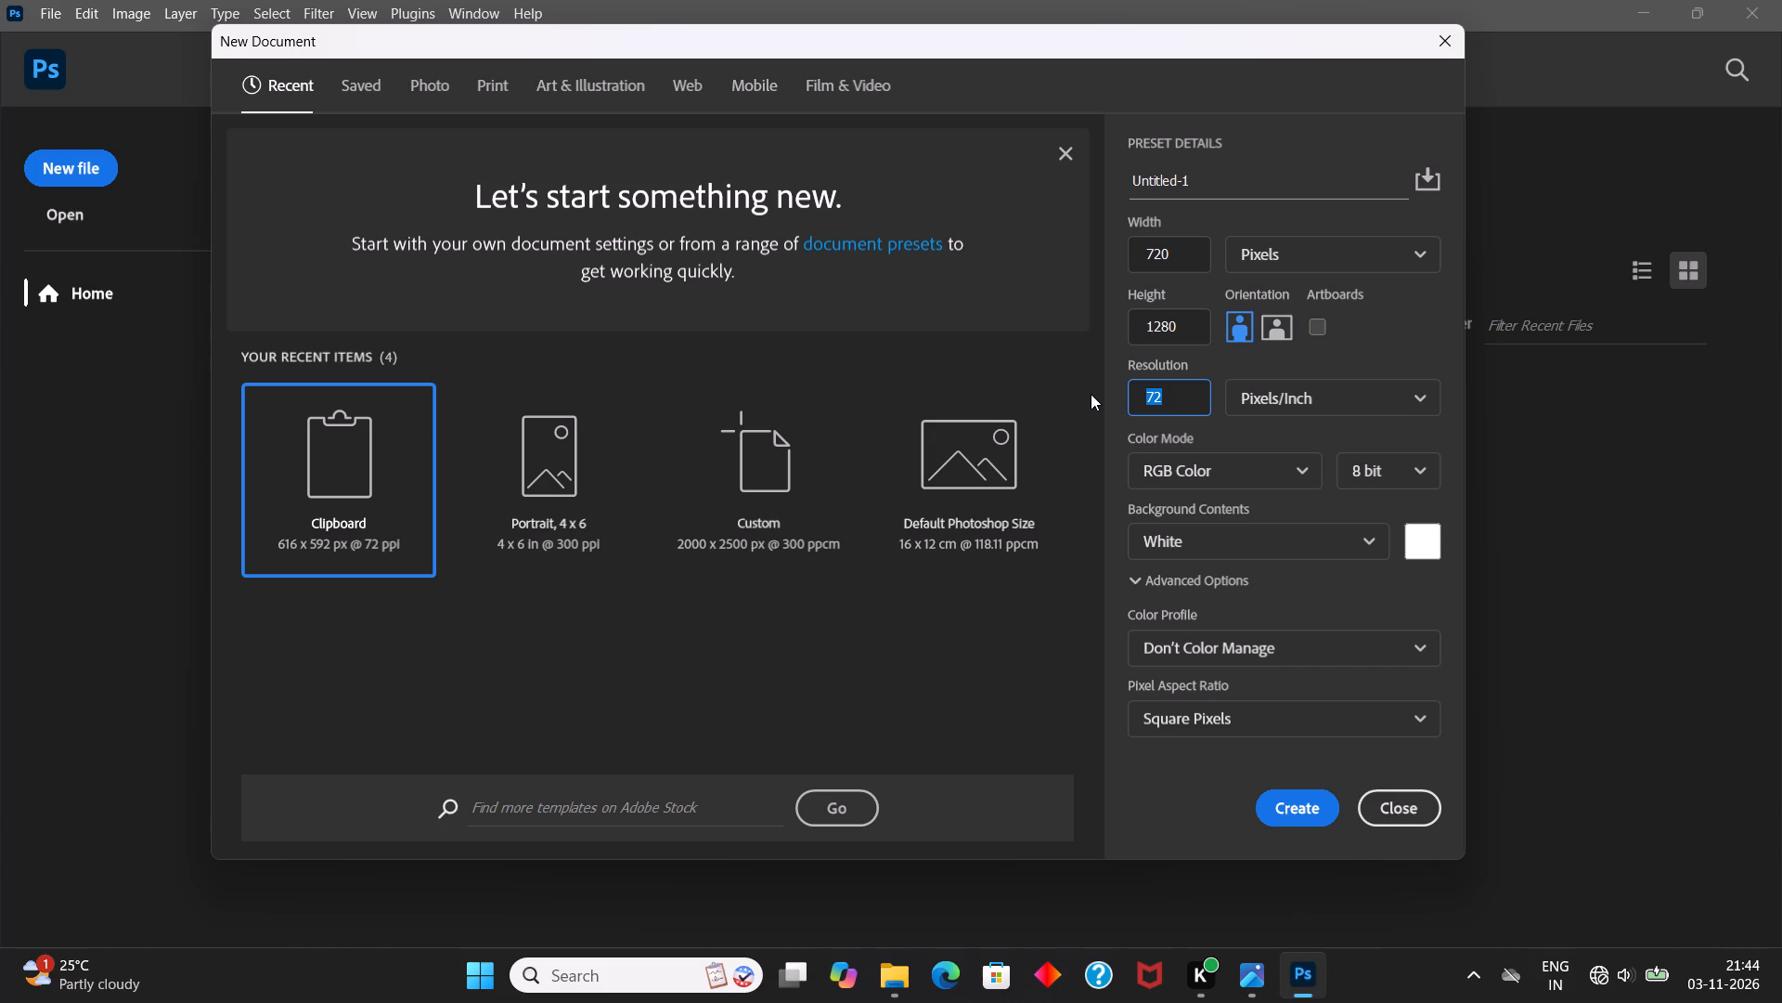
text(300)
click(1378, 351)
click(1302, 804)
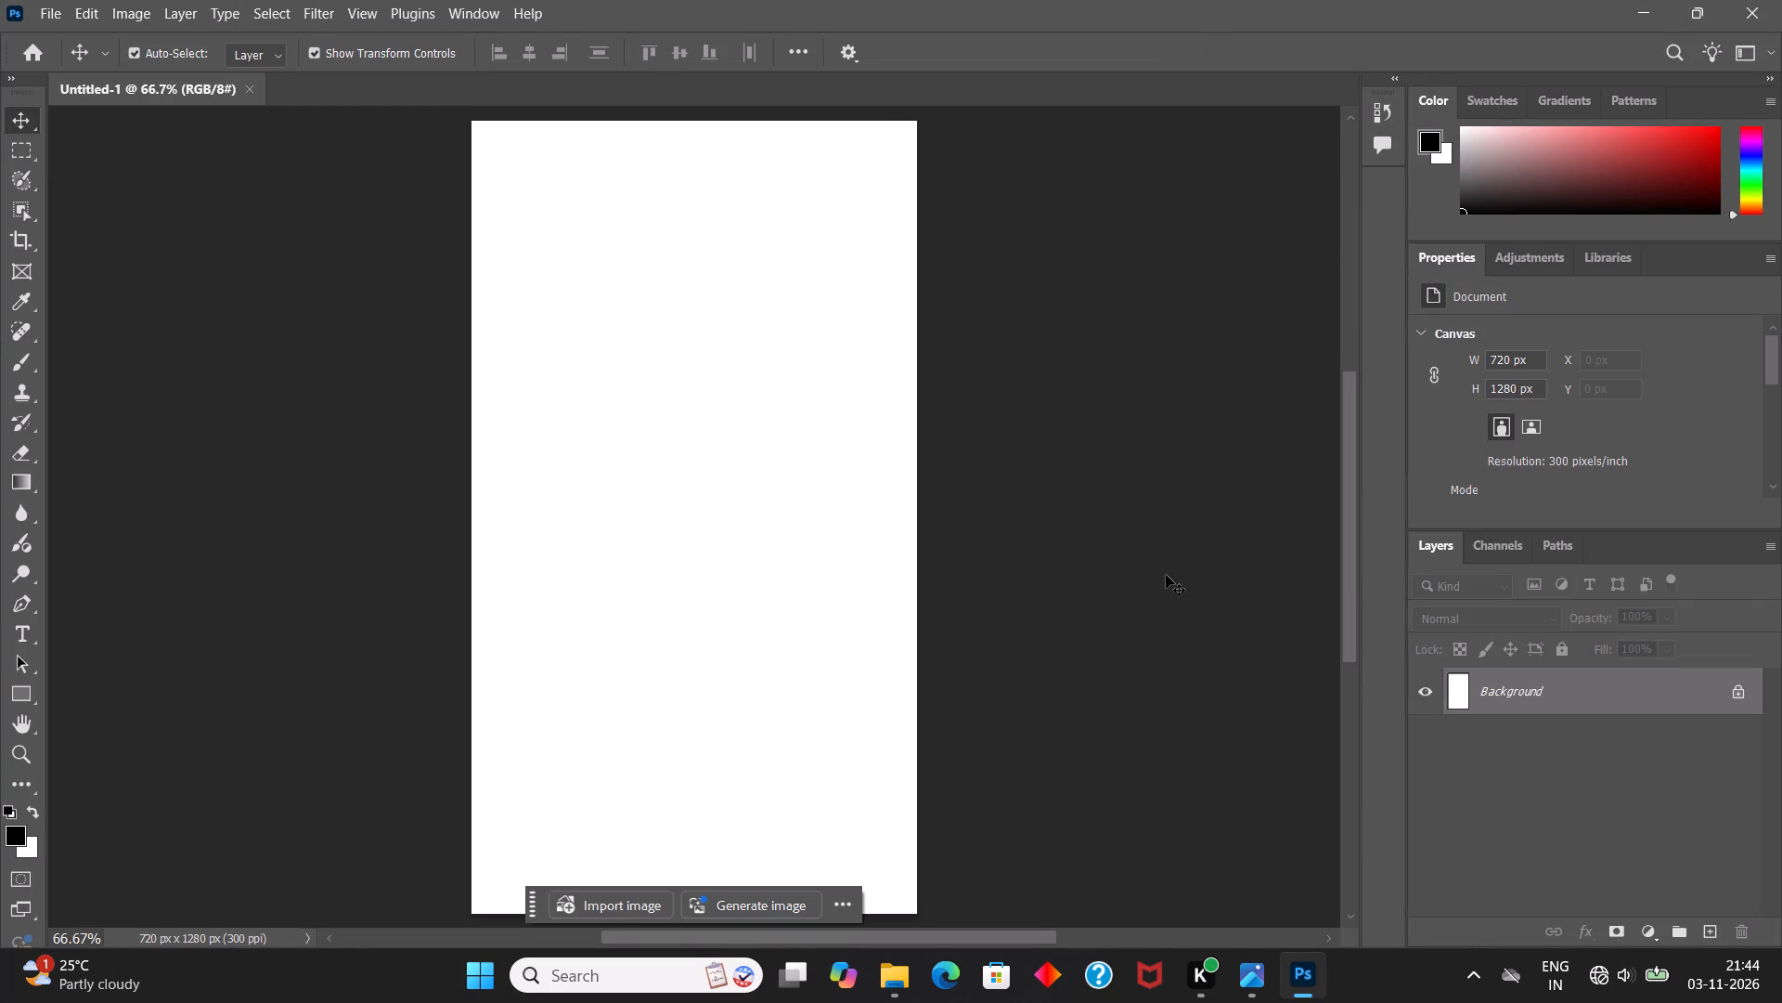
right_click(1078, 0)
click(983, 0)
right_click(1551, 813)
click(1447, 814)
Unlock the Background layer so it becomes a regular layer, and leave it deselected.
click(1734, 687)
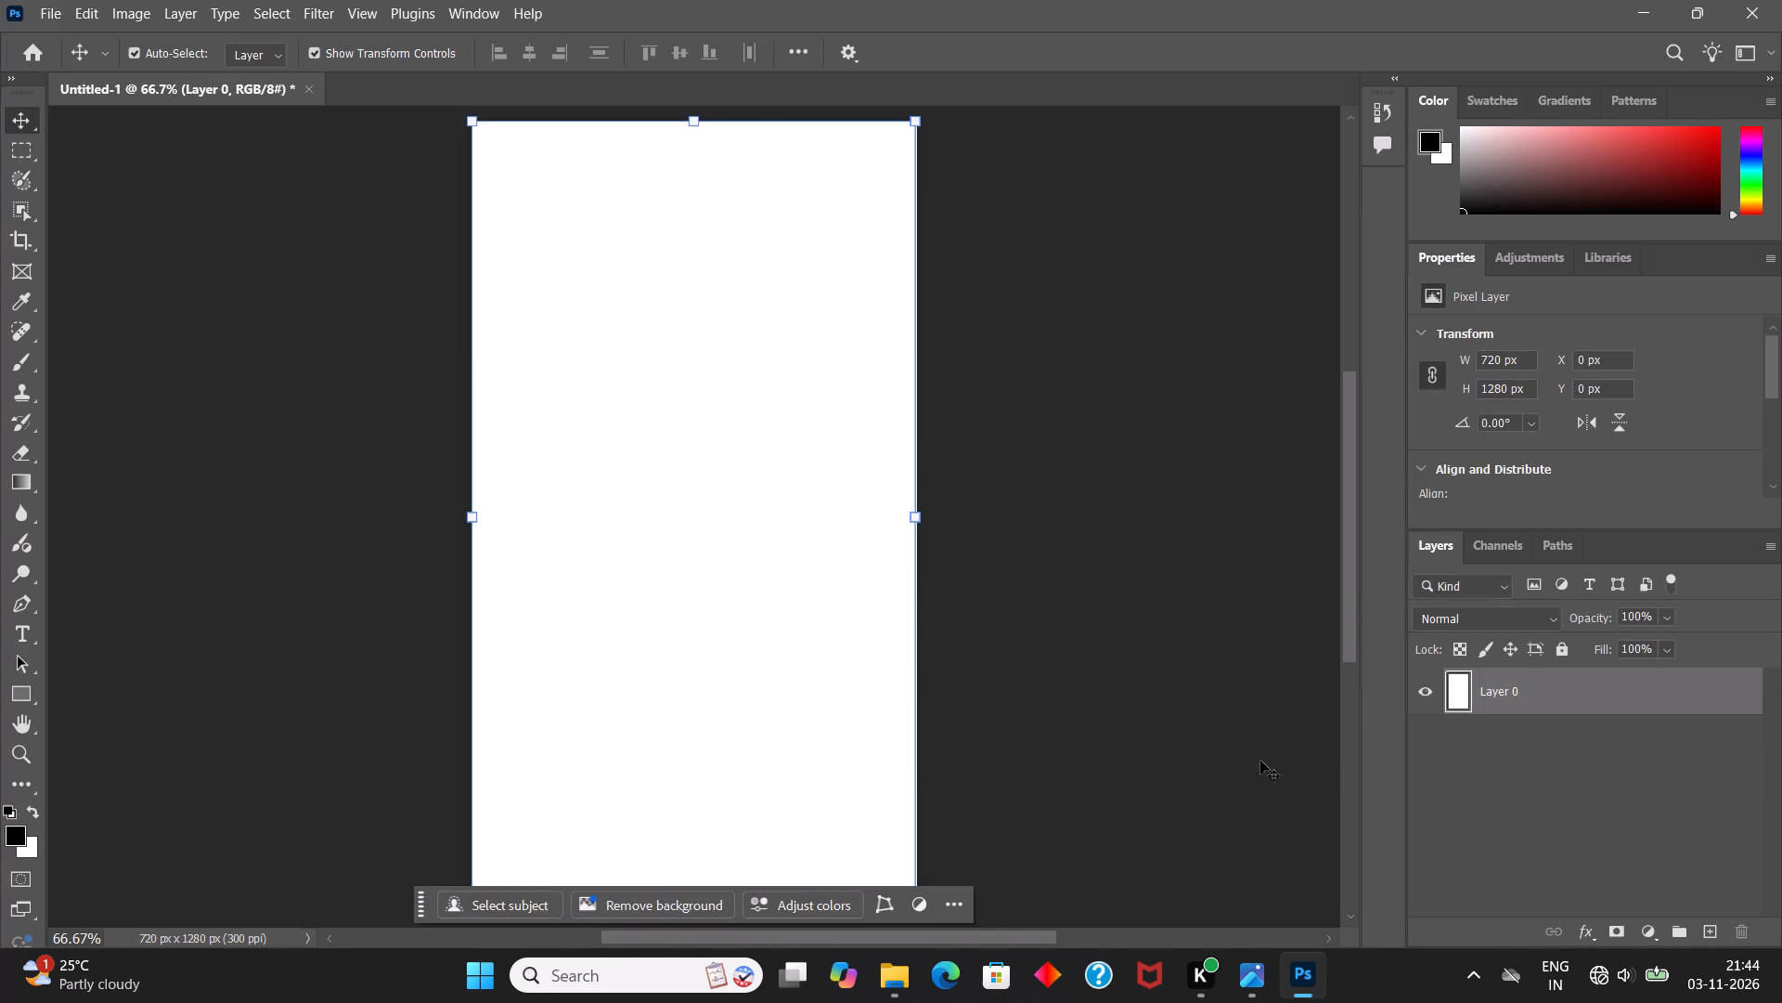
click(1235, 760)
right_click(1238, 762)
click(1142, 768)
click(908, 986)
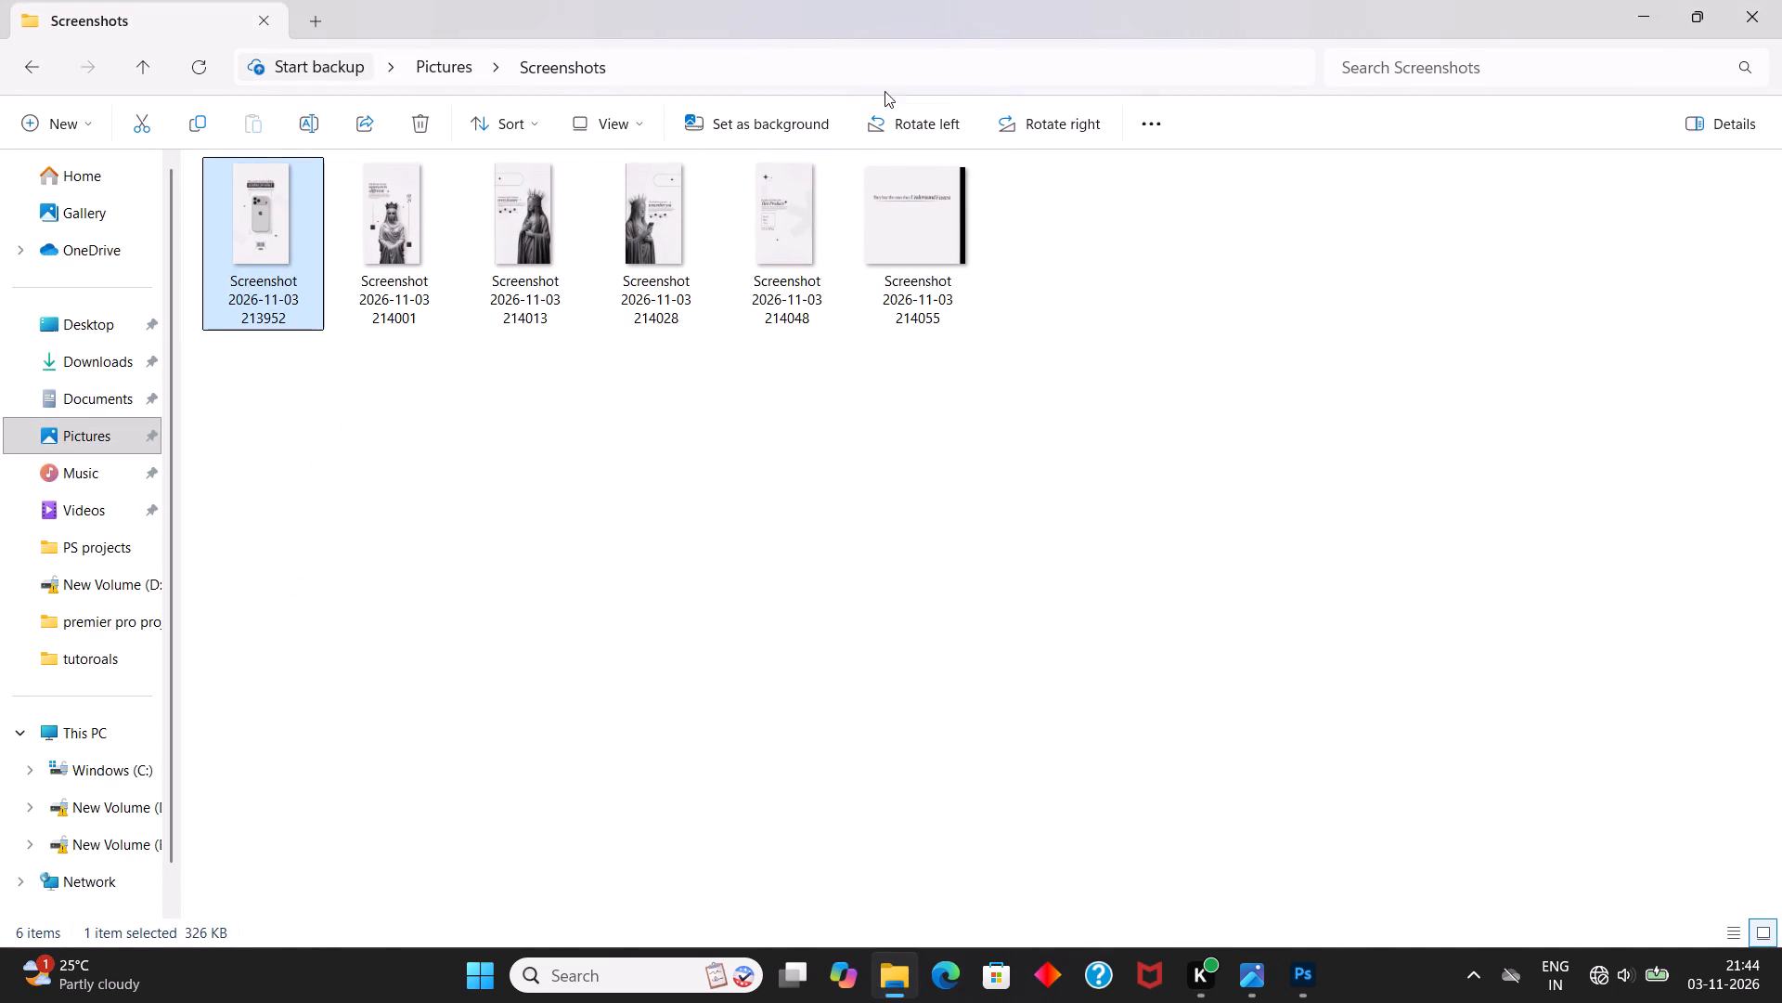
right_drag(809, 0, 790, 0)
click(706, 0)
click(233, 234)
double_click(280, 203)
click(1781, 0)
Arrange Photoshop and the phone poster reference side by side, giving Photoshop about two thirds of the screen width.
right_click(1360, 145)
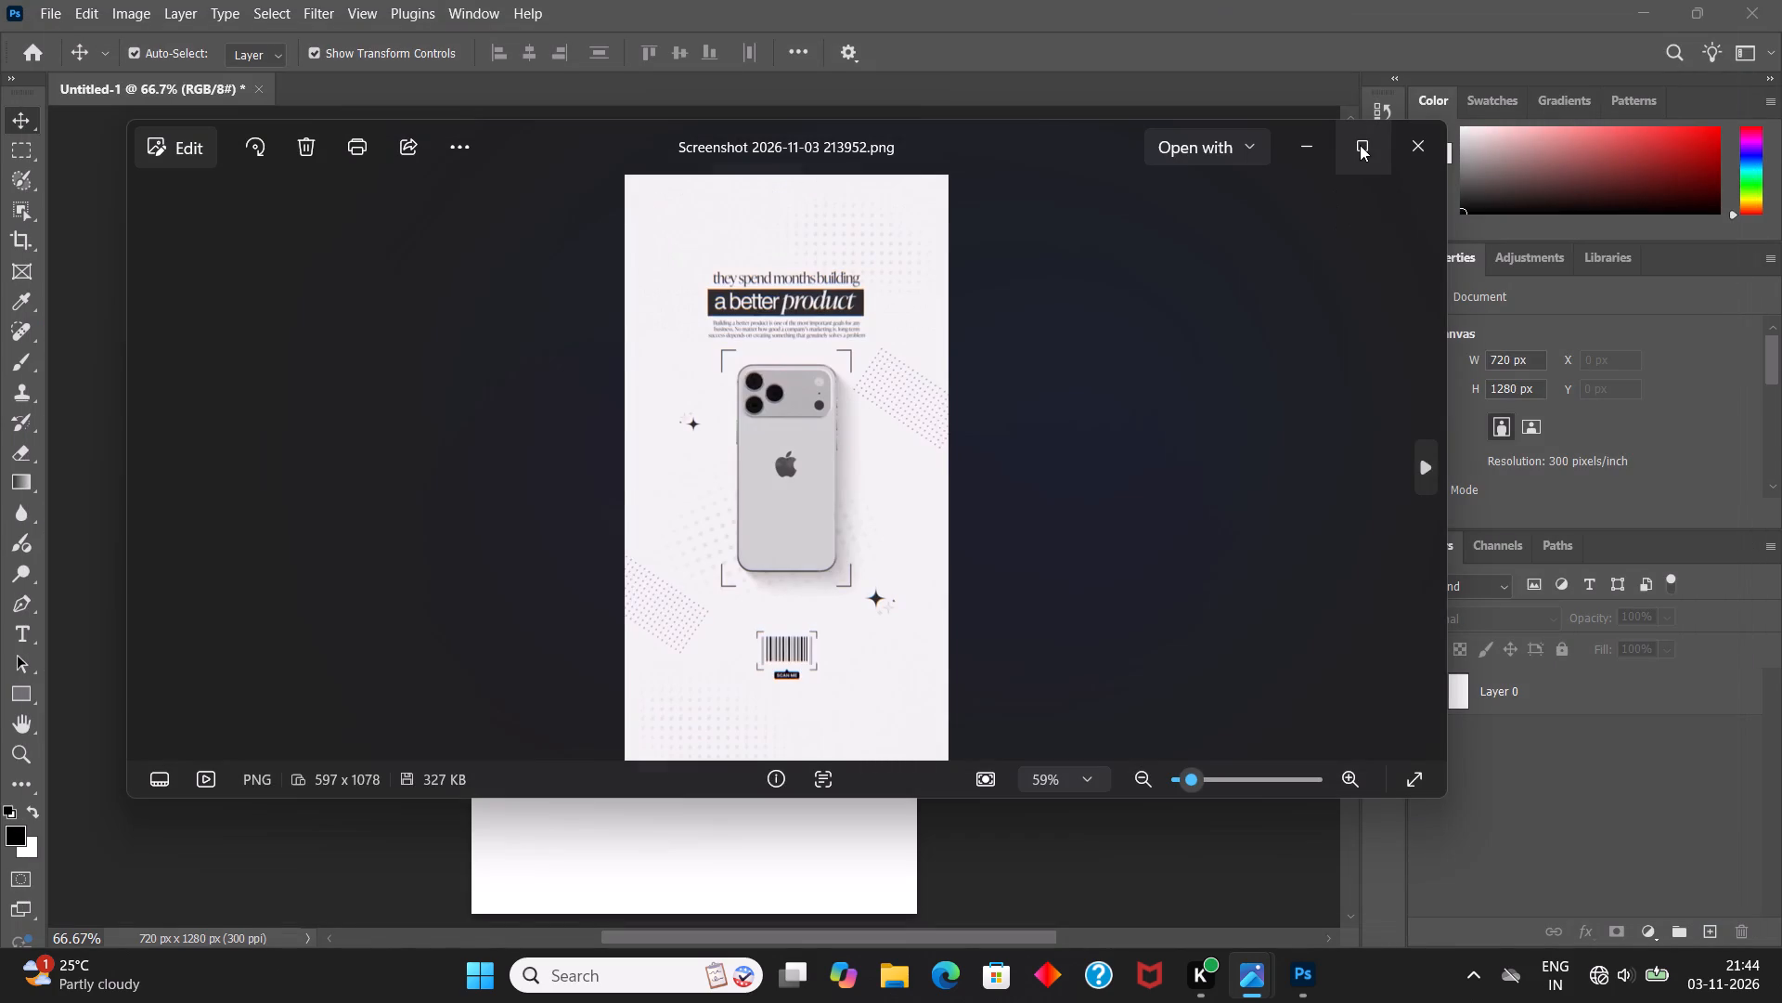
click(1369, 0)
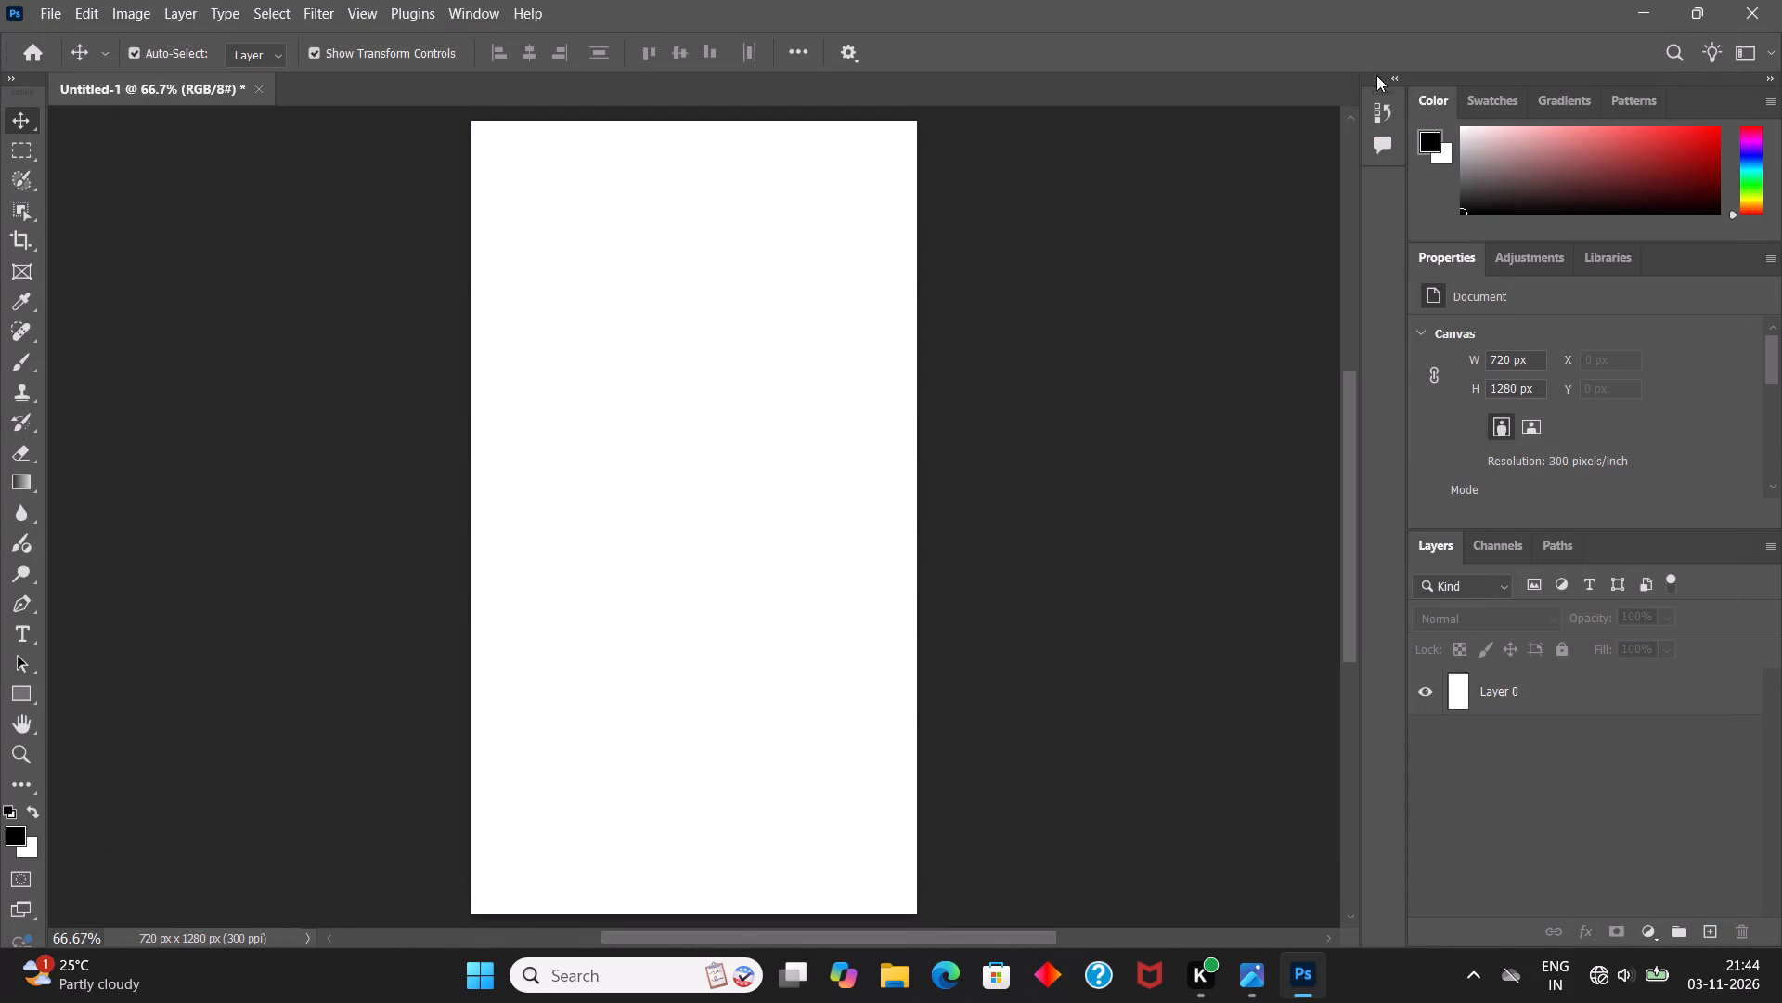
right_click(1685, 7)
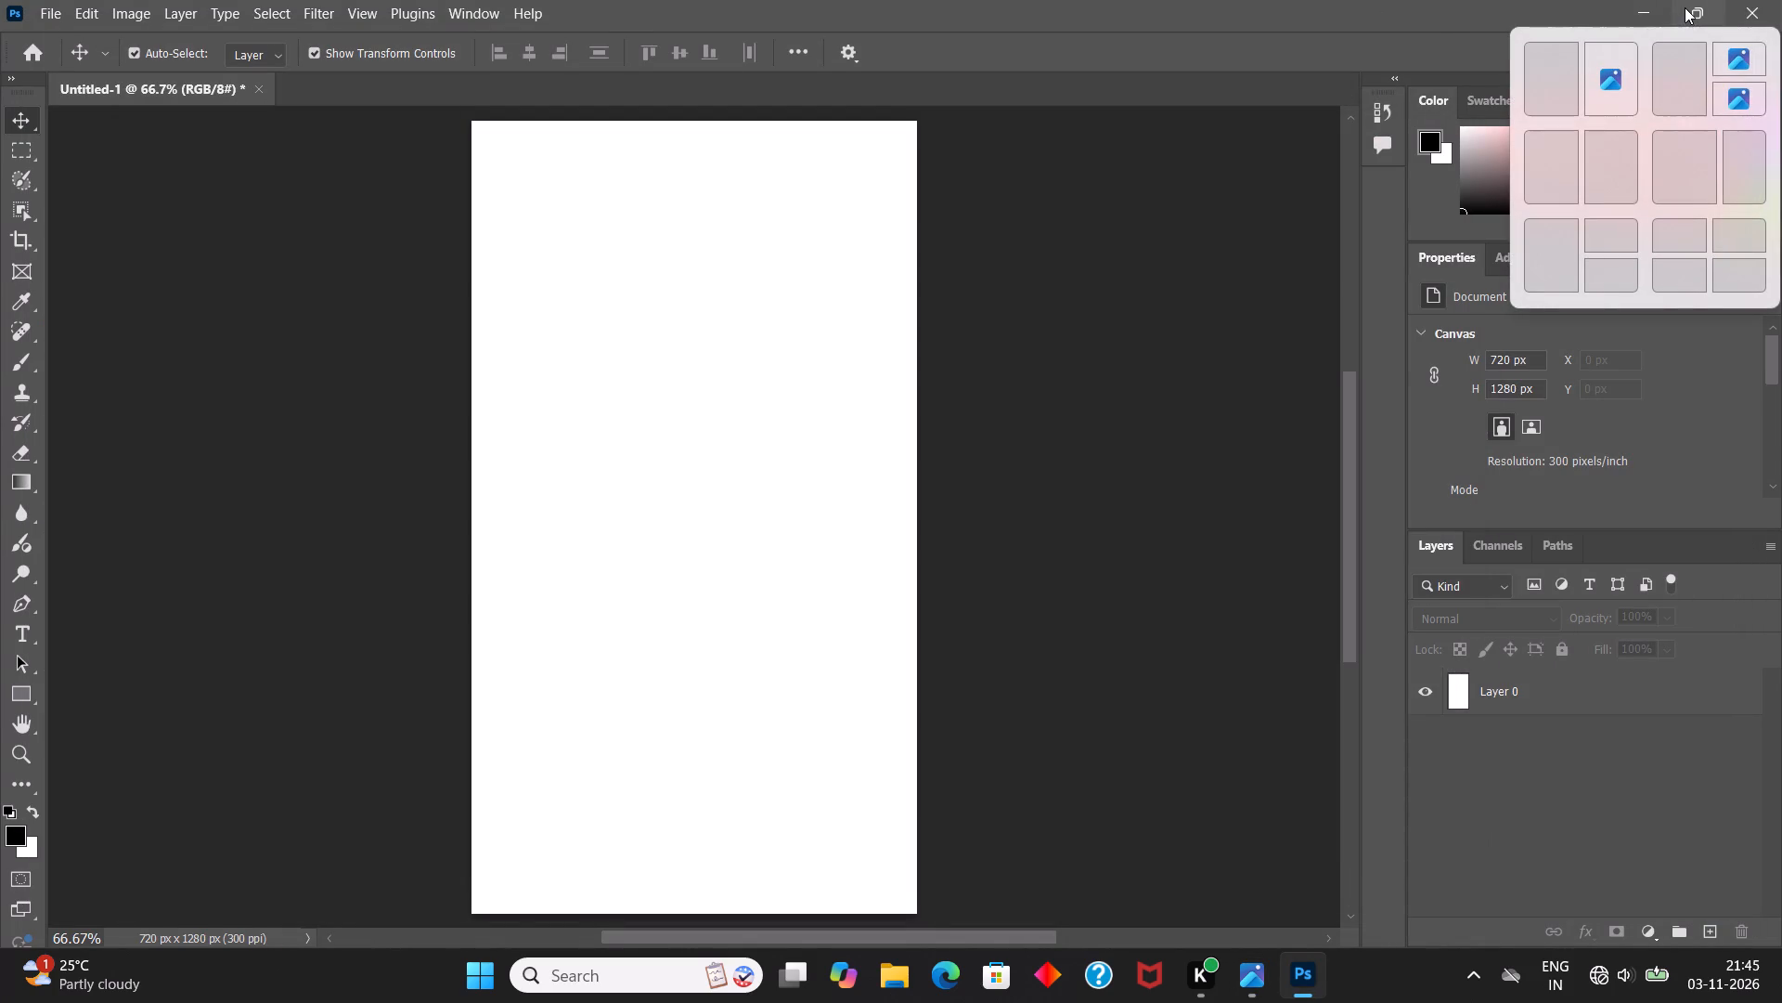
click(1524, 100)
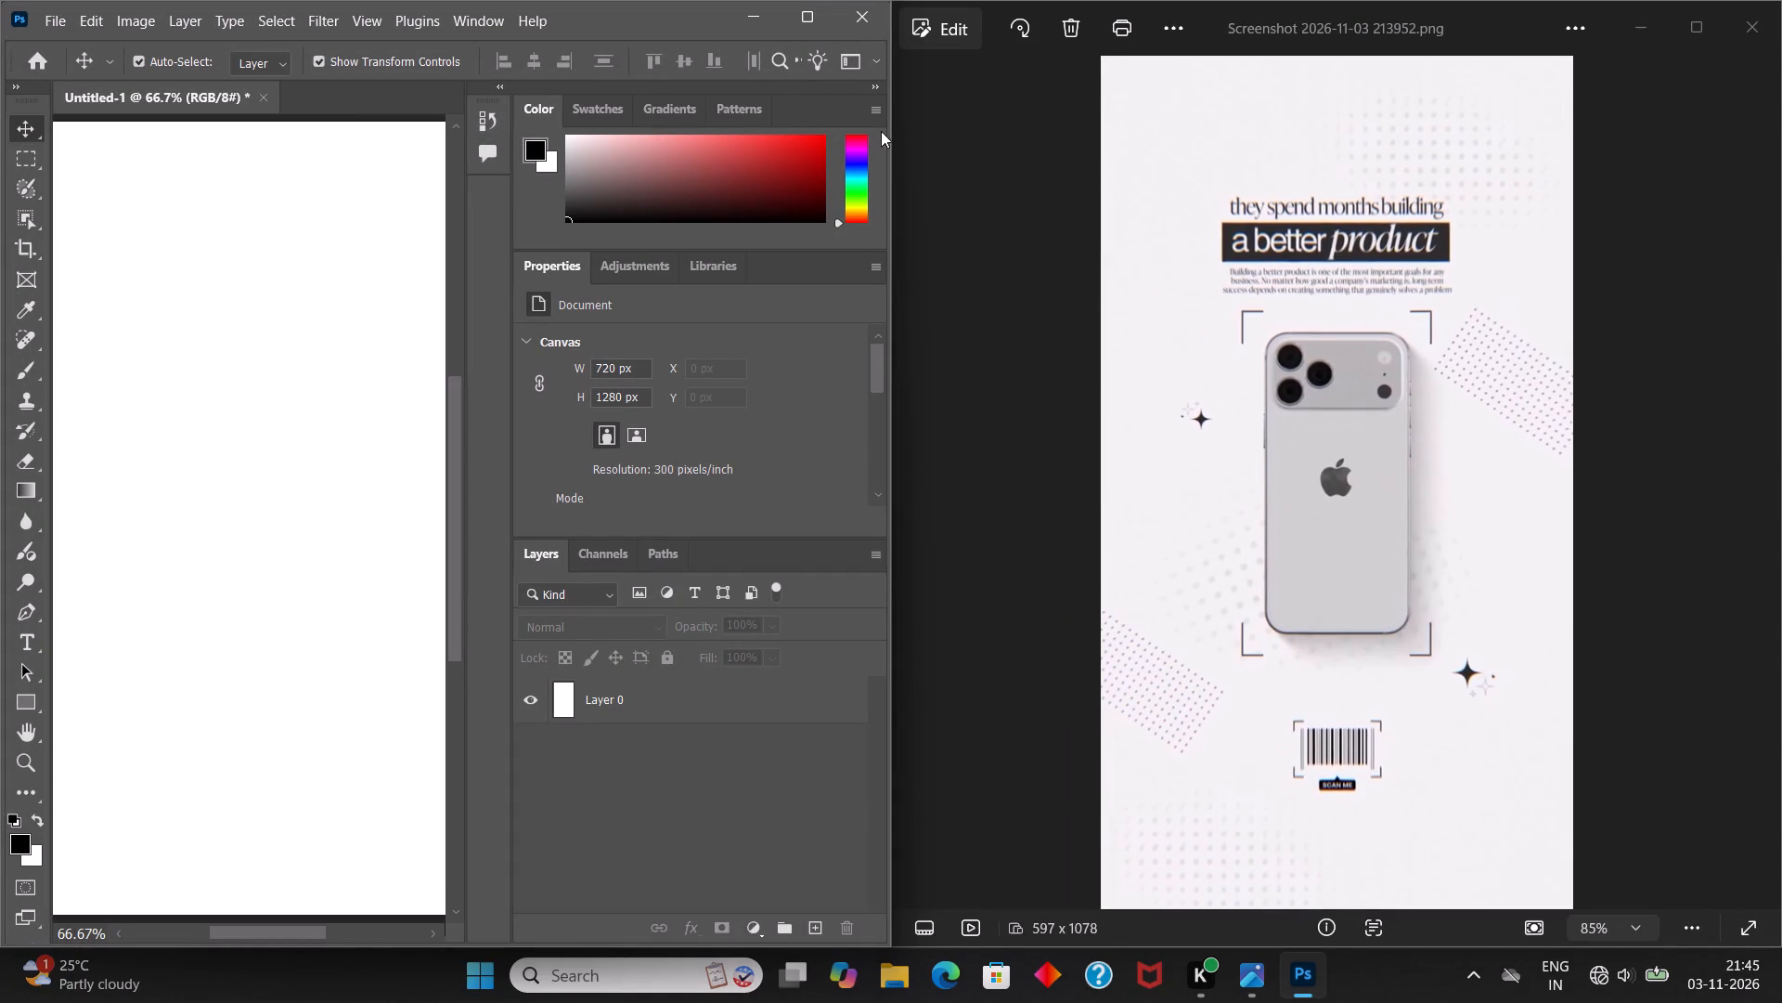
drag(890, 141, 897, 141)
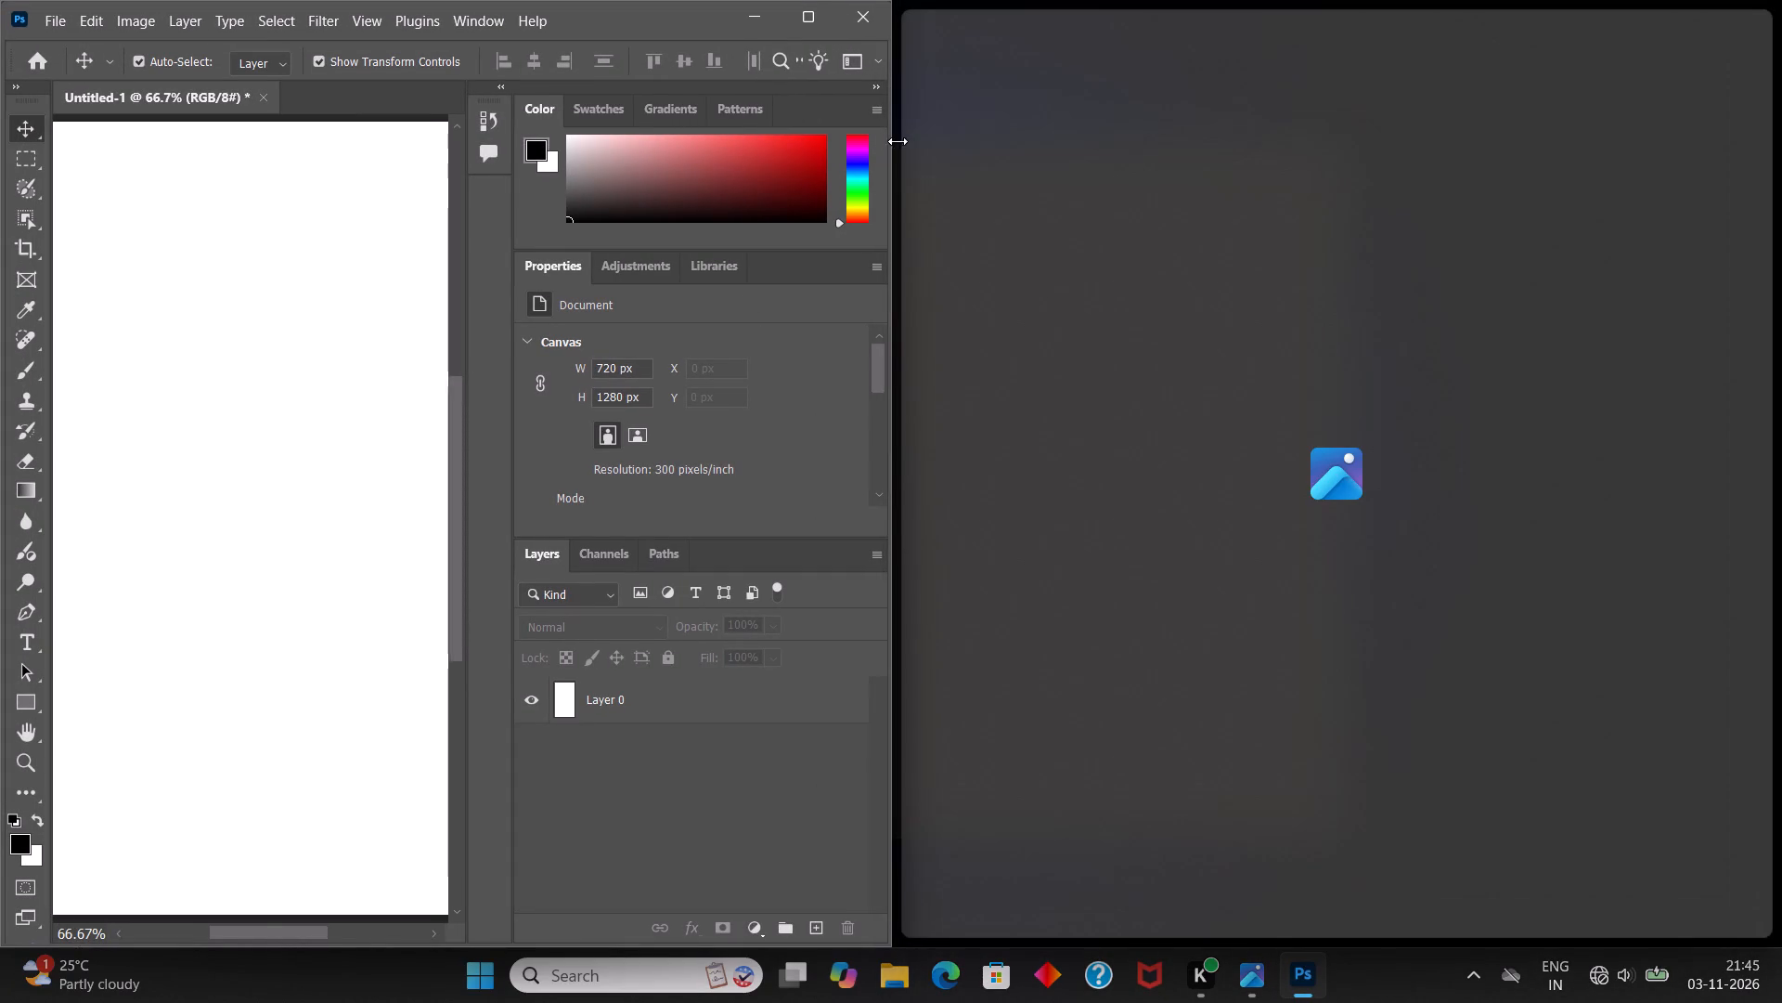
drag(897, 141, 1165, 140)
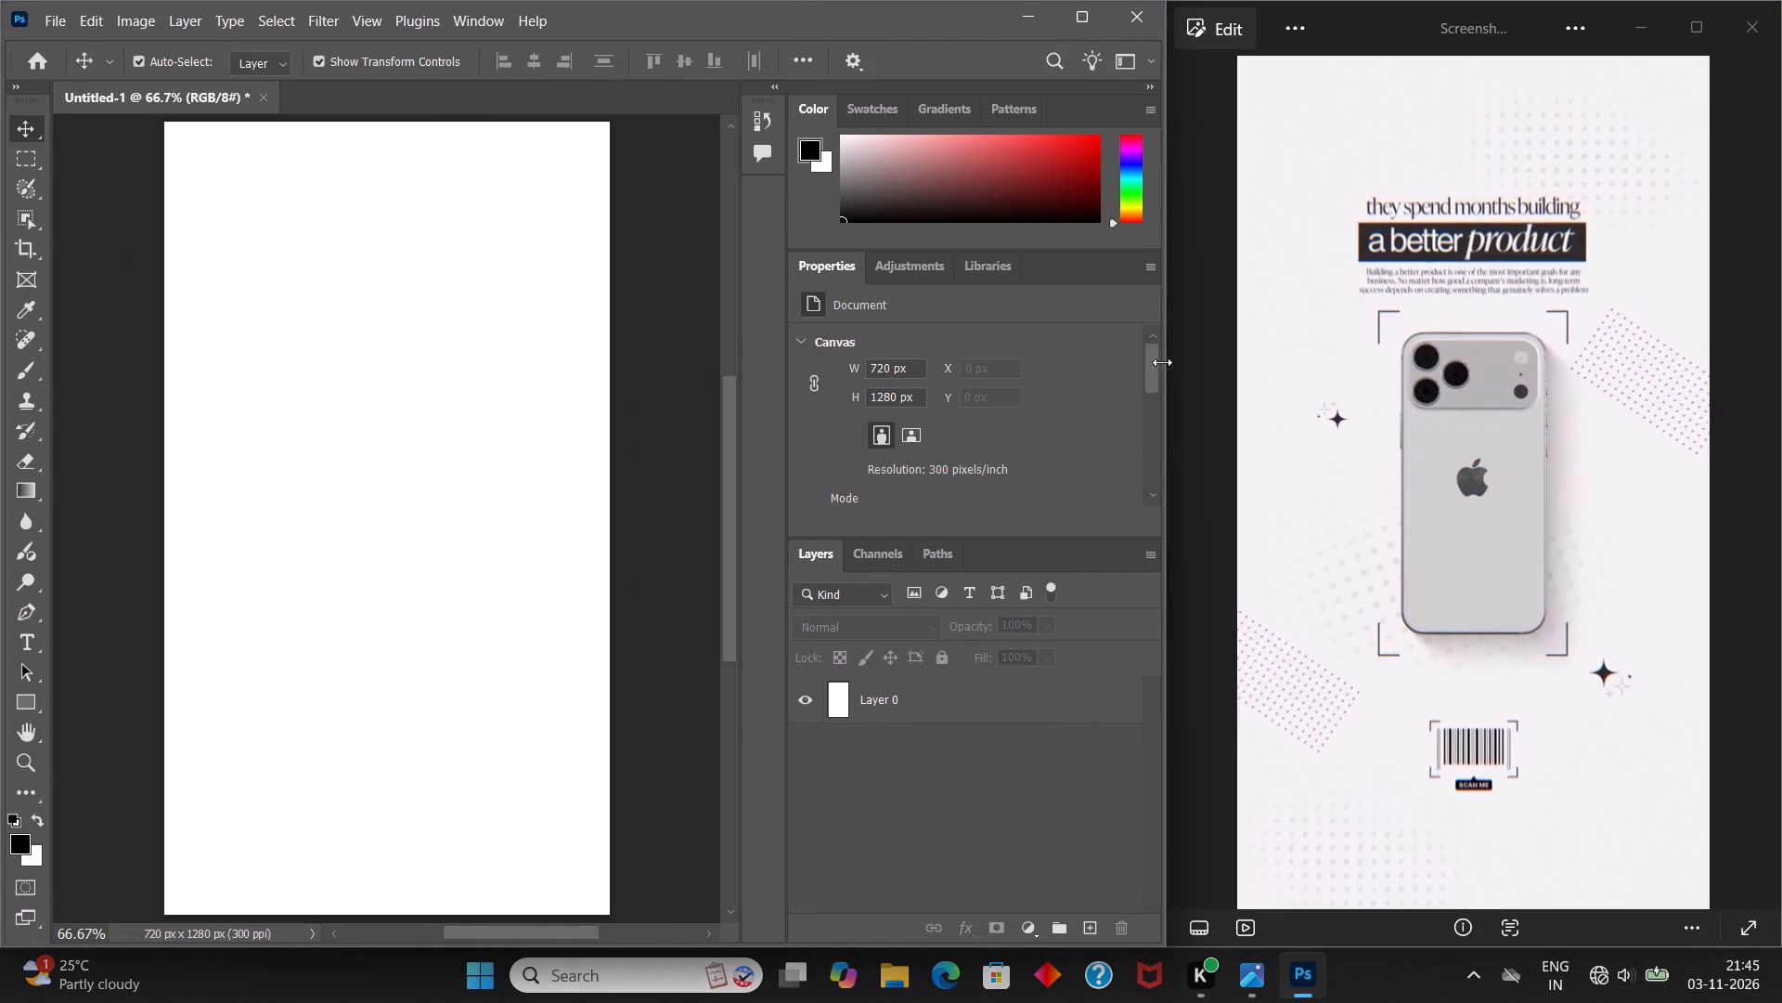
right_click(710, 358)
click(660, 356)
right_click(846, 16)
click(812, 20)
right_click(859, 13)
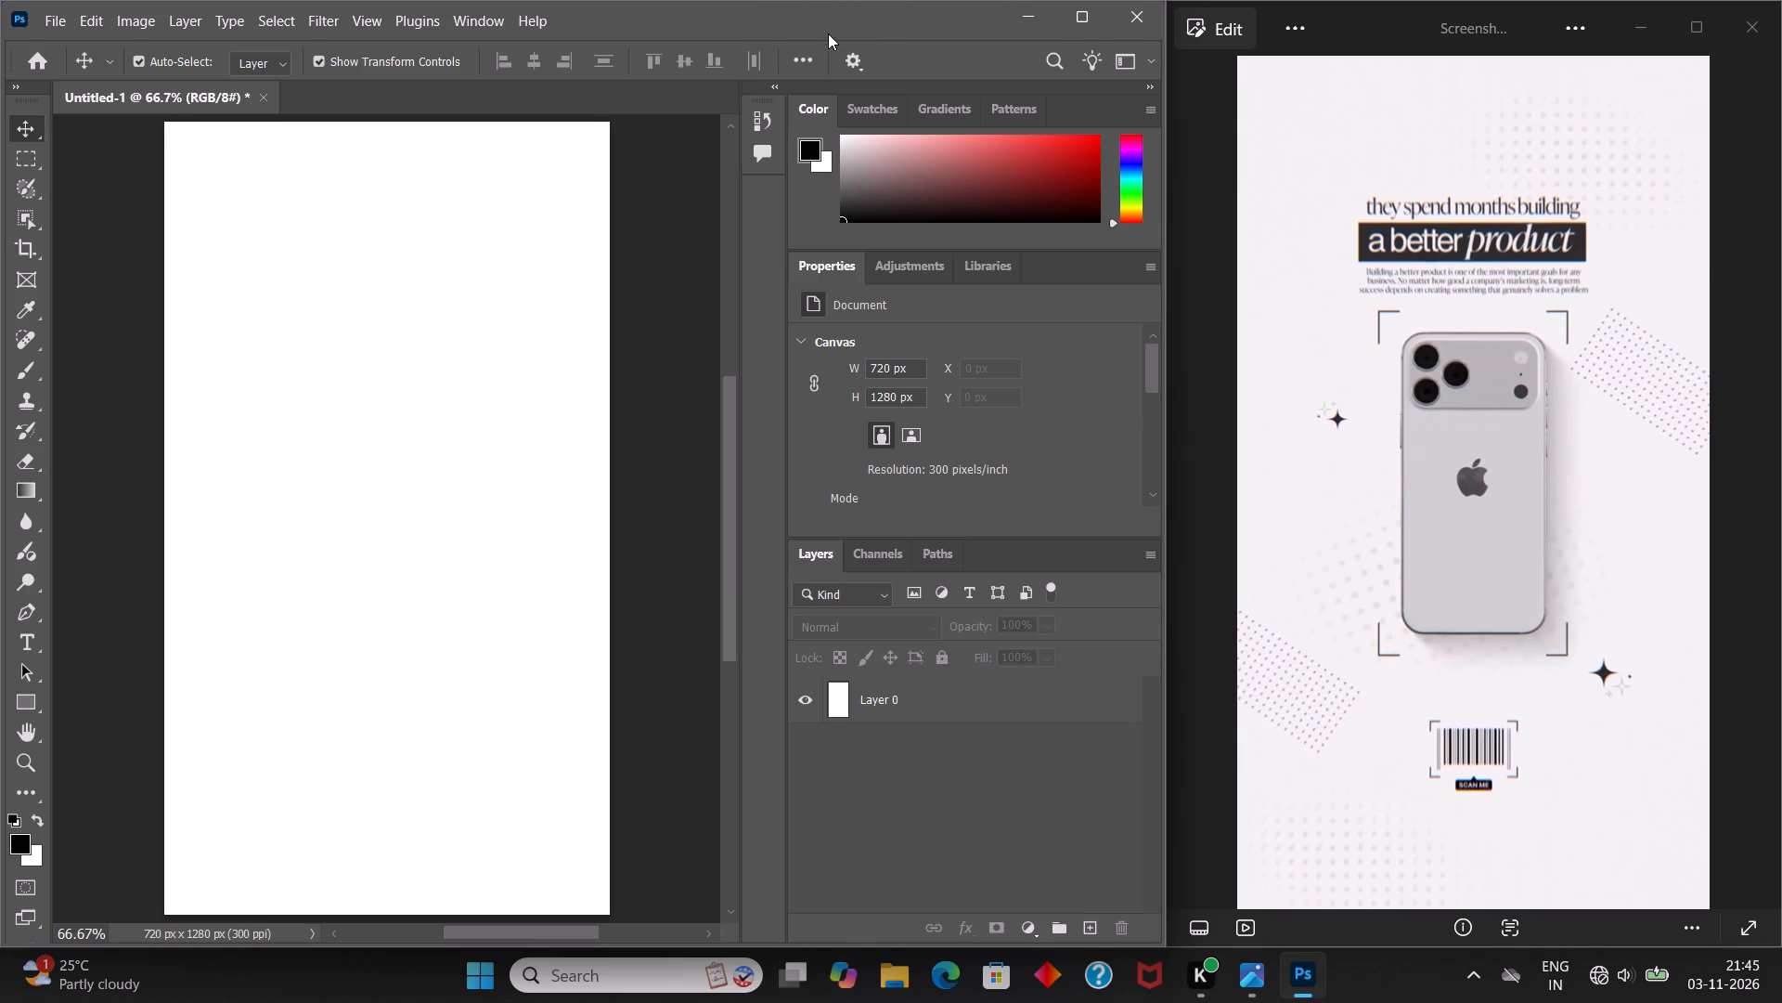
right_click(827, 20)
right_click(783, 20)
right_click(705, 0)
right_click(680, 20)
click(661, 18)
Maximize the Photoshop window so it fills the whole screen.
click(1086, 15)
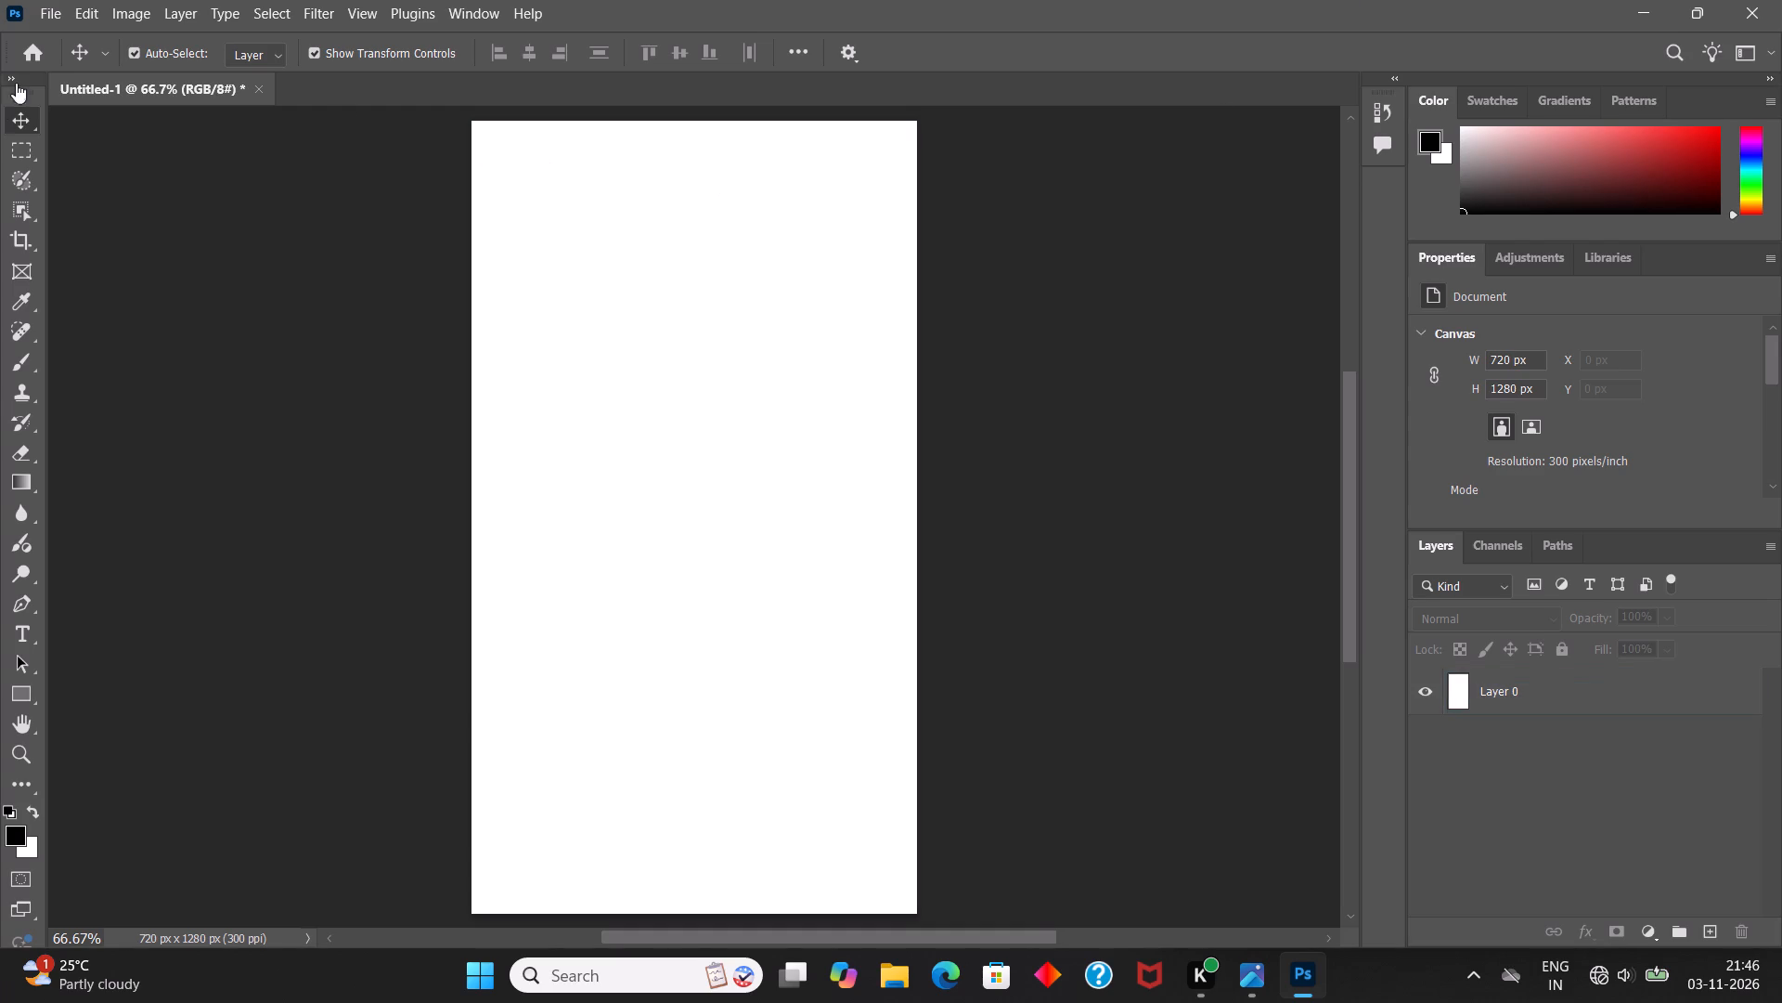
Place the phone image 3 as a linked file from the premier pro projects folder on New Volume (E:).
click(54, 10)
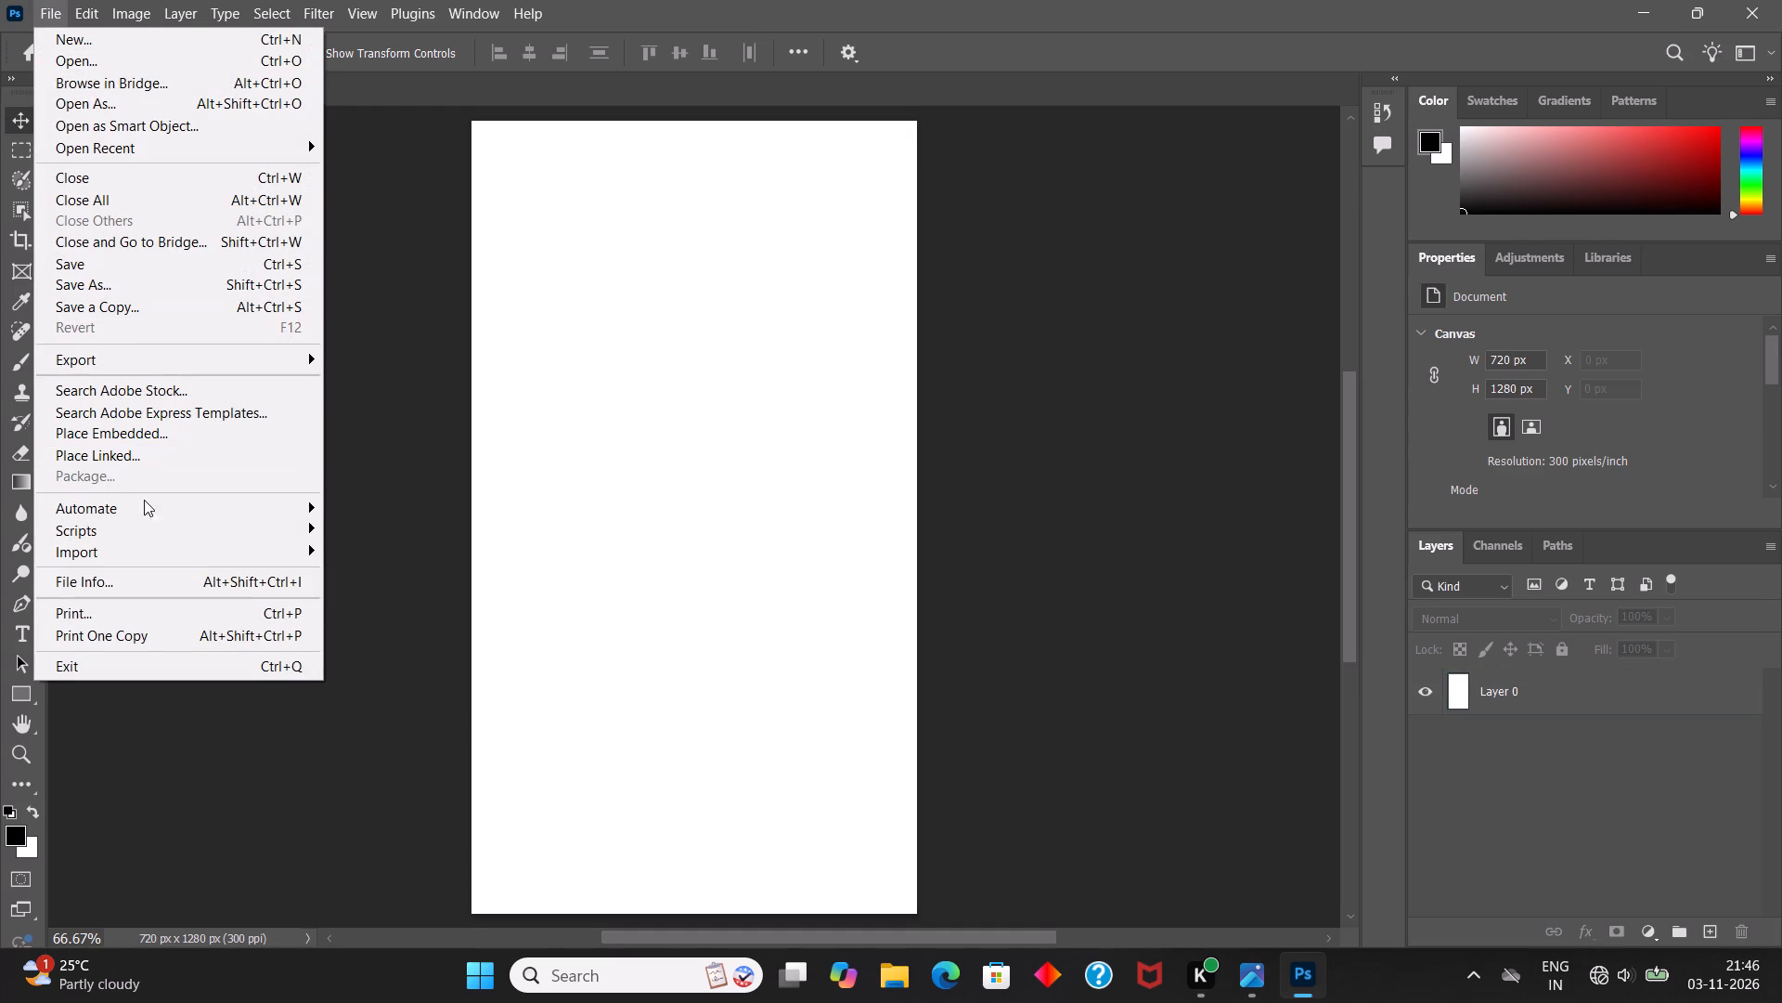
click(144, 451)
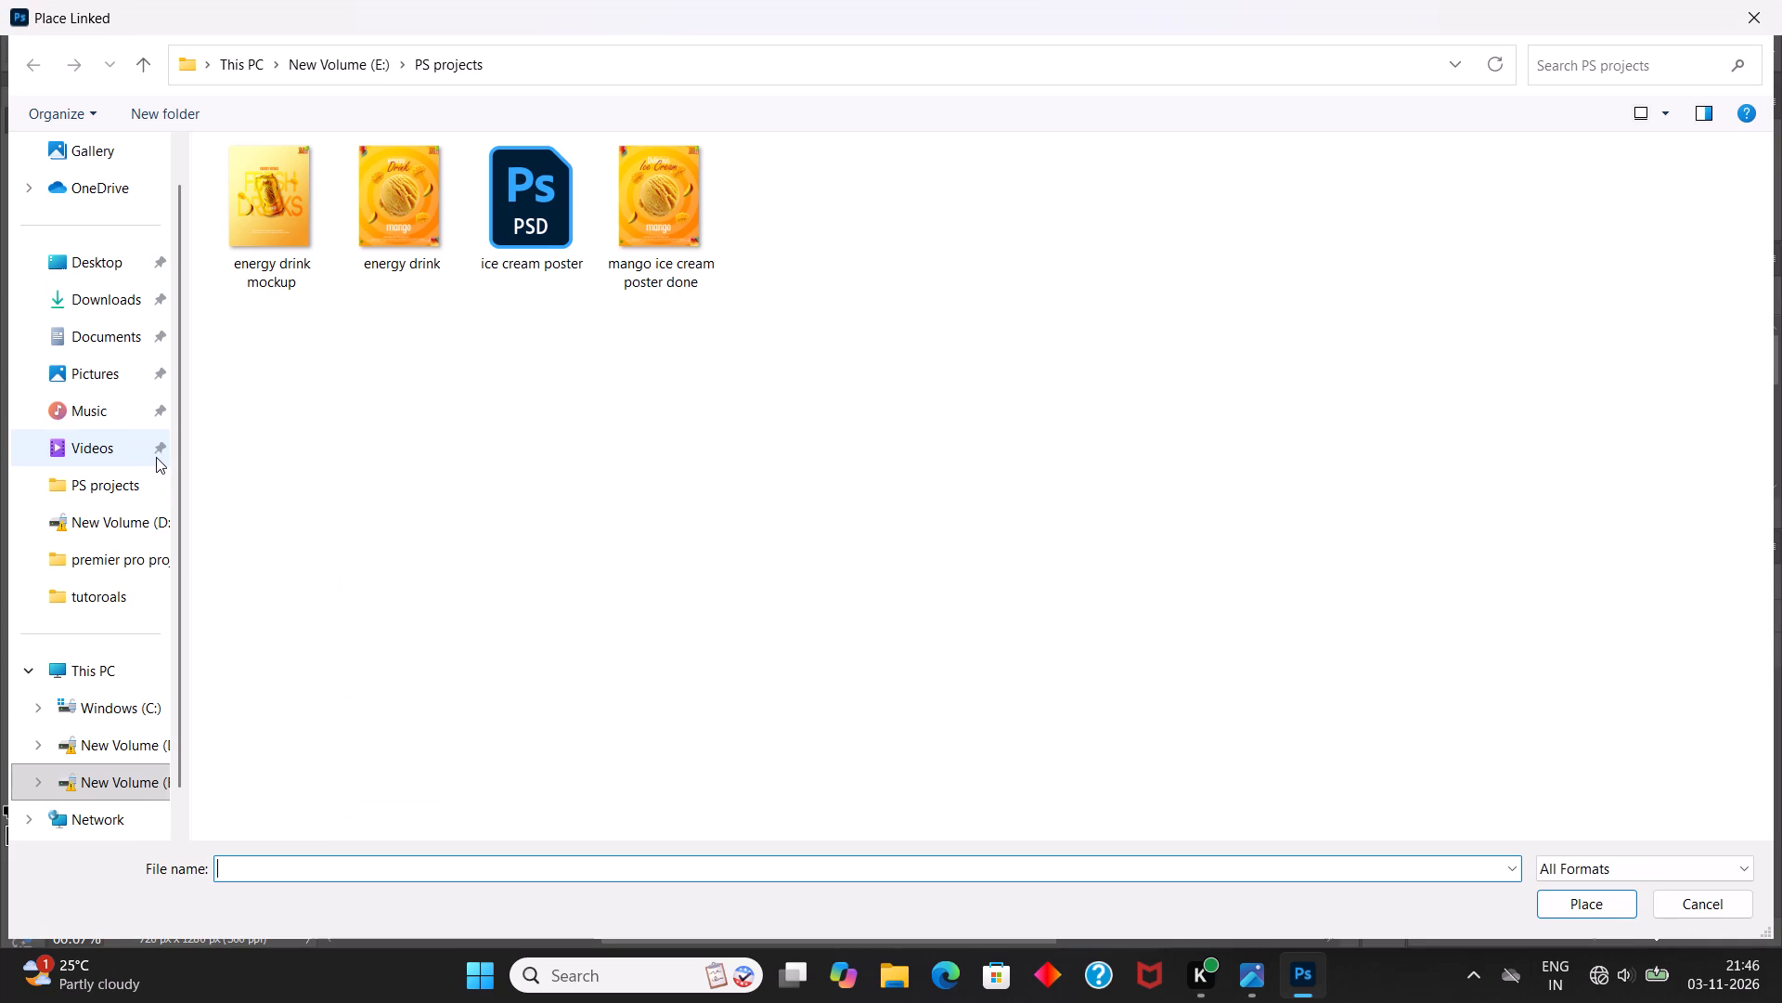
right_click(1035, 16)
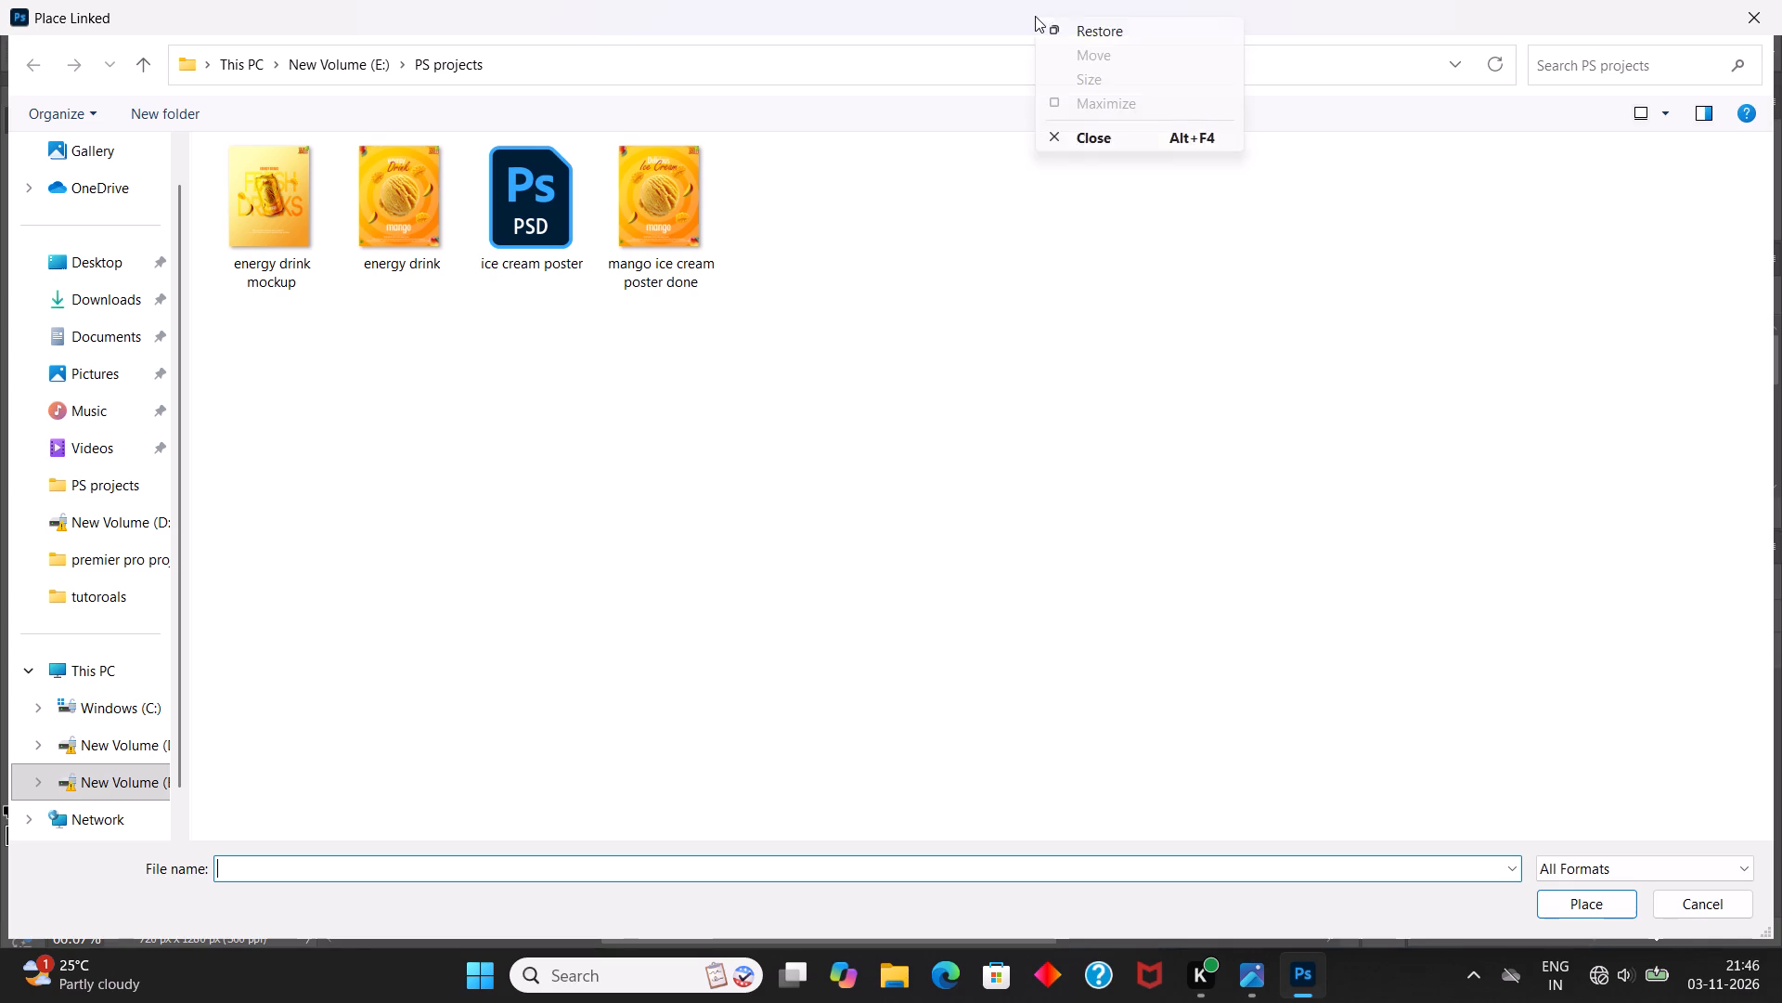
click(839, 8)
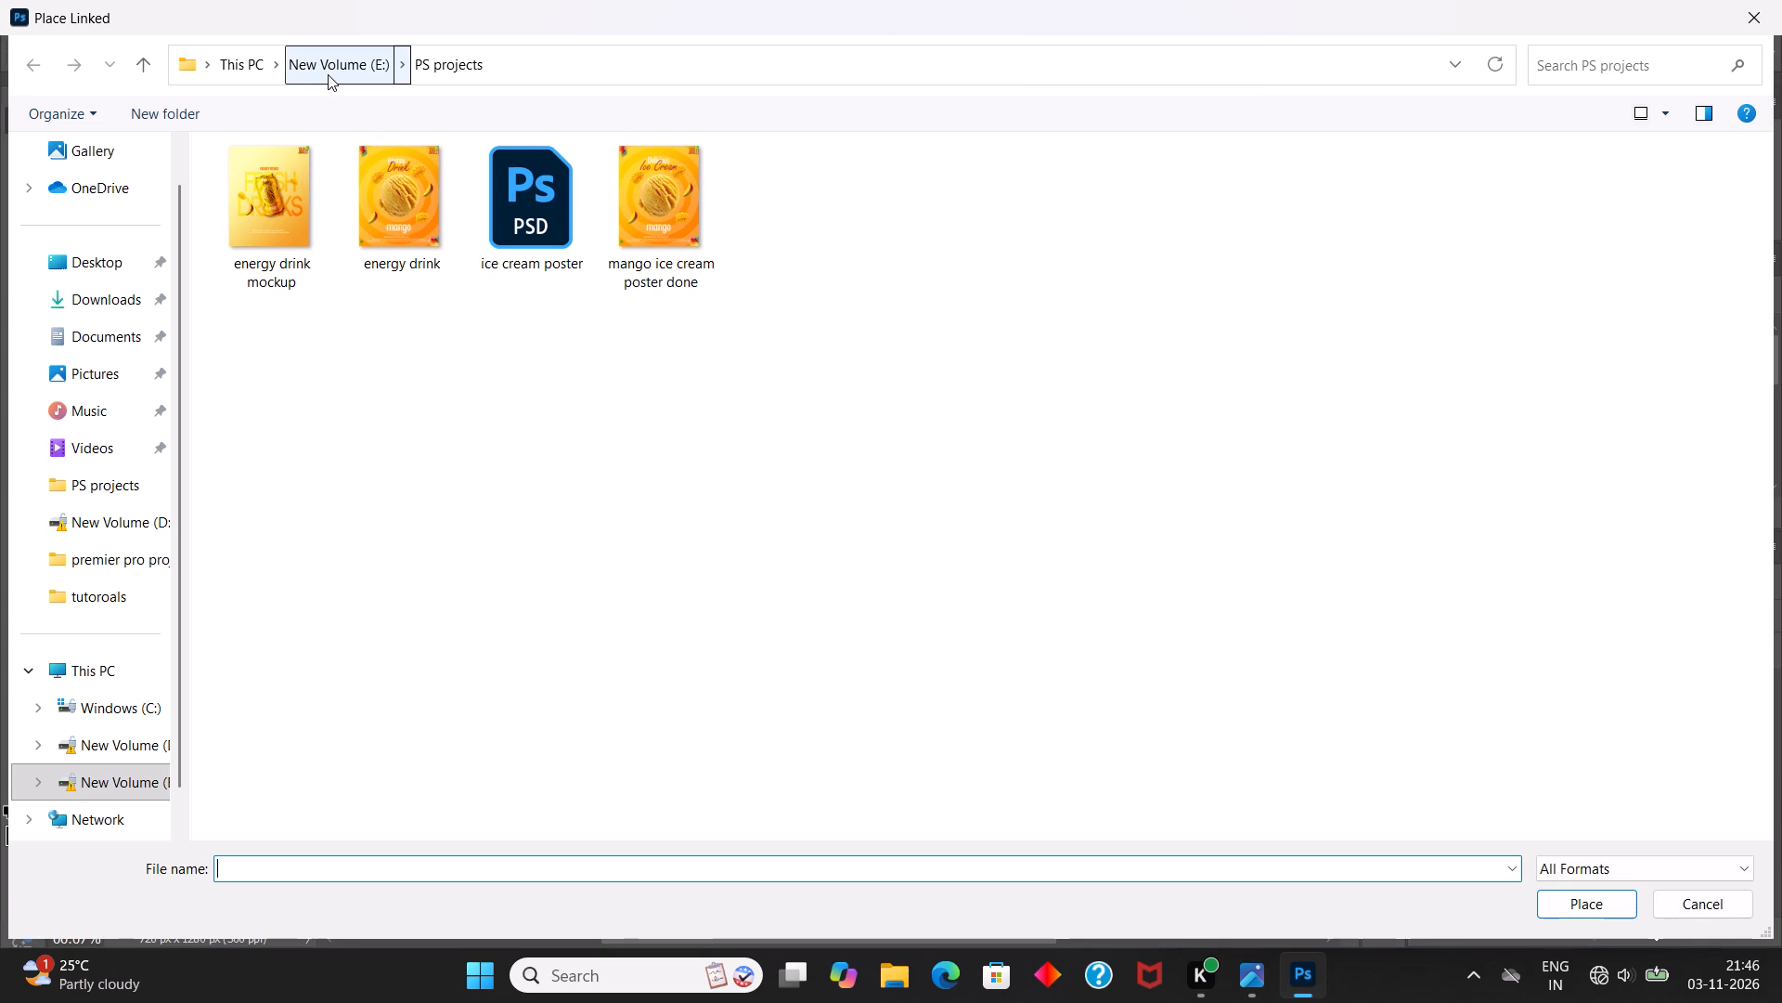
click(342, 74)
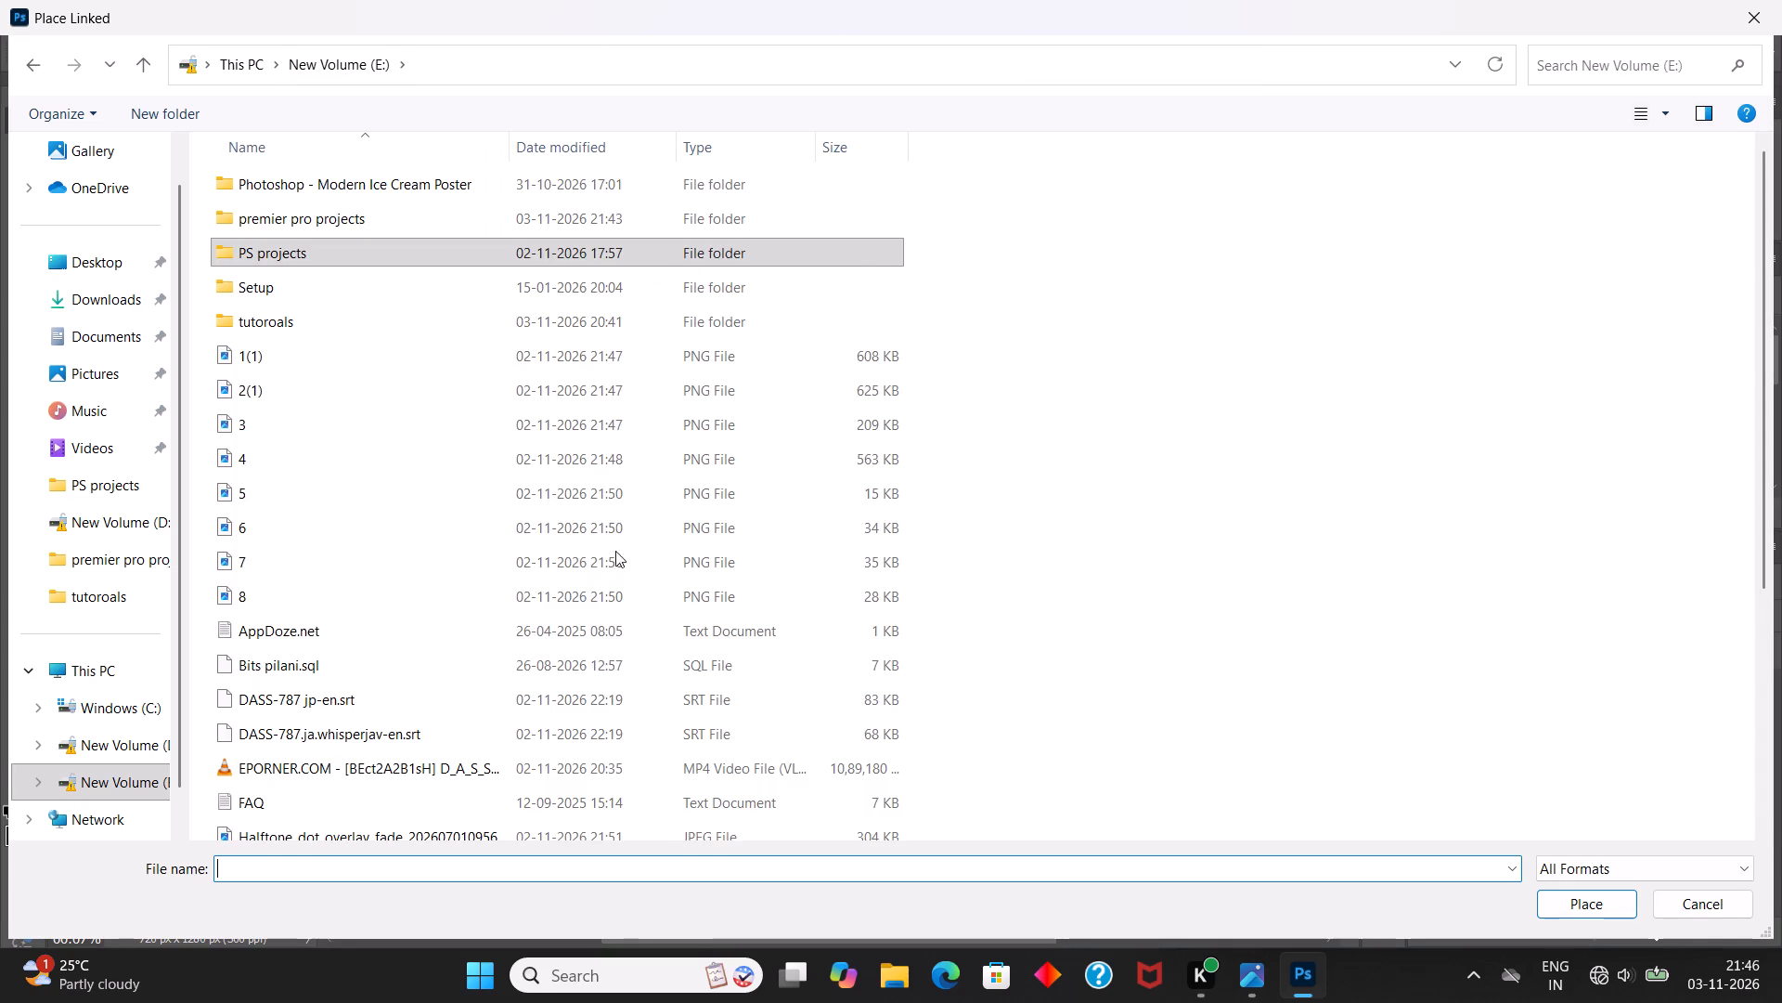
scroll(549, 612, down, 4)
scroll(320, 760, down, 3)
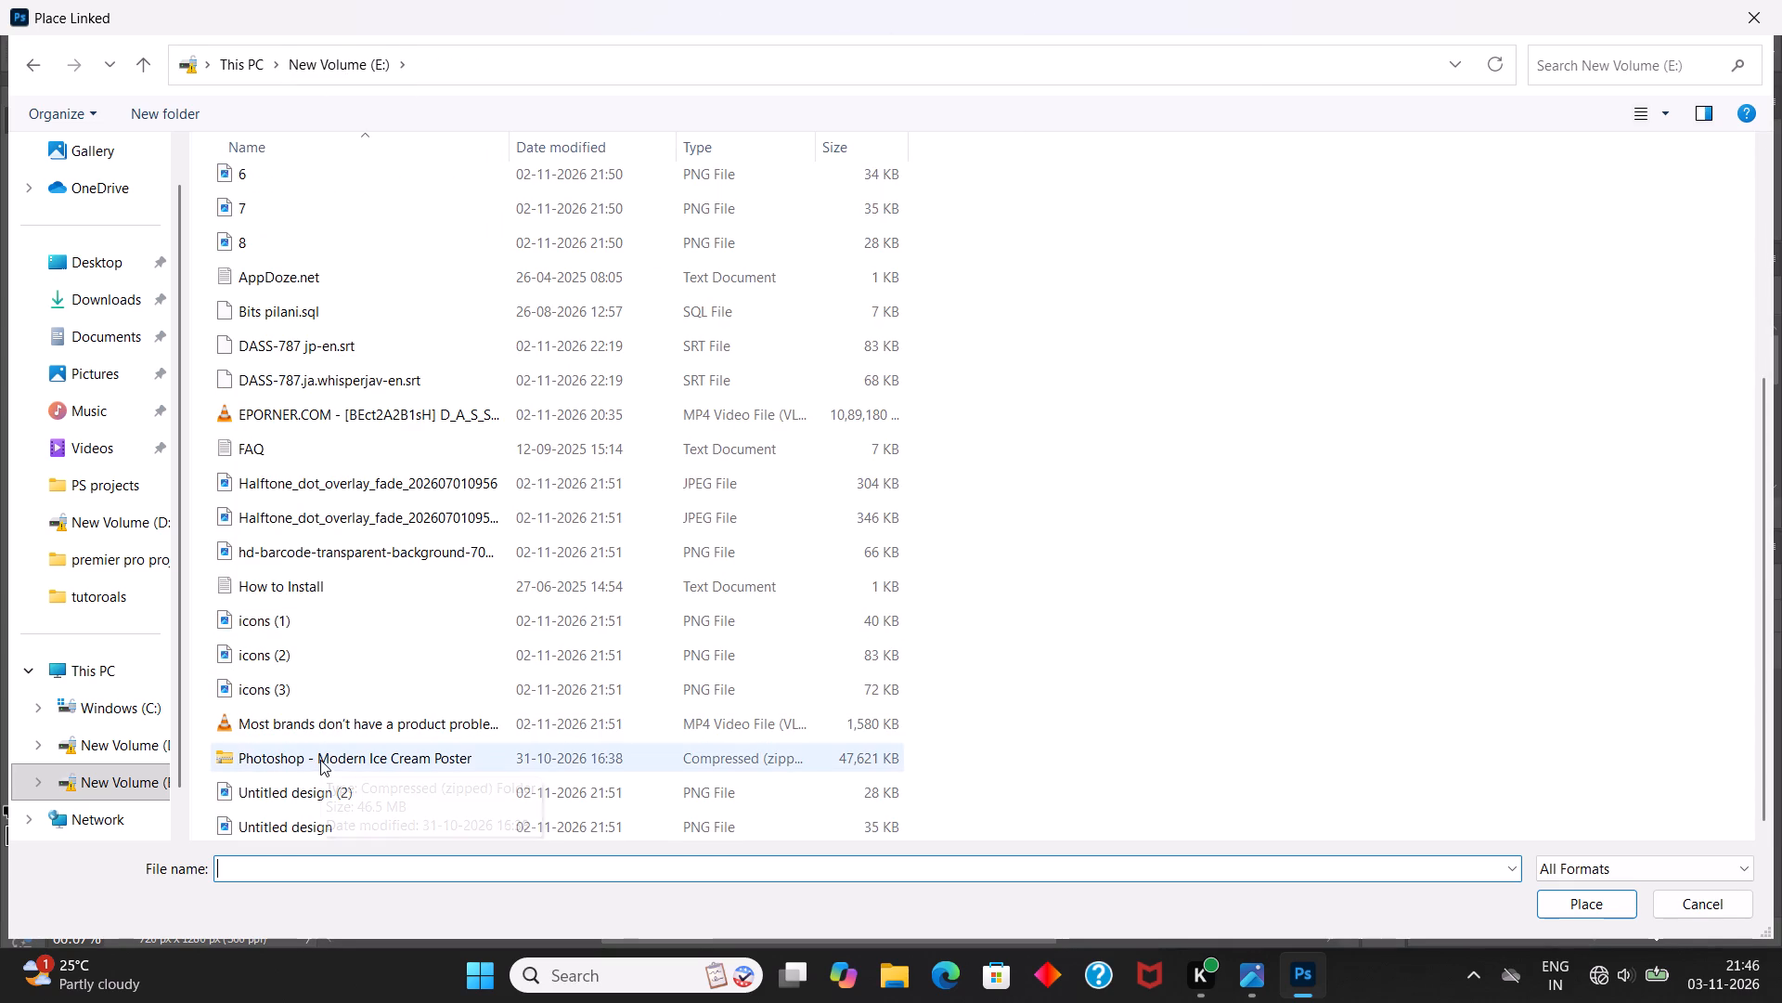
scroll(320, 760, down, 1)
scroll(369, 445, up, 4)
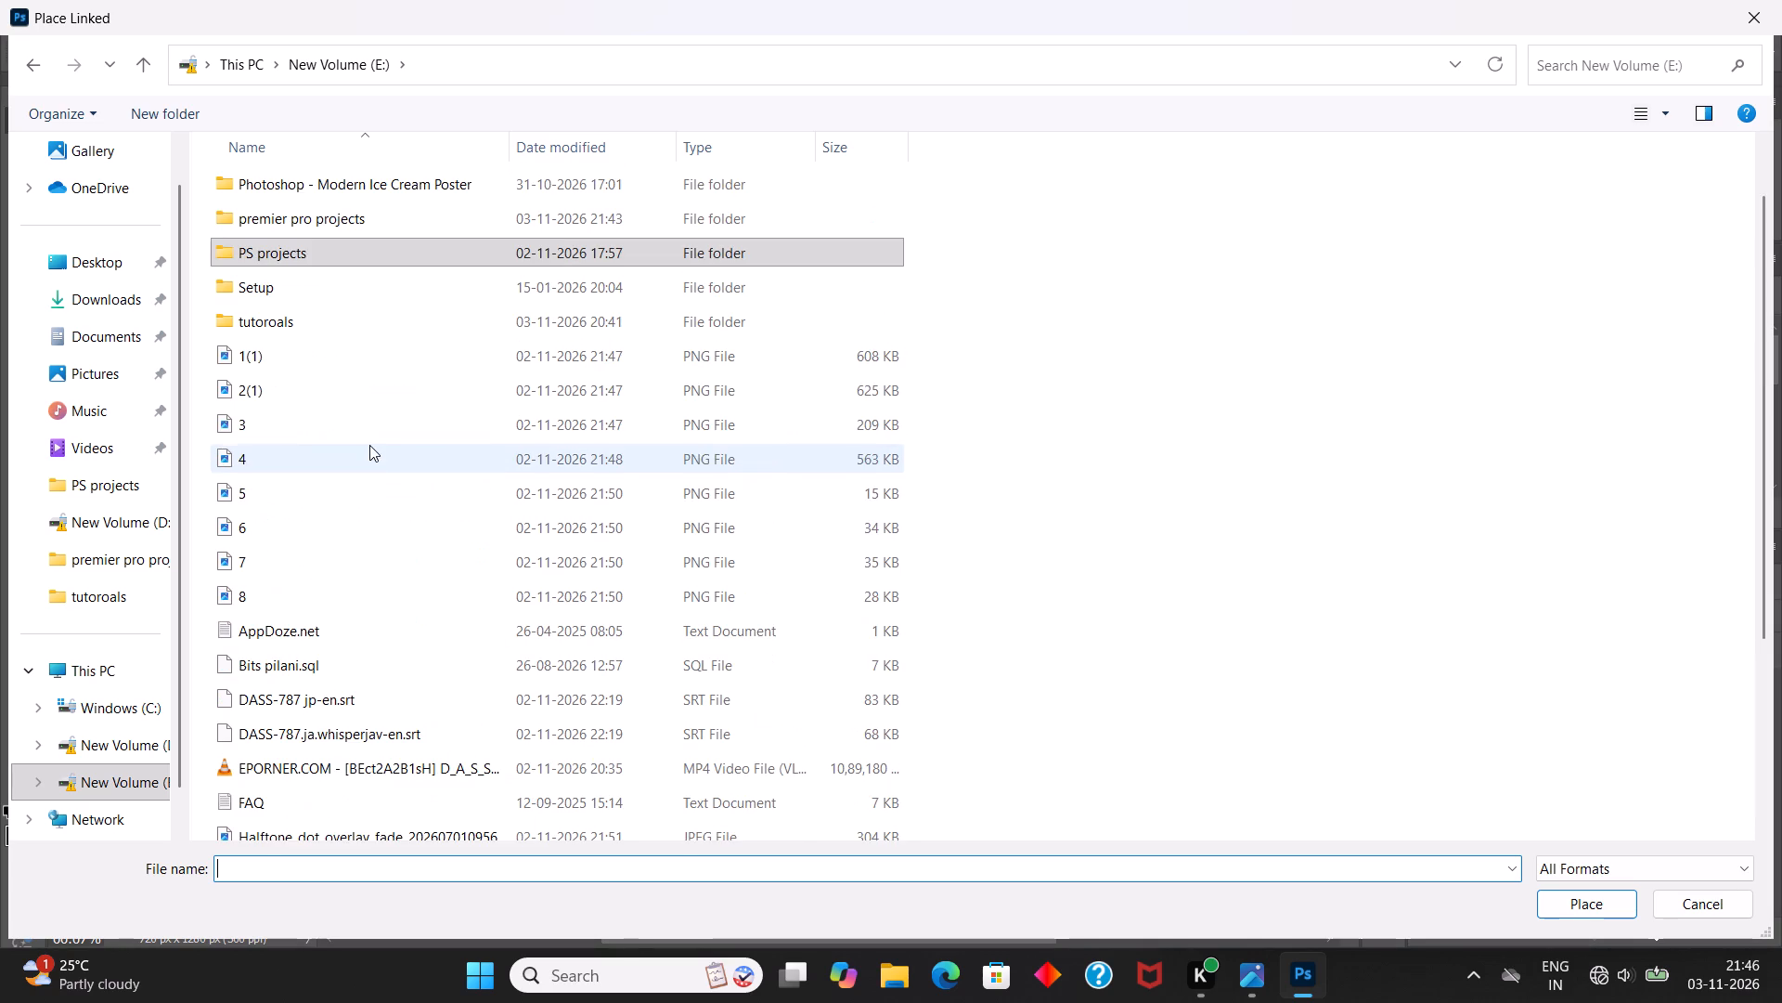
double_click(340, 221)
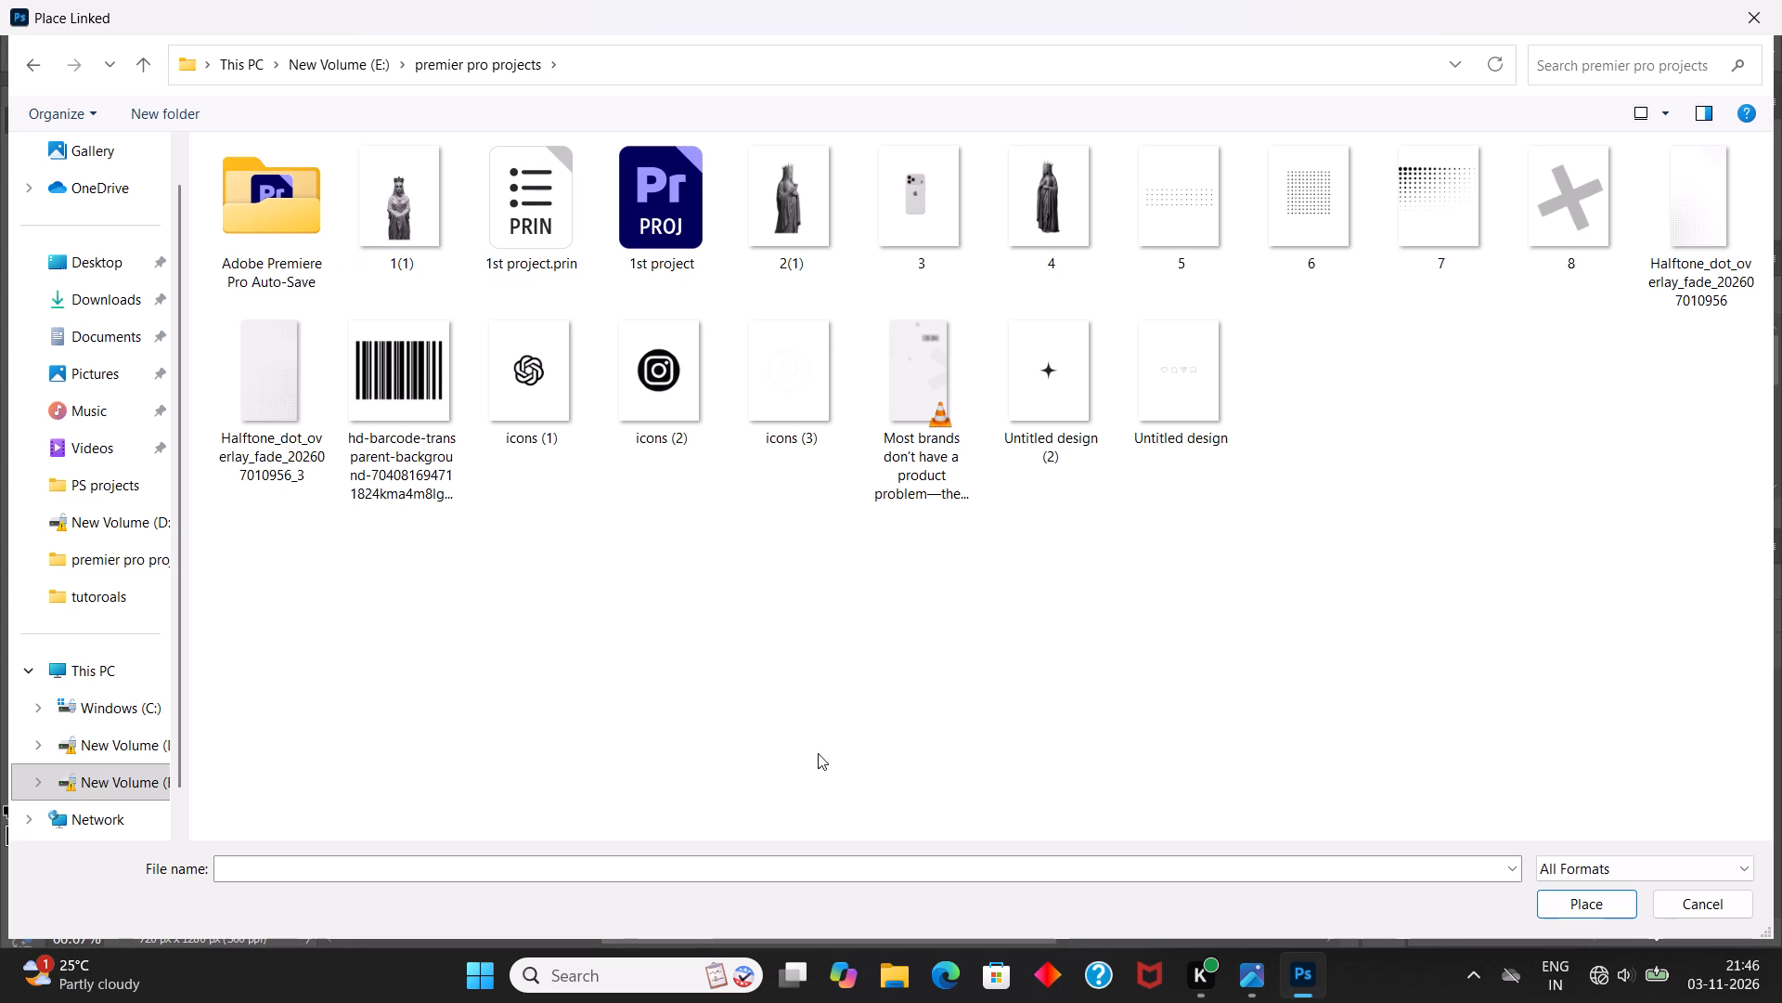
right_click(1344, 628)
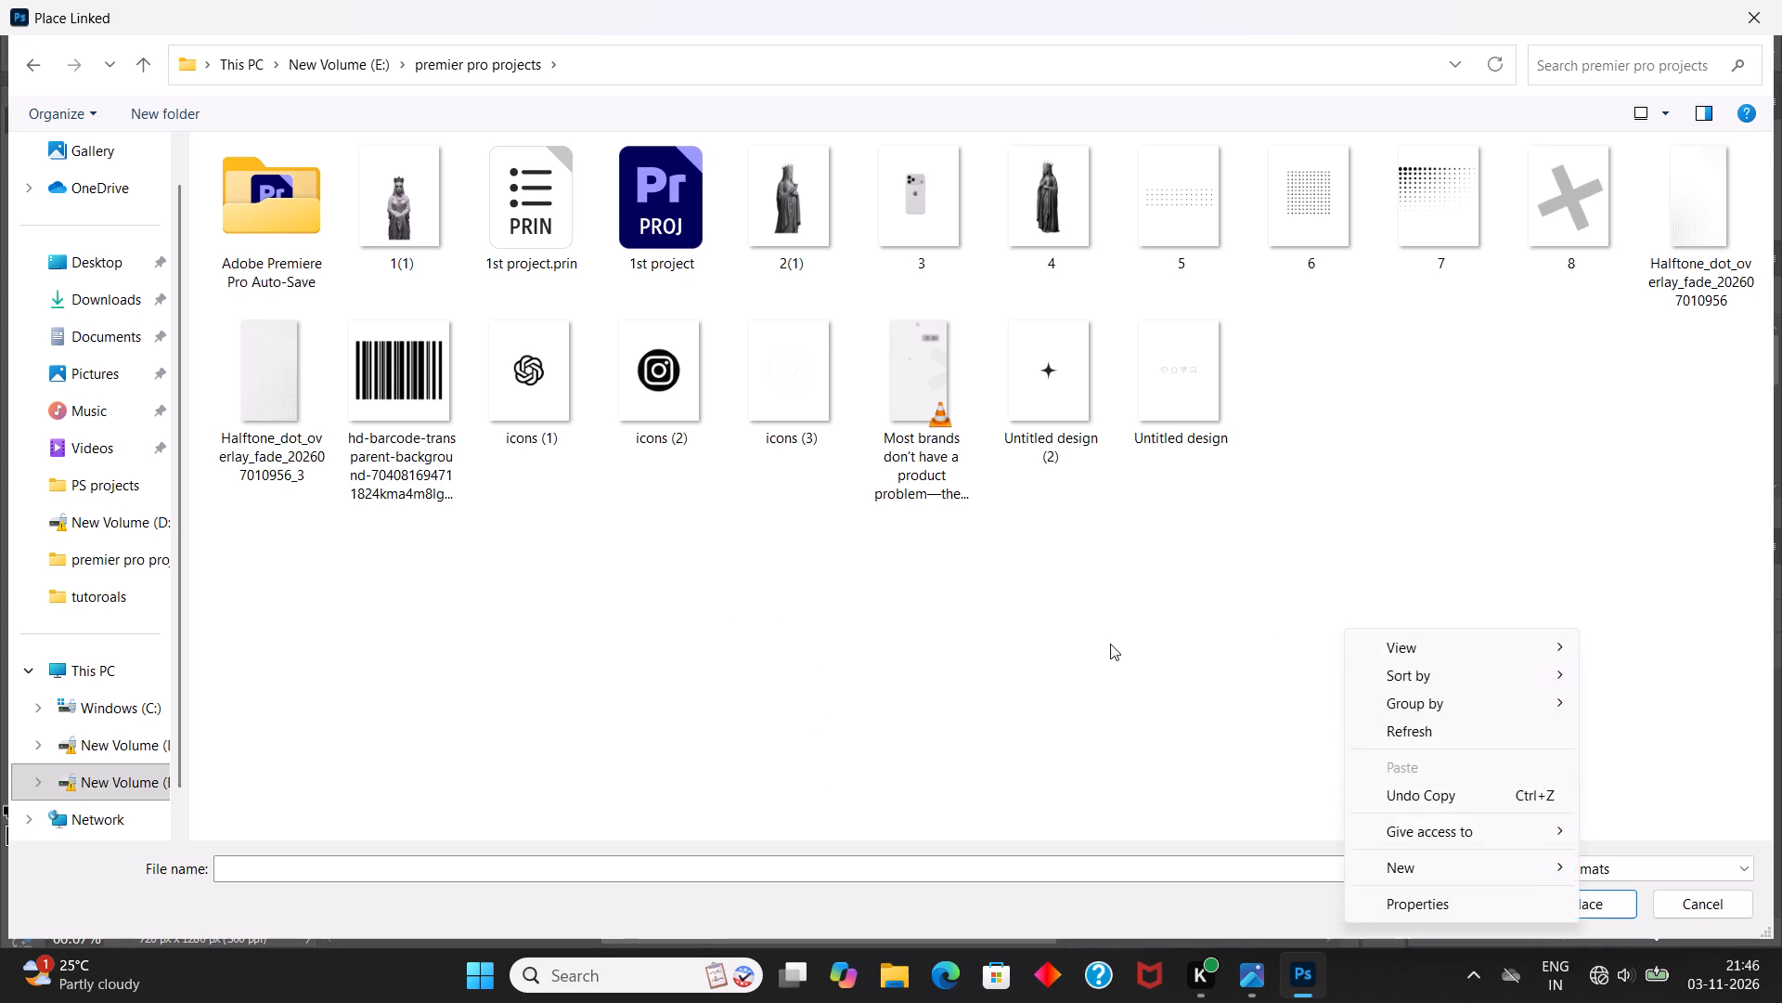
click(1110, 644)
double_click(944, 253)
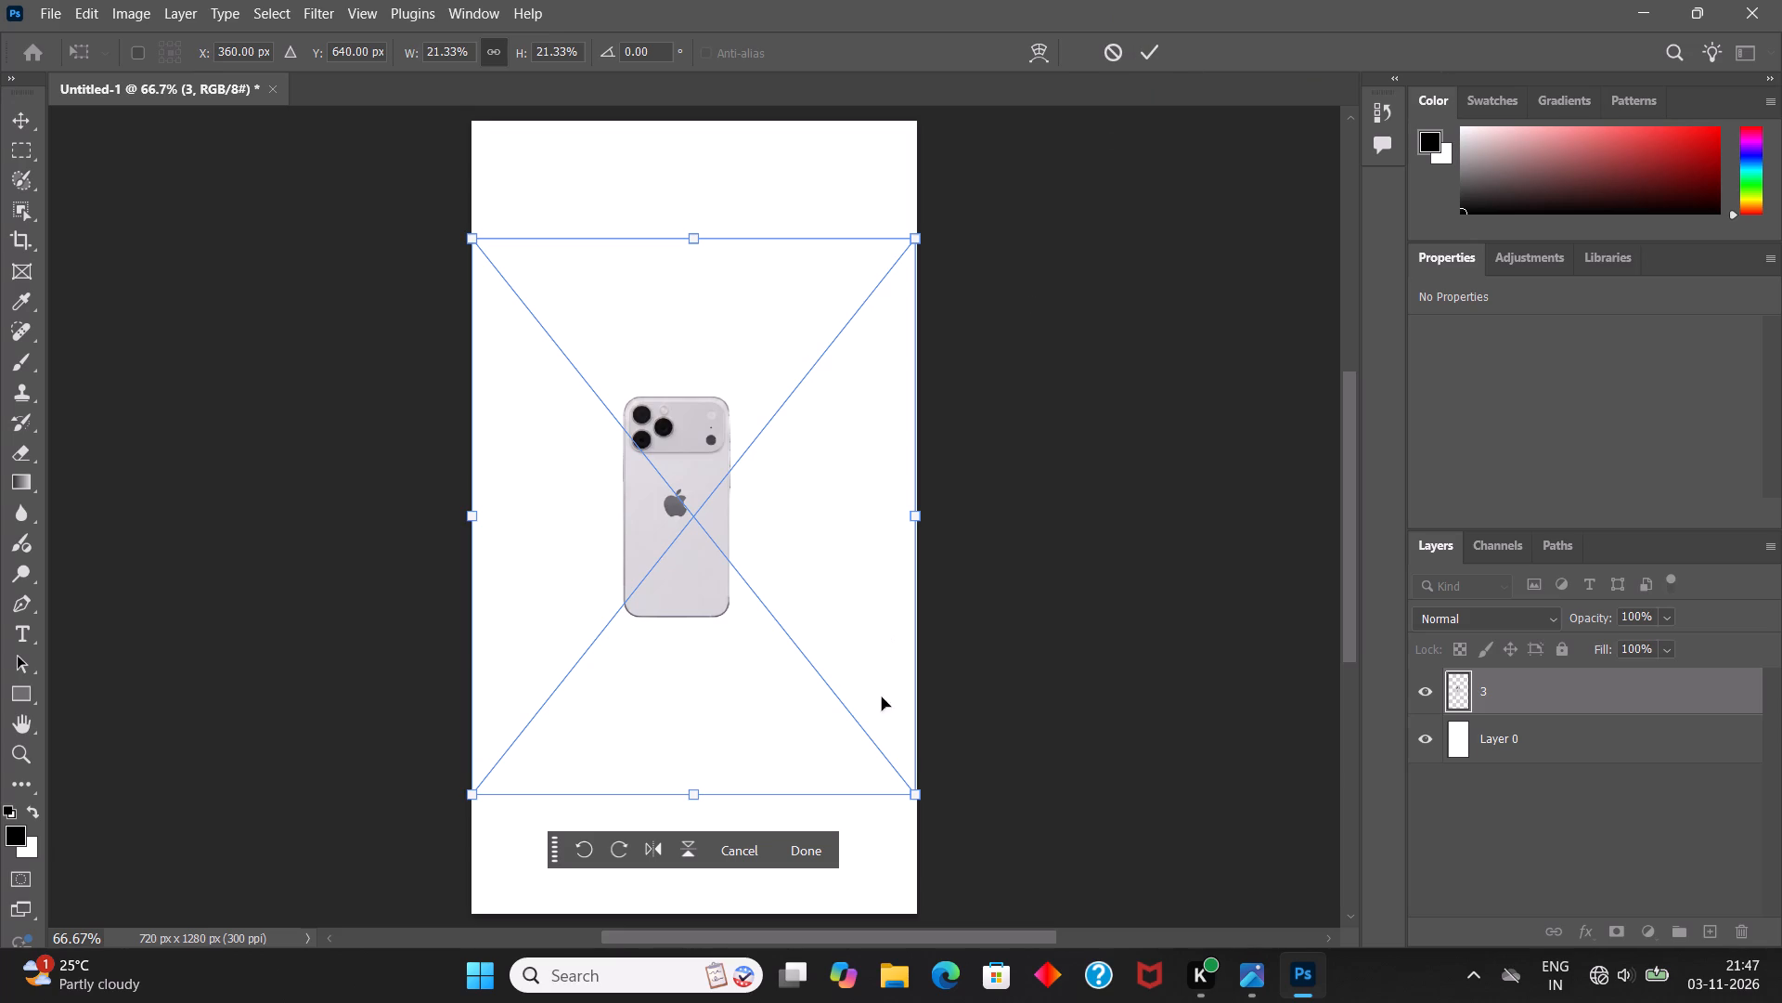
Scale the placed phone proportionally to about 27.3%, move it near the canvas centre, and commit the transform.
drag(917, 800, 1016, 891)
drag(748, 568, 724, 528)
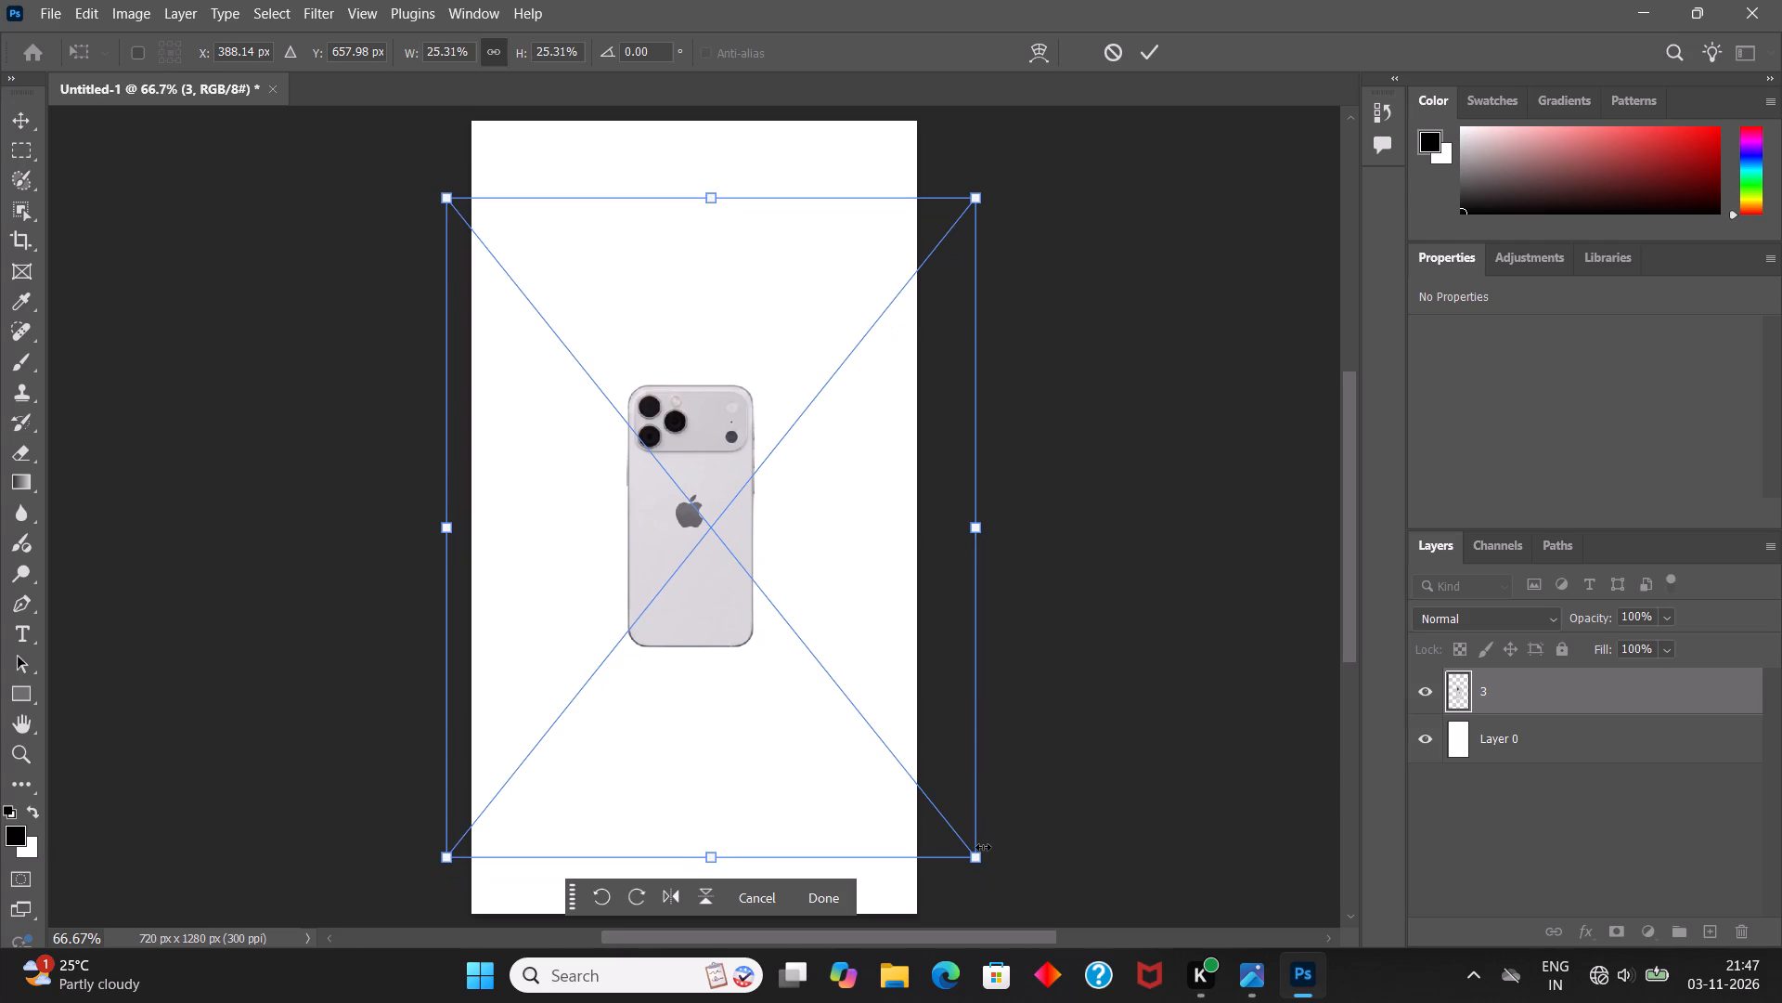
drag(978, 858, 1019, 910)
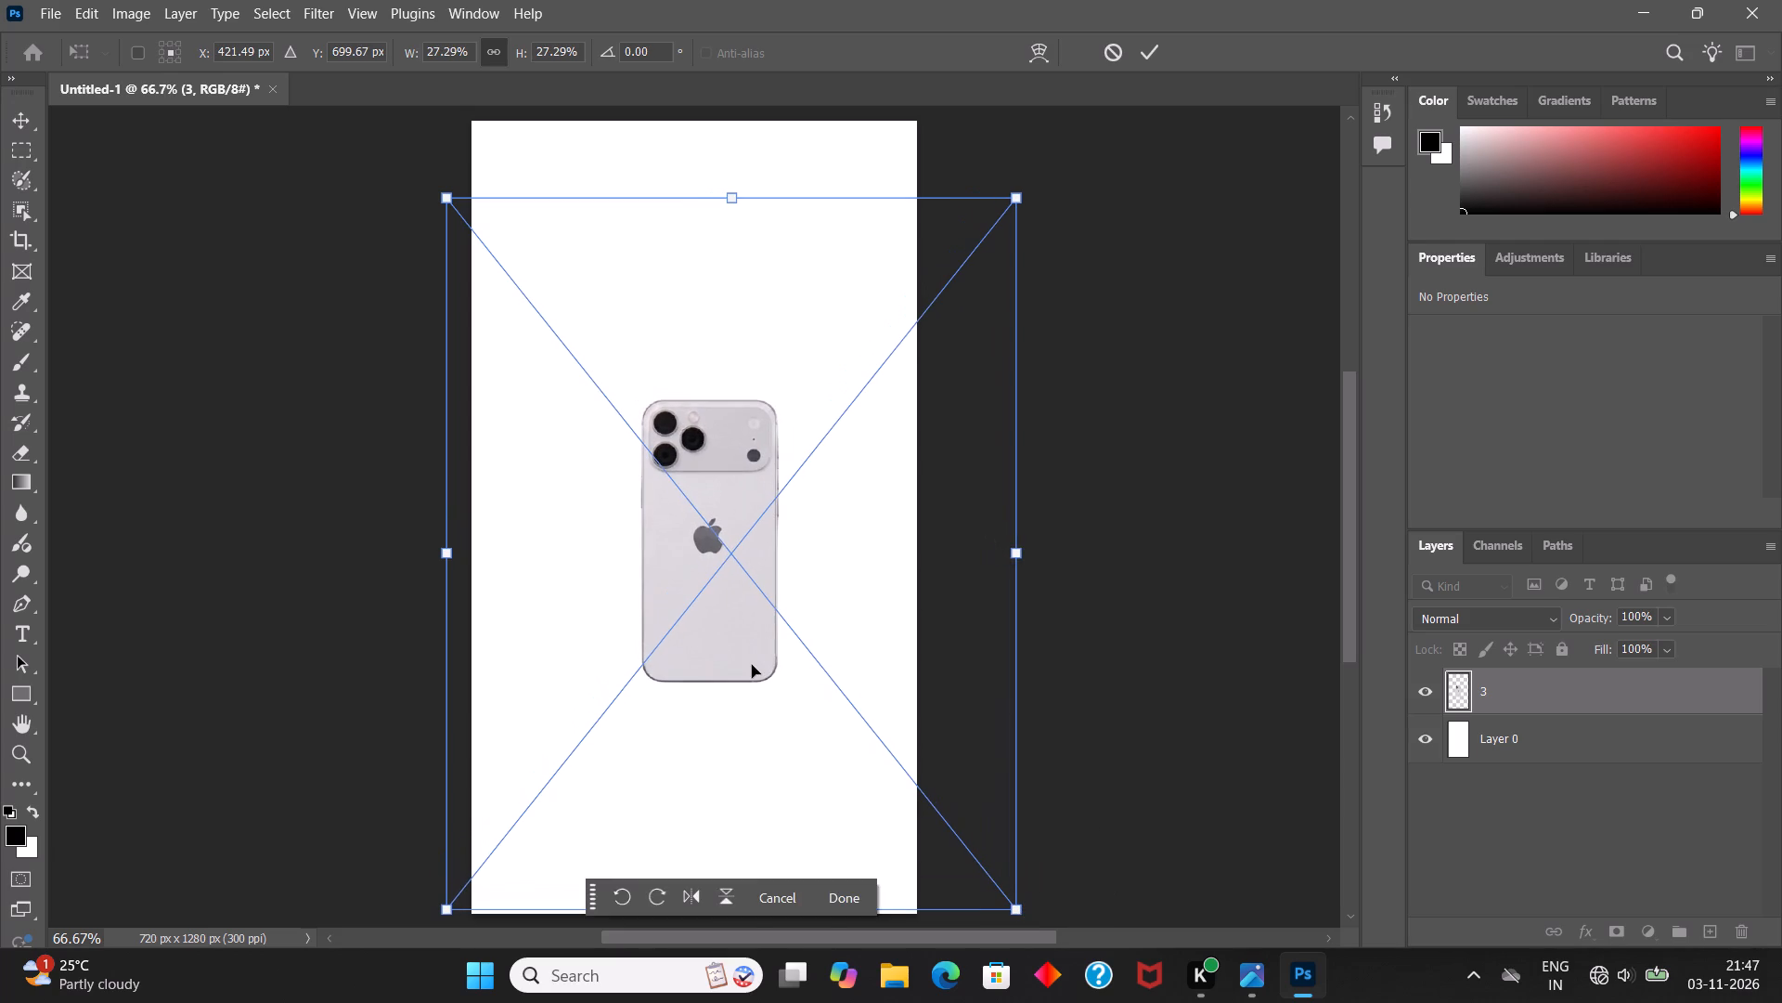
drag(746, 635, 742, 604)
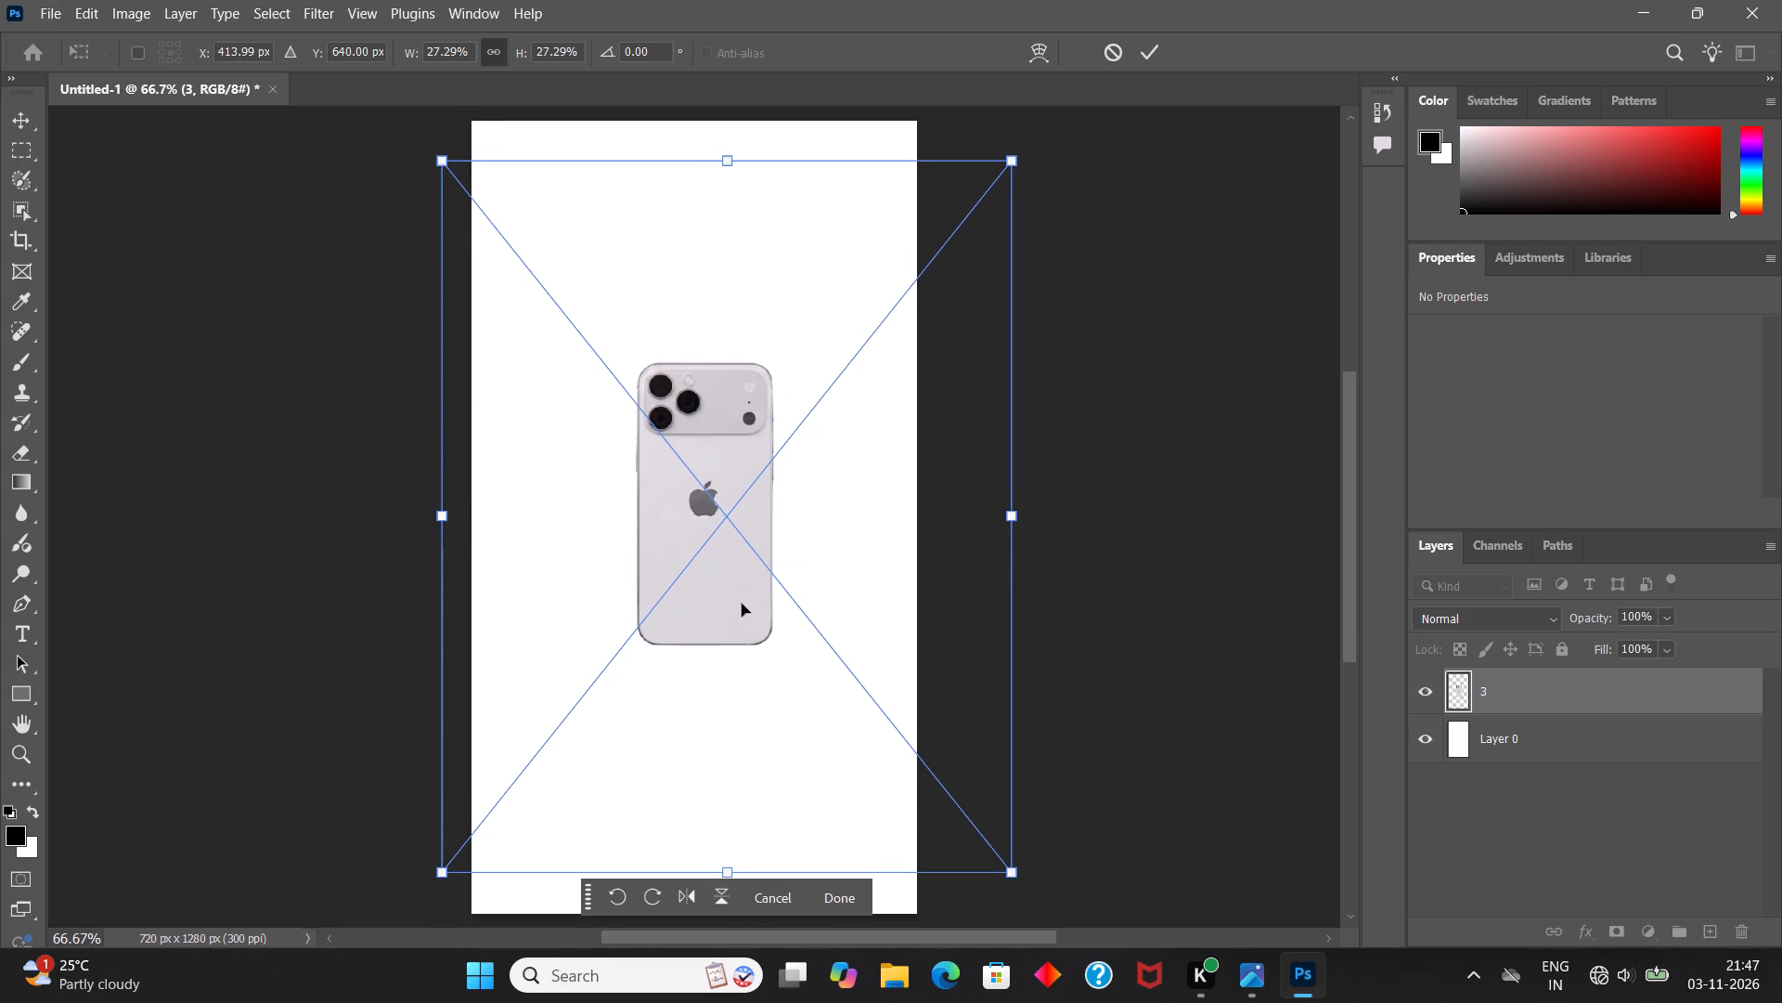
key(ctrl+0)
click(1152, 62)
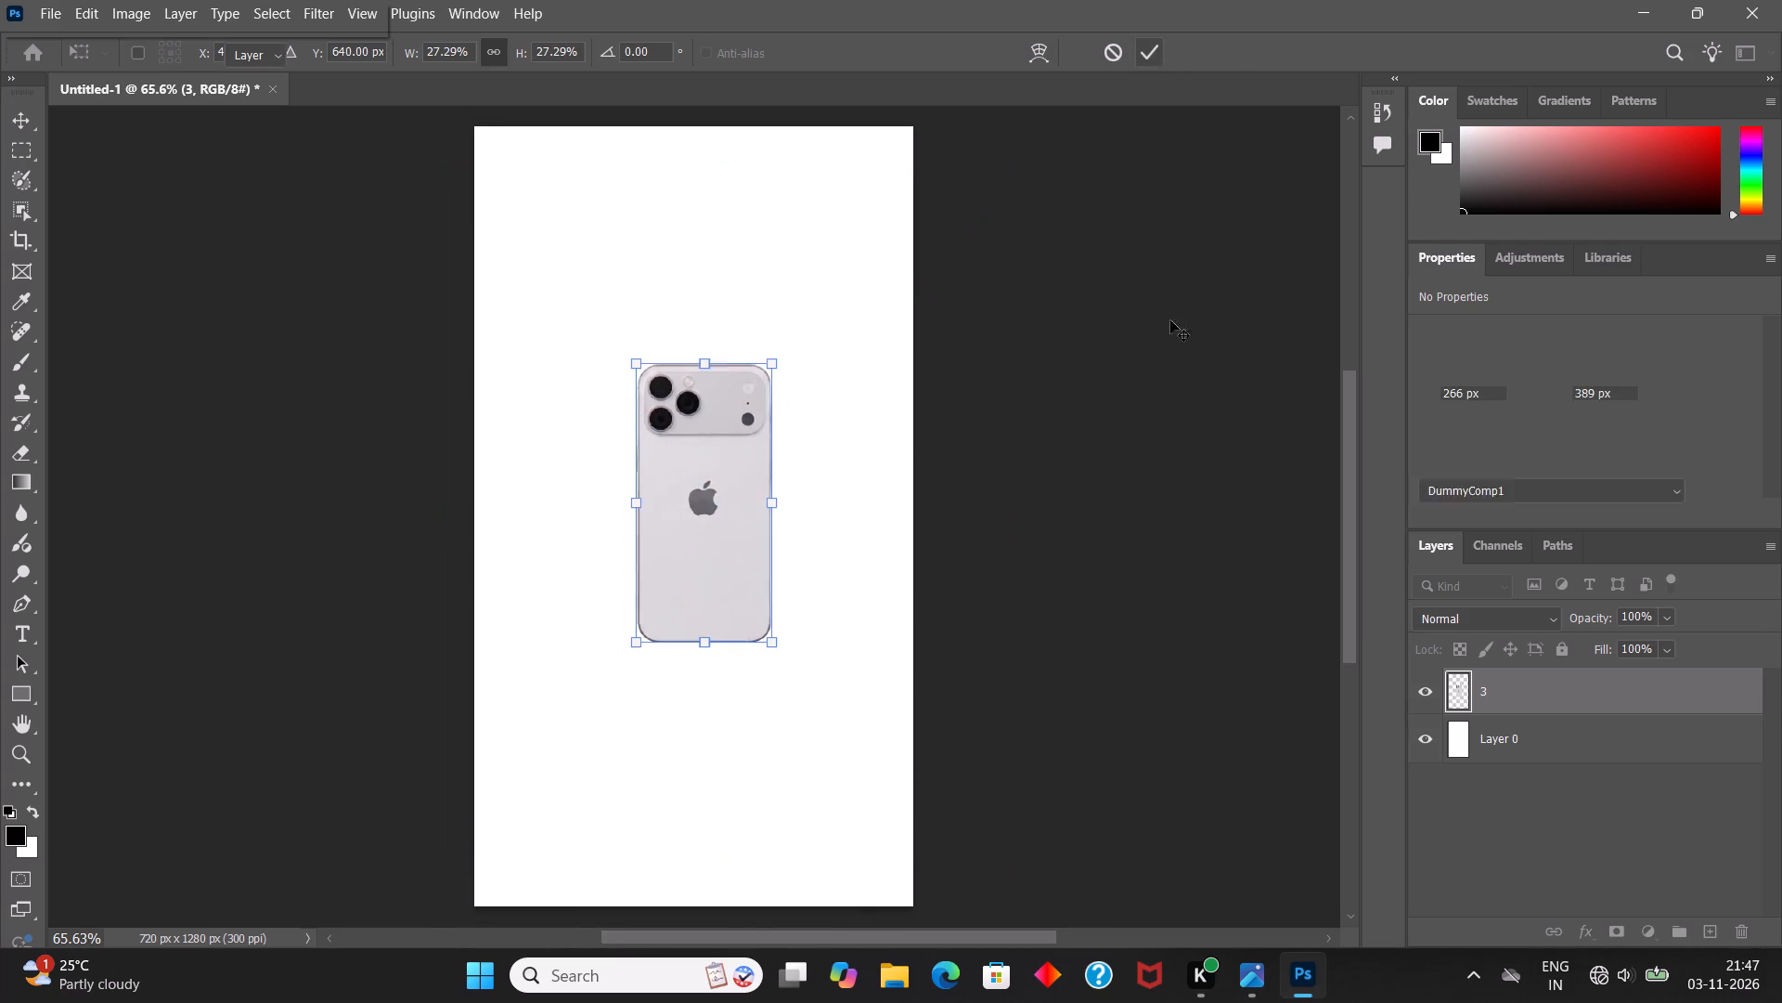
click(1200, 456)
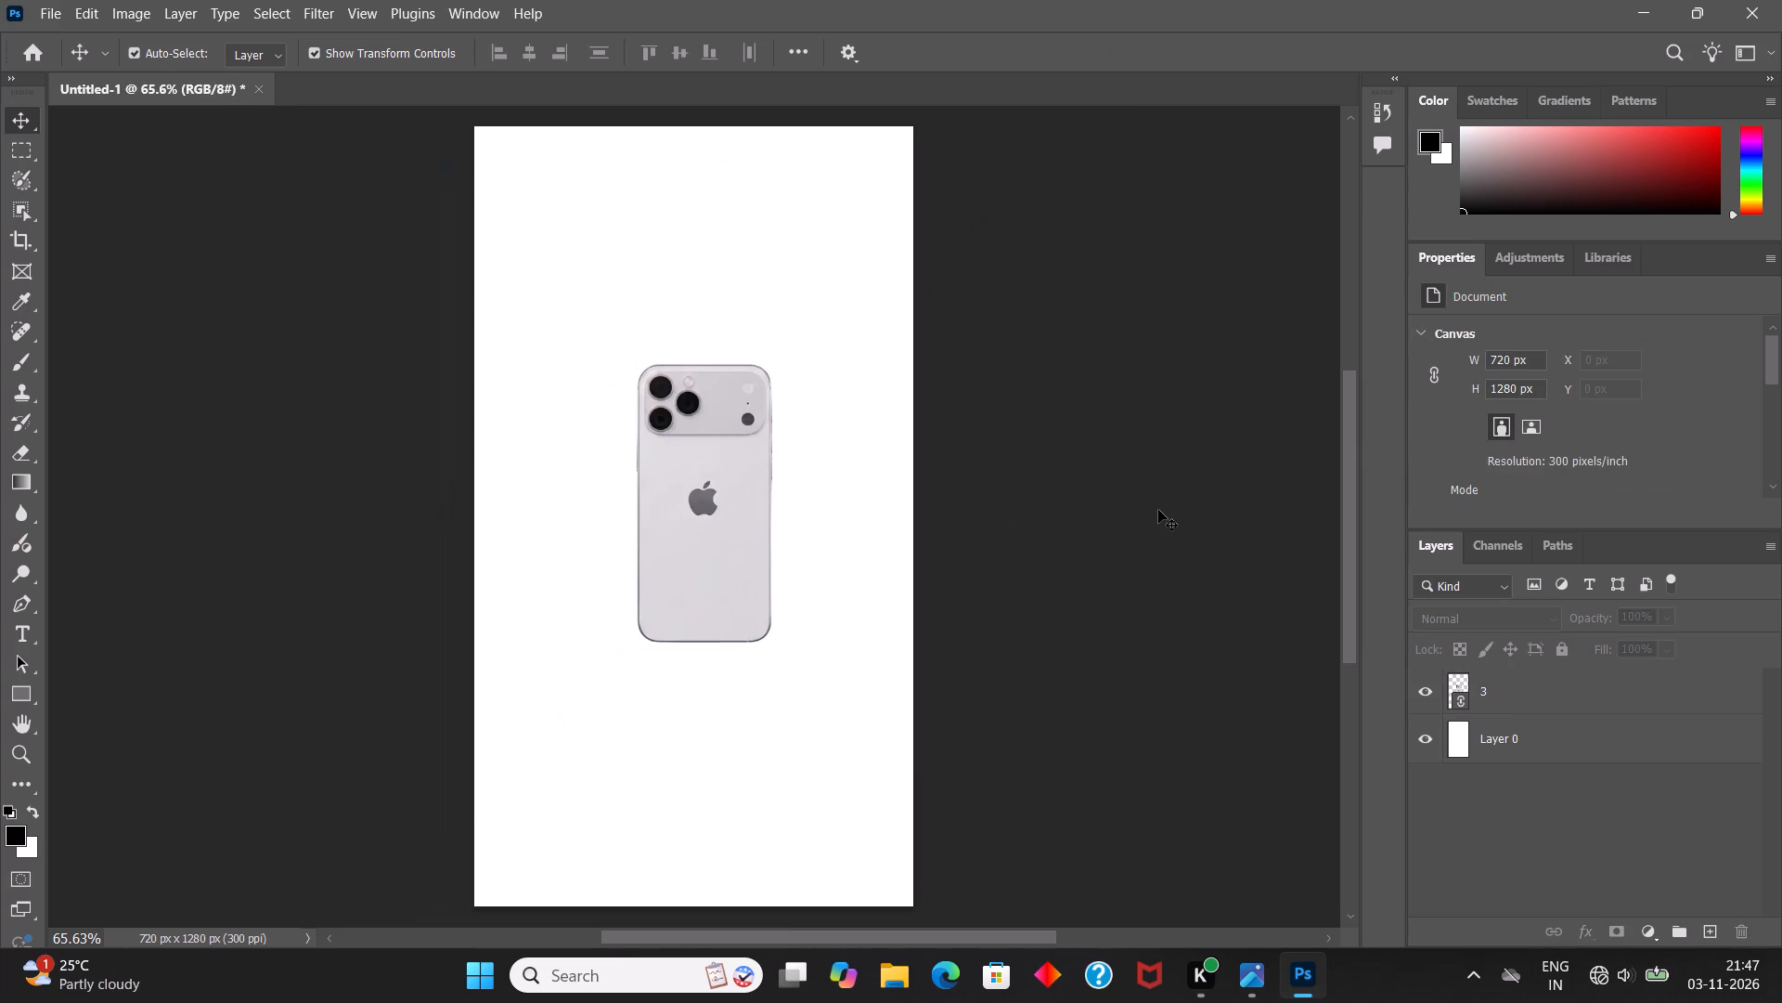
Align the phone layer 3 with Layer 0 on both horizontal and vertical centers, and leave the layers deselected.
click(1511, 696)
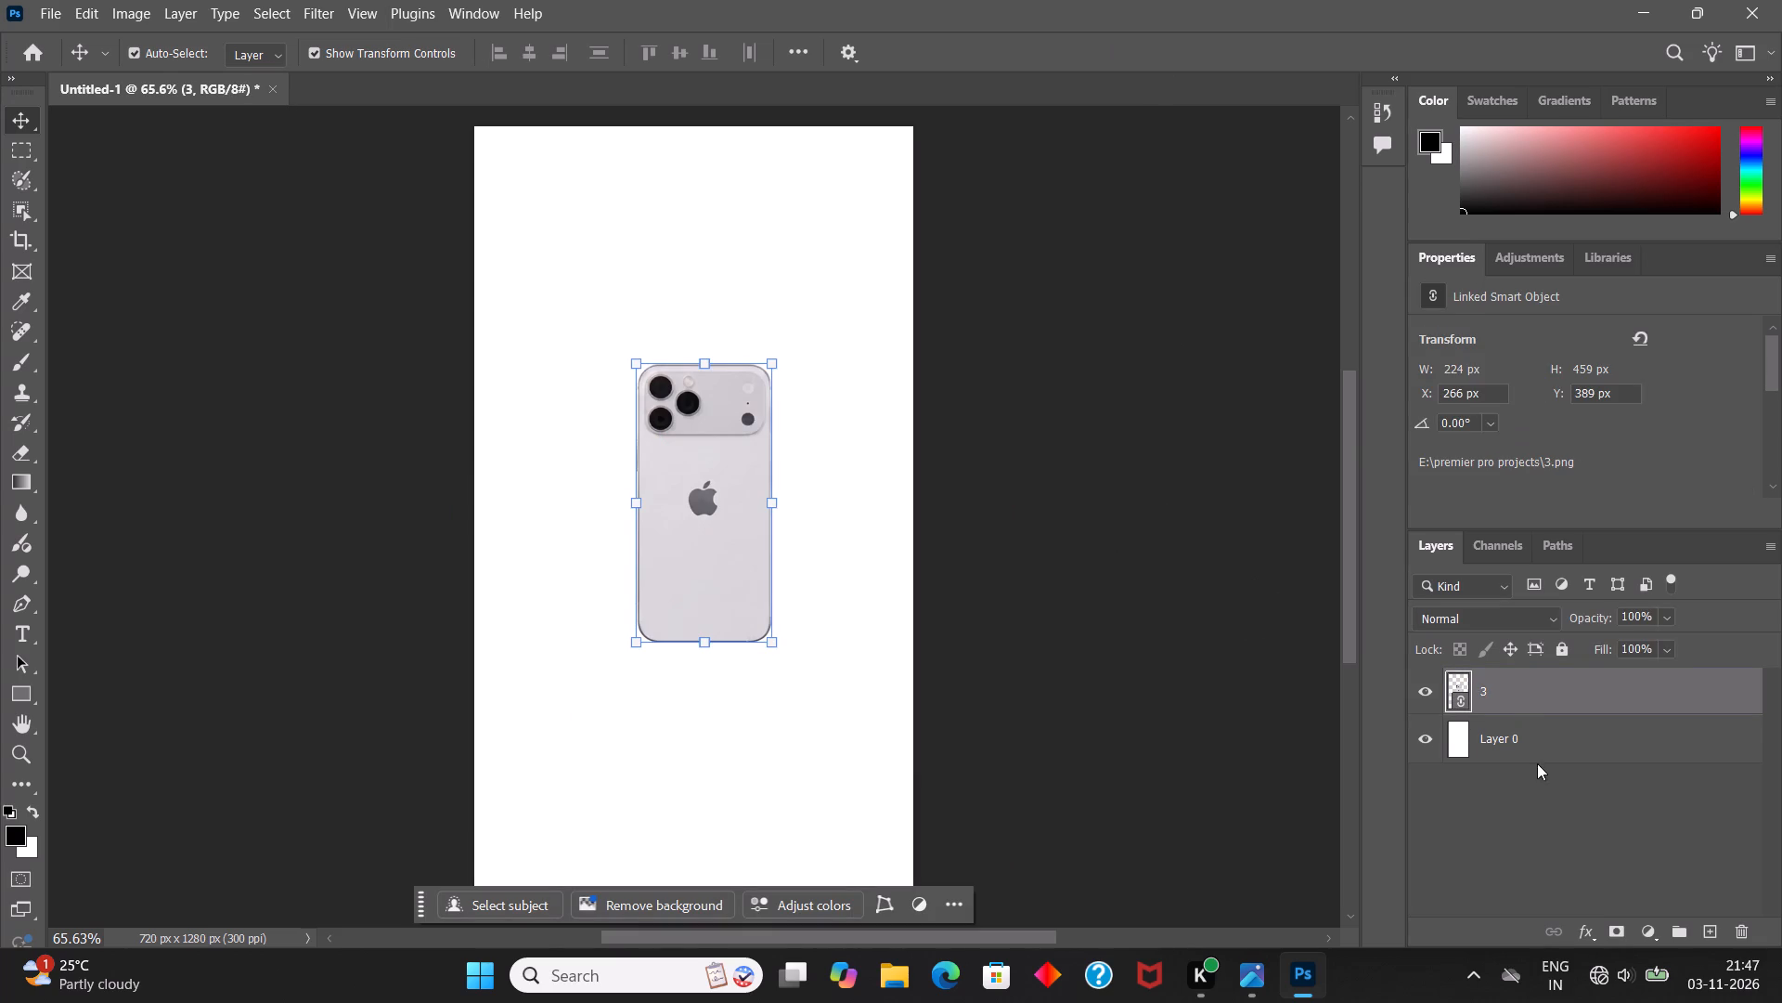
click(1574, 747)
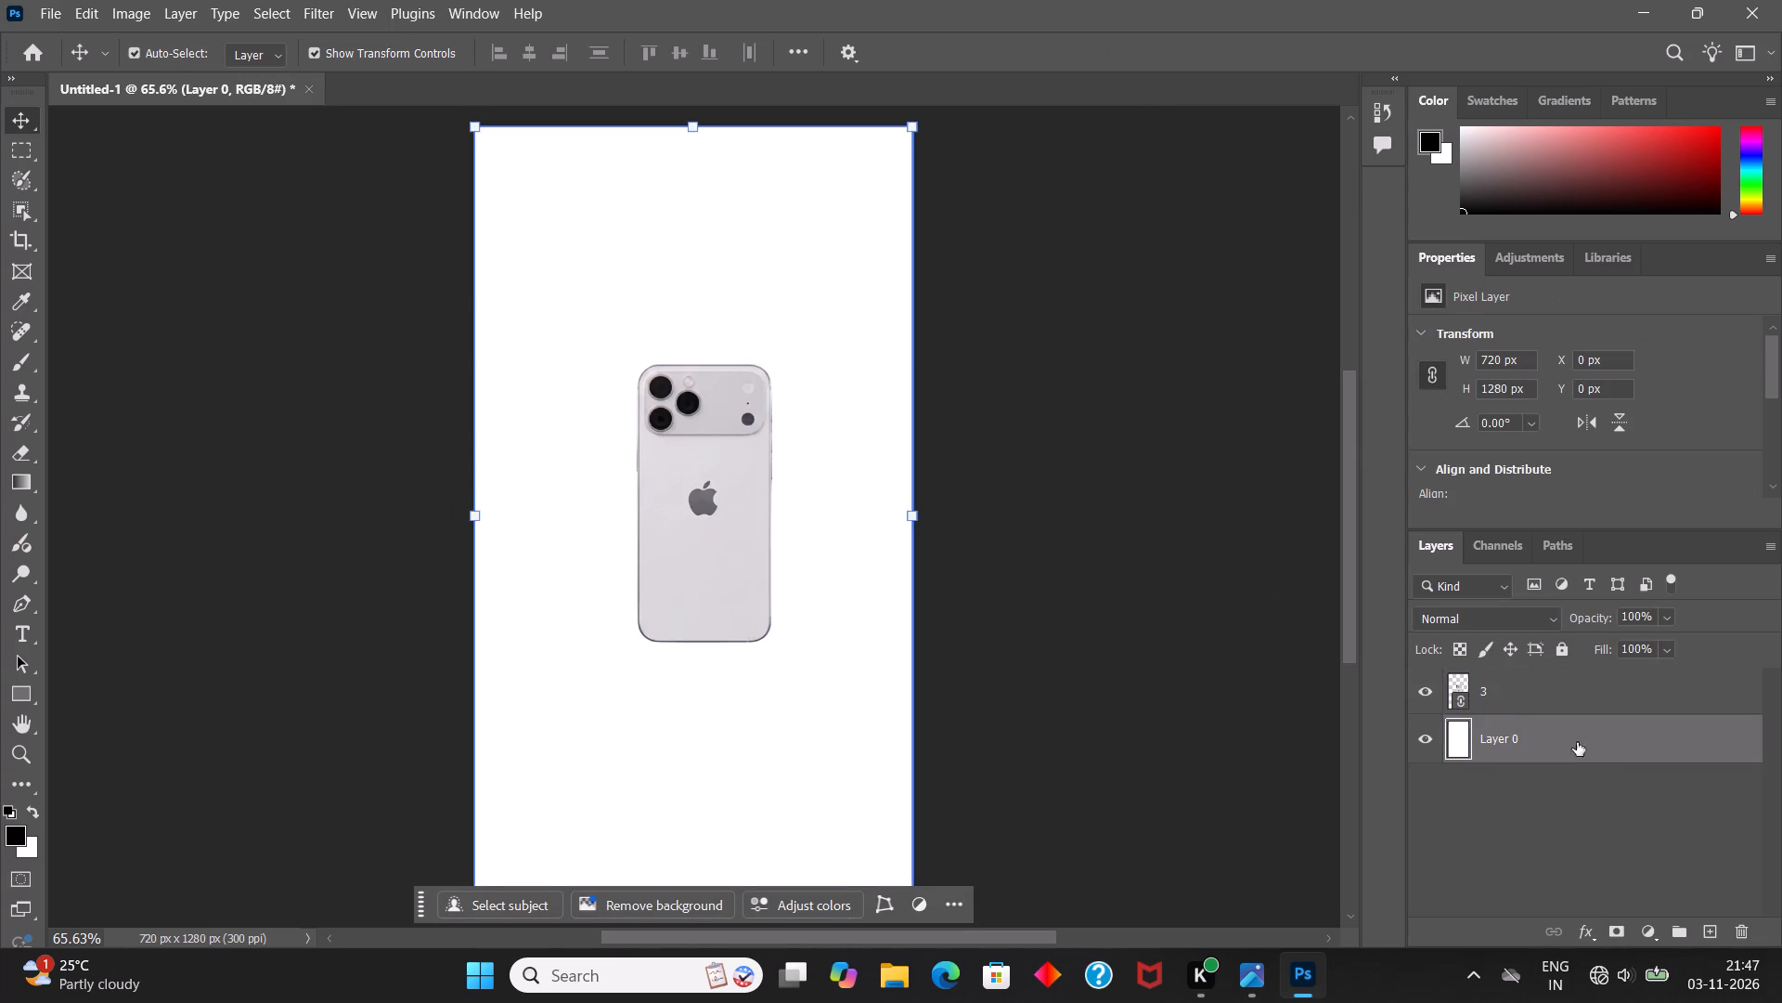
click(1508, 697)
ctrl+click(1538, 730)
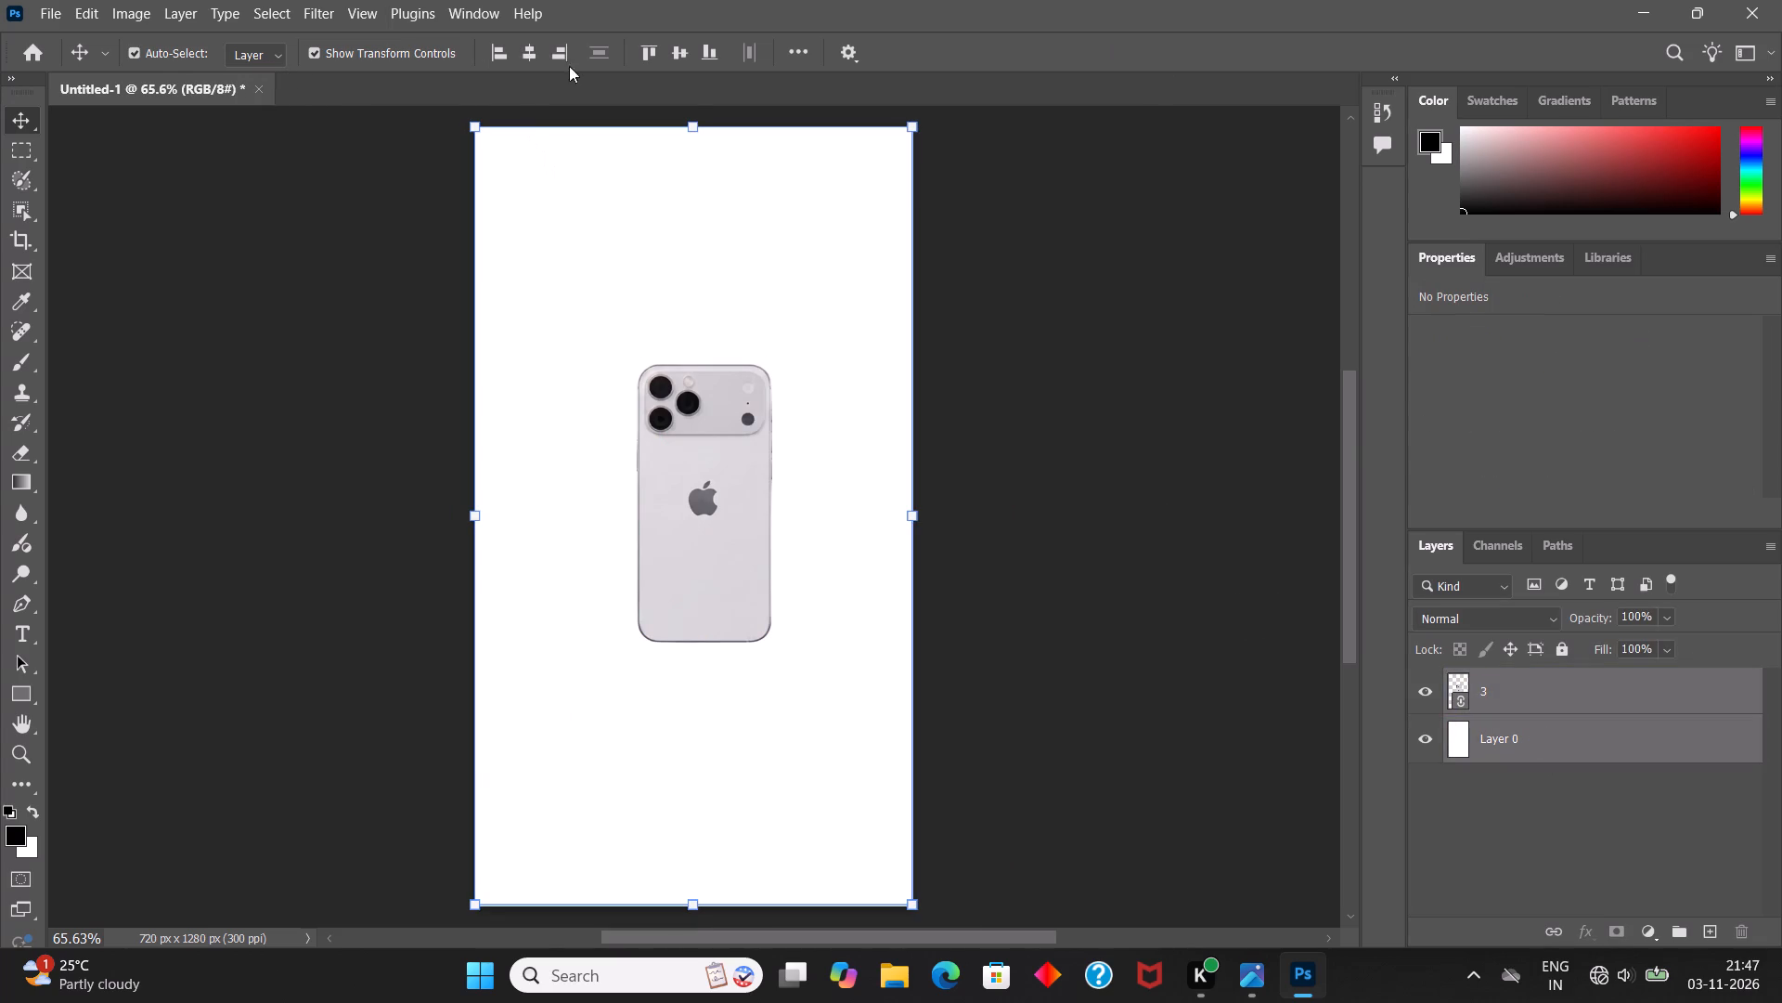
click(537, 55)
click(671, 54)
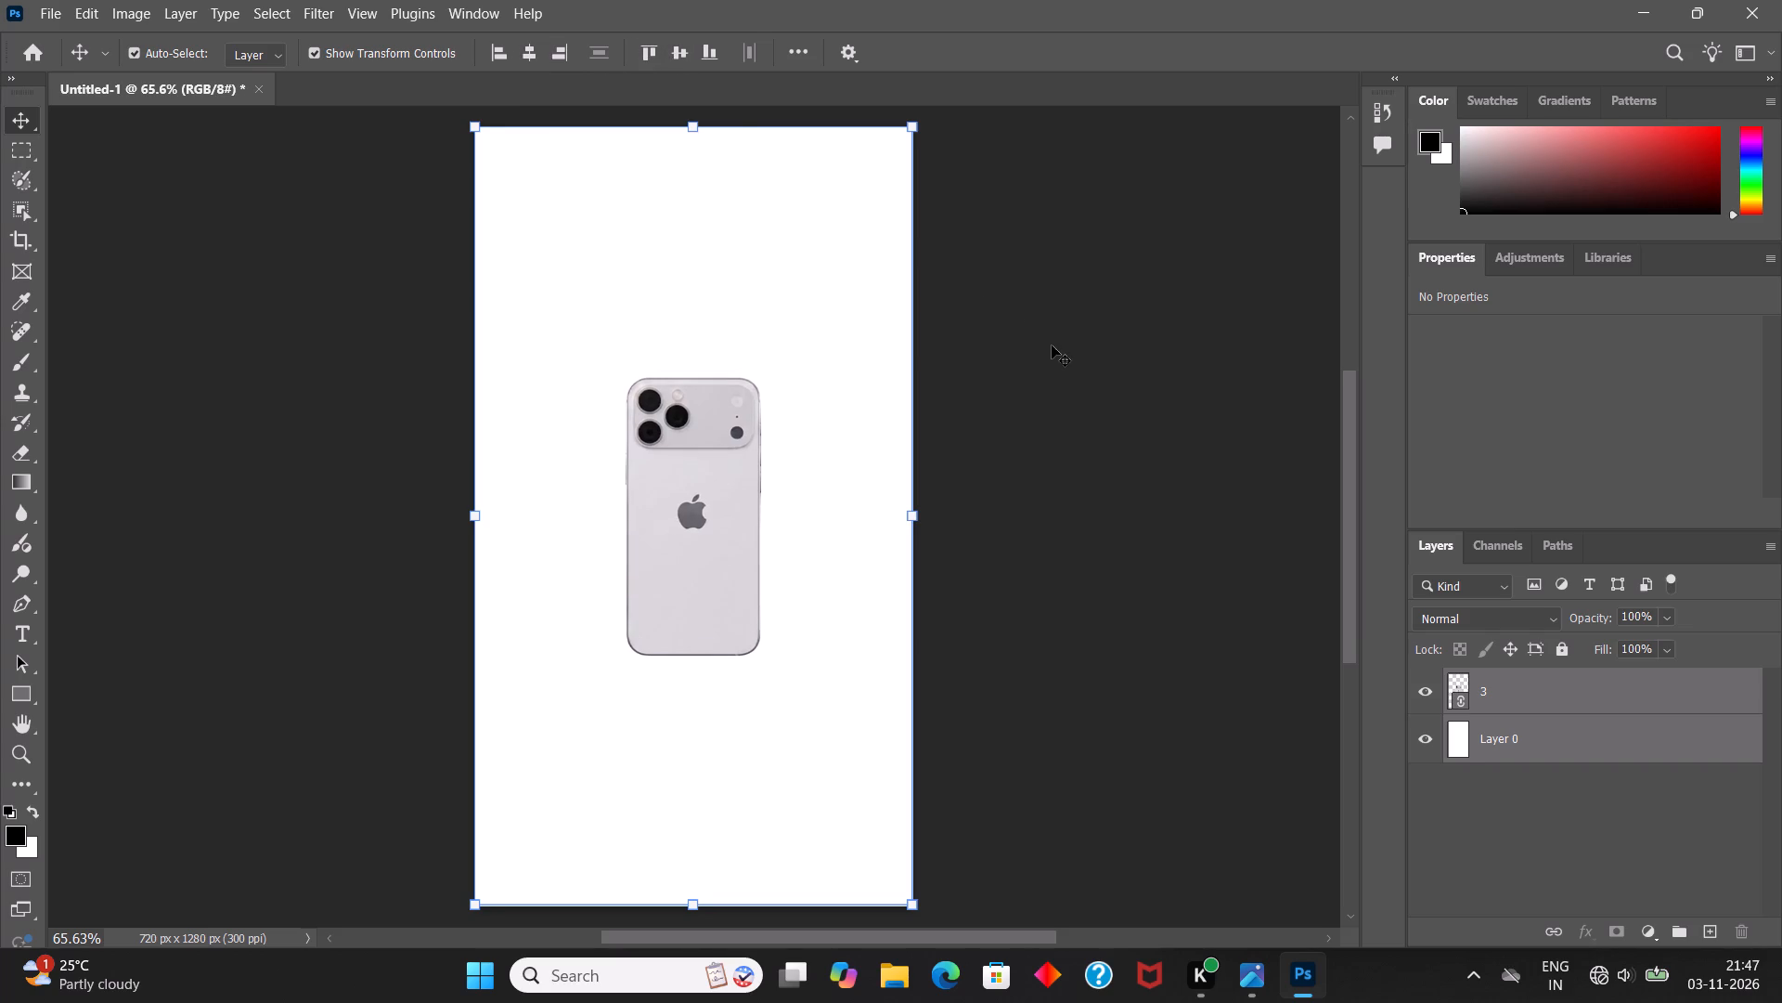
click(1059, 350)
Save the document as edit frame 2 in Photoshop format in the premier pro projects folder.
key(ctrl+s)
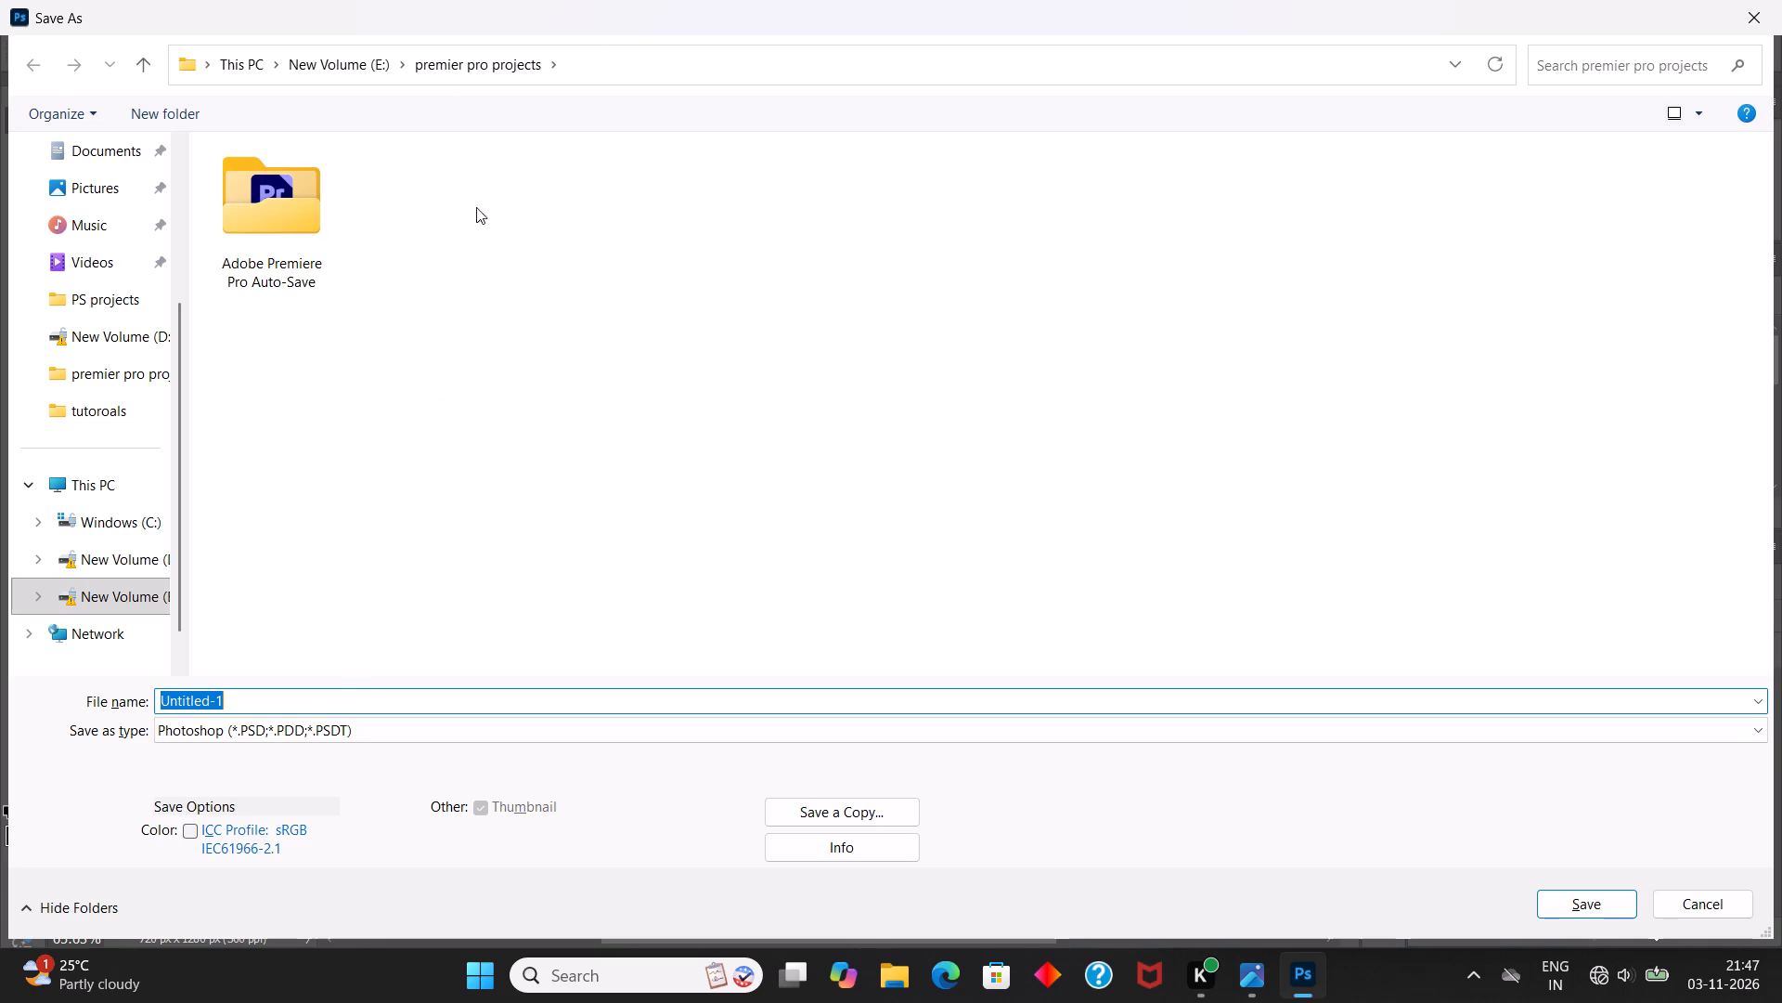
text(edit)
key(space)
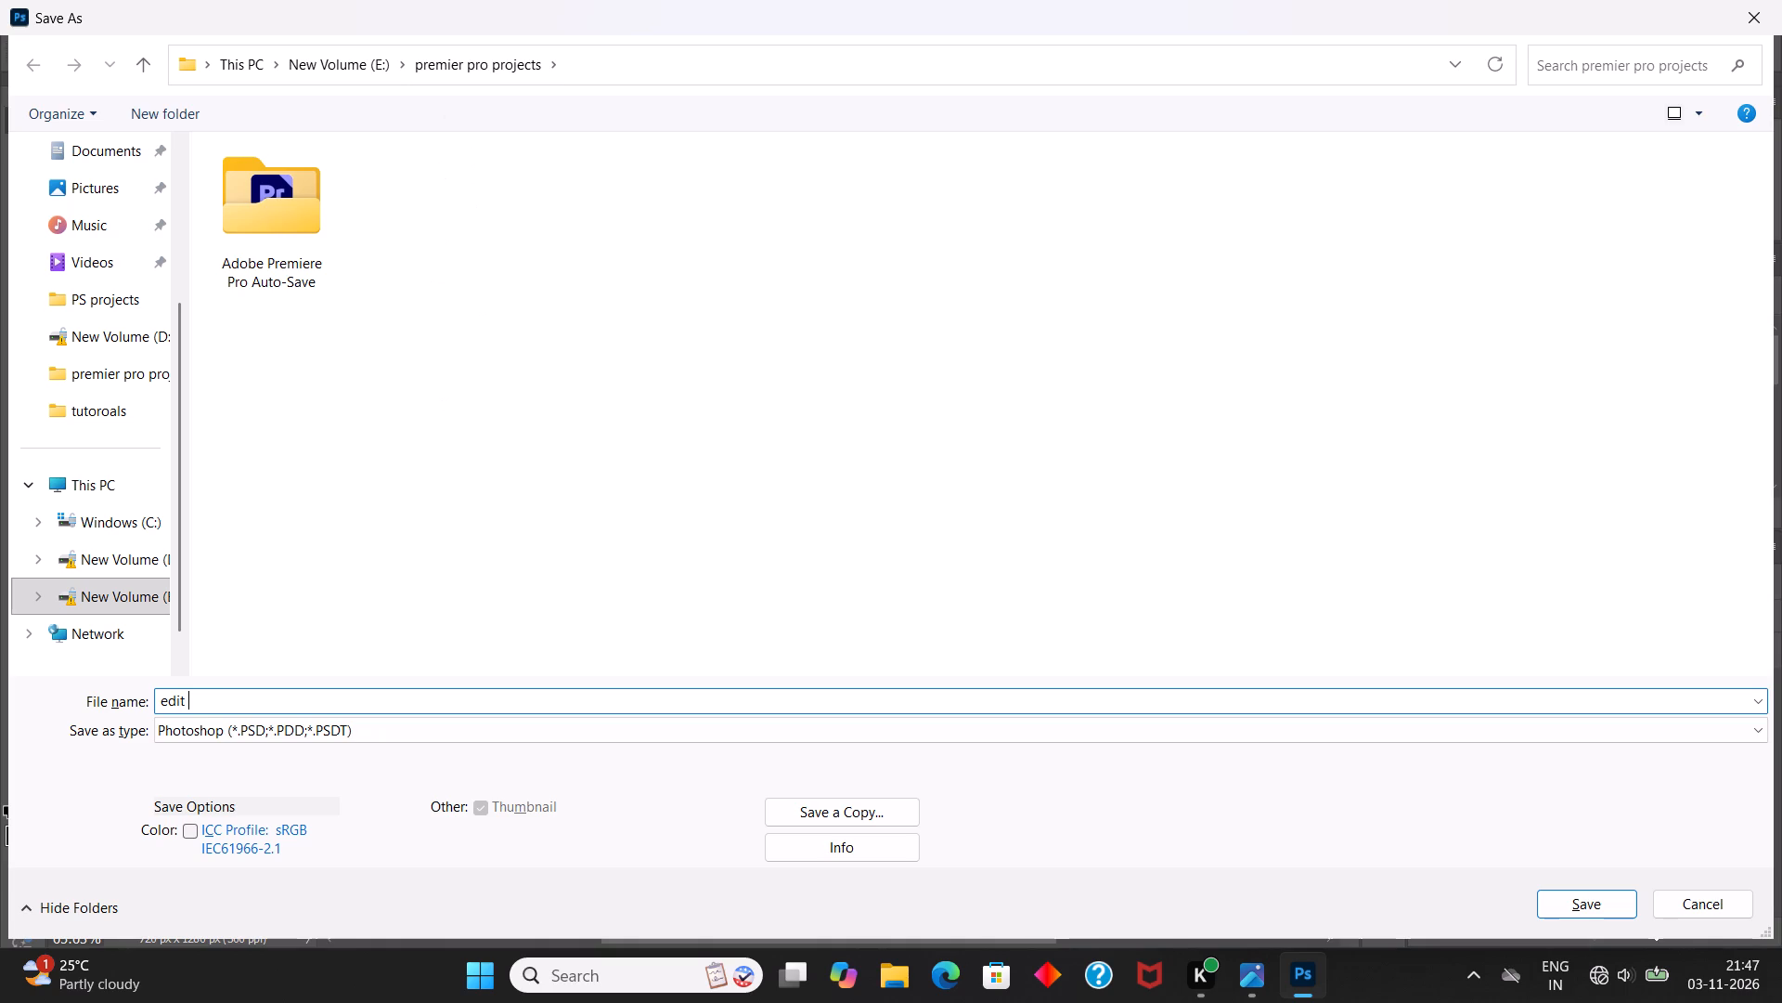
text(frame 2)
key(Return)
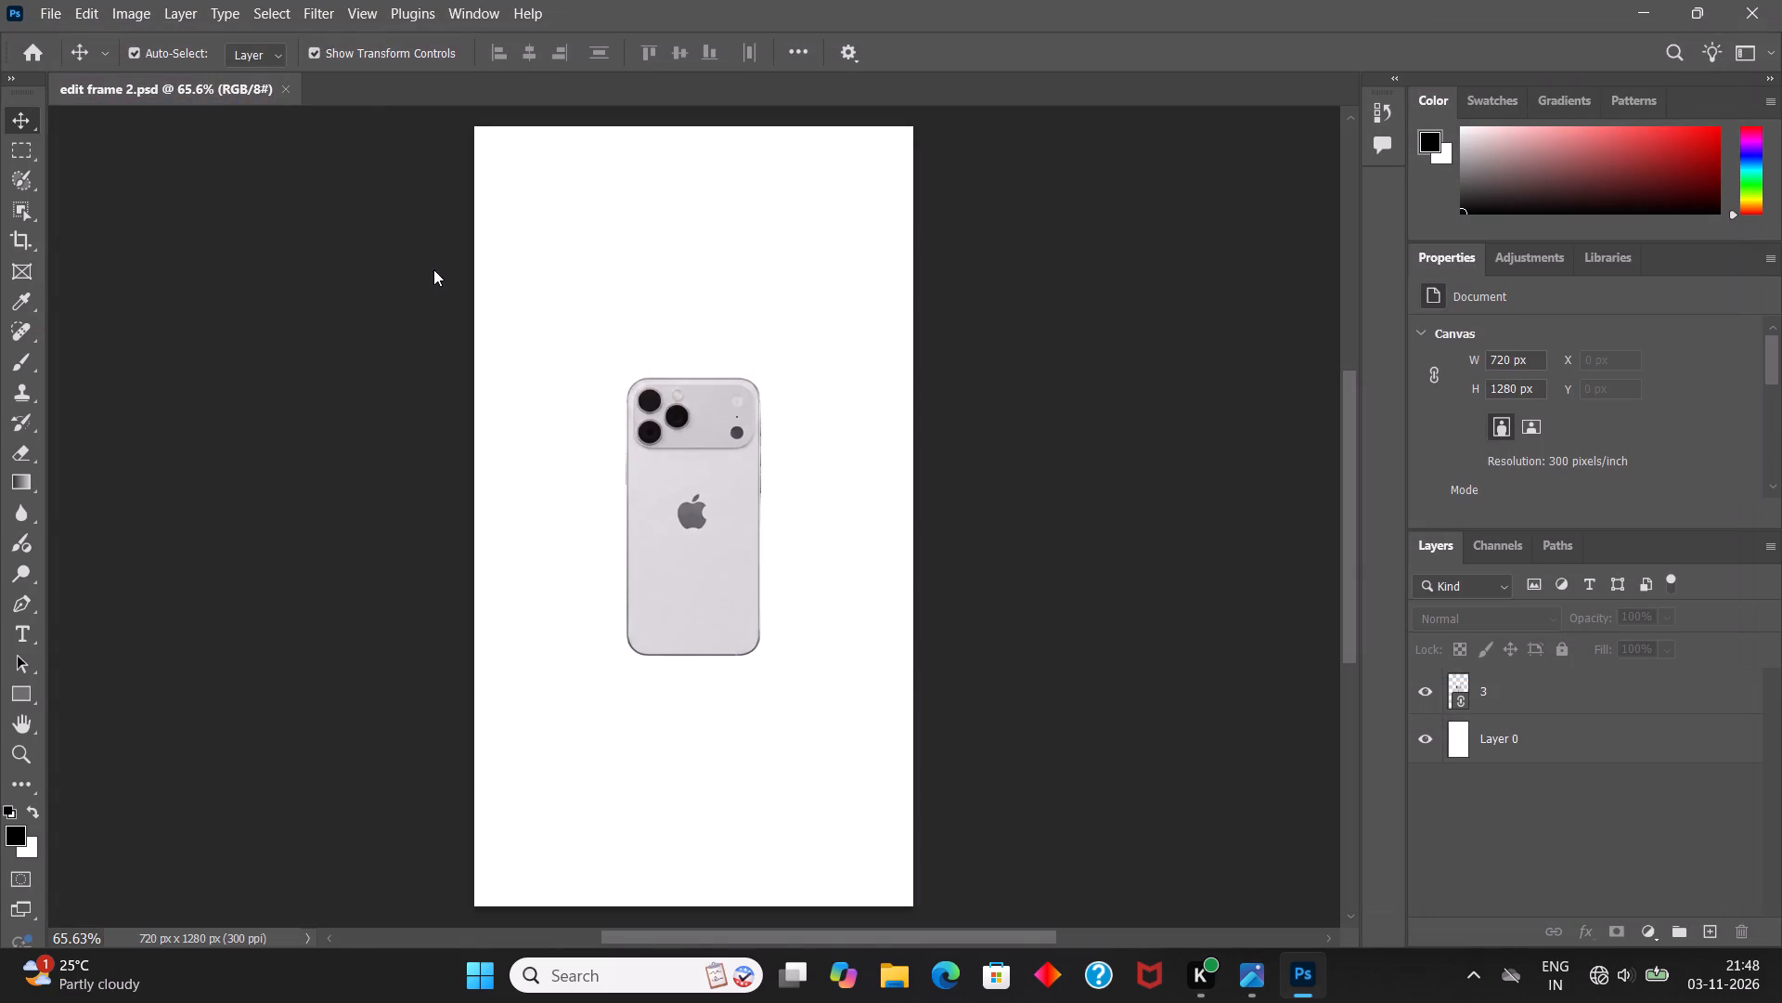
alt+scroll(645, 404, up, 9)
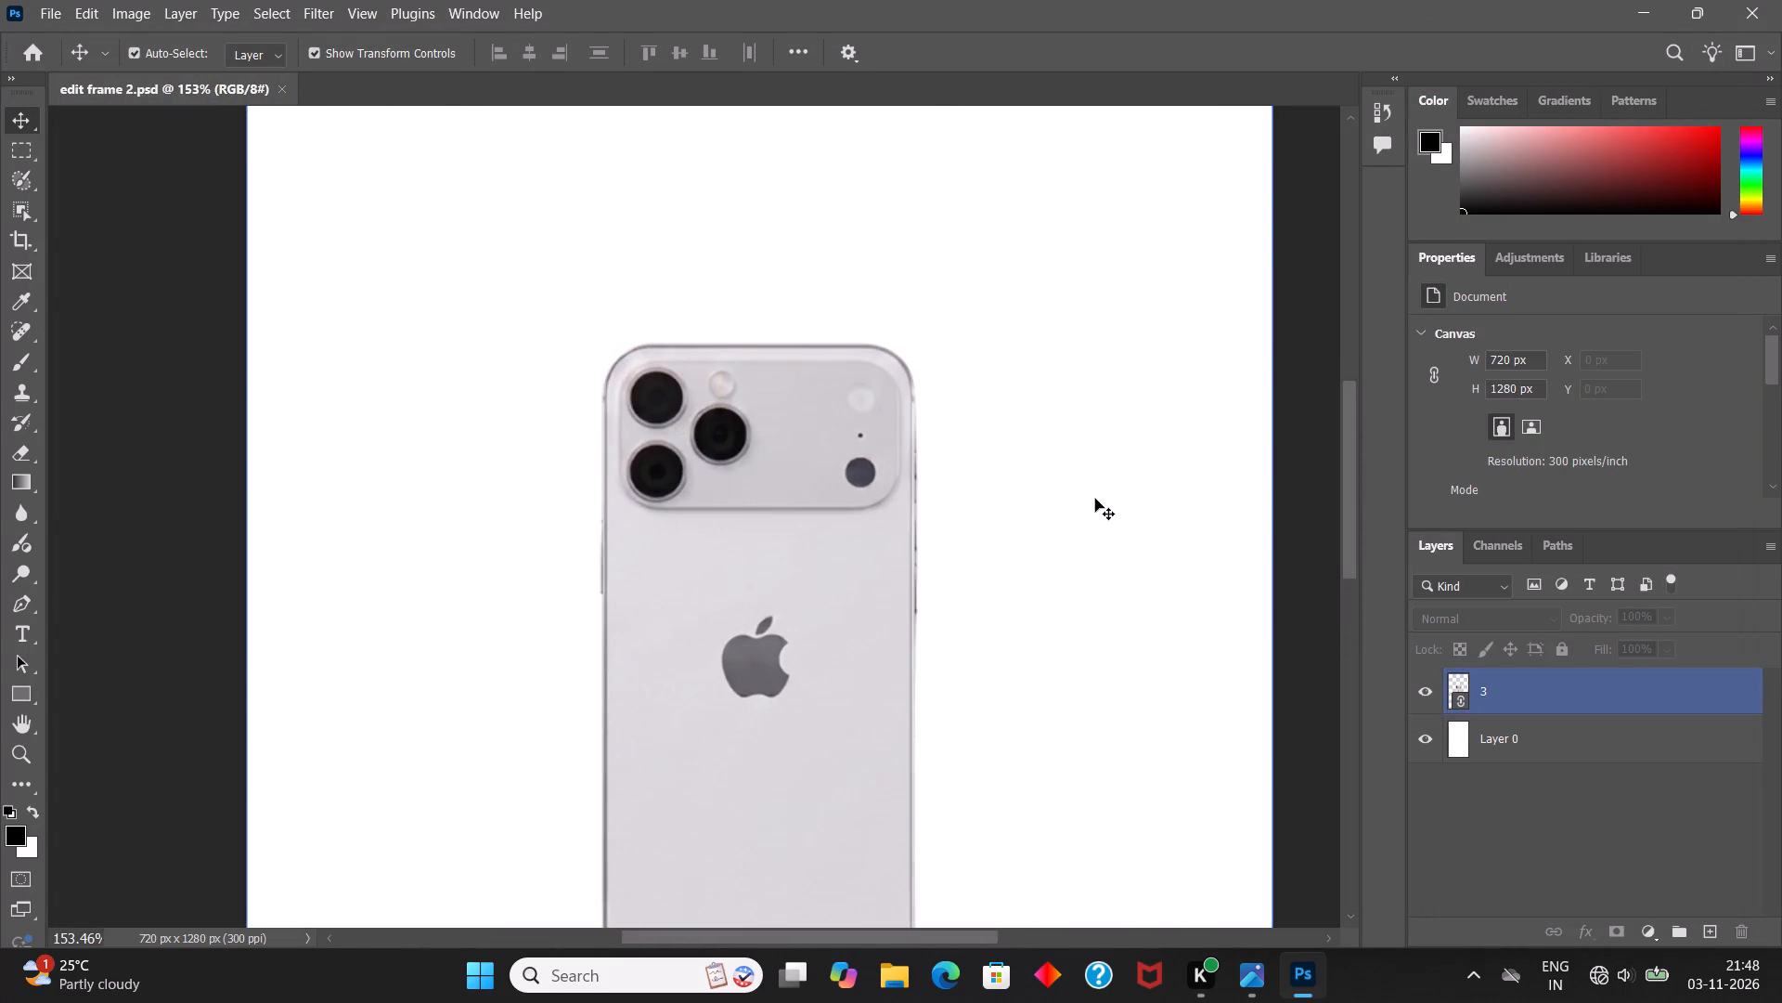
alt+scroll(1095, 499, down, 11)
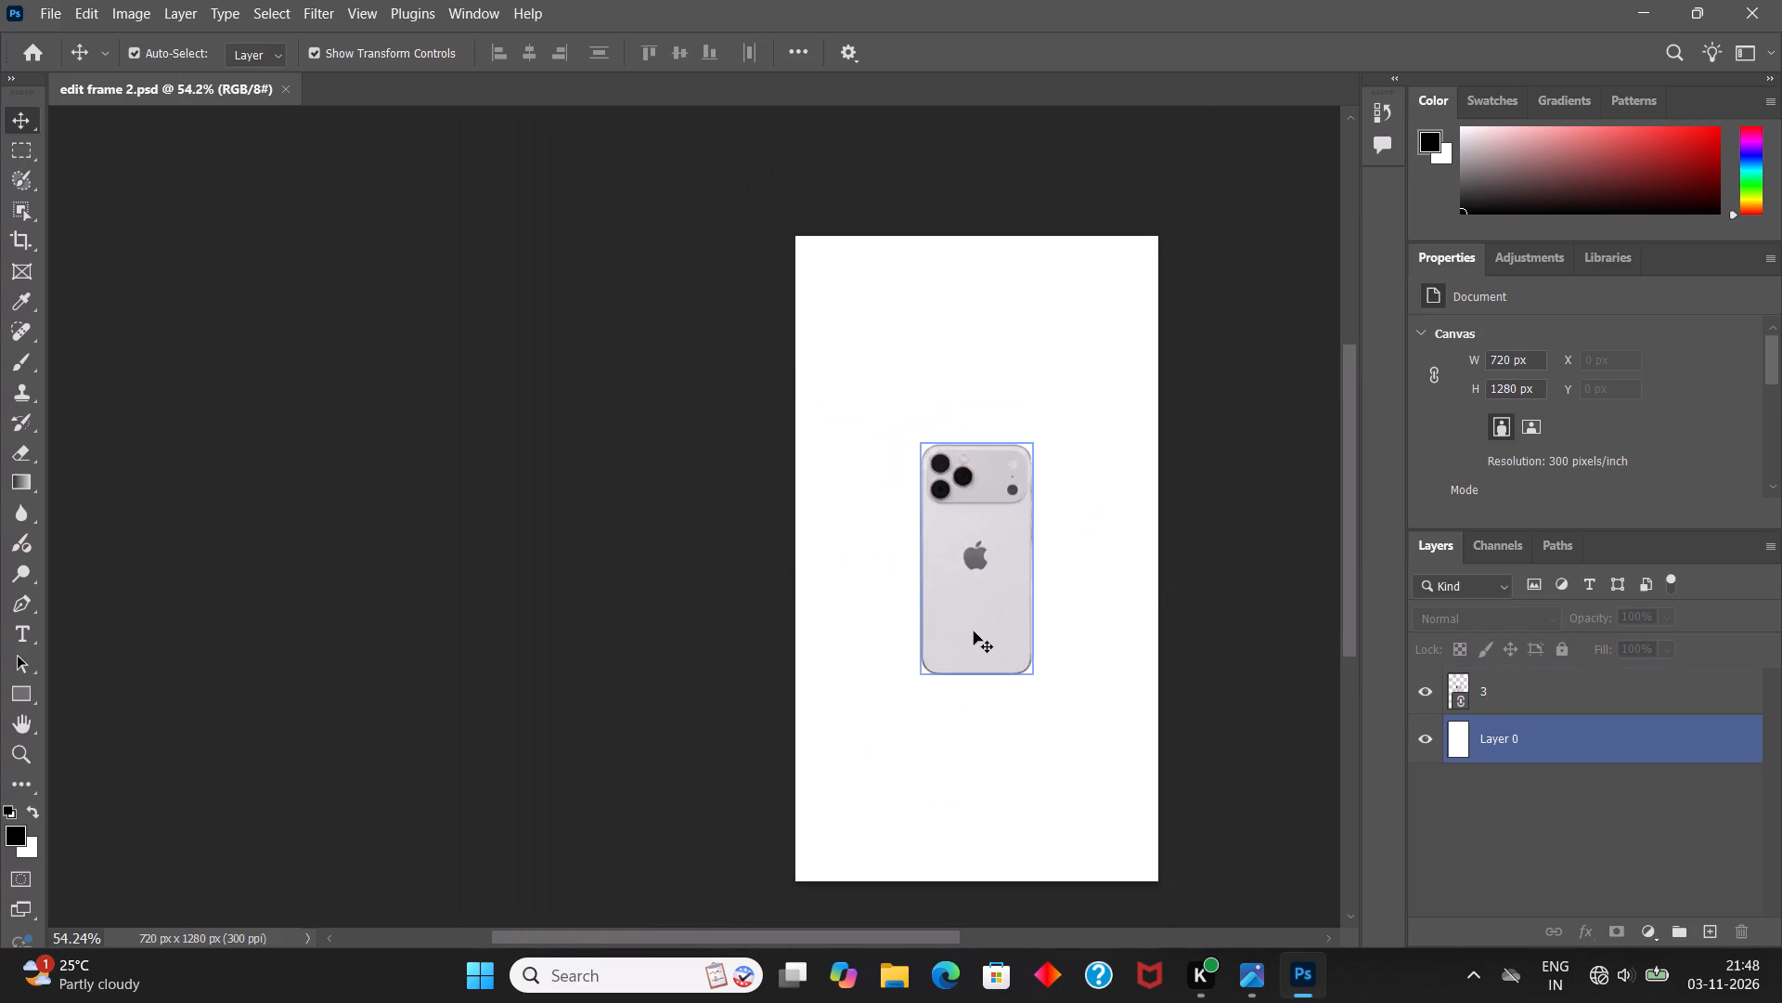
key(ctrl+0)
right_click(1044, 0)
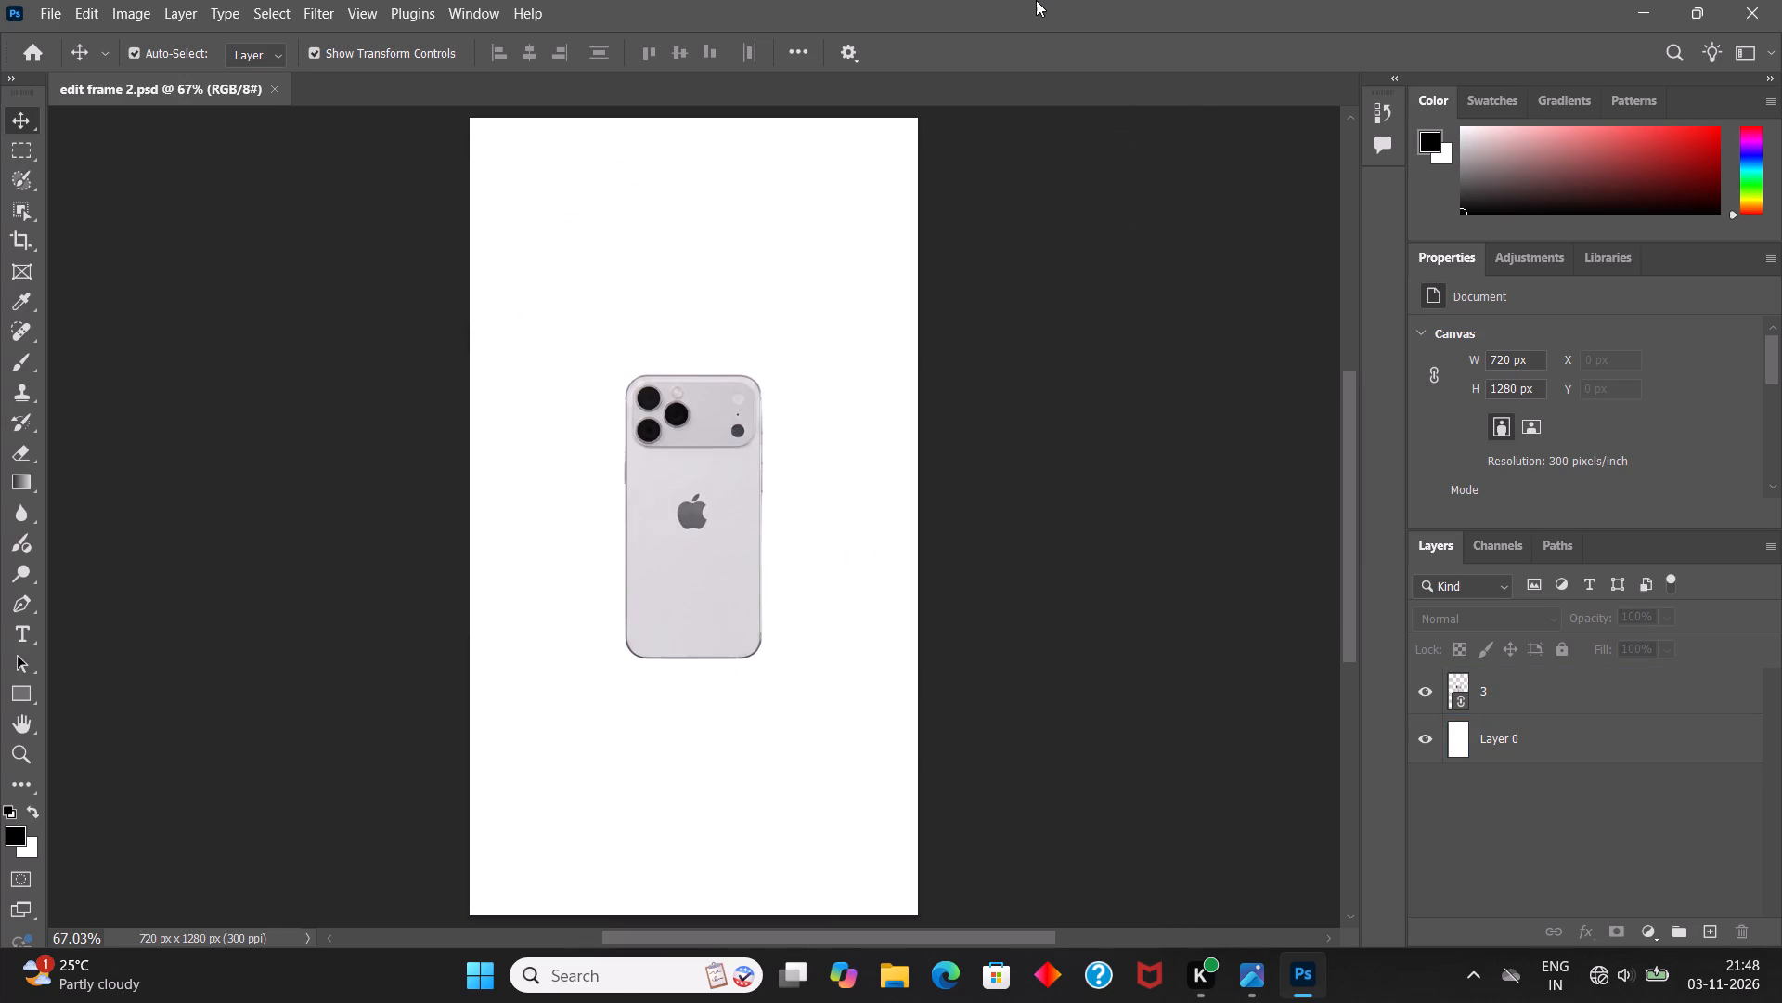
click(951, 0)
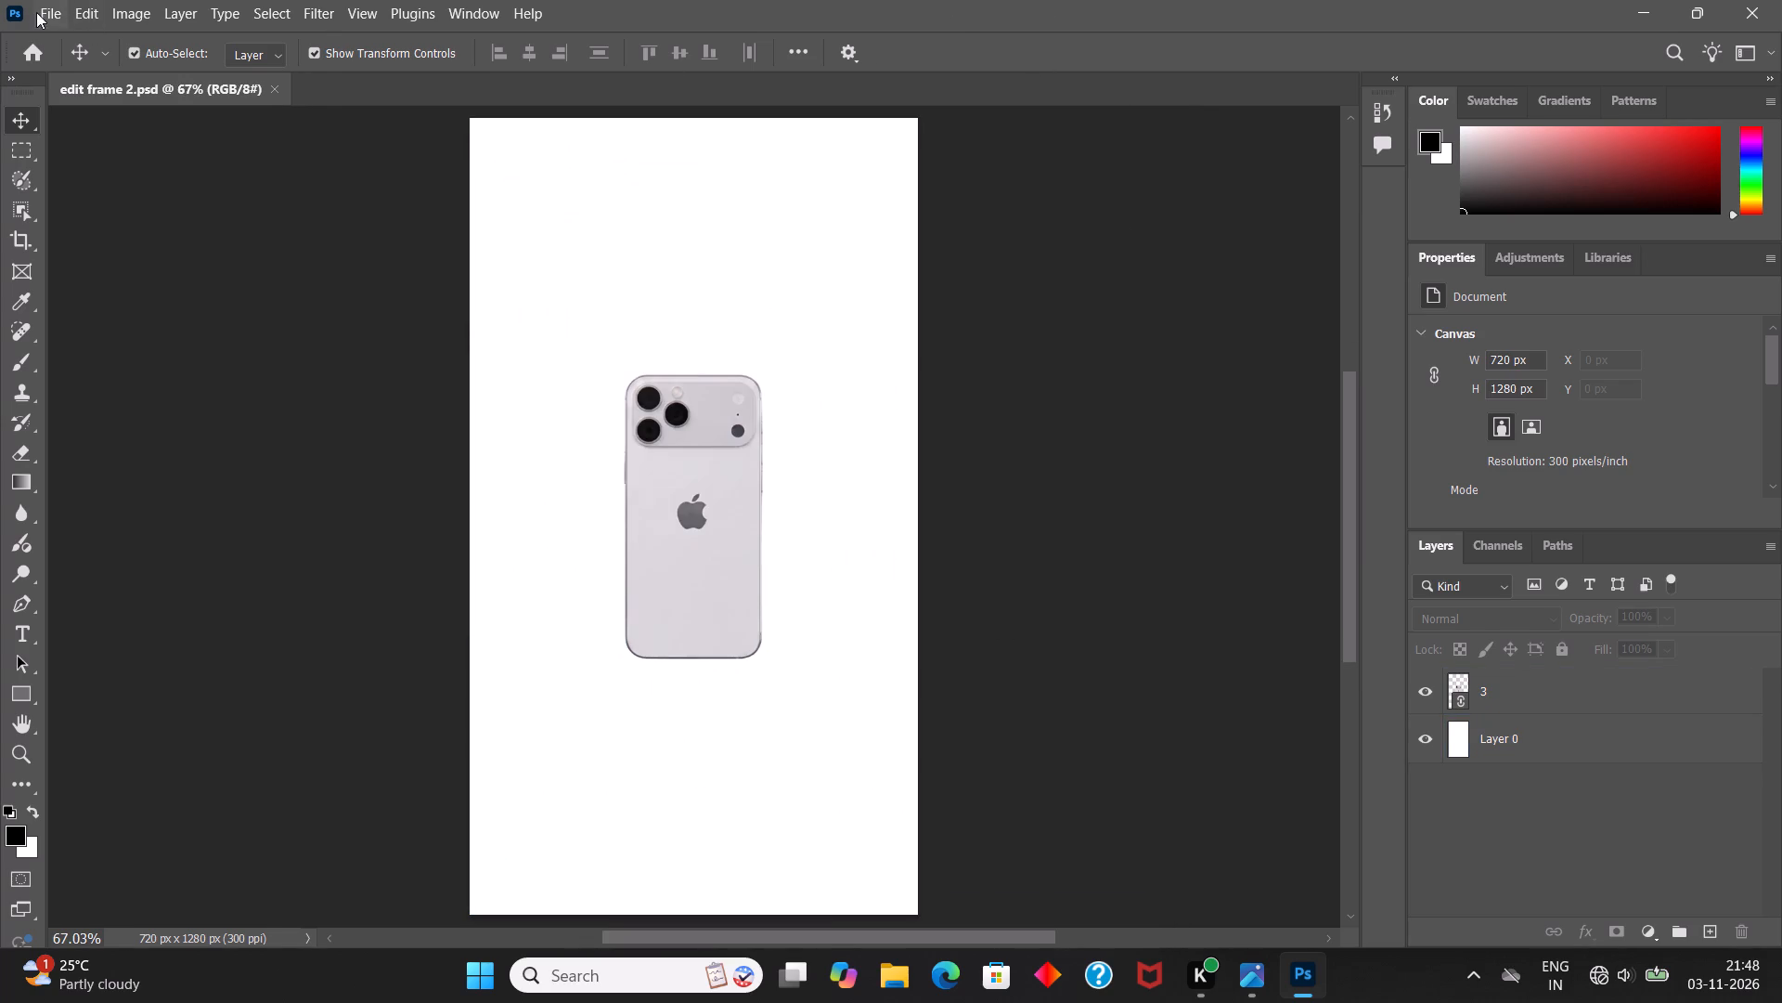
Start placing another linked image, opening the file selection in the premier pro projects folder.
click(36, 12)
click(126, 453)
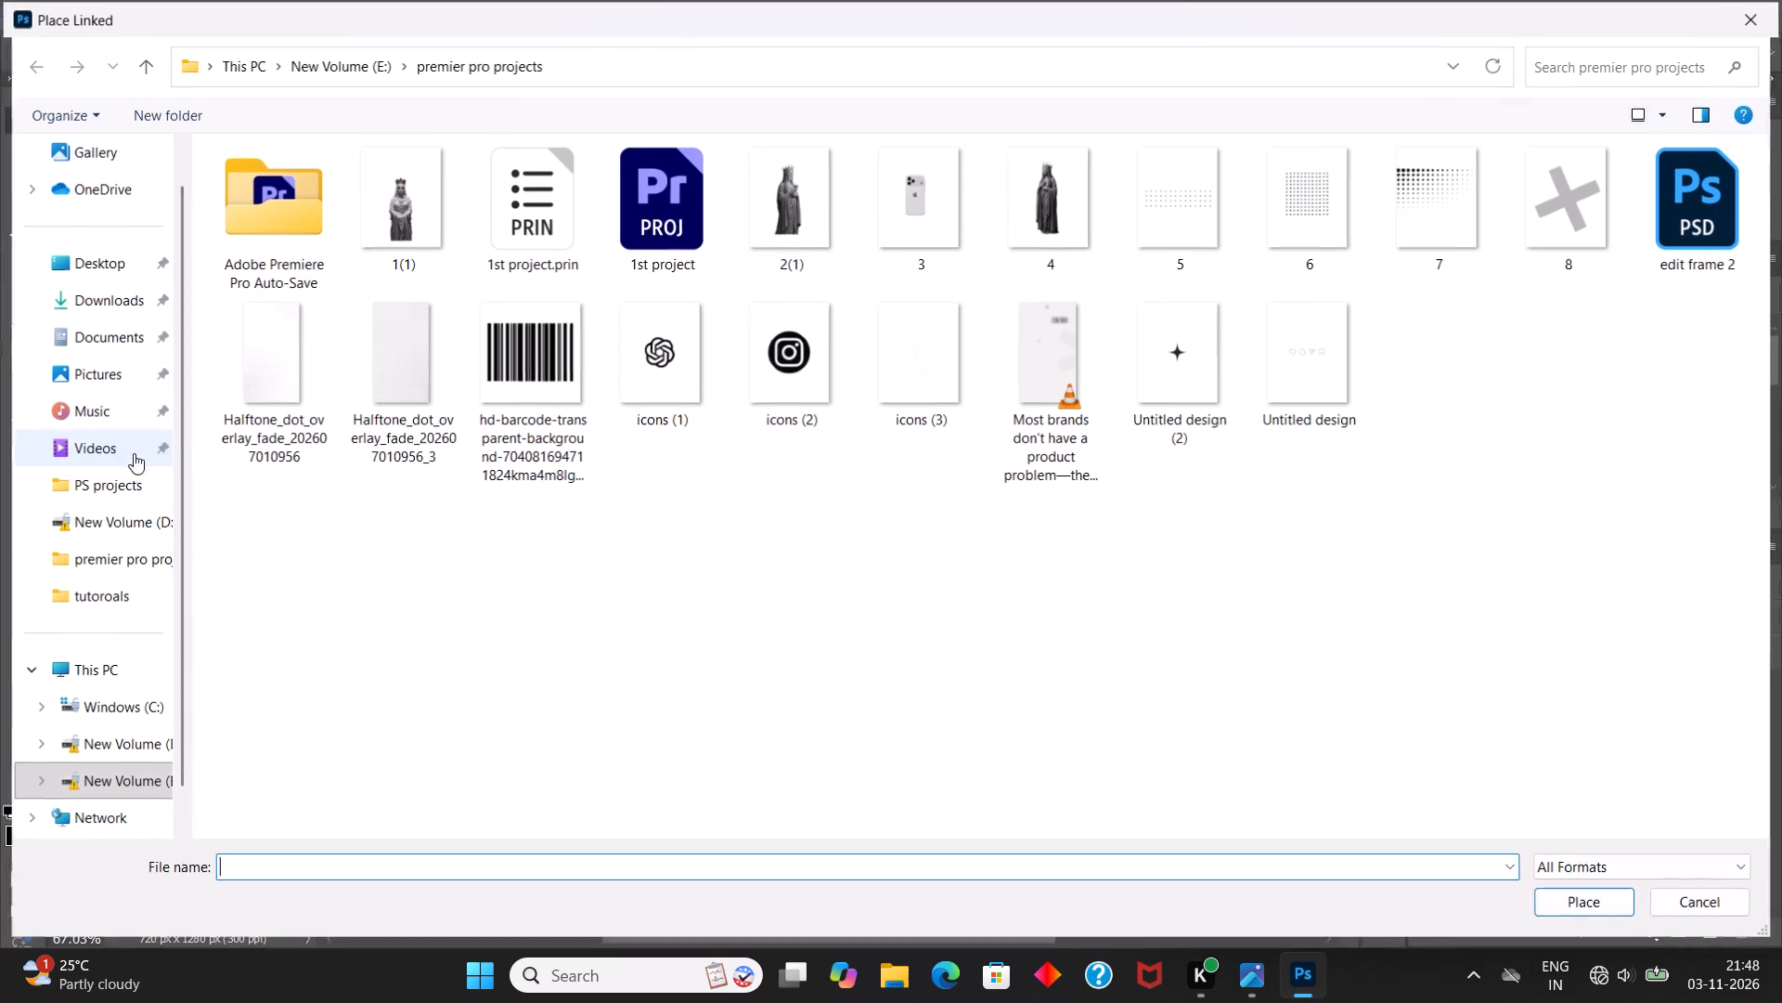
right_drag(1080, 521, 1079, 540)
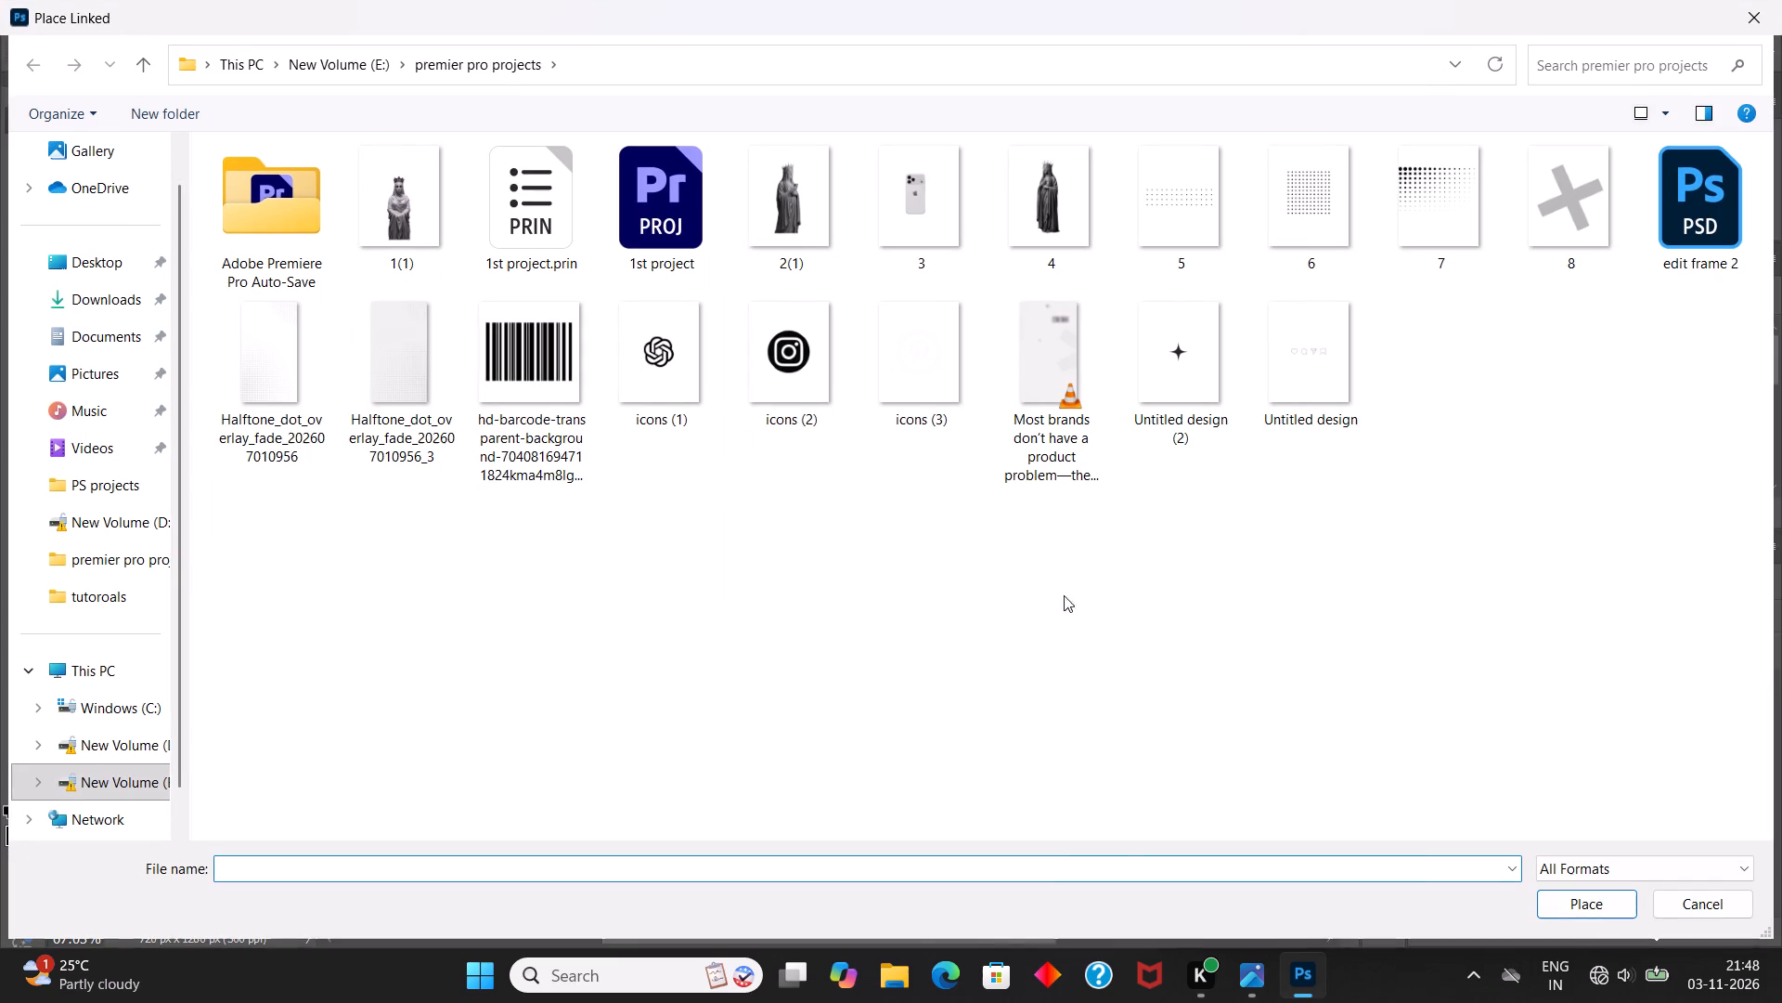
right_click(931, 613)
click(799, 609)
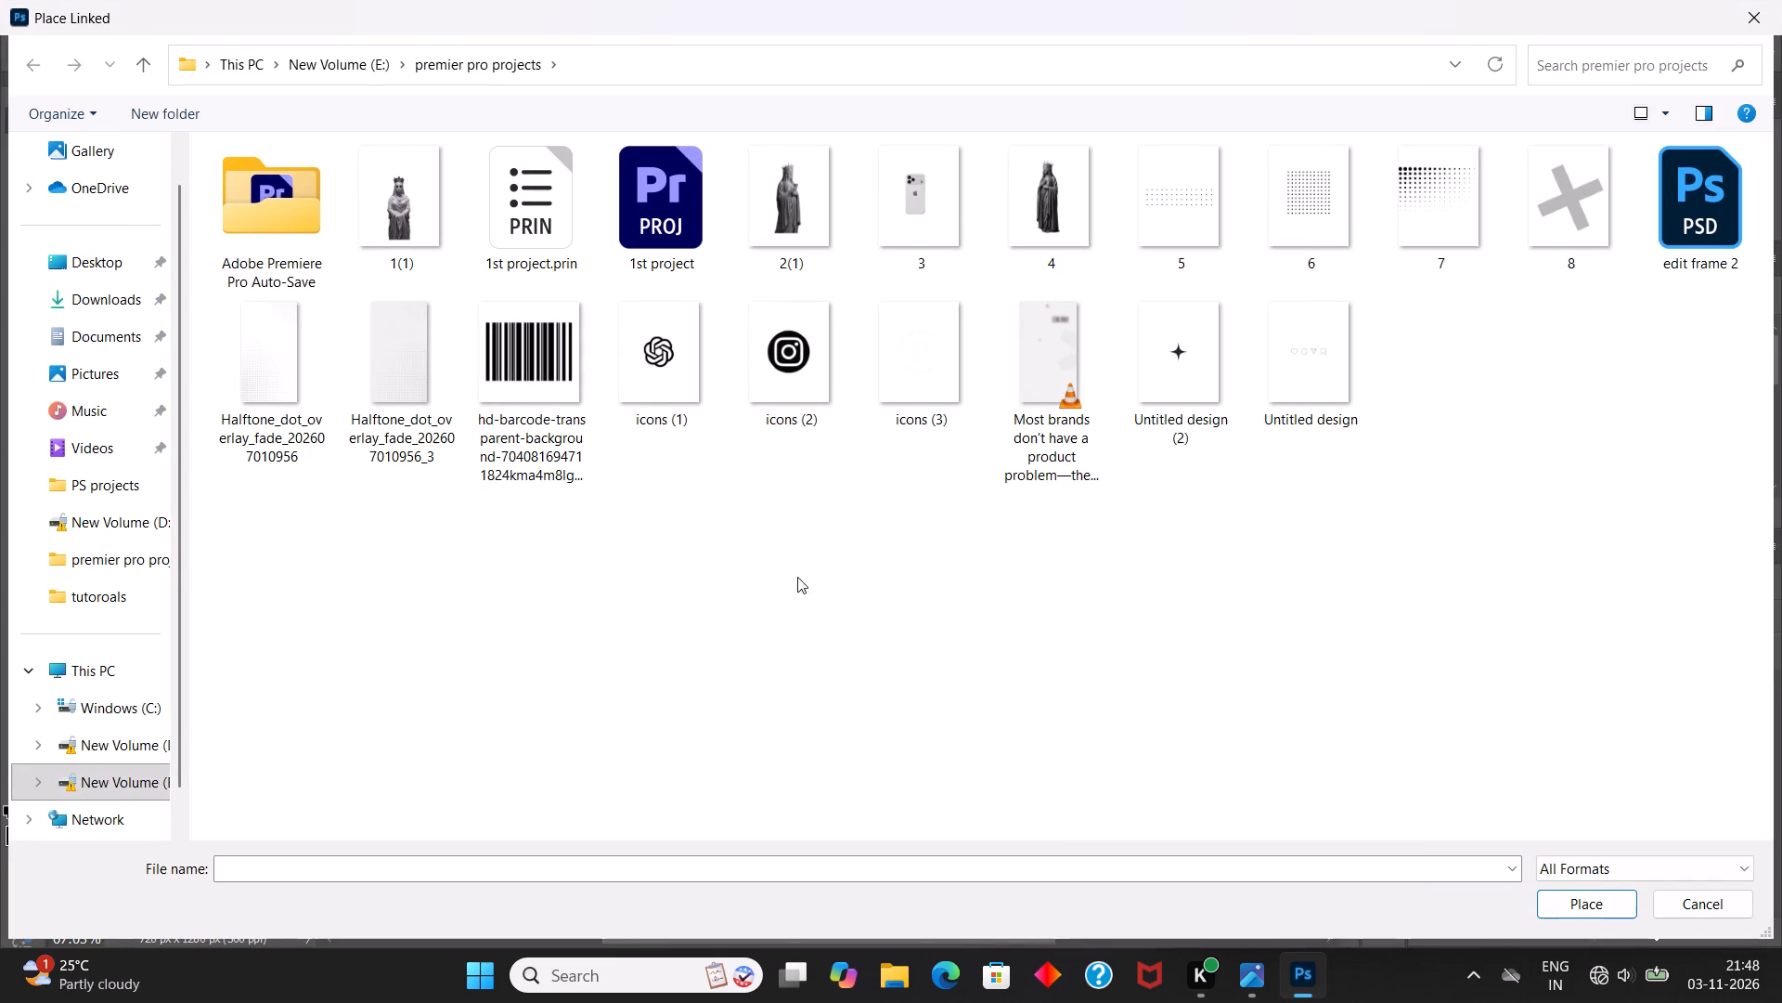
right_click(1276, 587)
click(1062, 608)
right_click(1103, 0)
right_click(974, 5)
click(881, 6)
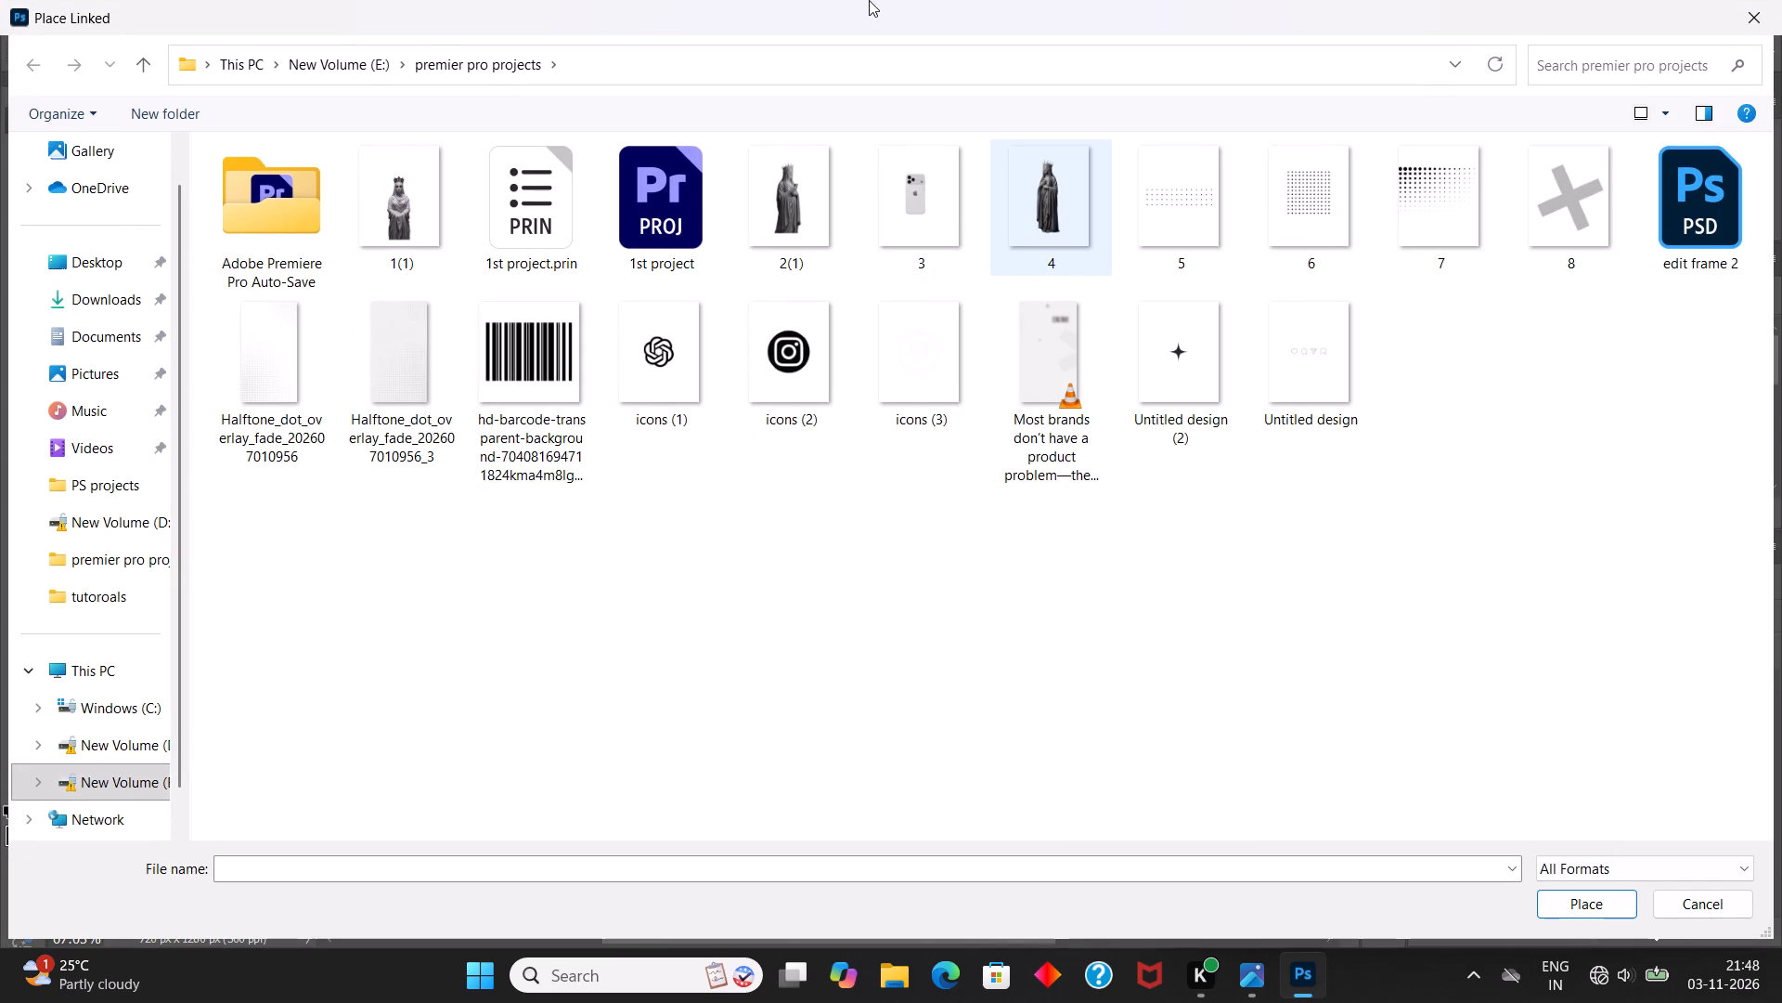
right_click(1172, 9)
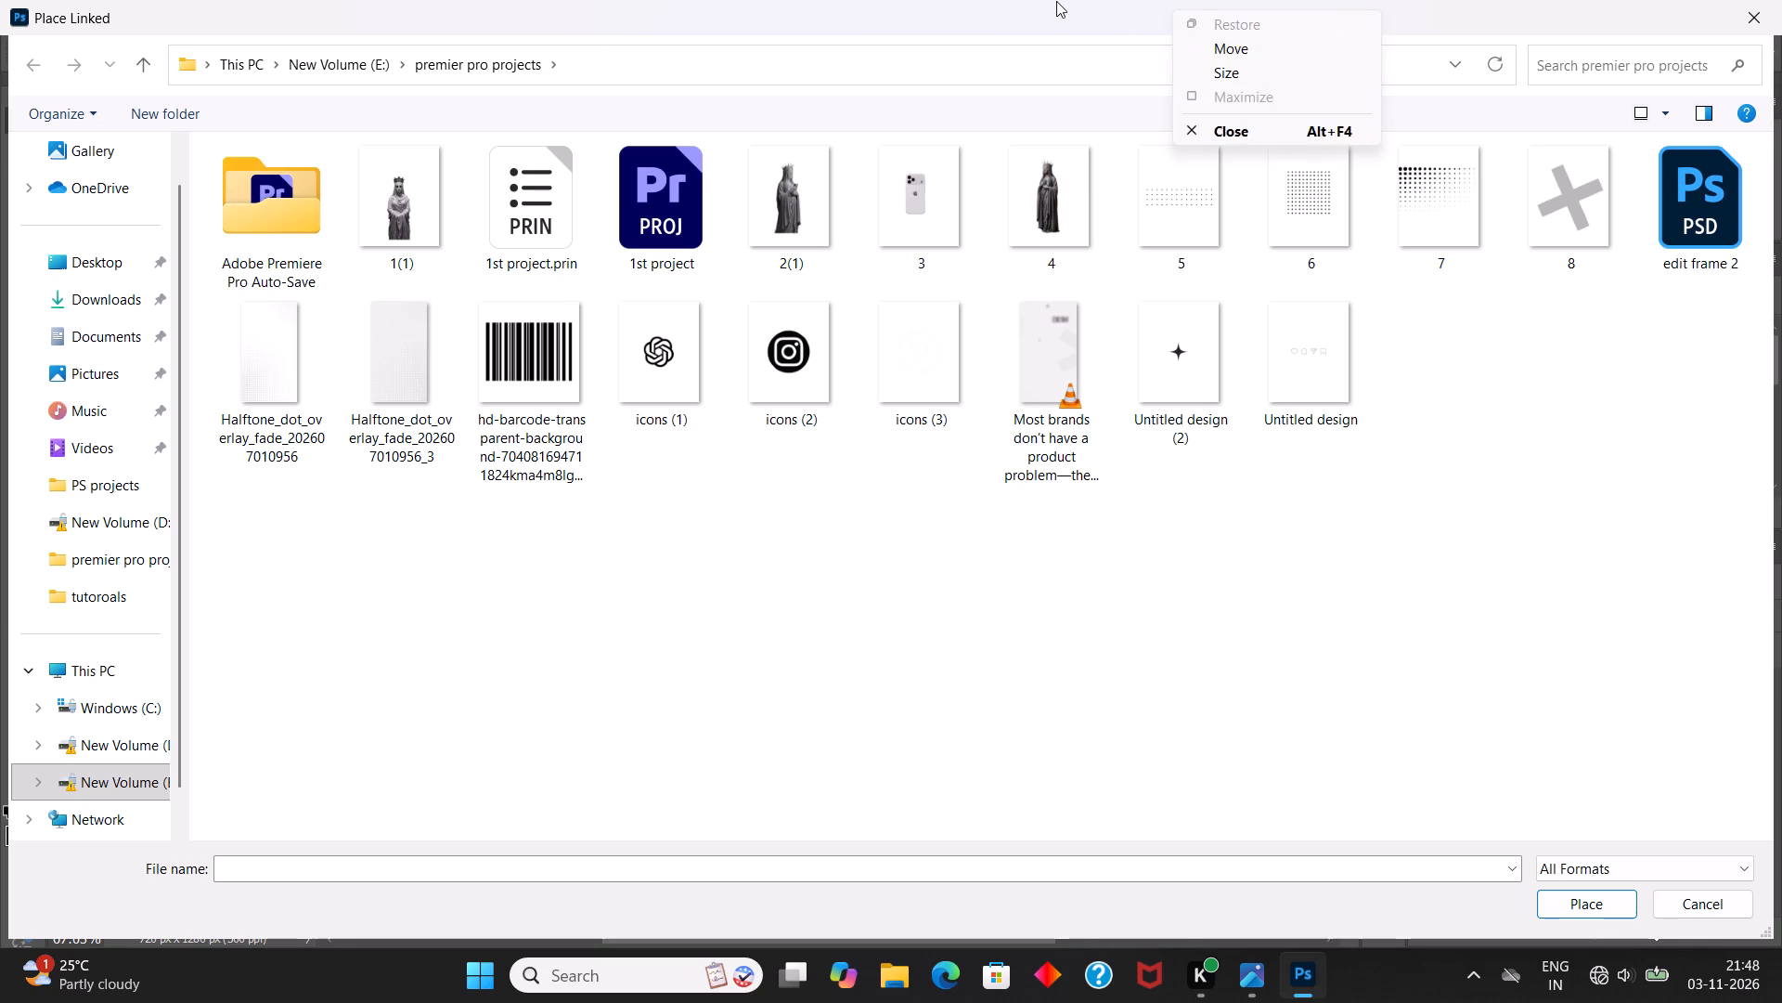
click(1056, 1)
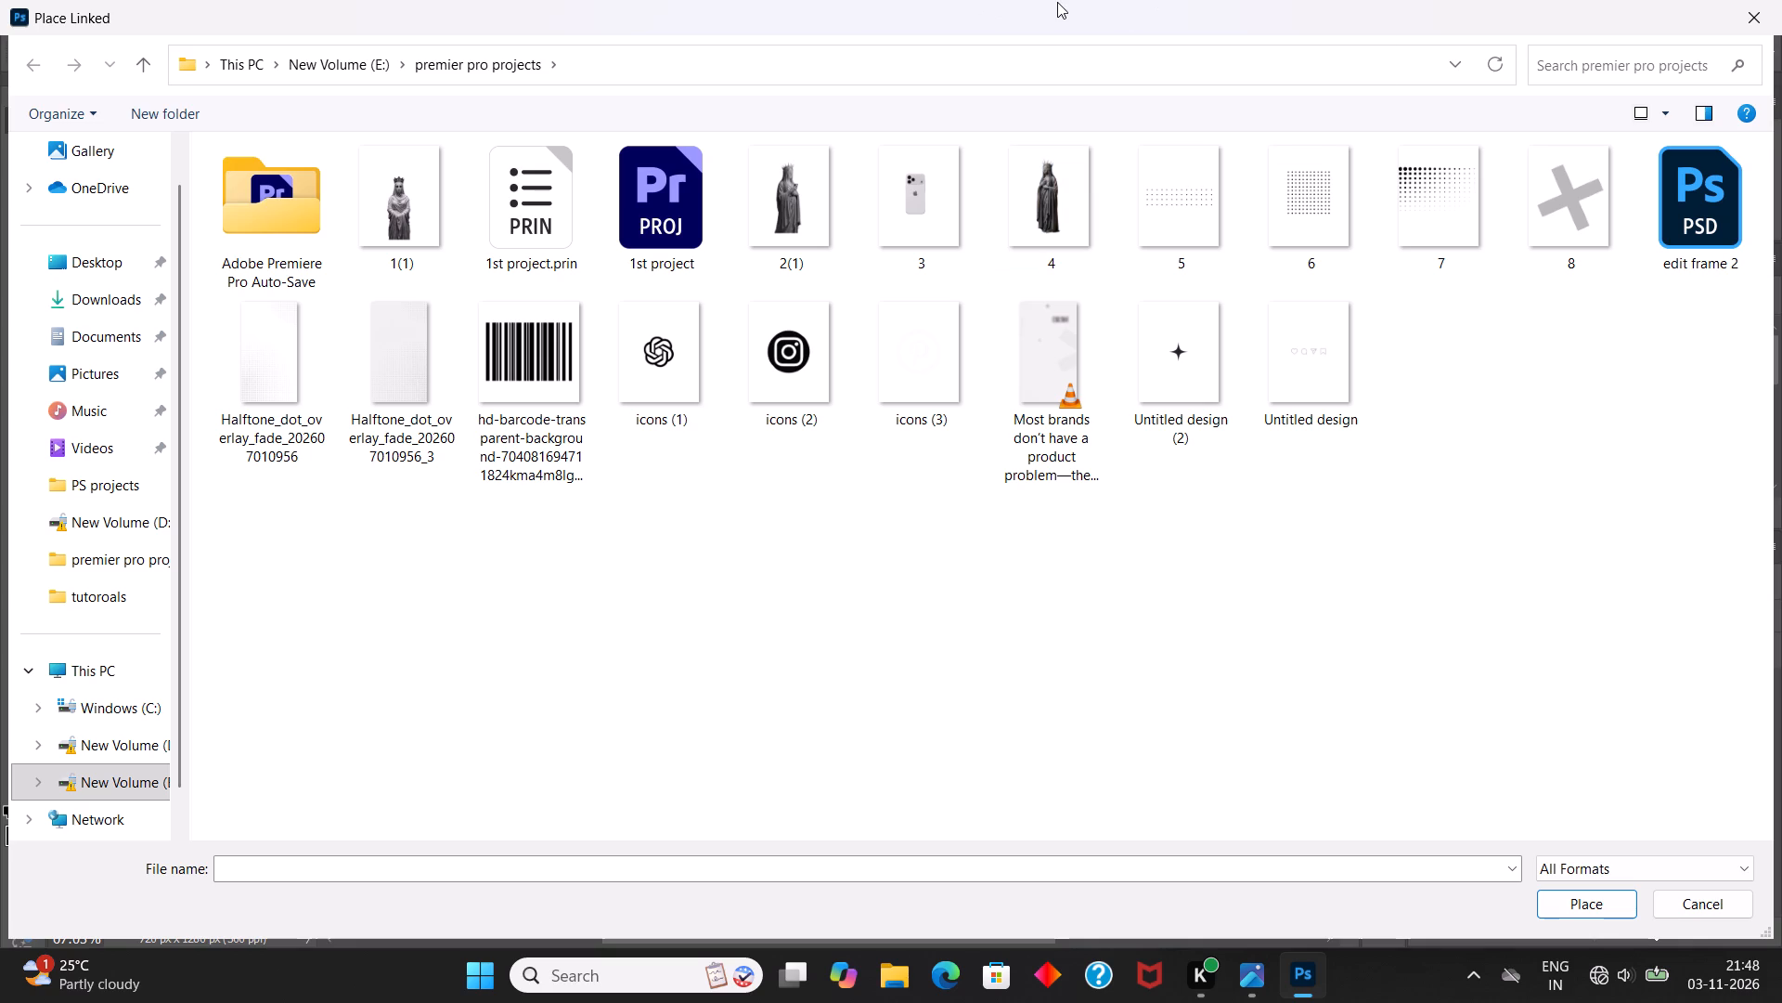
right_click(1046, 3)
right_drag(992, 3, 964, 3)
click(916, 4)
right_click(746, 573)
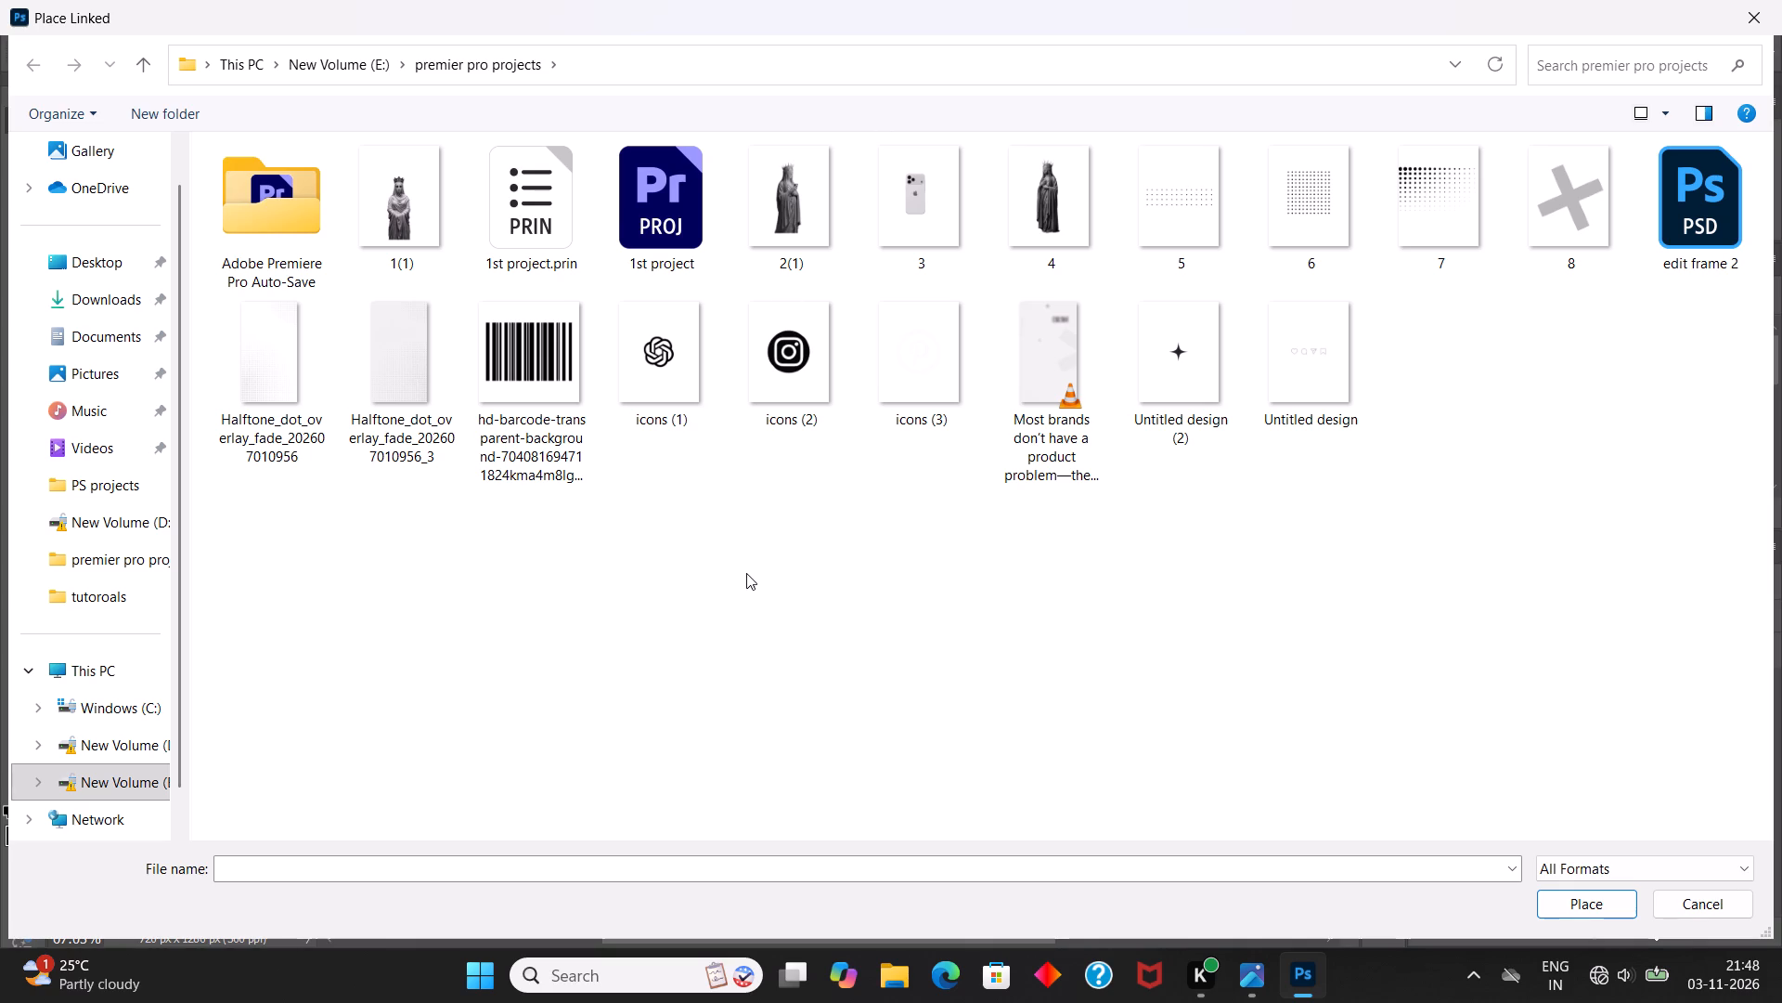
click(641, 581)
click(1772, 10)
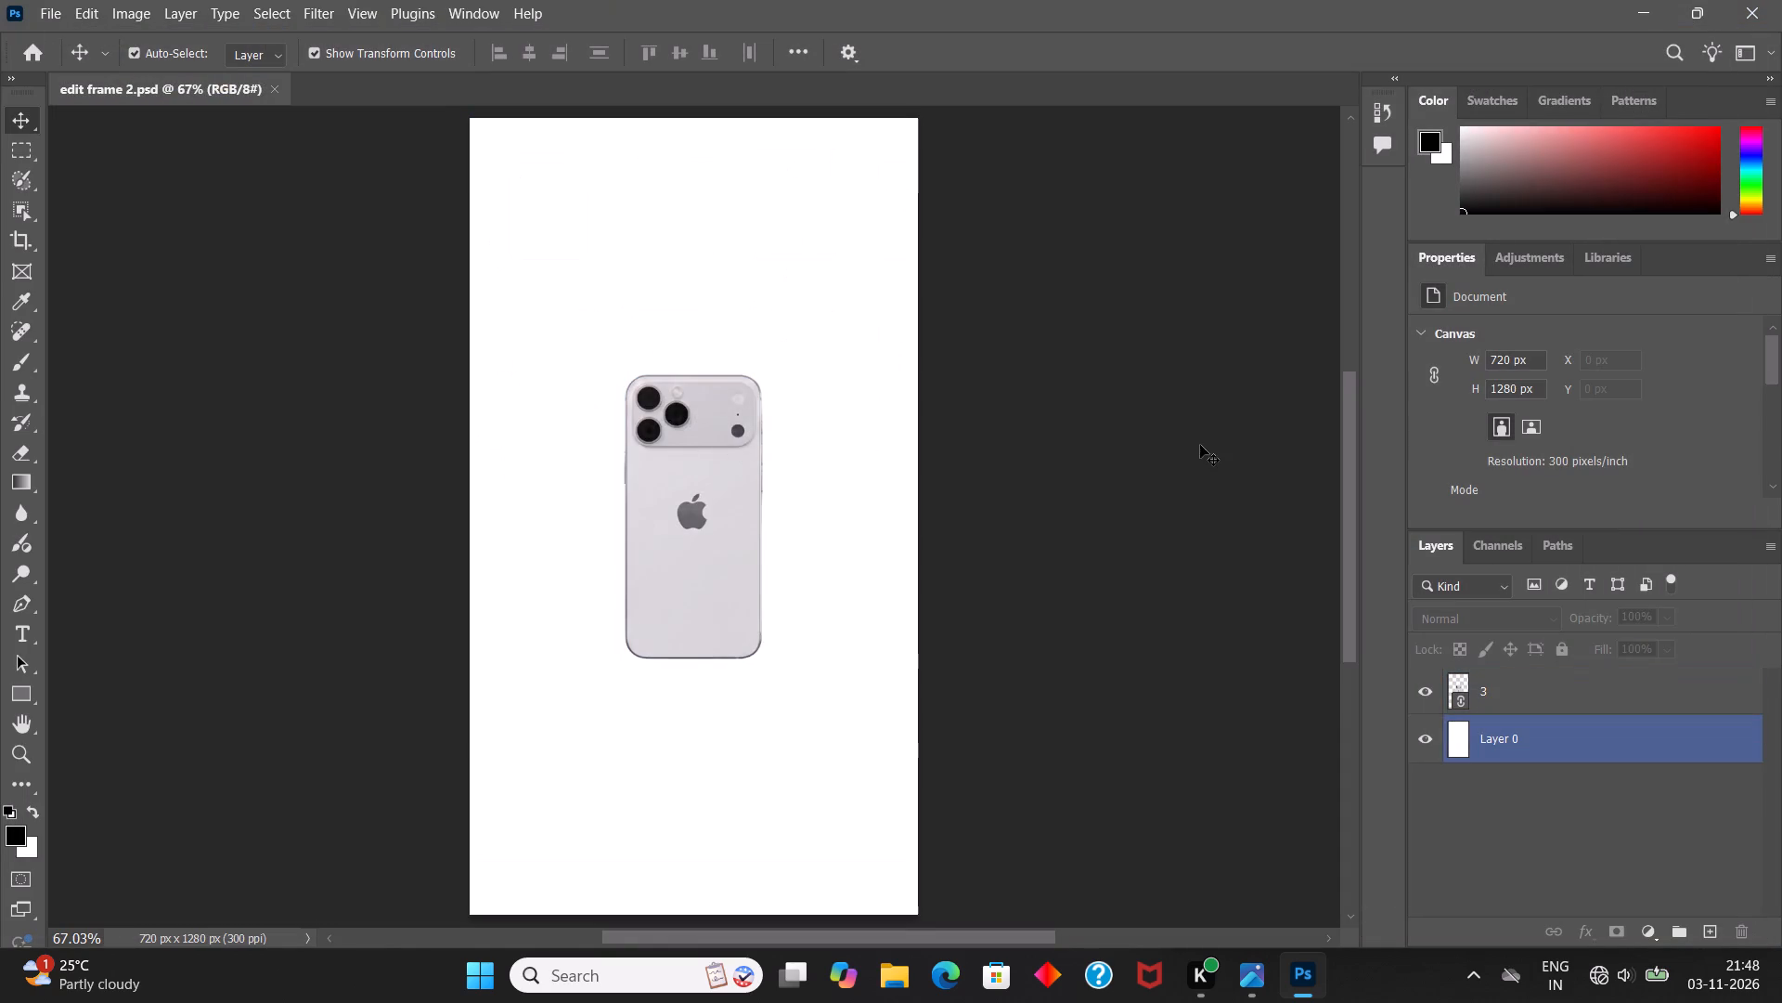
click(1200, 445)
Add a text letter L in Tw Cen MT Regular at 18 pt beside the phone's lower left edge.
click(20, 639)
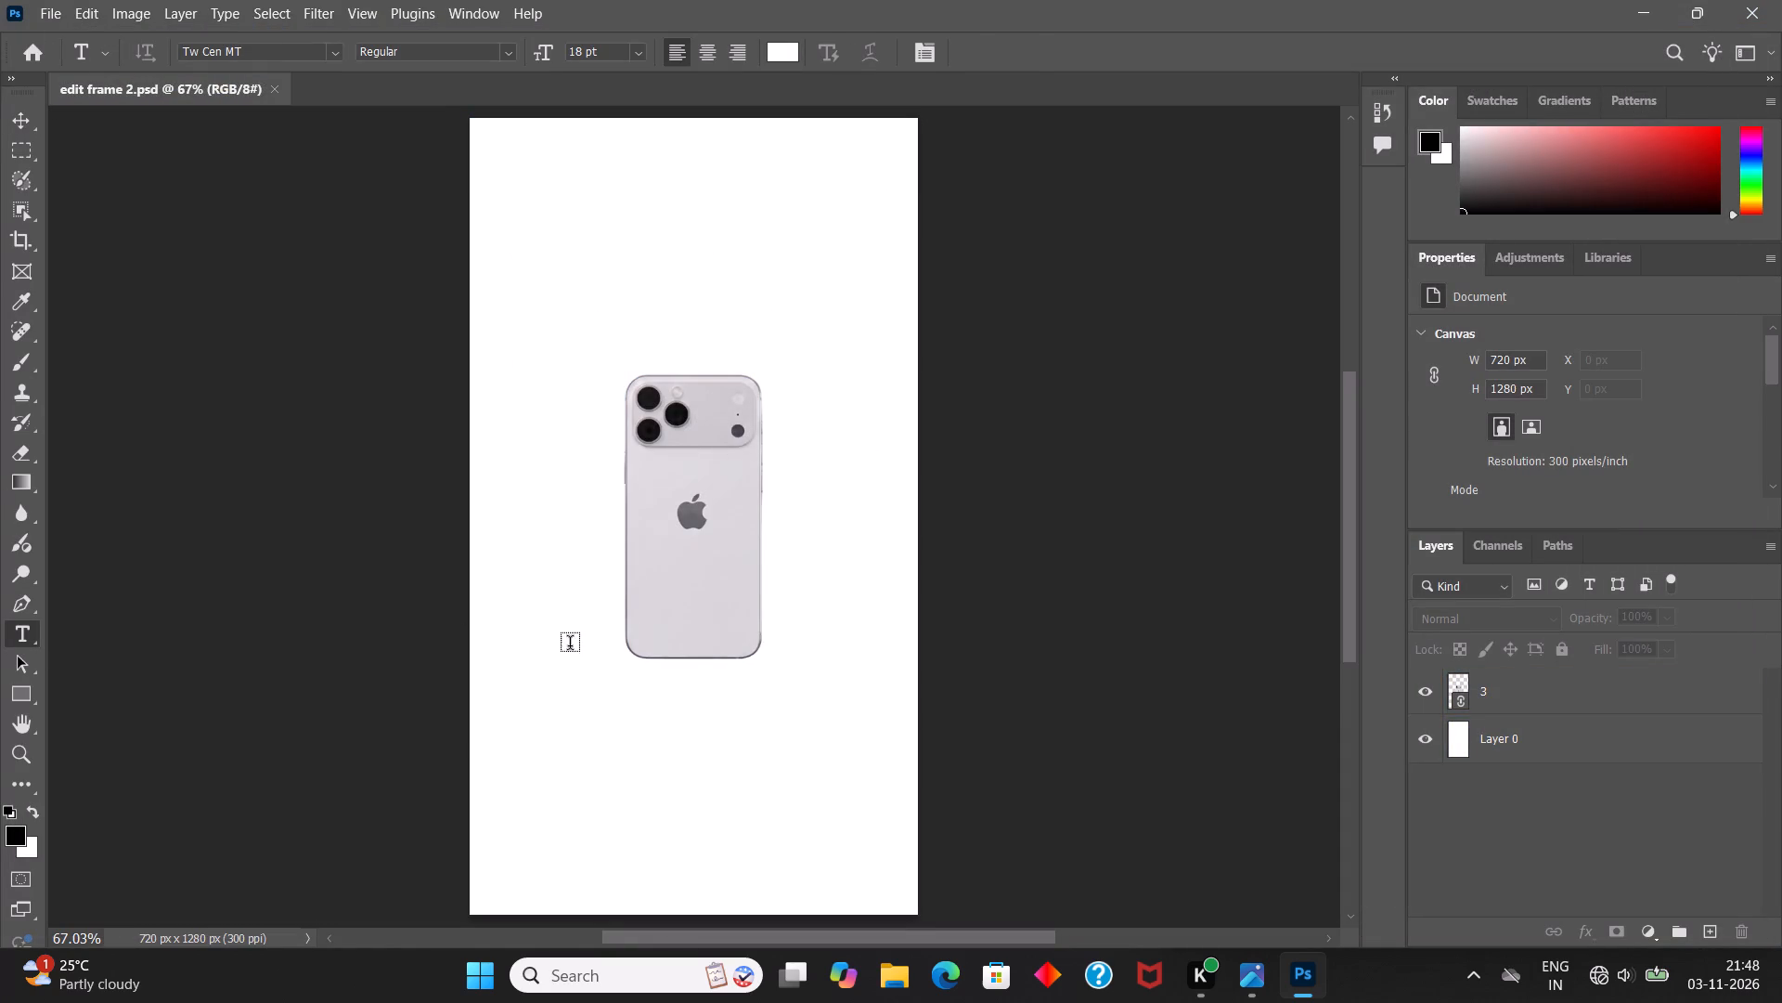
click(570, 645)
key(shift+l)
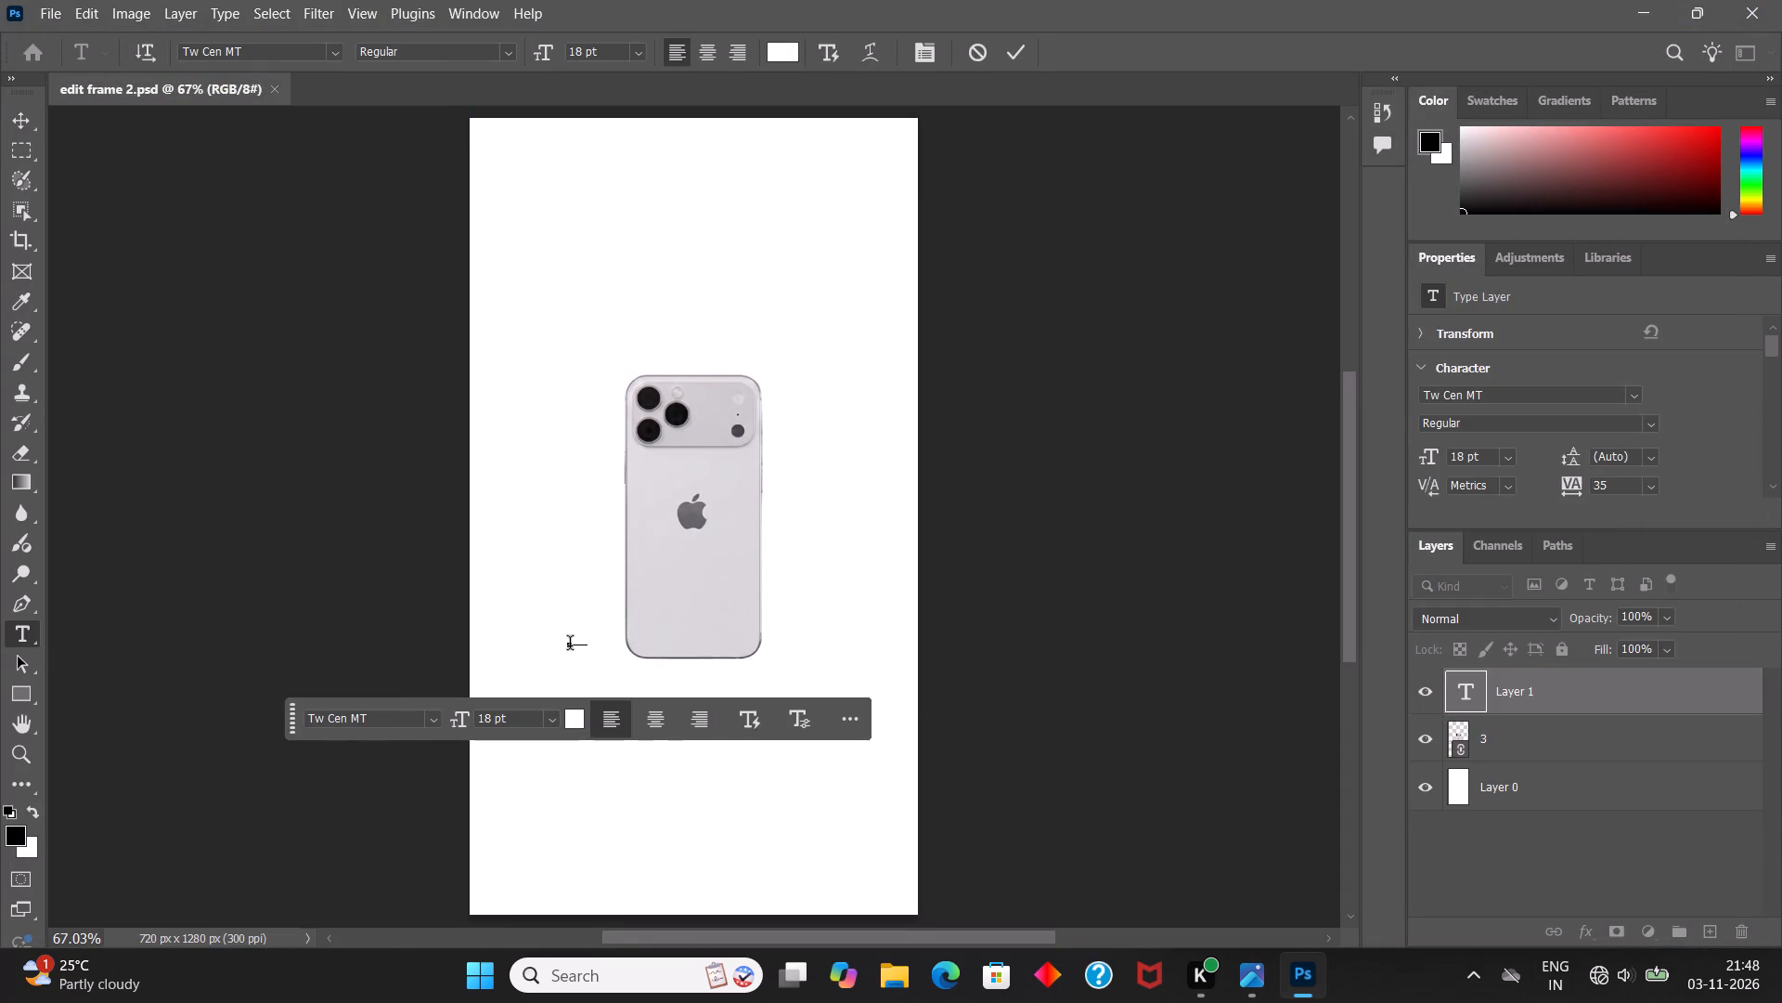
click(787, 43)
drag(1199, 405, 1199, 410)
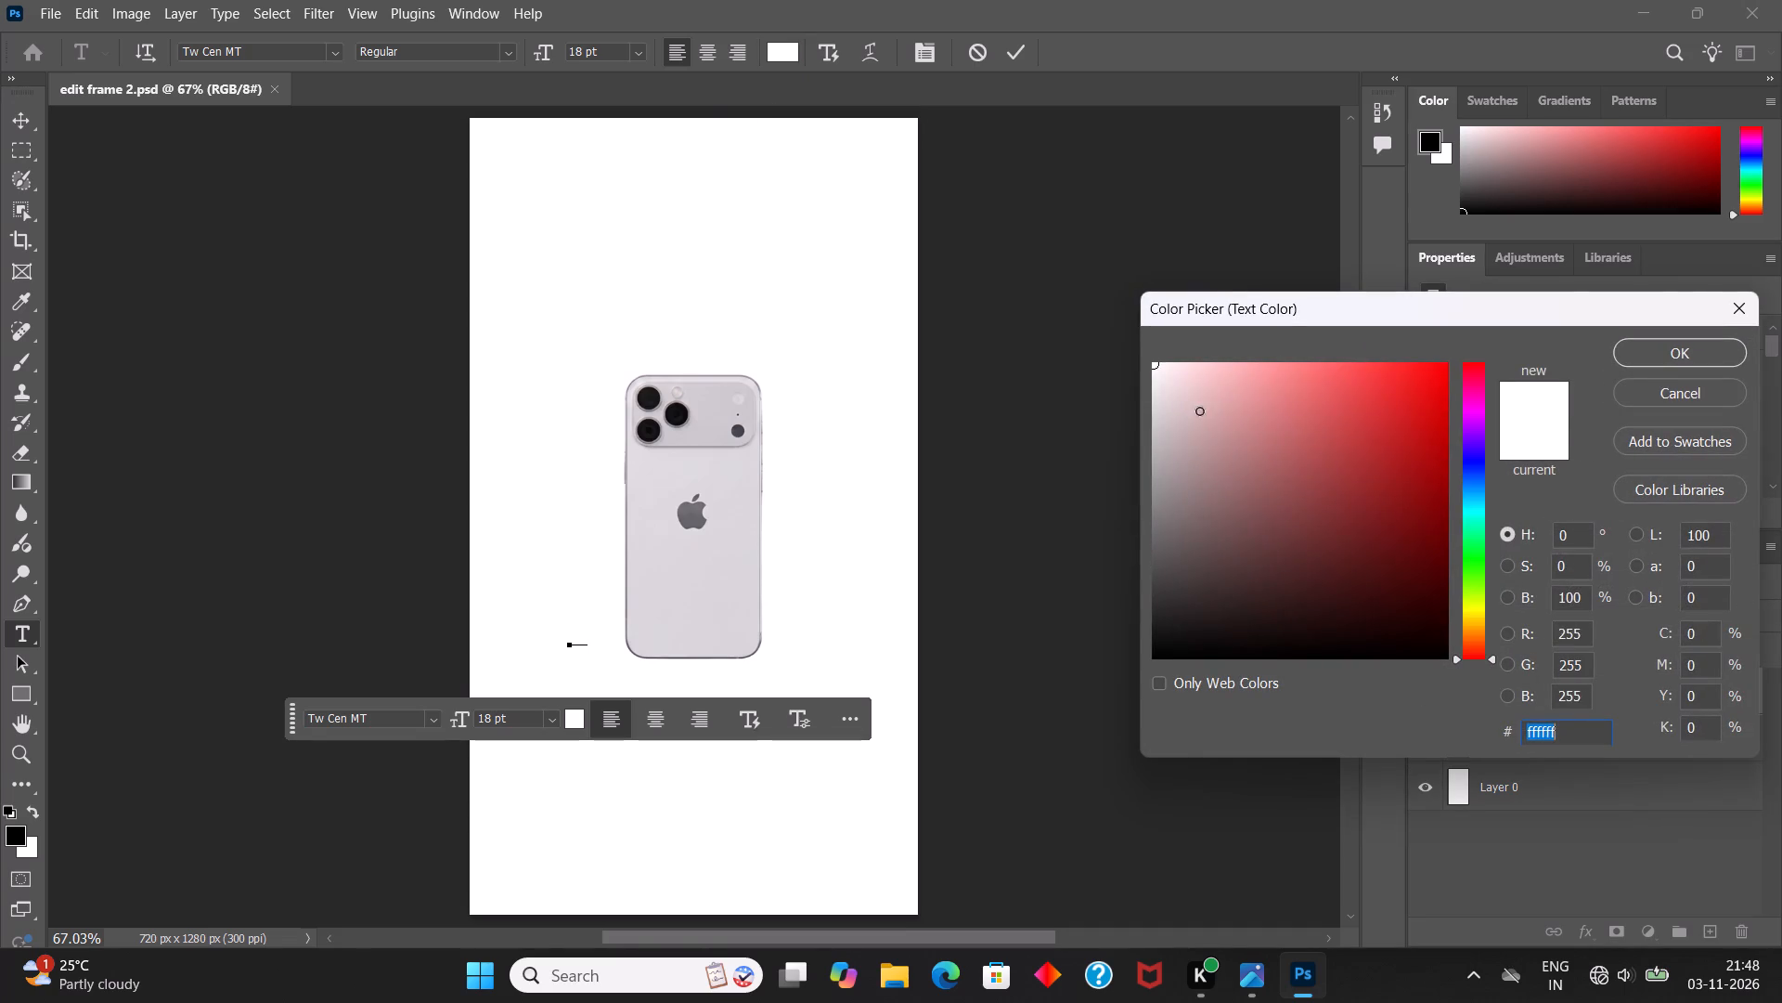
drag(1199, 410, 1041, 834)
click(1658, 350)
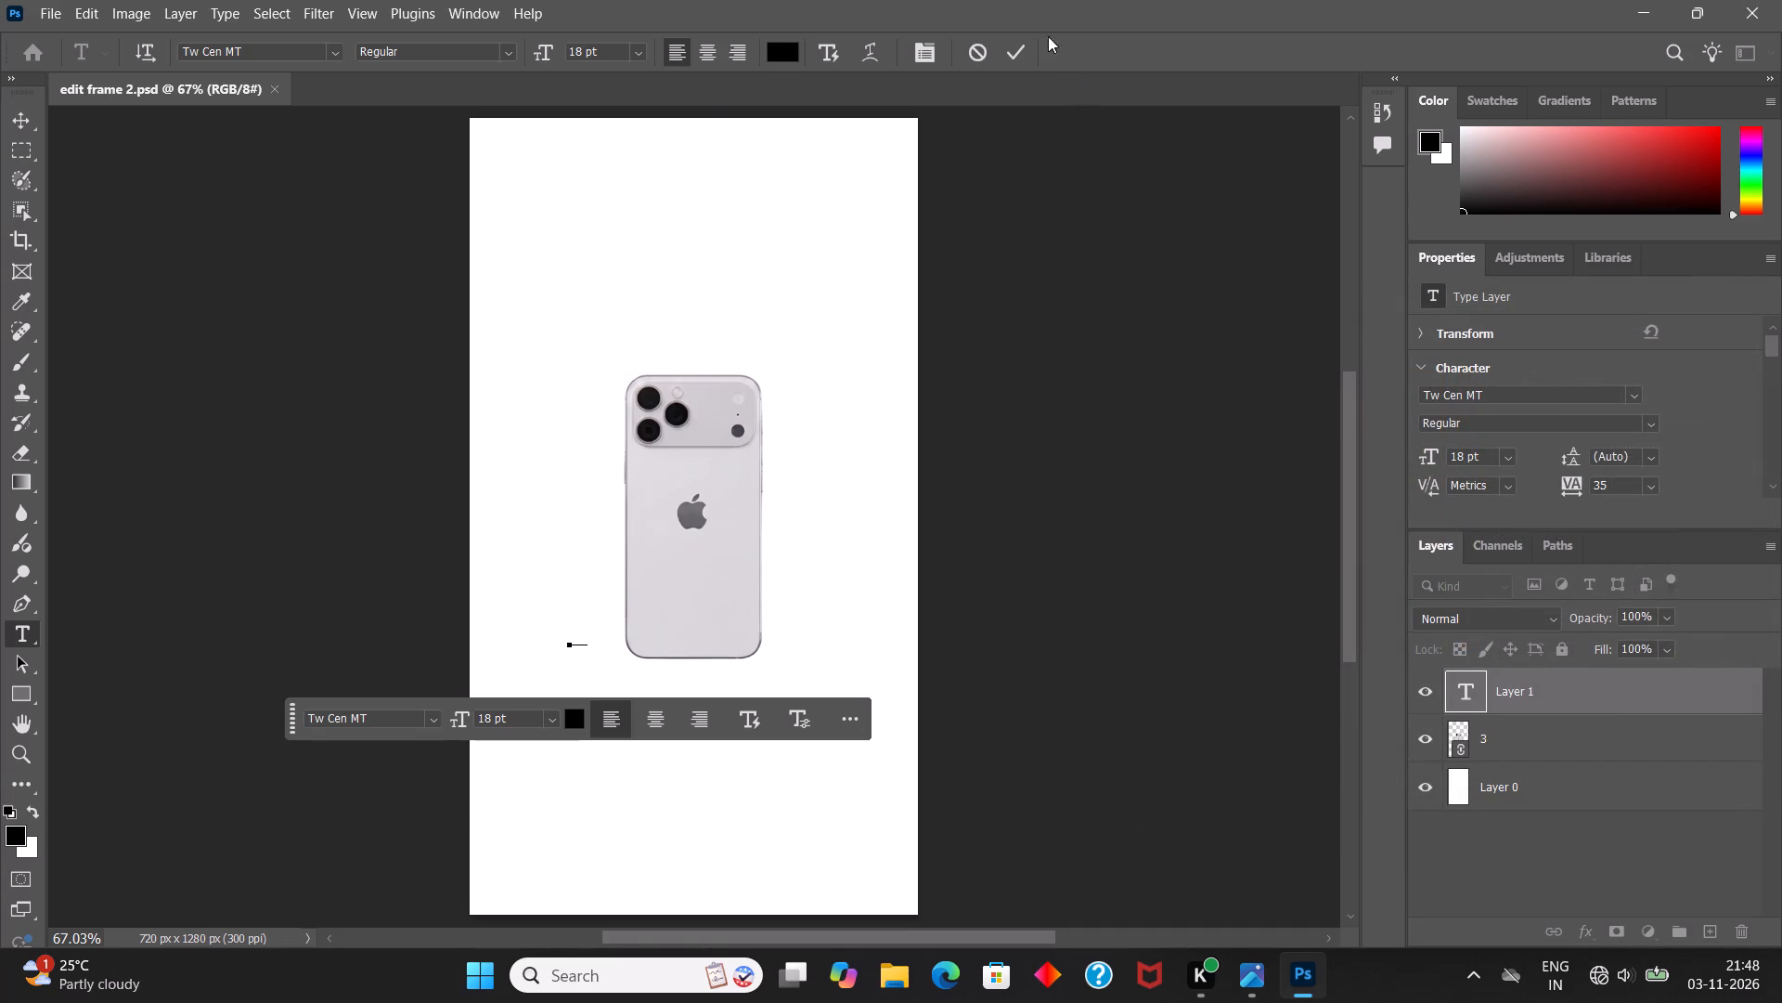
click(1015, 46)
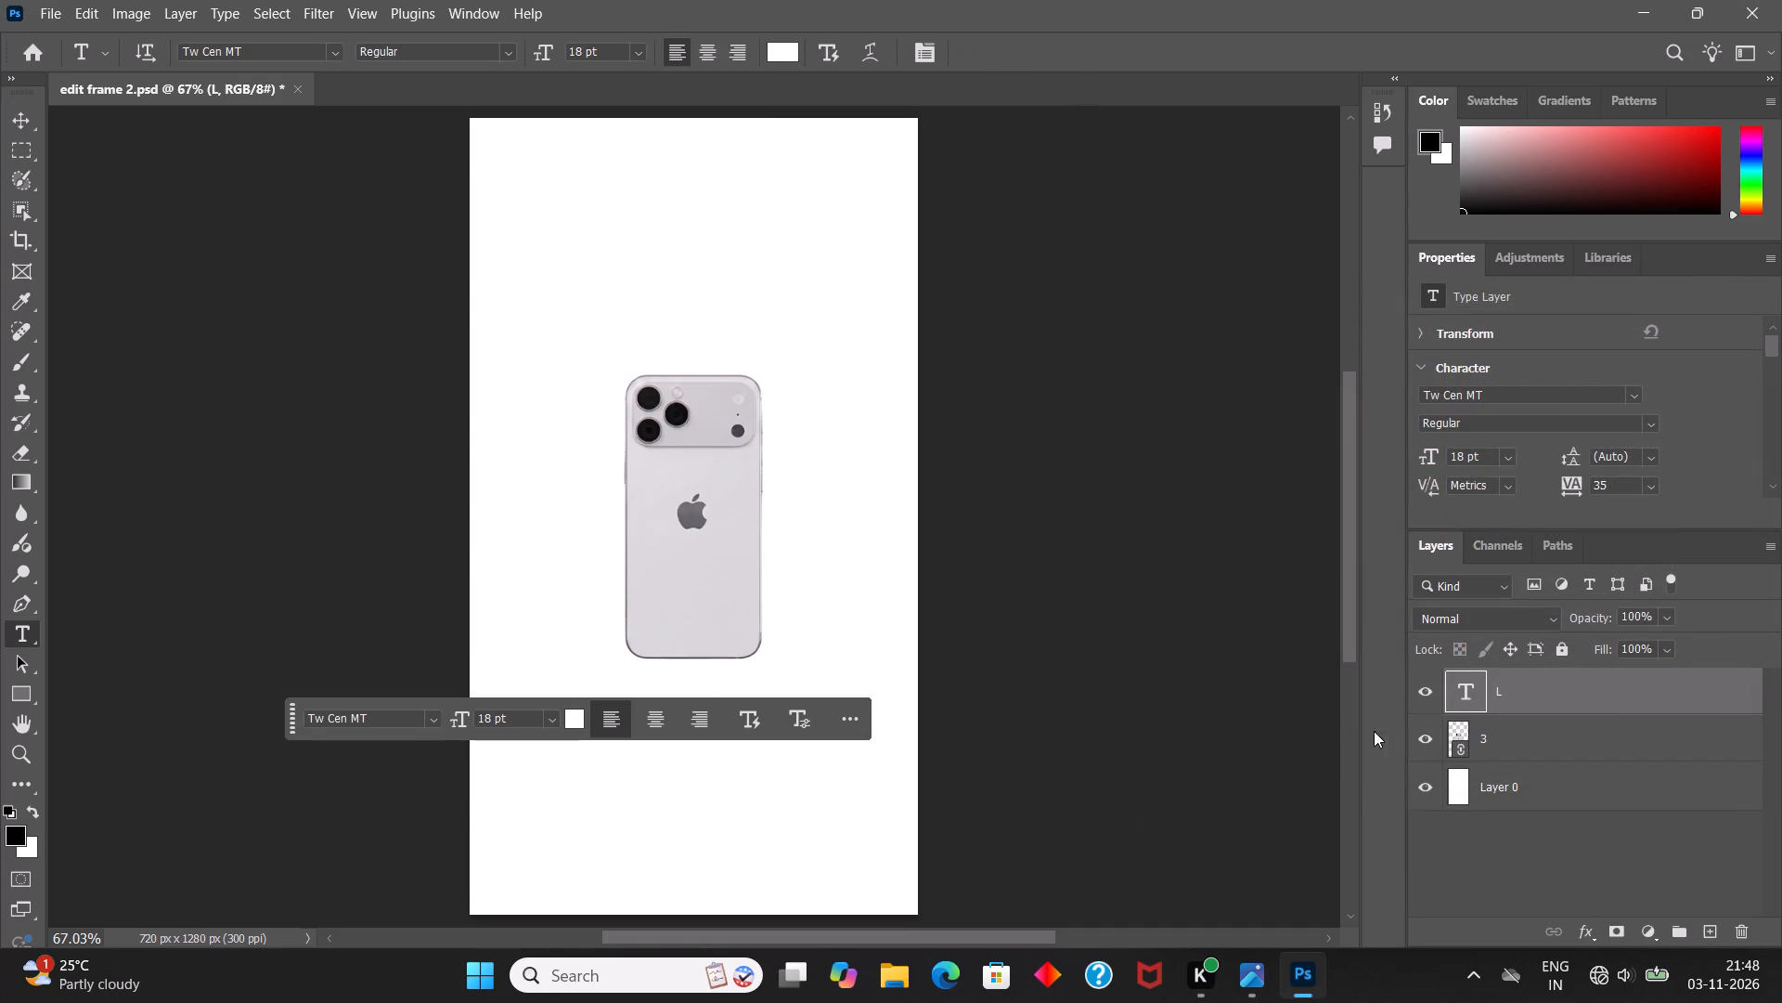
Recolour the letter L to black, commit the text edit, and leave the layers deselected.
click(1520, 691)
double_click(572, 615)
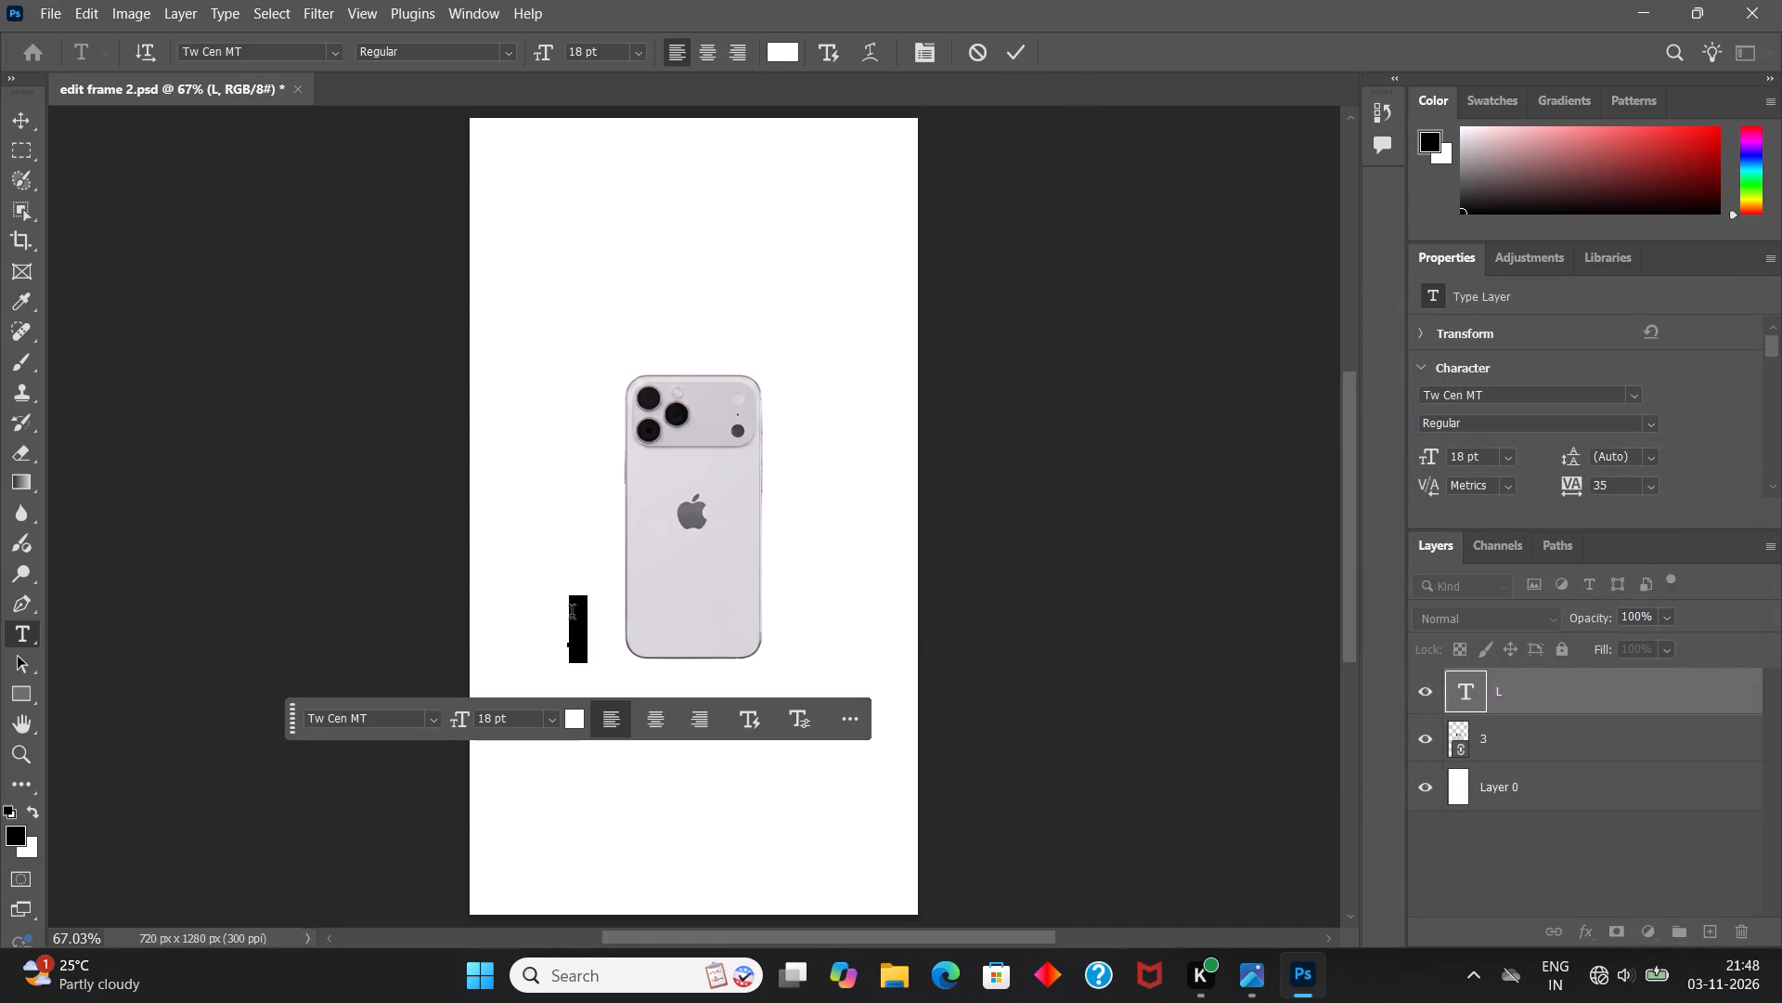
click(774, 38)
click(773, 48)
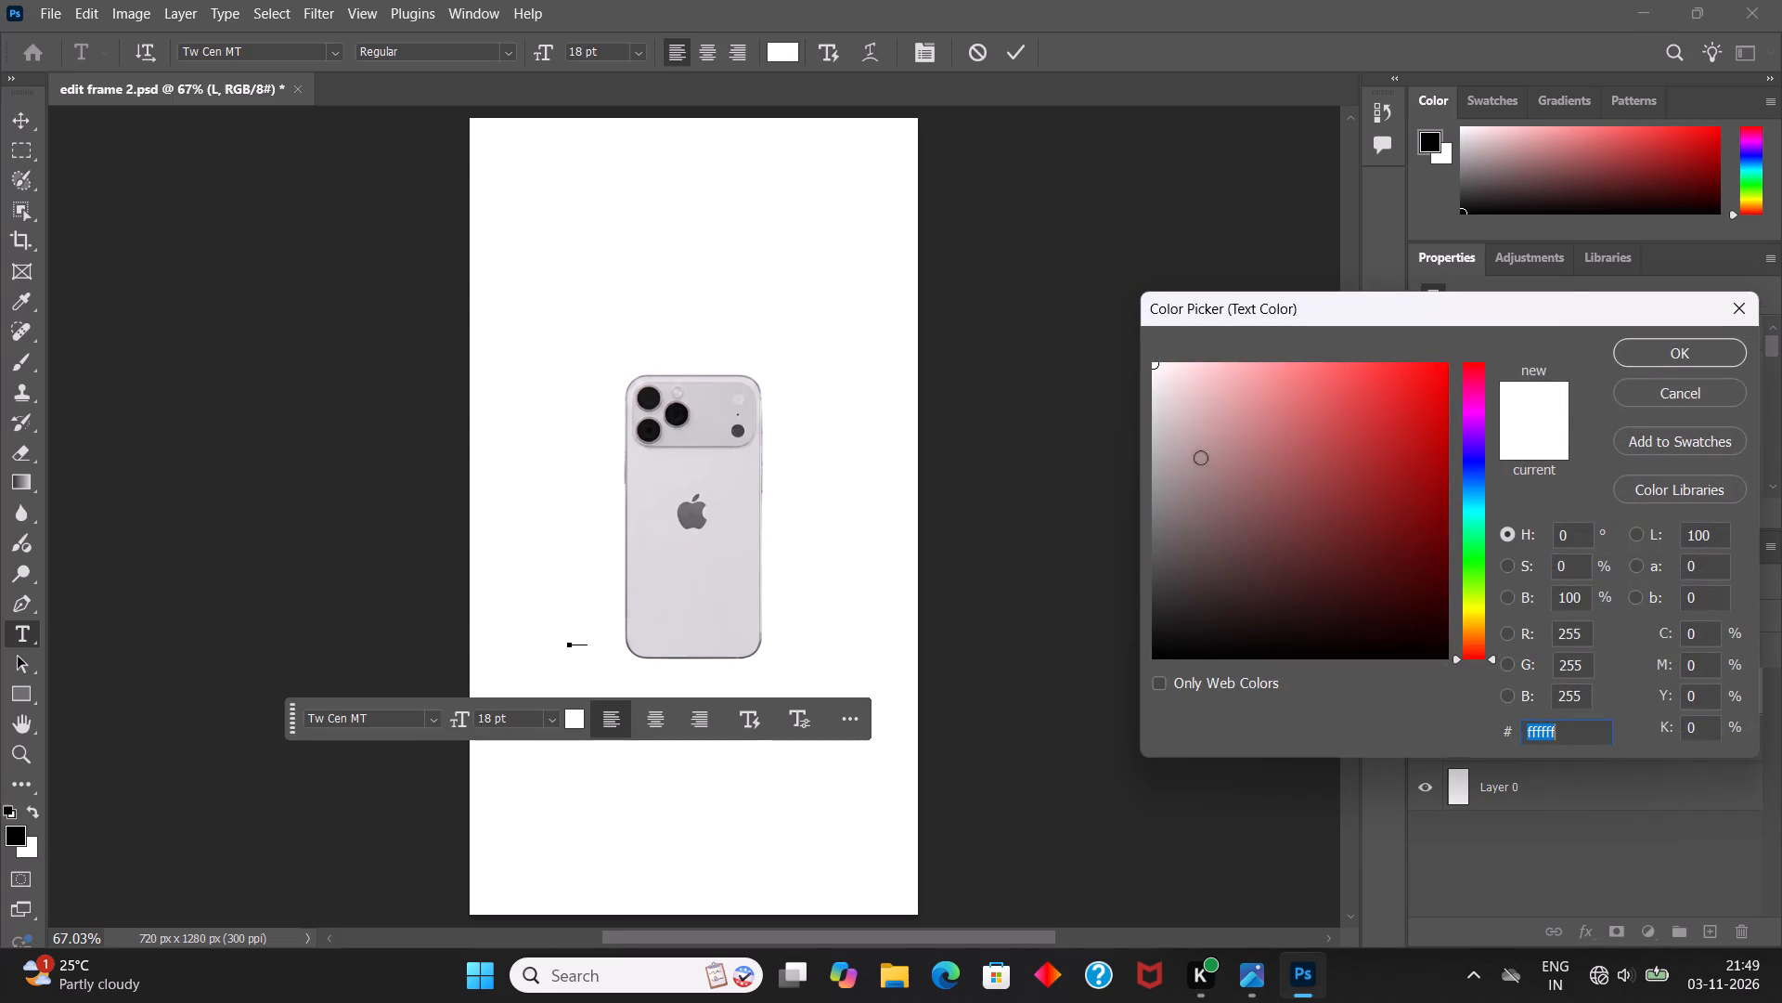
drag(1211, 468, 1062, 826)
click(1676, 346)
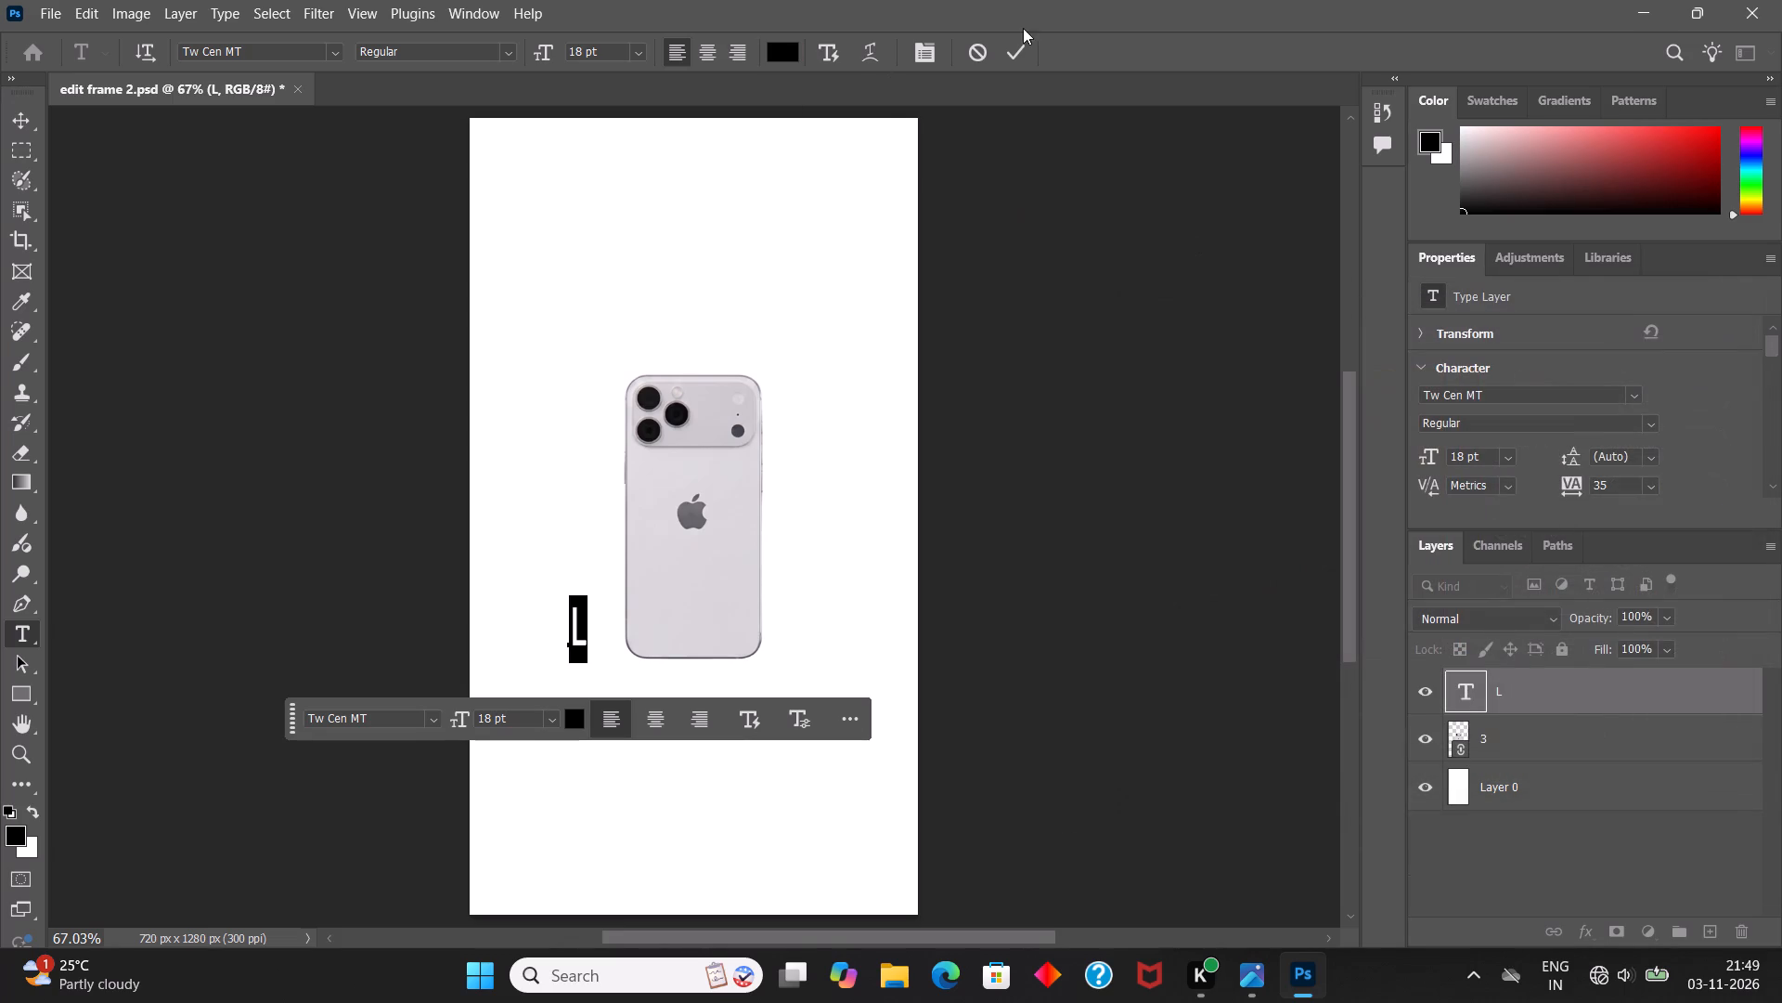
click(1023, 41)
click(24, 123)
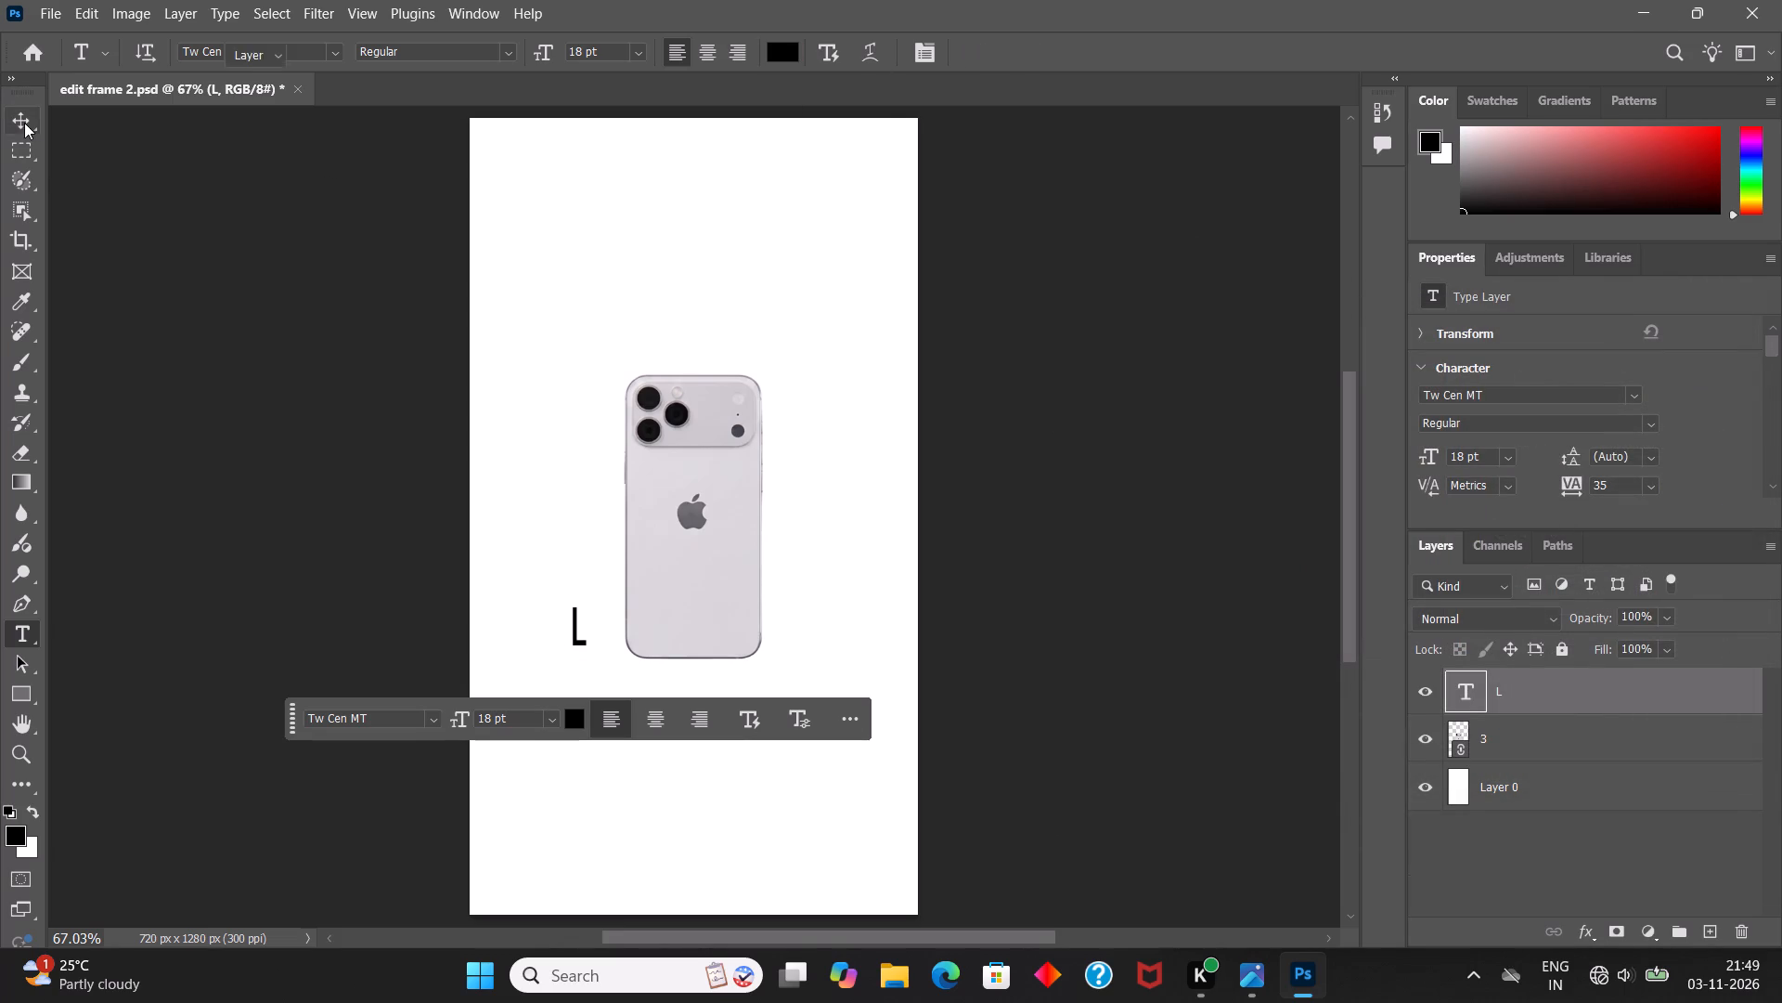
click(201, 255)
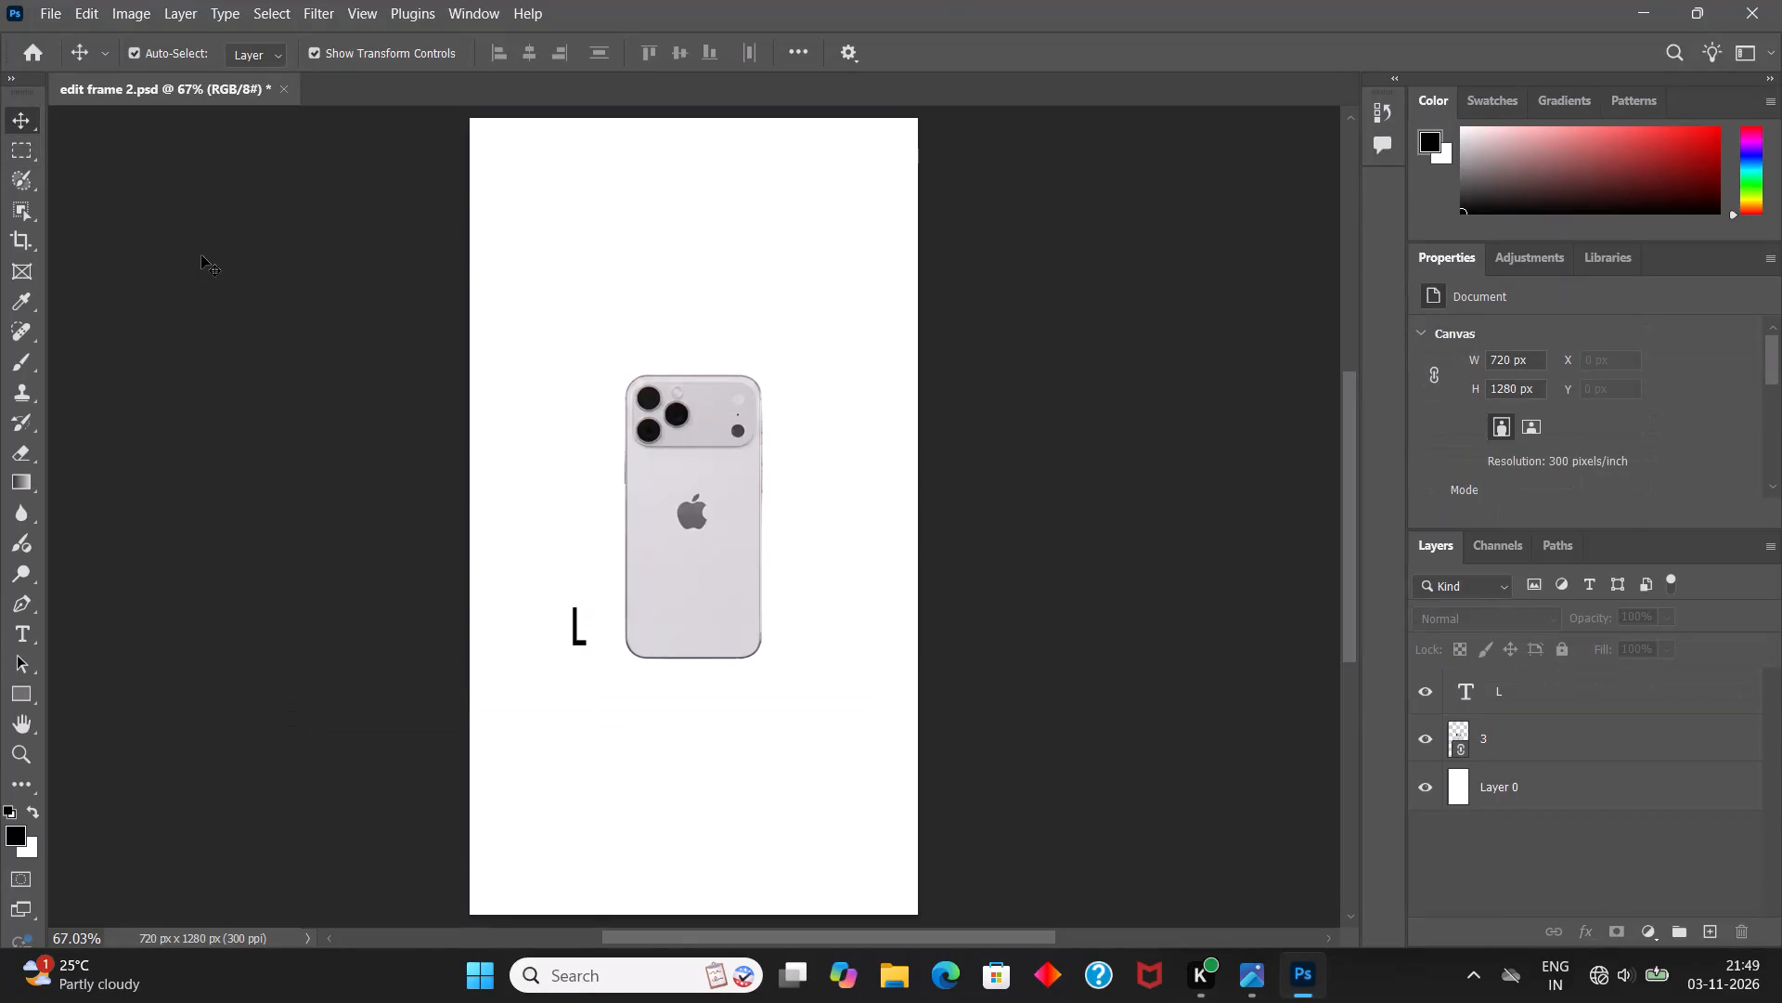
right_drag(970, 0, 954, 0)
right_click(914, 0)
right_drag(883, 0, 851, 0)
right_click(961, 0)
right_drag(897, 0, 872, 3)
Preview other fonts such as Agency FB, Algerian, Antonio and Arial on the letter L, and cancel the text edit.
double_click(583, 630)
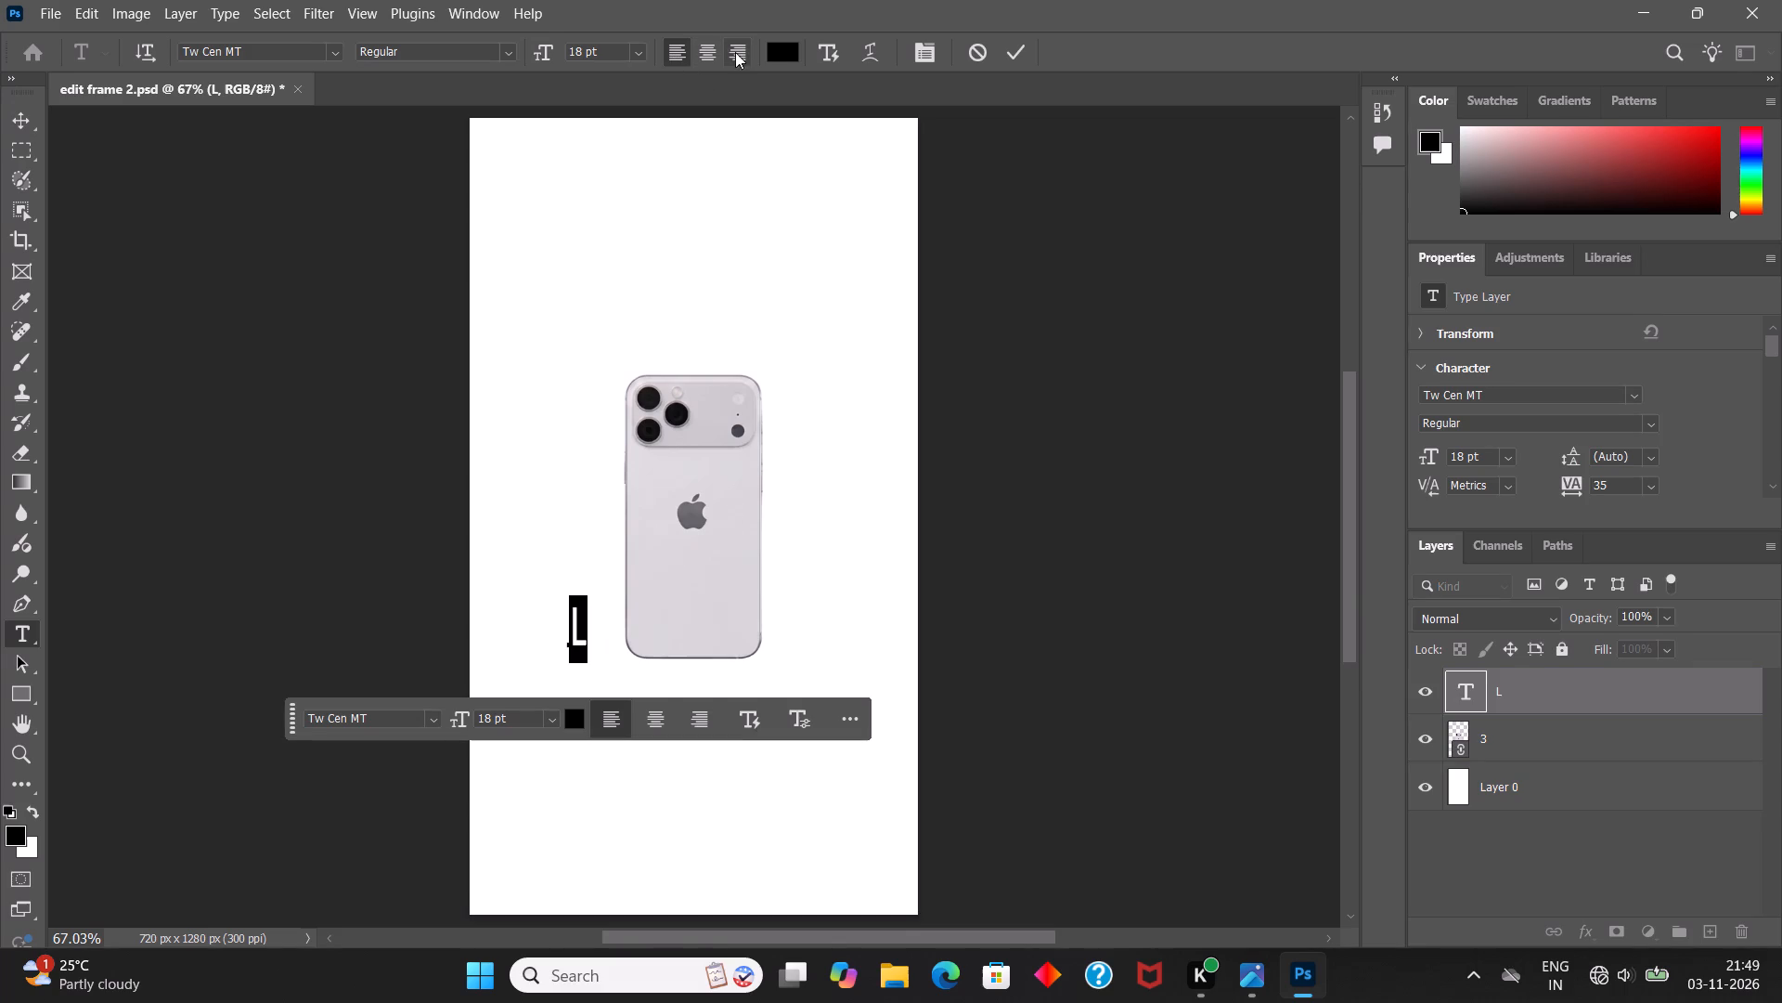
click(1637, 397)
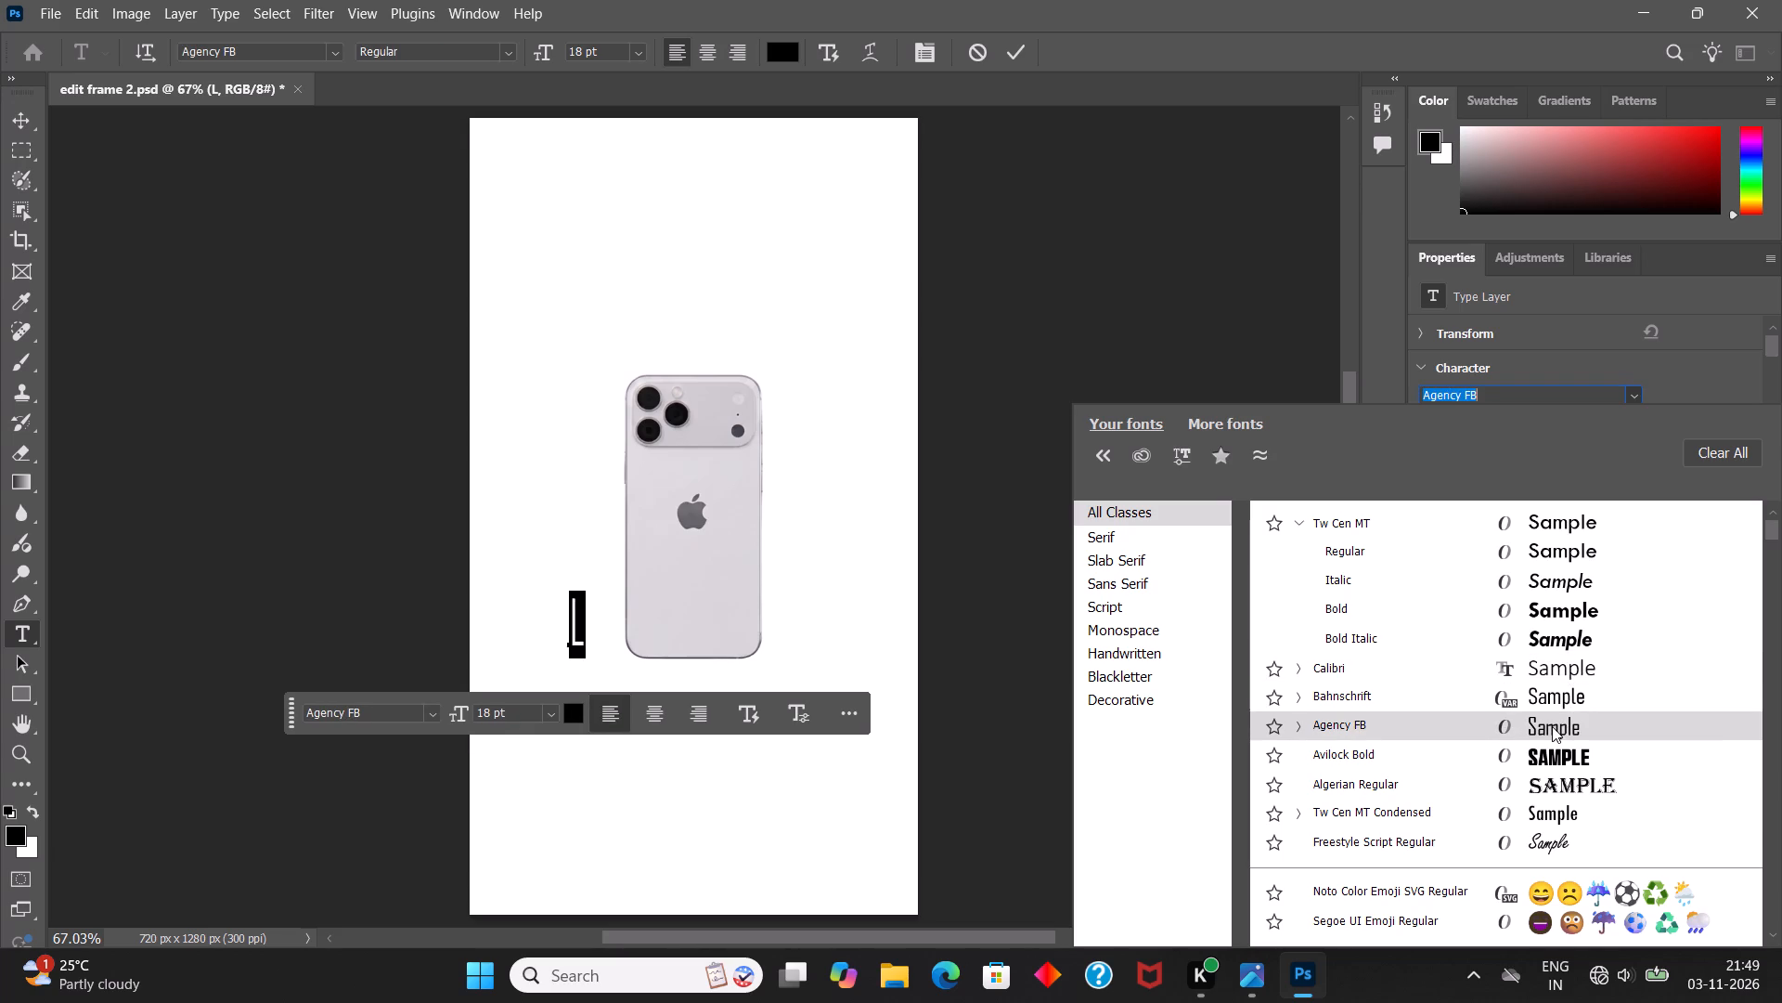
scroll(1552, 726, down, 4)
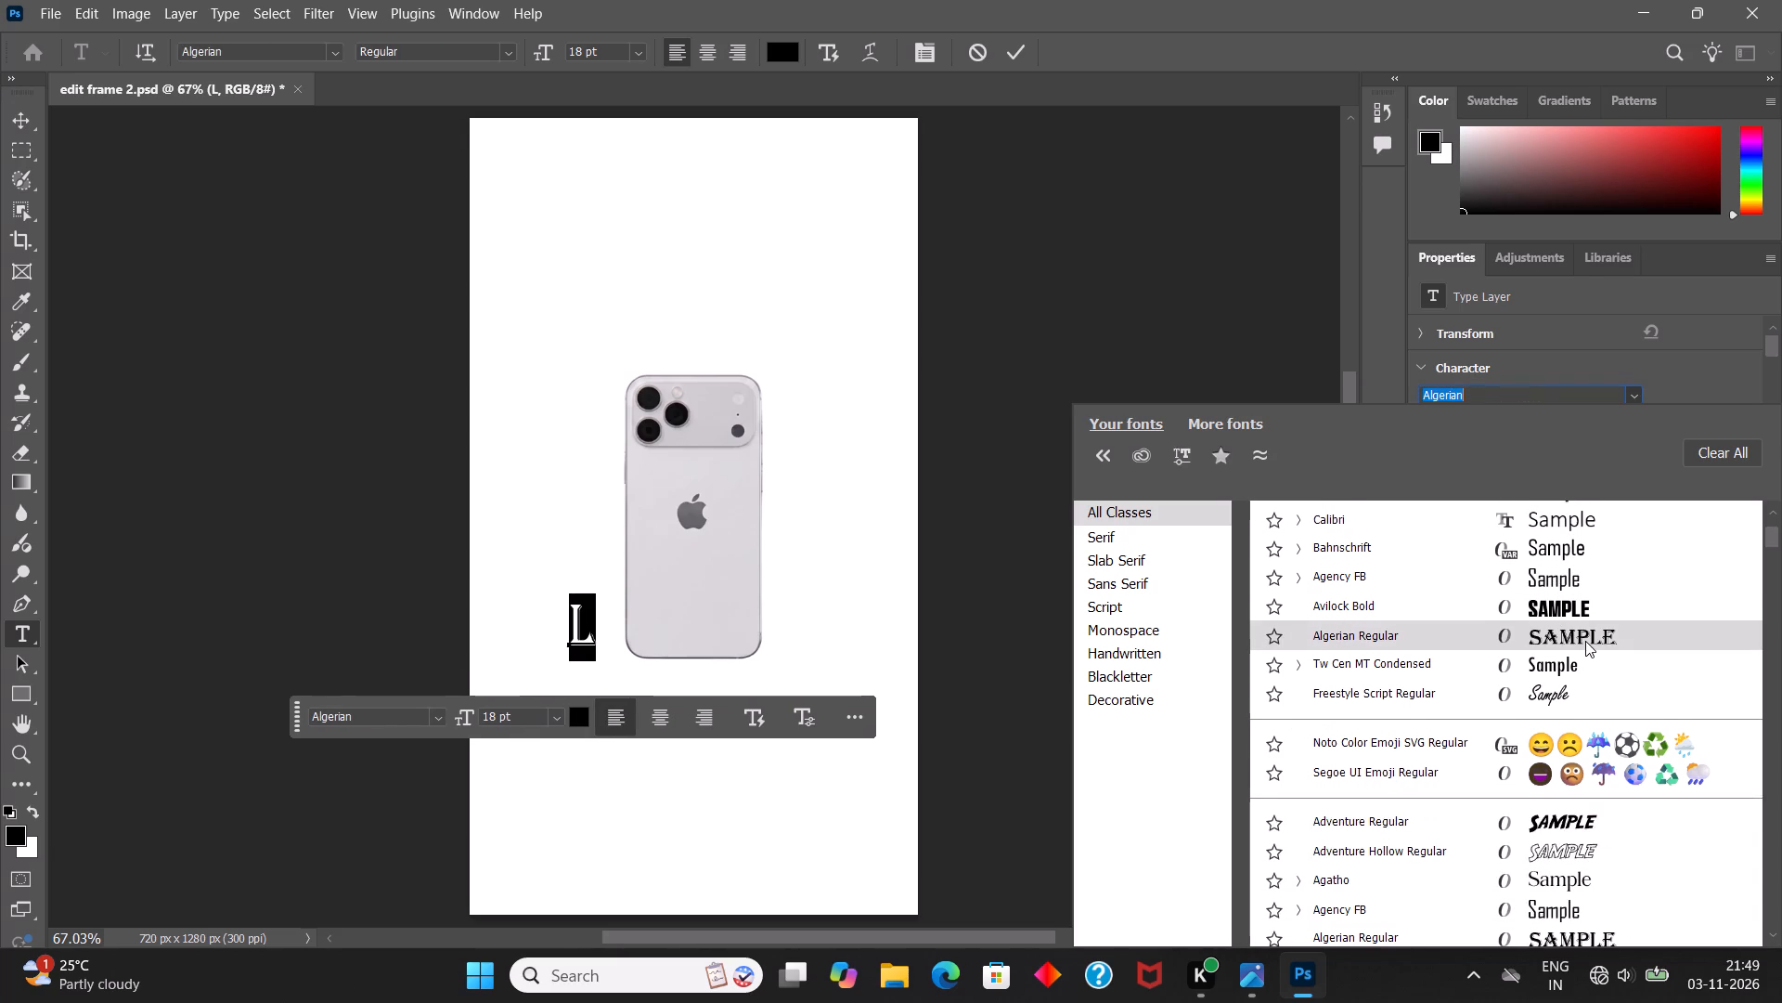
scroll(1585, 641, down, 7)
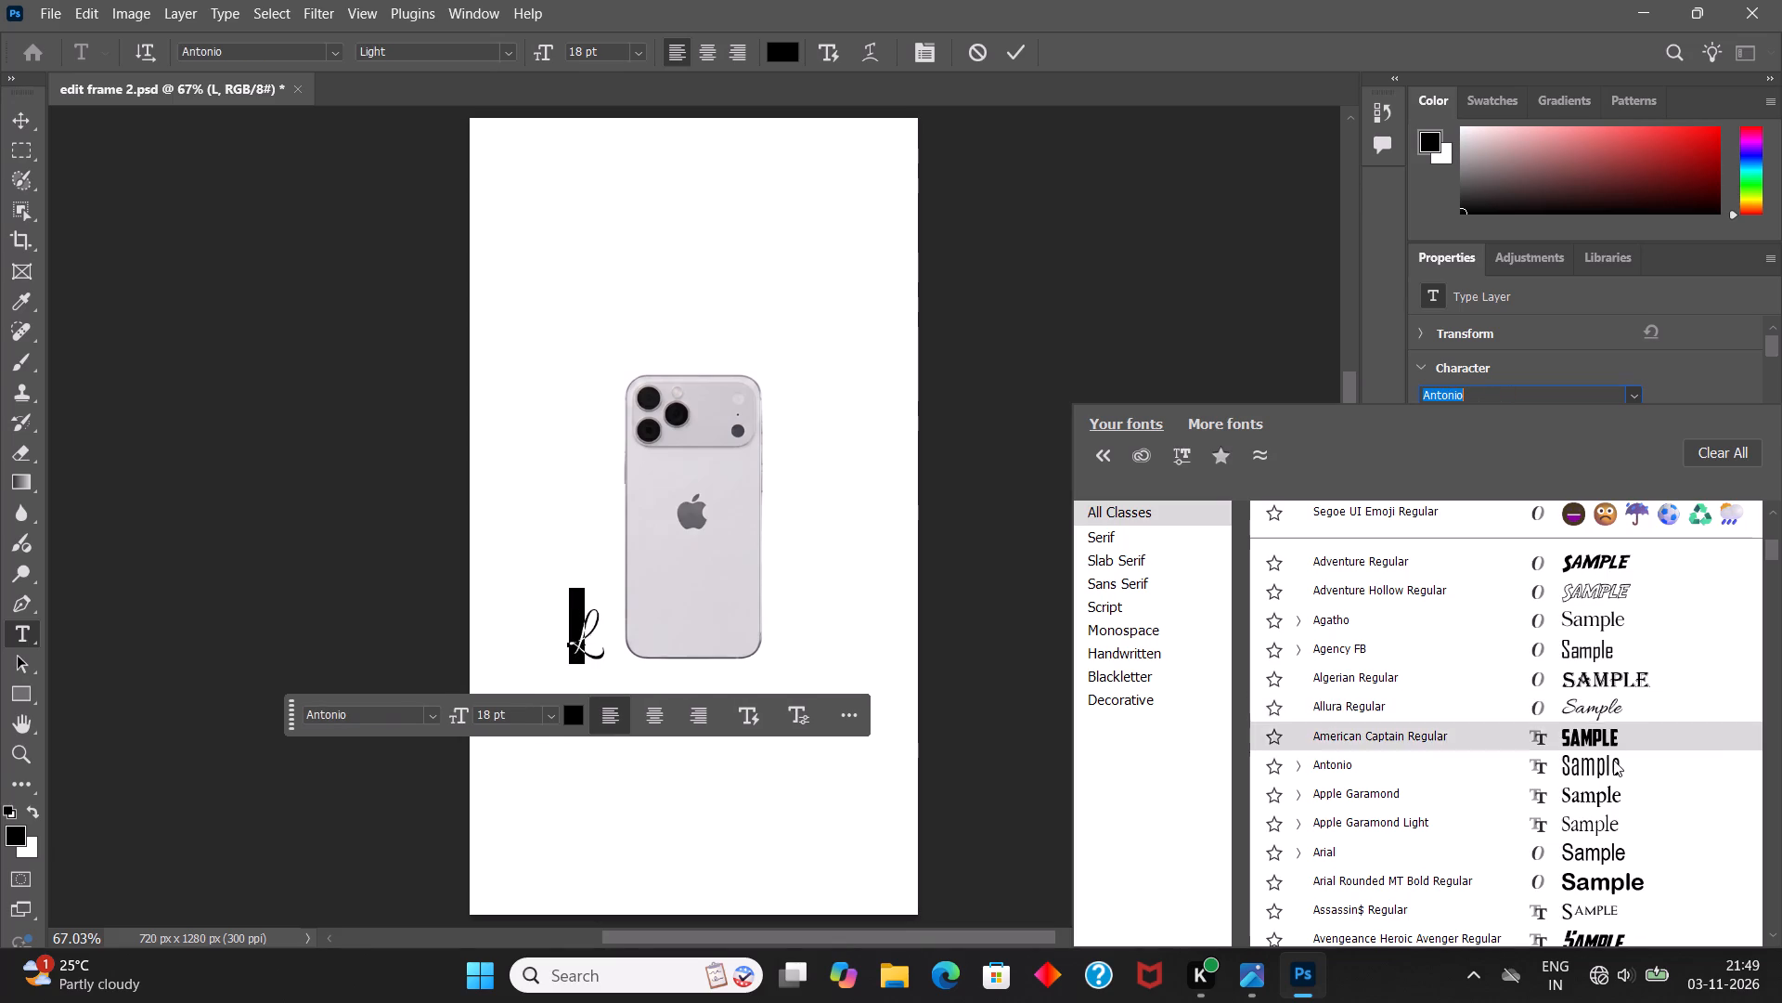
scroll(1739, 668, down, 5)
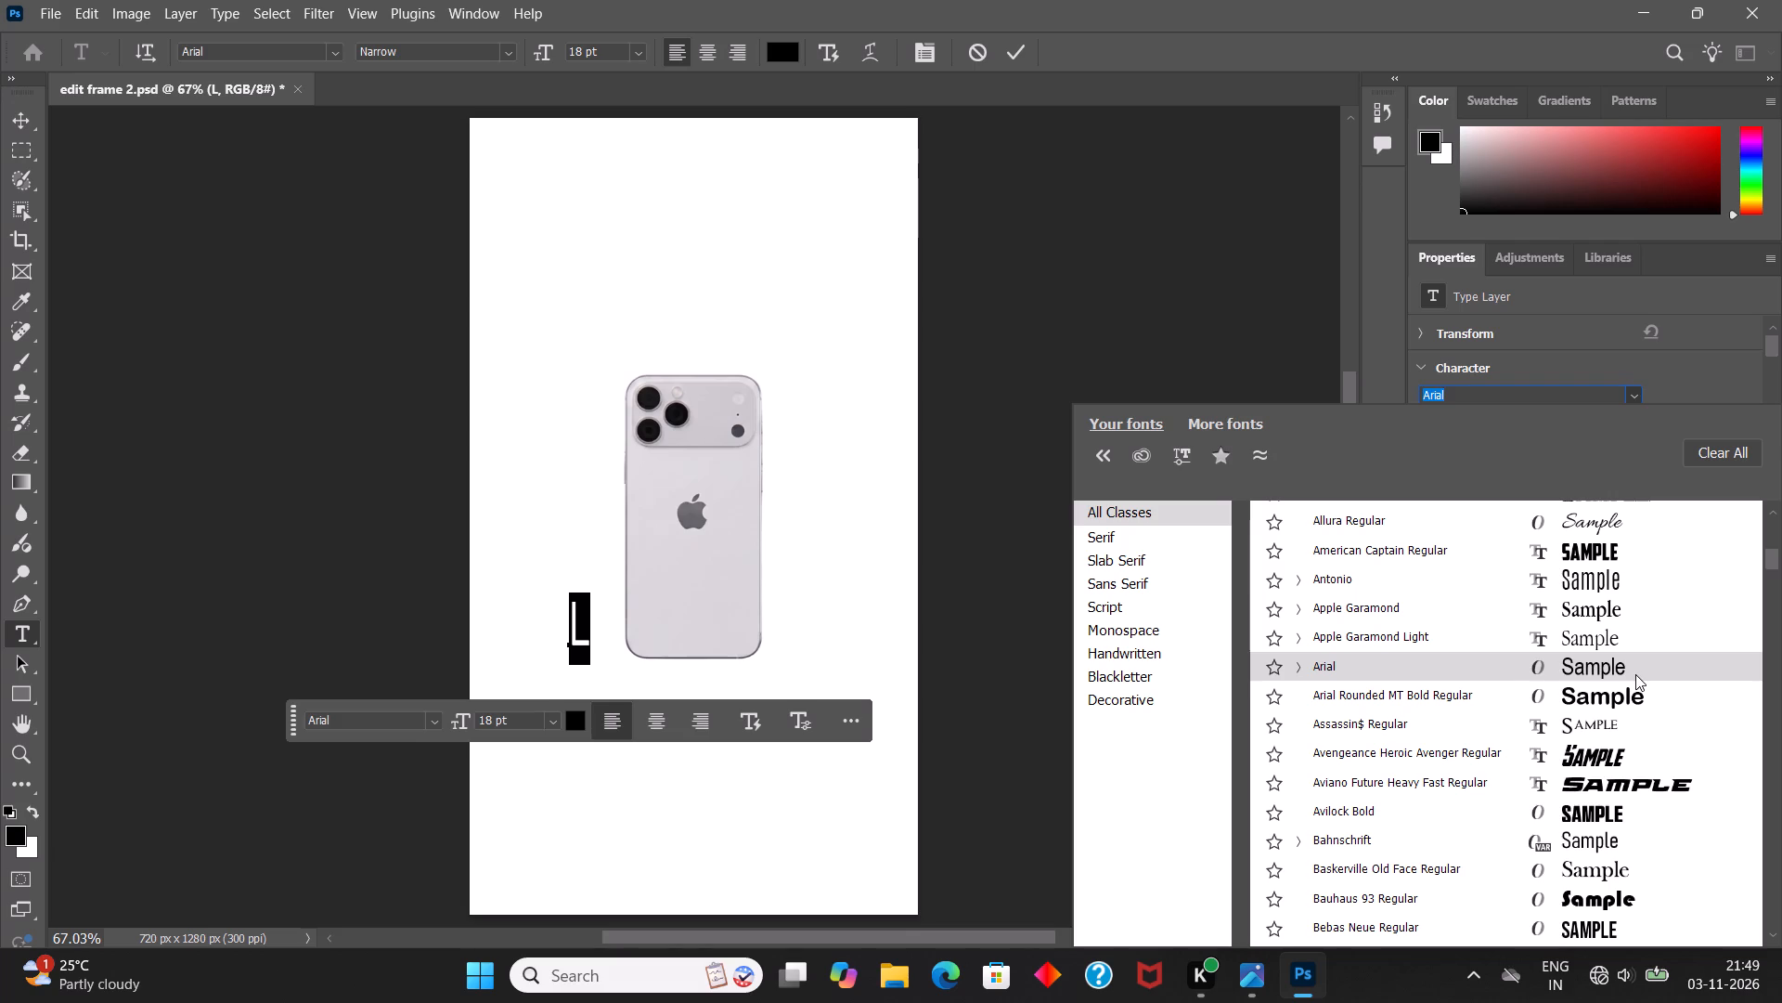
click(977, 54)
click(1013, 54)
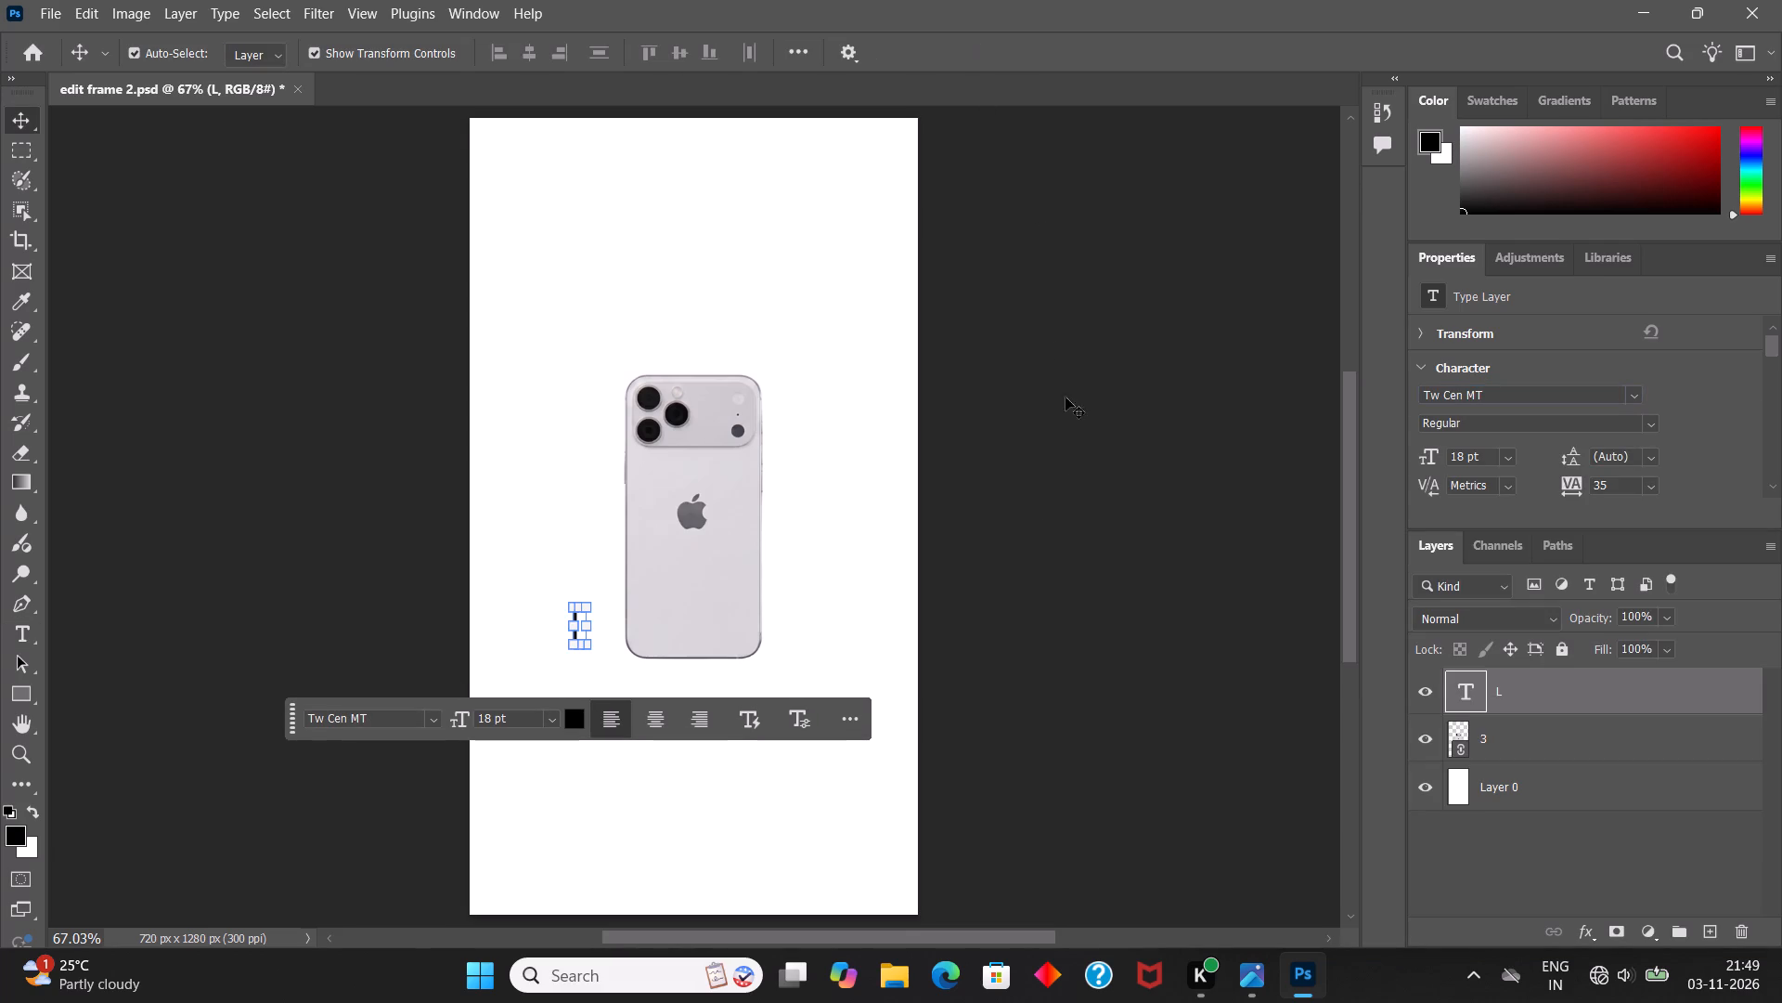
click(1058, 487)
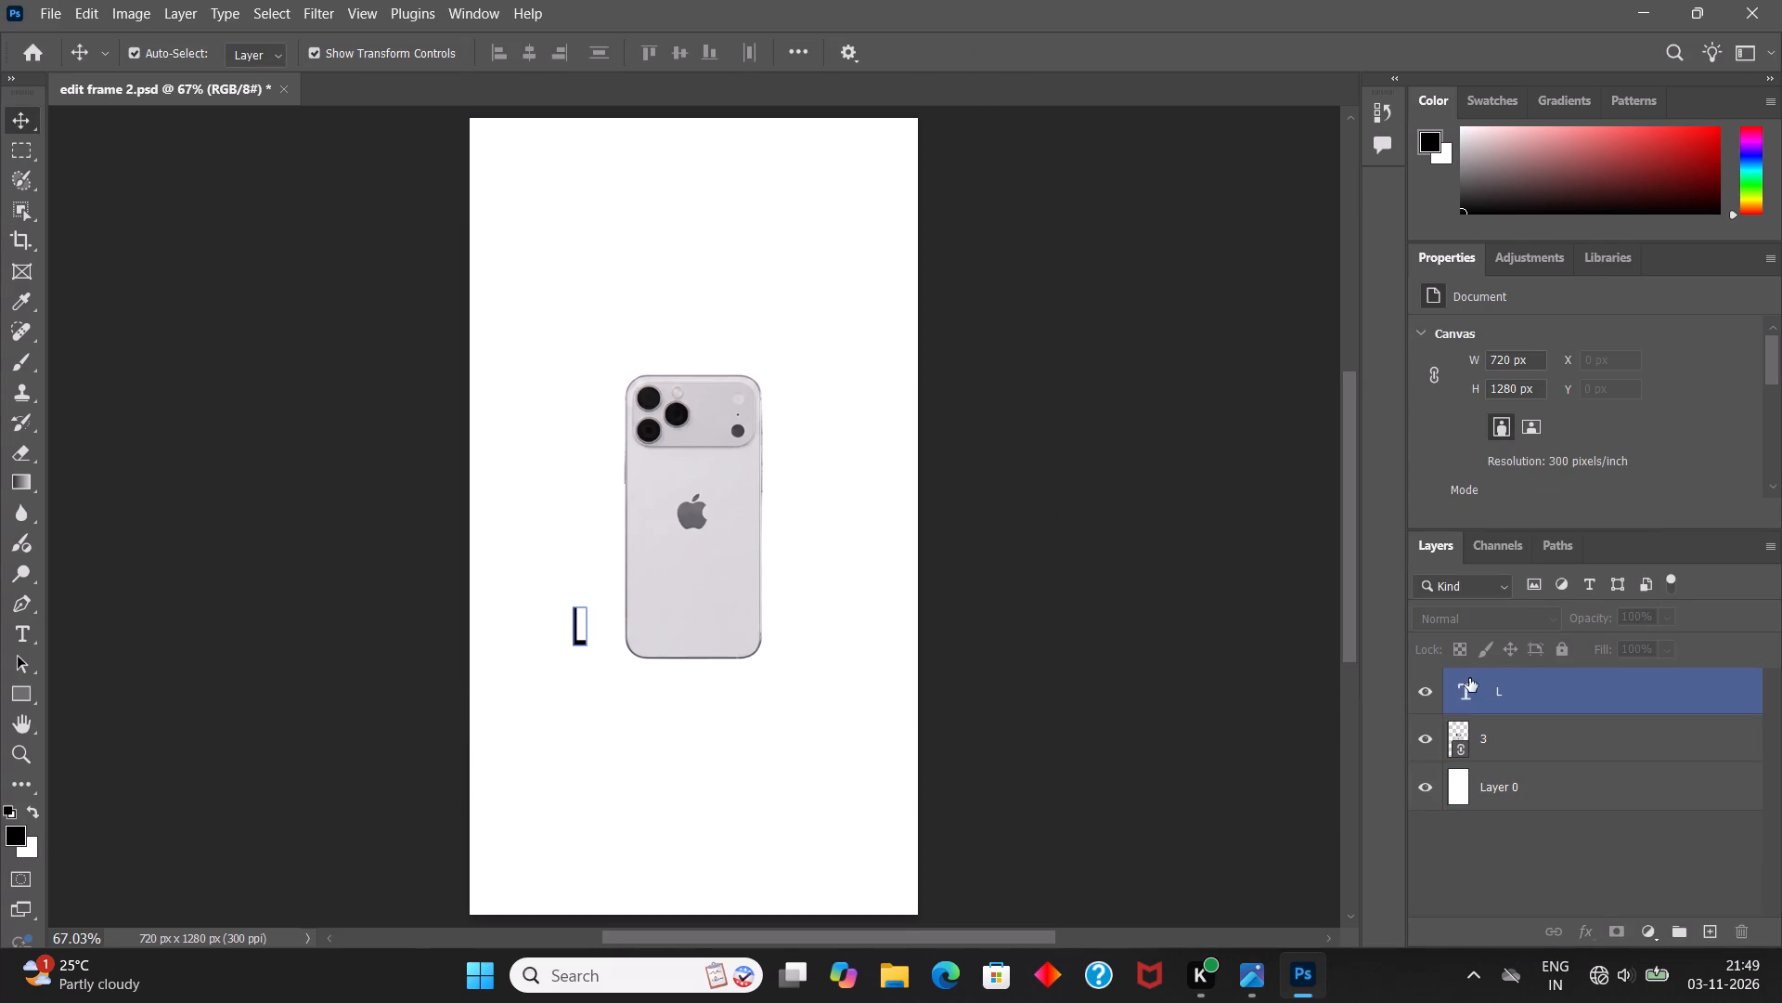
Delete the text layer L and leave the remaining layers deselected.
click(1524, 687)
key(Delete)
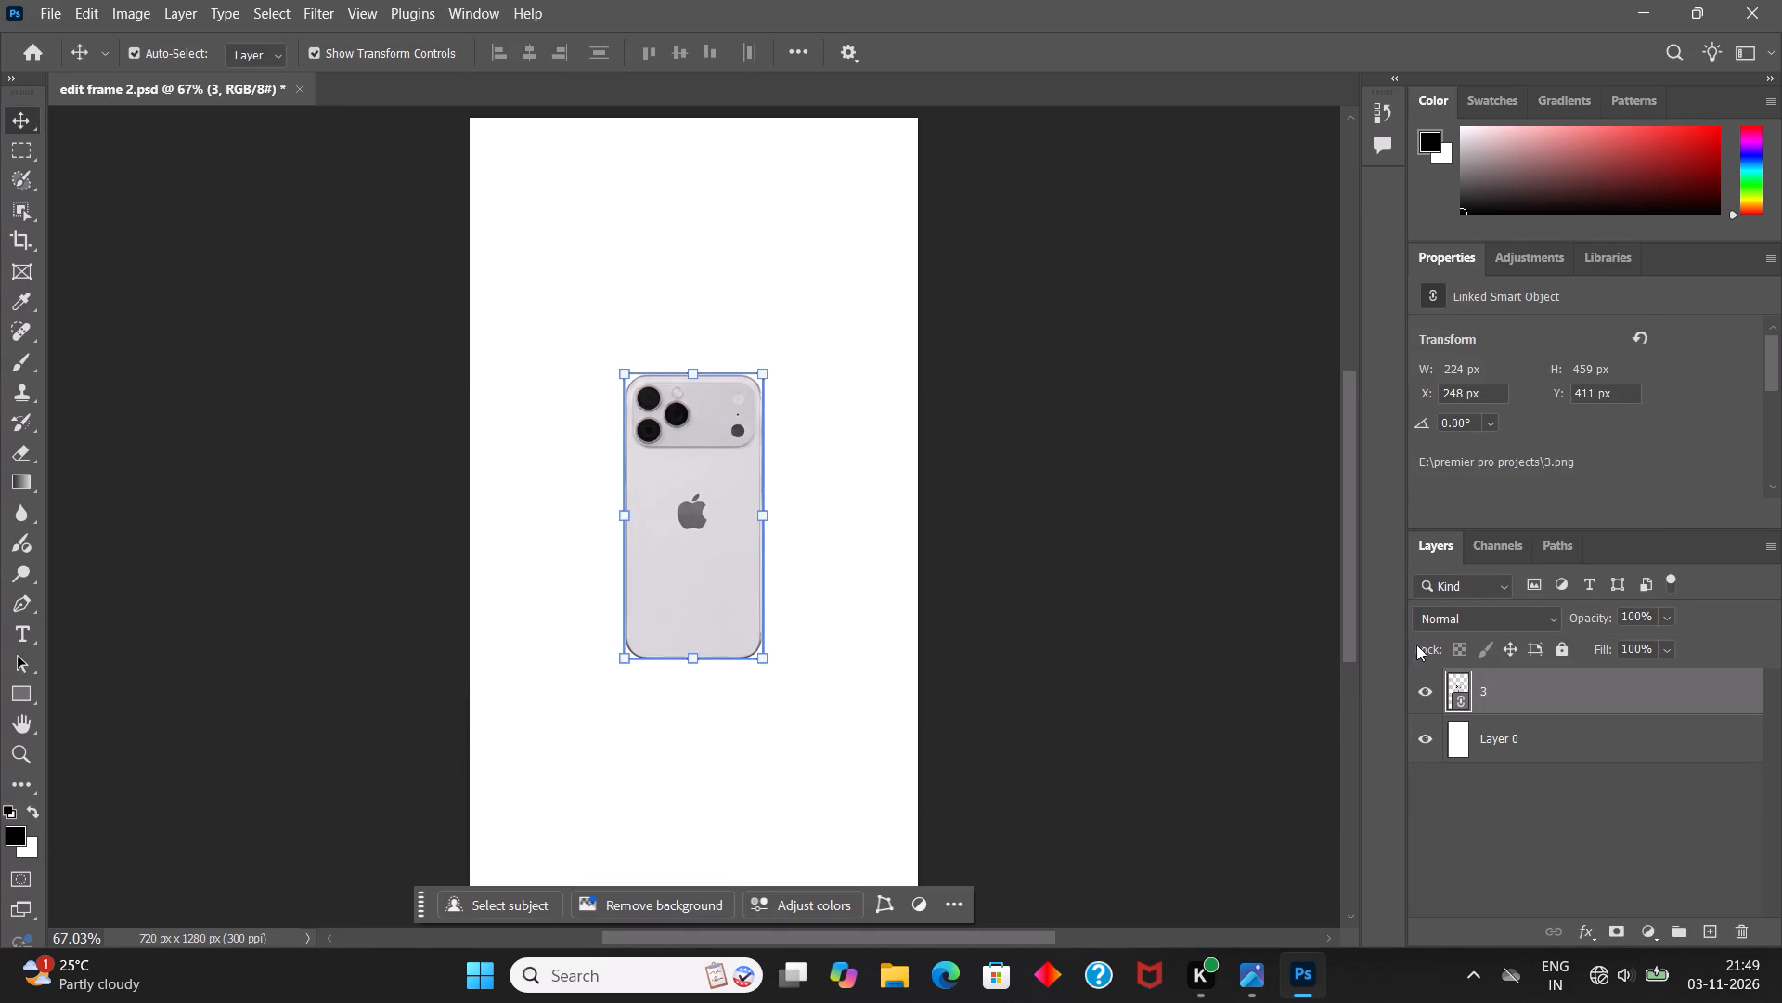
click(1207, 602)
Save the document edit frame 2.
key(ctrl+s)
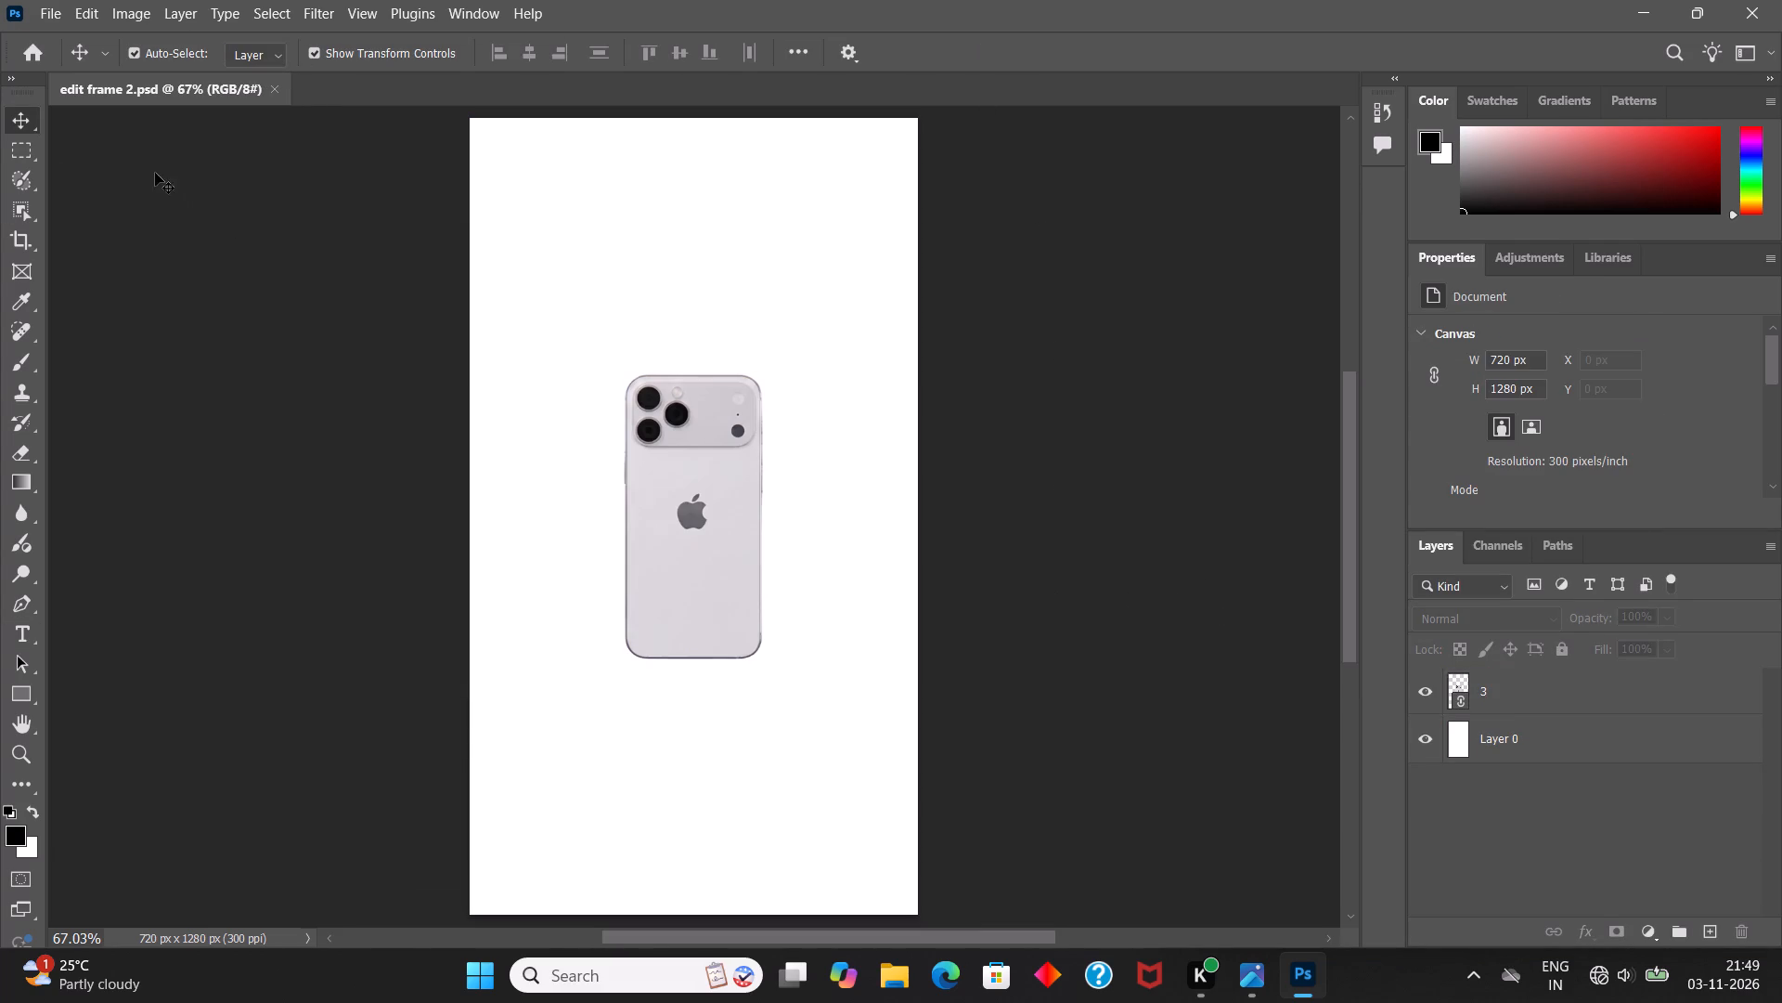
Draw an open L-shaped path about 57 px wide and 78 px high left of the phone, using the Pen tool in Path mode.
click(22, 606)
click(118, 600)
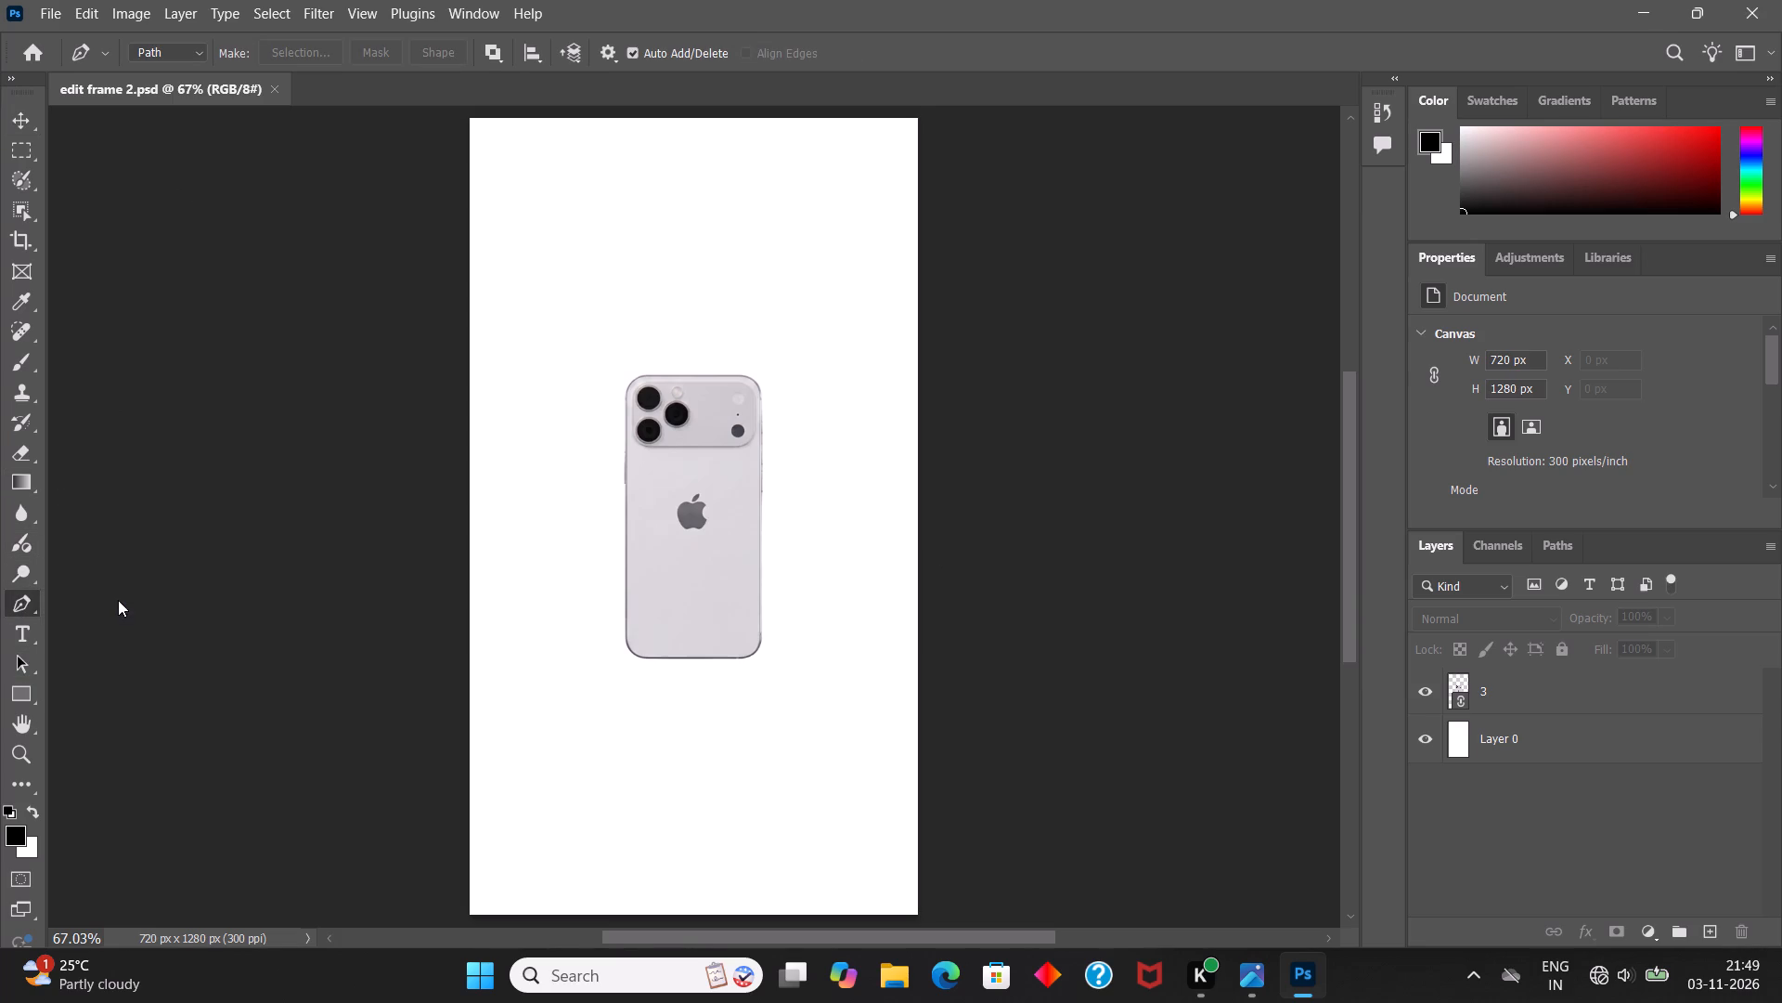
click(181, 51)
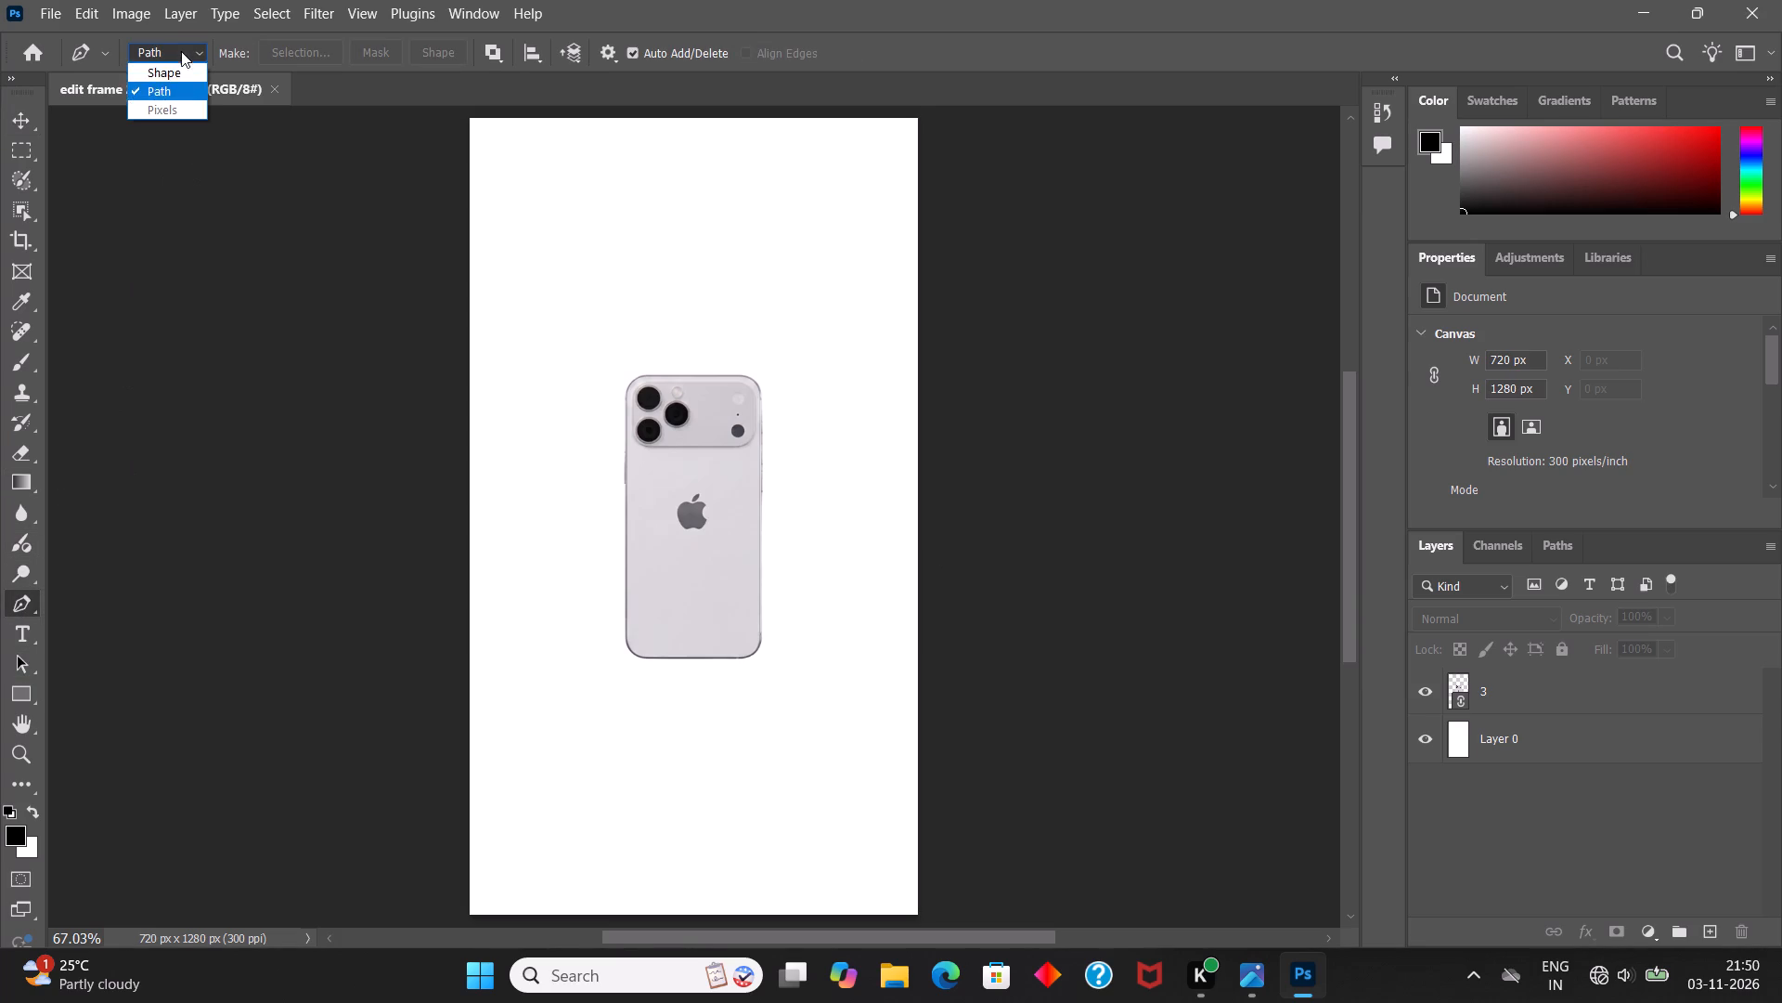
click(184, 86)
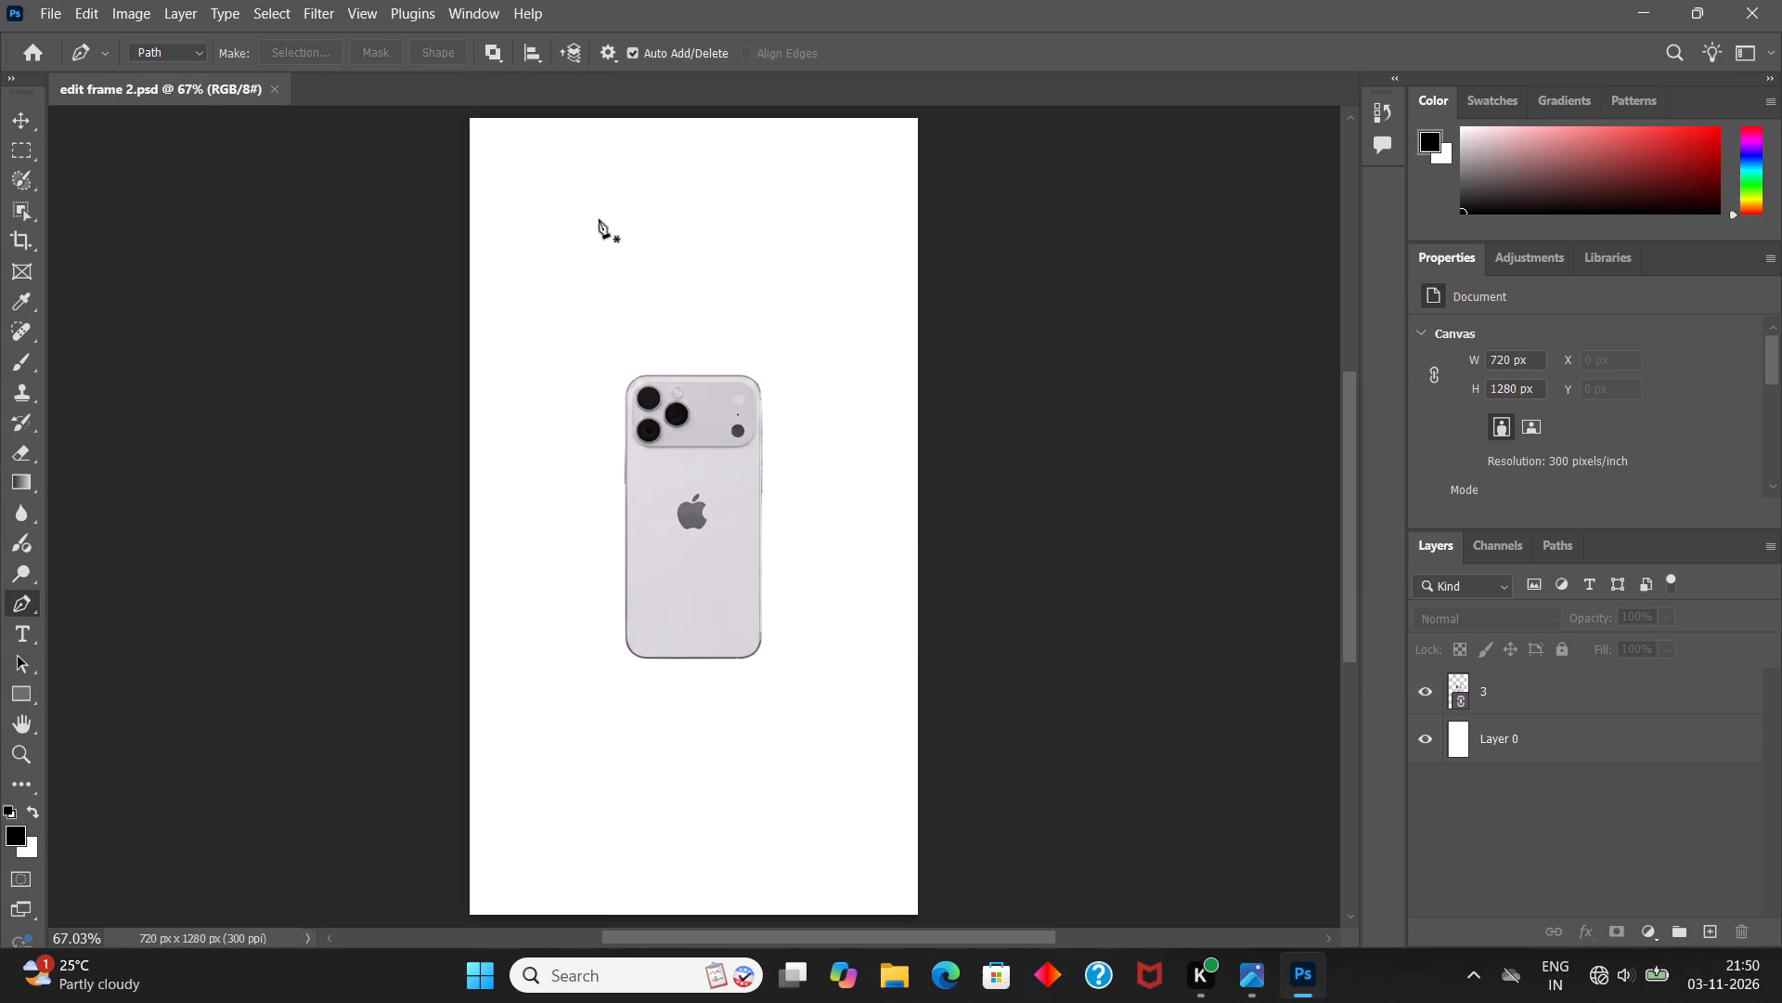
click(553, 490)
shift+click(551, 539)
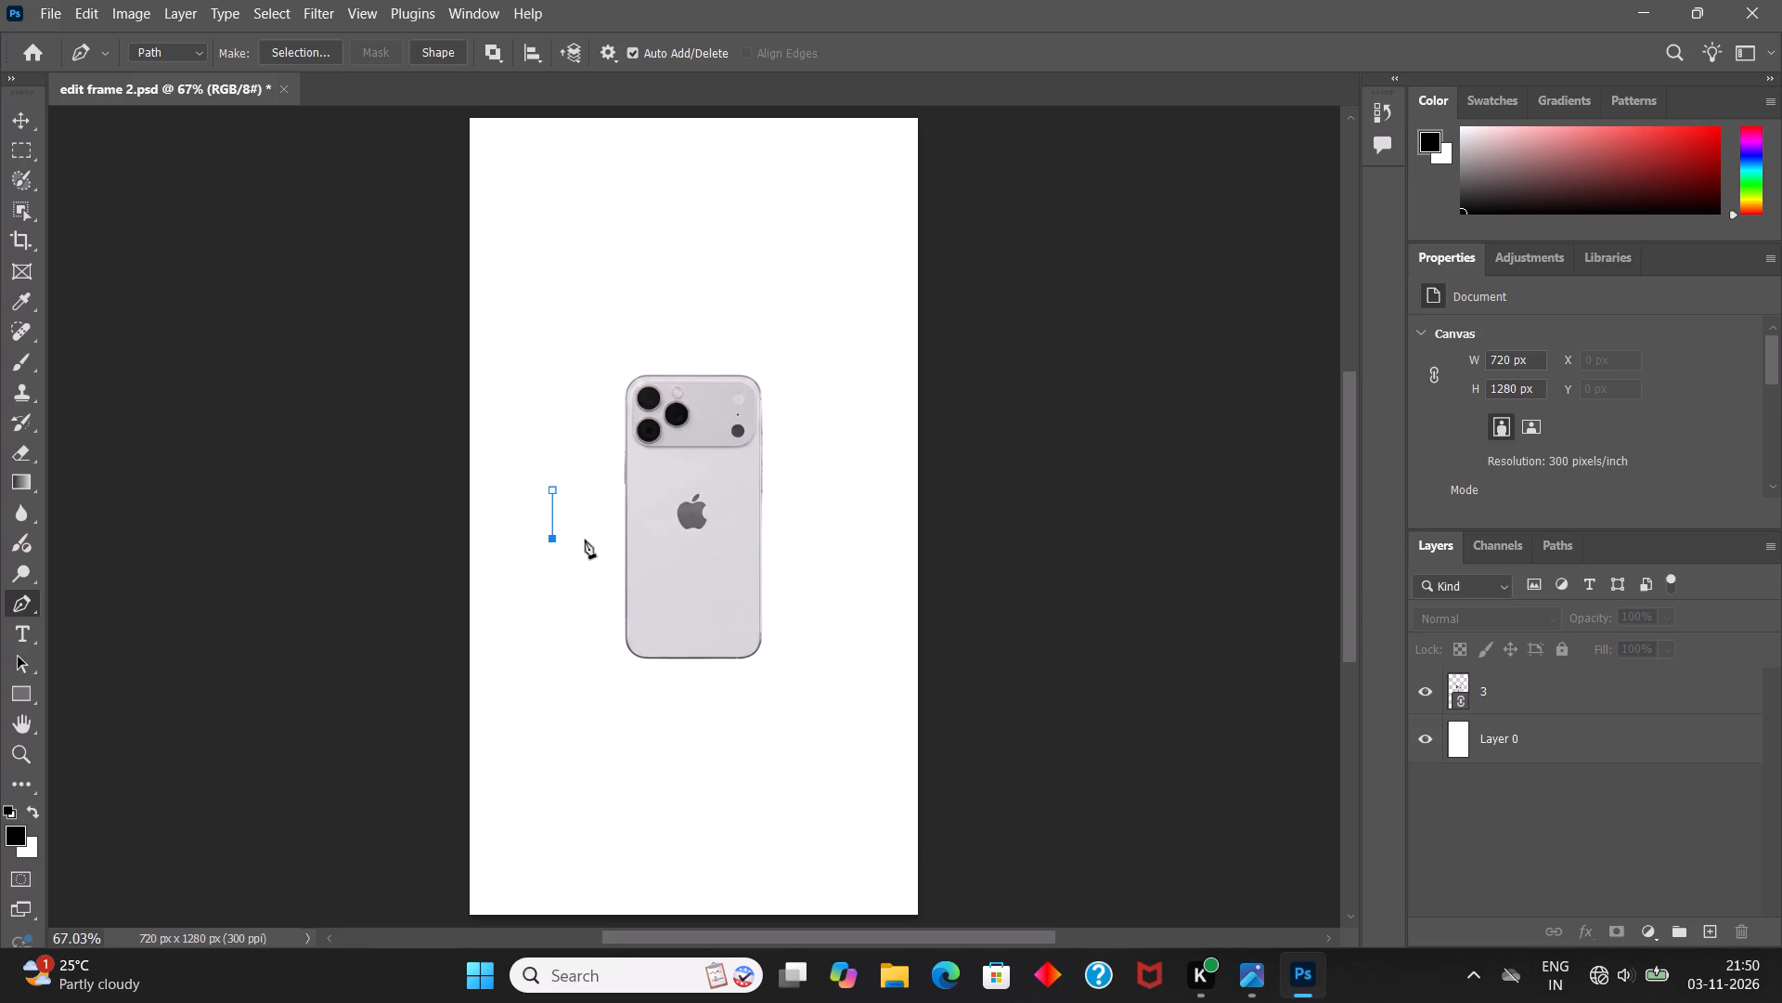
shift+click(588, 540)
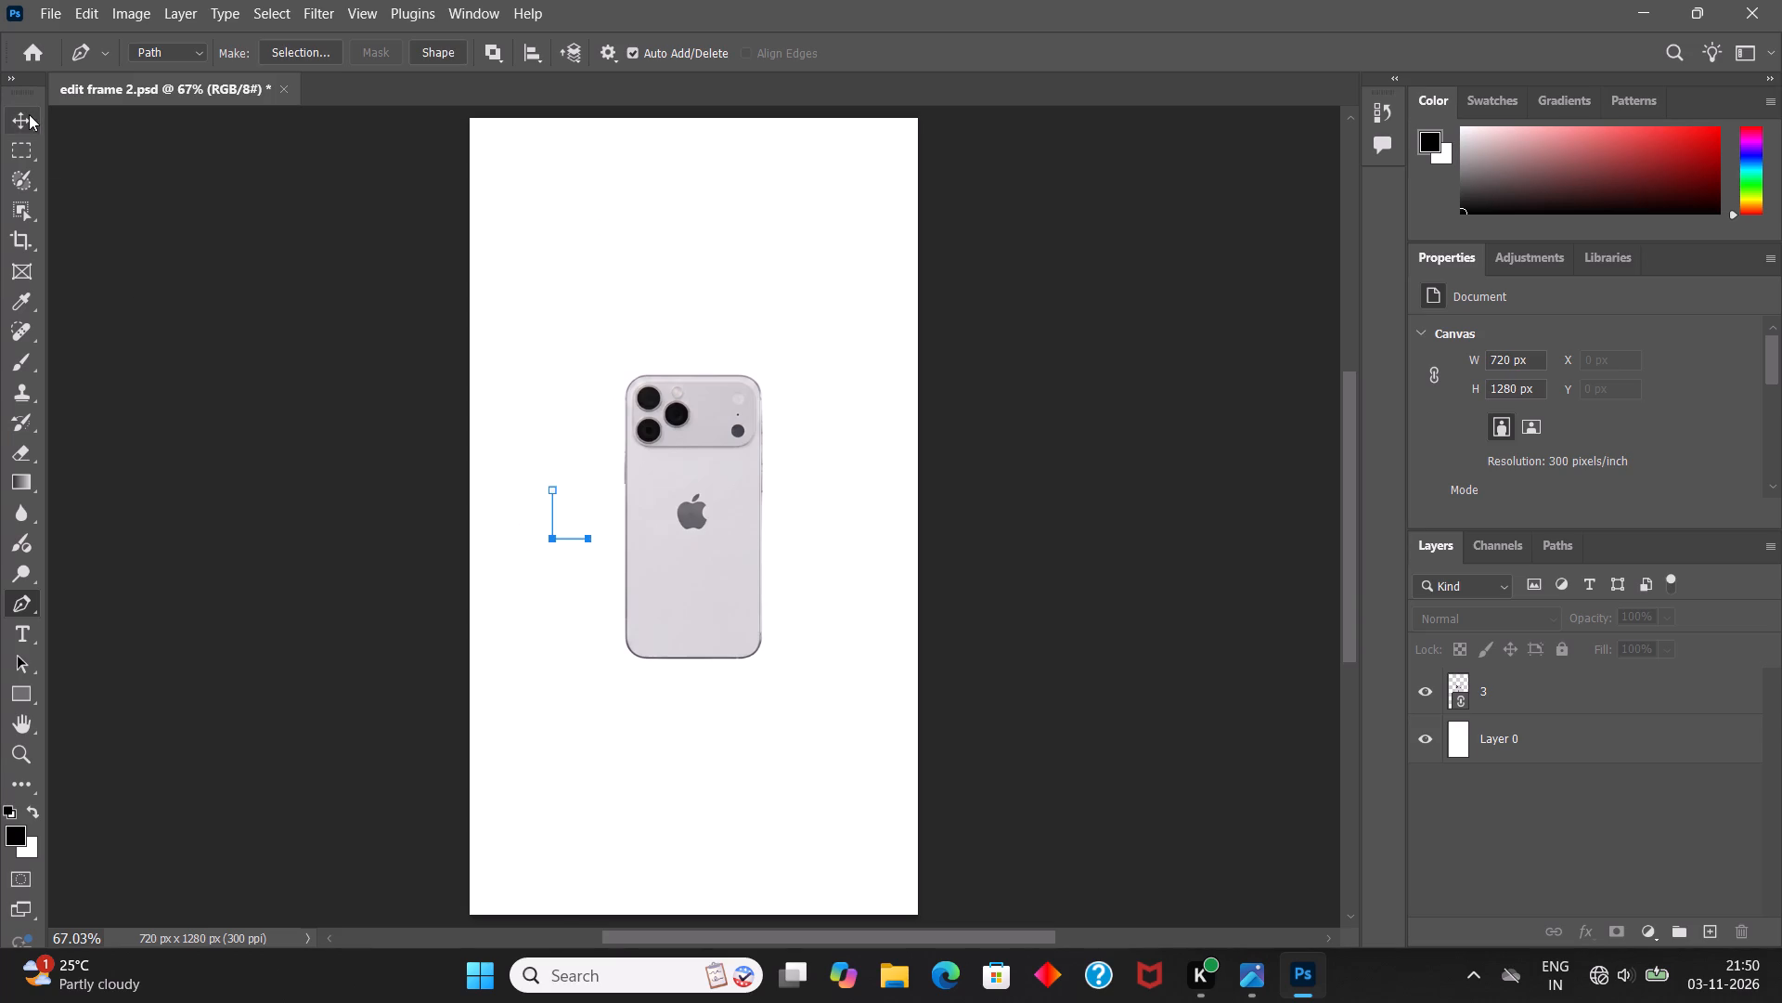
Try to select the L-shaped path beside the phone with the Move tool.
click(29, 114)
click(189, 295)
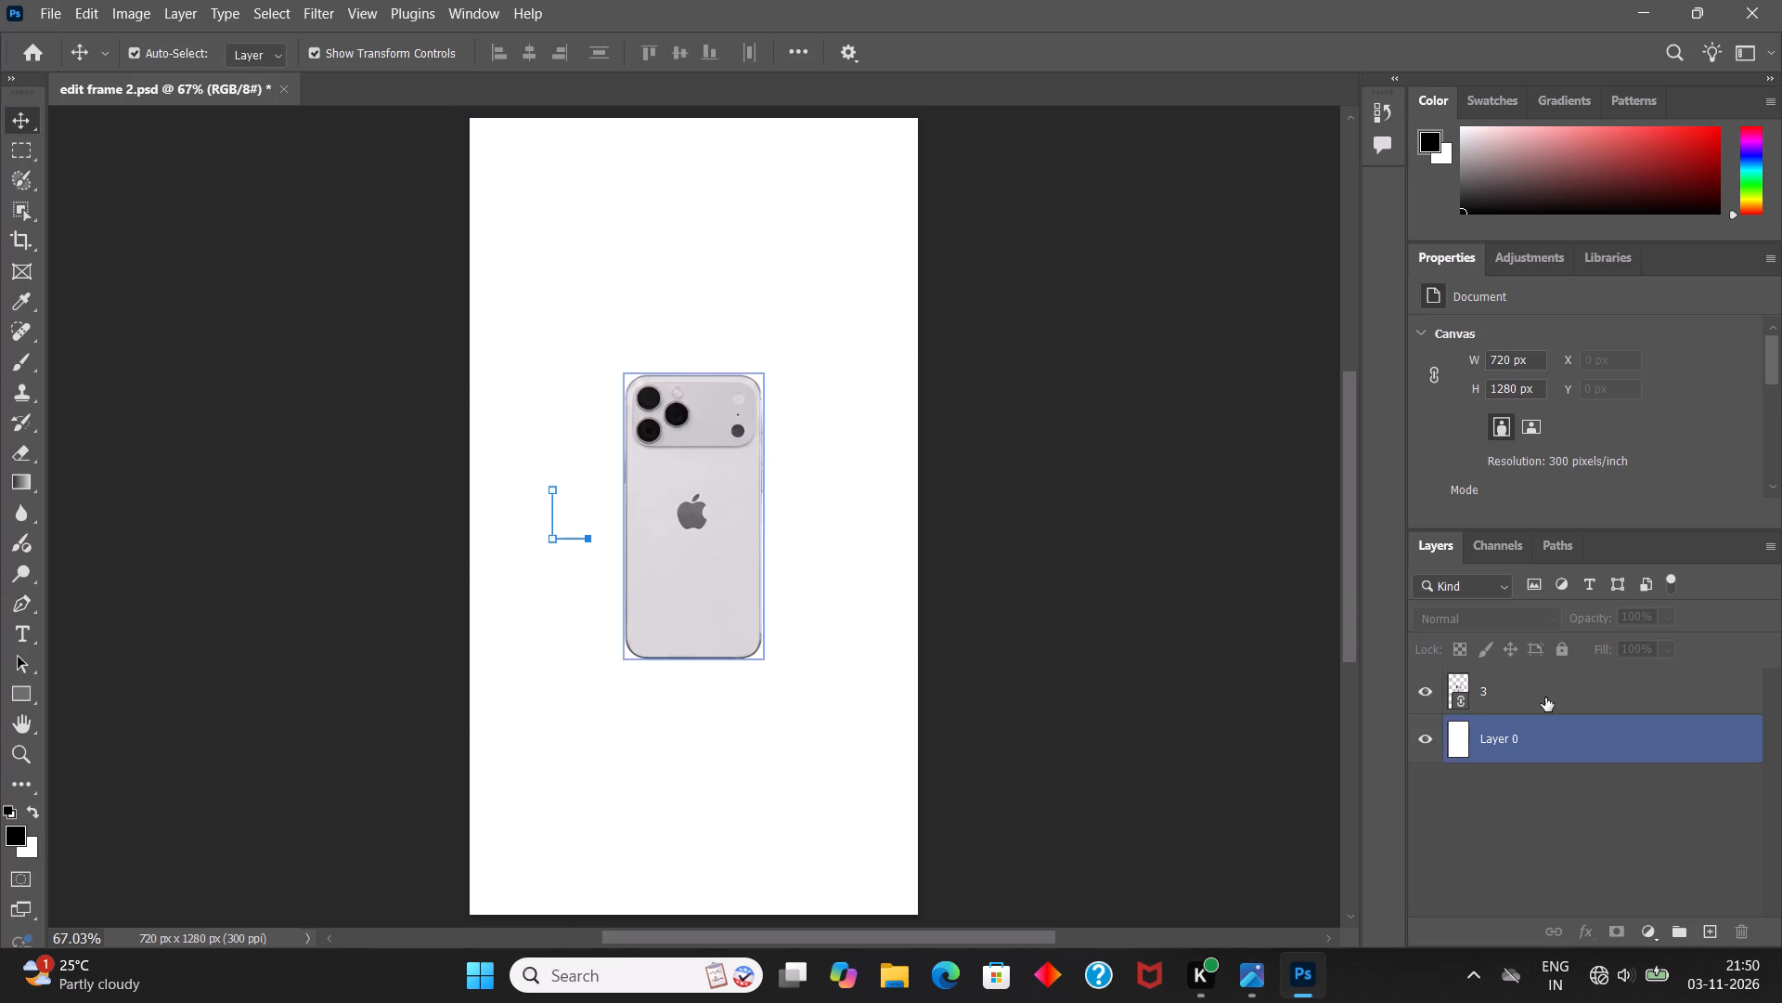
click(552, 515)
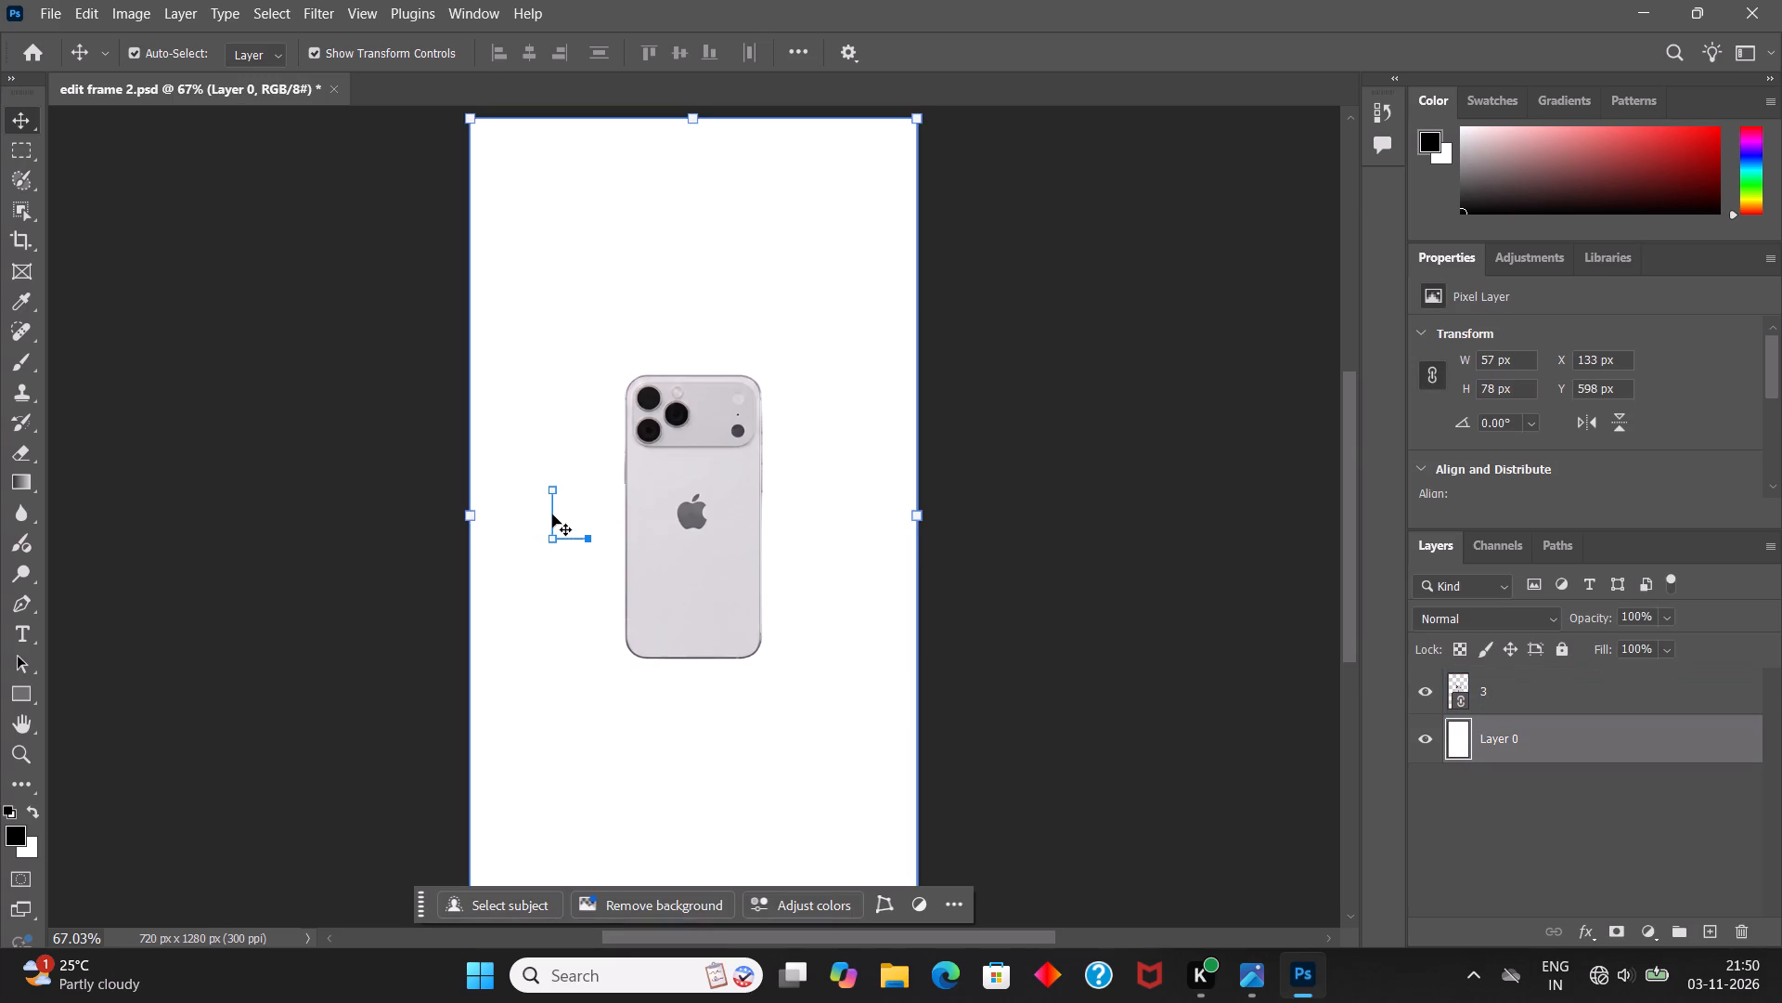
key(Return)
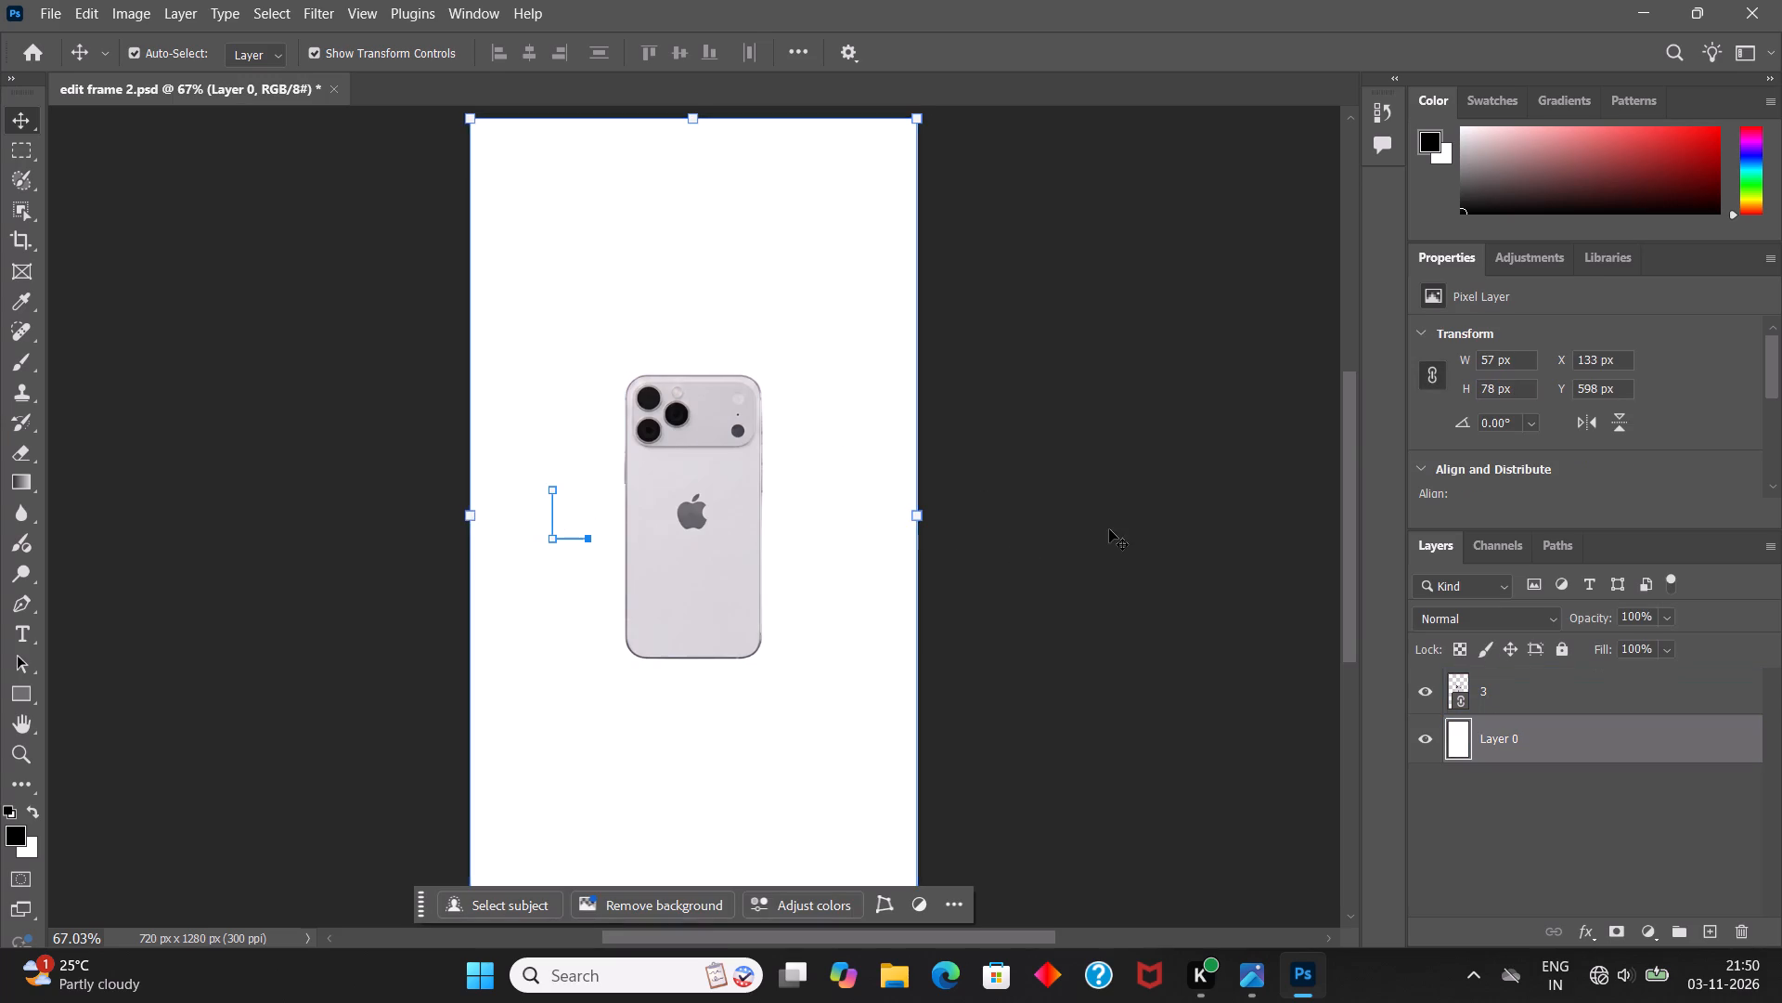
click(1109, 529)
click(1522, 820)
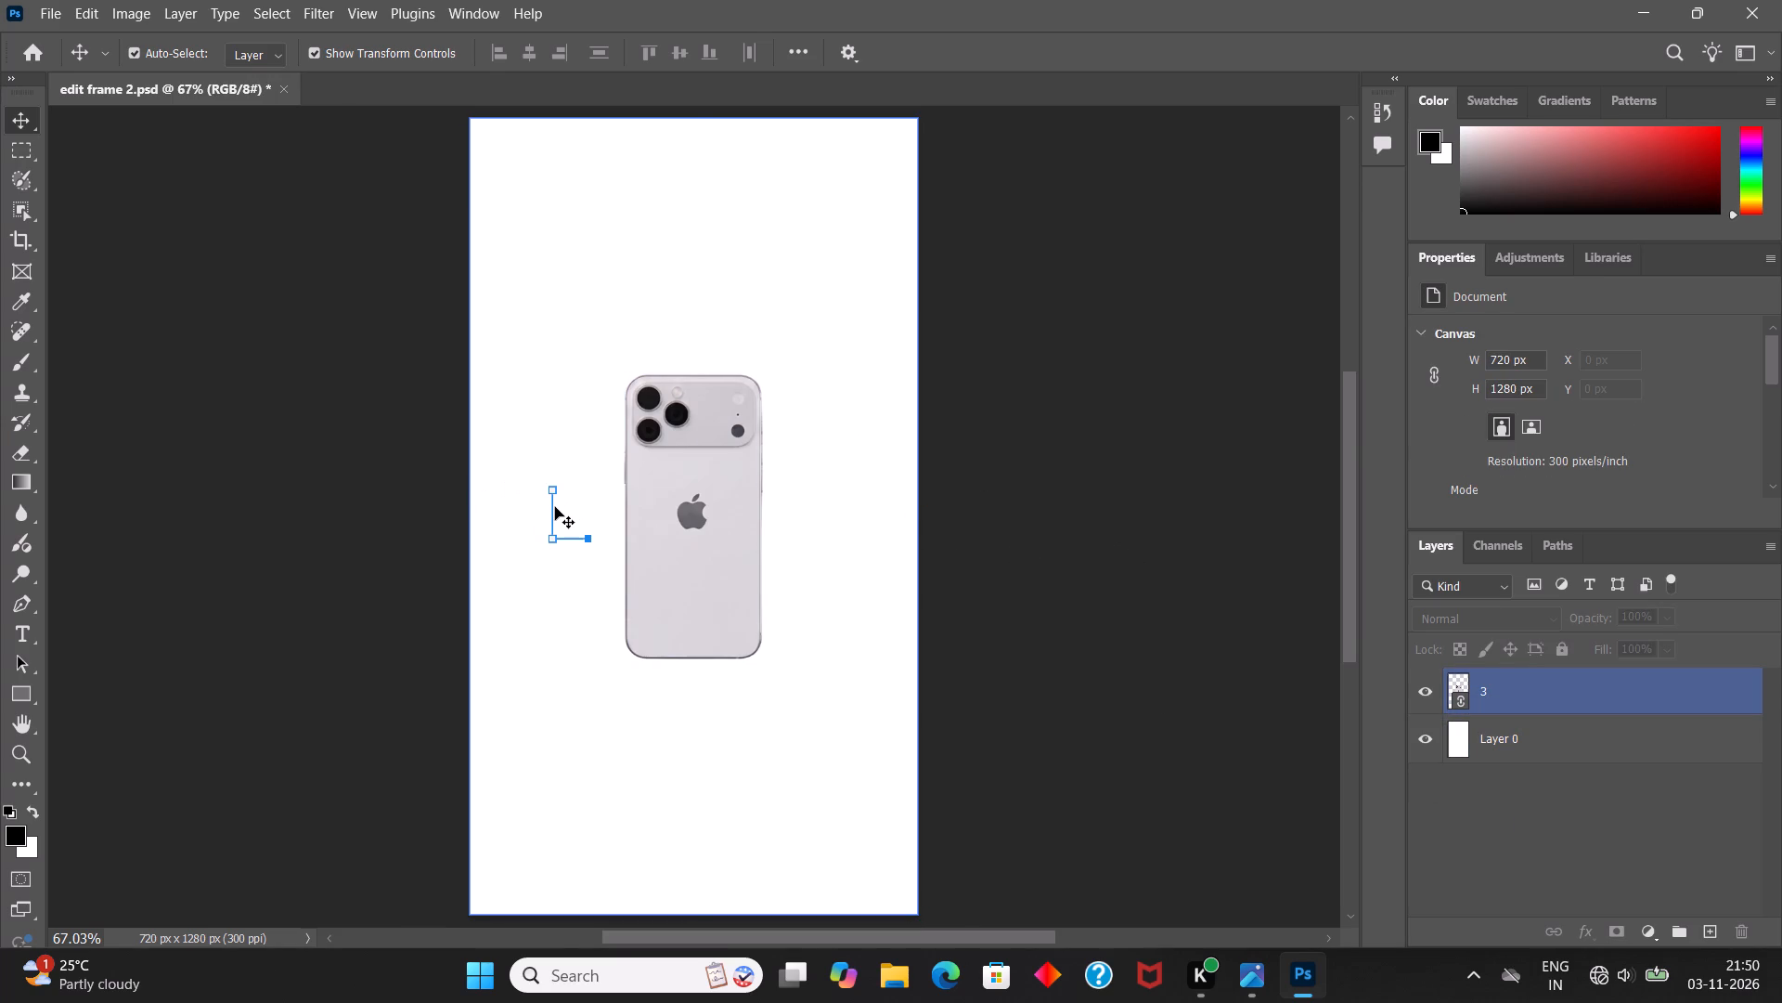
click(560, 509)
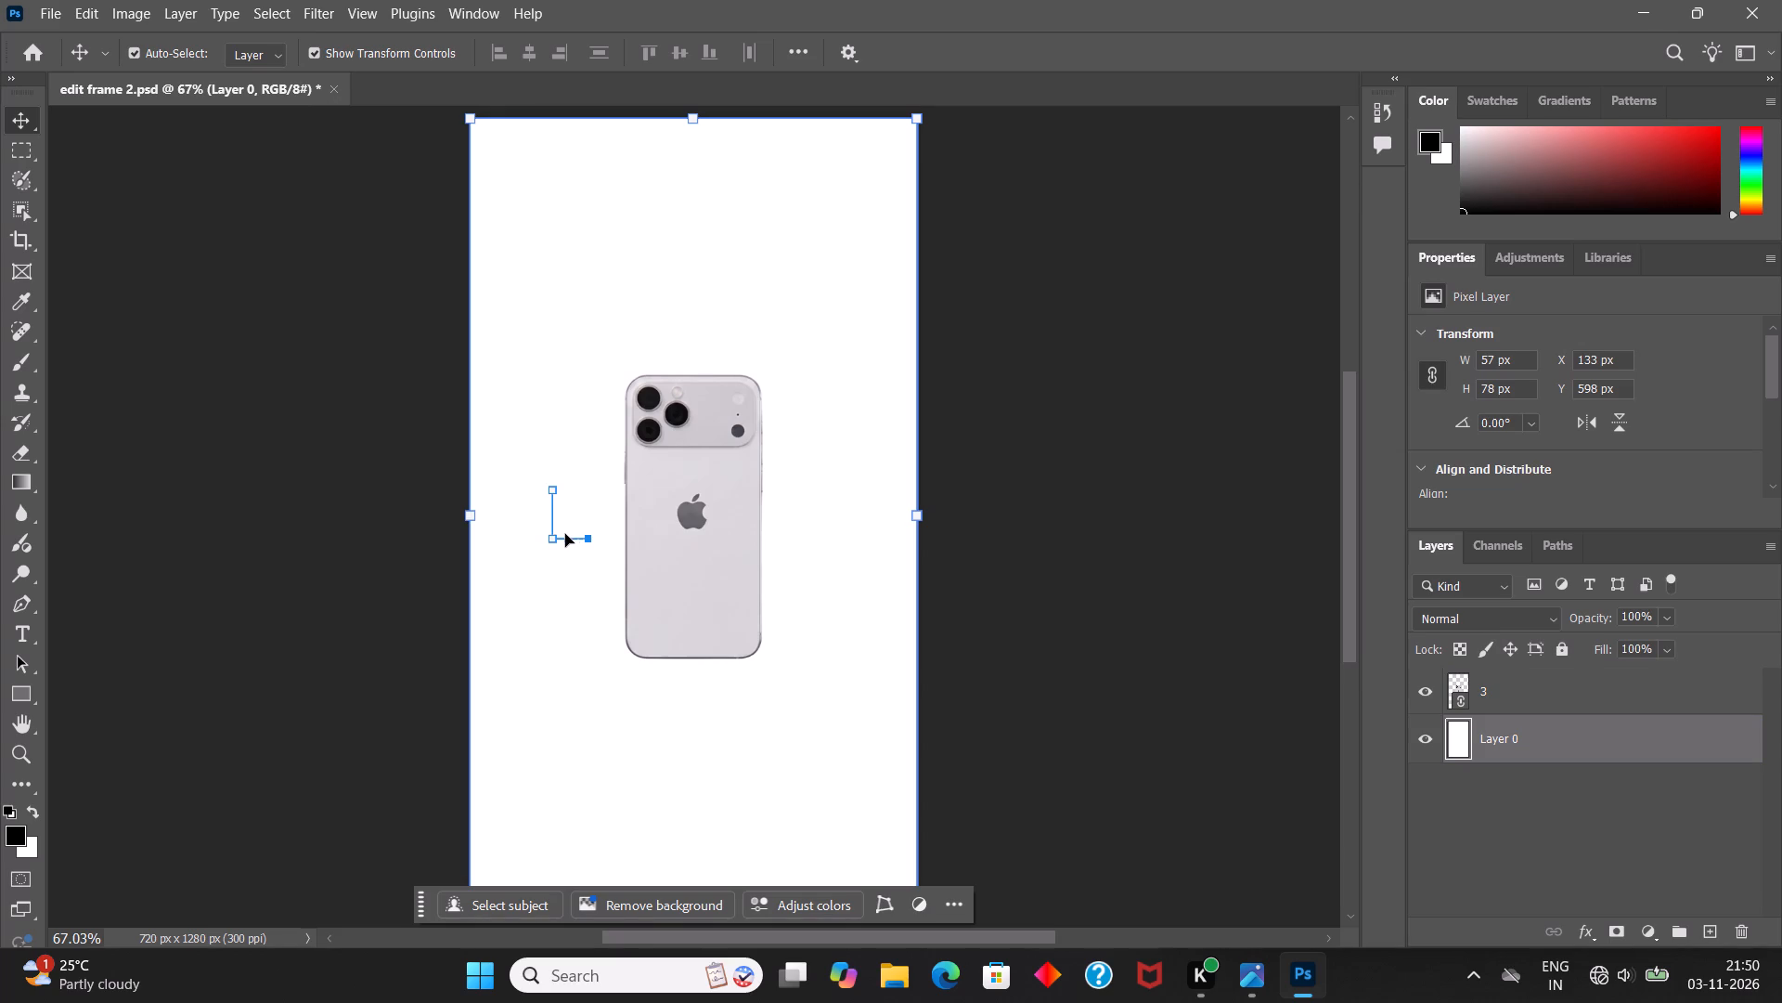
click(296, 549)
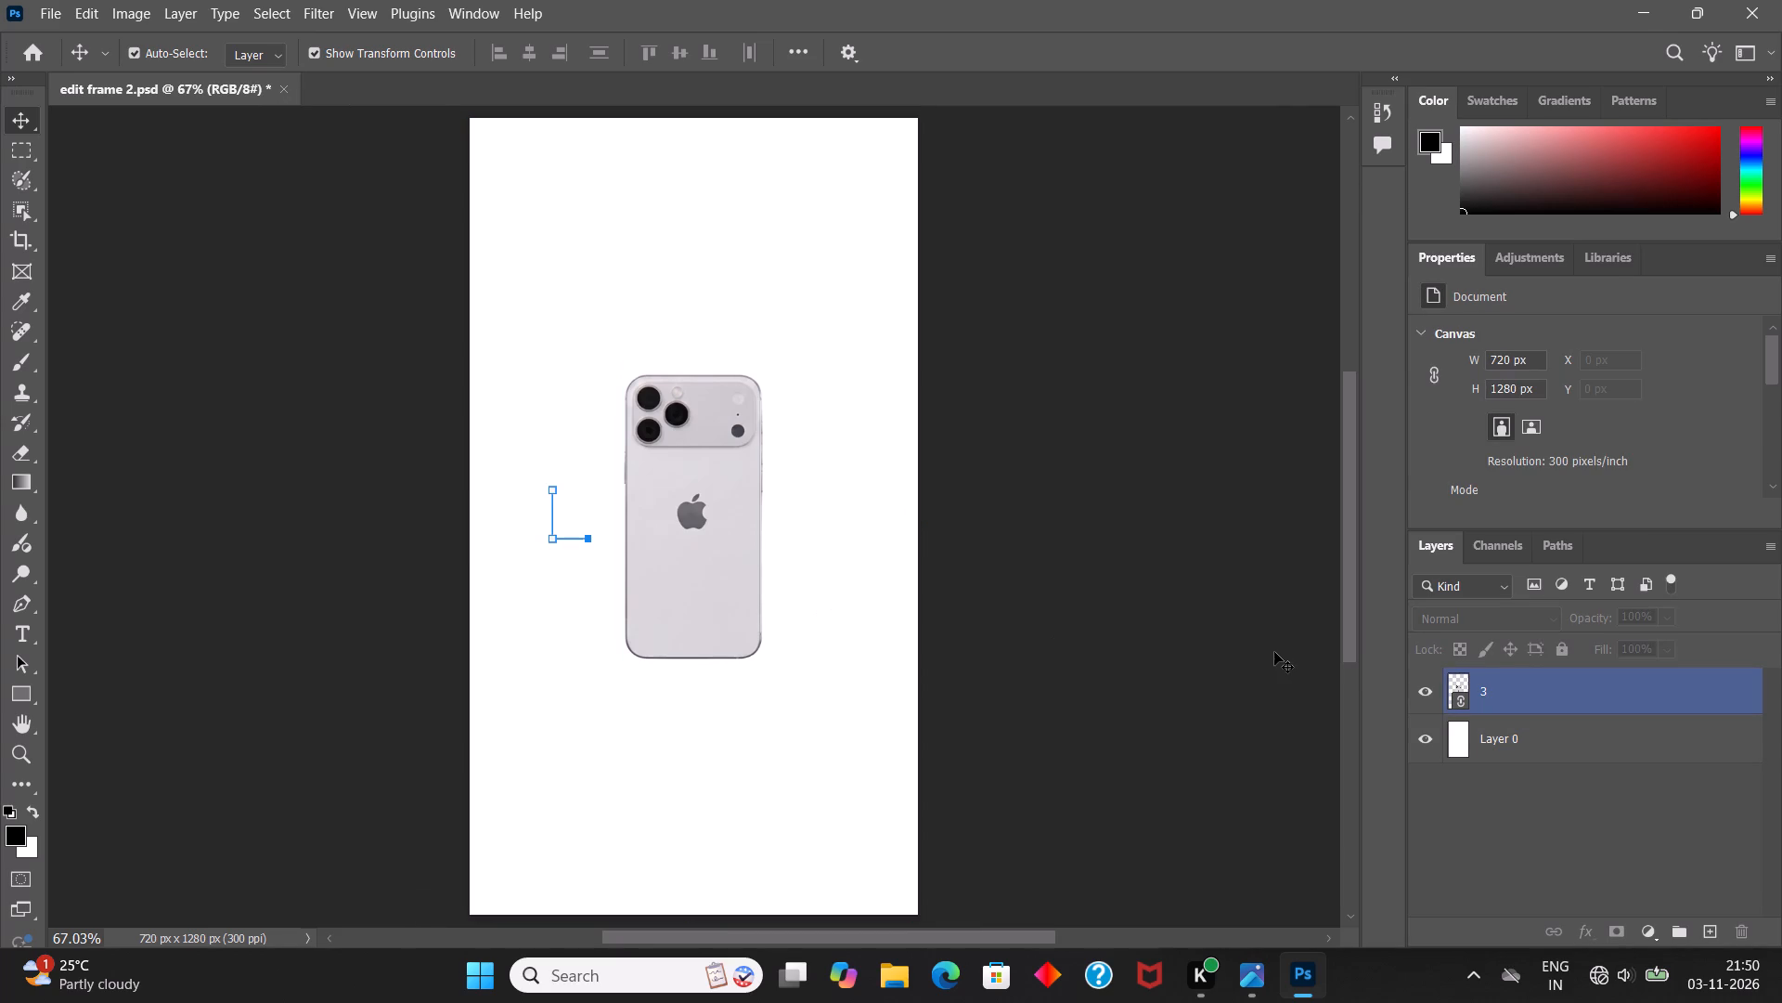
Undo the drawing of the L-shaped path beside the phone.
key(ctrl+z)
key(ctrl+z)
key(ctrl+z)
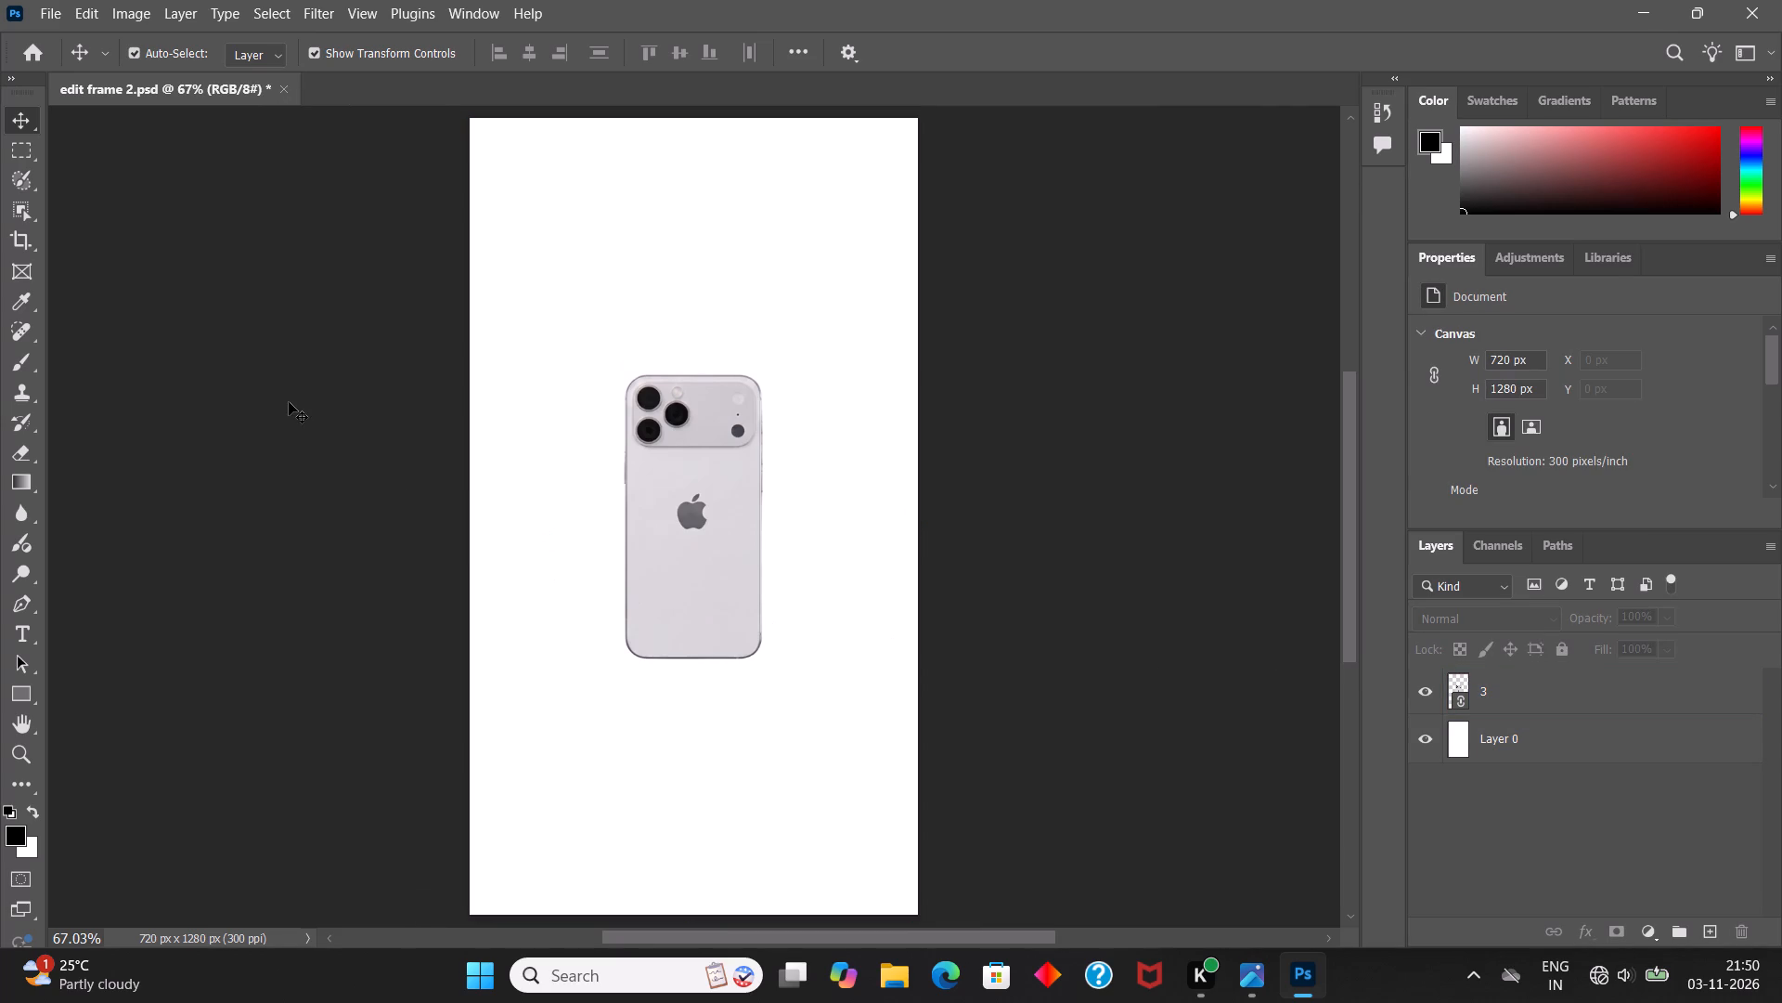
Draw an open L-shaped line about 53 px wide and 113 px high left of the phone, using the Pen tool in Shape mode.
click(25, 609)
click(189, 44)
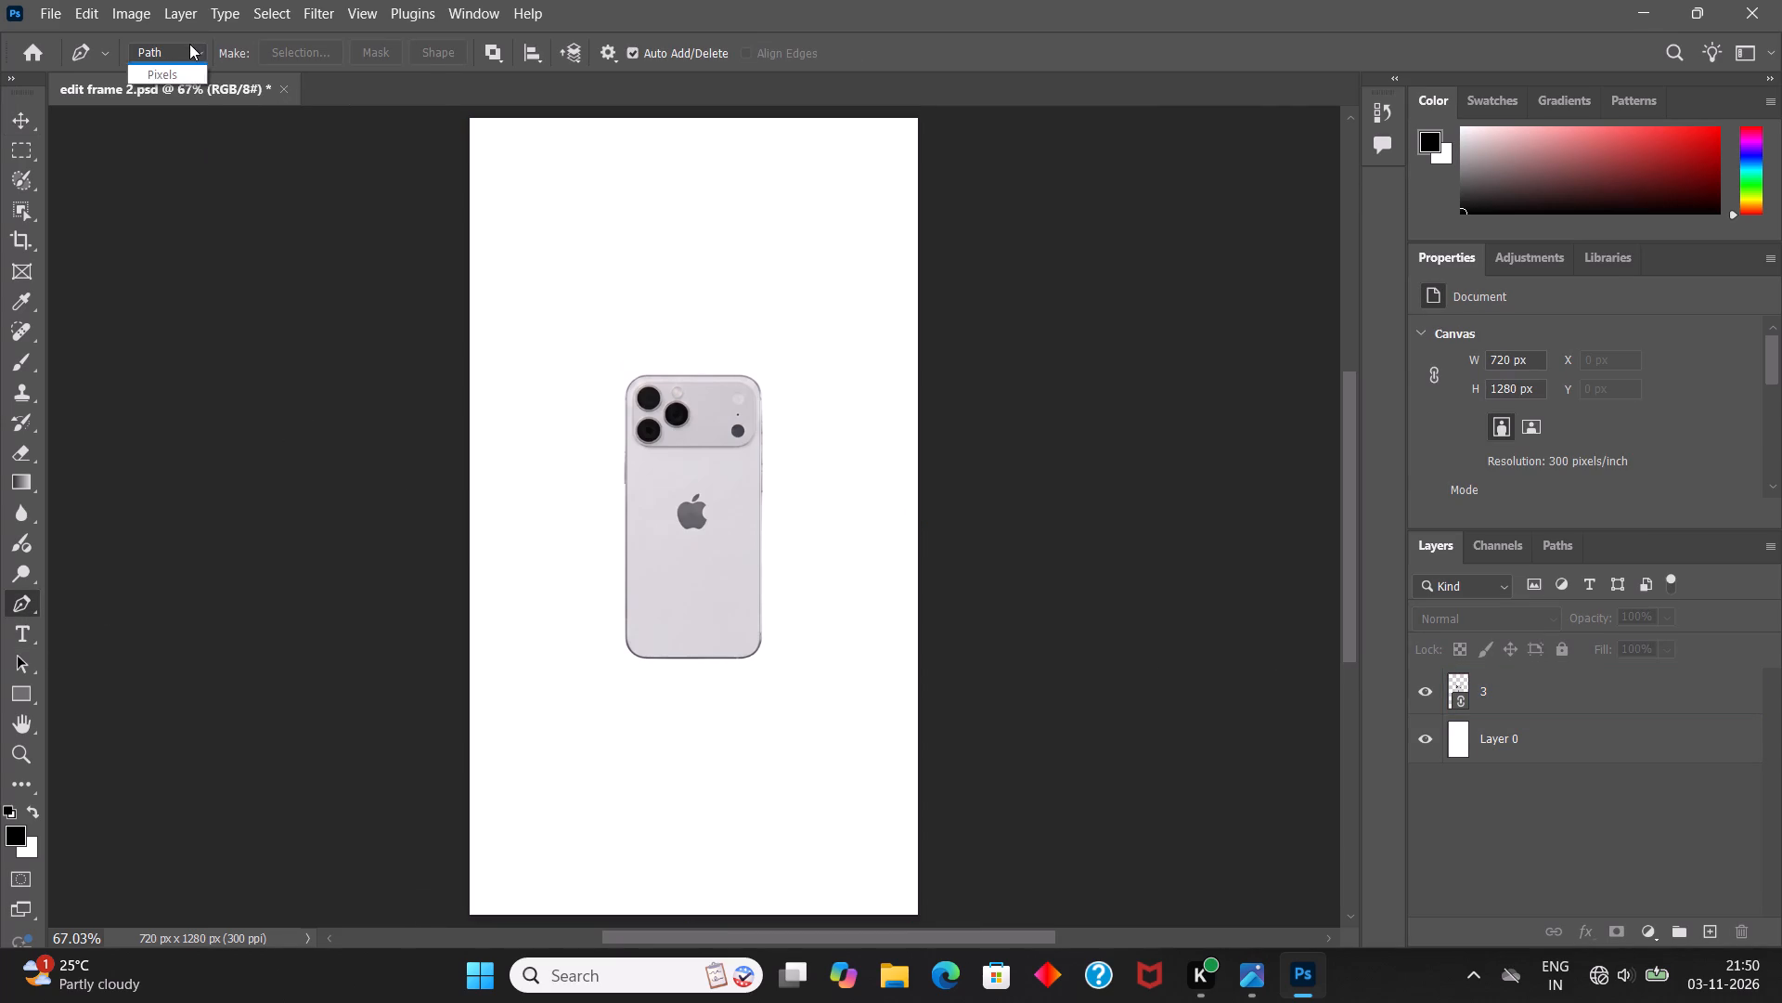
click(180, 72)
click(542, 463)
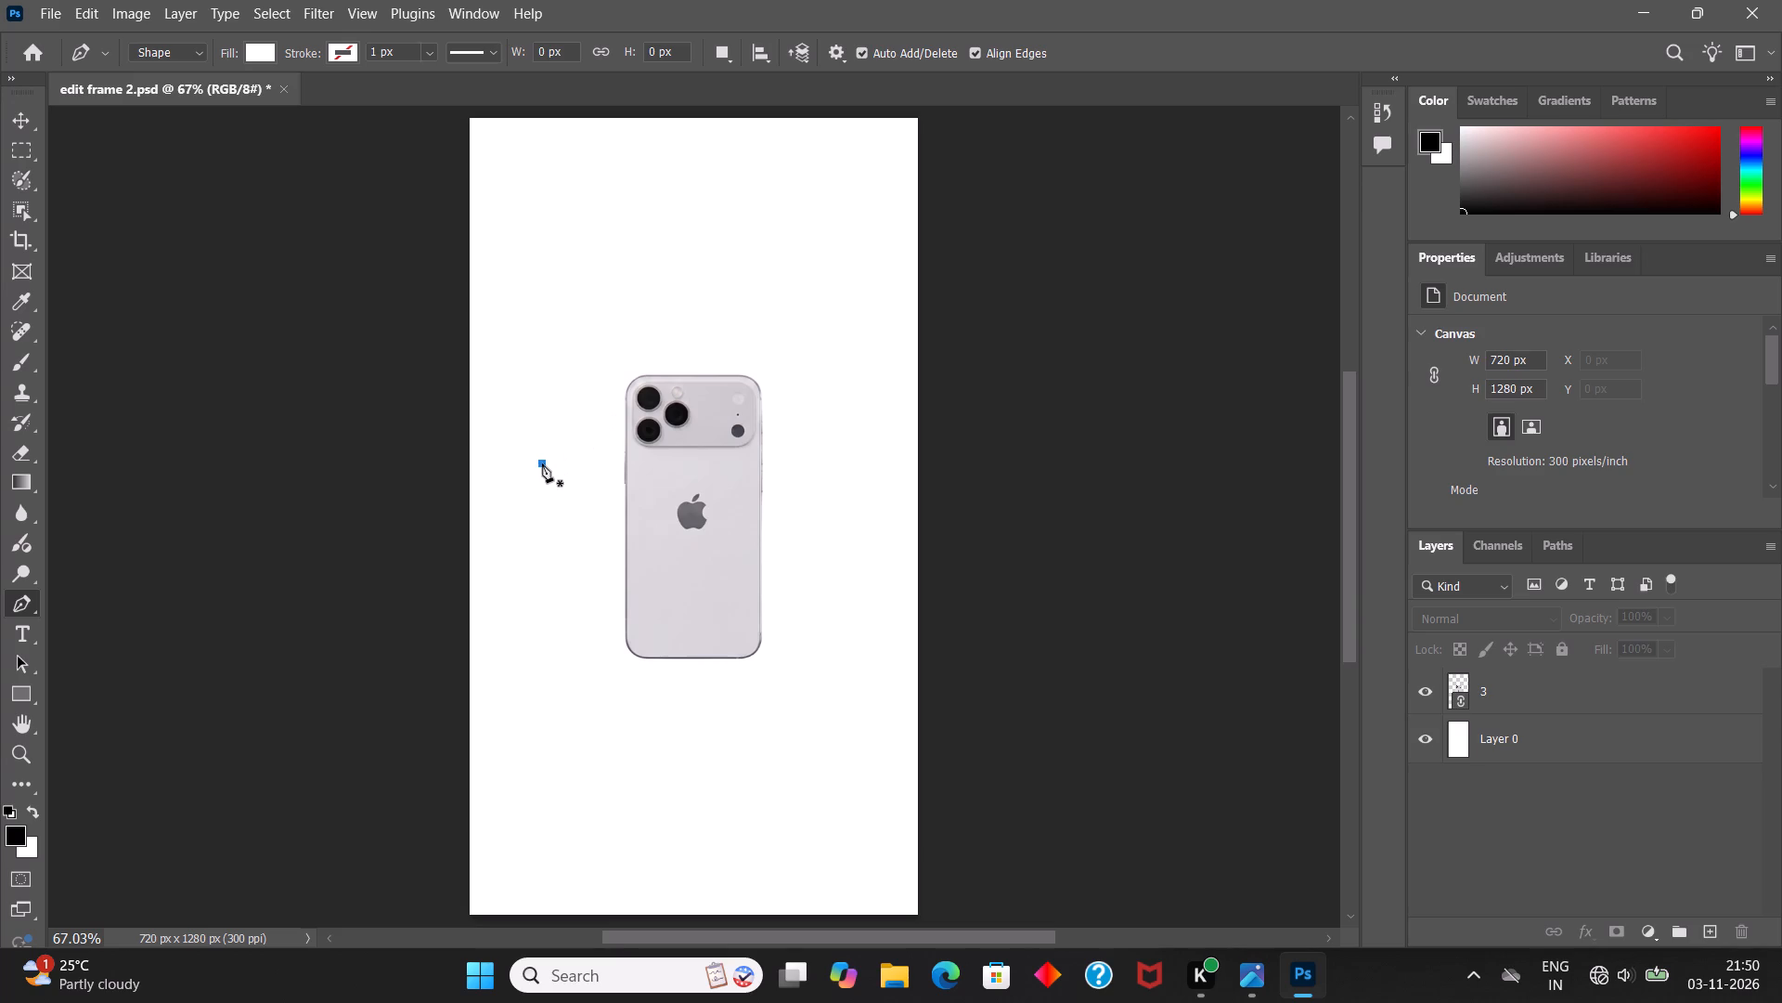
shift+click(543, 534)
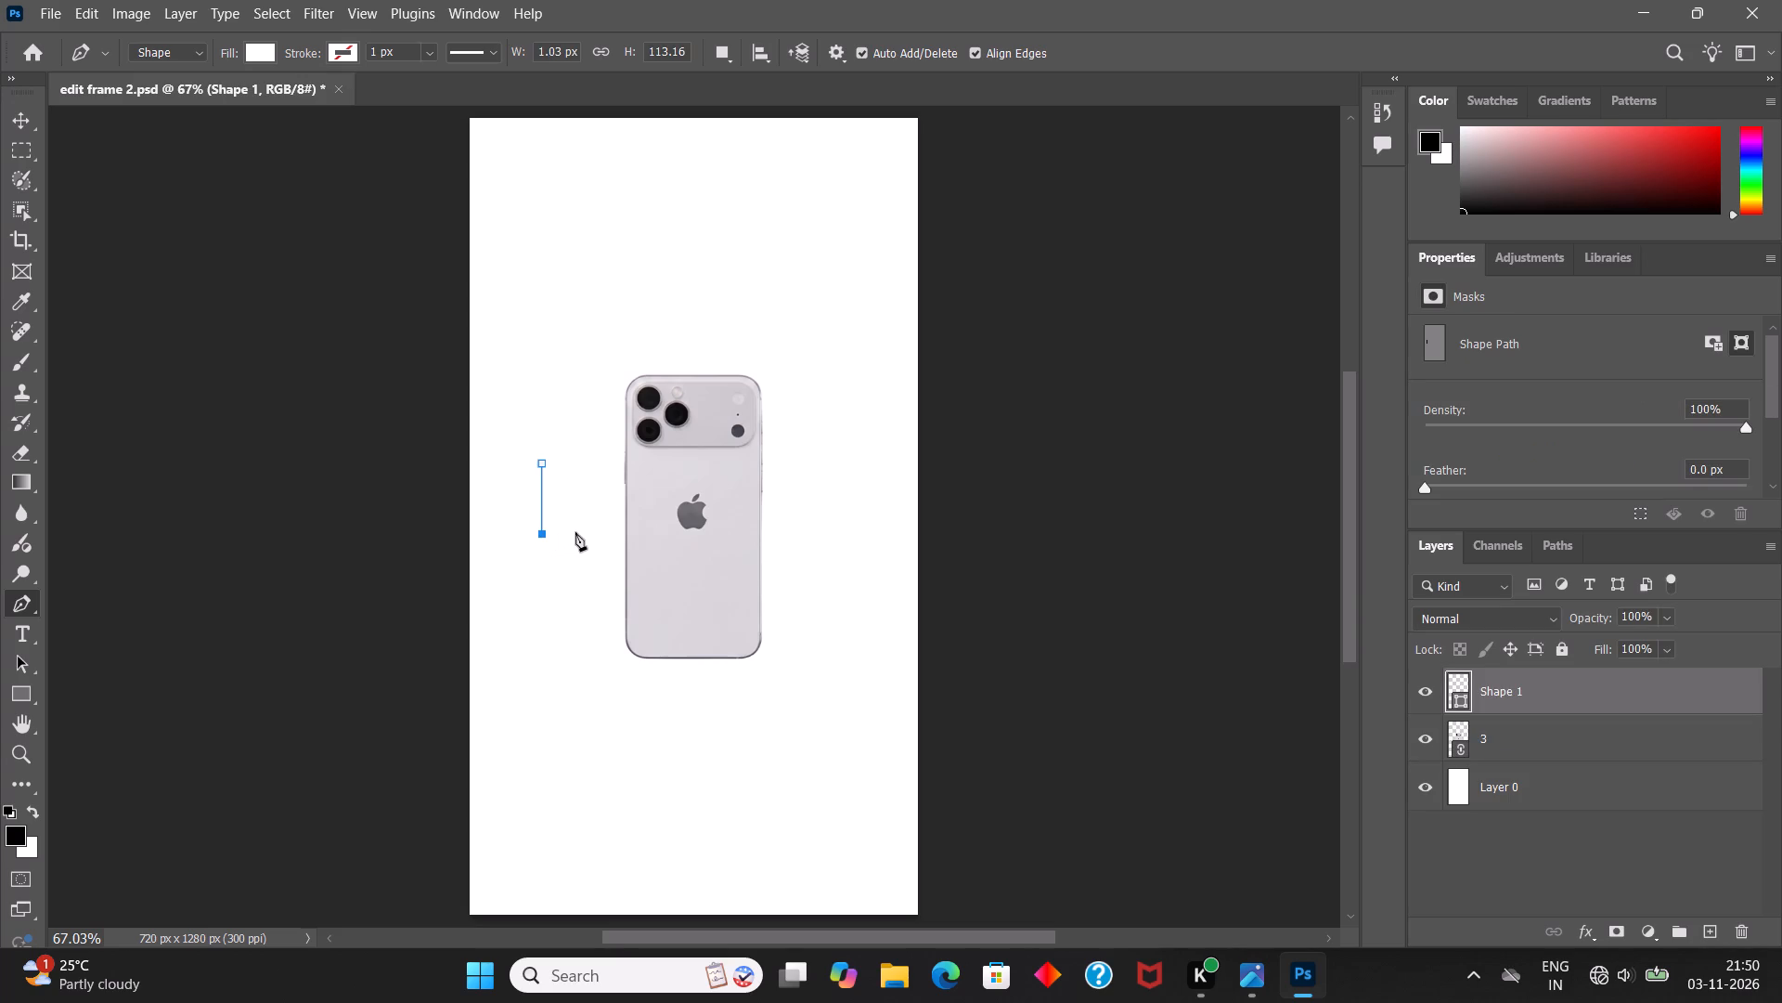
shift+click(575, 532)
key(Return)
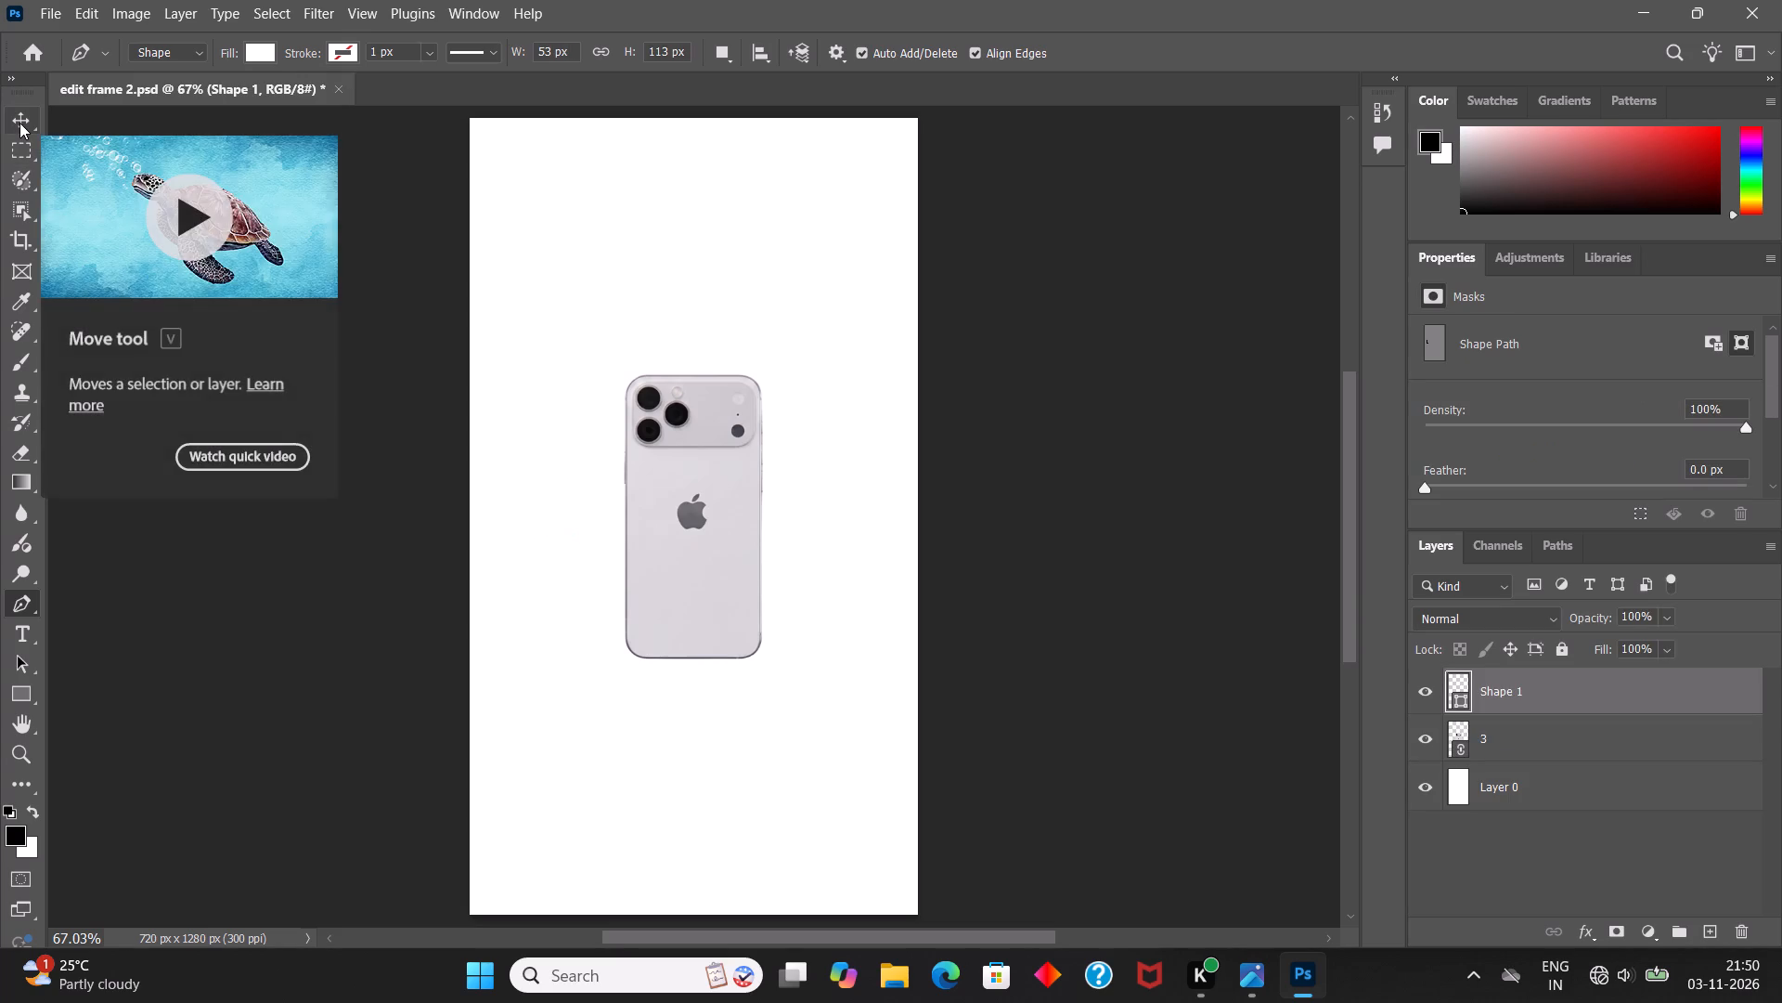
Examine the L shape layer's properties and the available adjustments.
click(19, 123)
click(1518, 684)
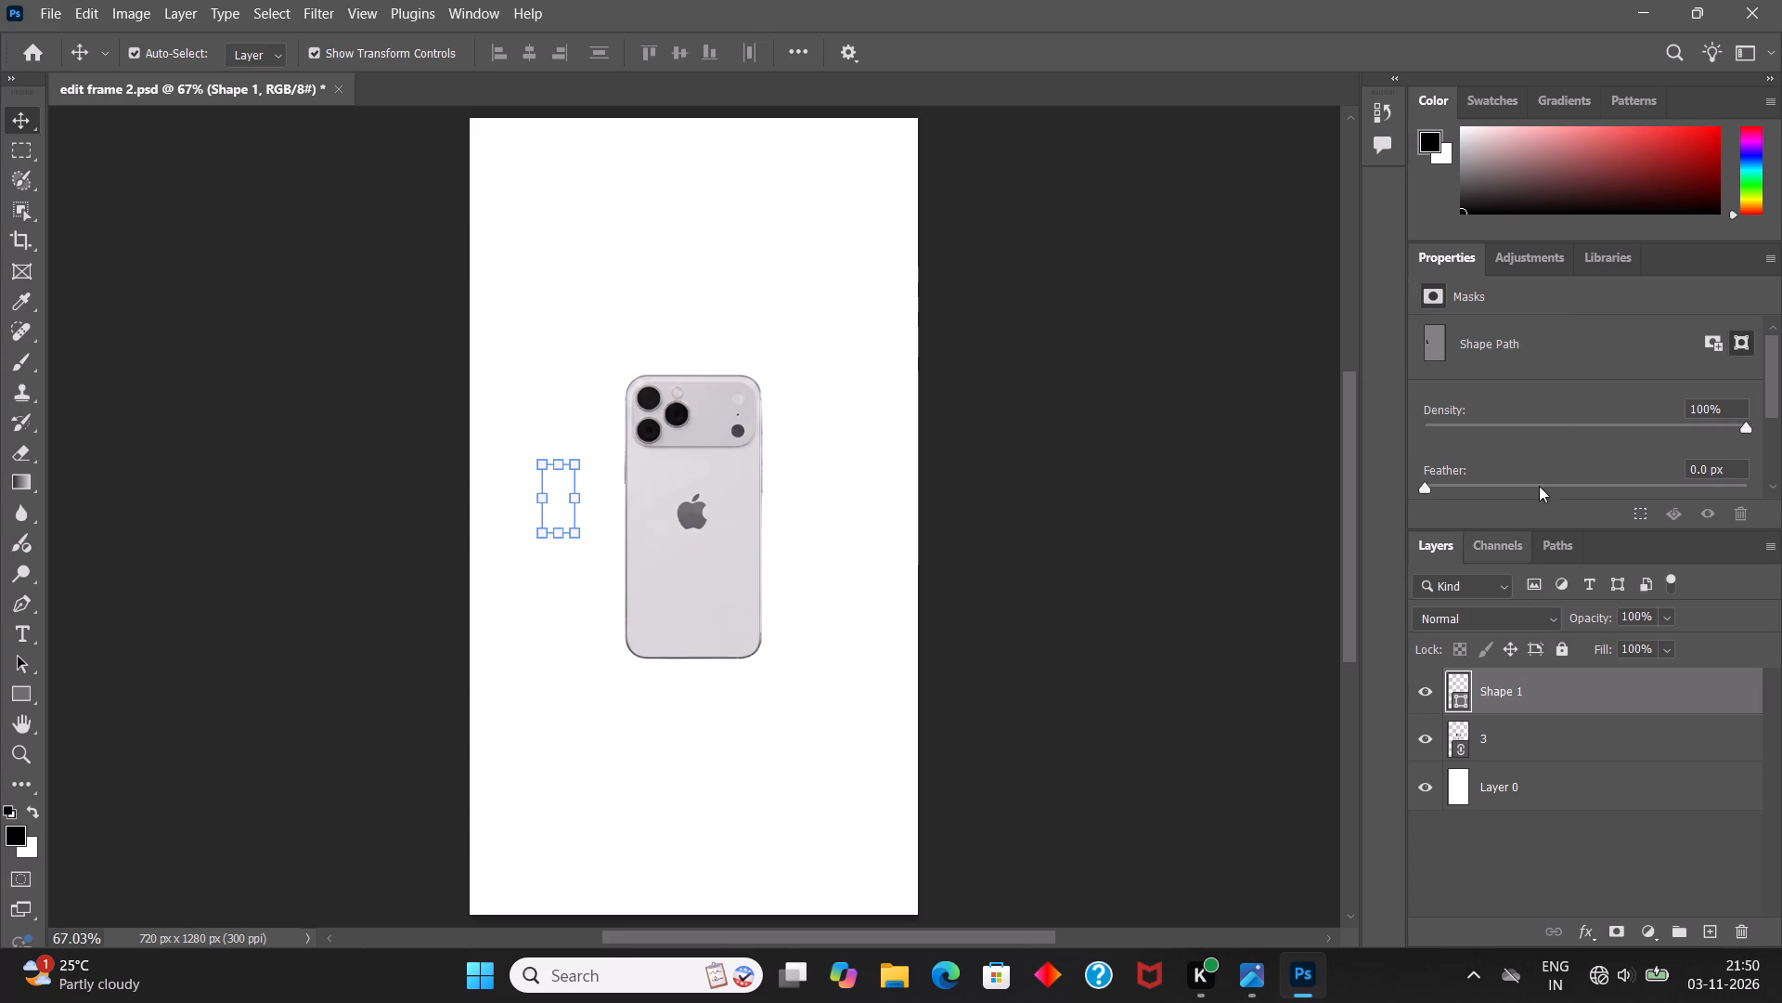
scroll(1595, 300, down, 5)
scroll(1575, 288, up, 3)
click(1531, 261)
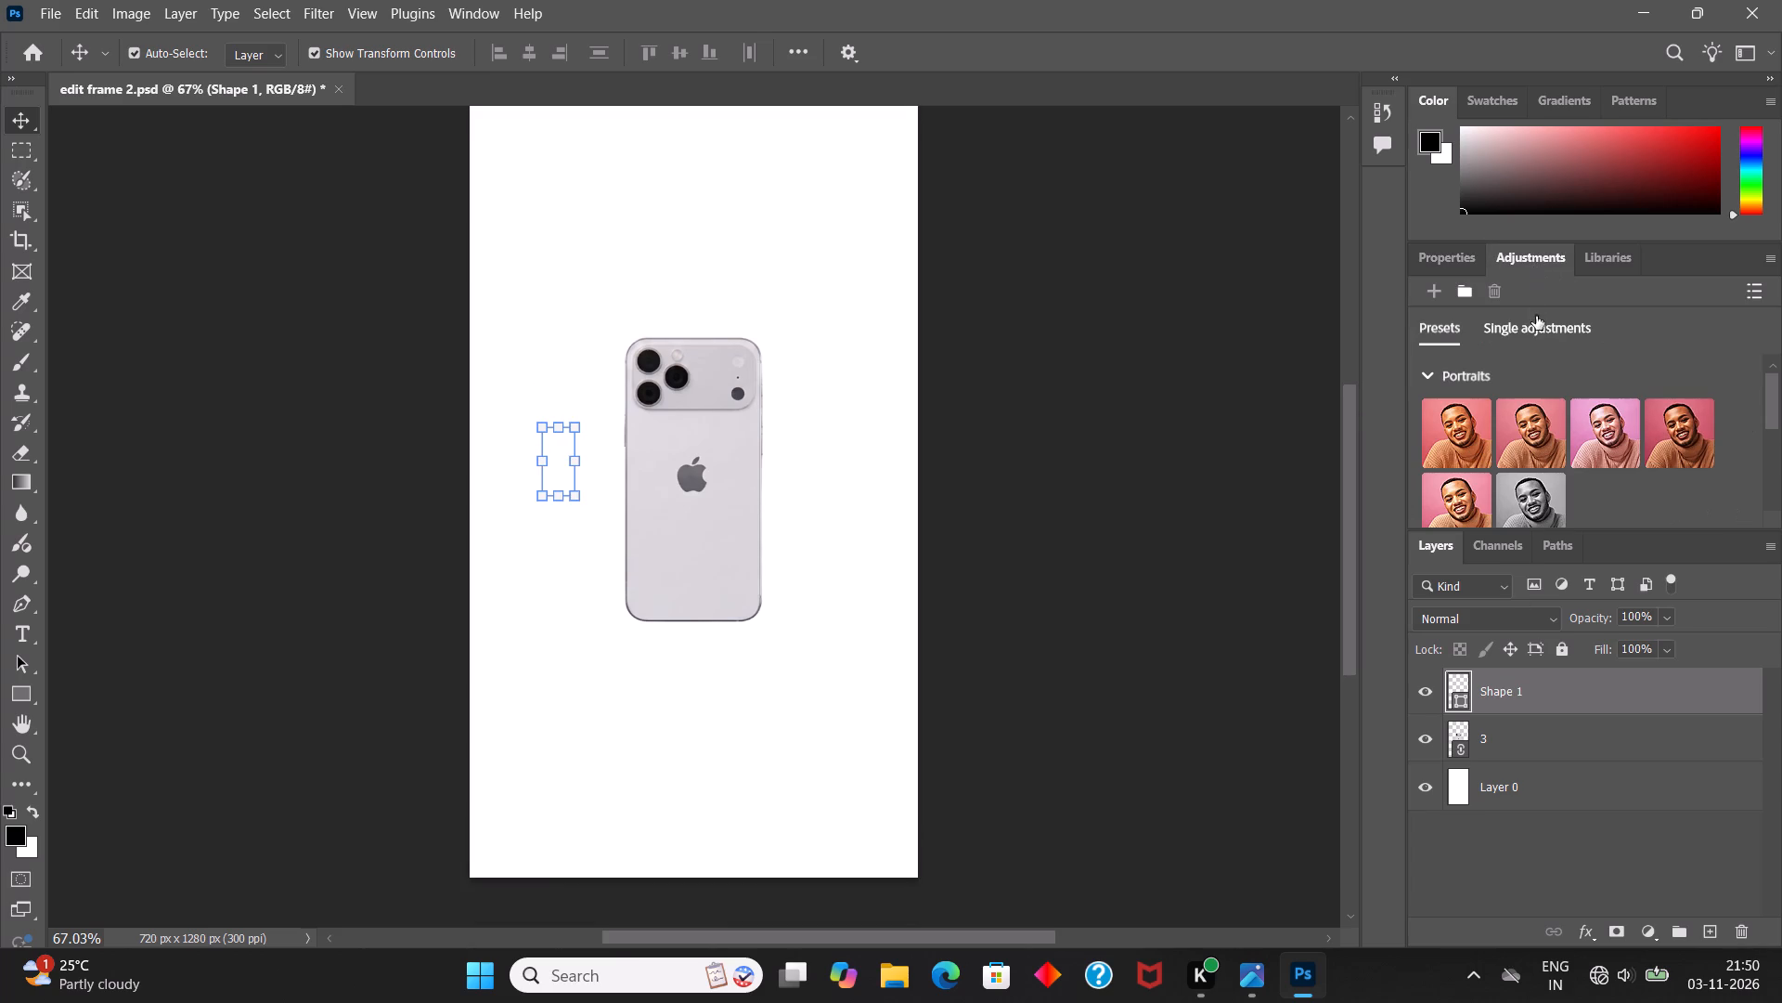
scroll(1536, 320, down, 4)
scroll(1536, 322, up, 4)
click(1460, 266)
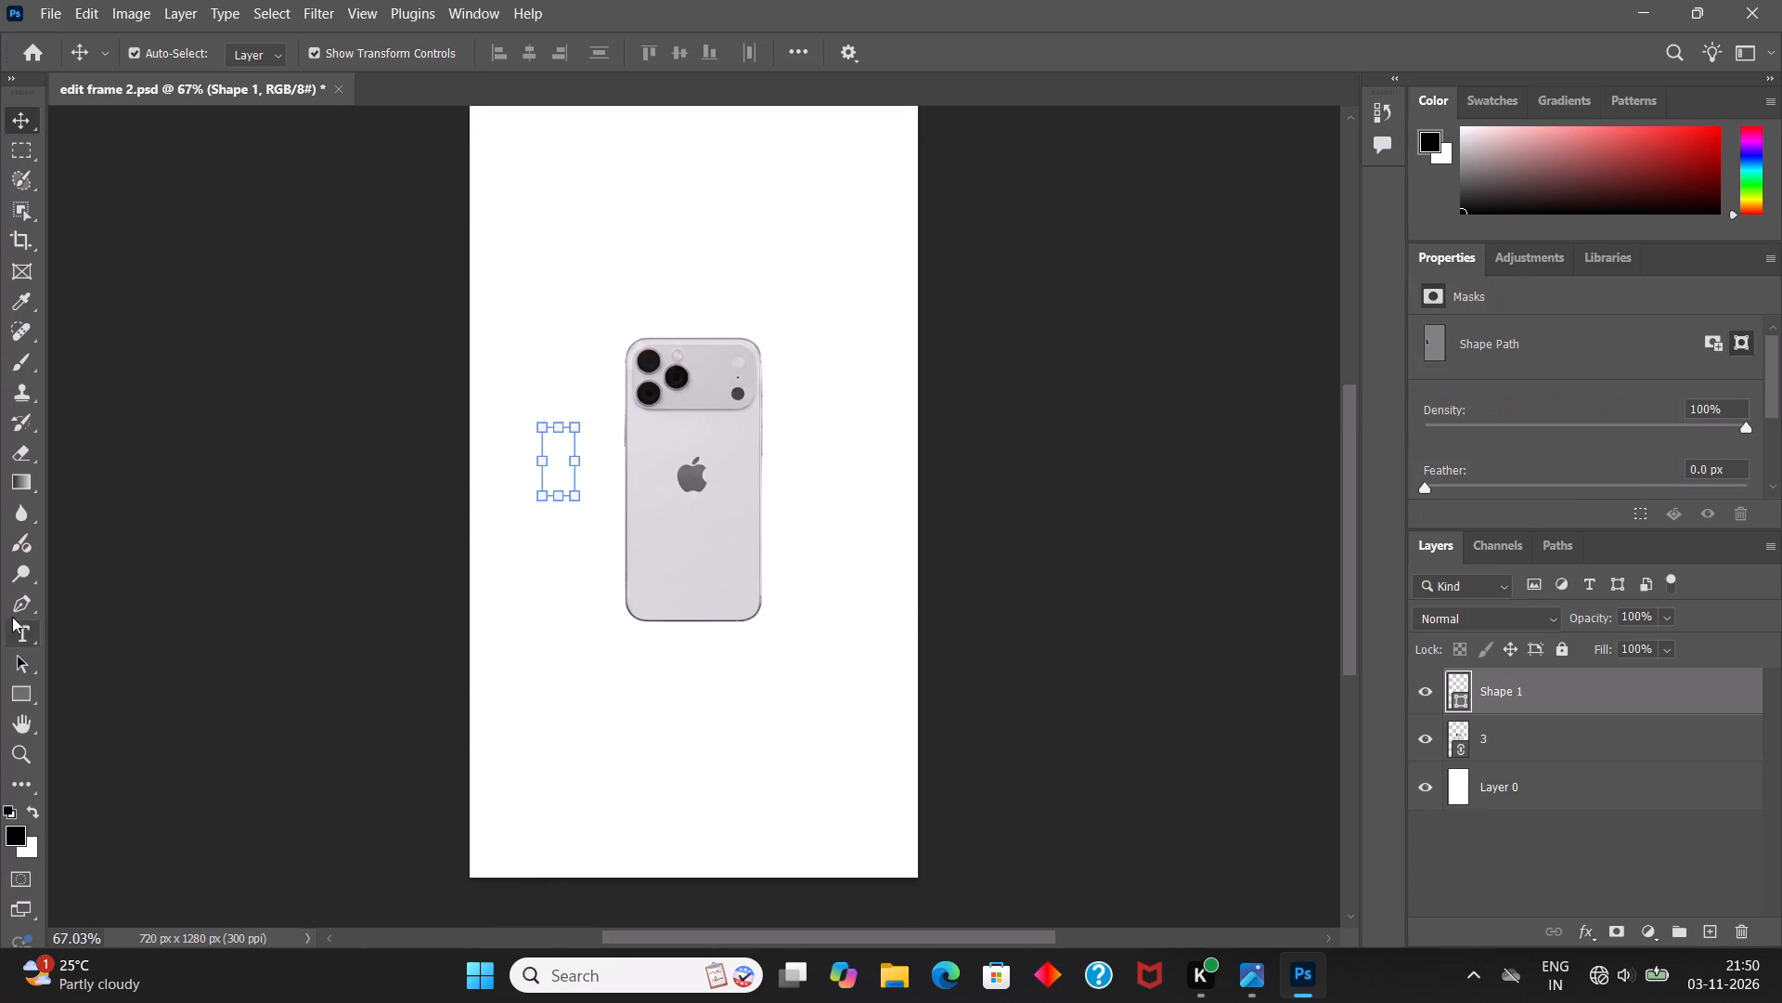
Set the L shape's fill to none and its stroke colour to black.
click(13, 609)
click(257, 50)
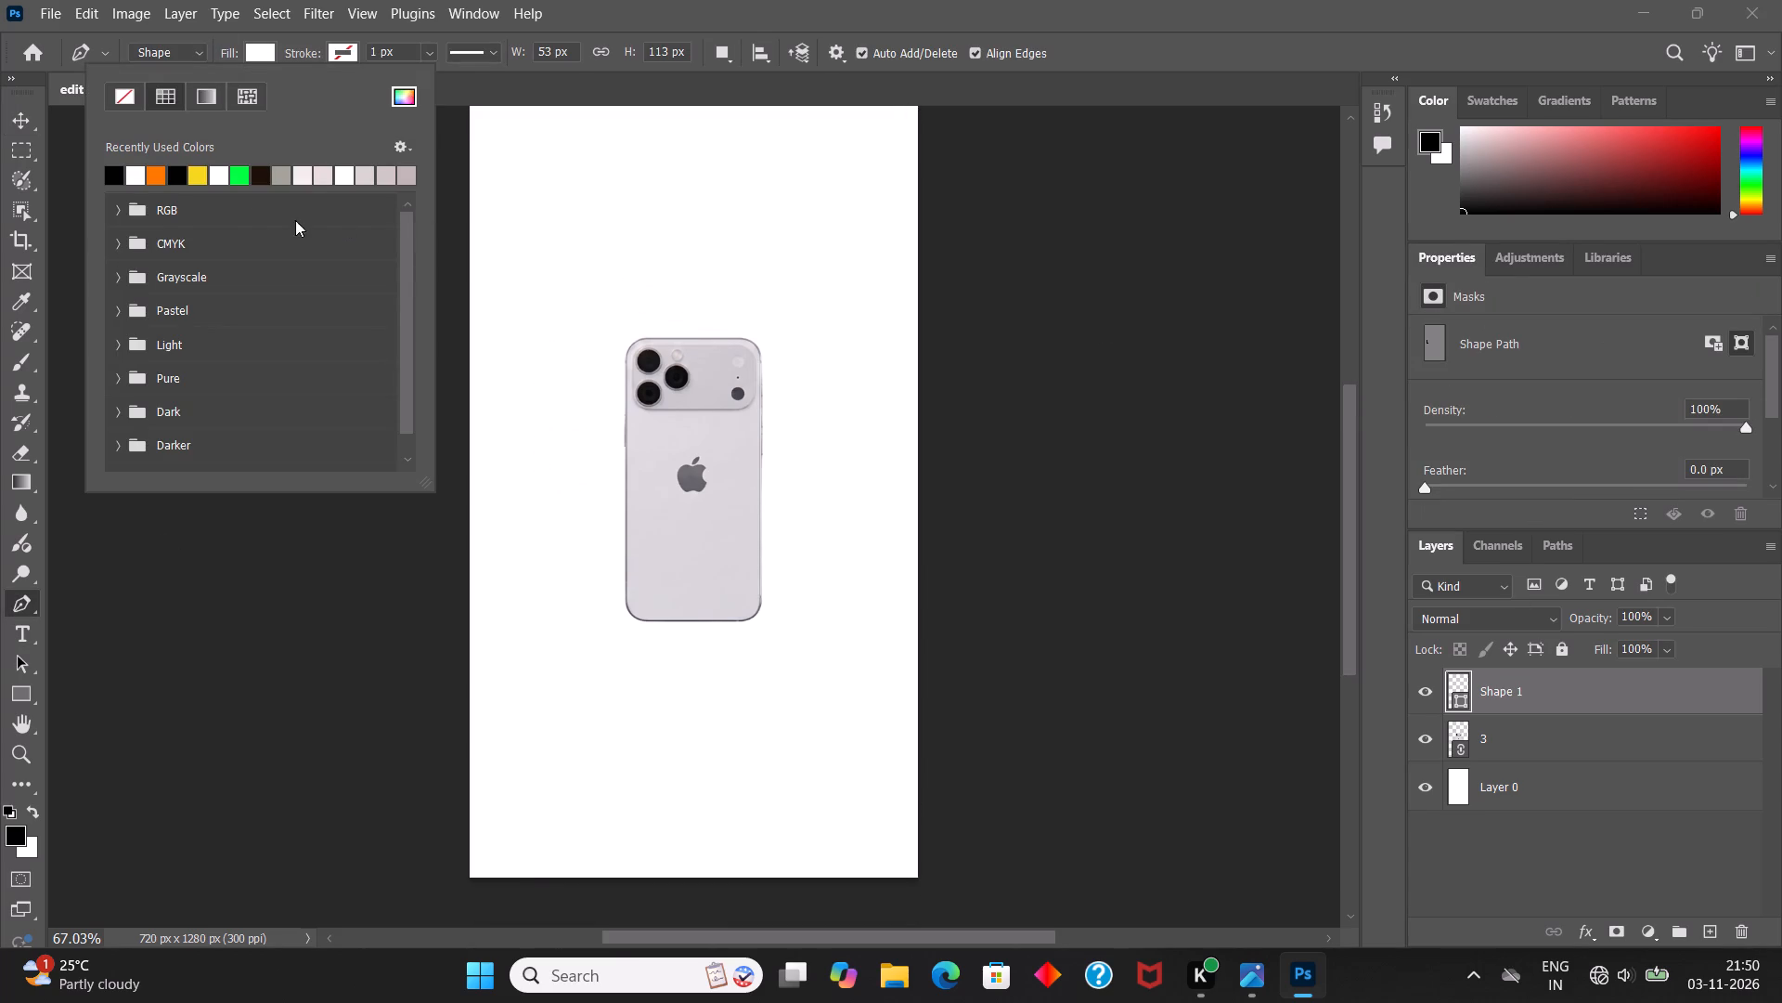
click(121, 178)
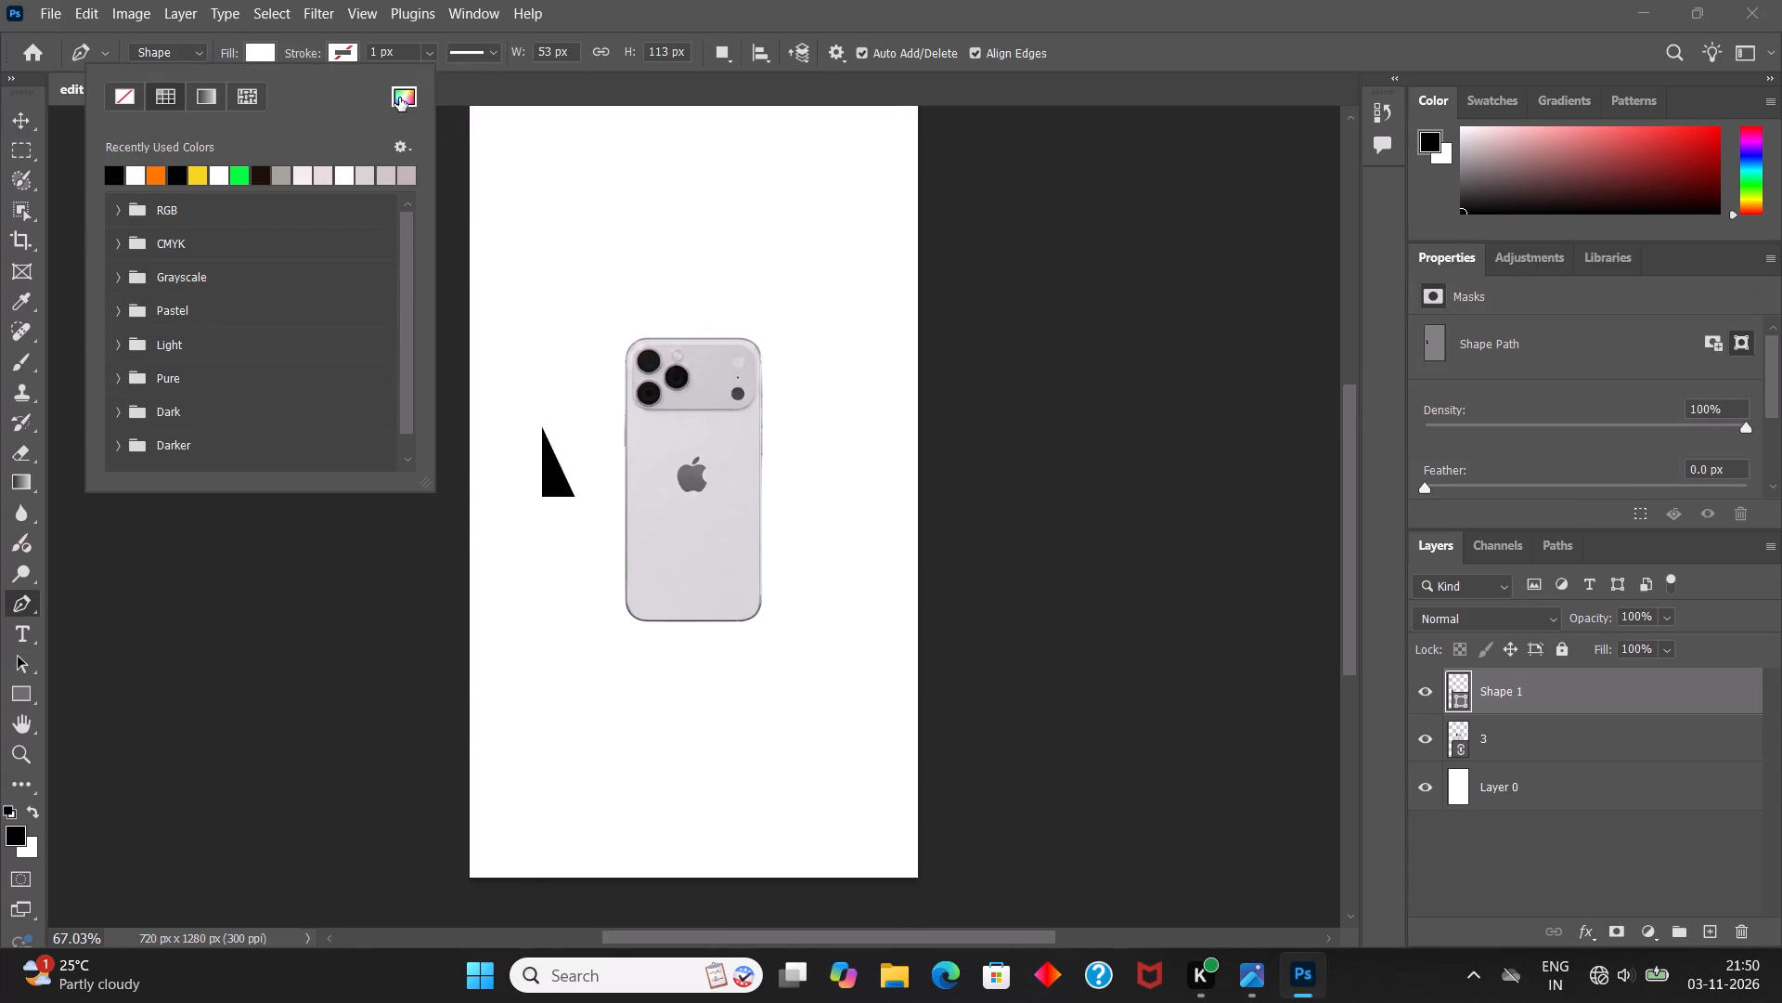
double_click(262, 50)
click(131, 98)
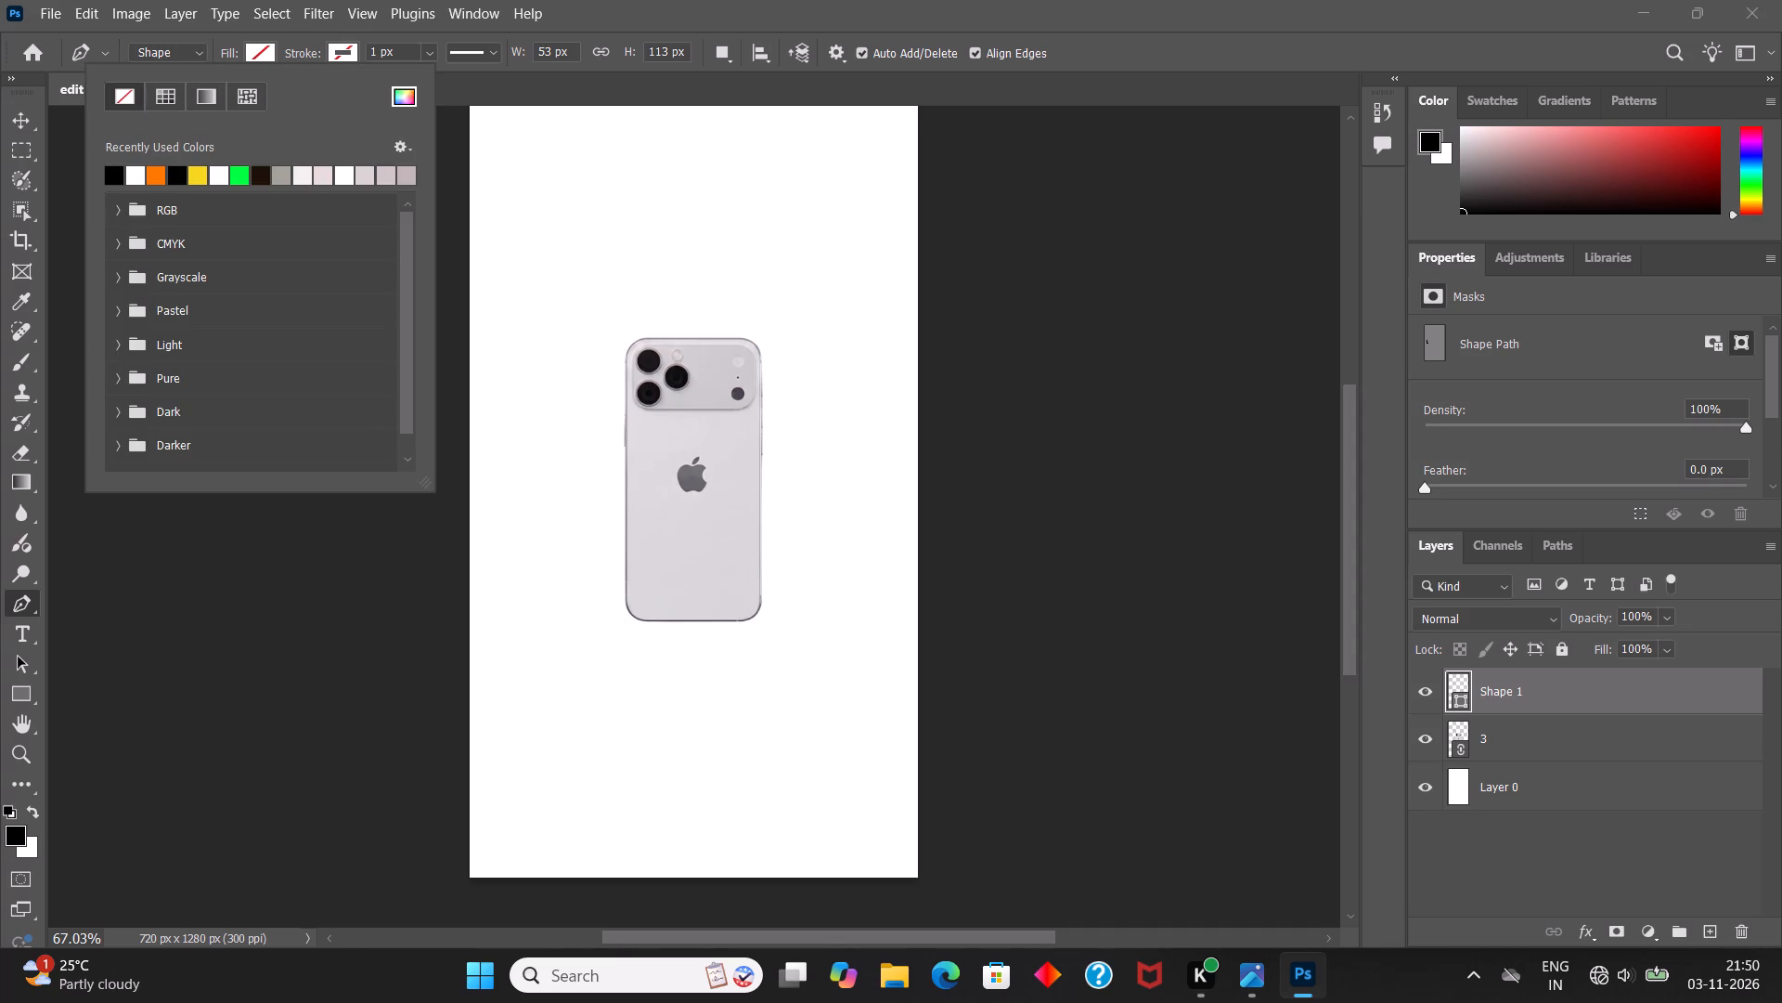
click(353, 50)
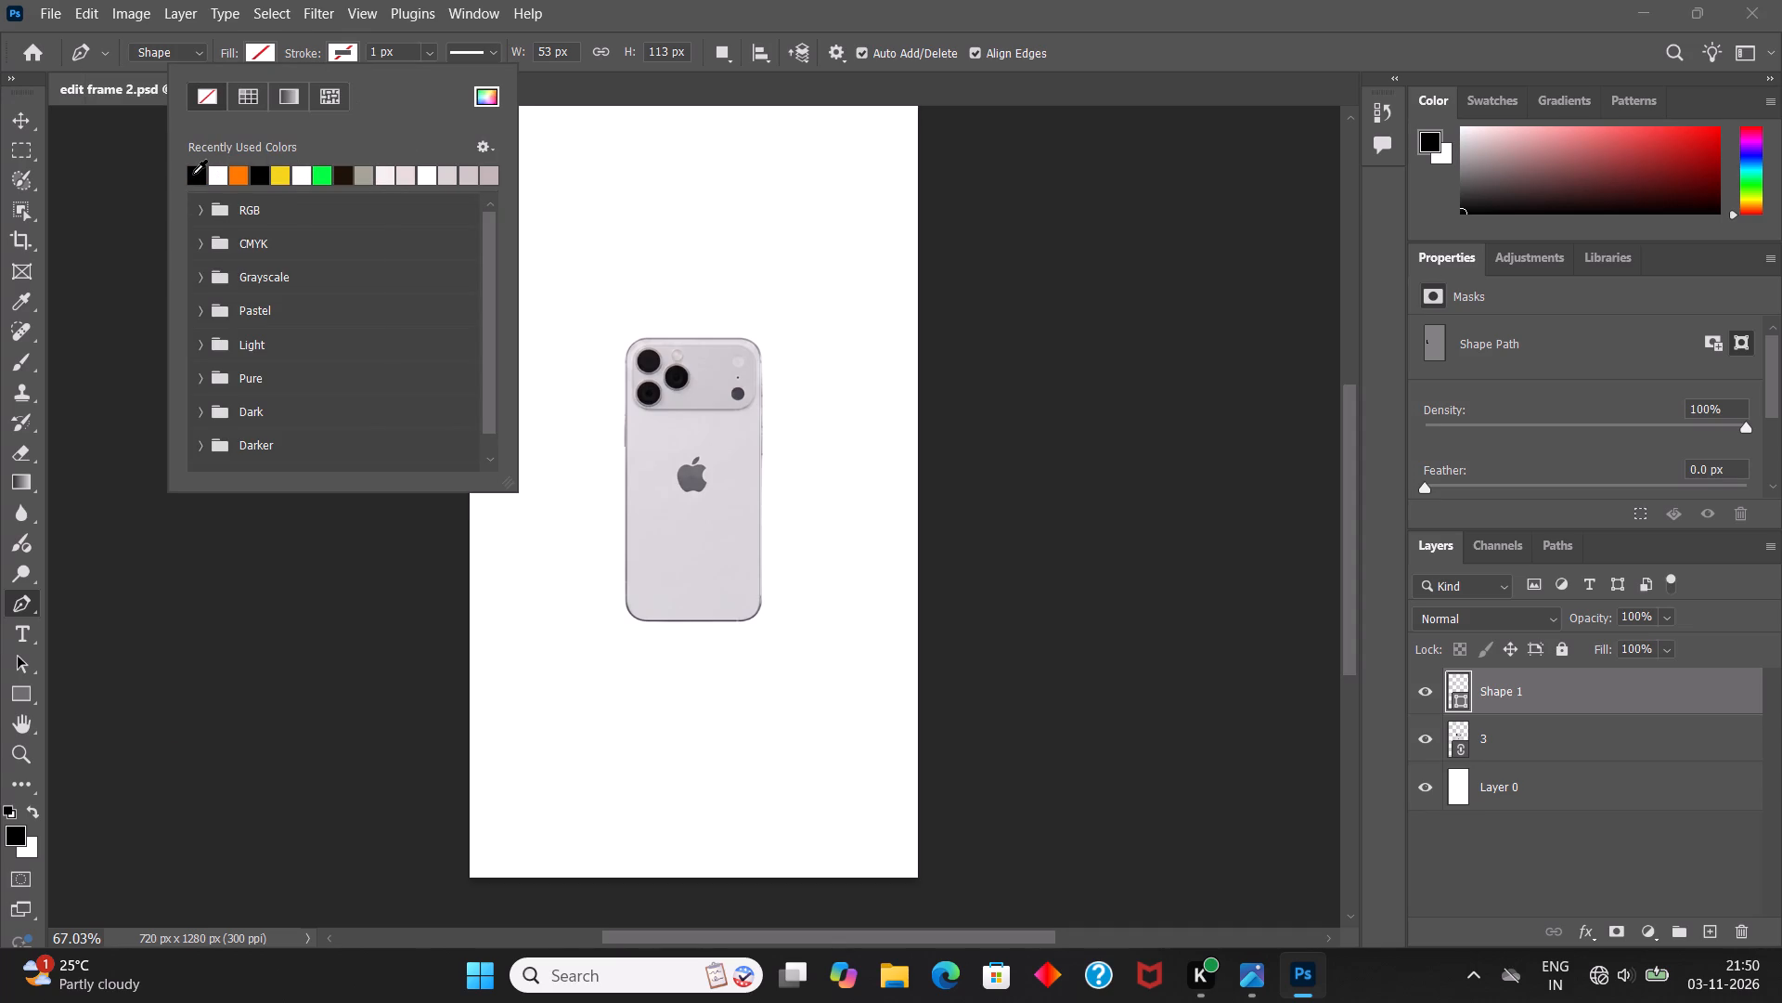
click(193, 174)
Set the L shape's stroke width to 5 px.
click(420, 53)
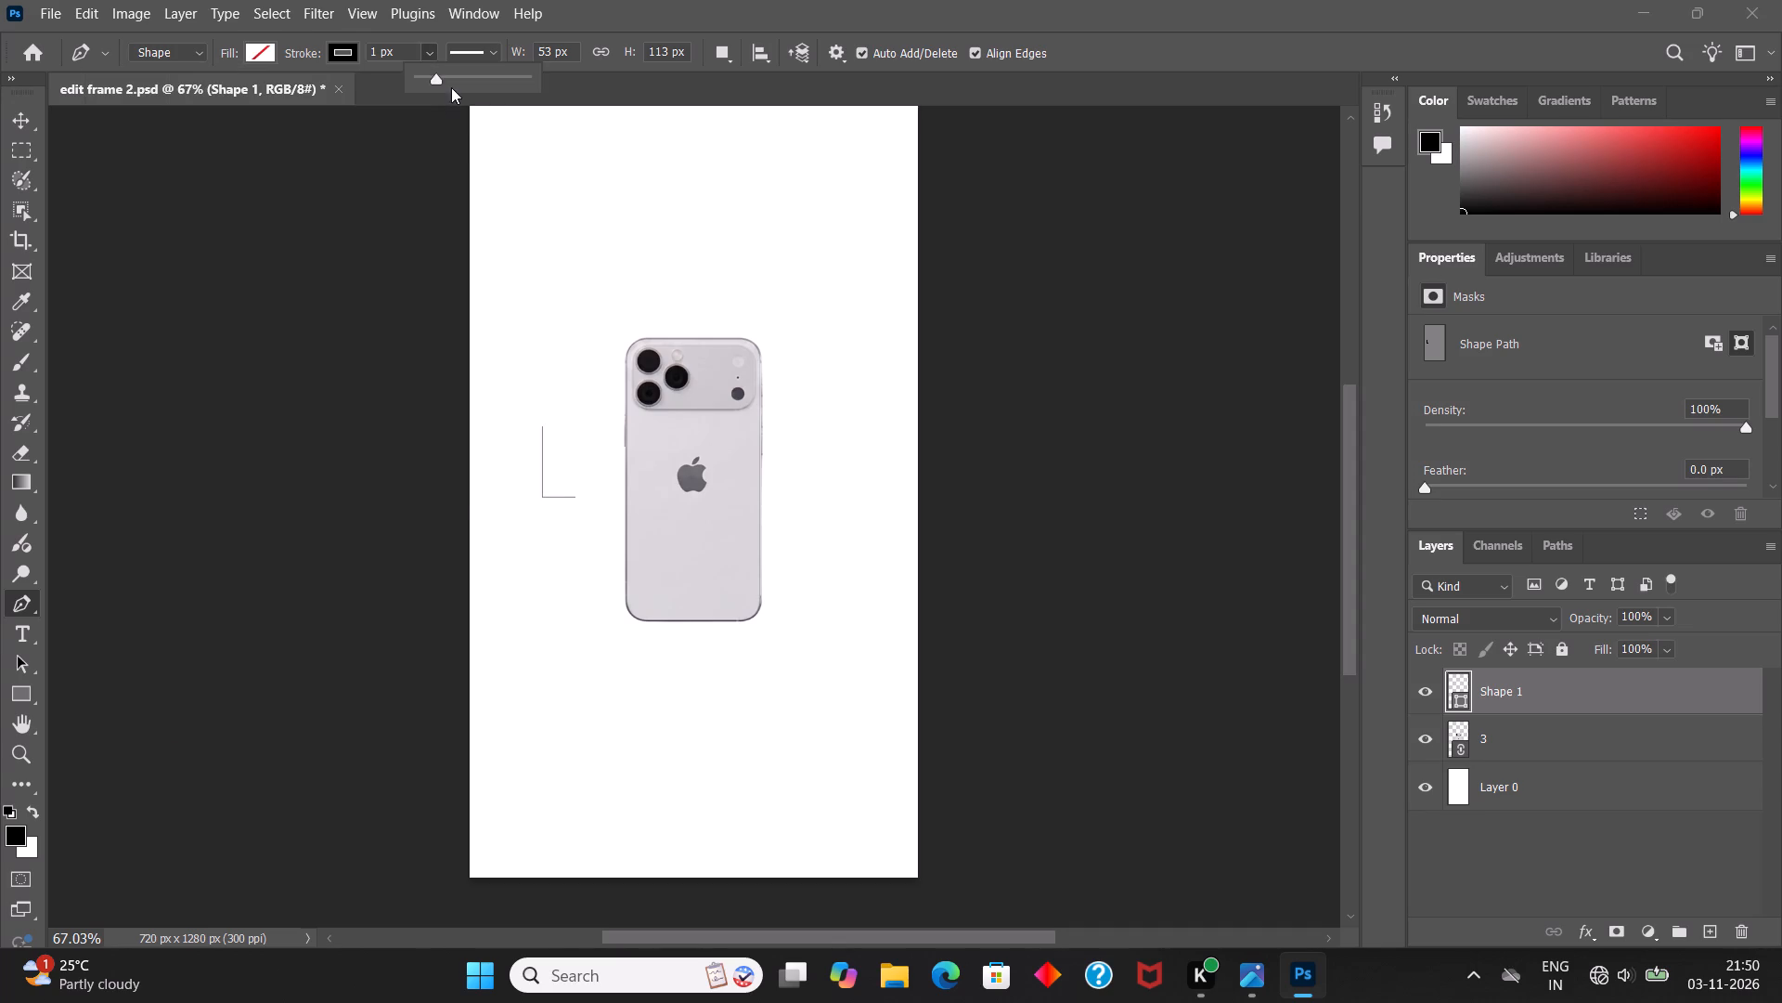
click(456, 81)
click(445, 78)
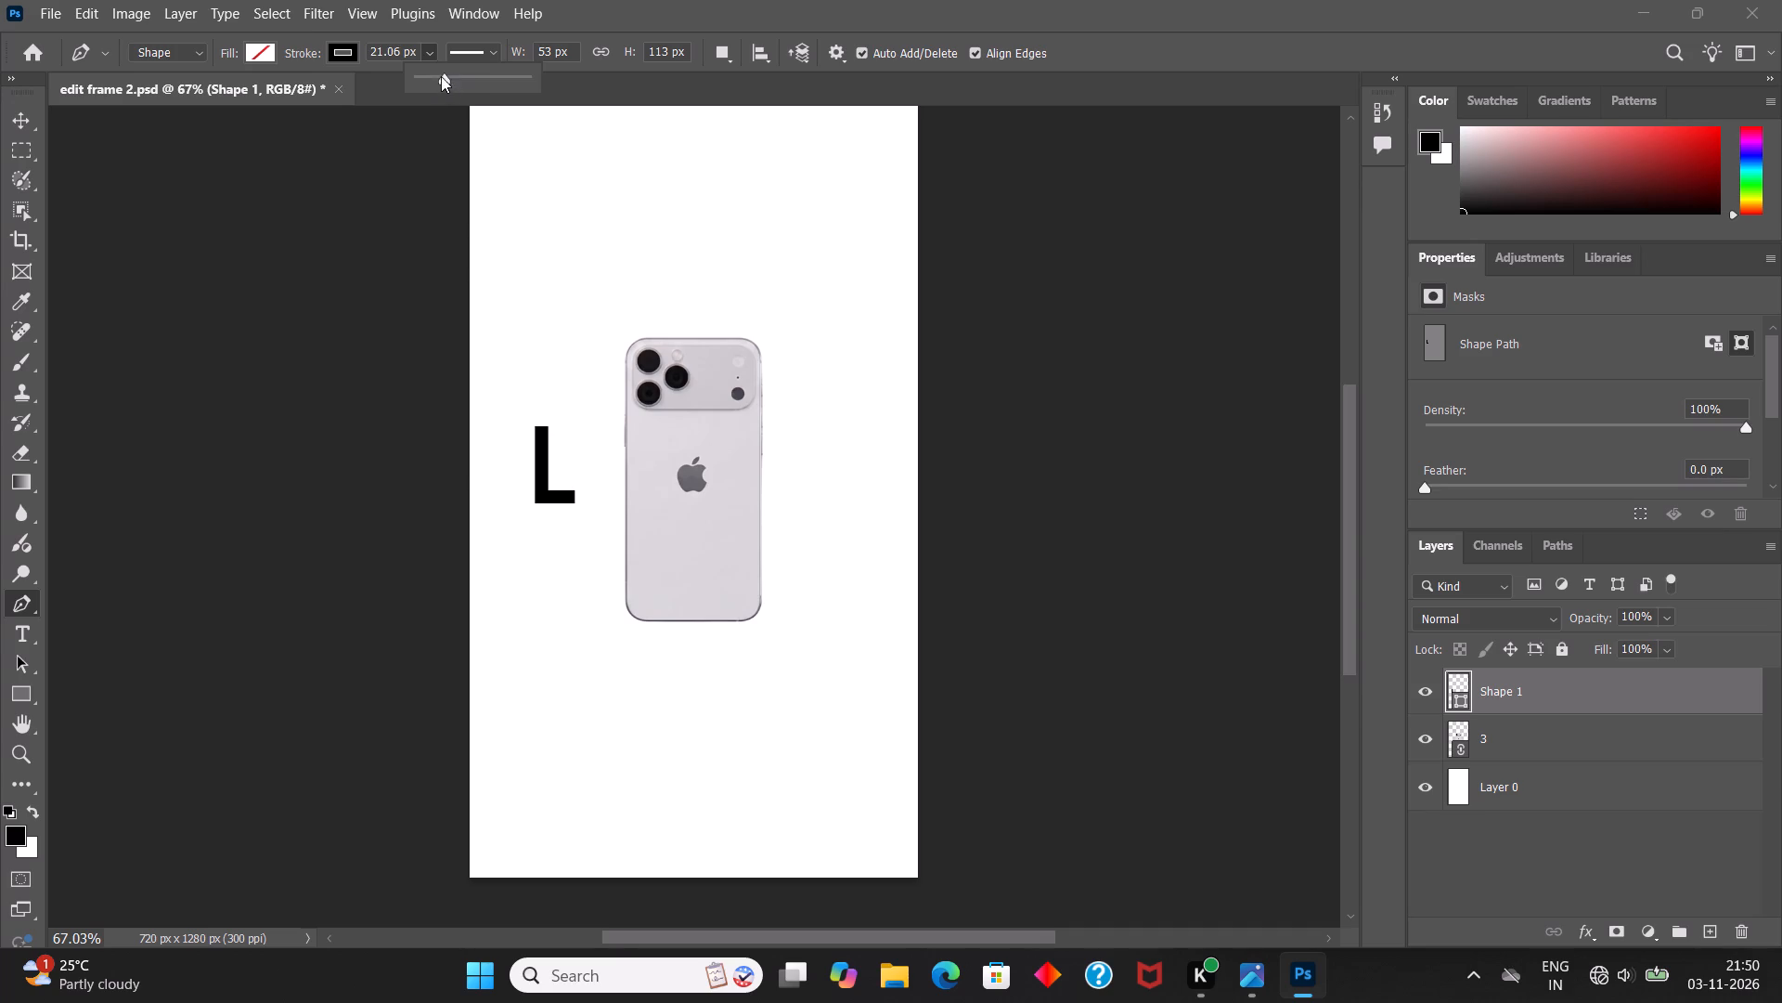
click(428, 76)
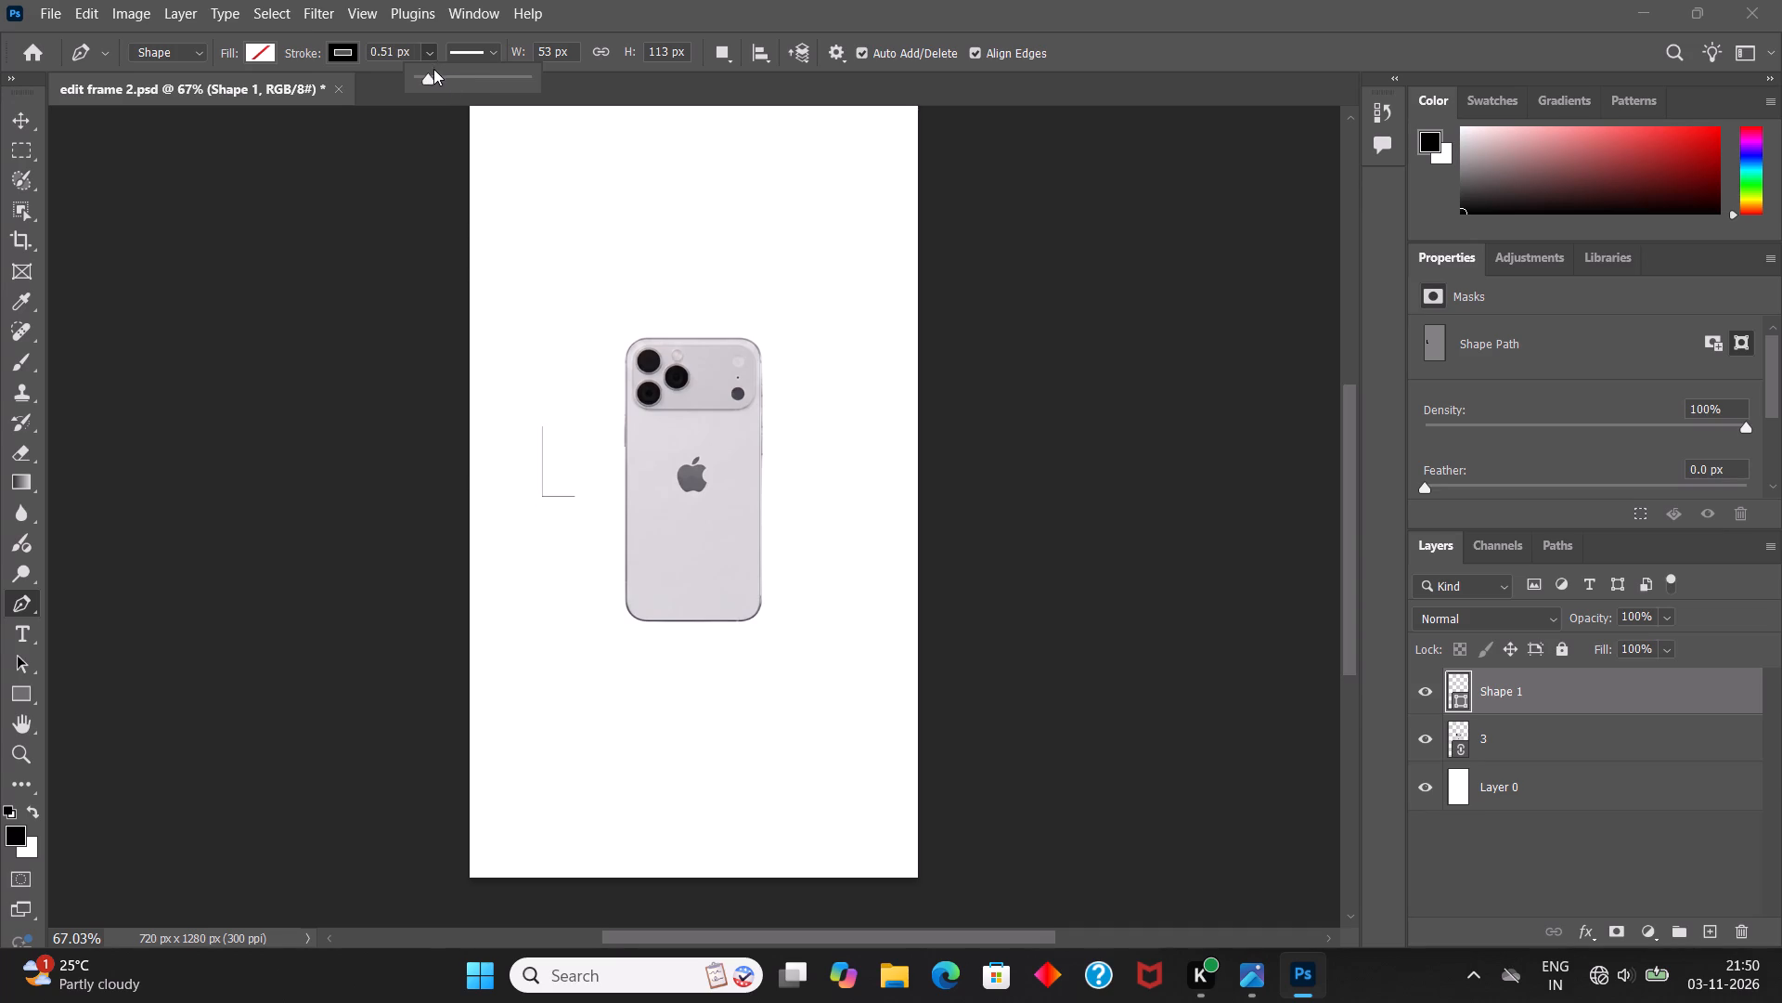
click(396, 49)
key(5)
key(Return)
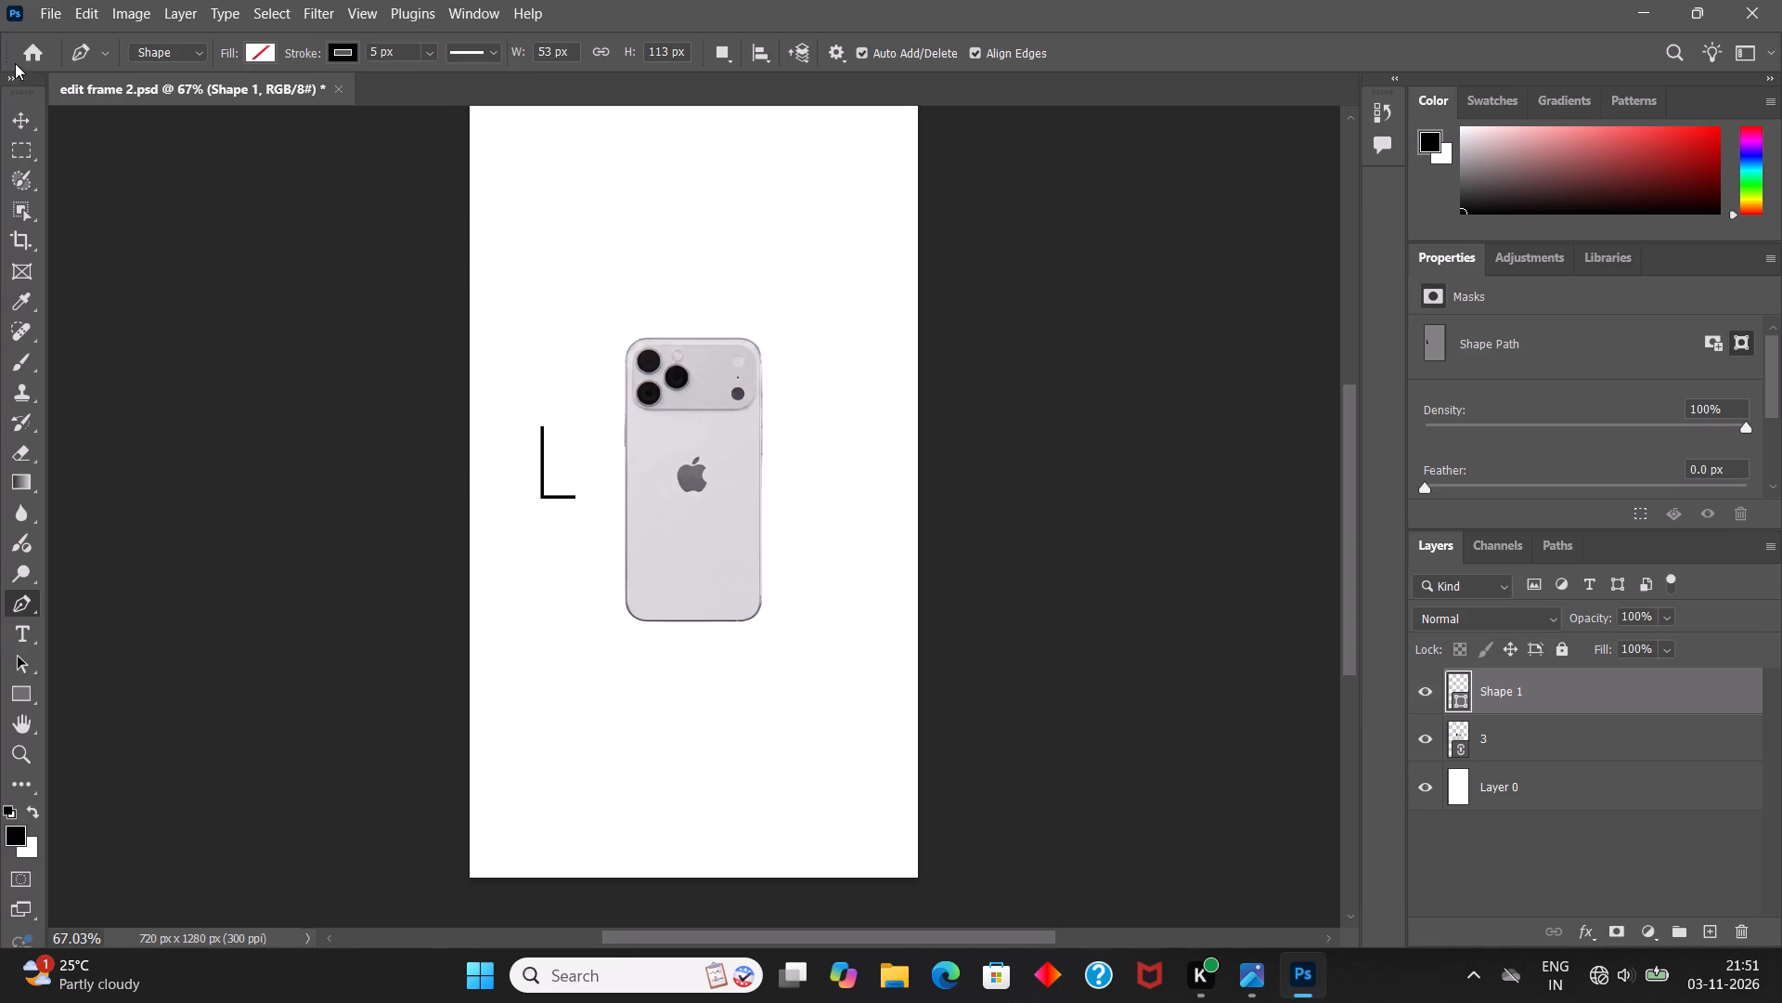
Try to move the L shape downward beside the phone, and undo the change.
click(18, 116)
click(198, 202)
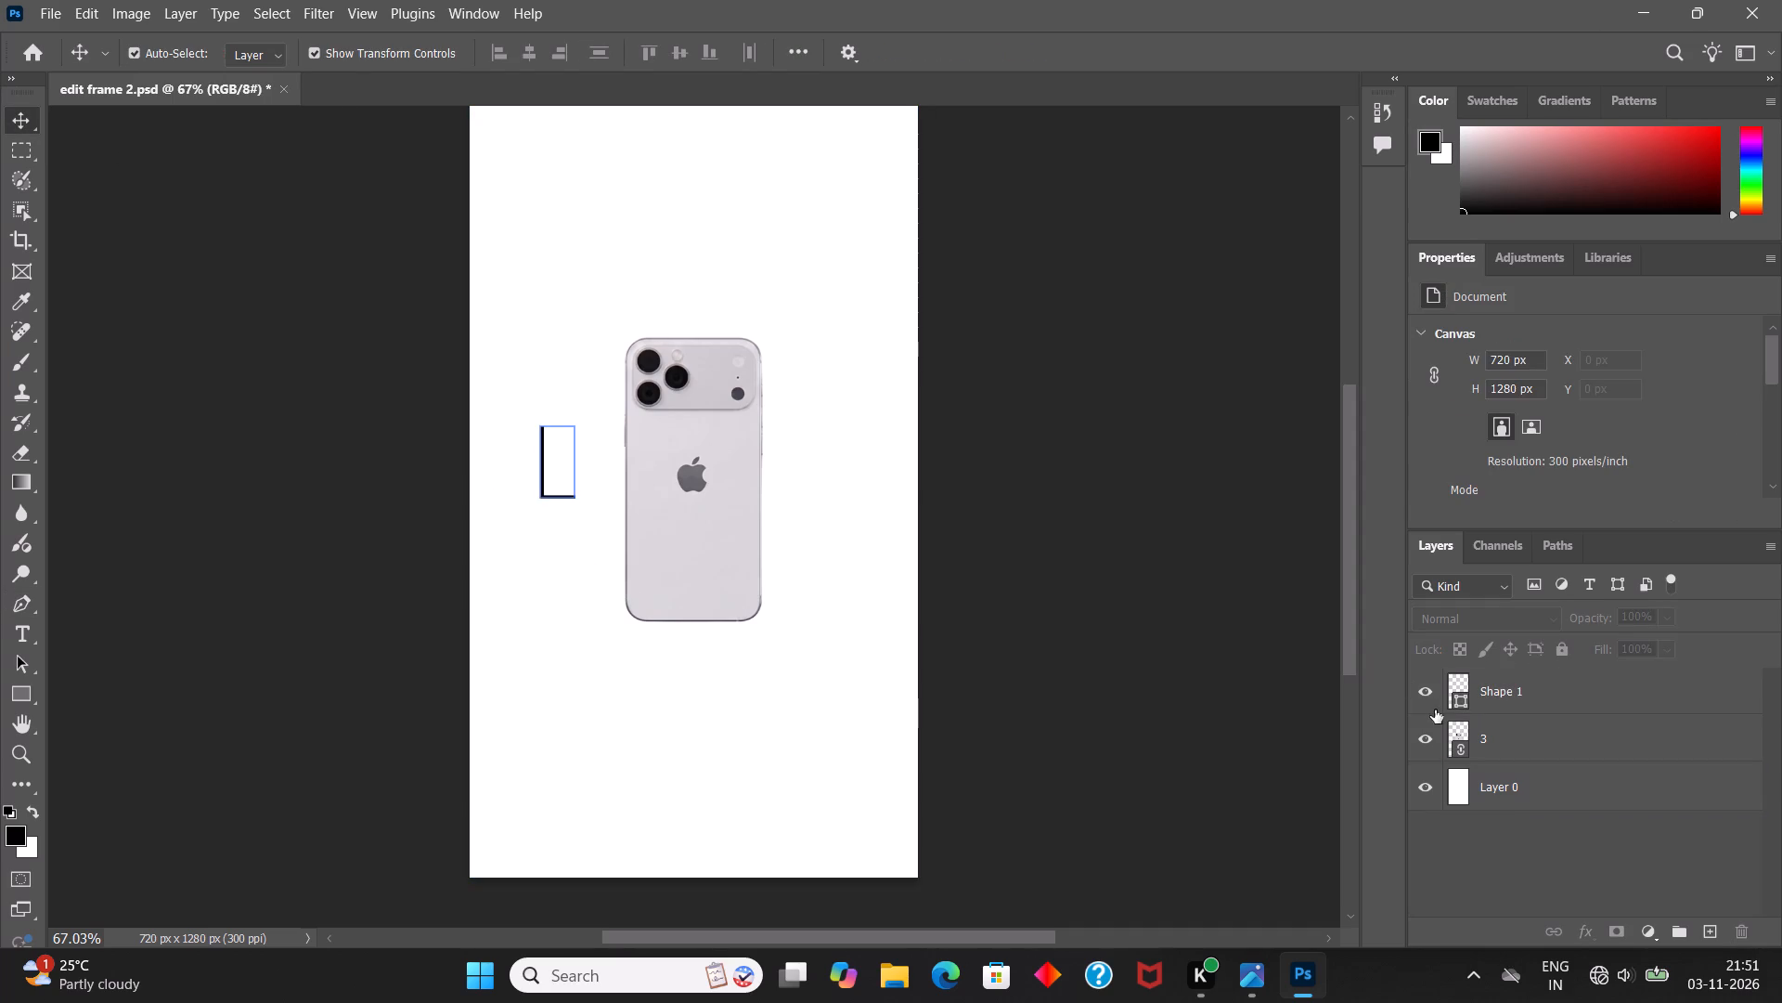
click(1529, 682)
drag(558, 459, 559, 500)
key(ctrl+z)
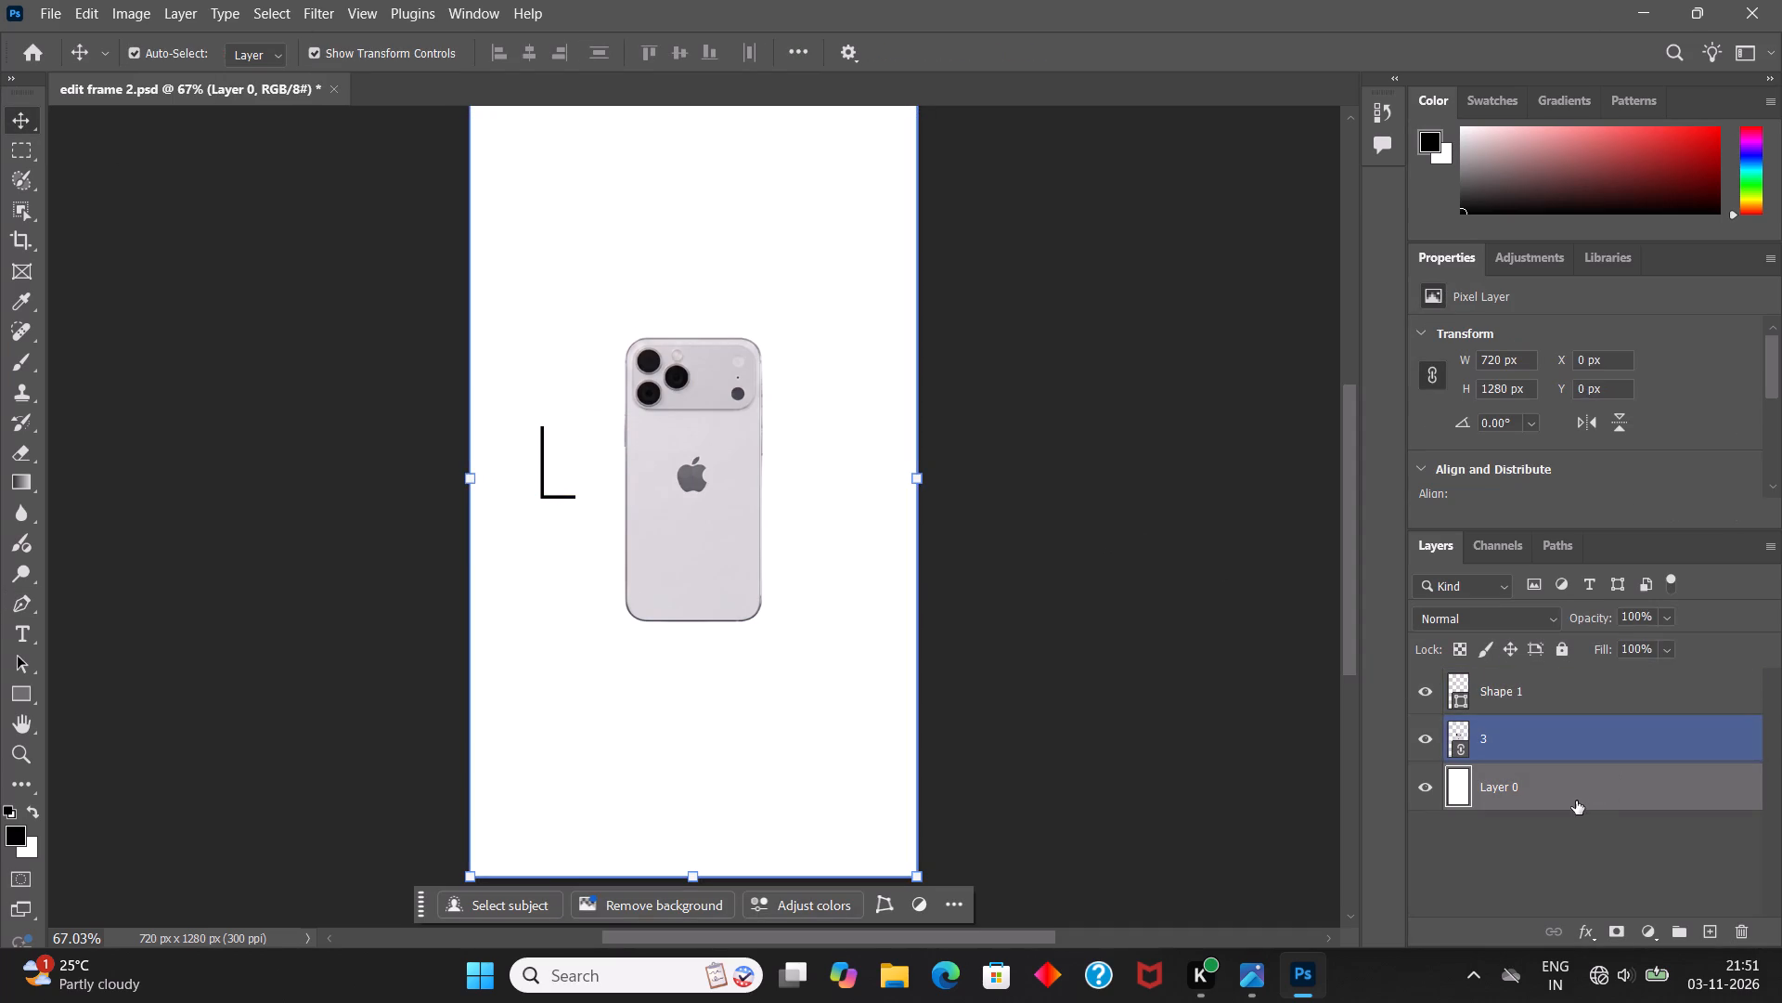
Lock the white background layer Layer 0 completely and leave all layers deselected.
click(1576, 801)
click(1560, 647)
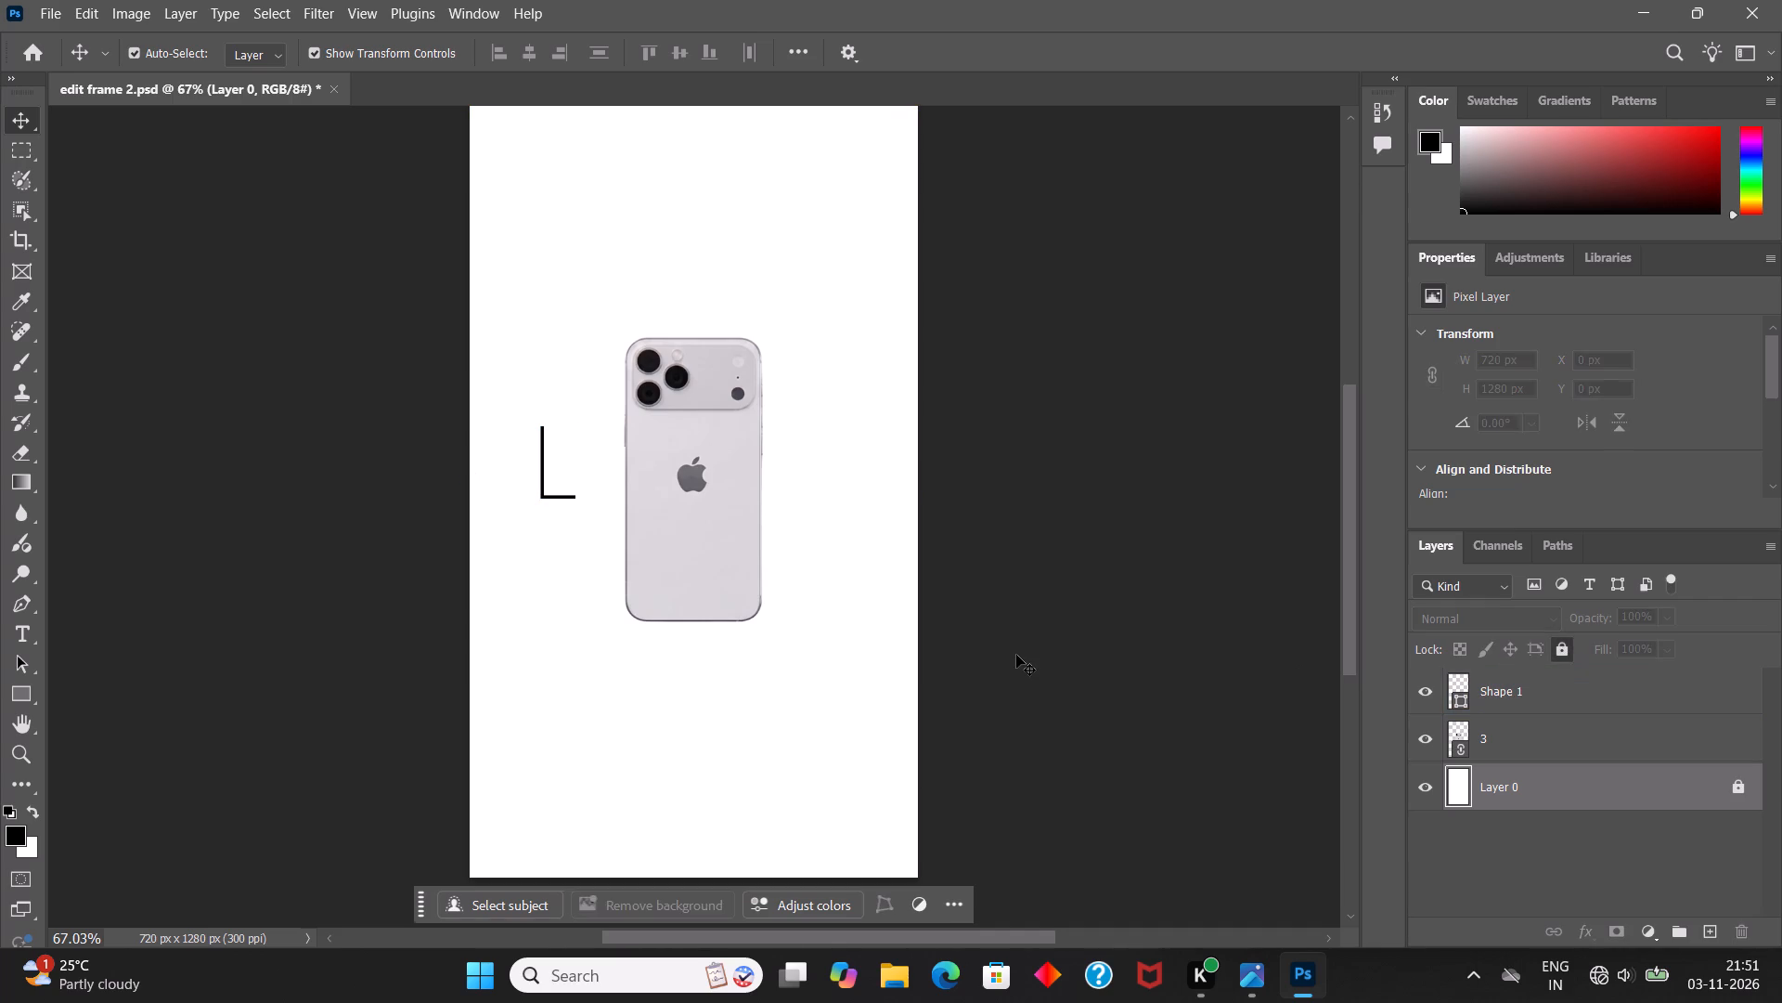
click(1016, 655)
Save the document edit frame 2.
key(ctrl+s)
Move the L shape down beside the phone so it sits around the phone's lower-left corner.
click(1560, 702)
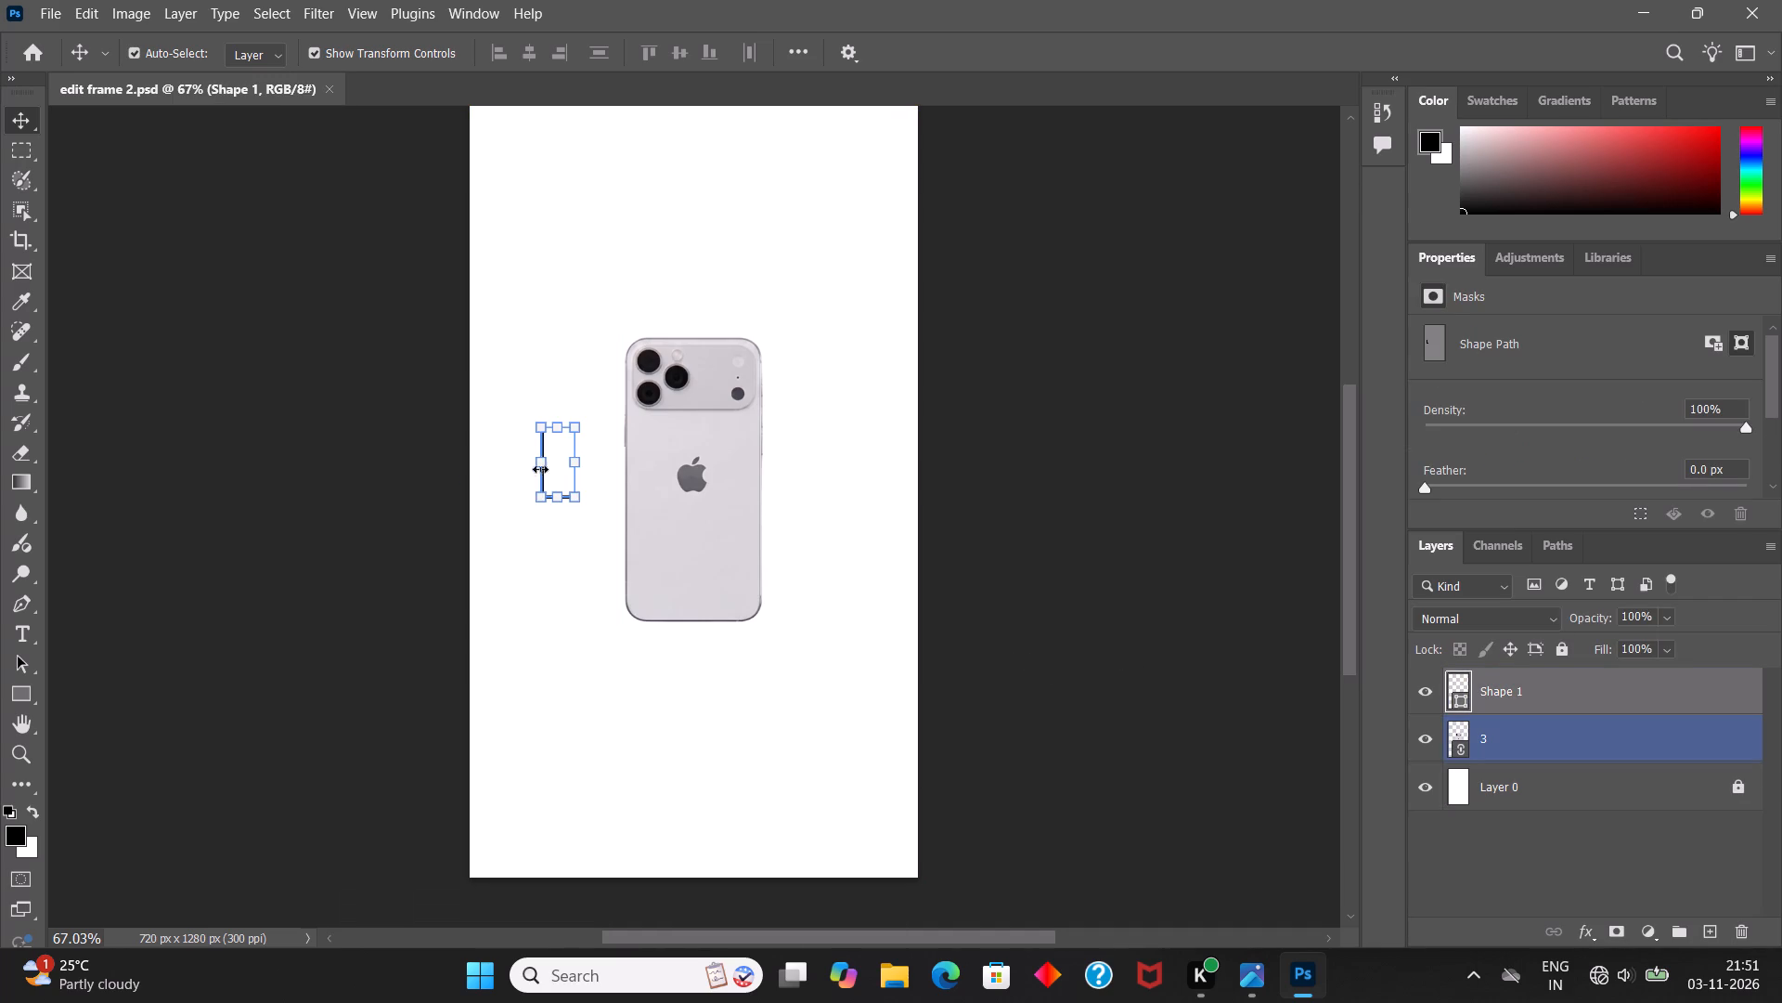
drag(558, 461, 573, 511)
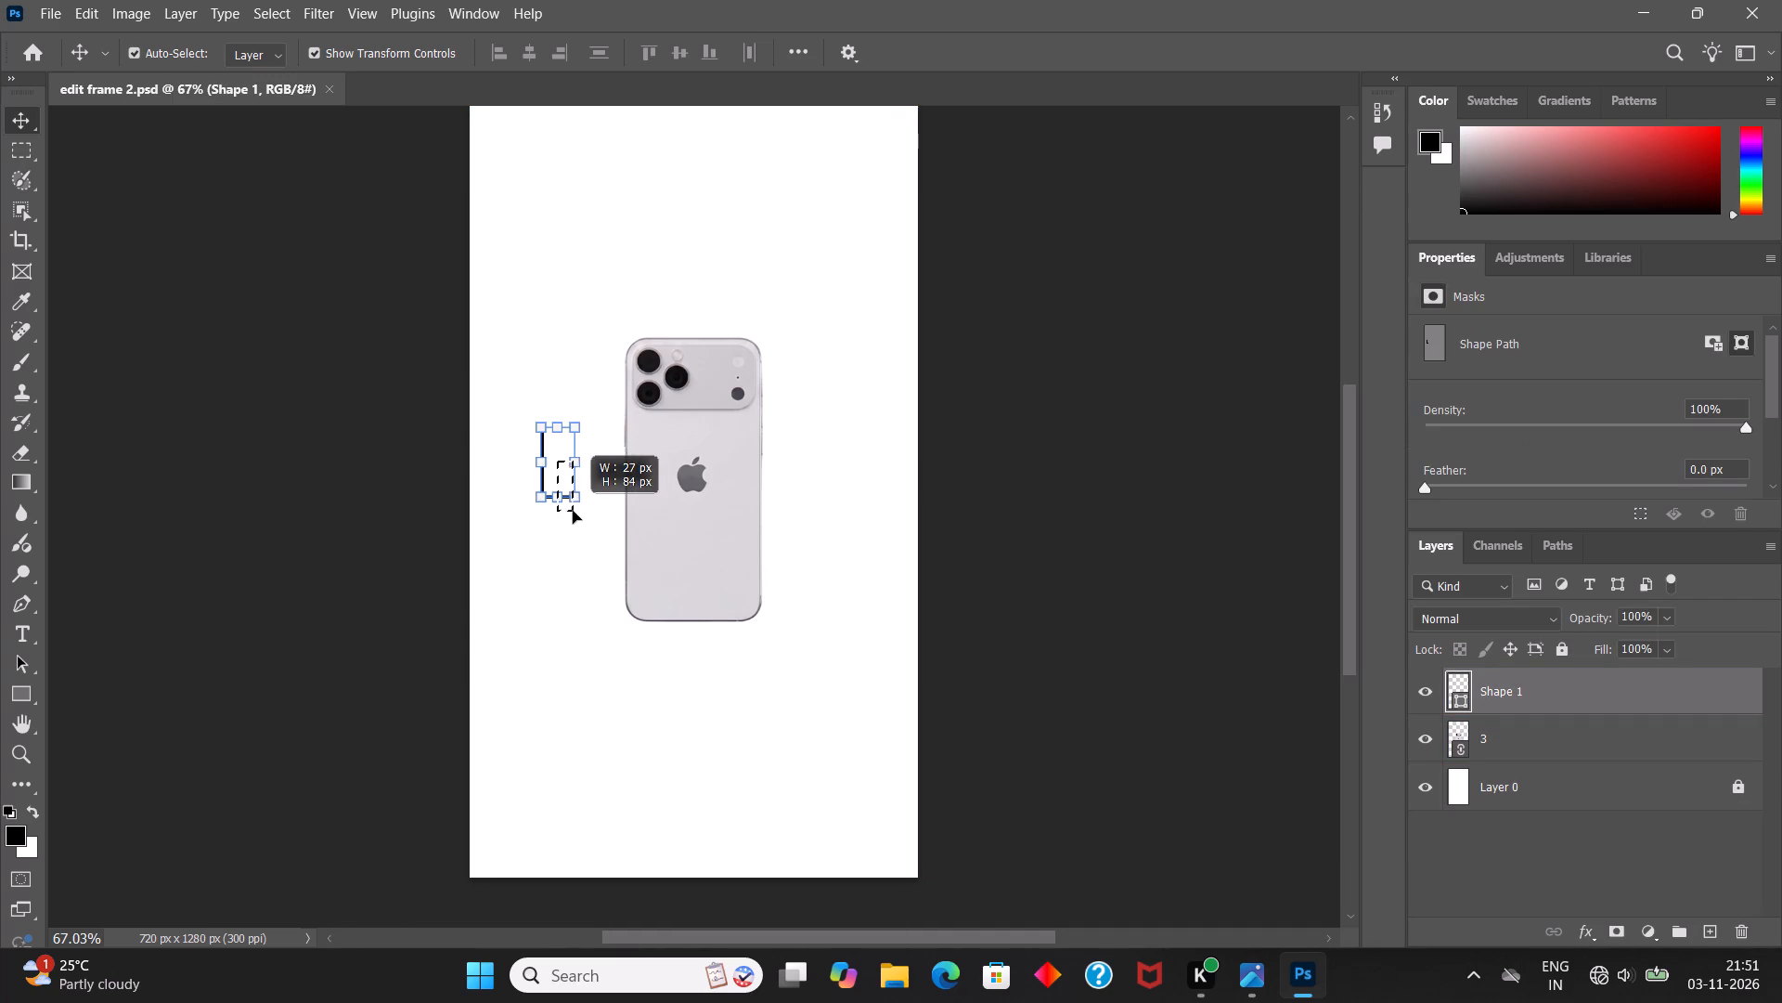
drag(573, 511, 574, 512)
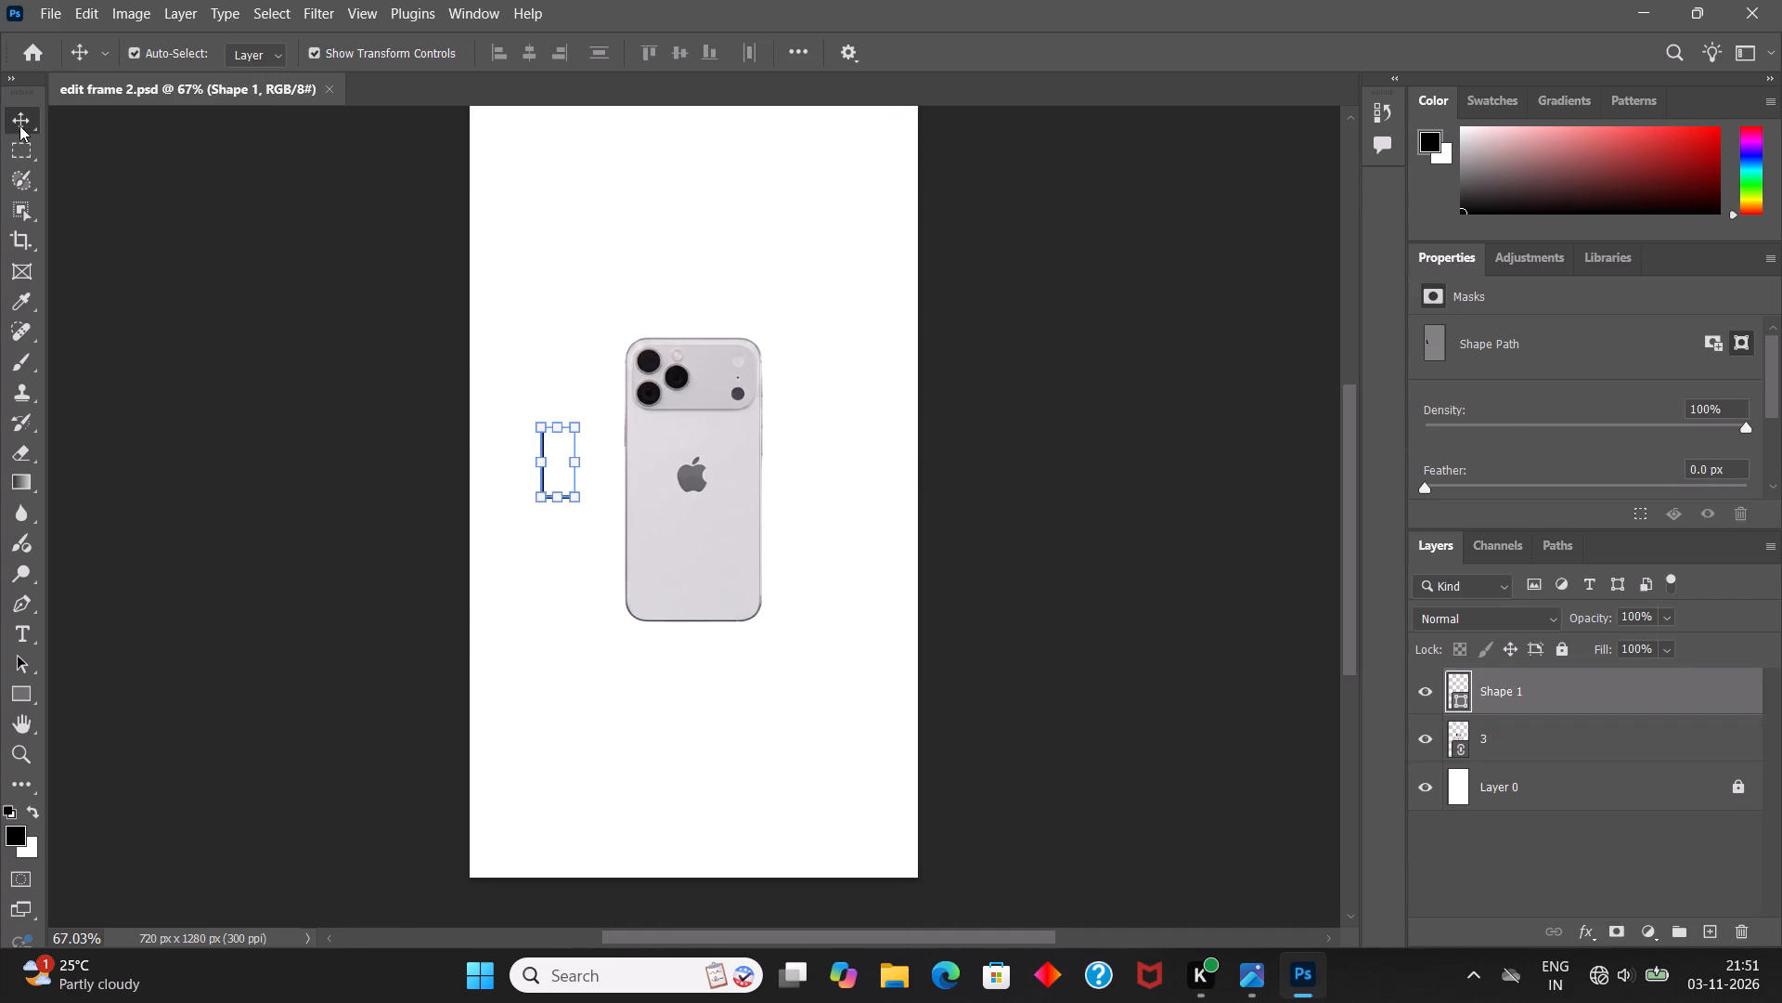
click(1516, 685)
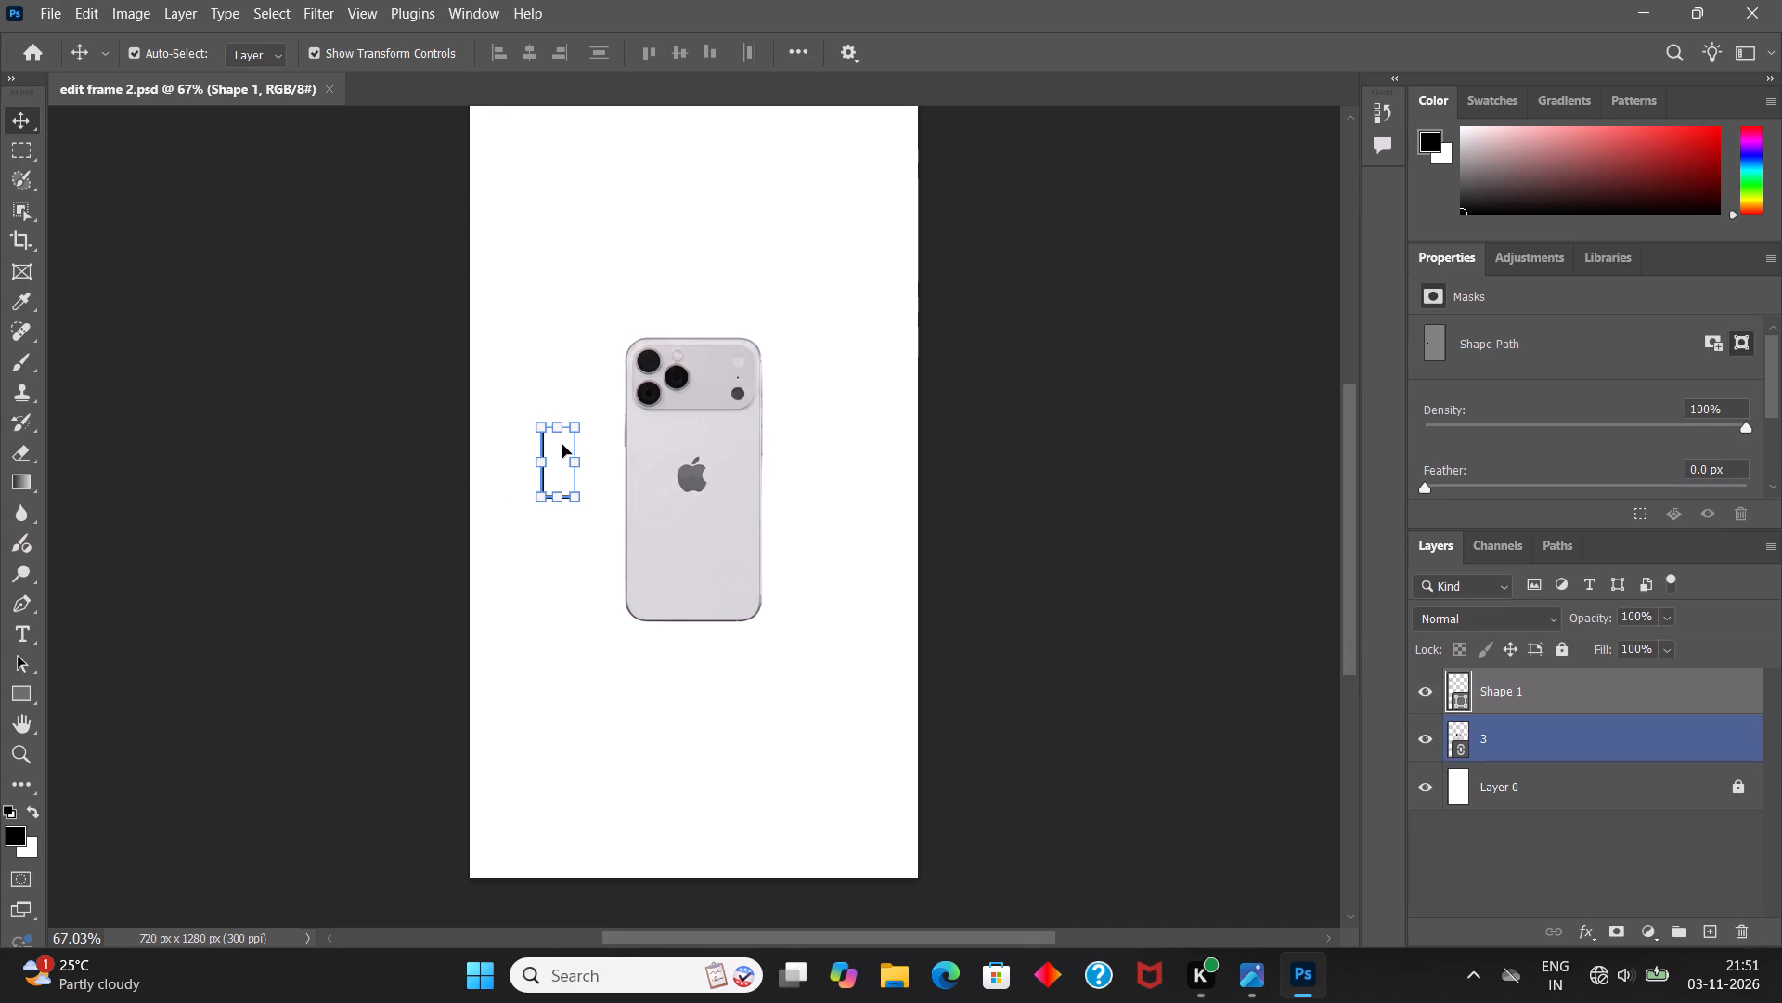
drag(558, 445, 577, 500)
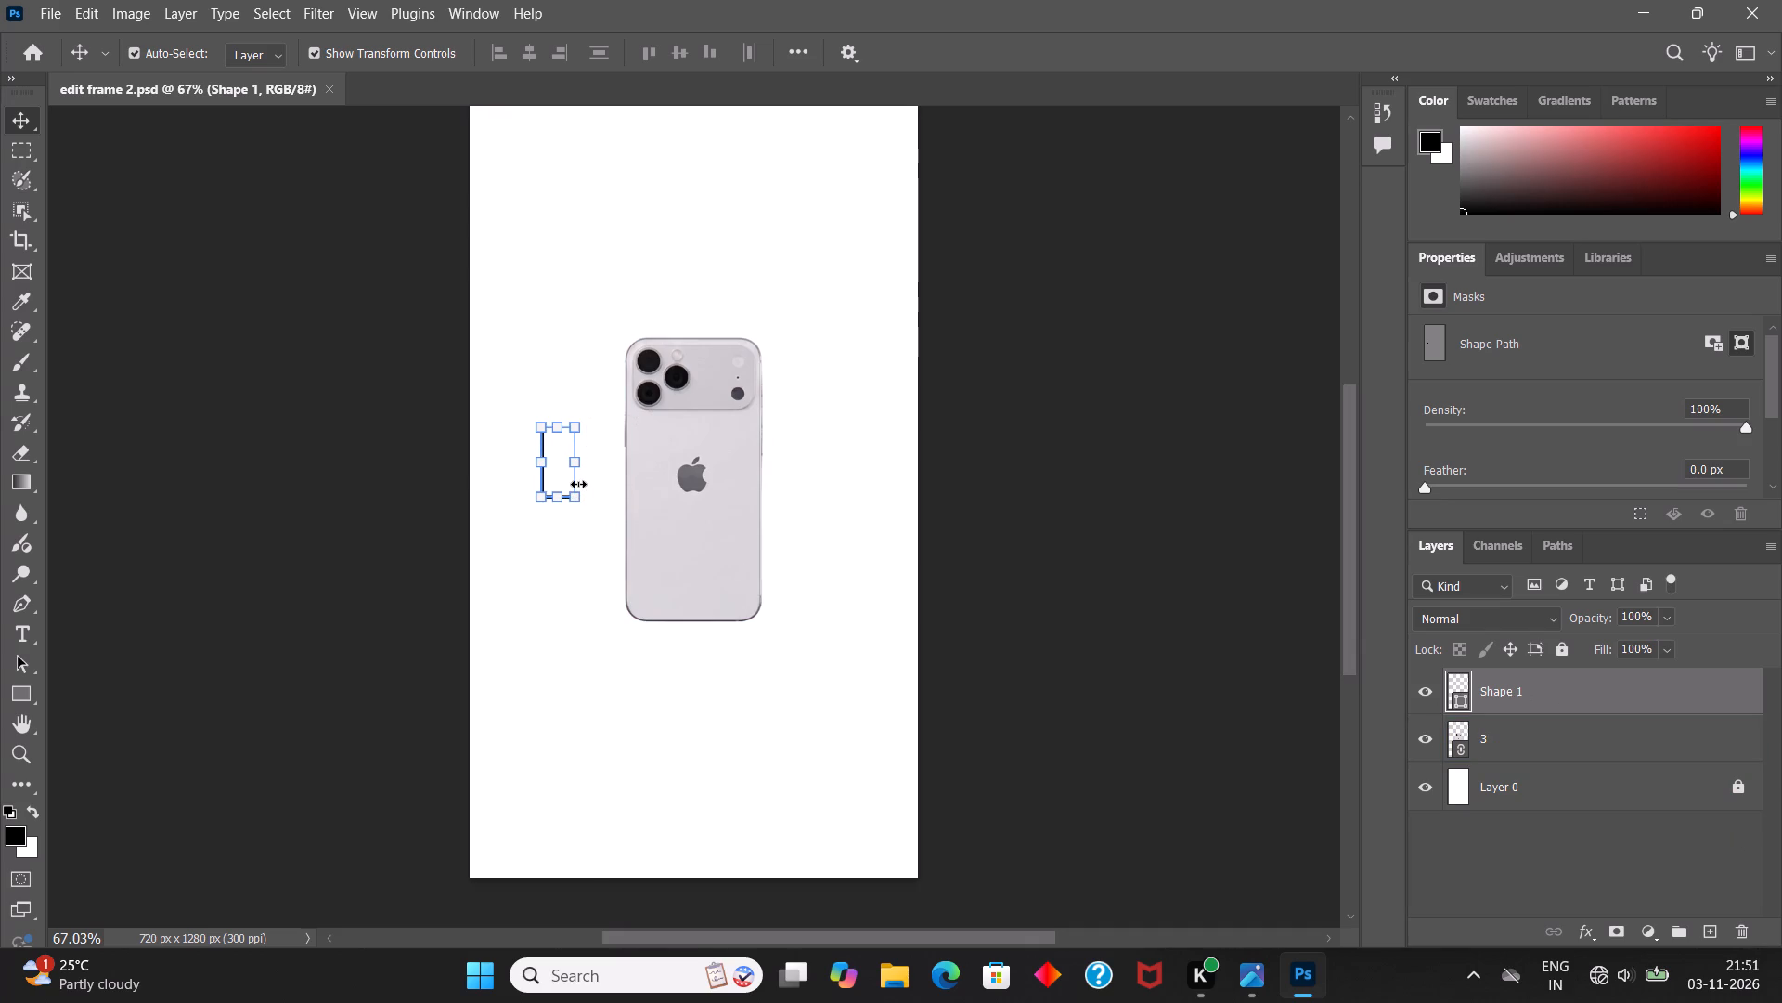
click(562, 478)
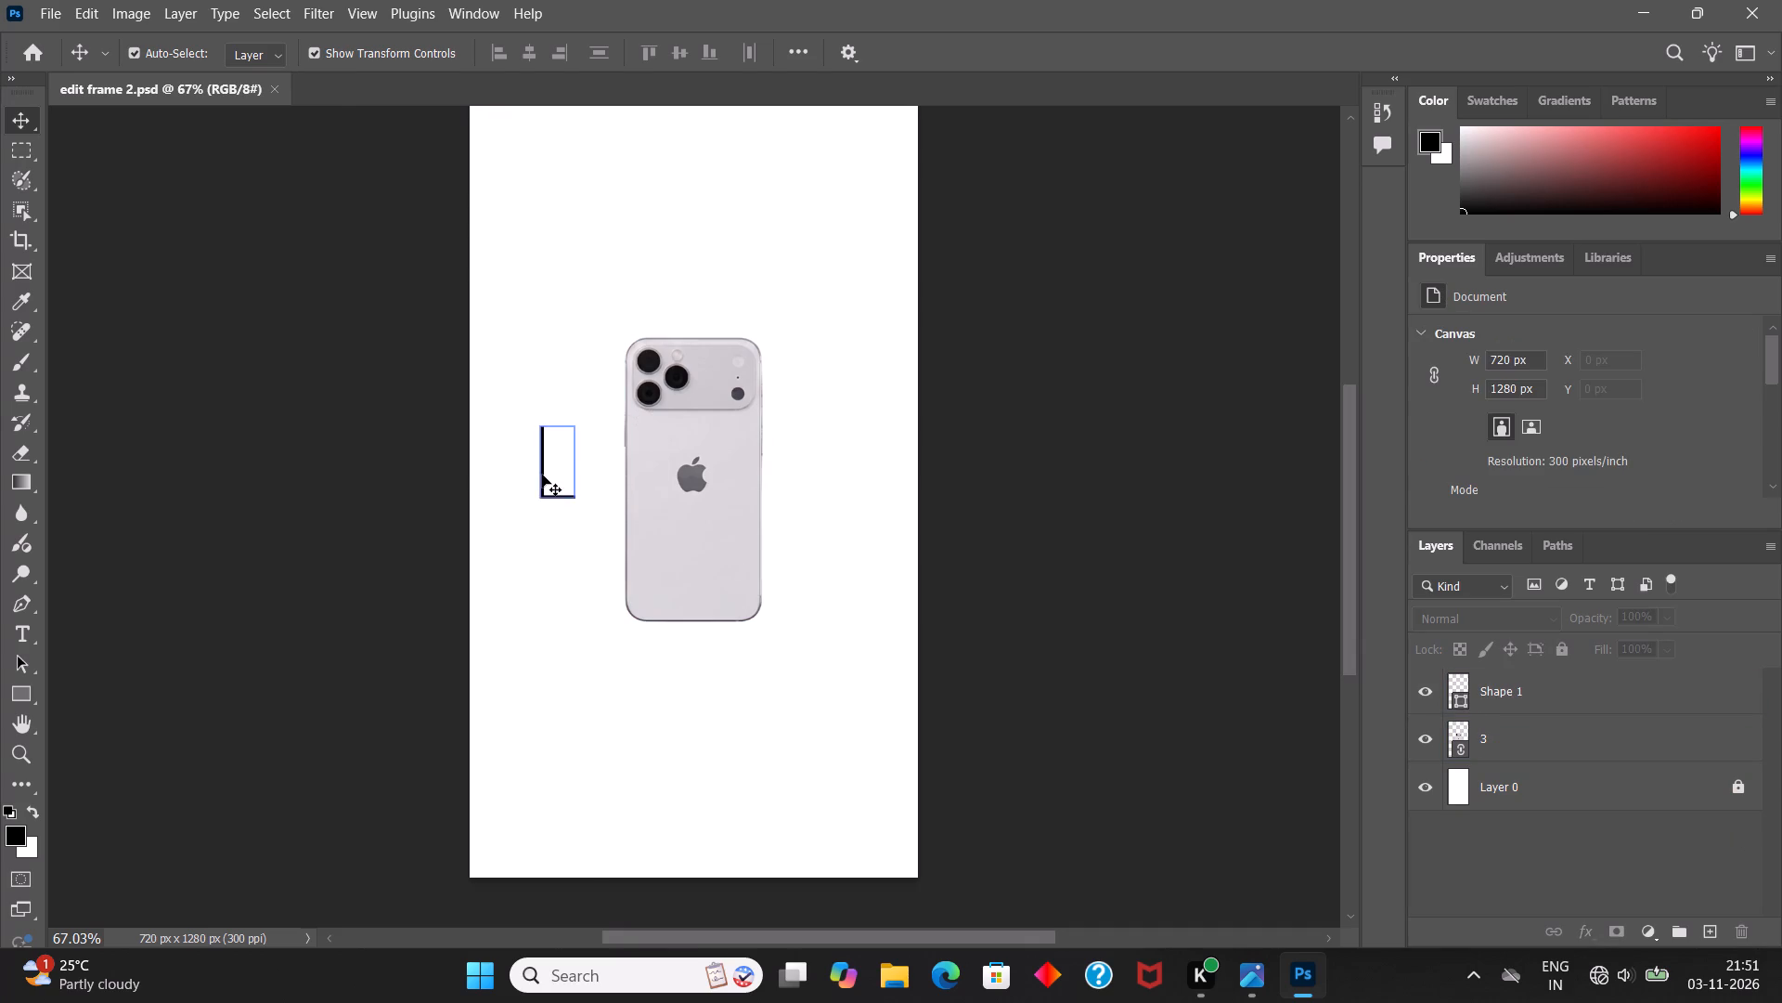
drag(542, 475, 584, 618)
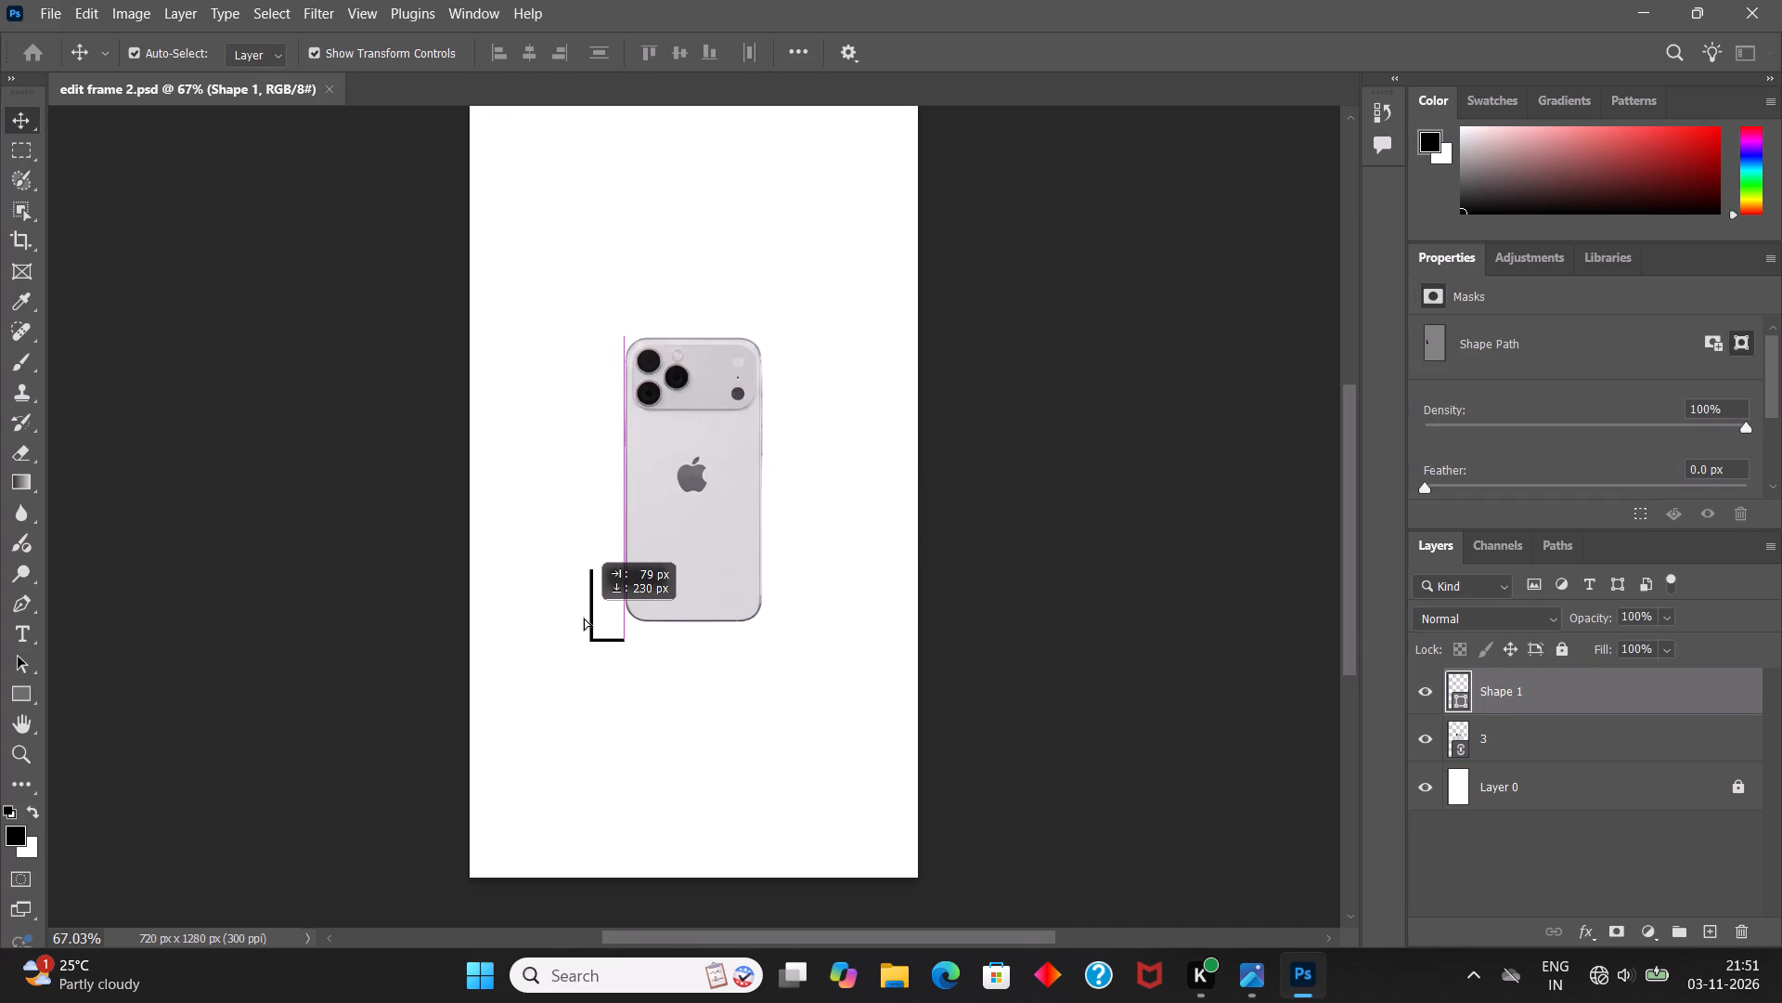
drag(584, 618, 590, 618)
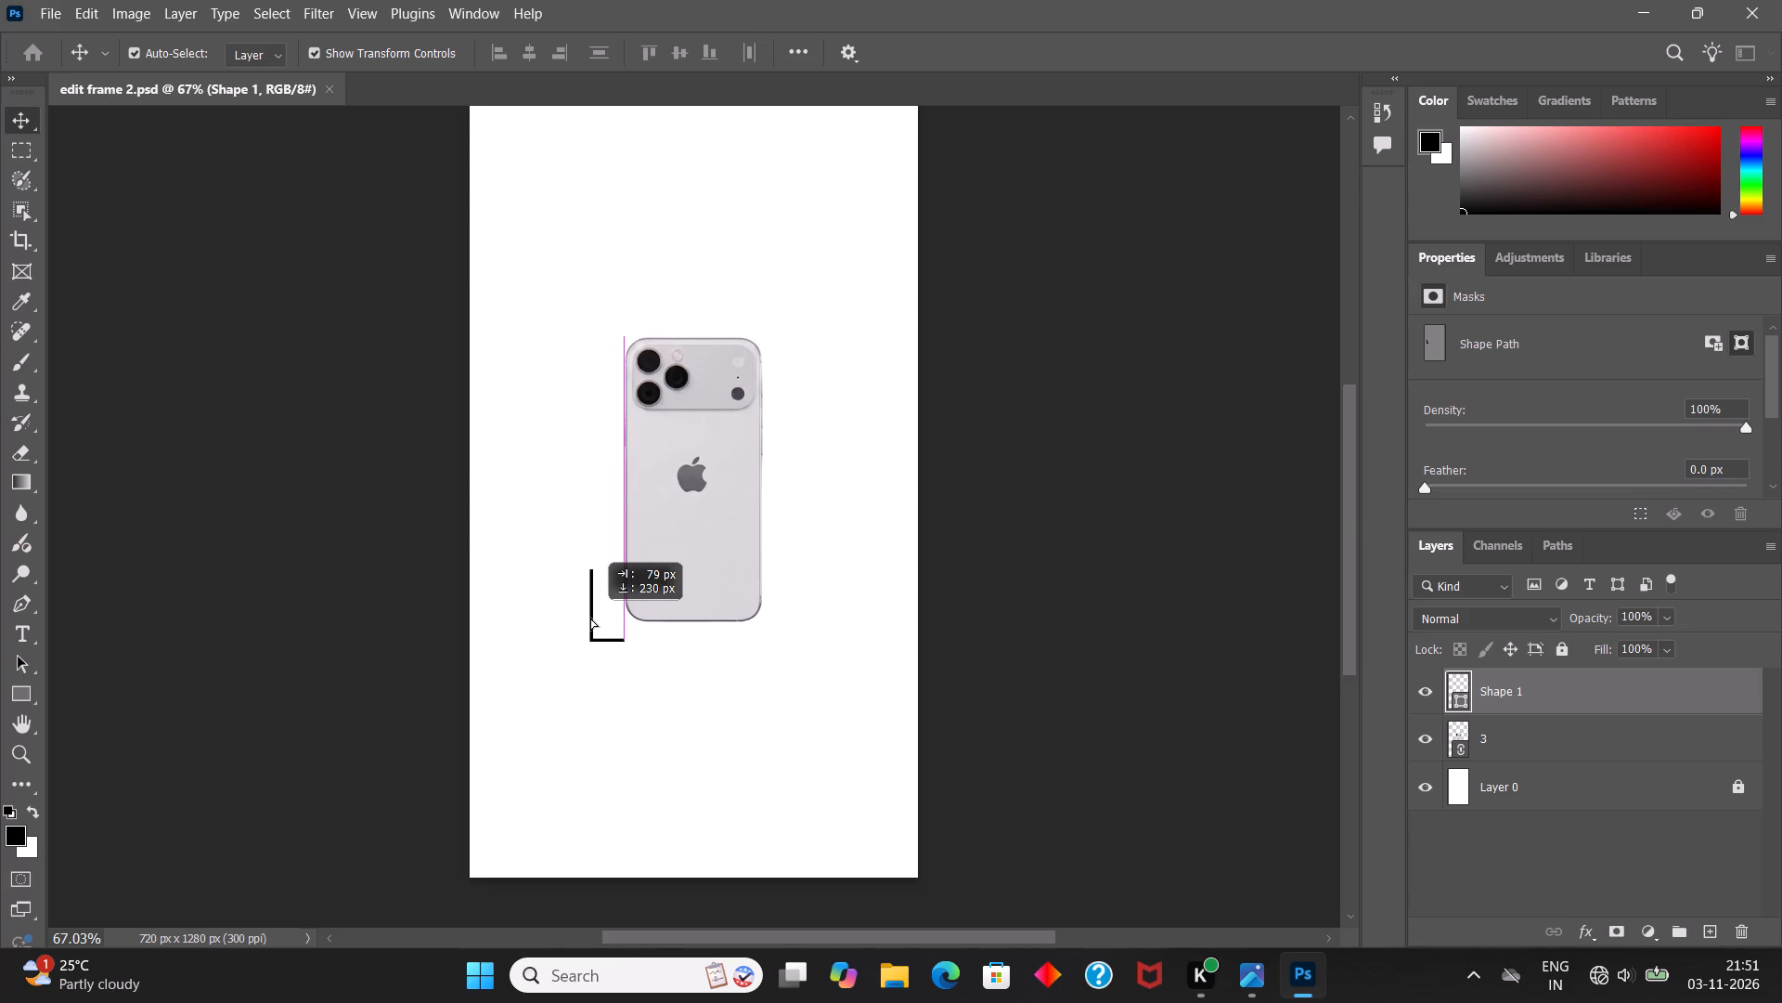
drag(590, 618, 606, 619)
Shorten the vertical arm of the L shape without changing its width, undoing the proportional scaling attempt.
click(623, 573)
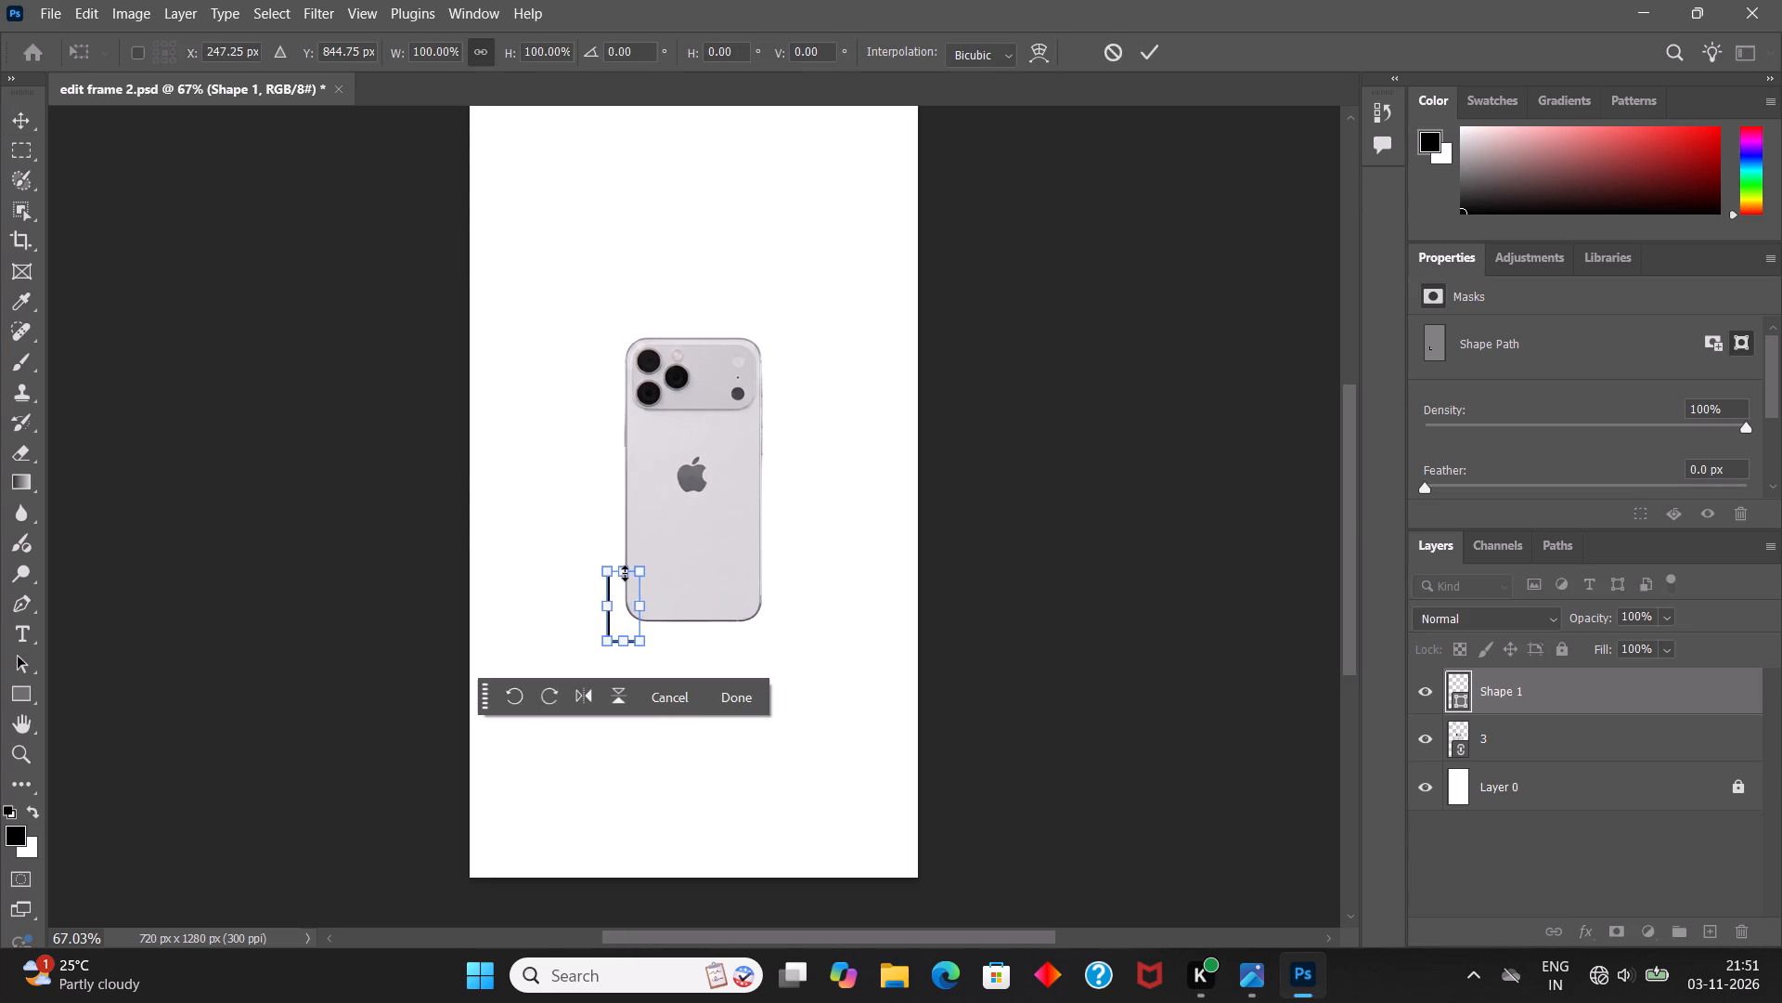
drag(625, 573, 626, 583)
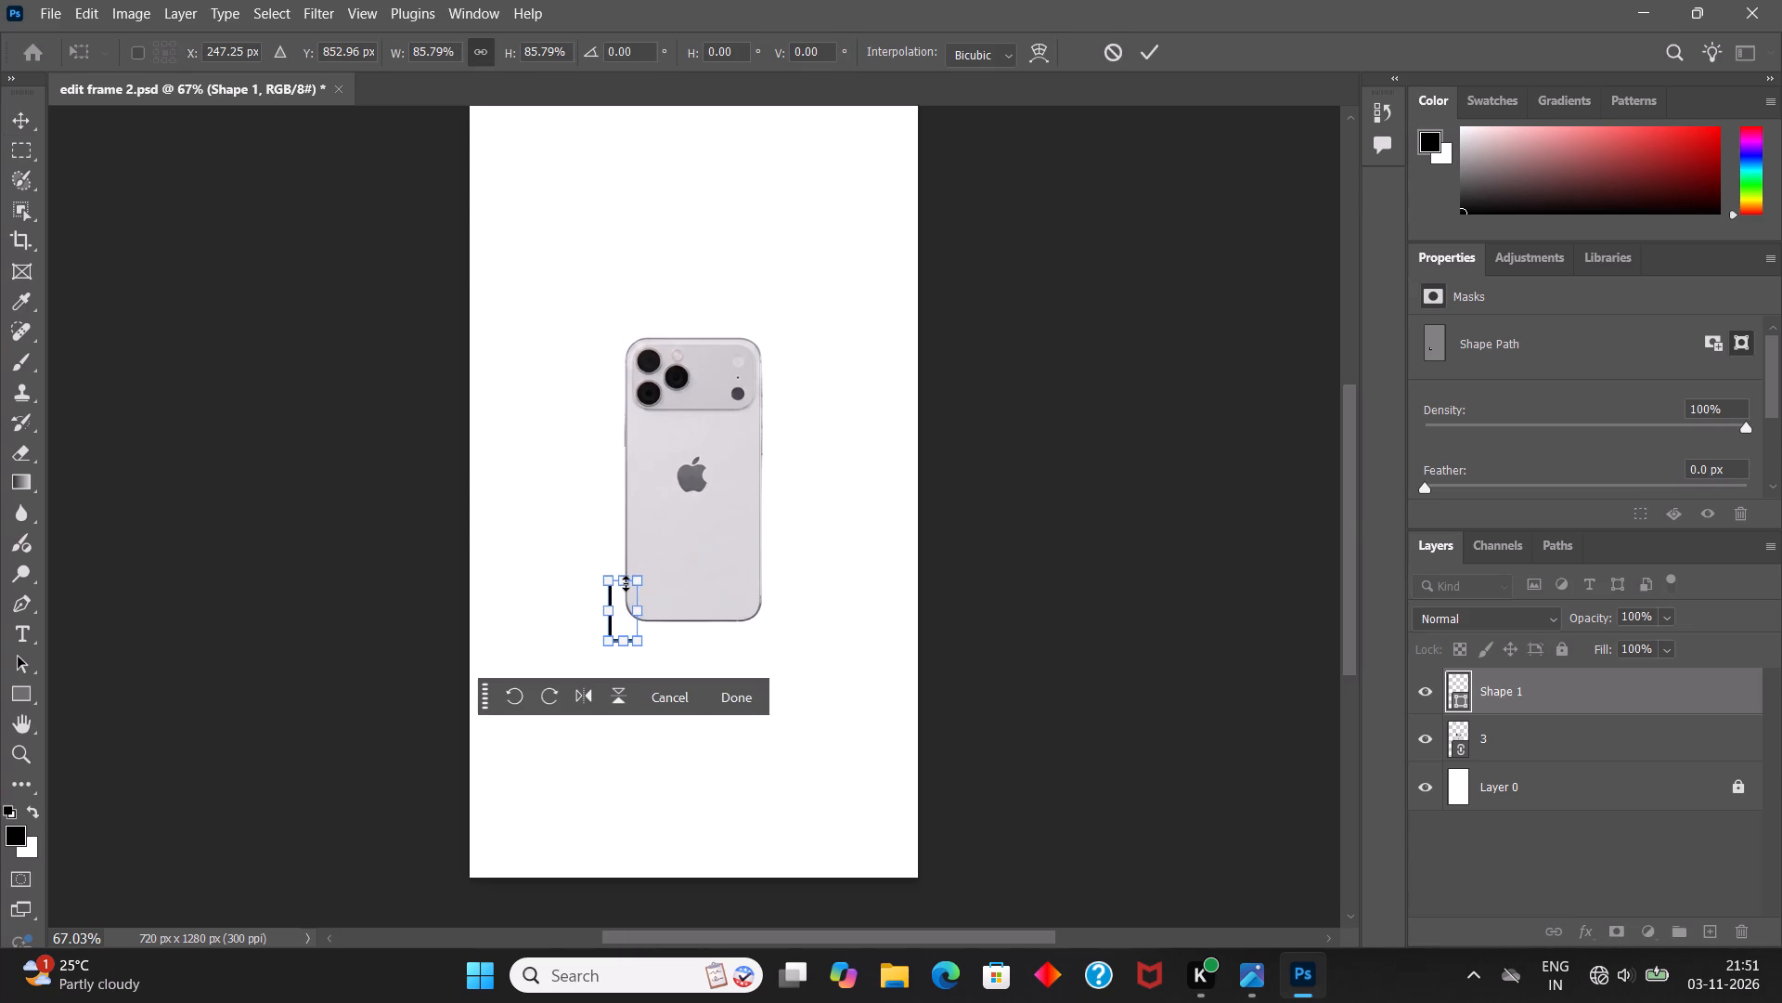
key(ctrl+z)
shift+drag(626, 575, 627, 585)
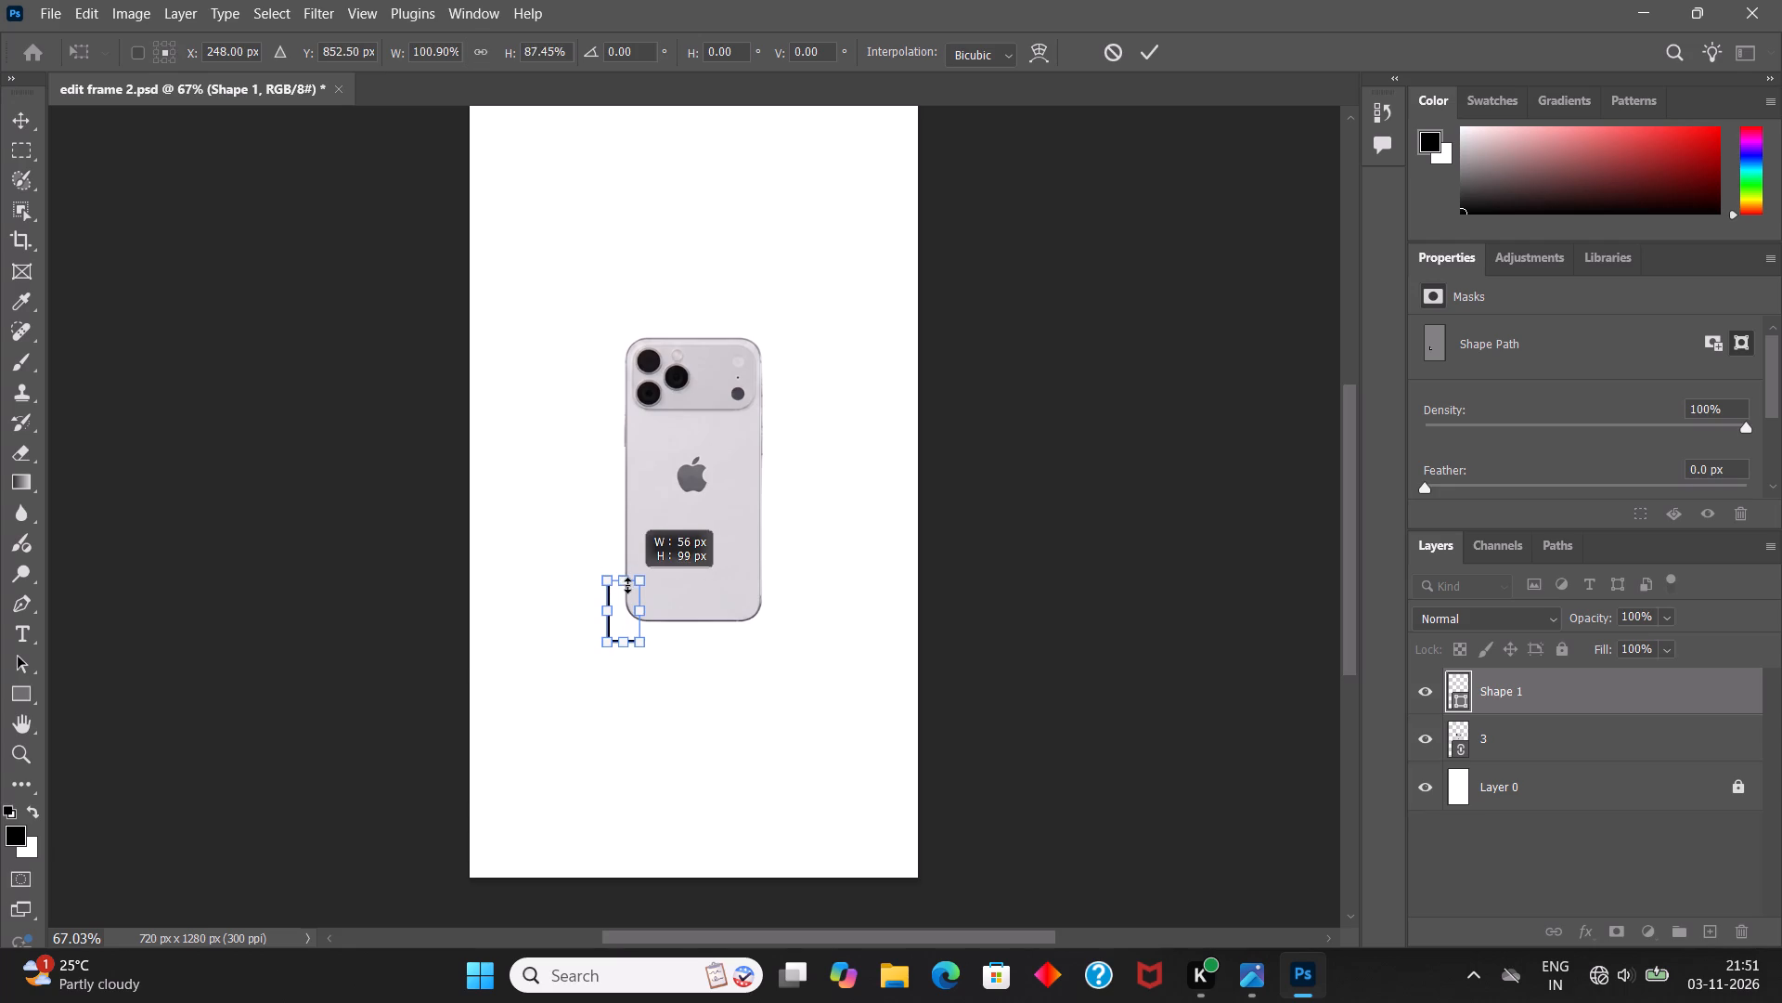
shift+drag(627, 585, 627, 588)
click(1148, 52)
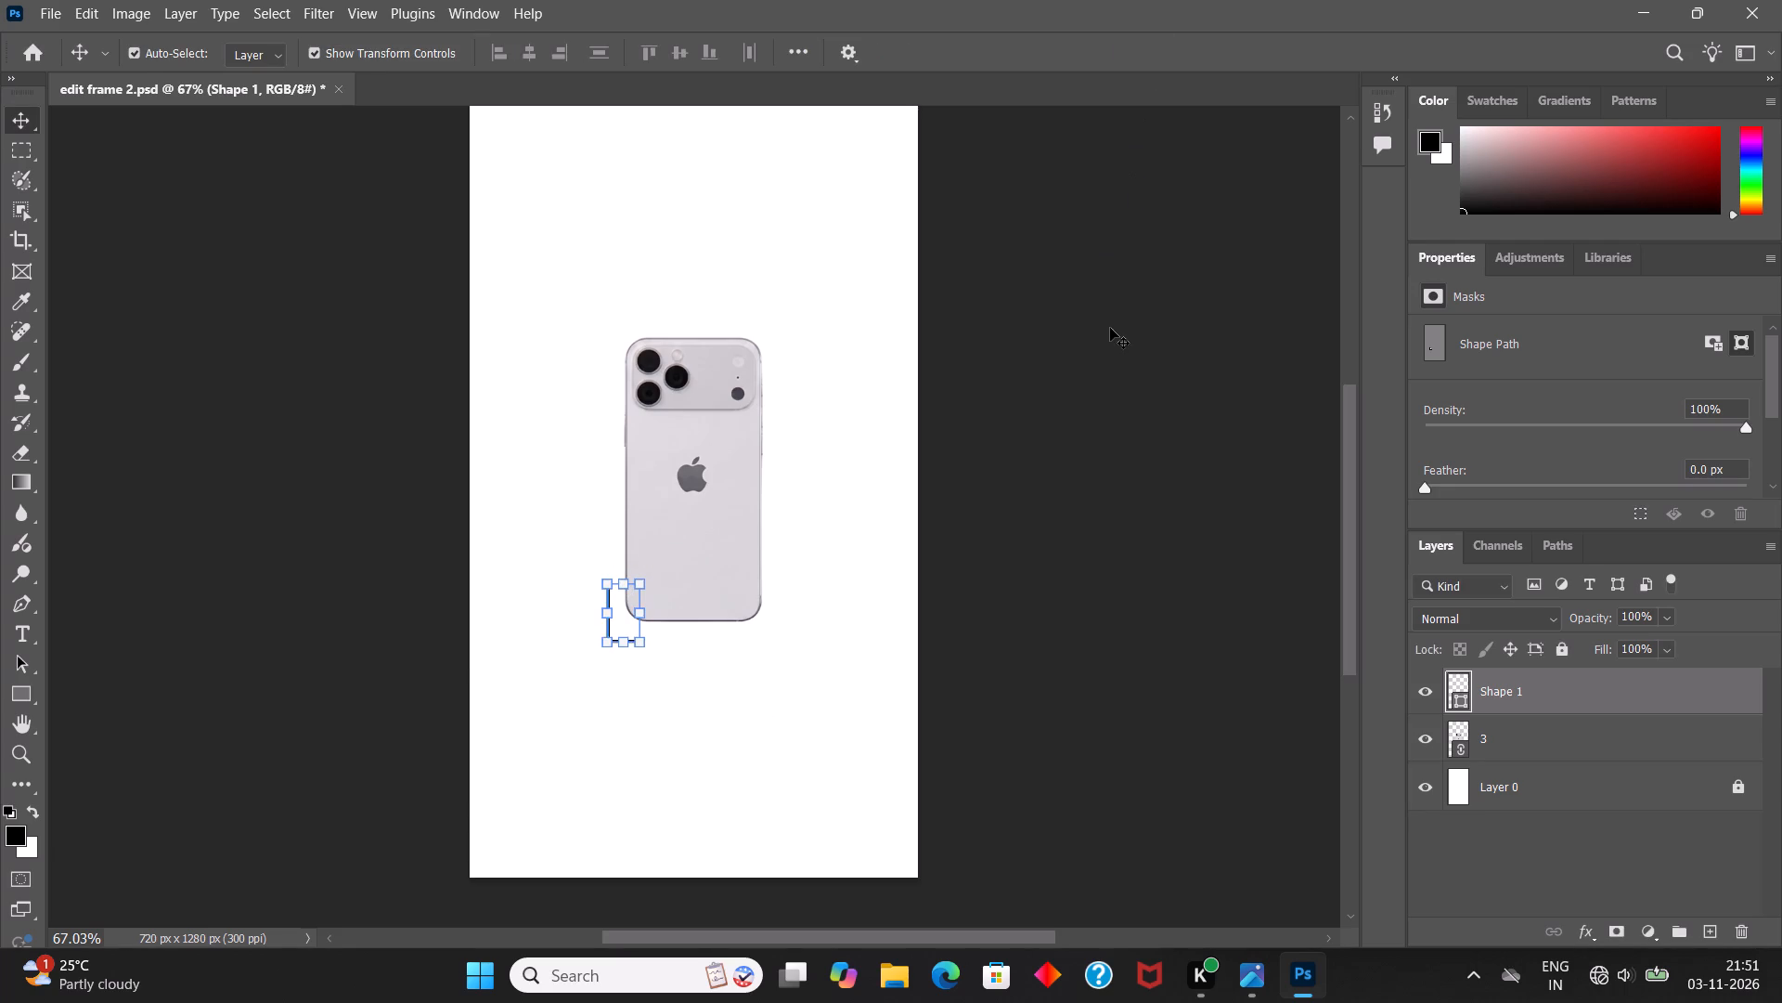
click(1110, 330)
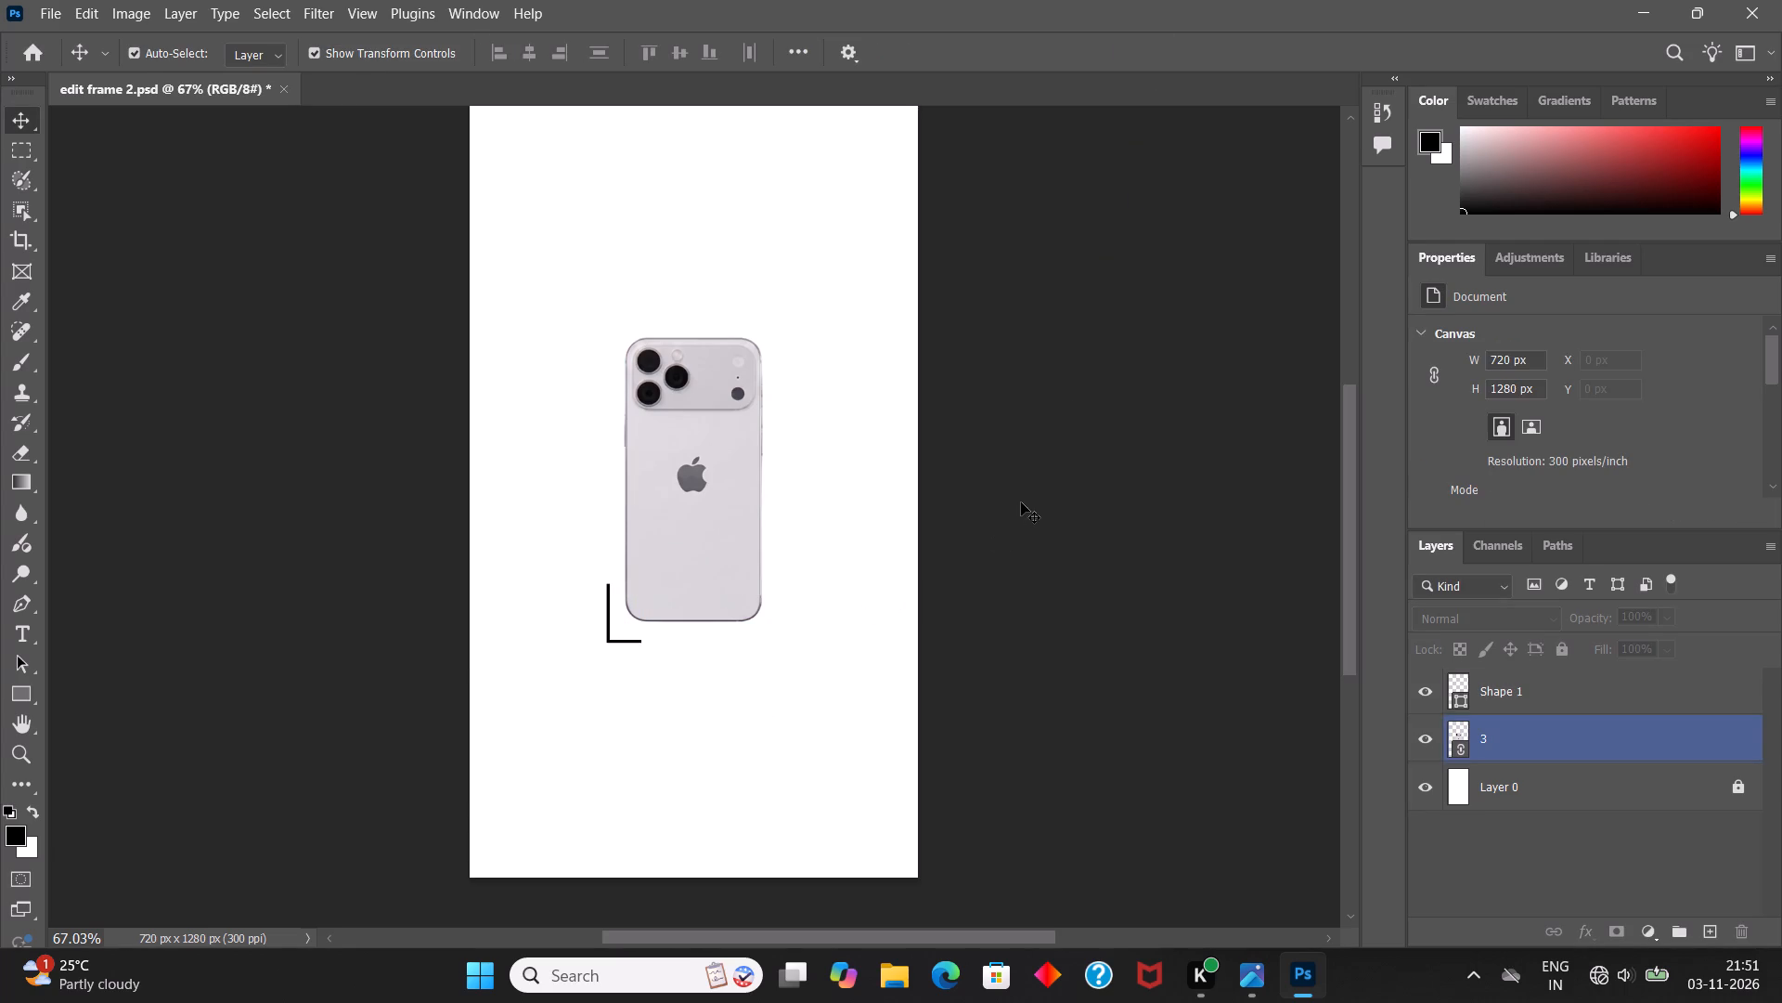
Scale the L shape further, to about 75% of its height and about 89% of its width.
click(608, 622)
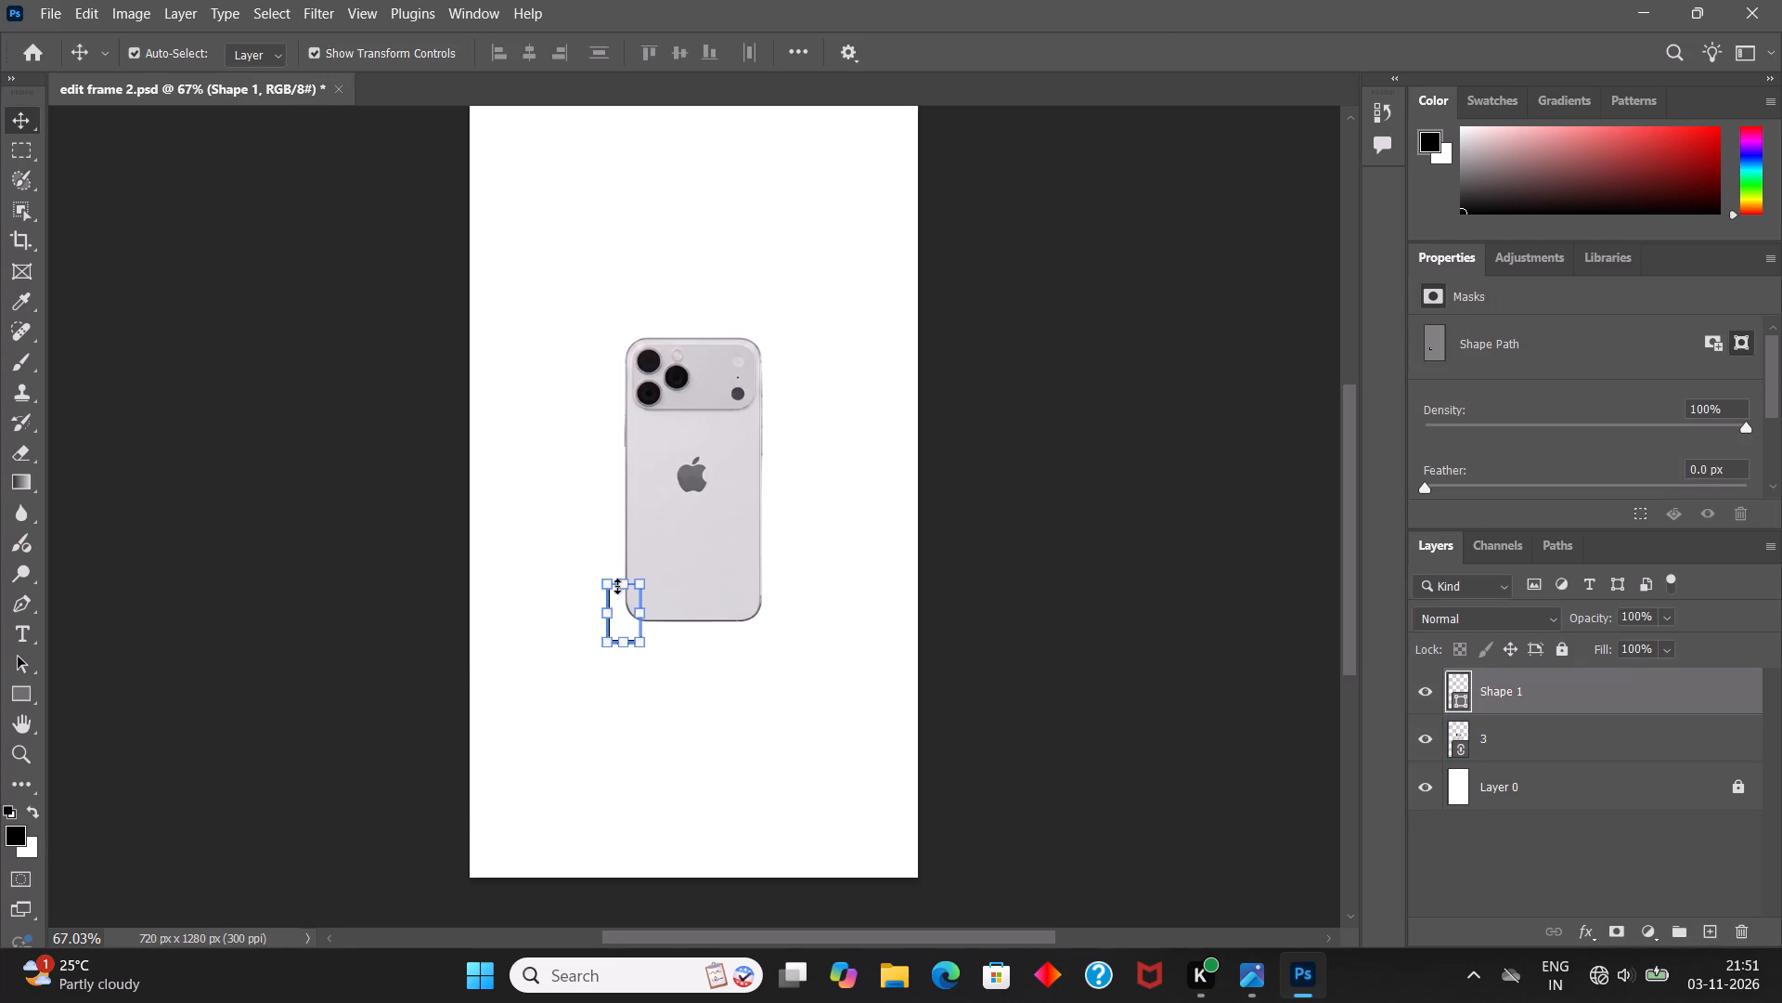
click(622, 585)
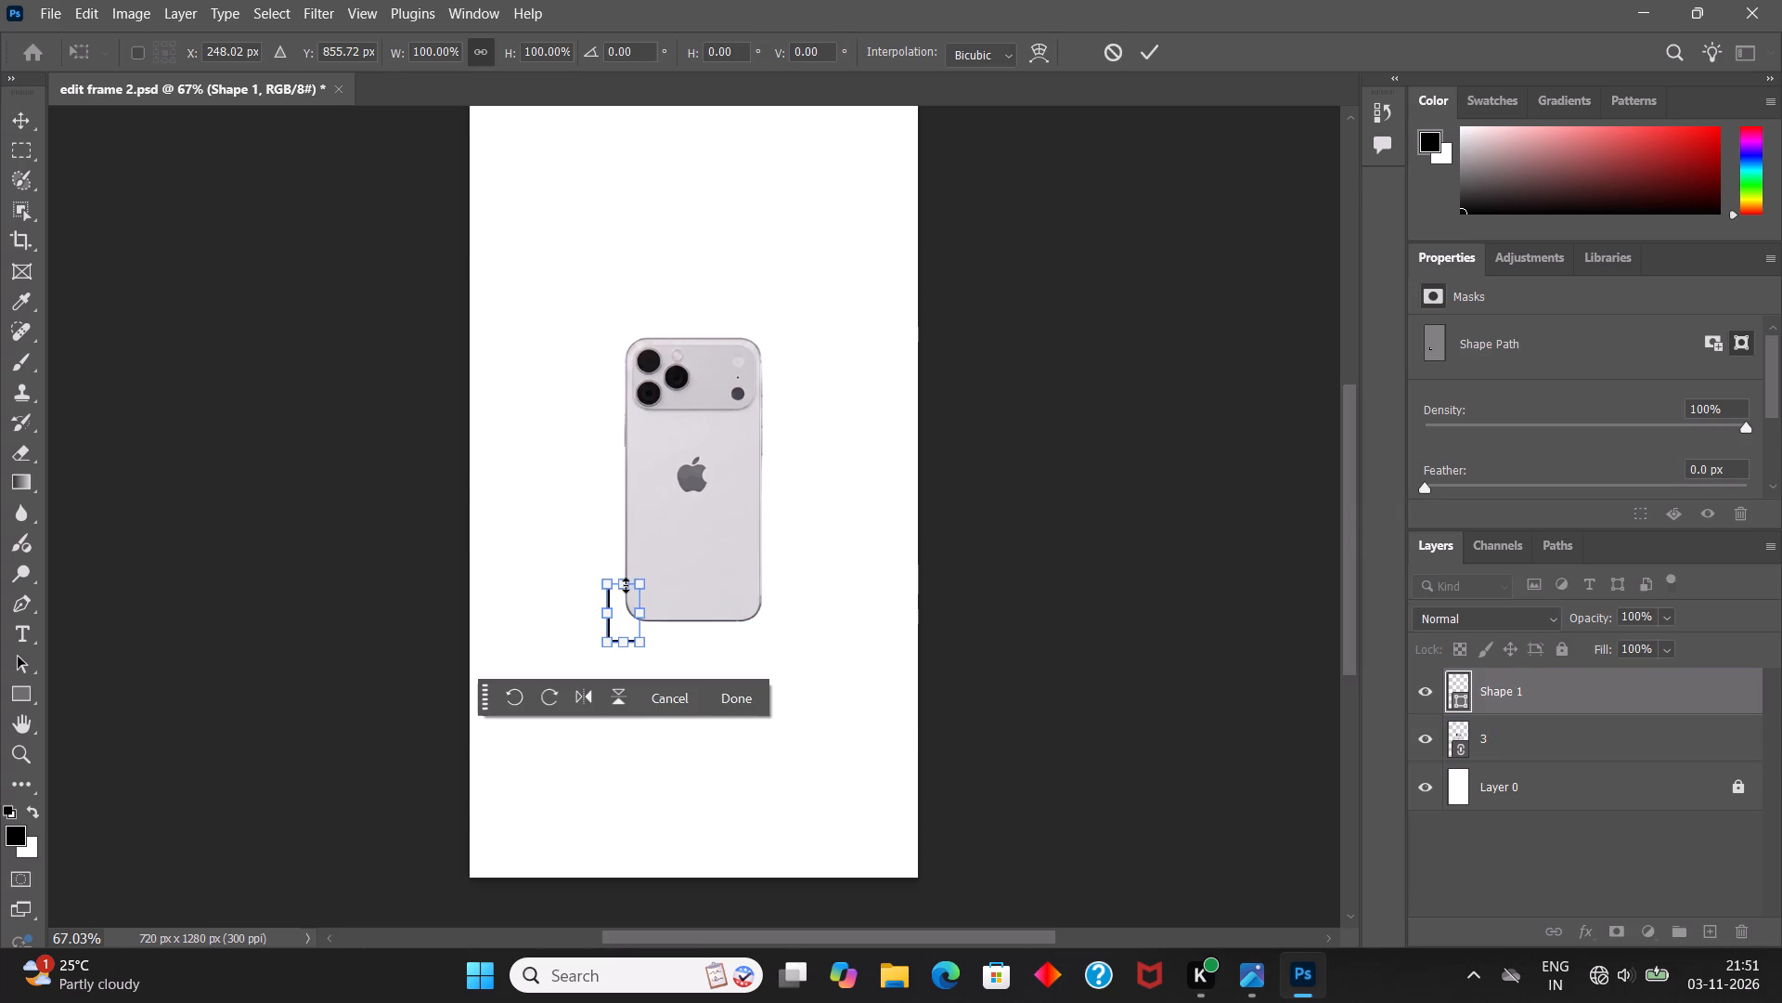
shift+drag(626, 584, 624, 599)
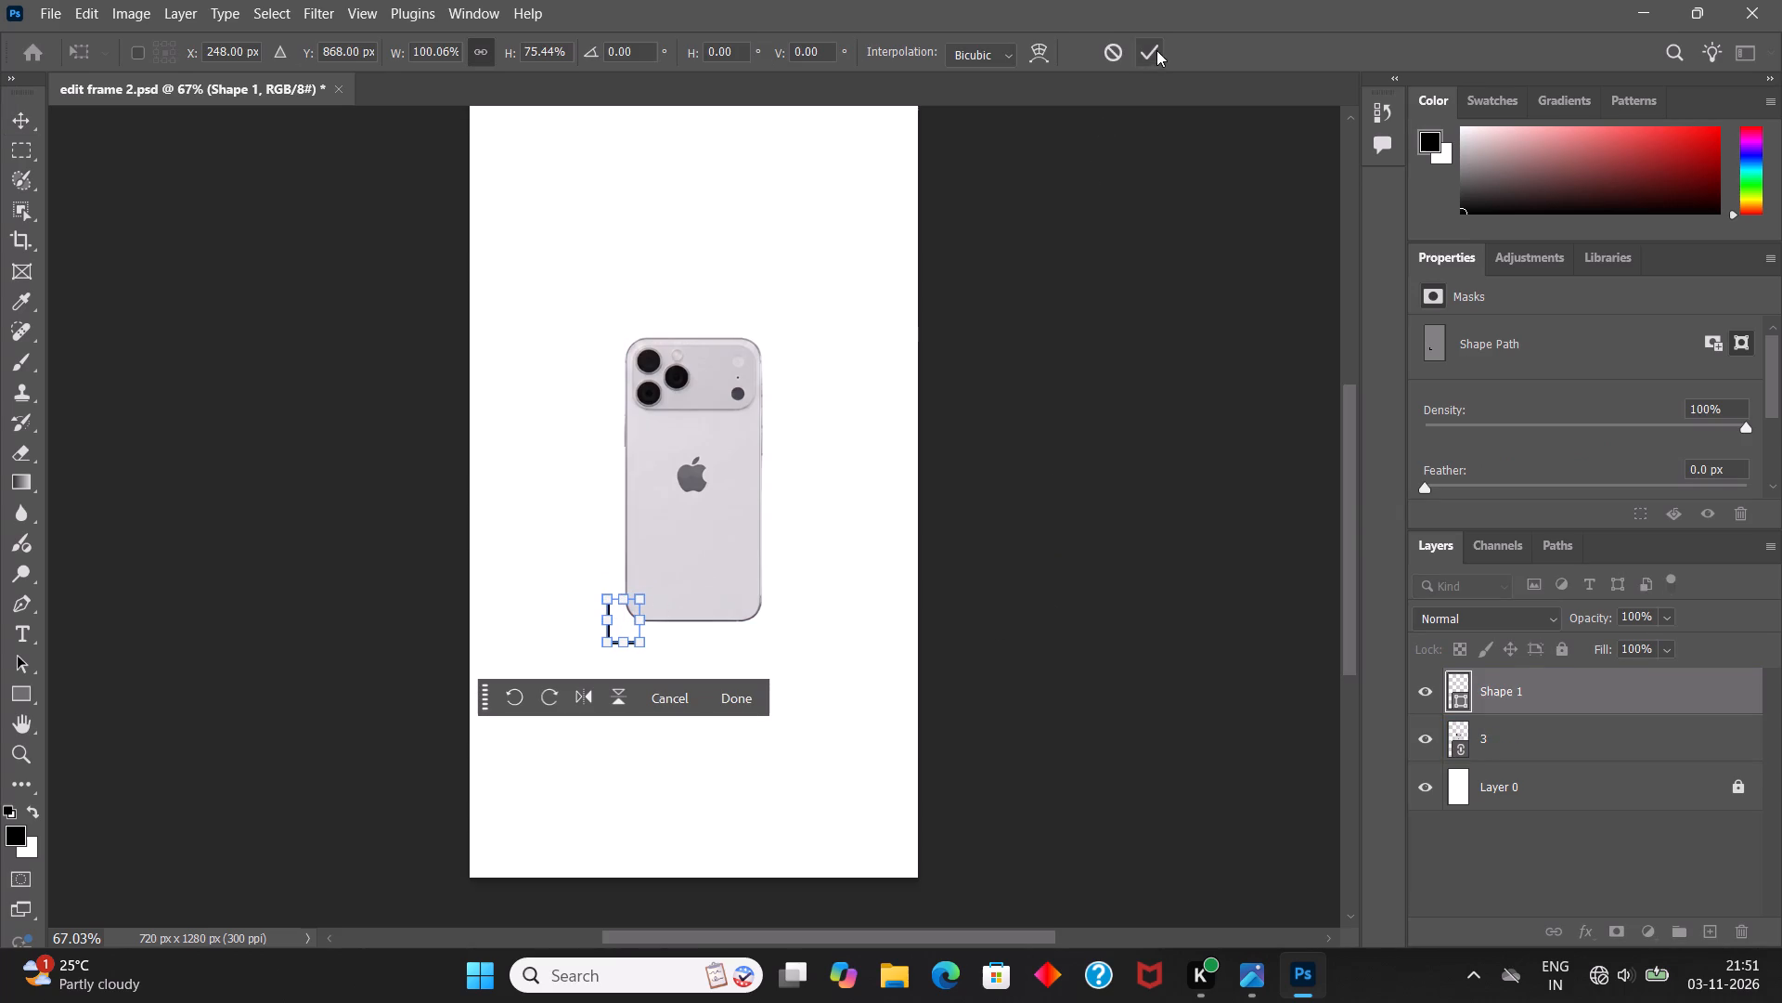
shift+click(641, 622)
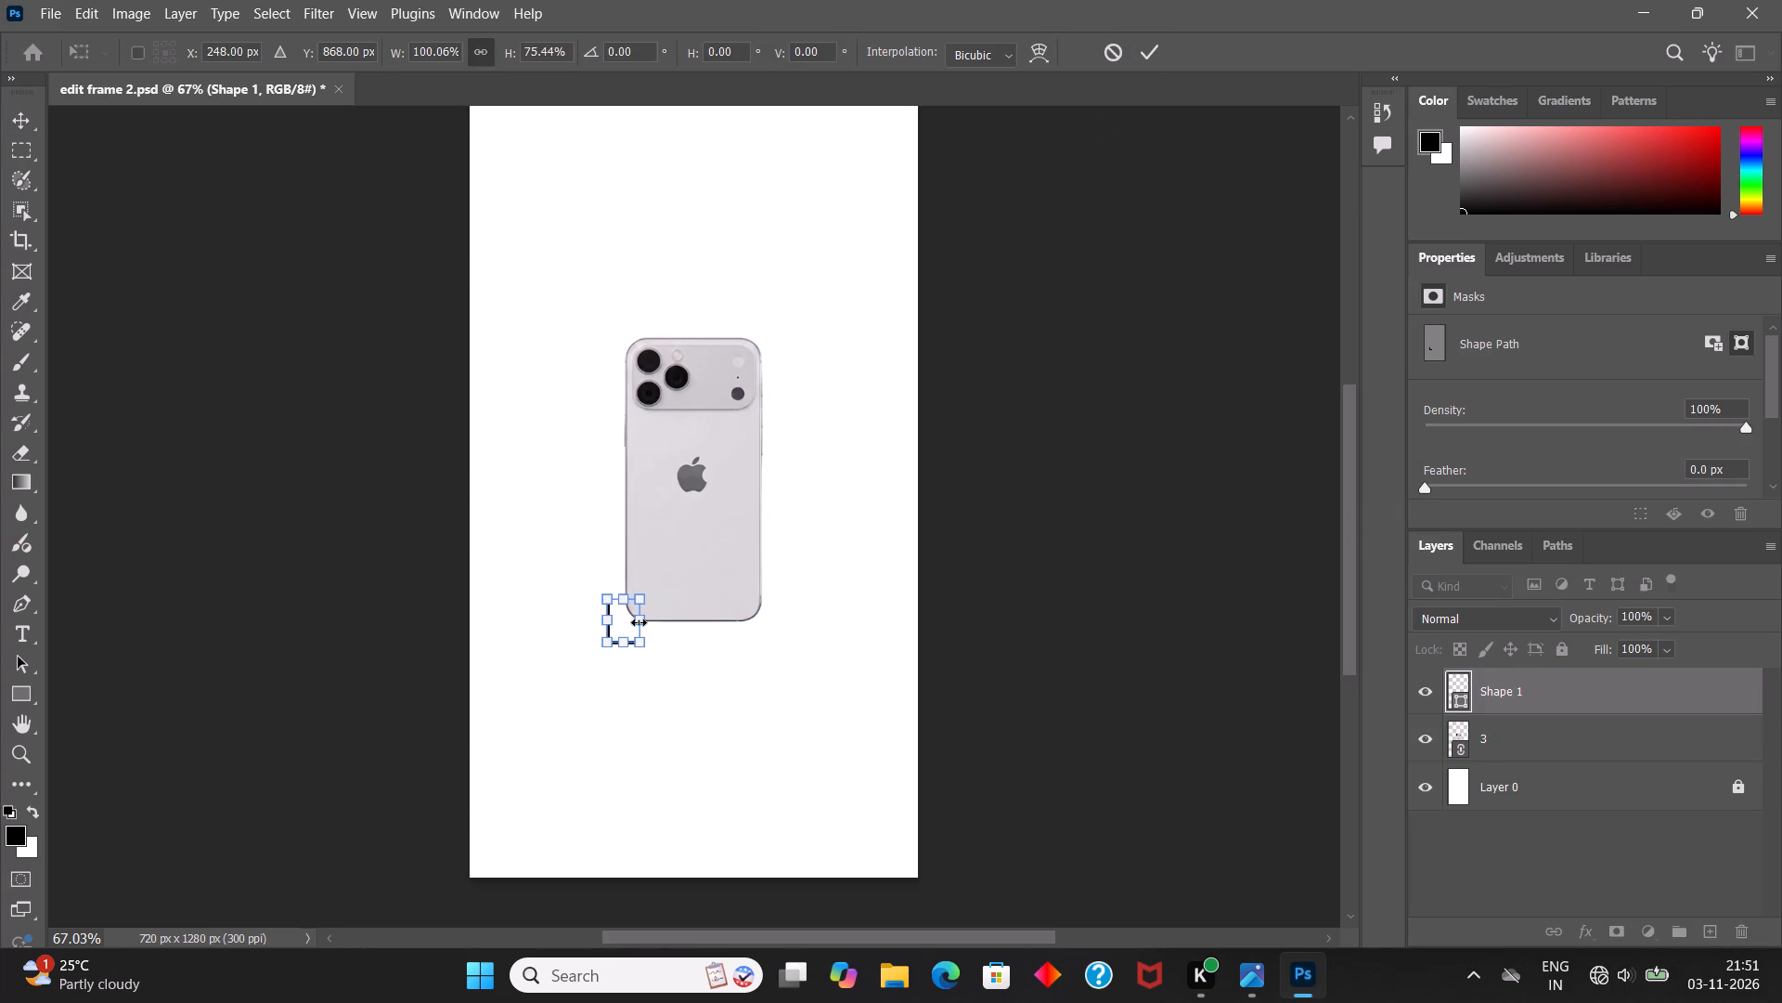
click(1151, 46)
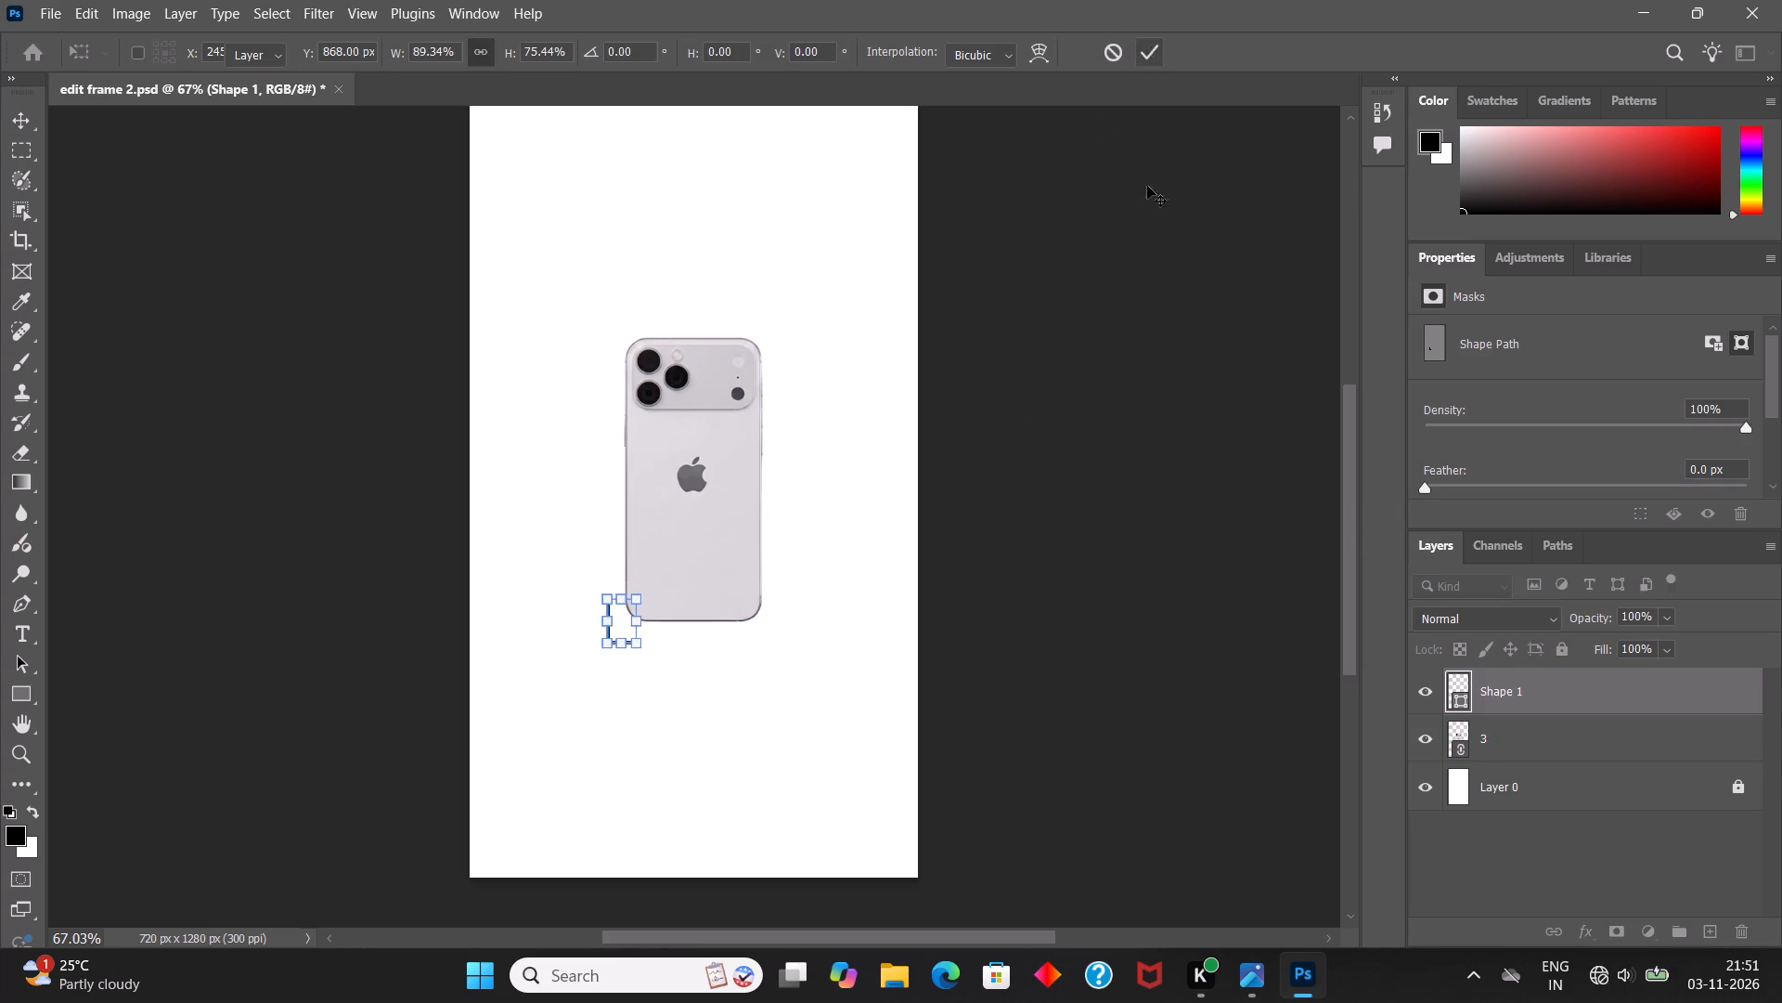
click(1149, 301)
Reposition the L shape closer to the phone's lower-left corner, at about X 257 px and Y 849 px.
drag(612, 635, 614, 614)
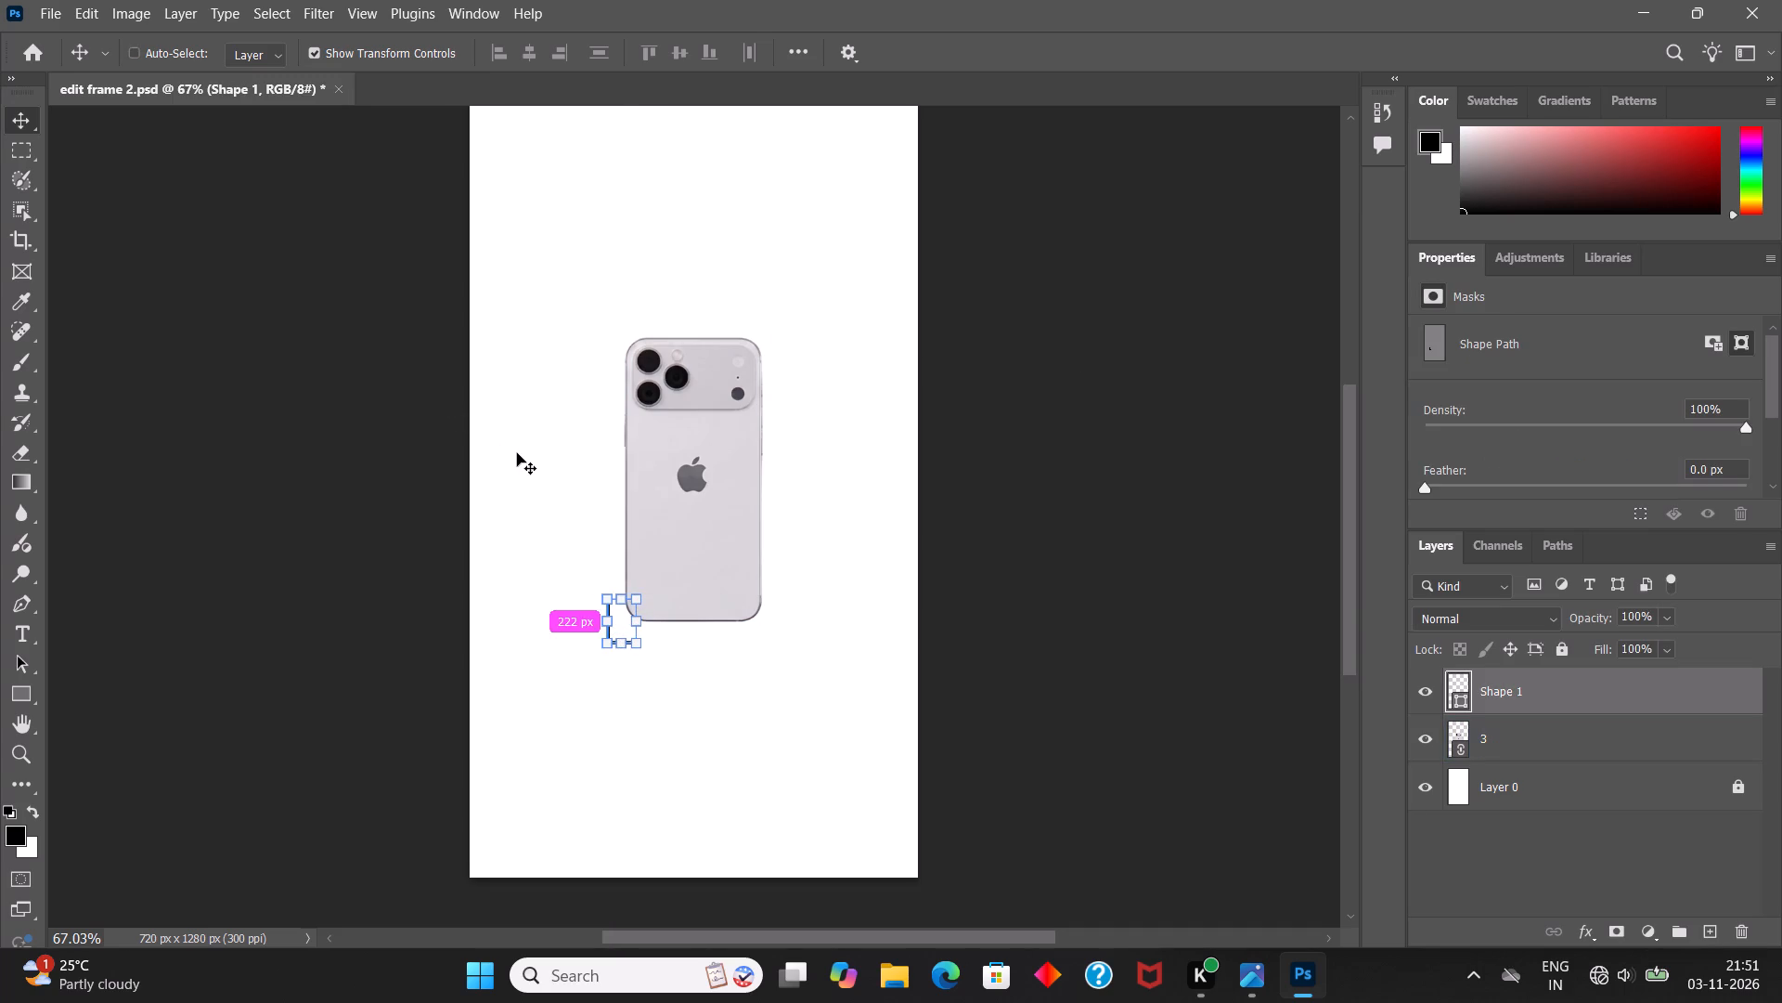
key(ctrl+t)
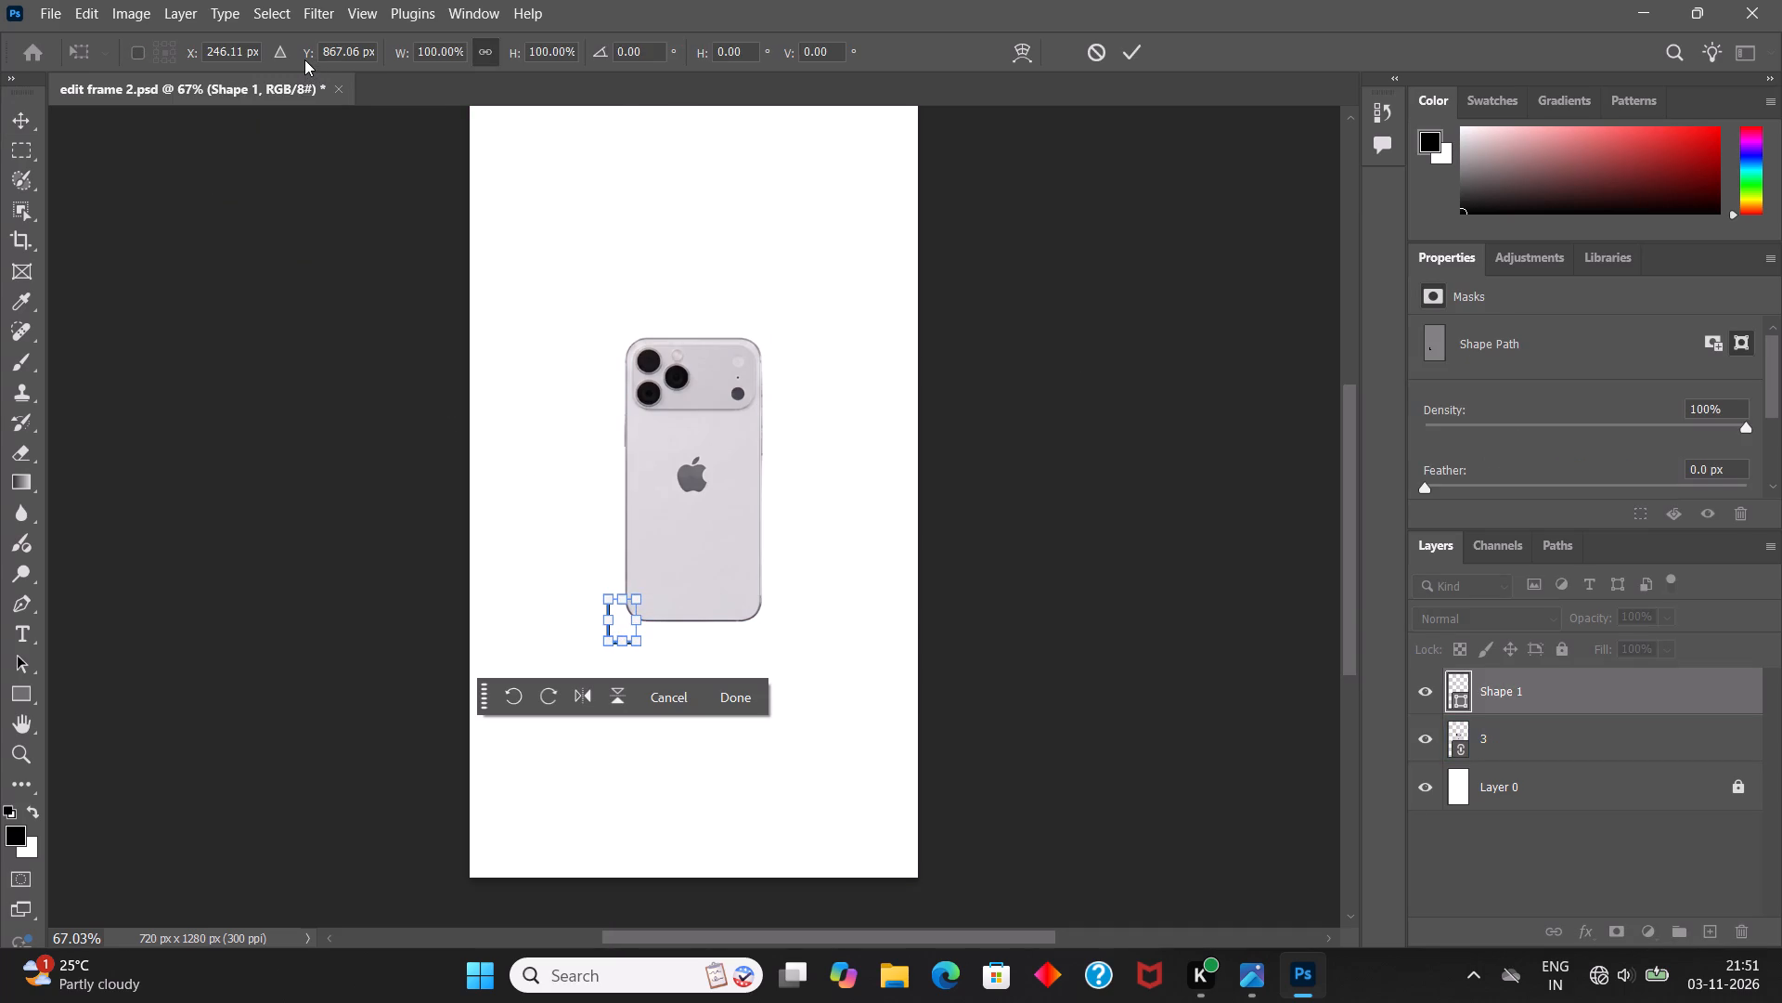
drag(307, 55, 286, 72)
drag(193, 56, 206, 58)
click(1137, 51)
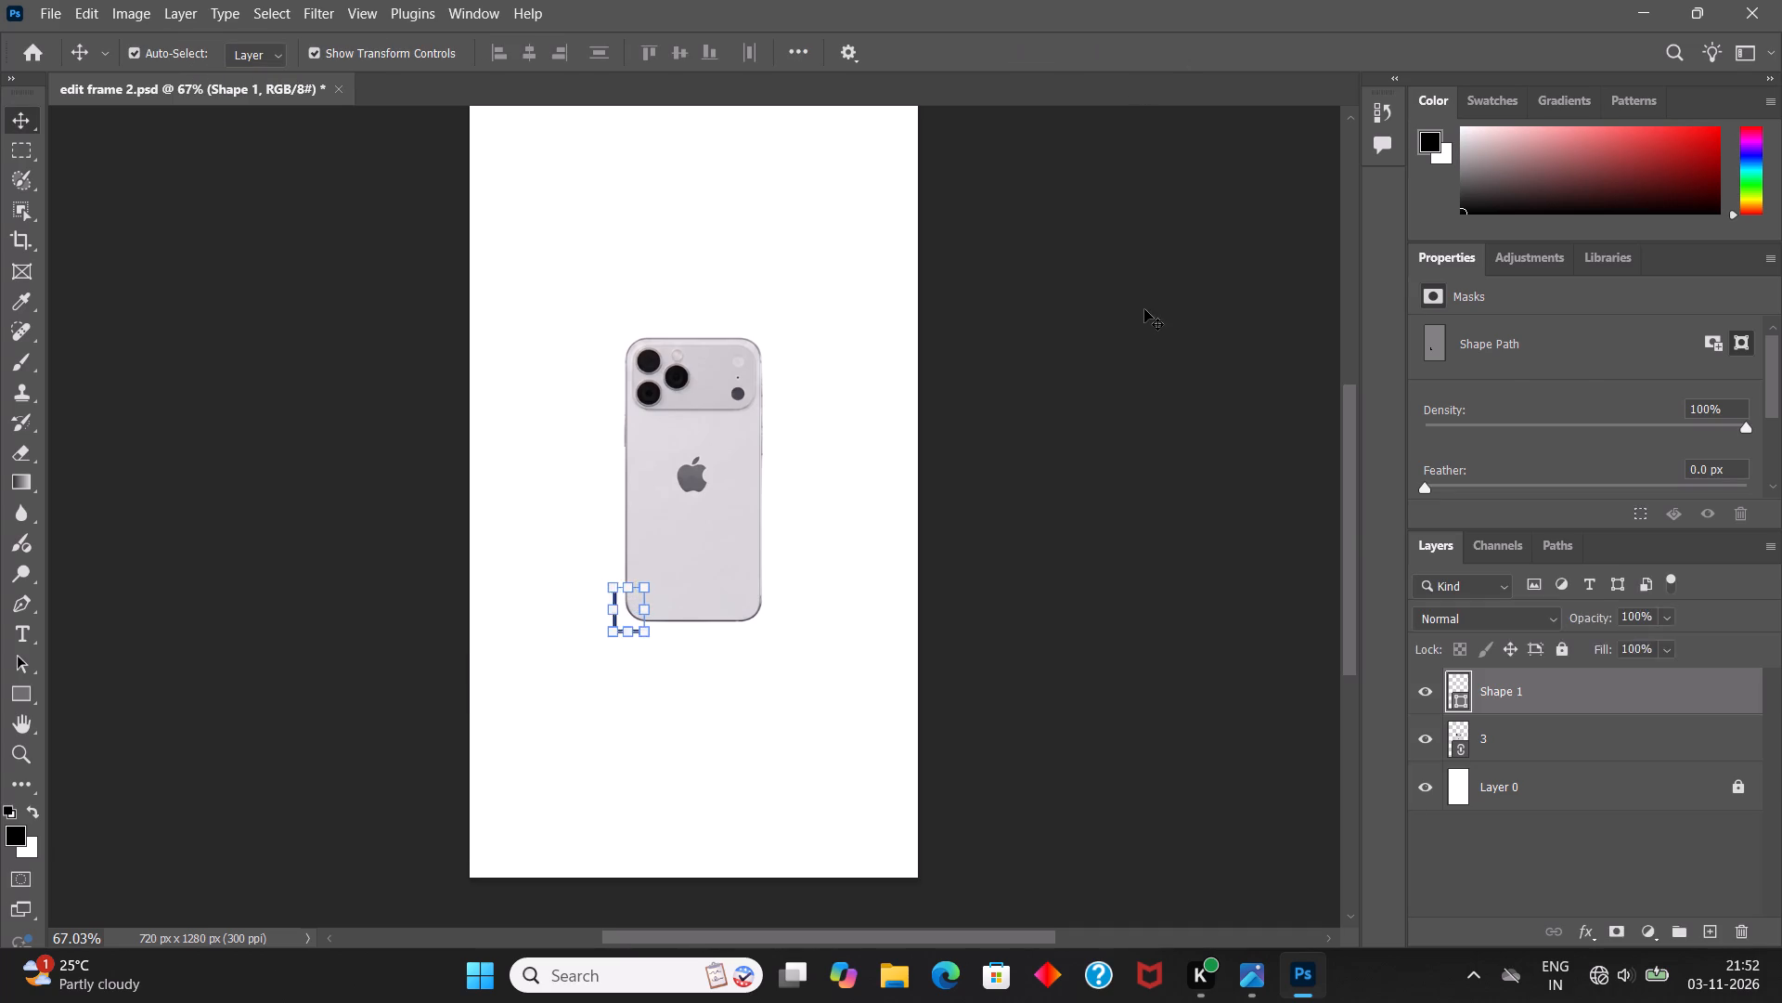
click(1144, 309)
Save the document edit frame 2.
key(ctrl+s)
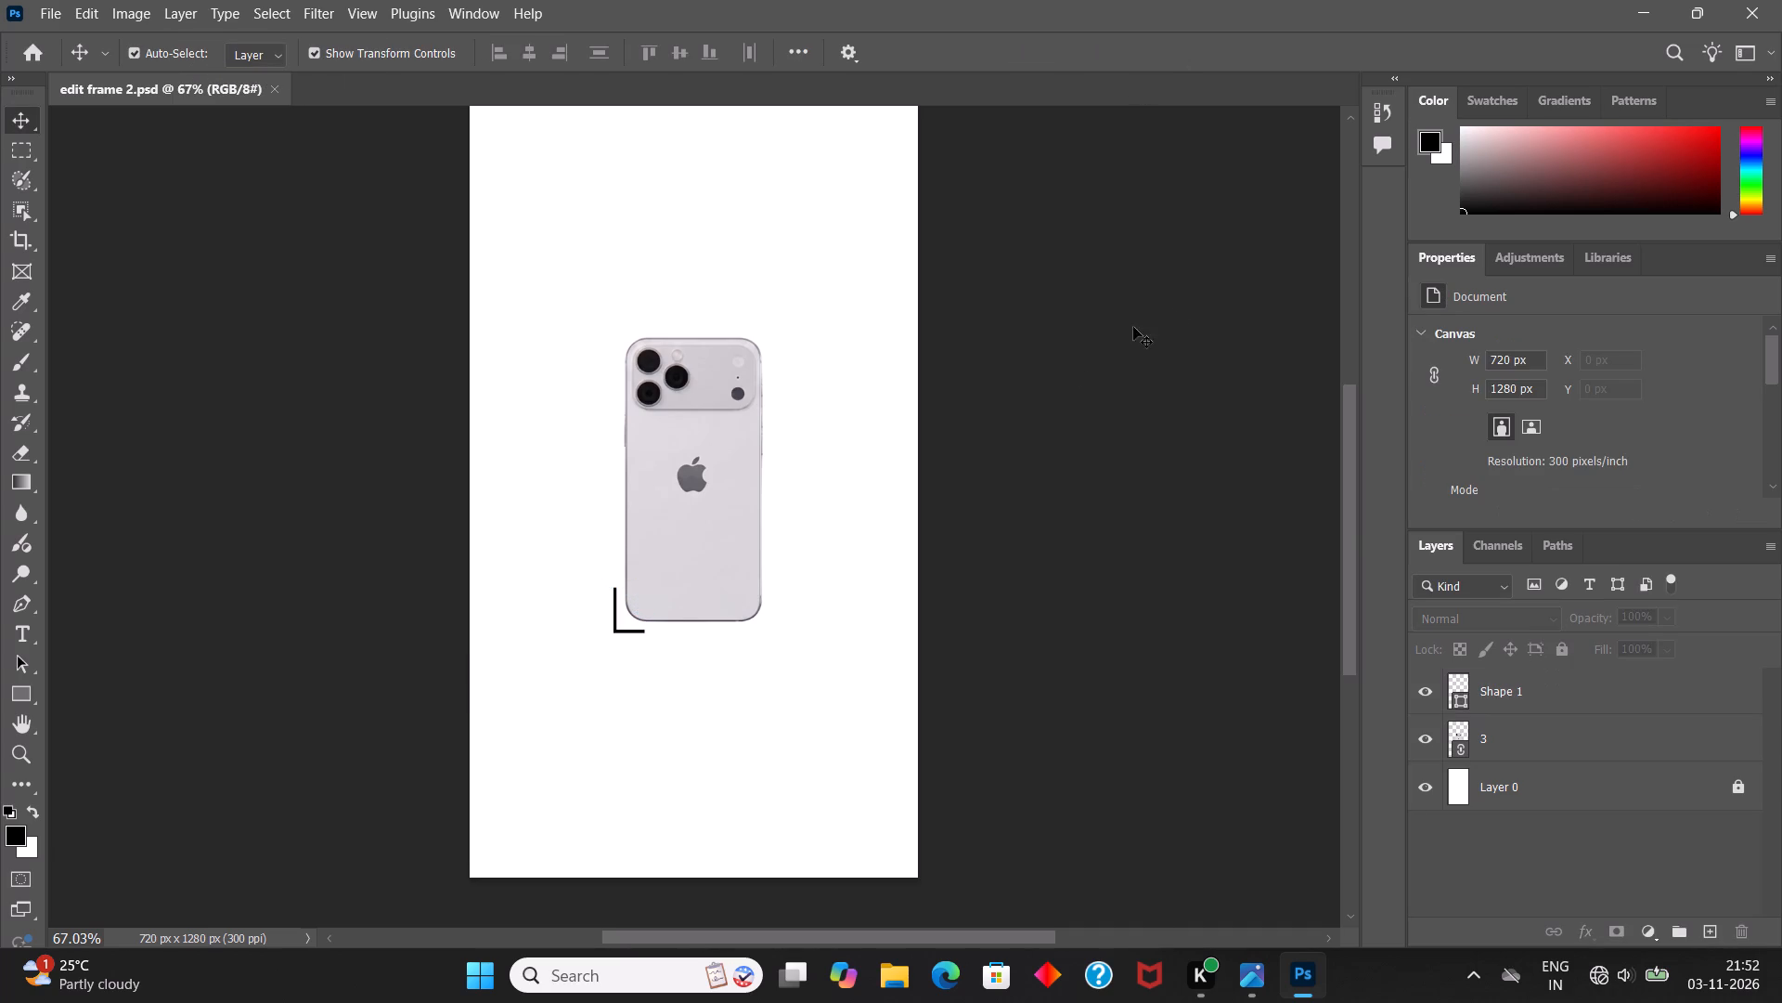
Duplicate the L shape layer and shift the copy horizontally to the phone's lower-right corner, at about X 505 px.
click(626, 629)
click(1531, 691)
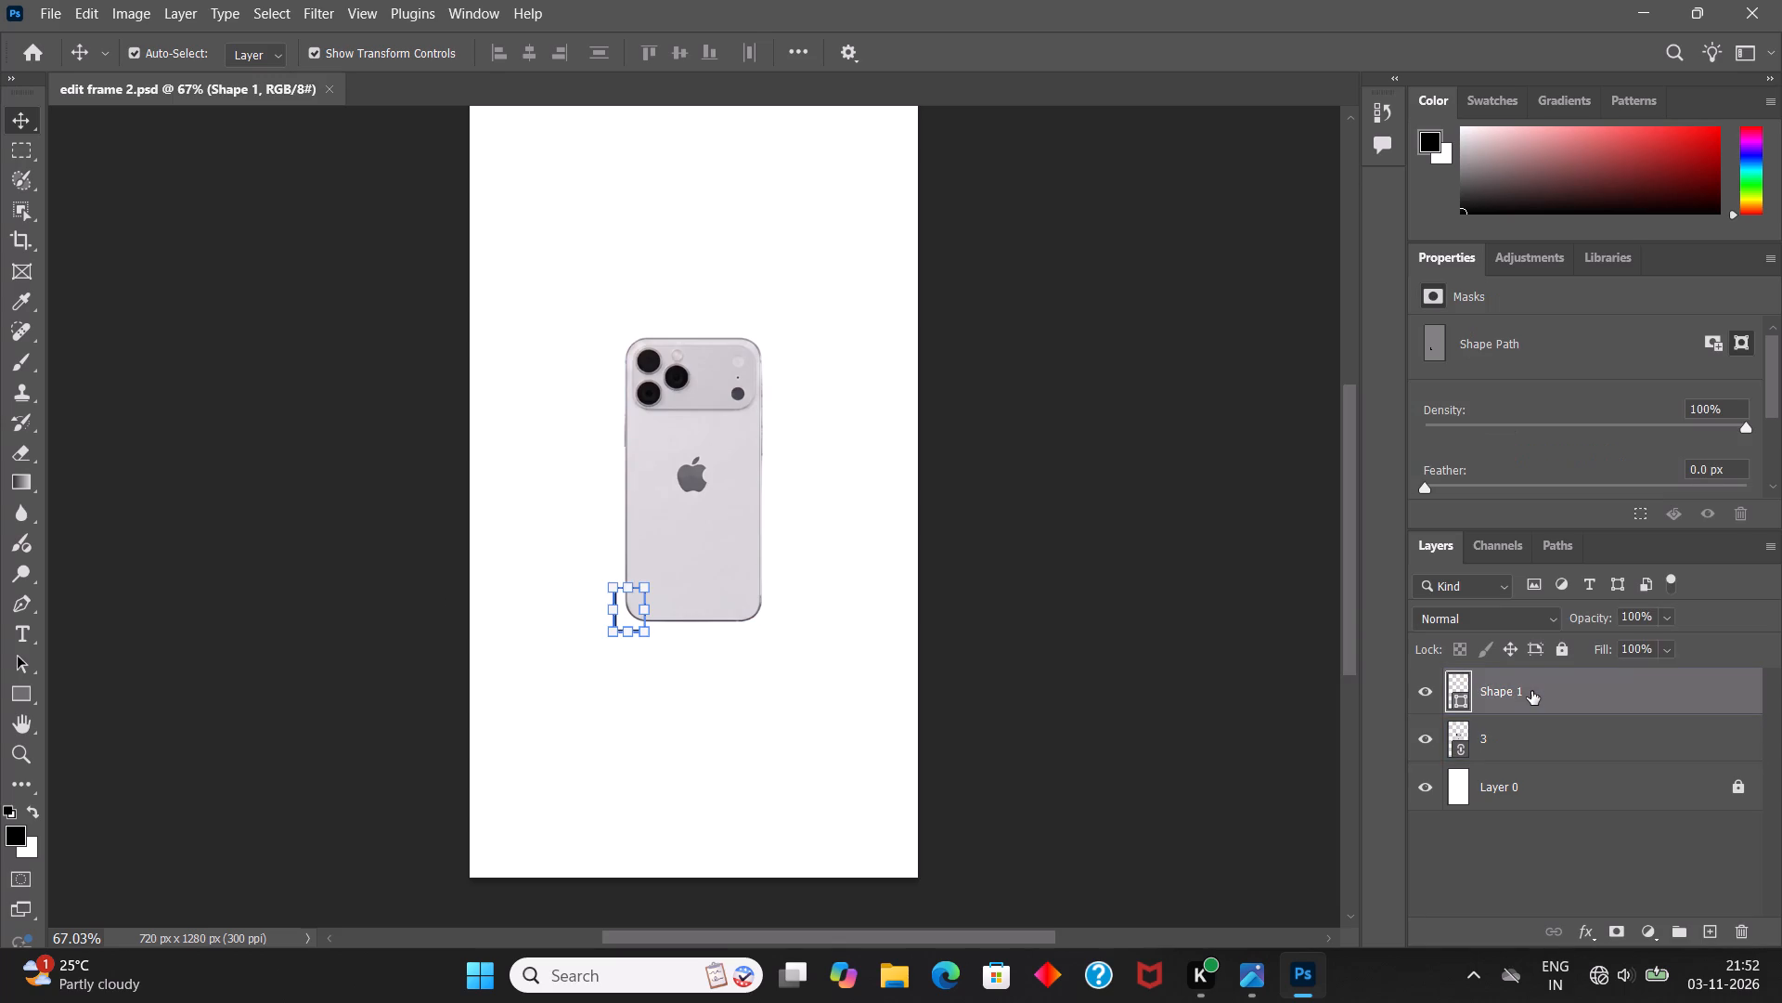
key(ctrl+j)
click(1531, 691)
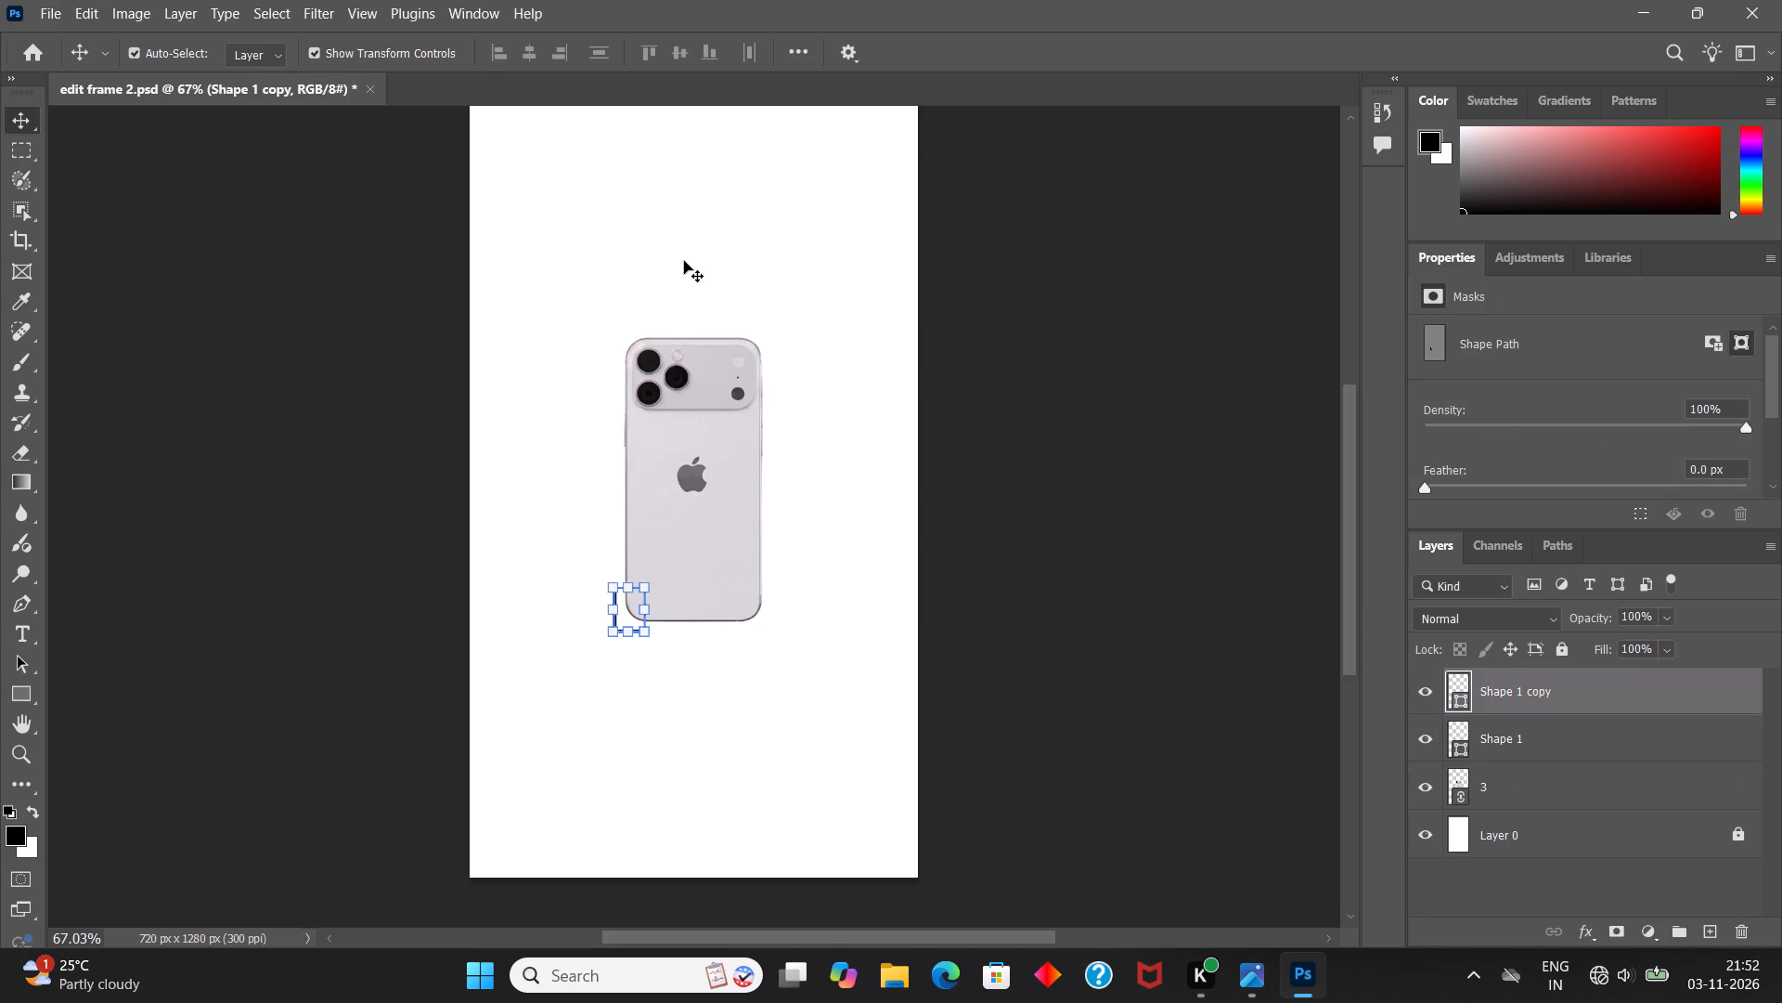
key(ctrl+t)
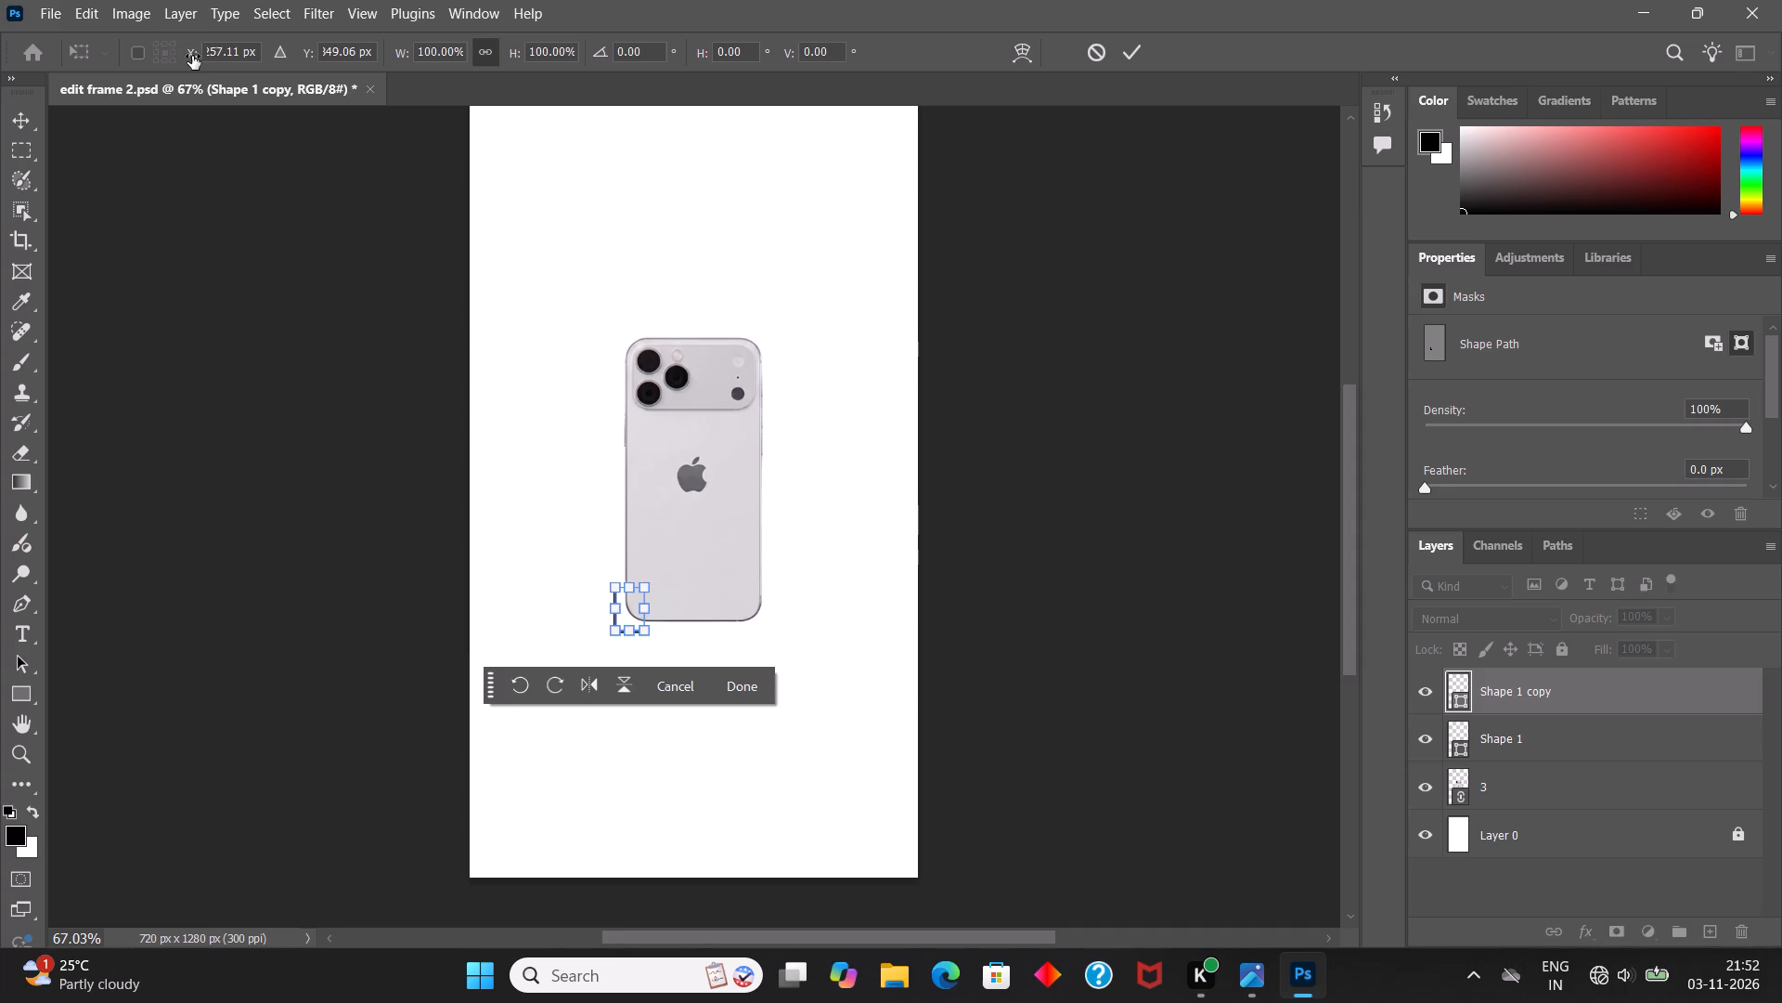
drag(192, 56, 409, 76)
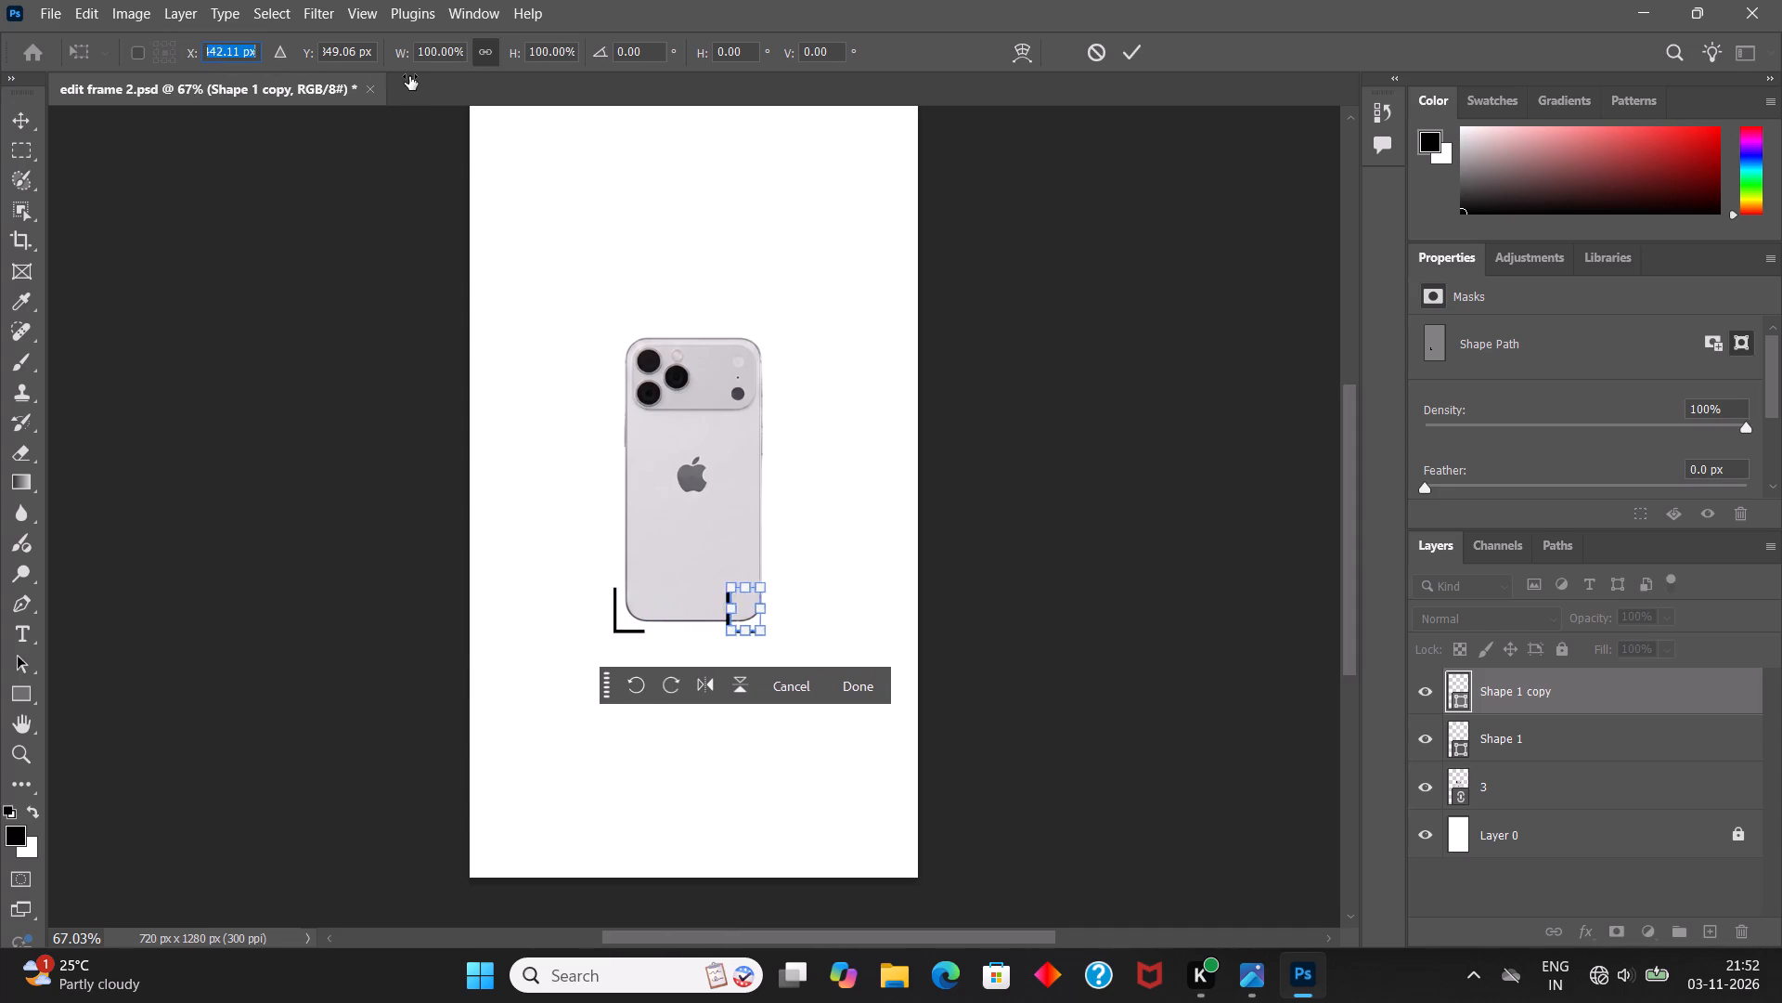
drag(409, 76, 468, 90)
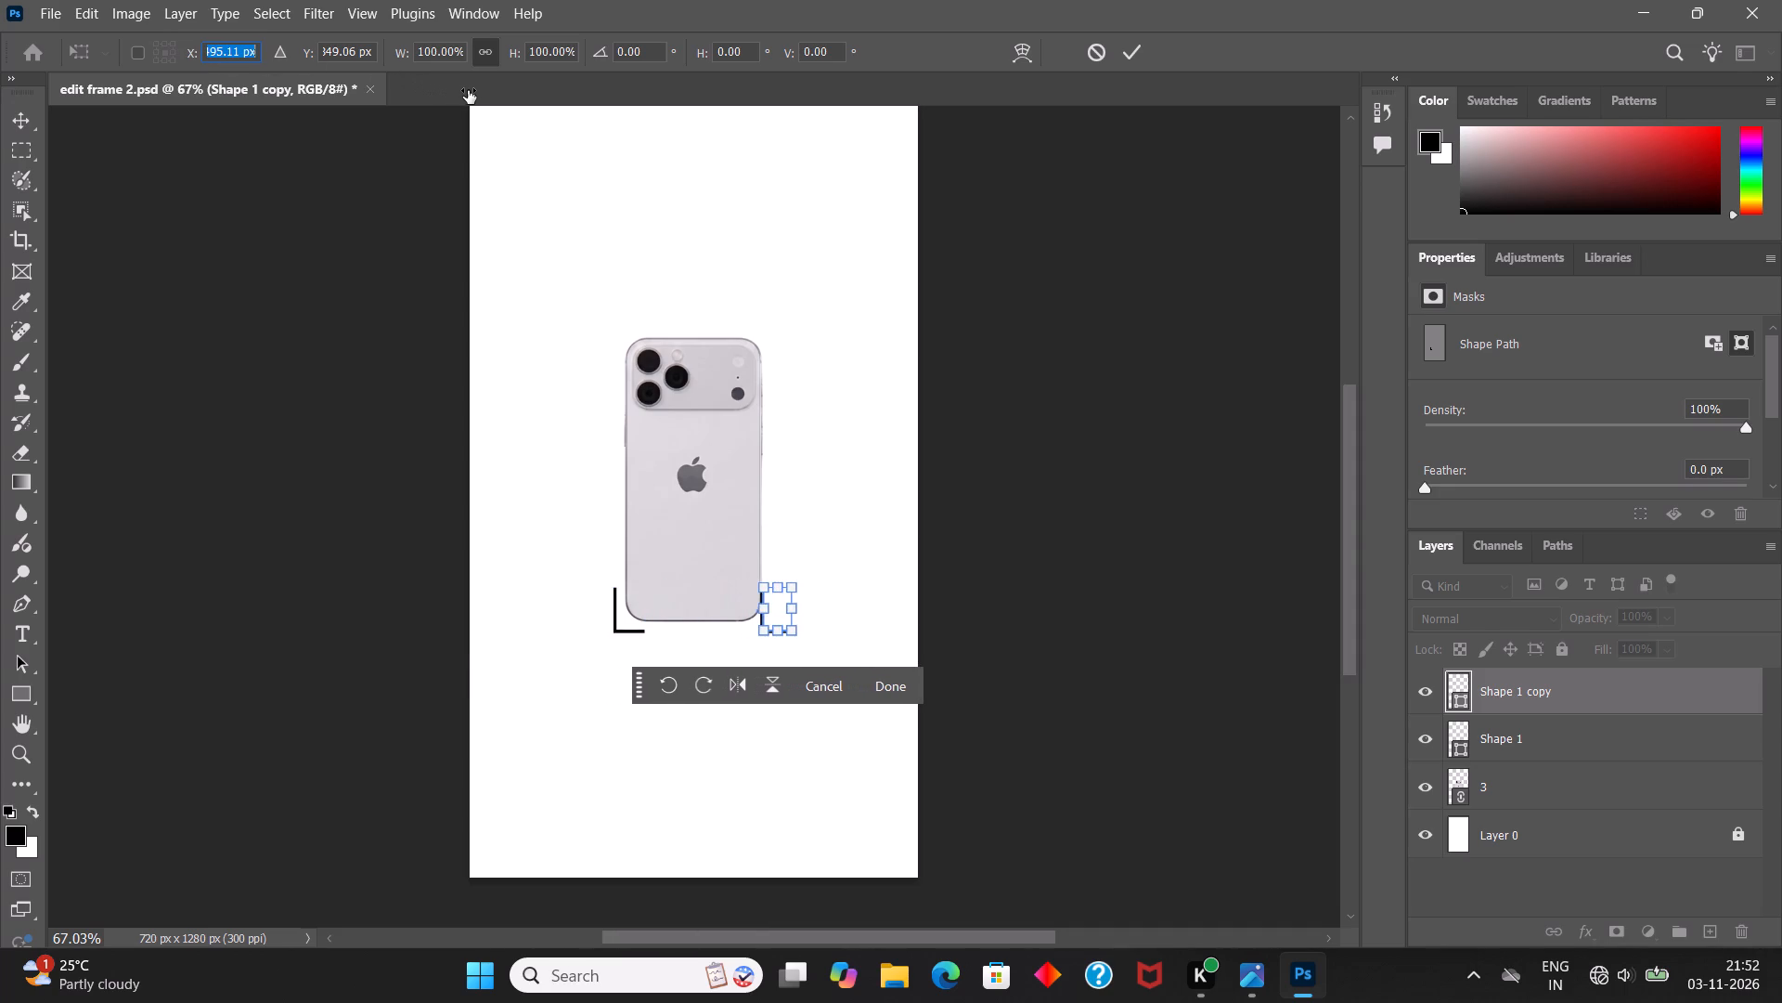
drag(468, 90, 475, 90)
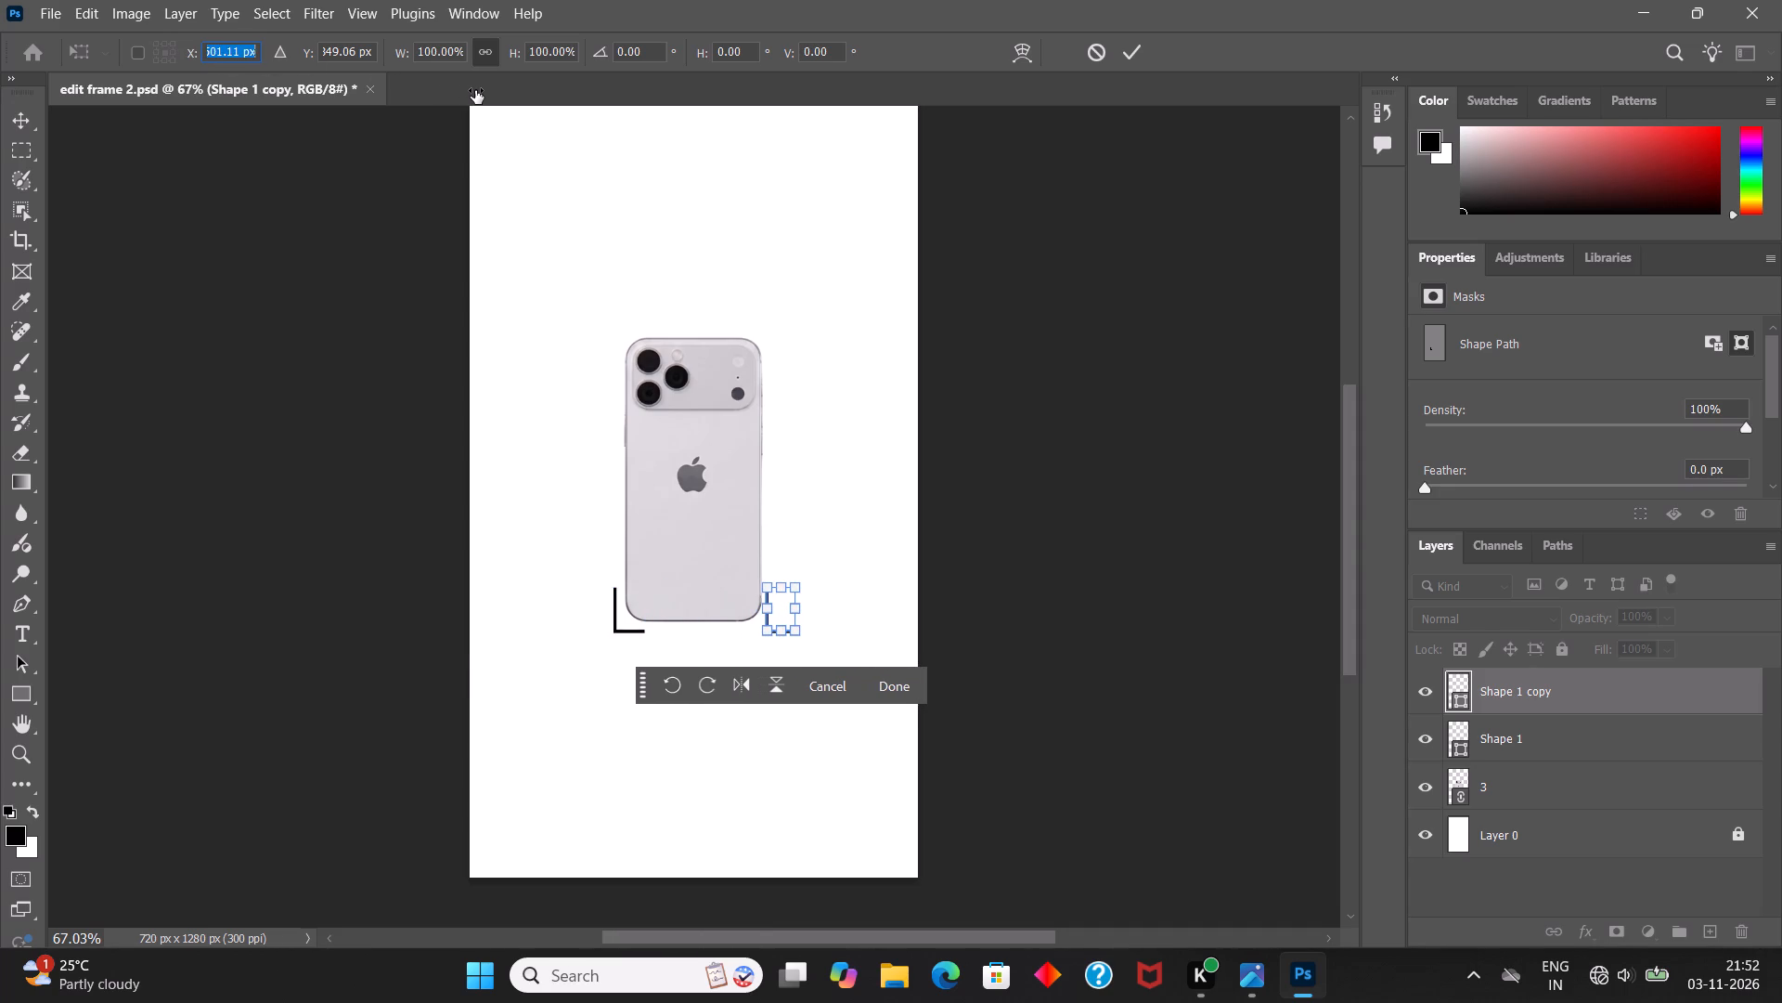
drag(475, 90, 480, 90)
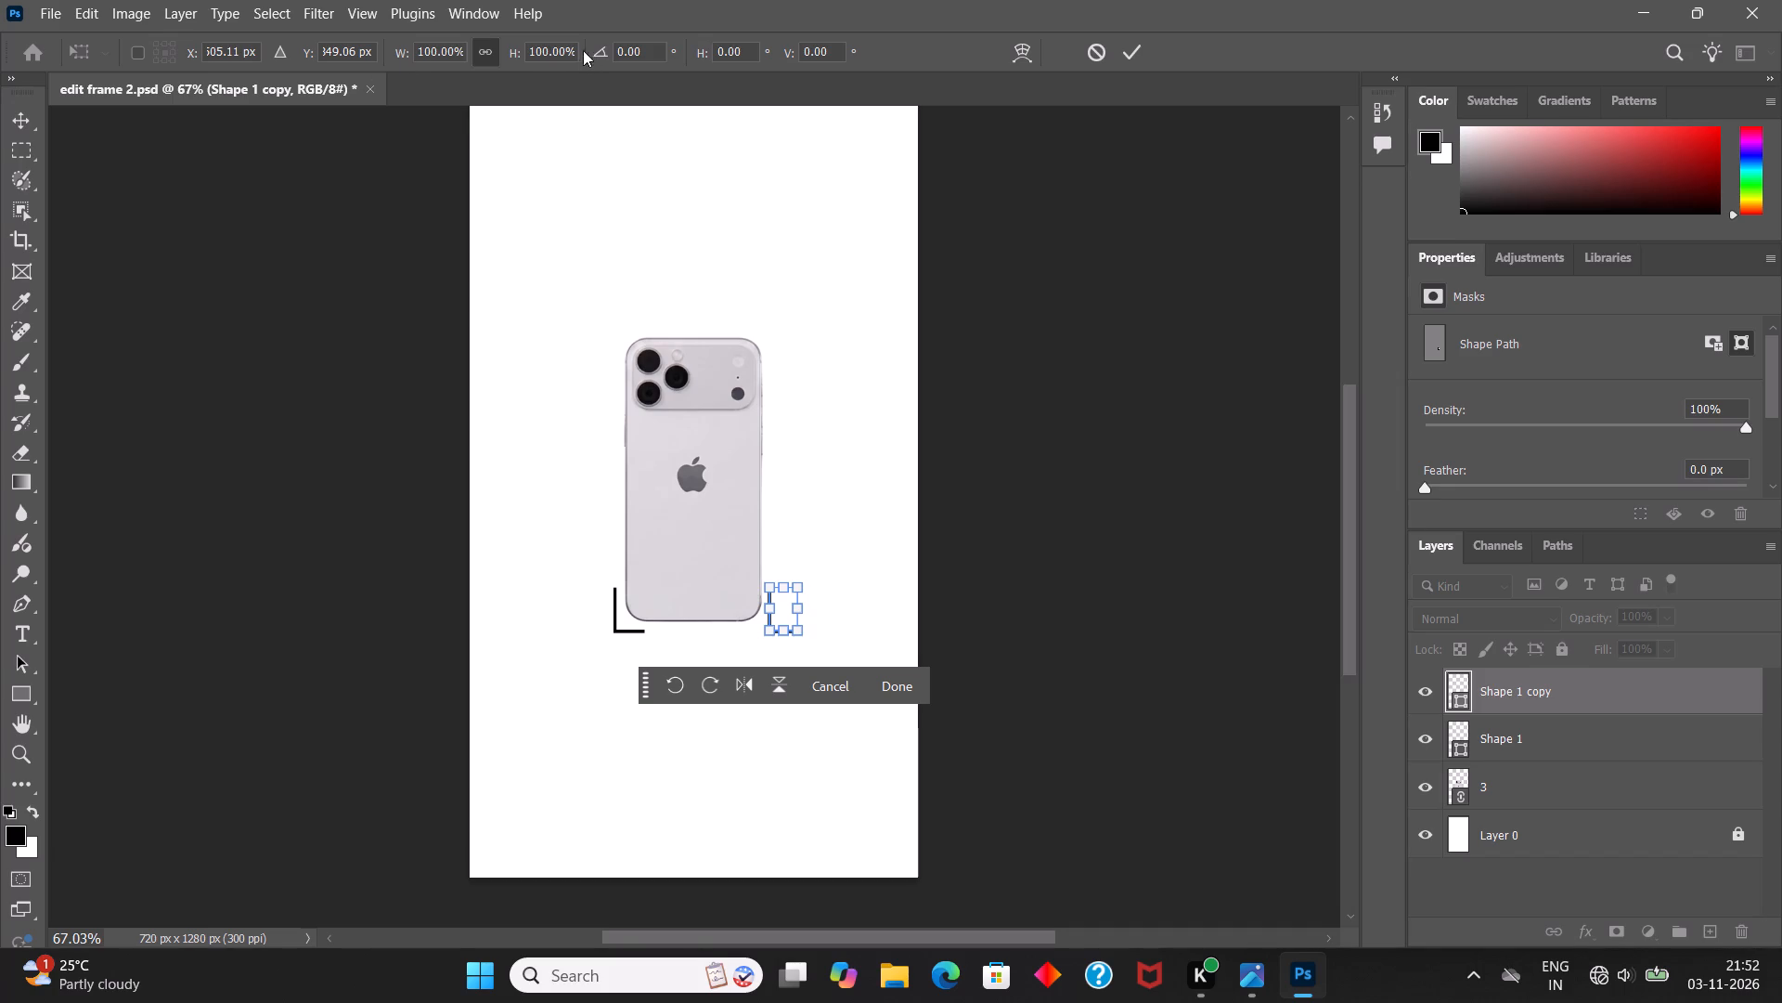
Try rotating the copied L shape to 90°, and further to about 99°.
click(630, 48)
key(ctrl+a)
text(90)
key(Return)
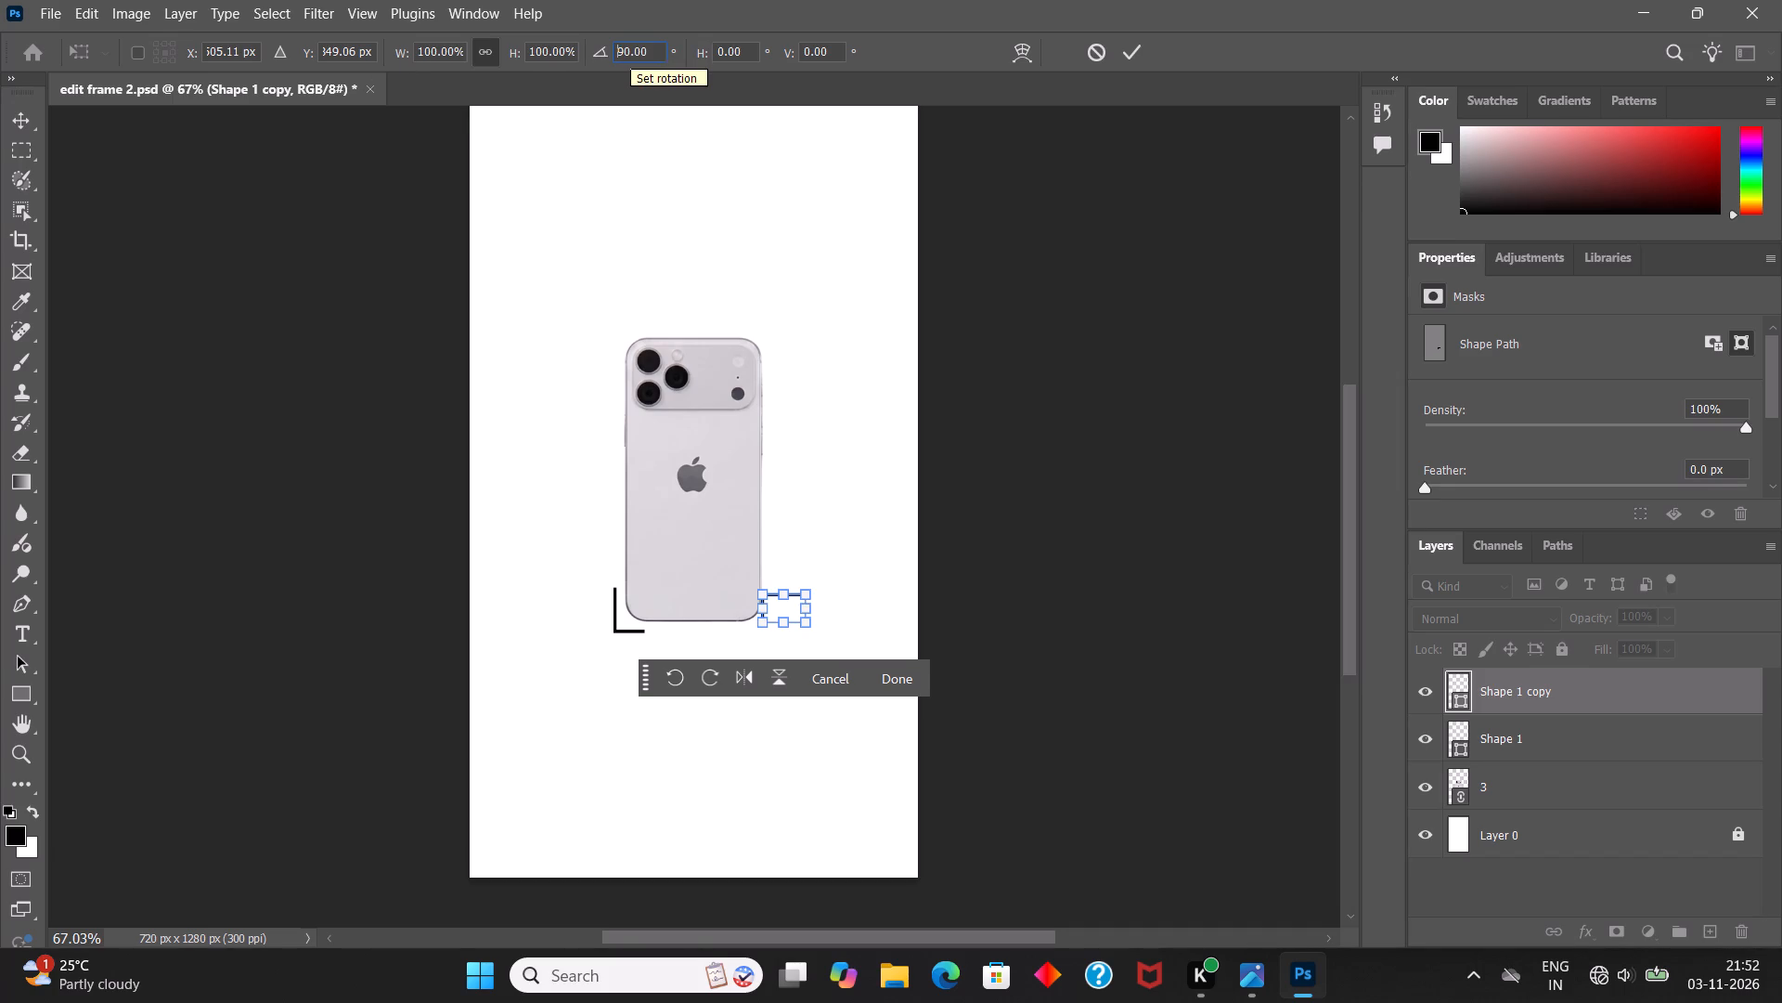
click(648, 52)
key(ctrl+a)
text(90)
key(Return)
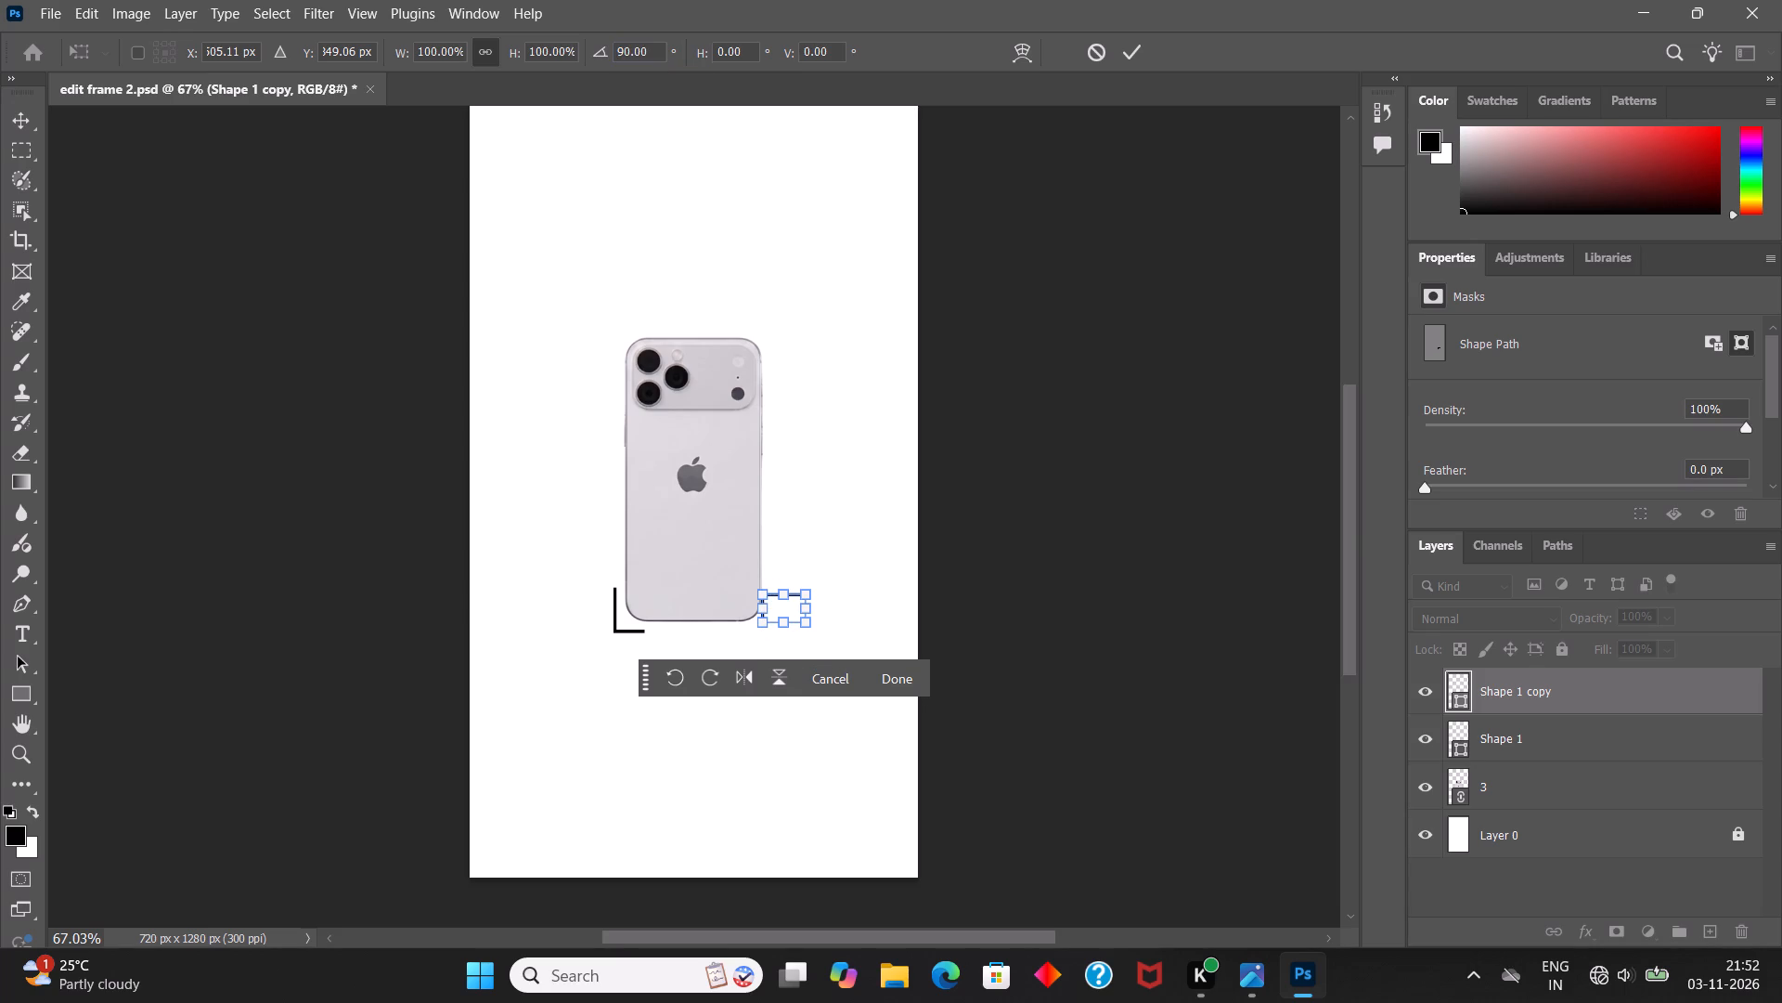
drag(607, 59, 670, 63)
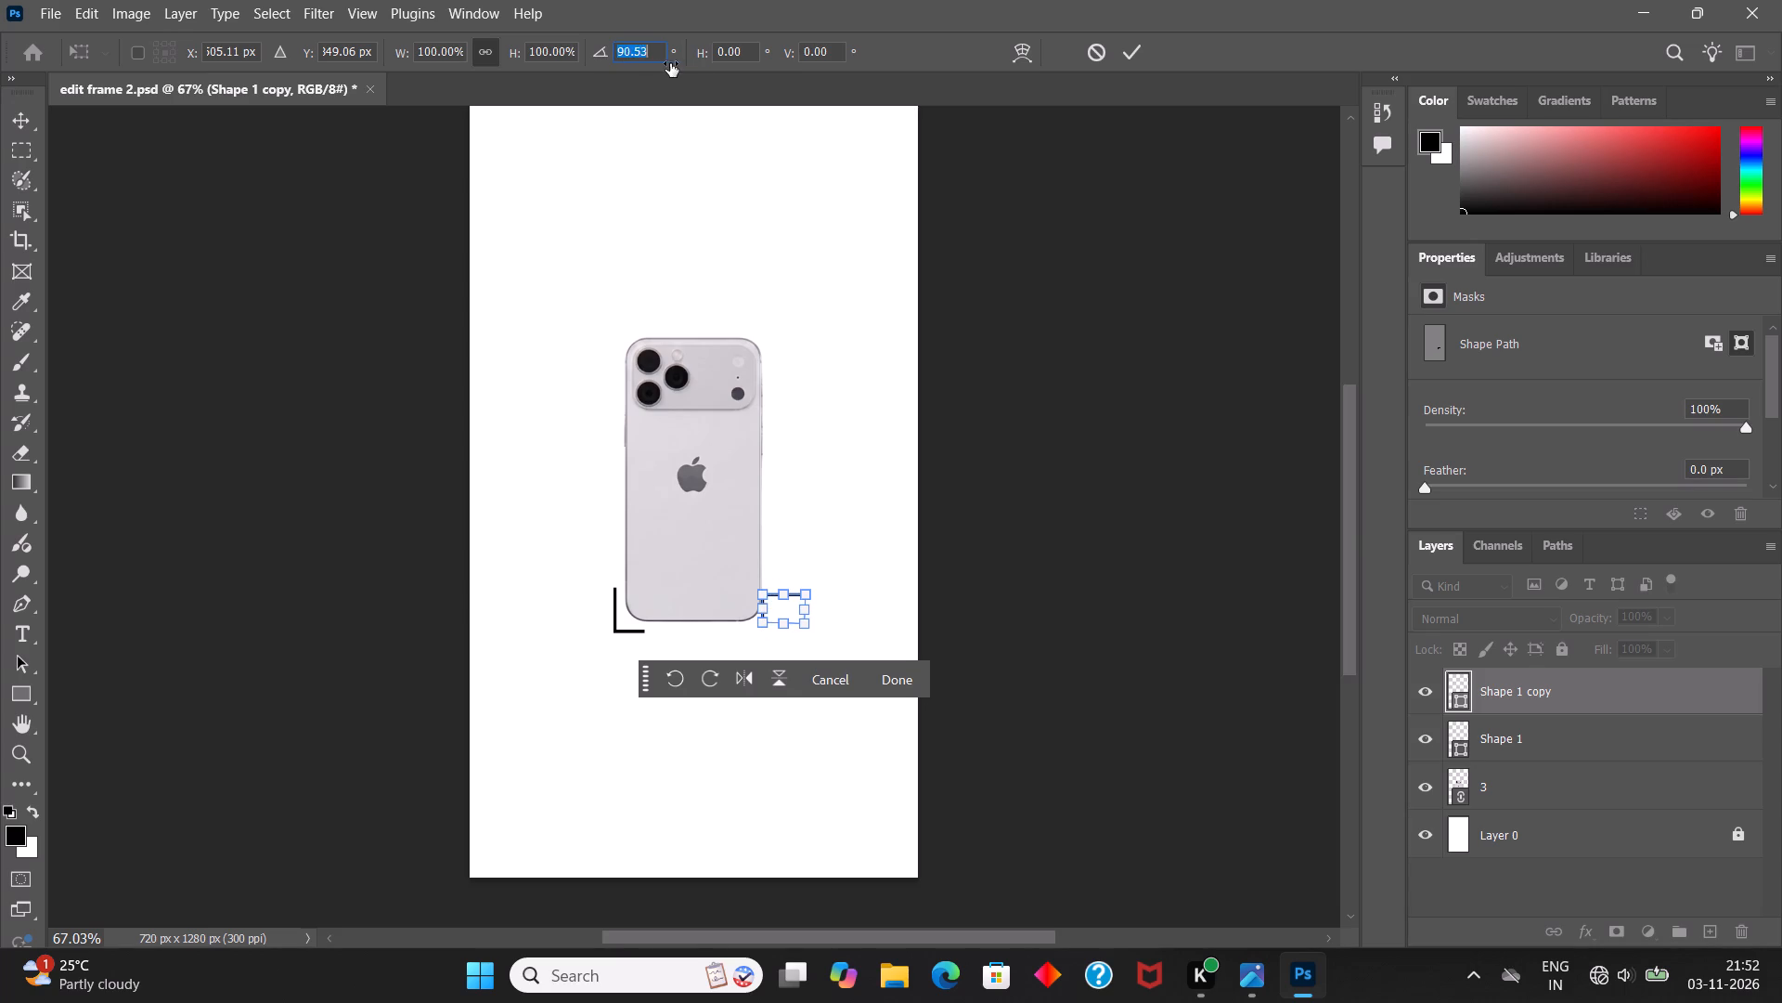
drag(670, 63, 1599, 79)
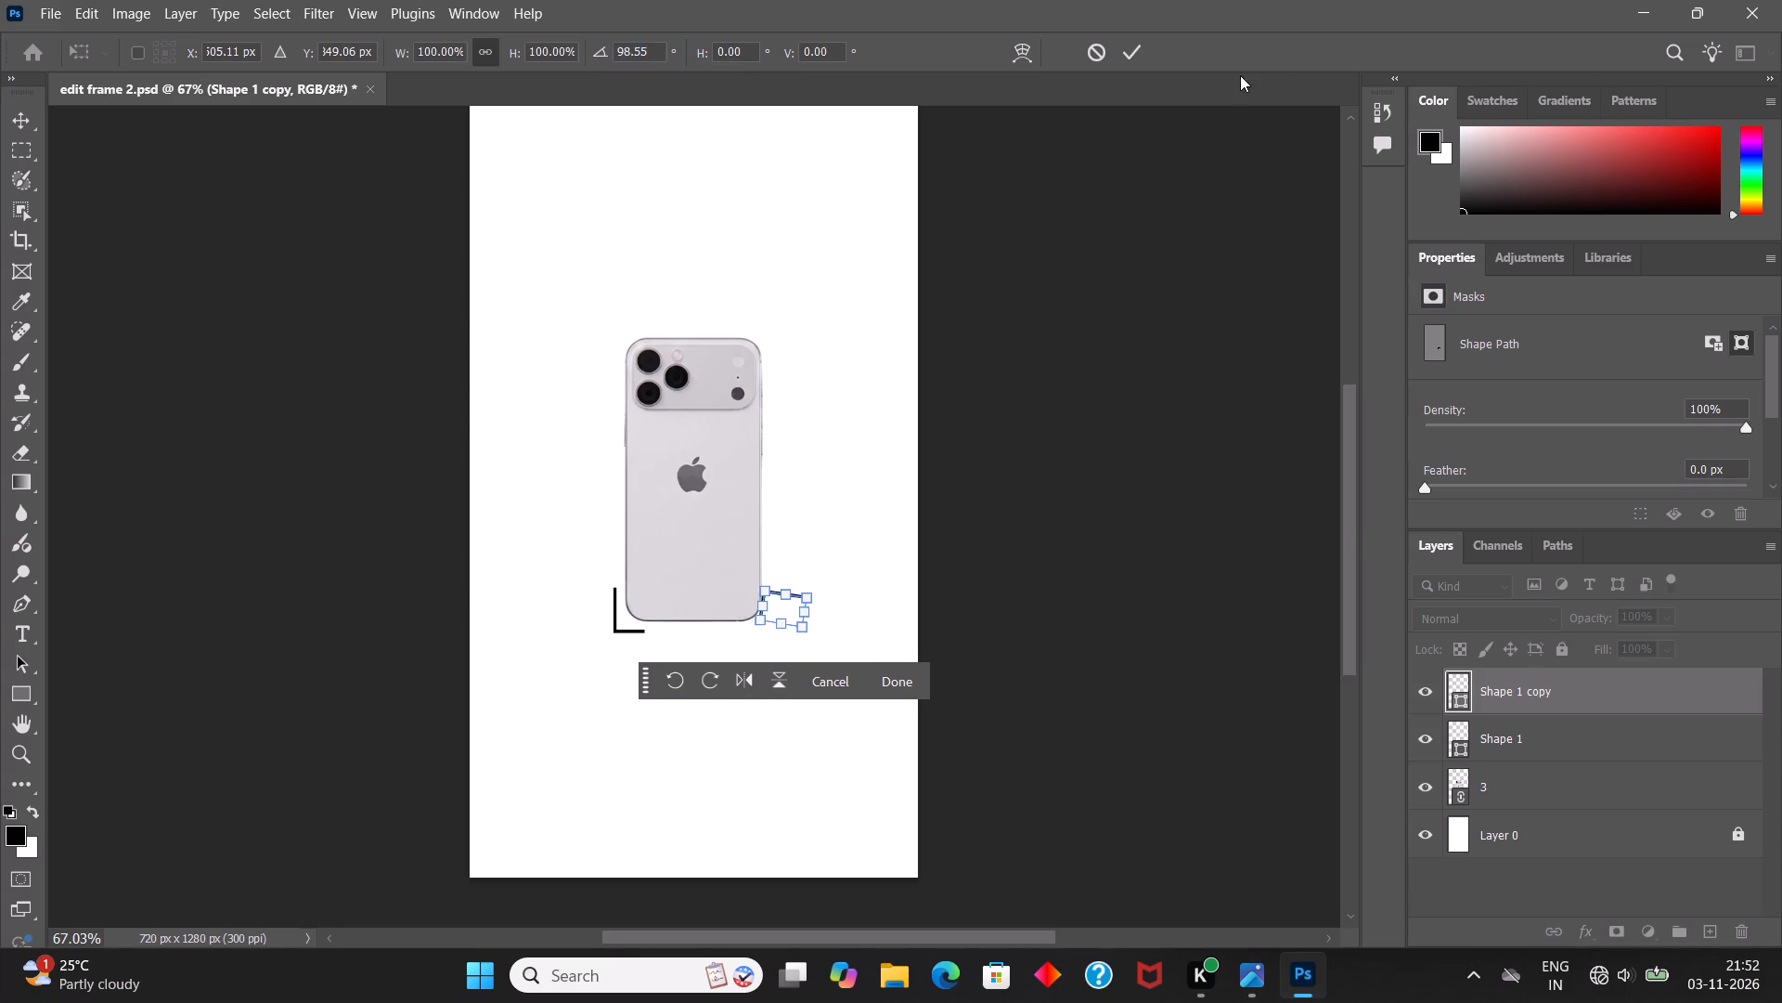
Set the copied L shape's rotation to 180°.
click(644, 50)
key(ctrl+a)
text(180)
key(Return)
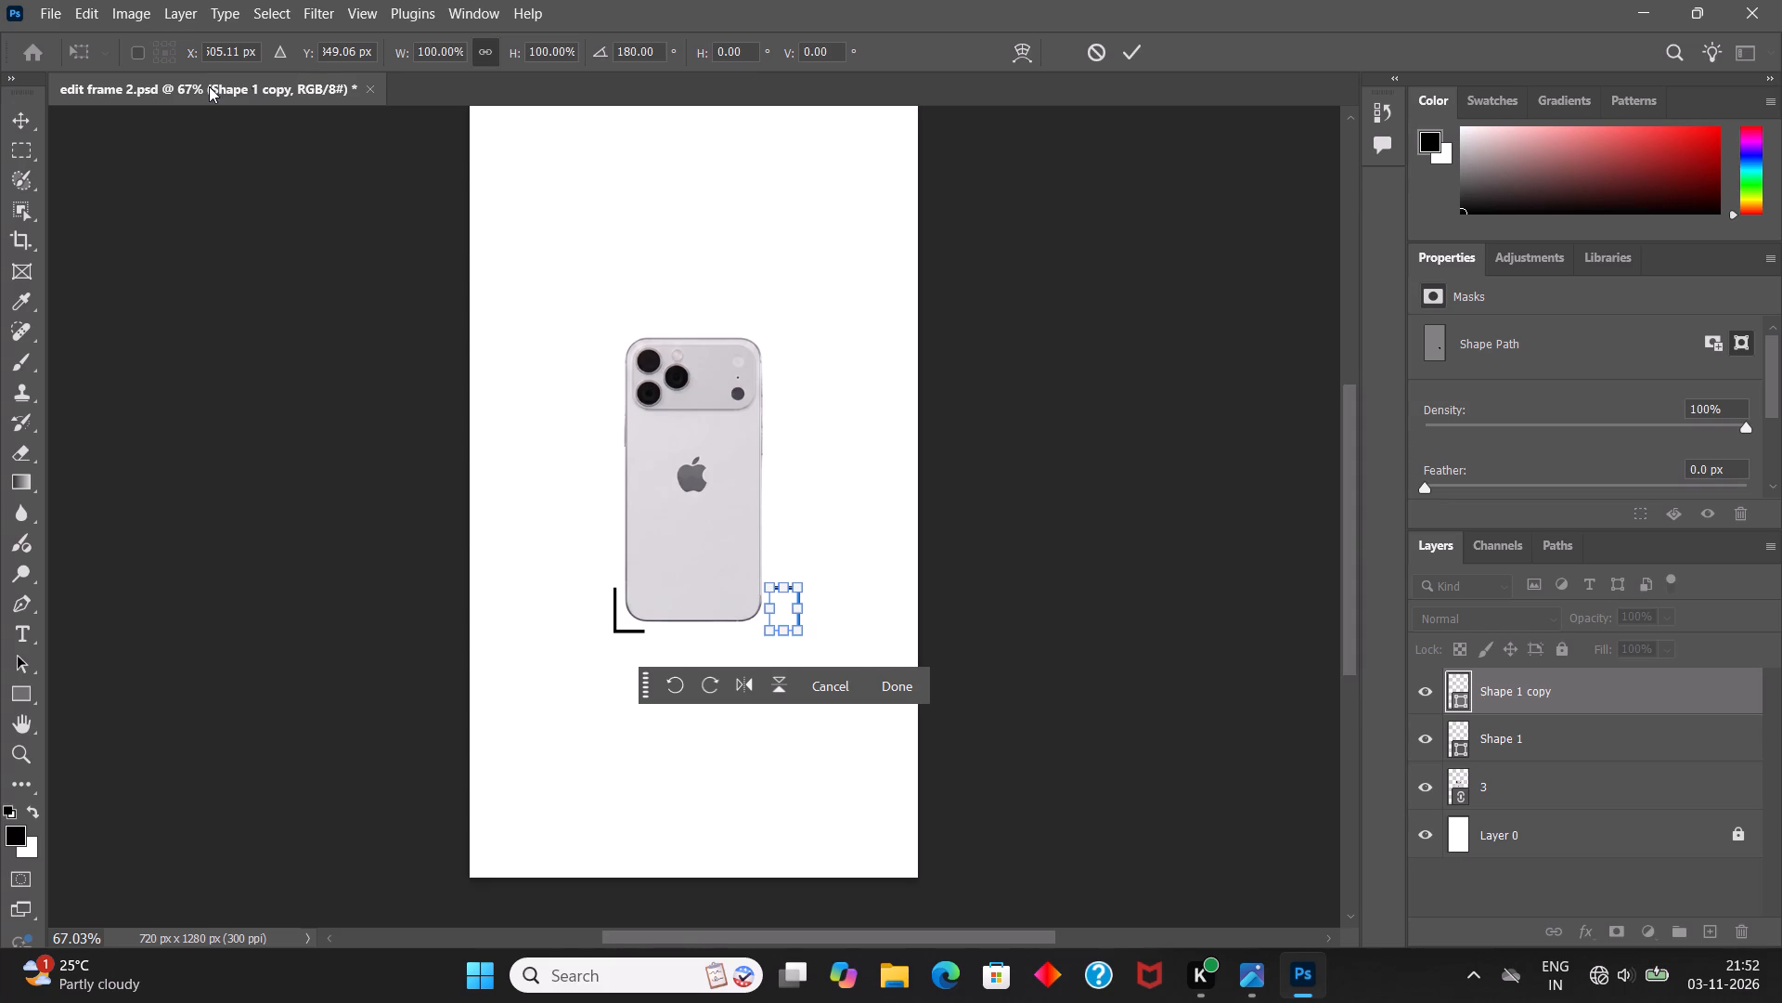
Move the rotated L shape vertically up to the phone's upper-right corner, at about Y 429 px, and apply the transform.
drag(304, 56, 0, 101)
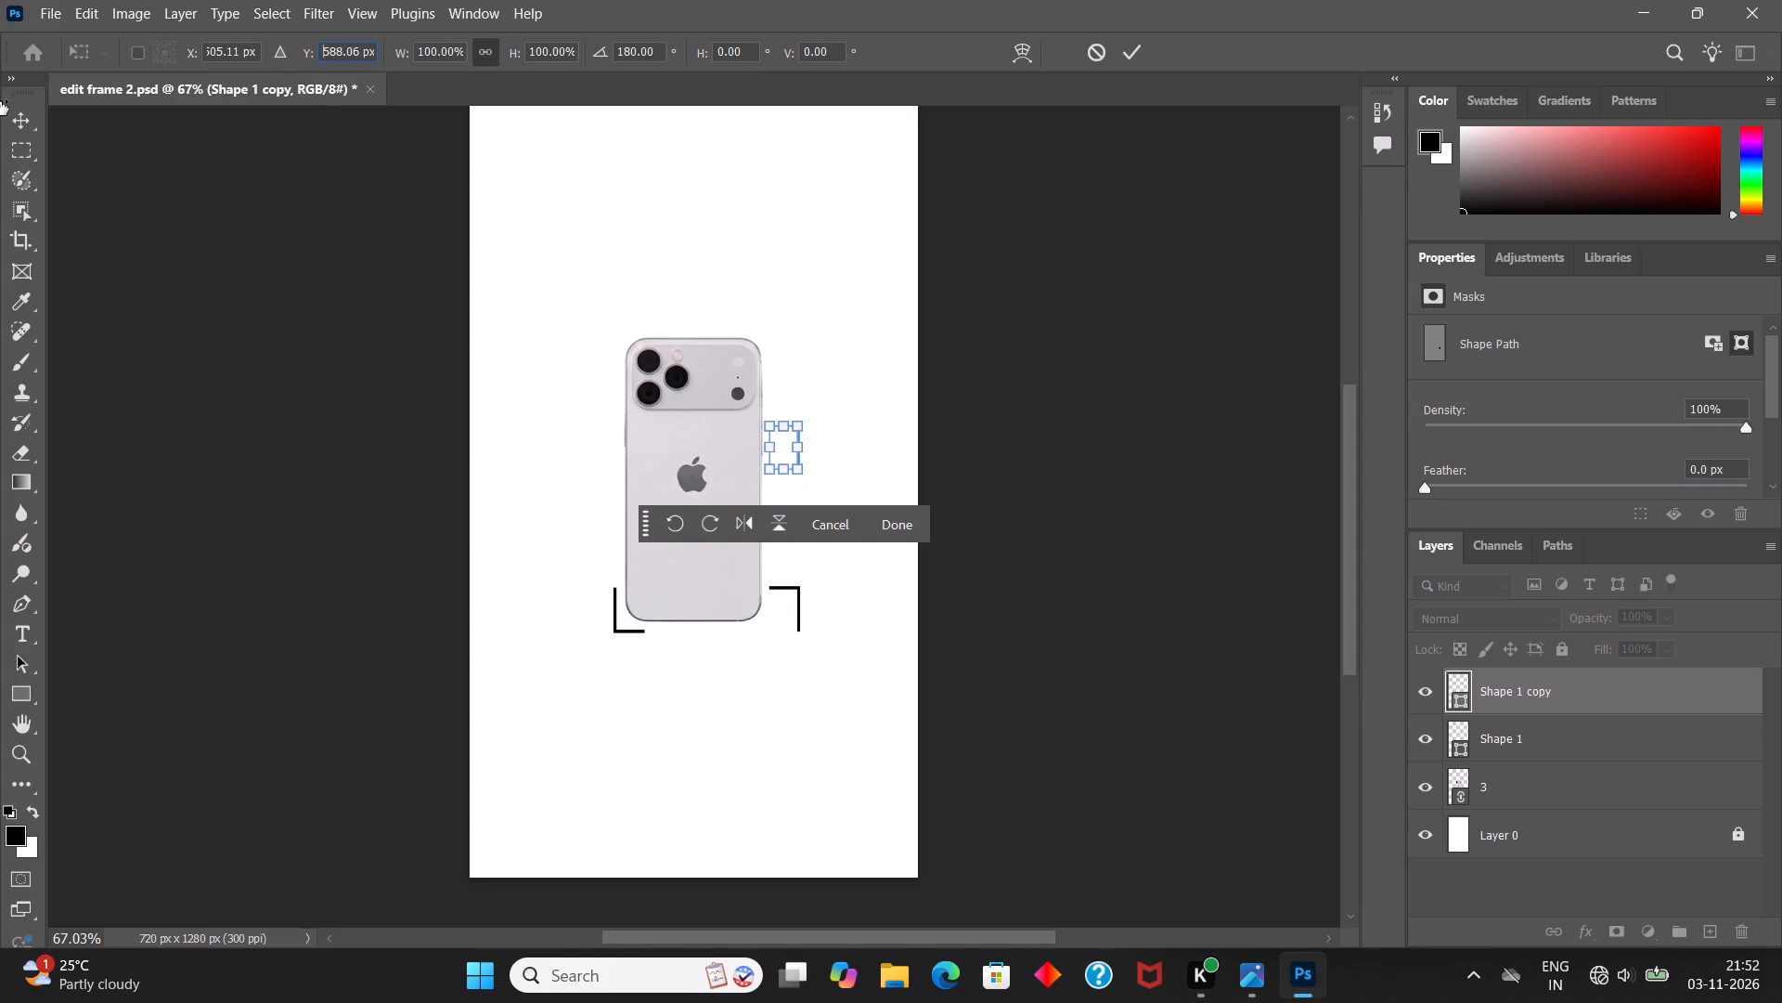
drag(0, 101, 0, 135)
drag(311, 49, 126, 69)
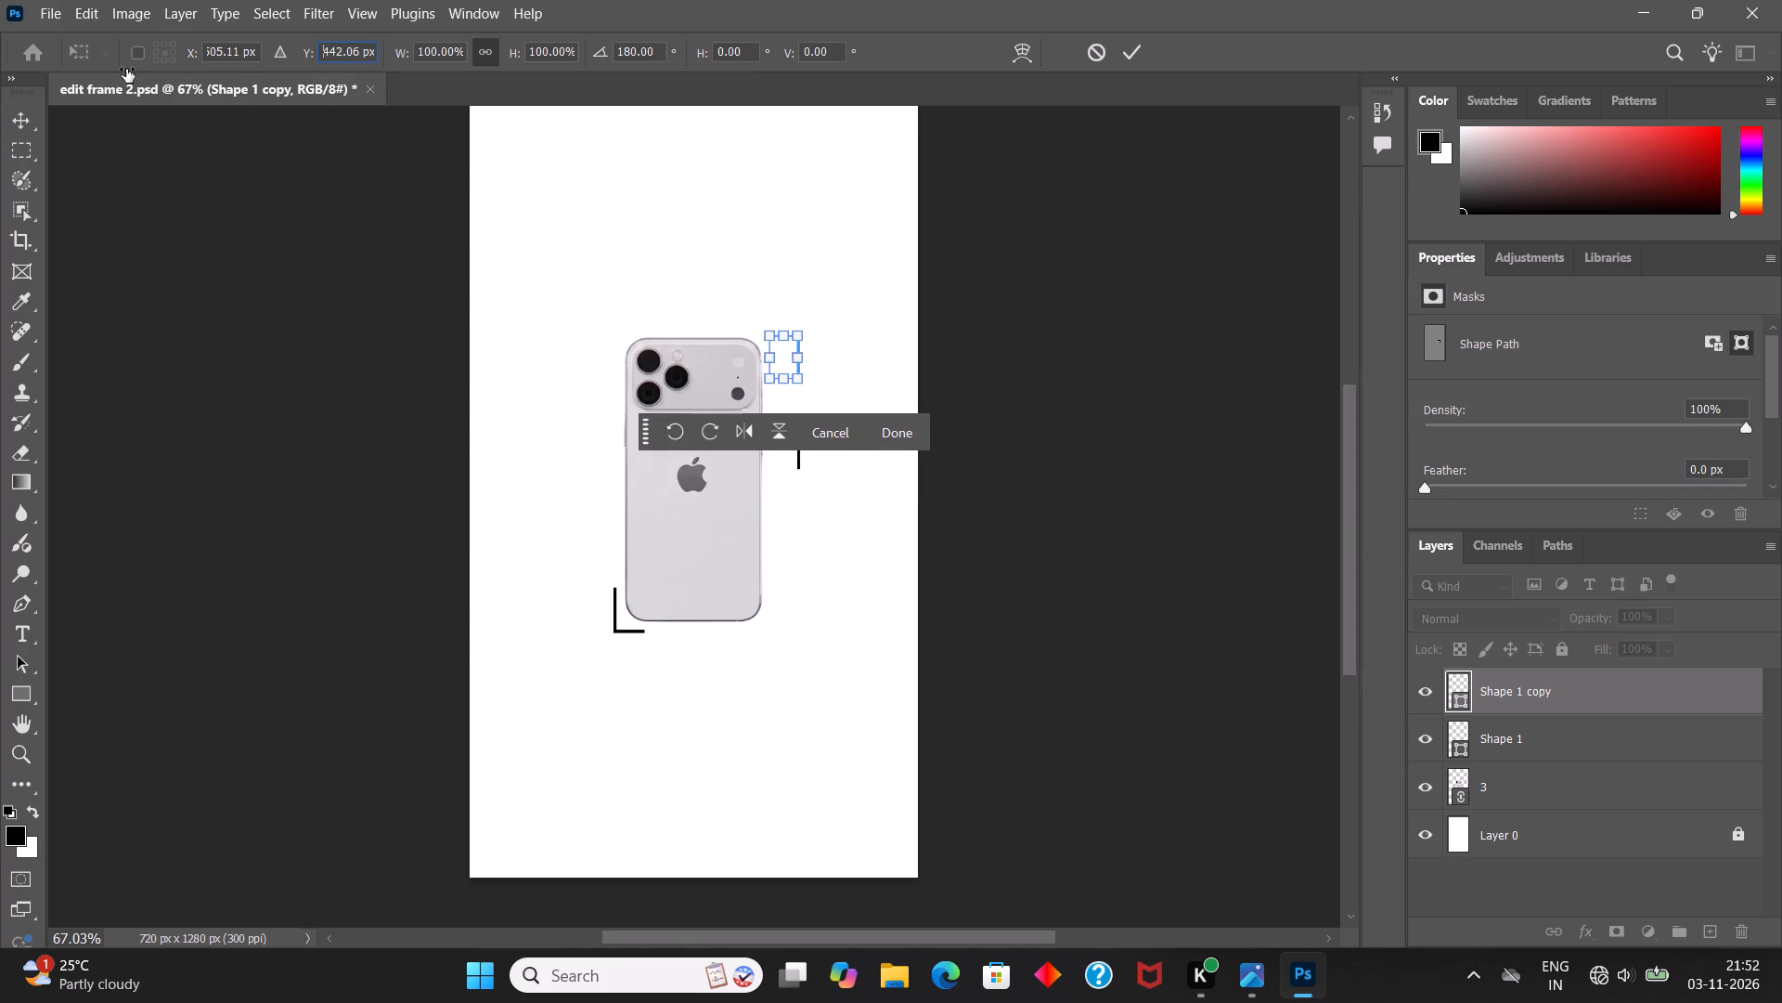
drag(126, 69, 125, 73)
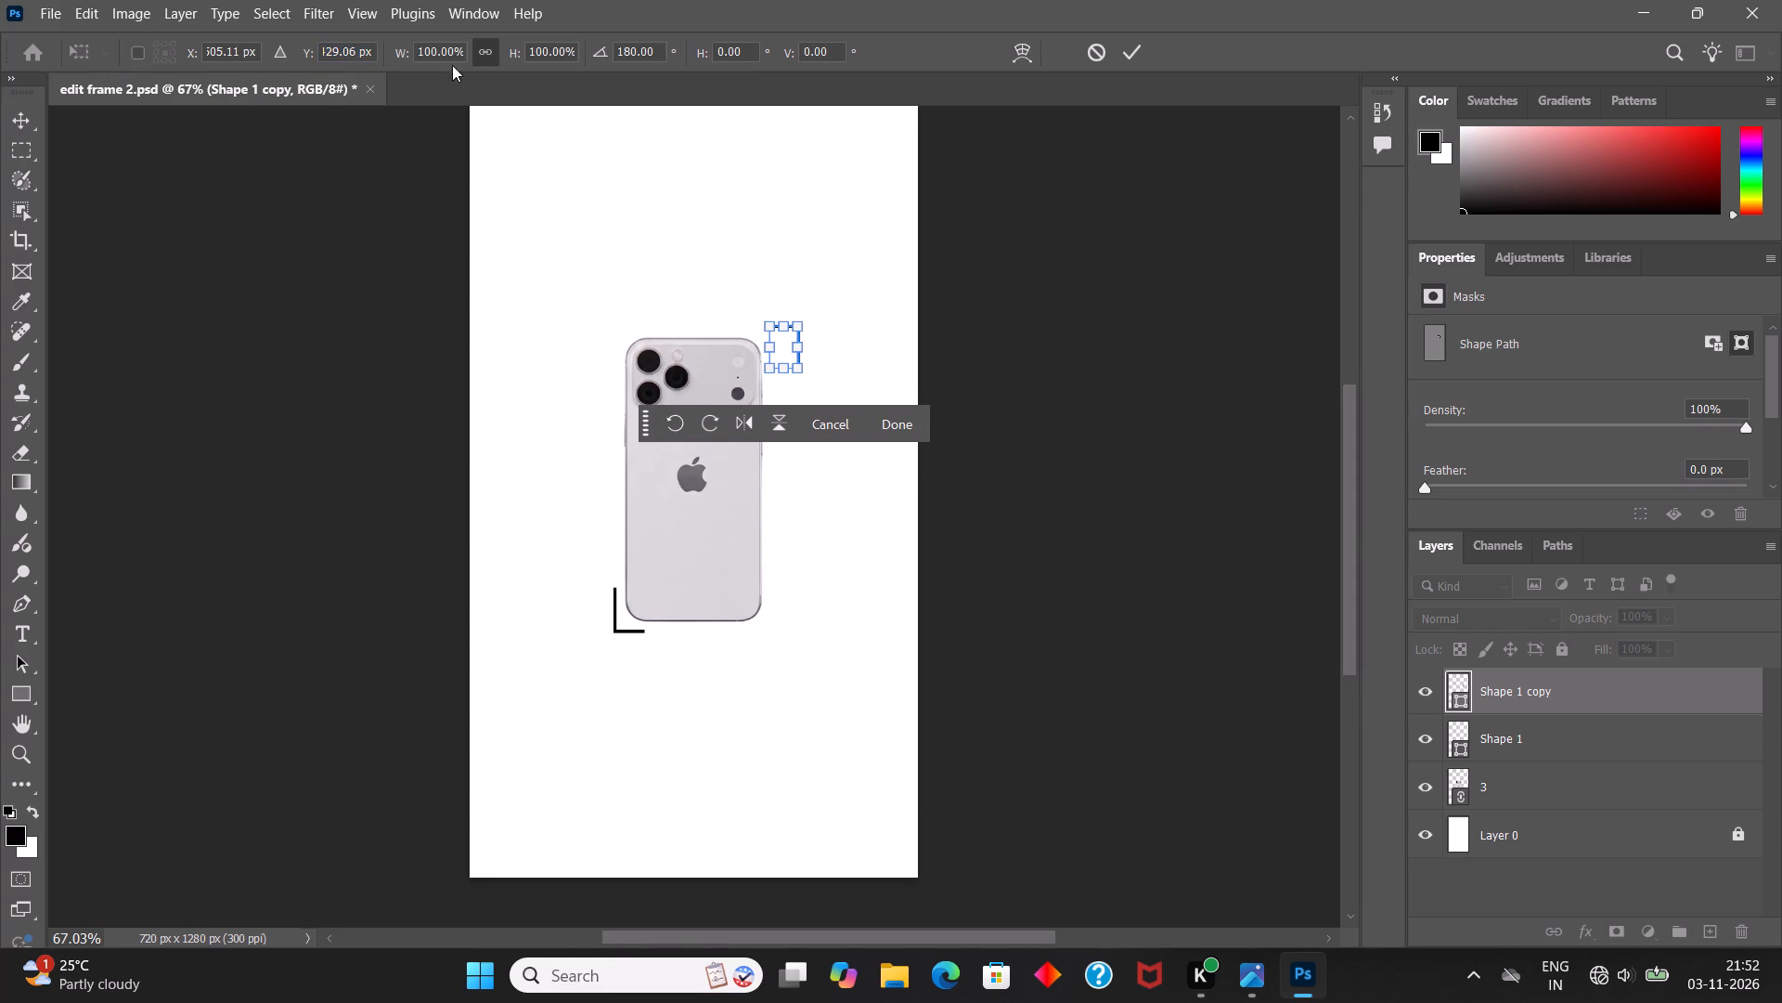
click(1137, 54)
click(1150, 314)
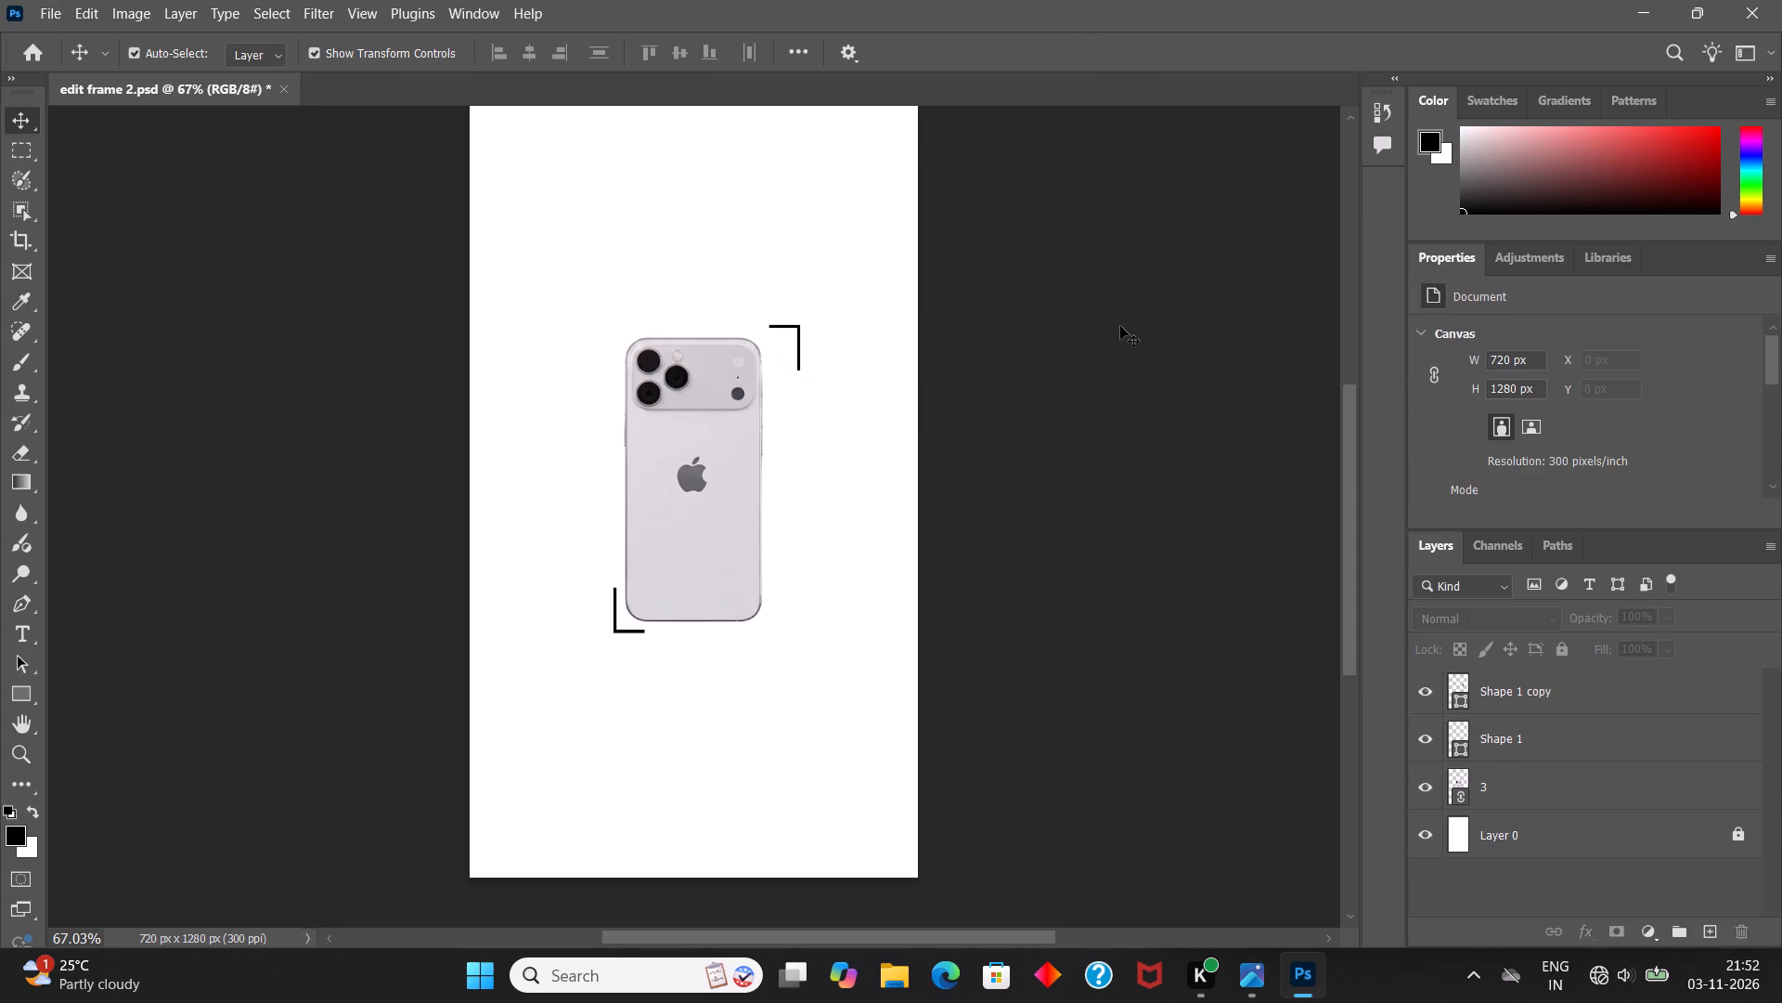
Shift the upper-right L shape horizontally closer to the phone, at about X 472 px.
click(795, 342)
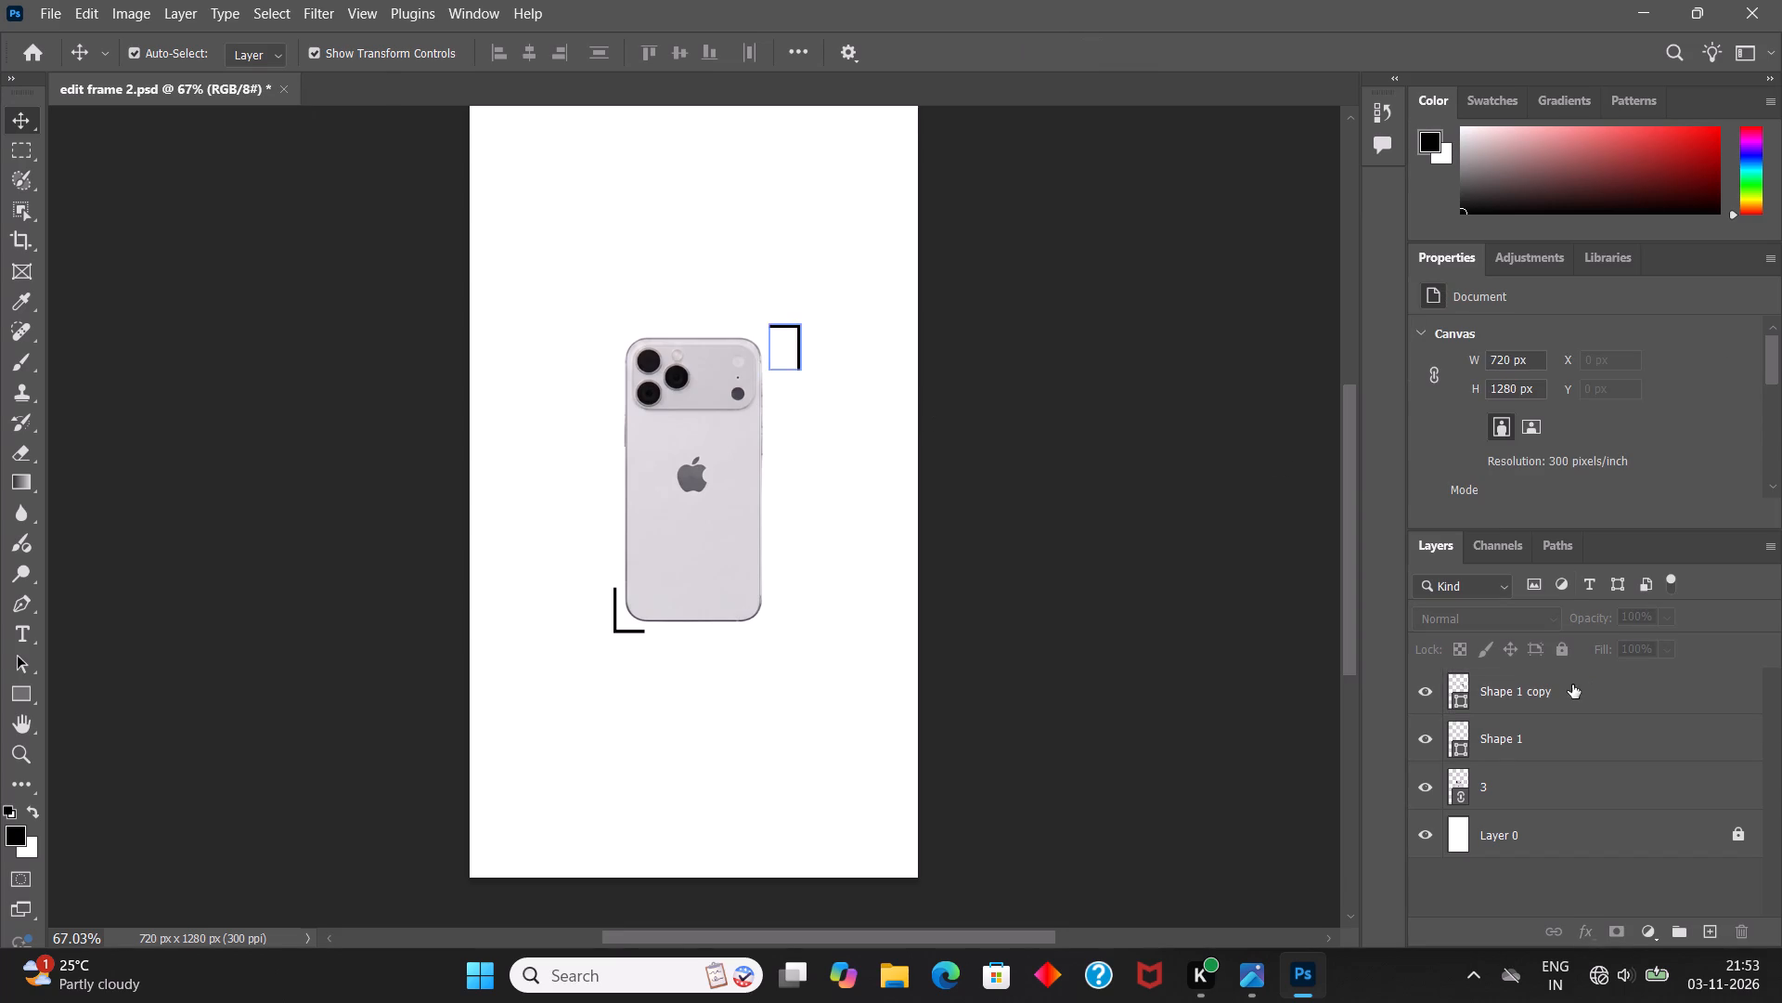
click(1572, 684)
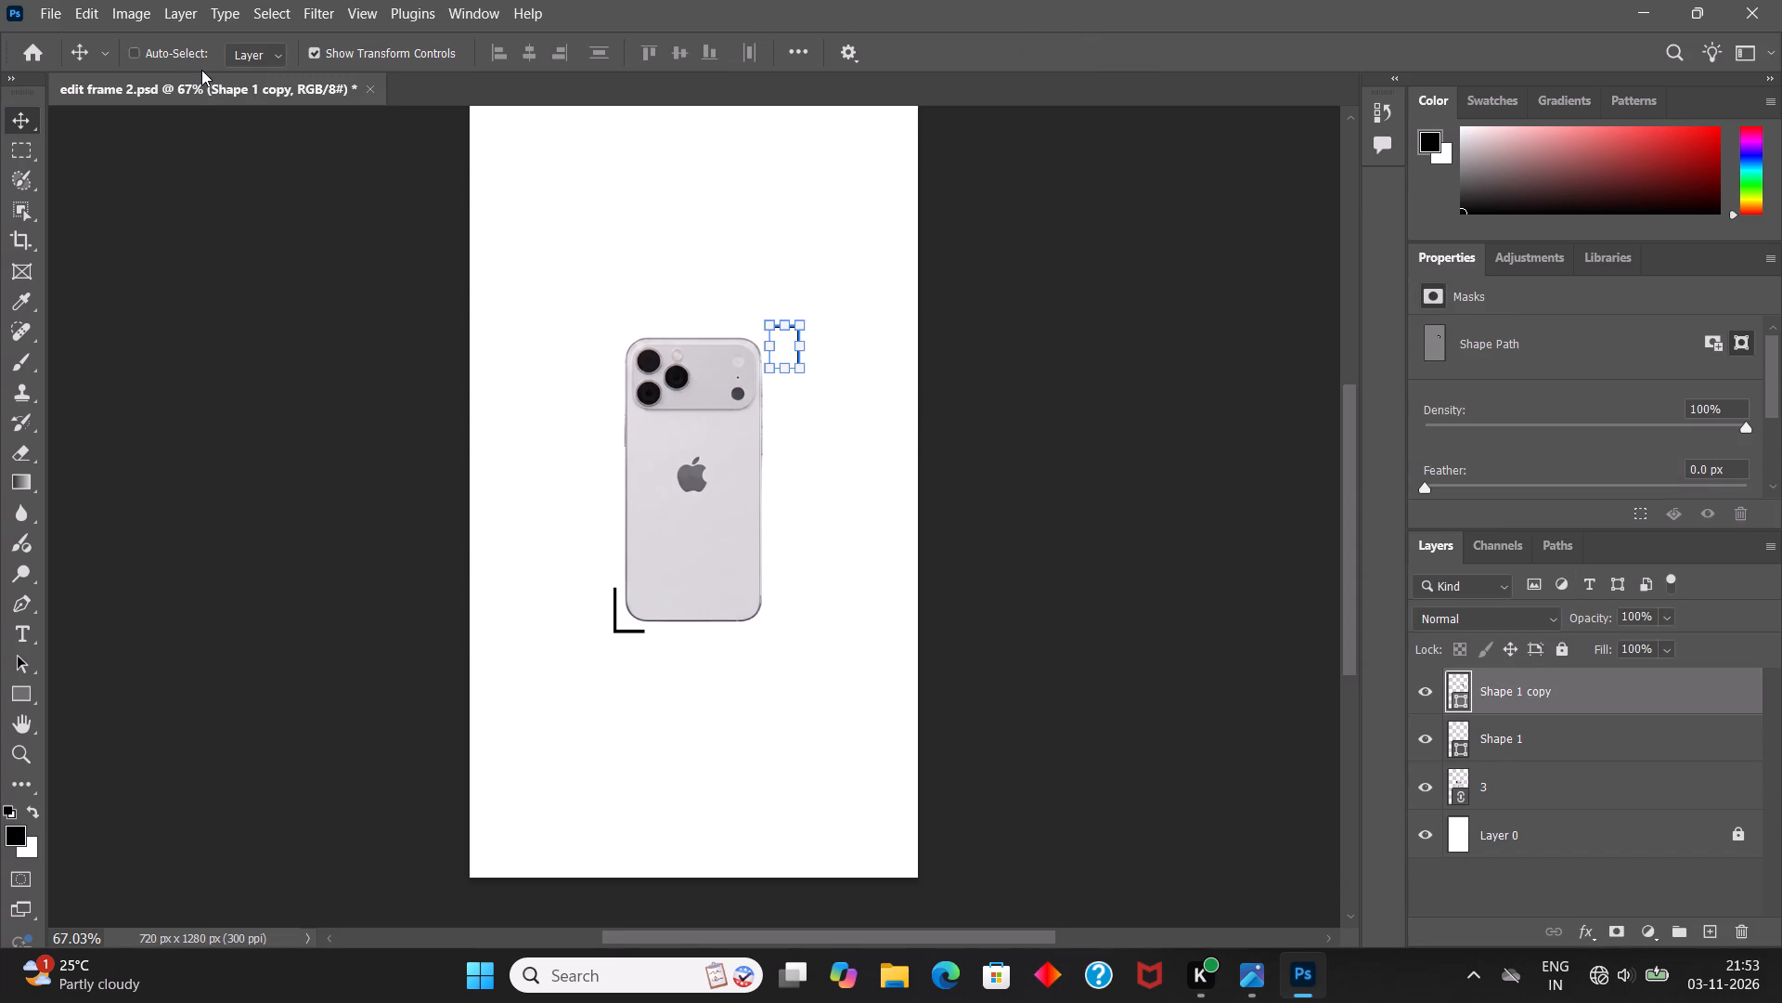
key(ctrl+t)
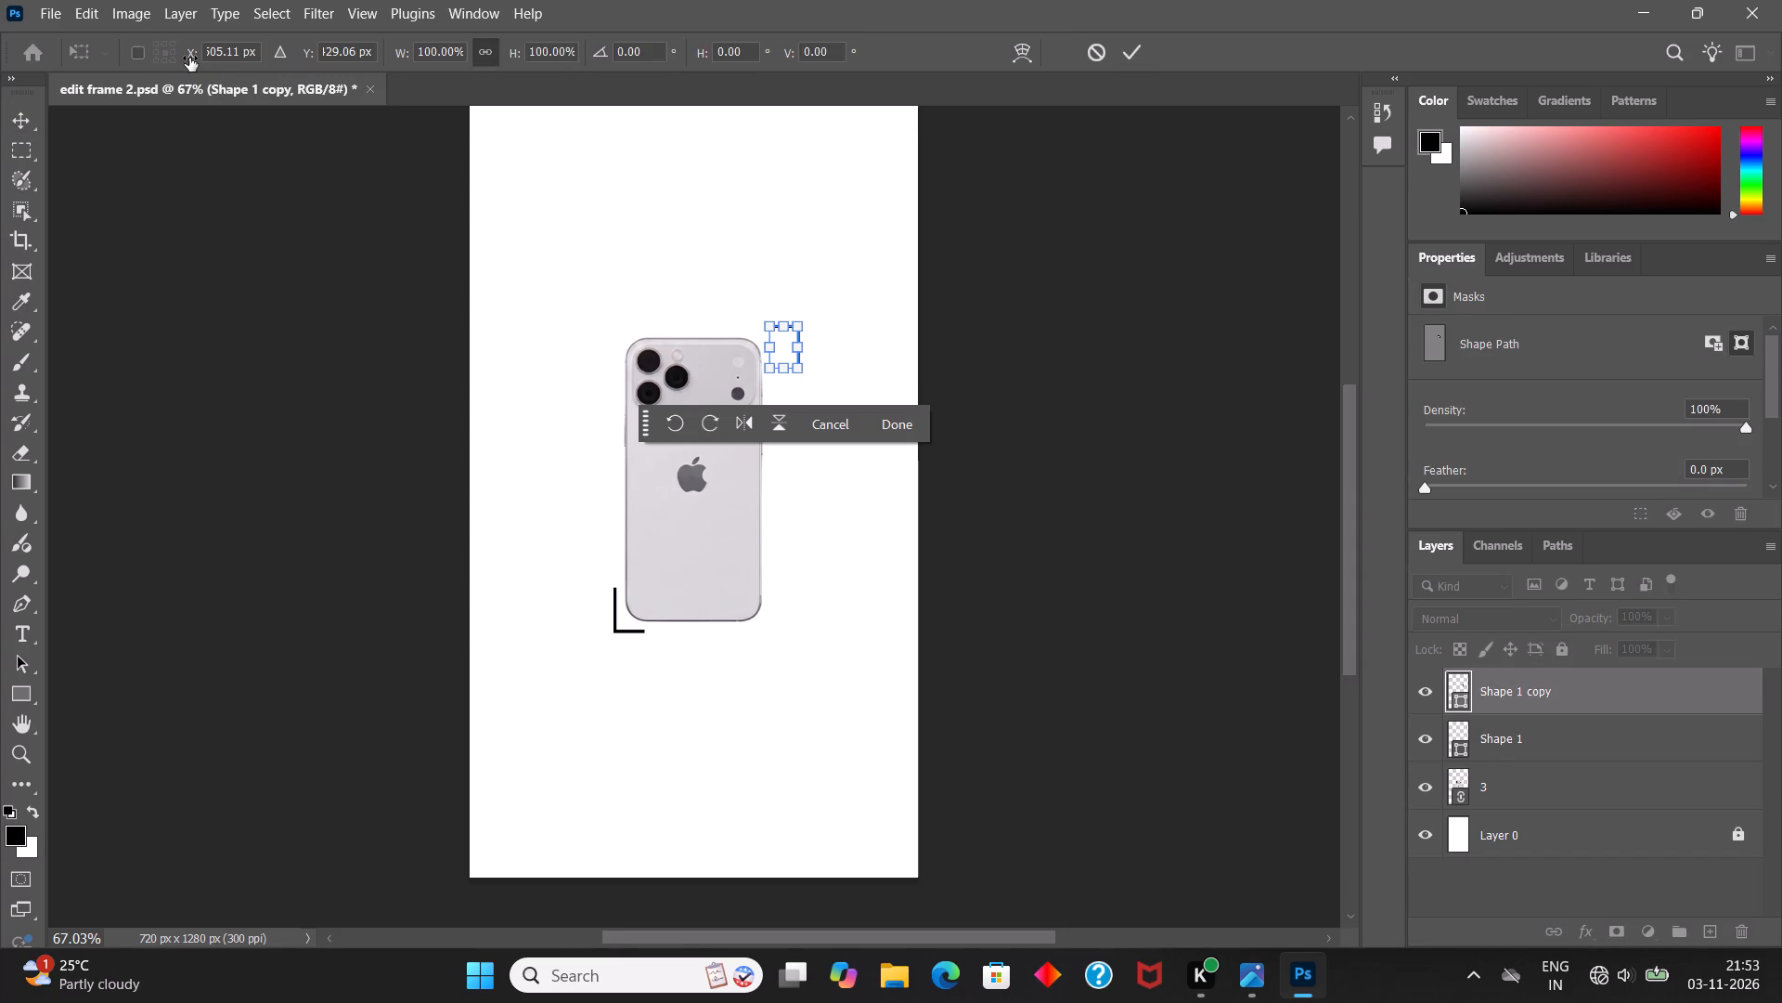
drag(189, 58, 150, 59)
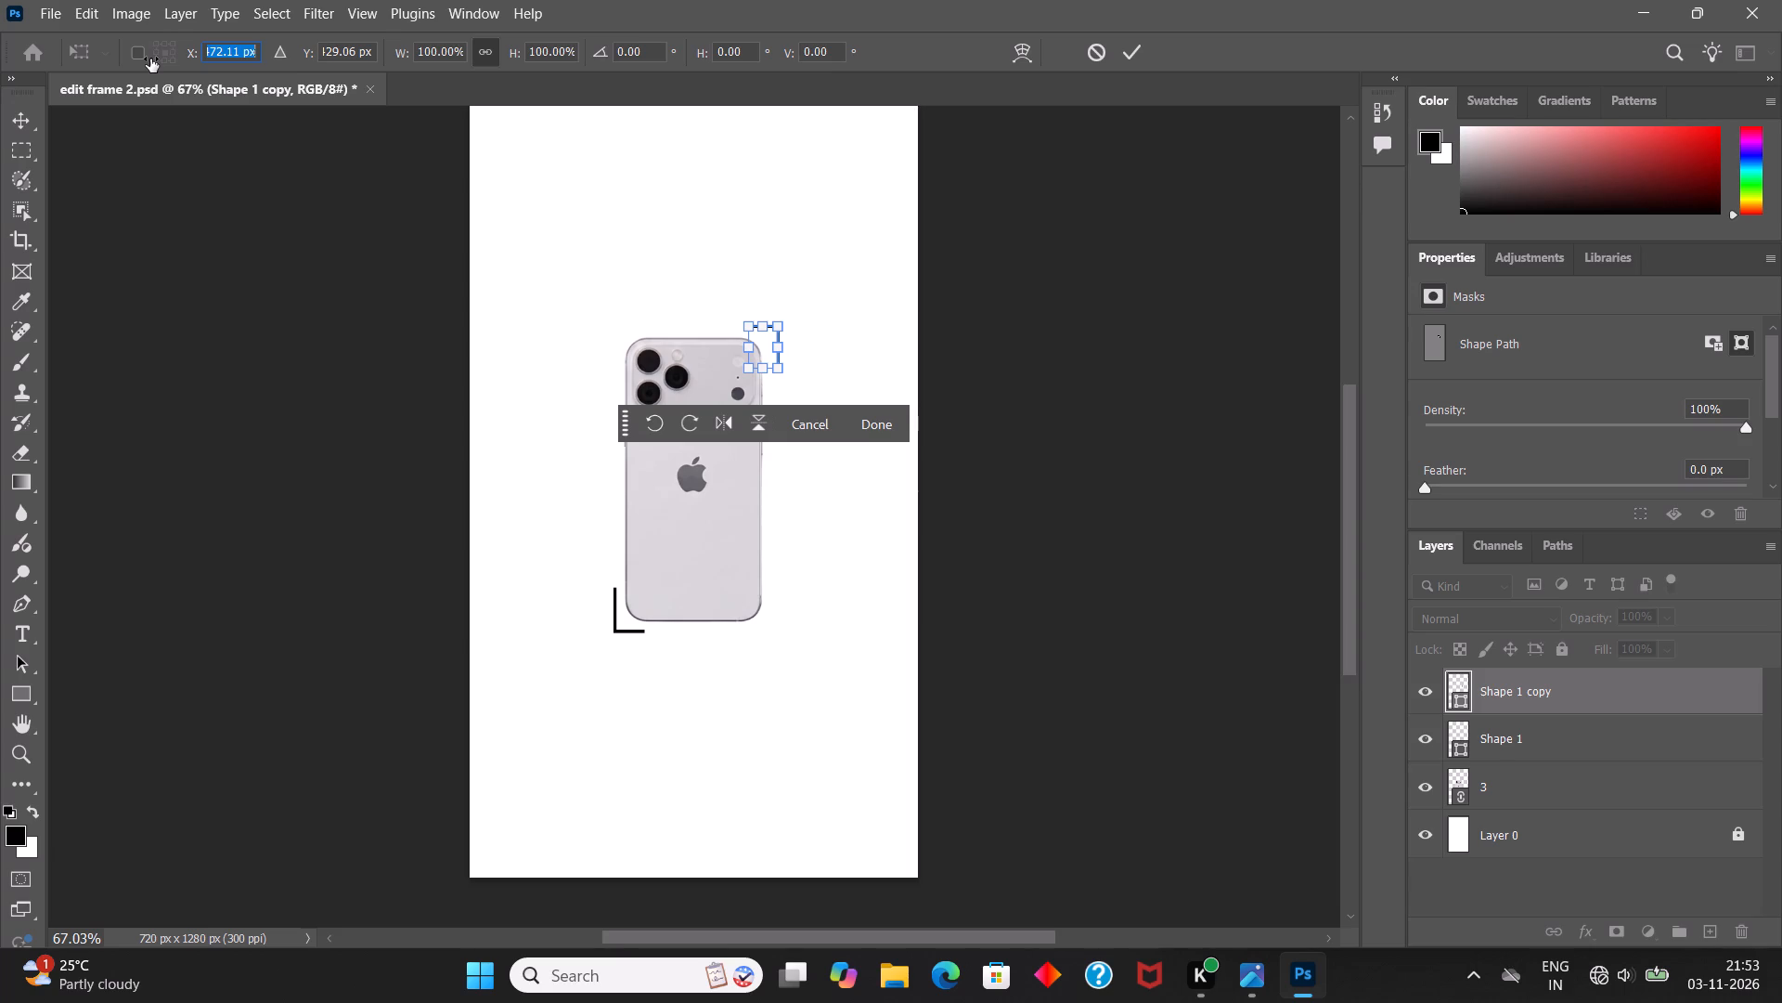
drag(150, 59, 150, 60)
click(1141, 53)
click(1158, 285)
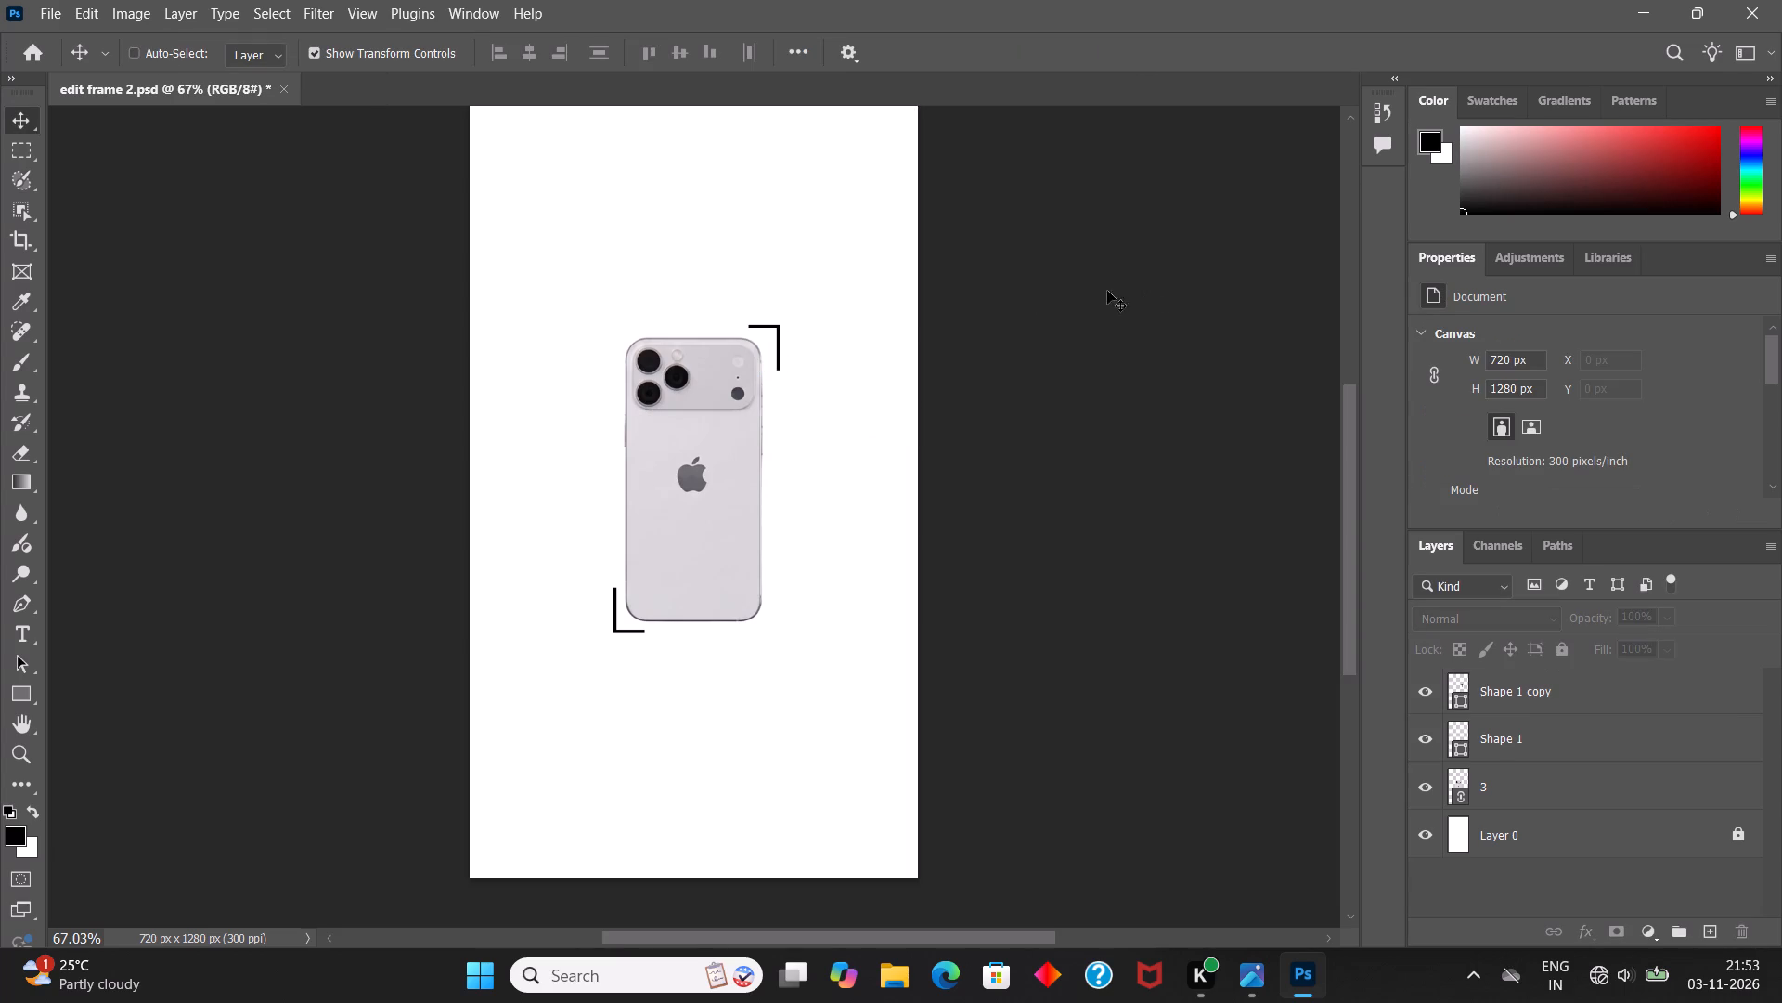
Save the document edit frame 2.
key(ctrl+s)
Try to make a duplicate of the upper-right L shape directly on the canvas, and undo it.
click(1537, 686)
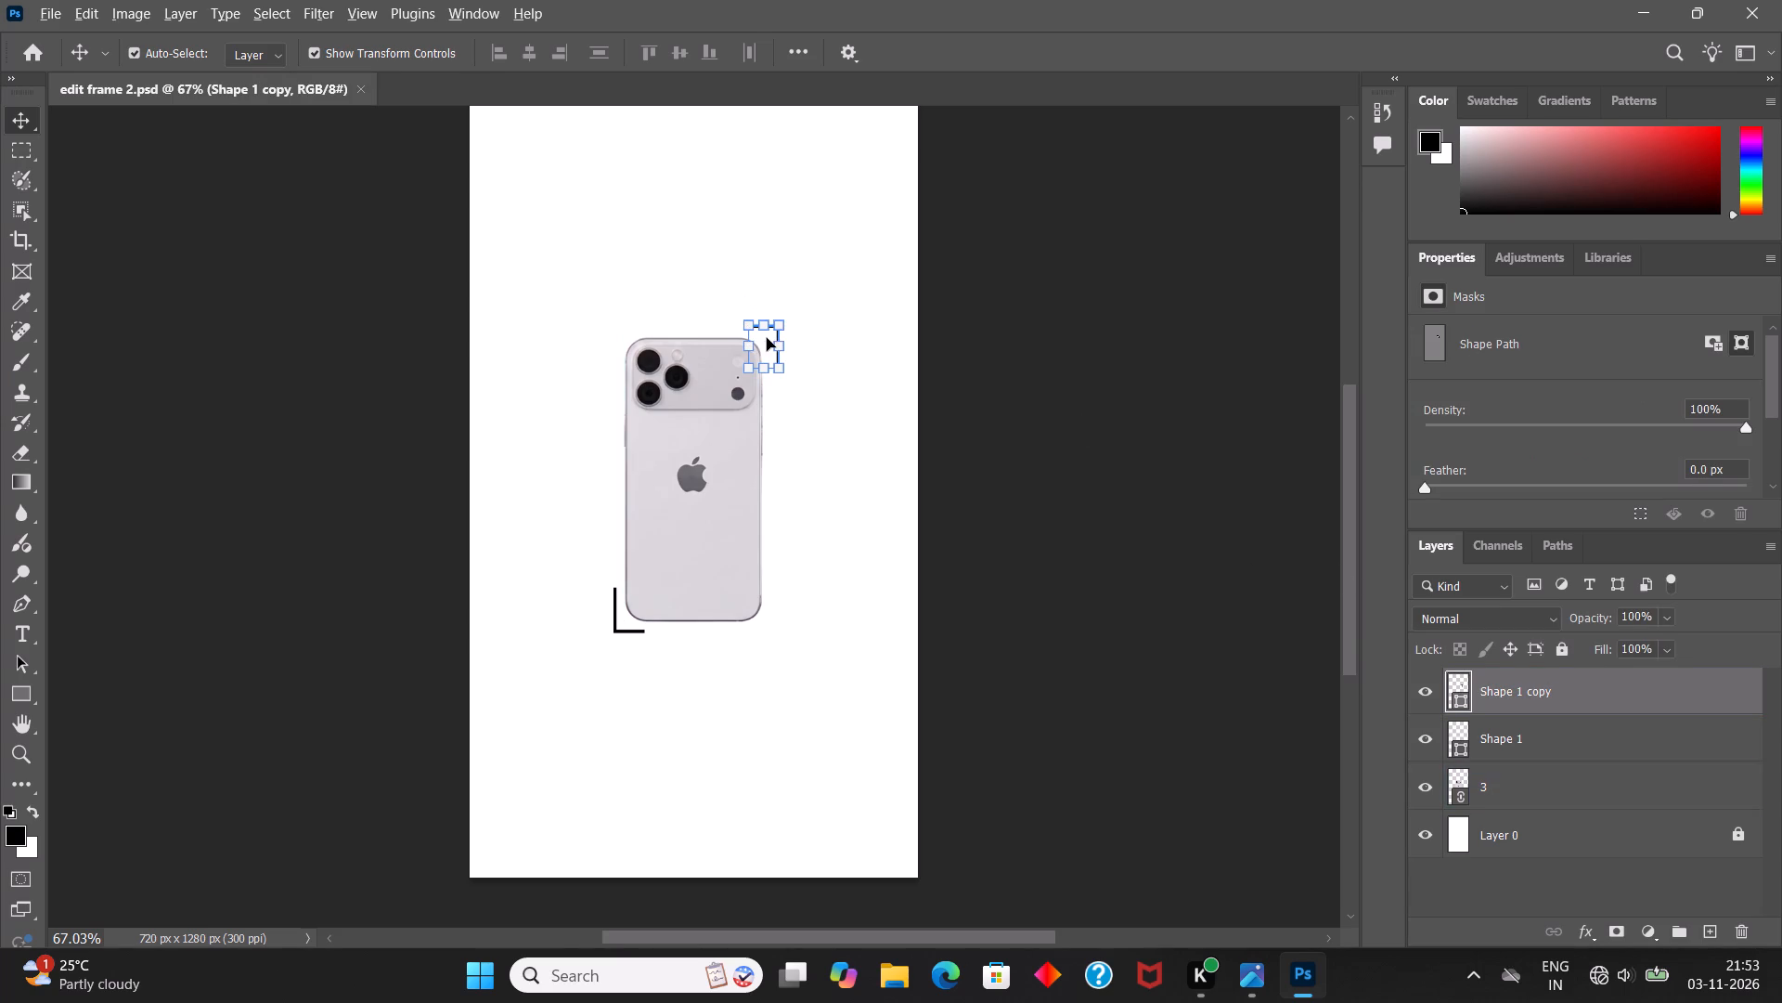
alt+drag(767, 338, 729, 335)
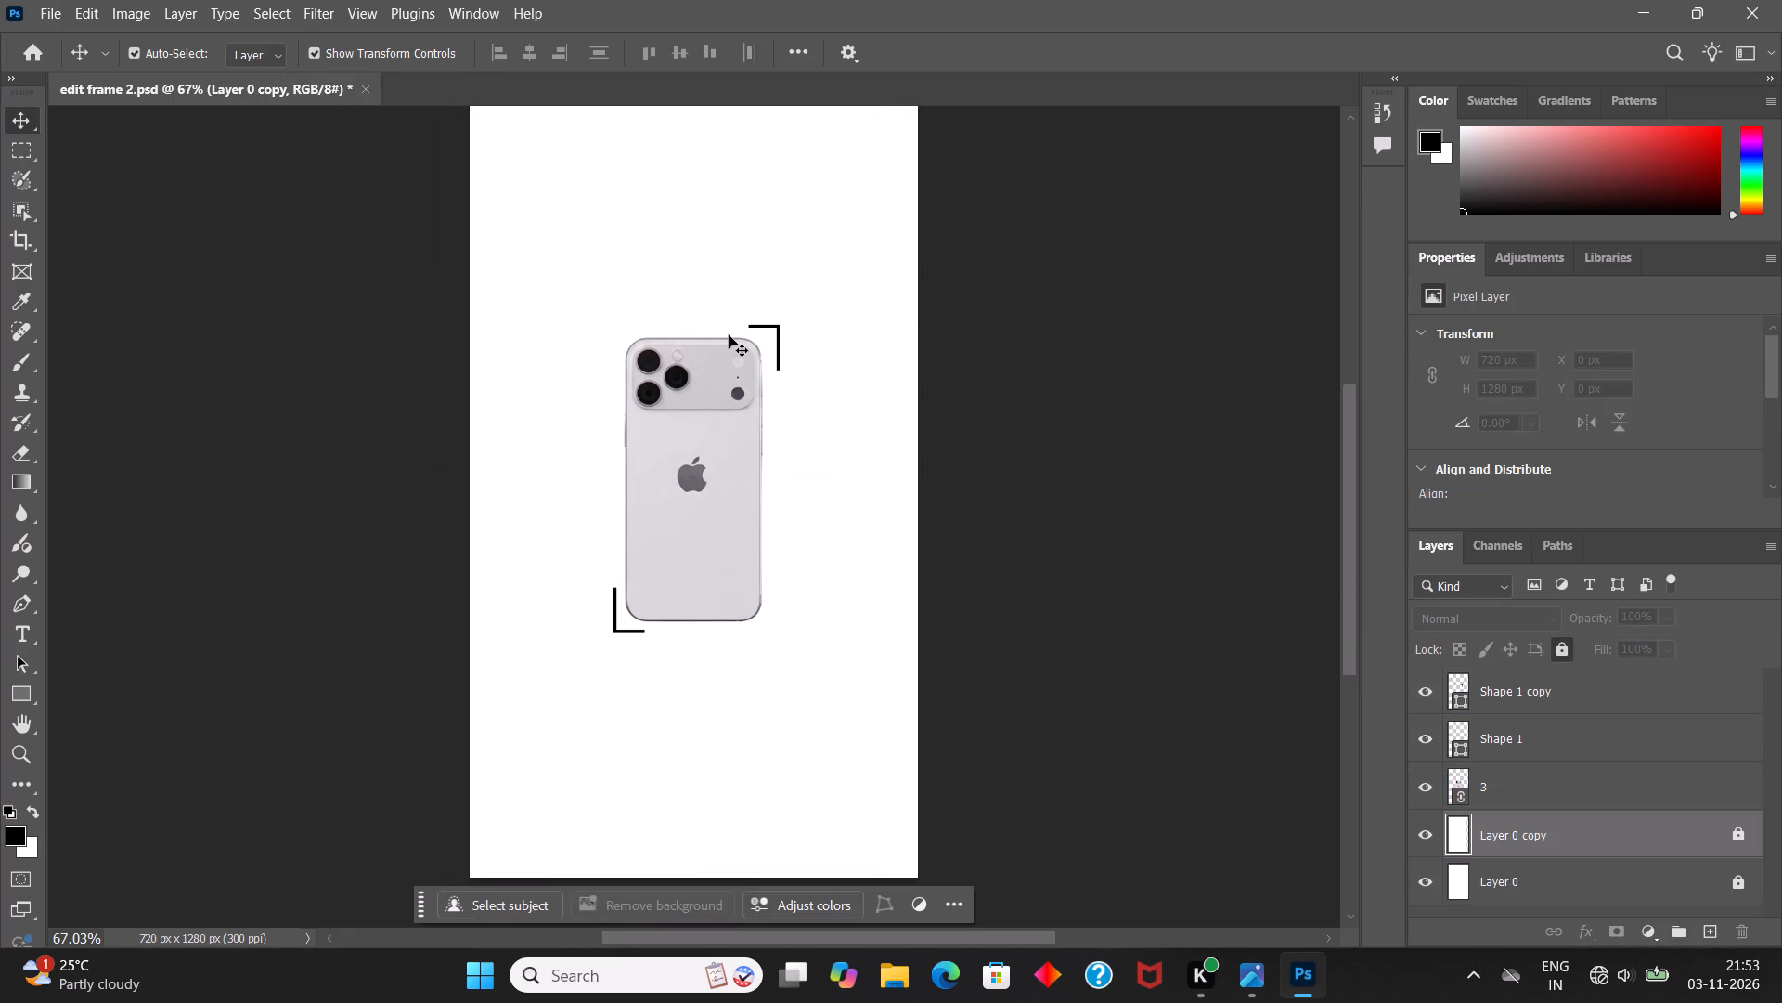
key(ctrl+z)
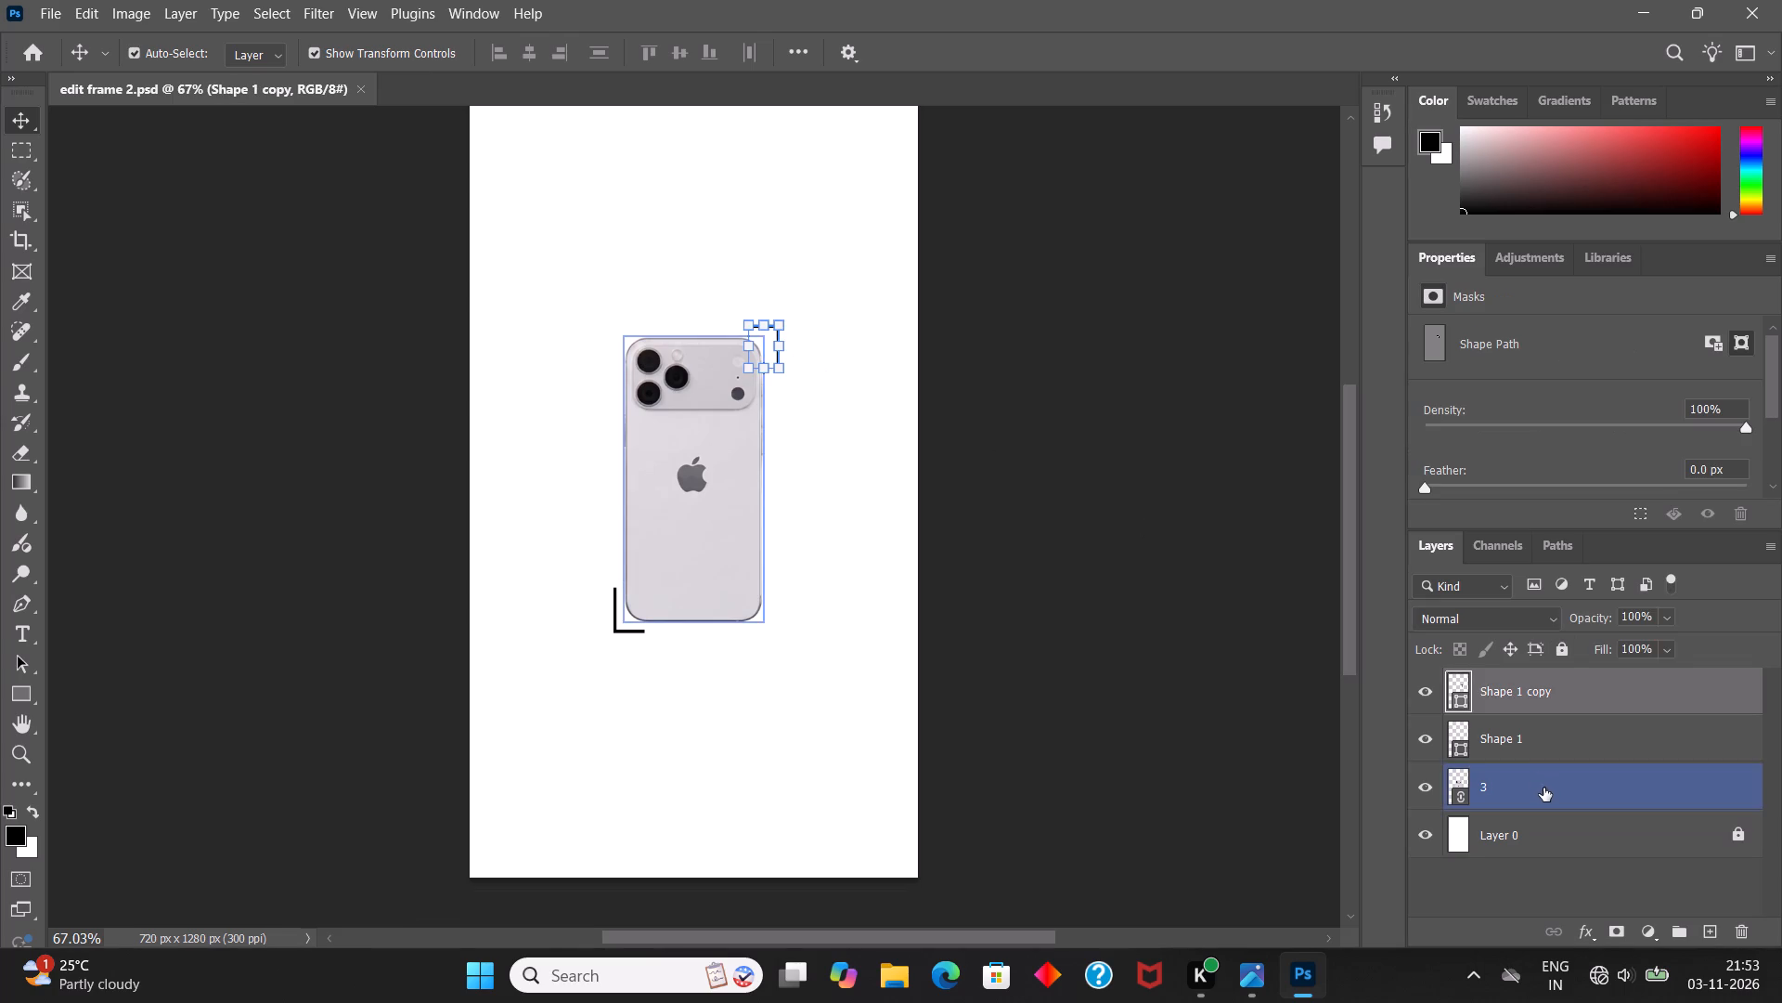
Duplicate the Shape 1 copy layer that holds the upper-right L shape.
click(1538, 683)
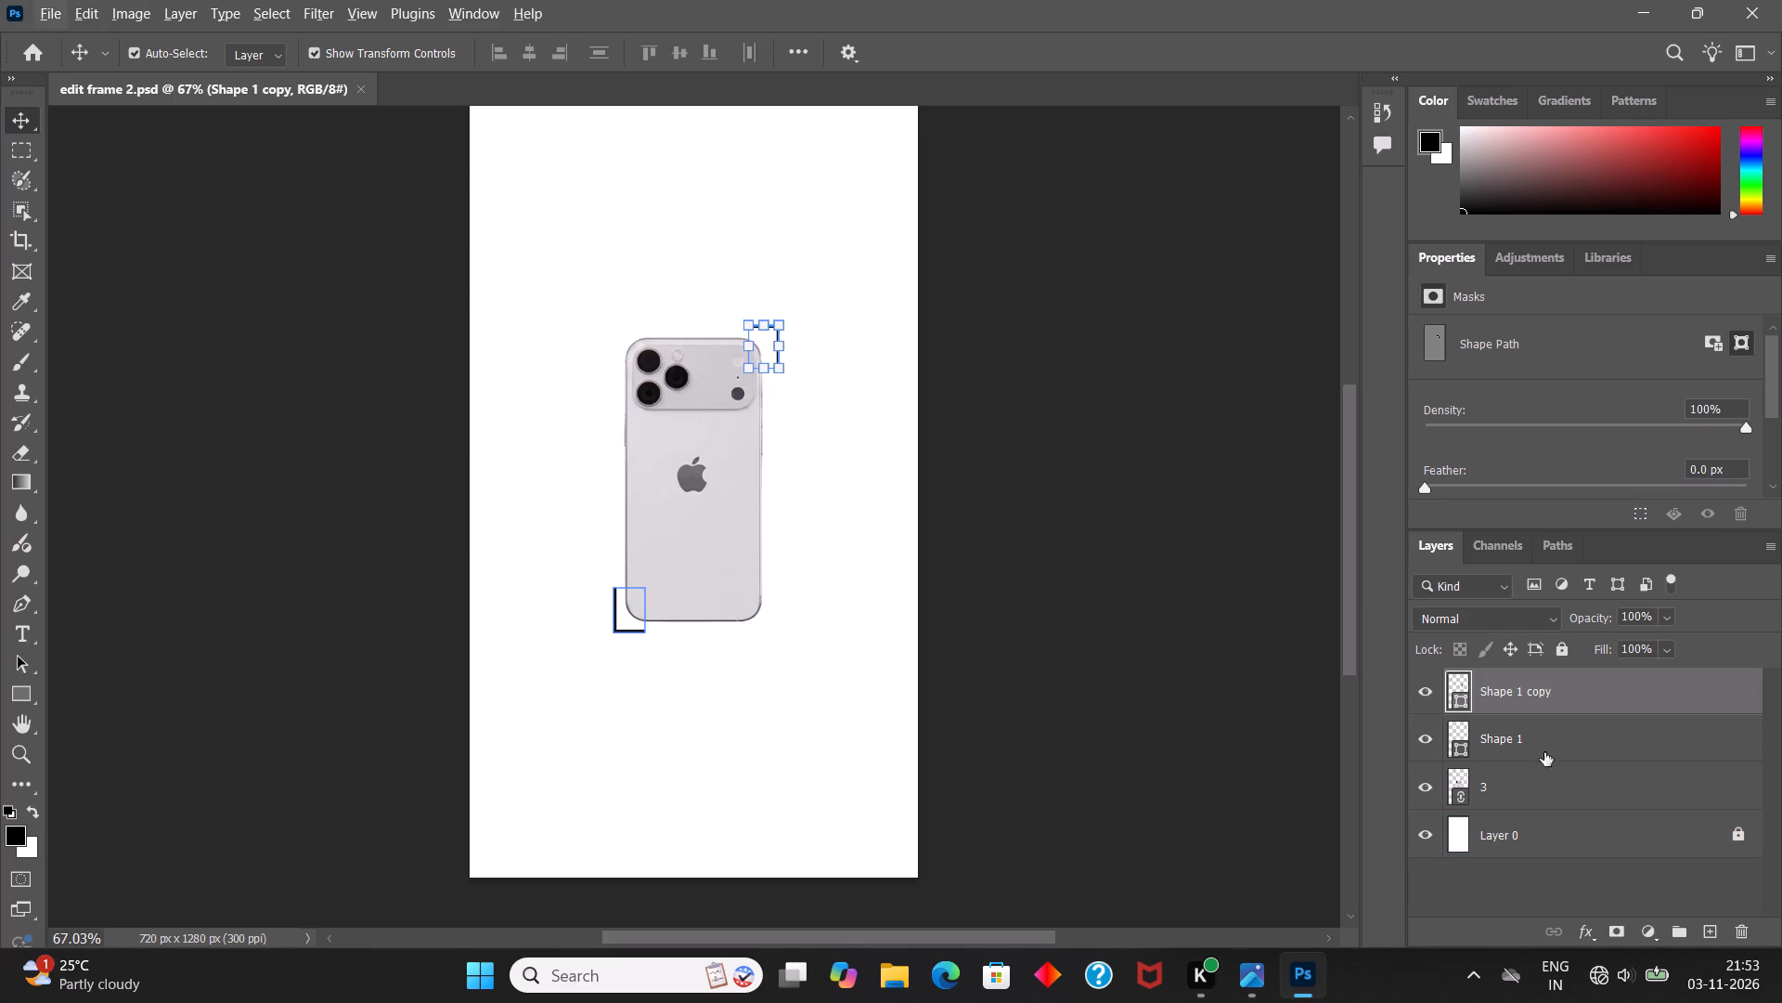
click(1638, 888)
click(1512, 692)
key(ctrl+j)
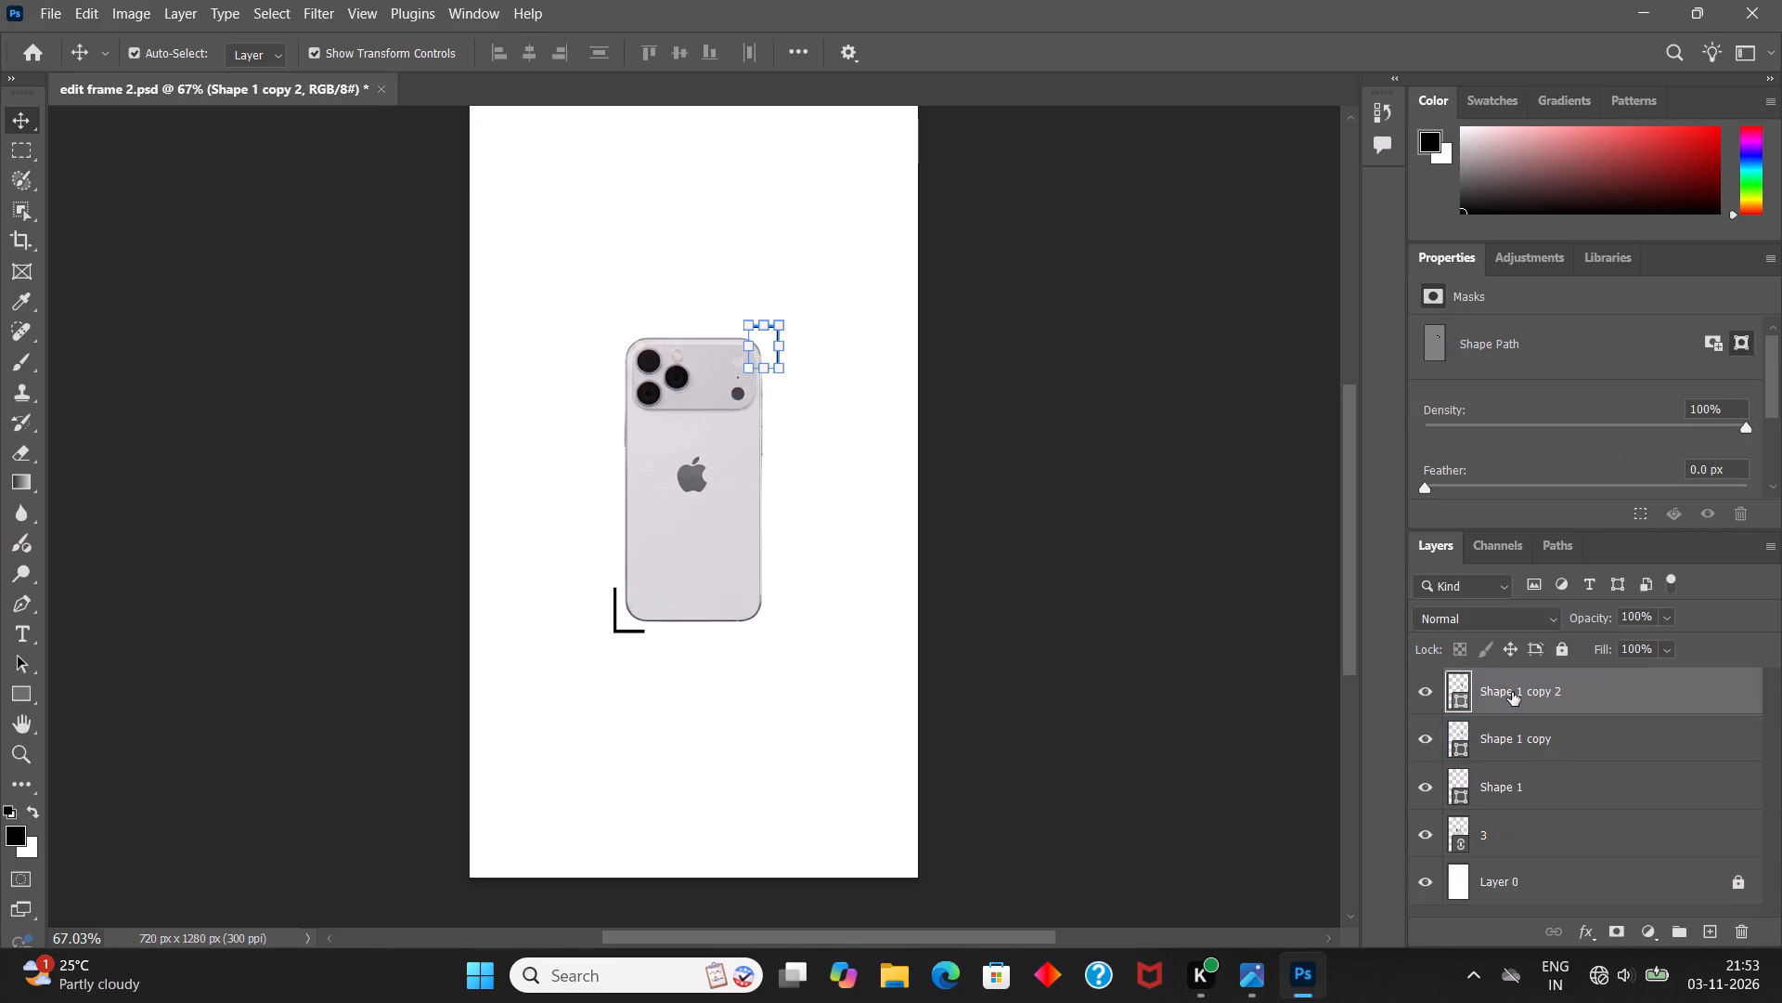
click(1512, 692)
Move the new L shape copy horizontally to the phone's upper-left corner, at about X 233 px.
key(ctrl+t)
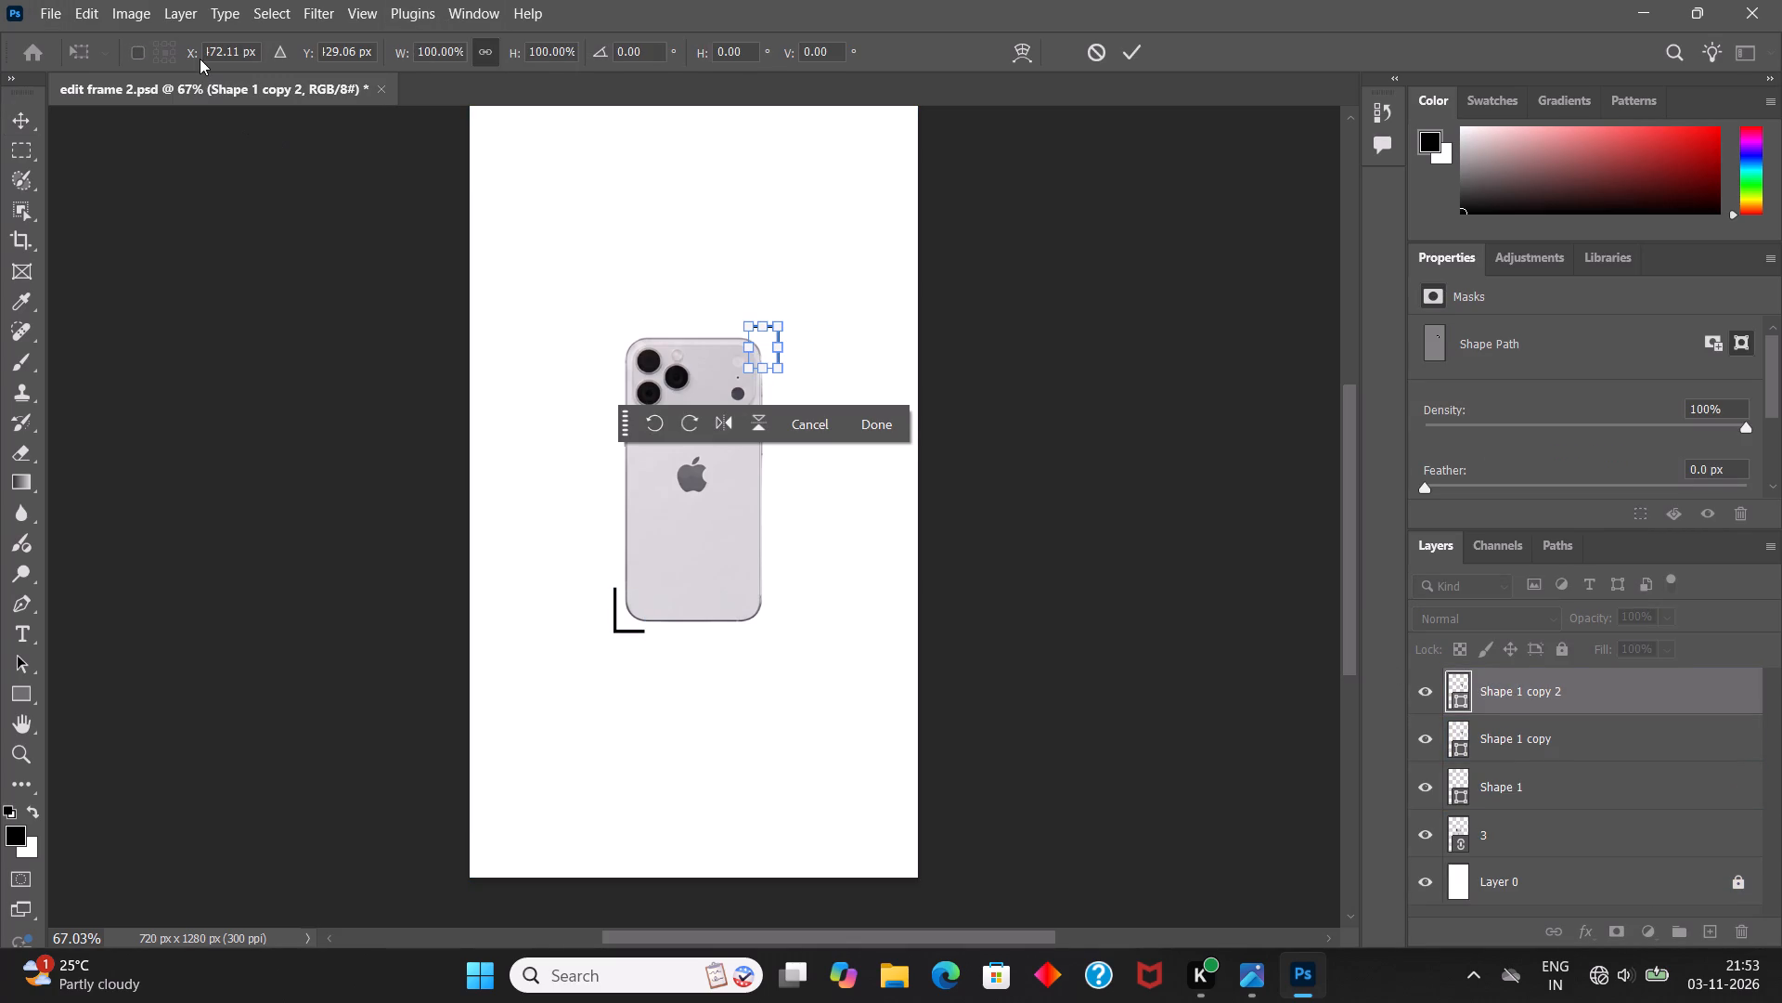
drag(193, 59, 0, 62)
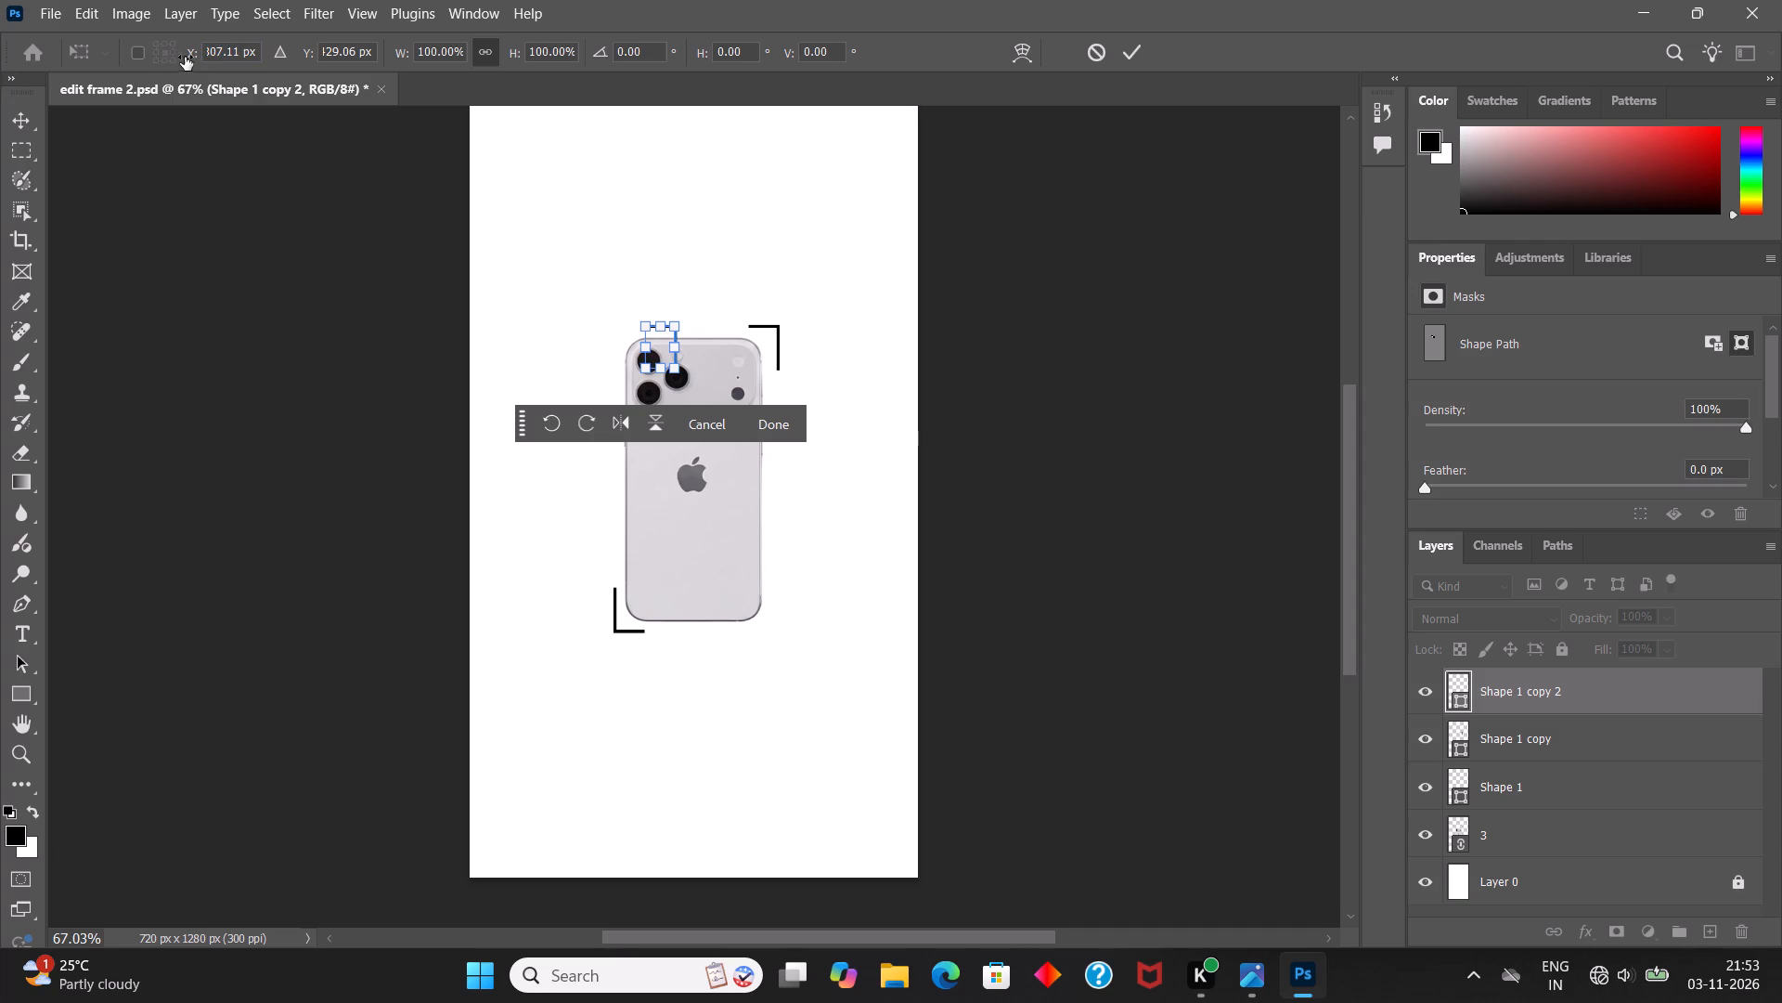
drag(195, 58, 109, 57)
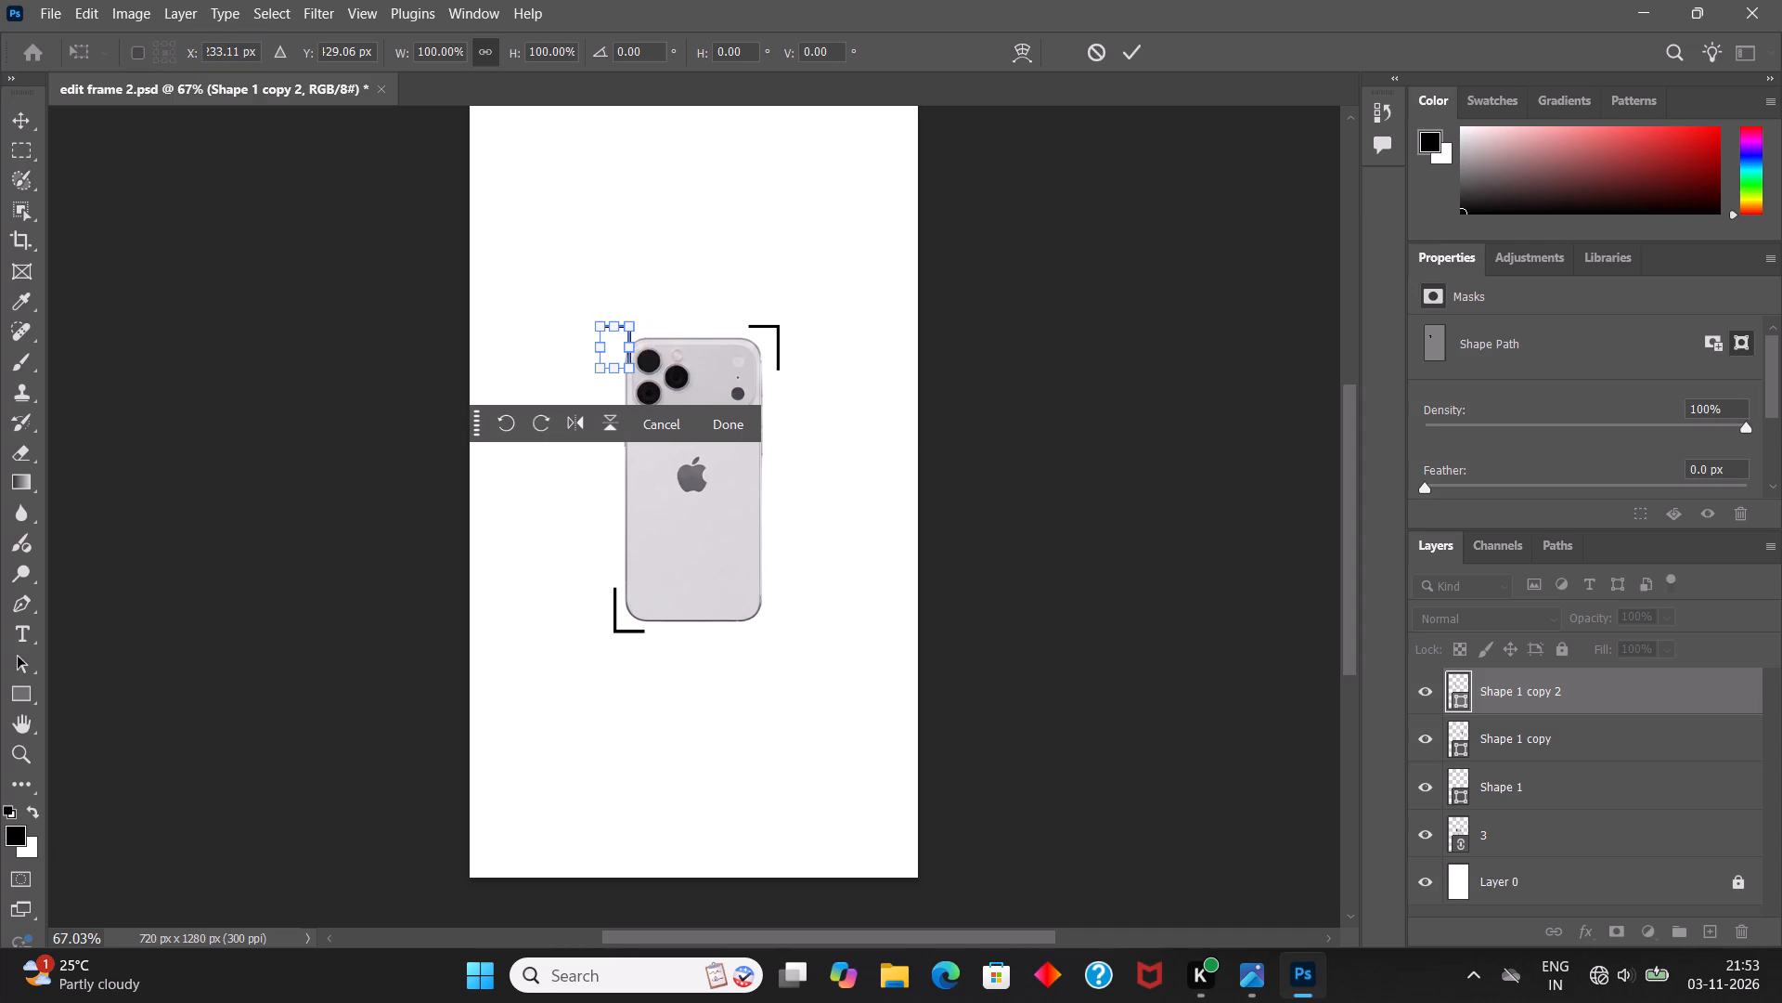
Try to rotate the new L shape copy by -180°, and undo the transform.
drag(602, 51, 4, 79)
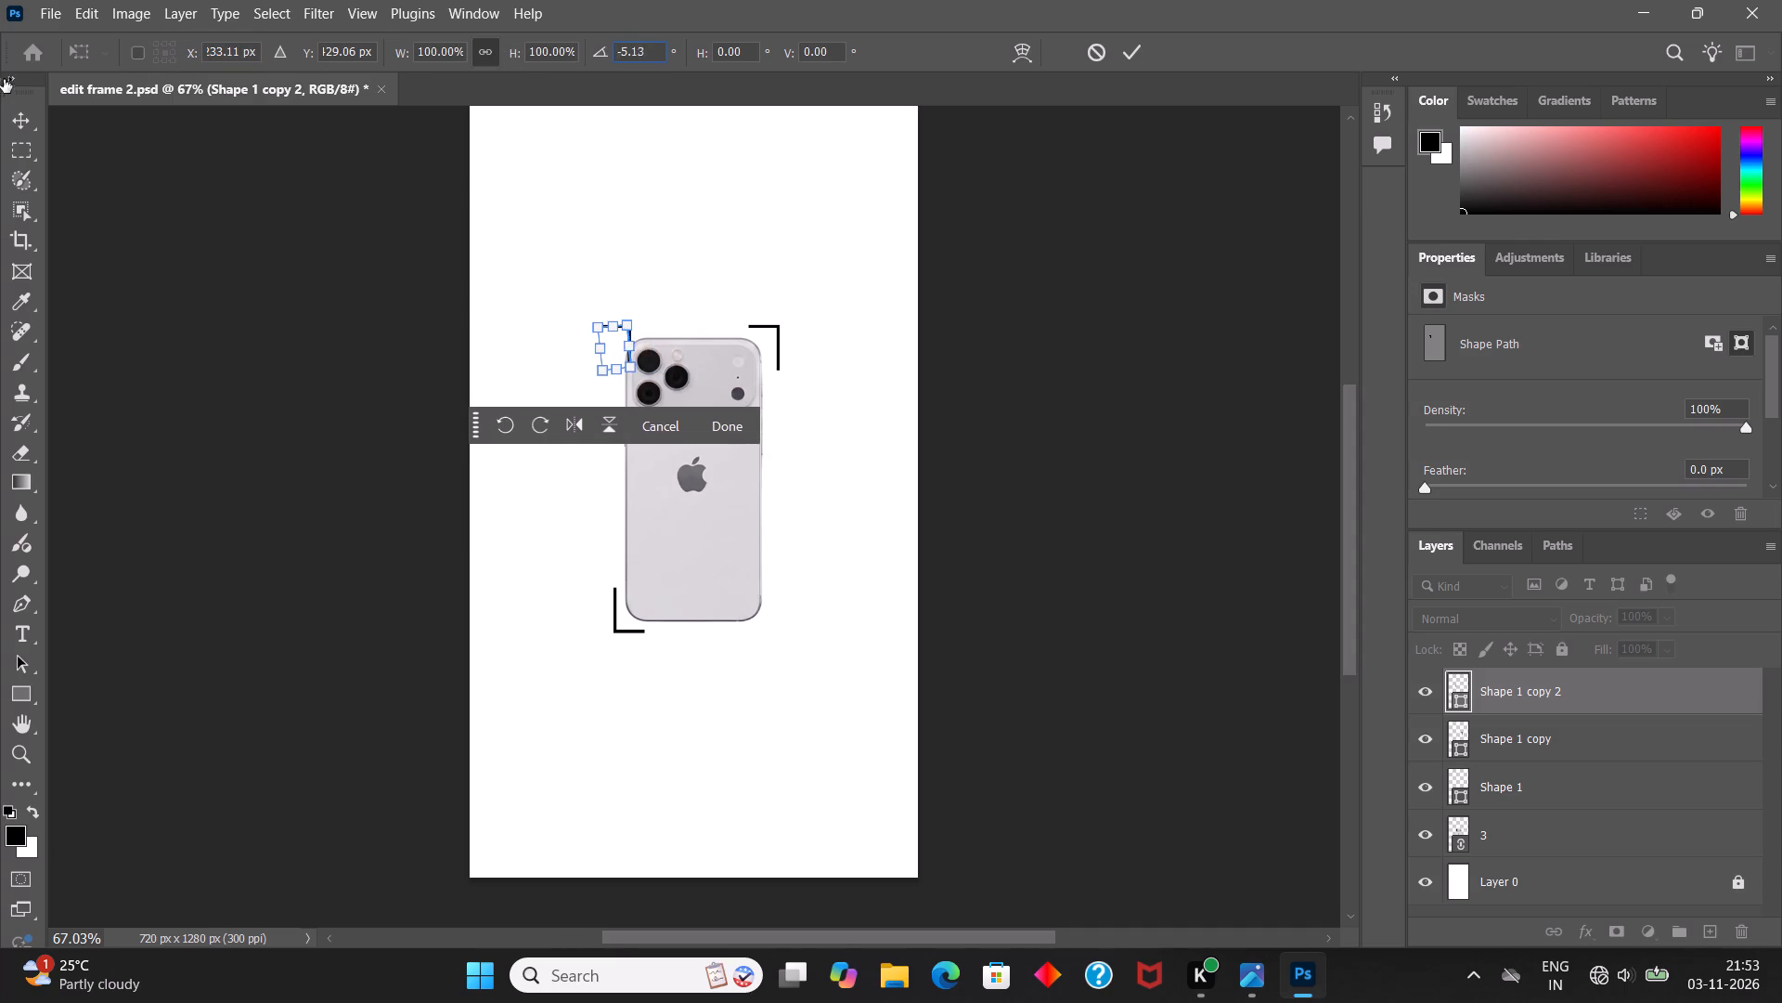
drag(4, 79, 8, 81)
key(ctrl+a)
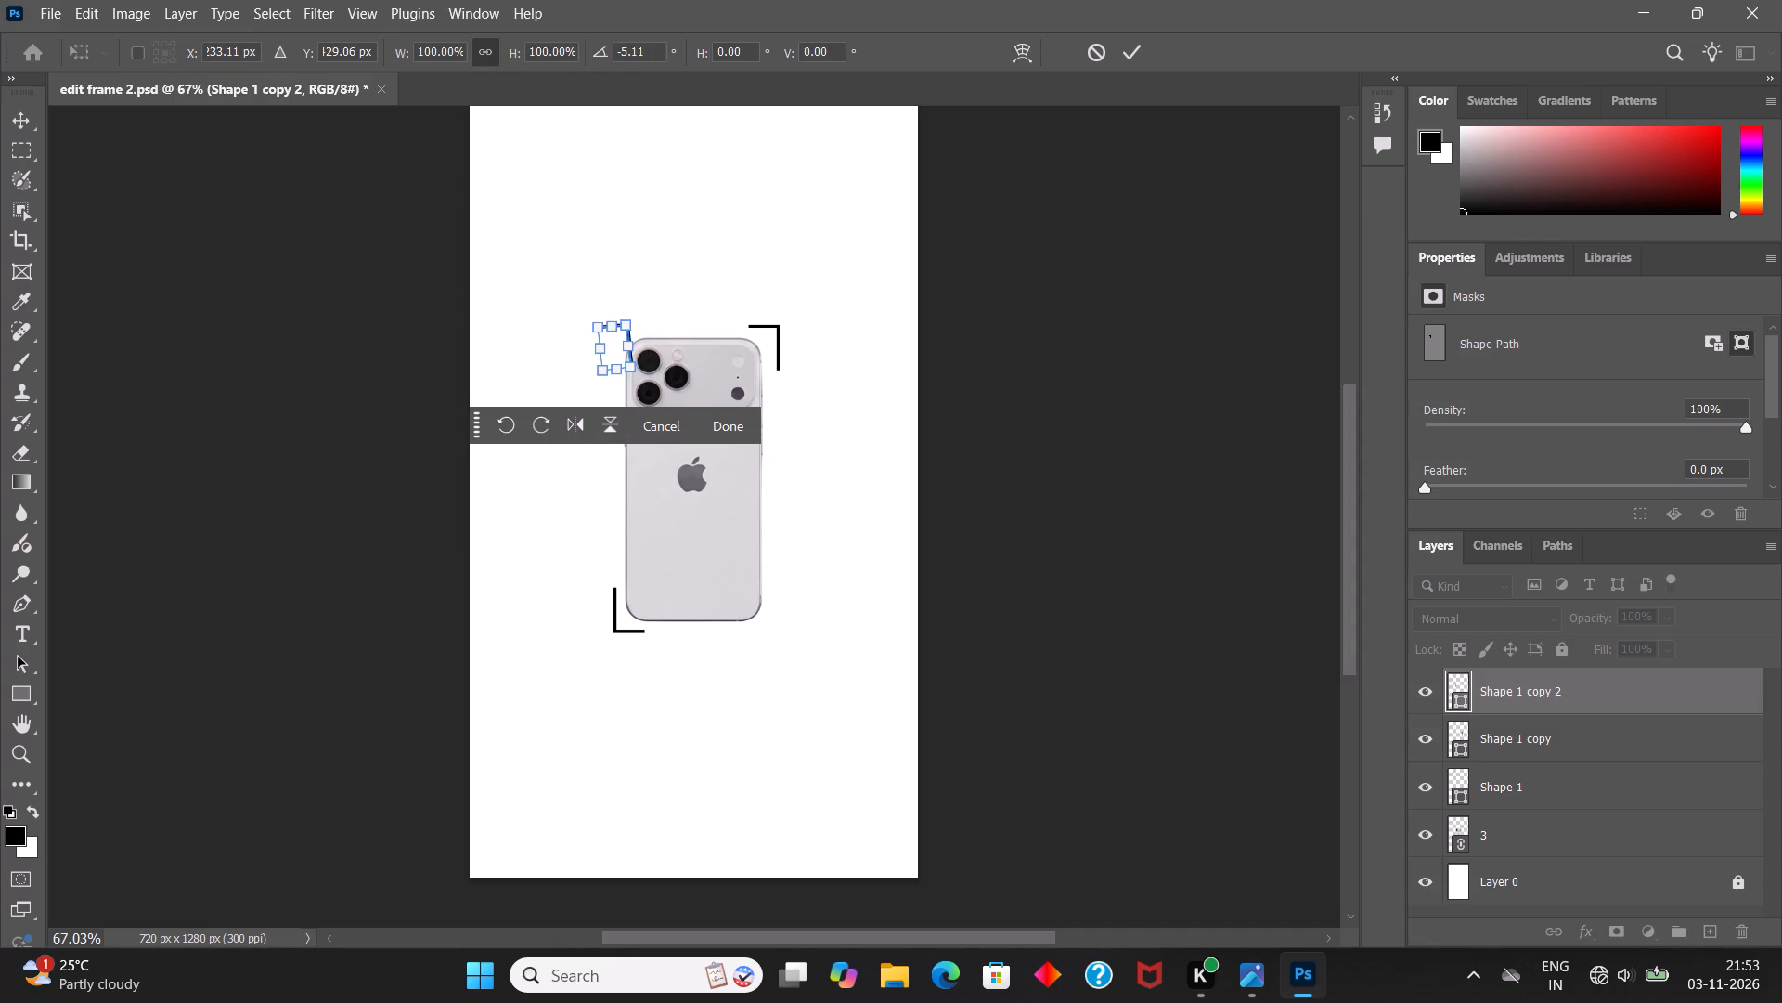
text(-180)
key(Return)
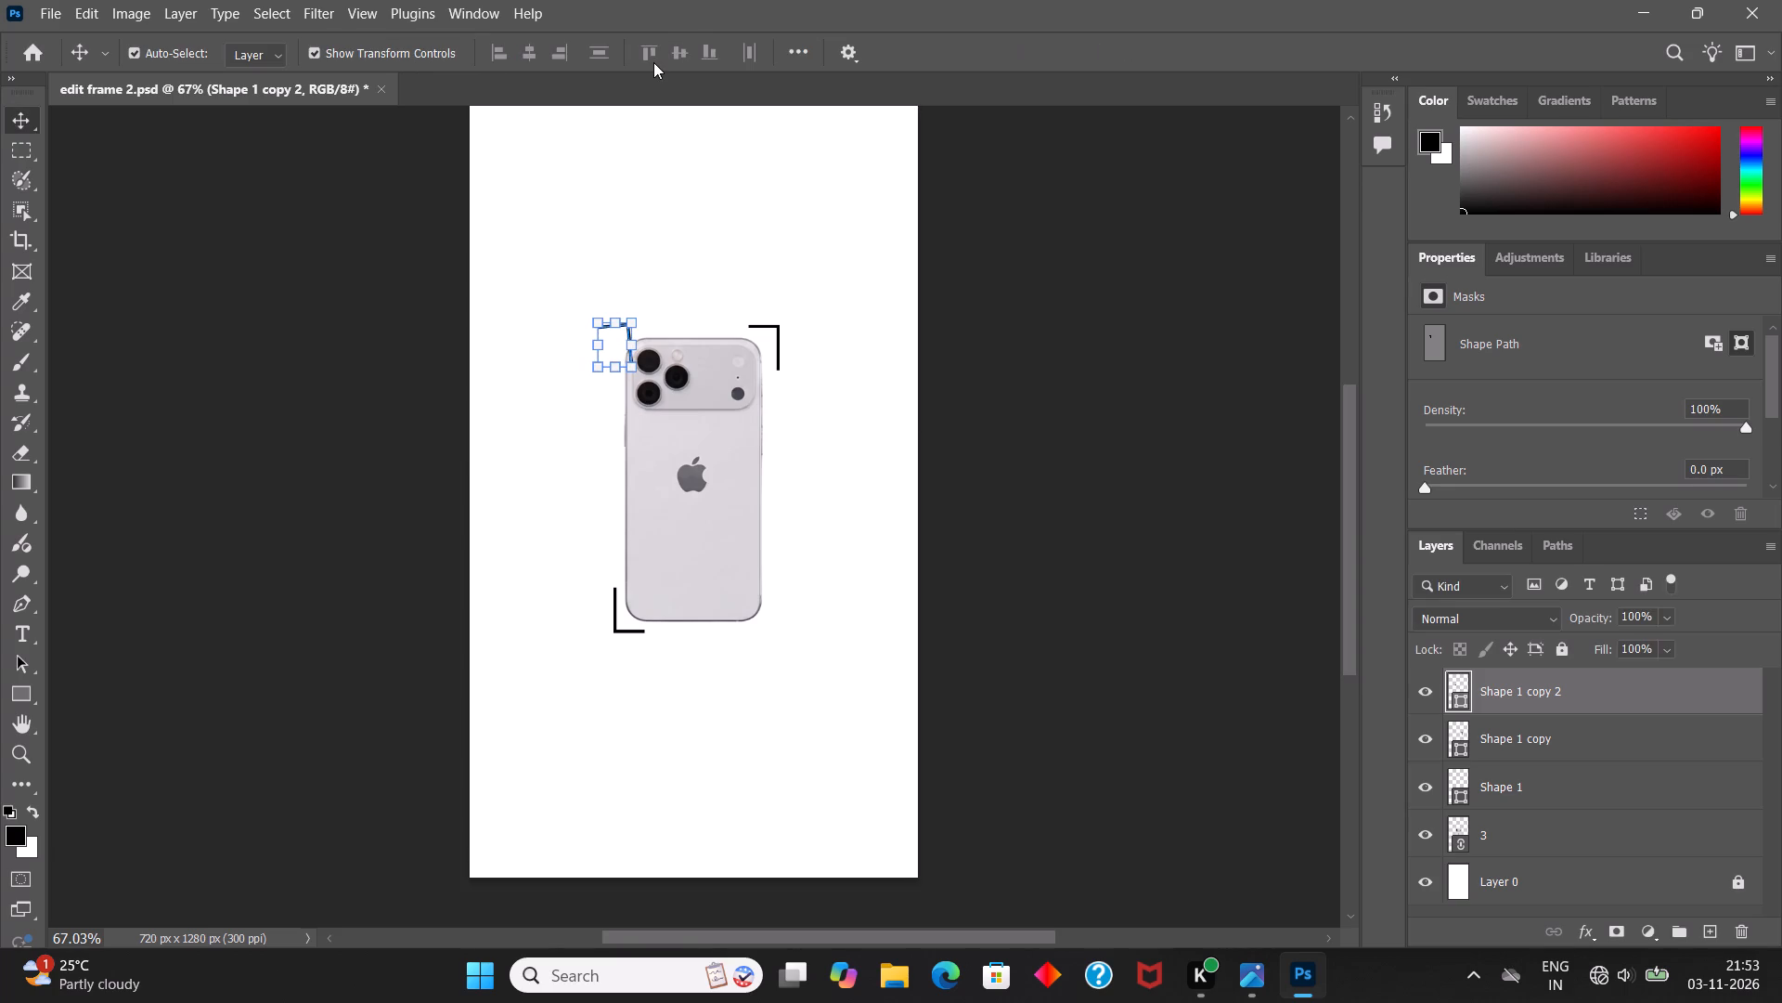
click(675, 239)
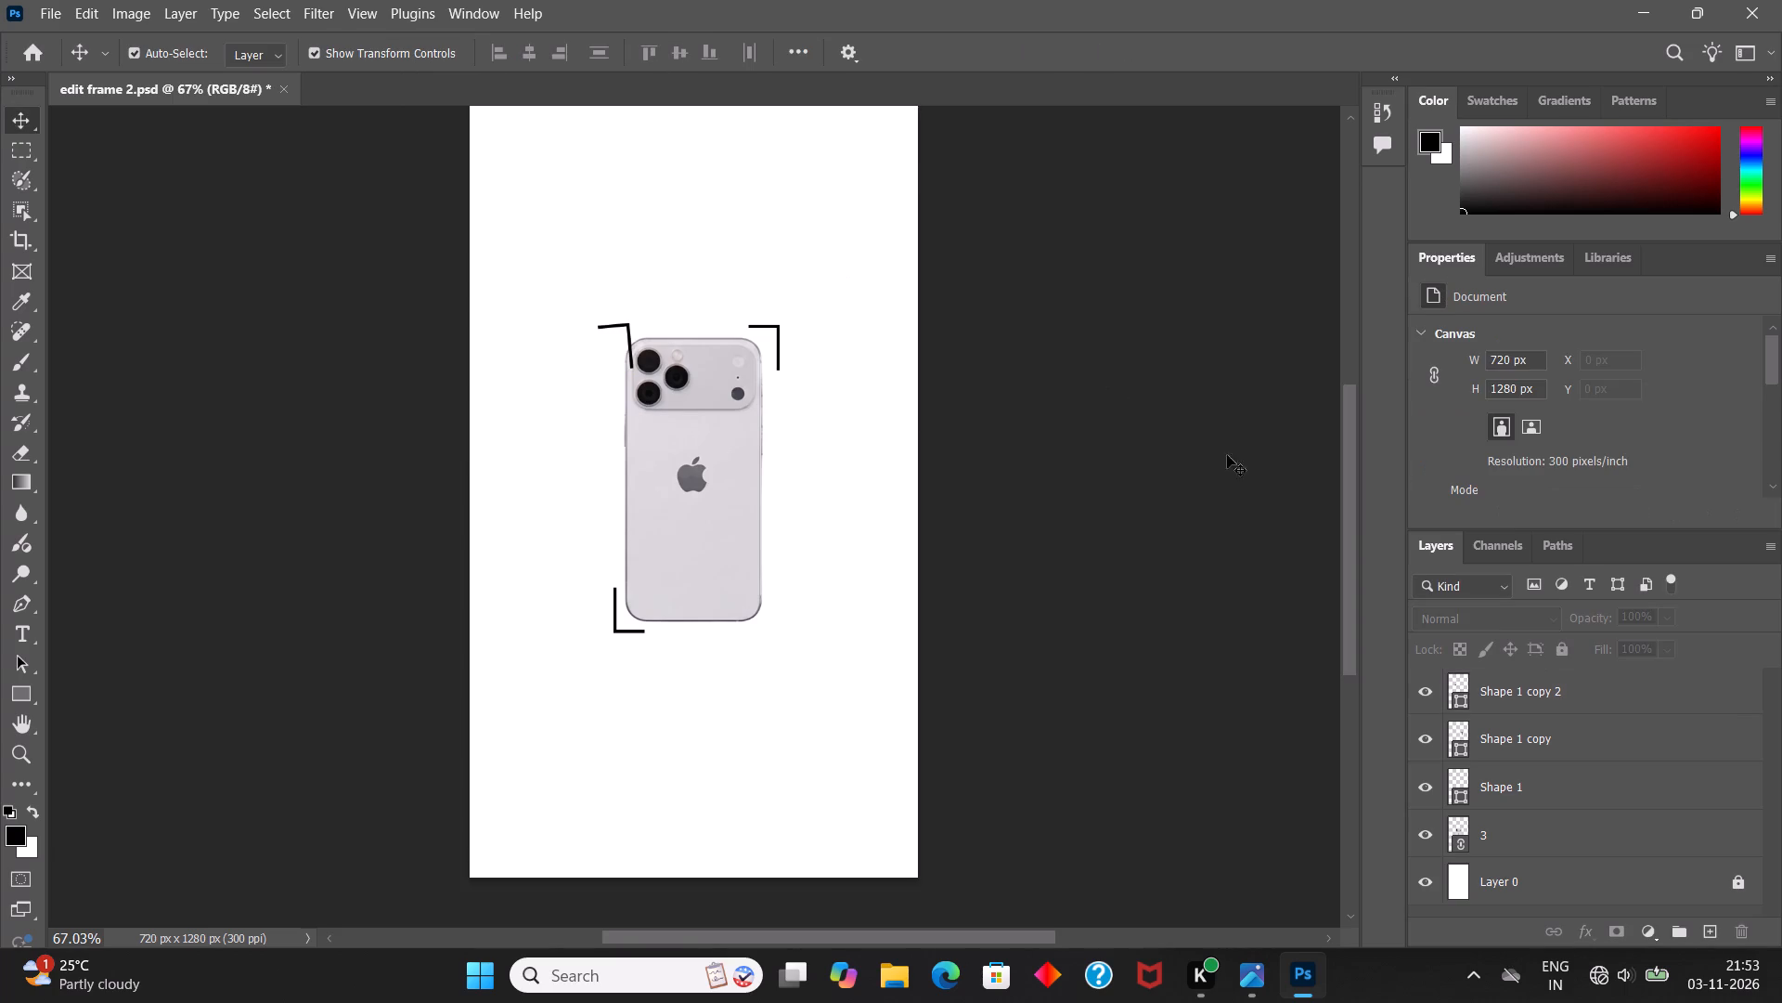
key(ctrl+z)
Move the Shape 1 copy 2 L shape horizontally to the phone's upper-left corner, at about X 222 px.
click(1545, 692)
key(p)
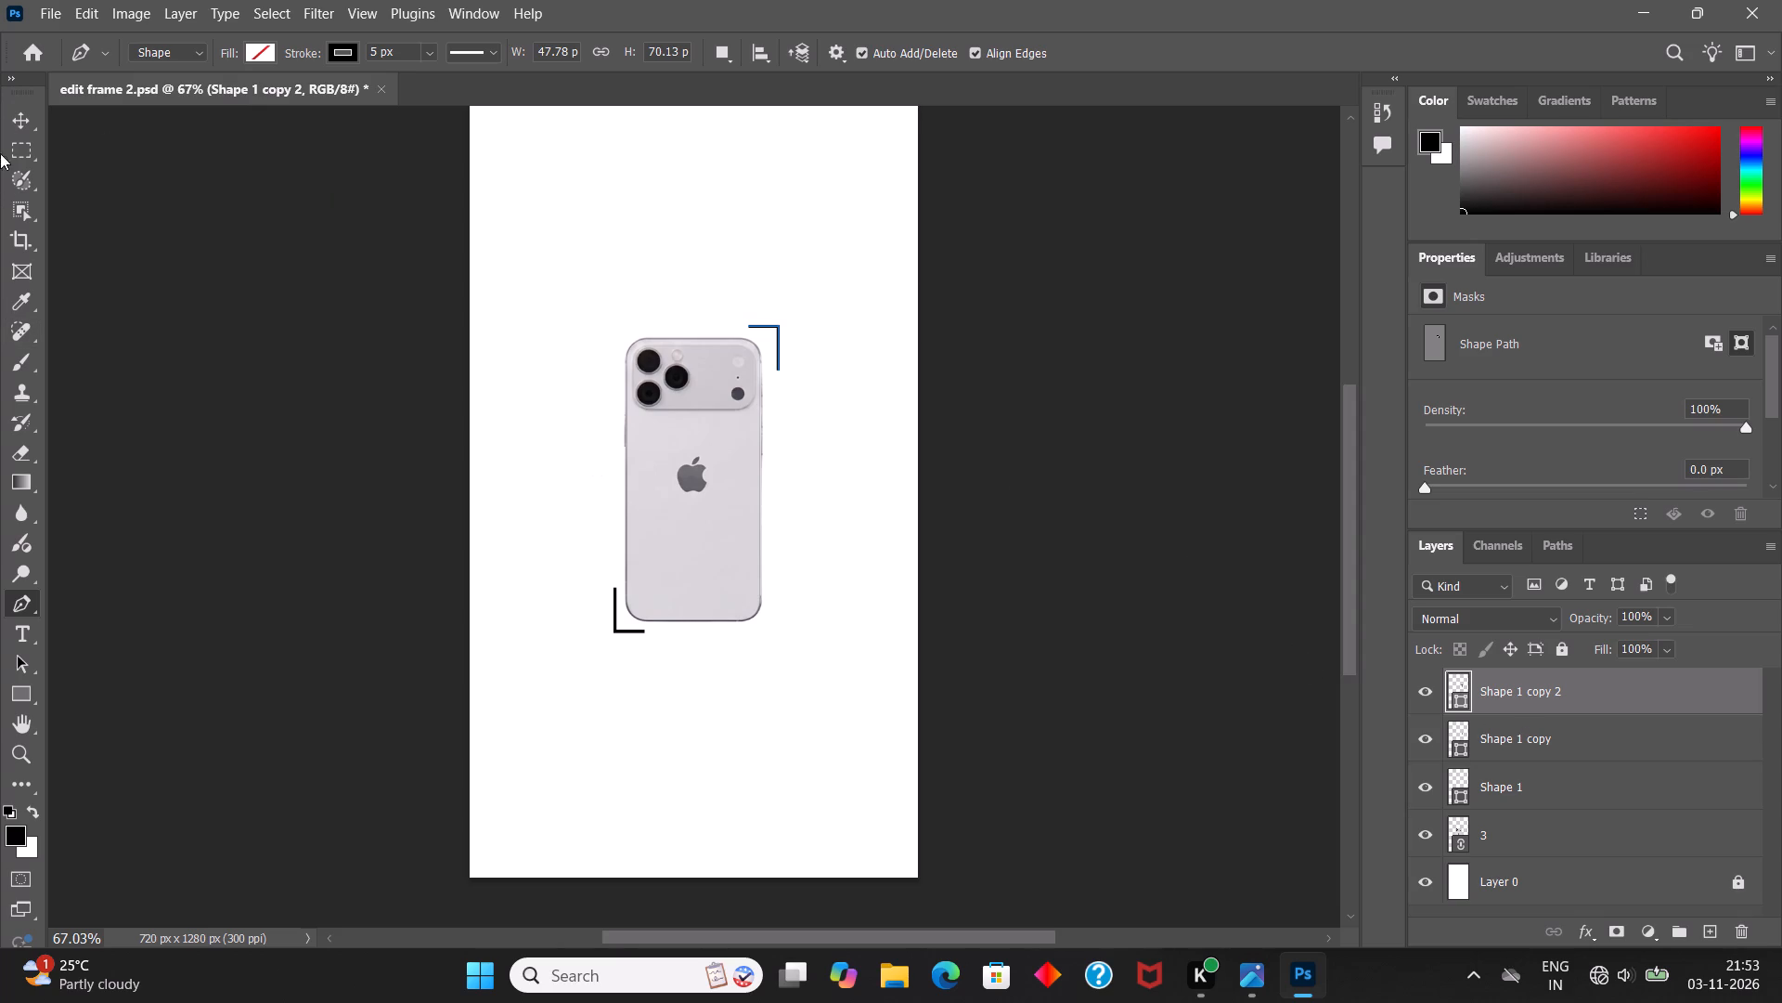
click(16, 117)
click(1559, 691)
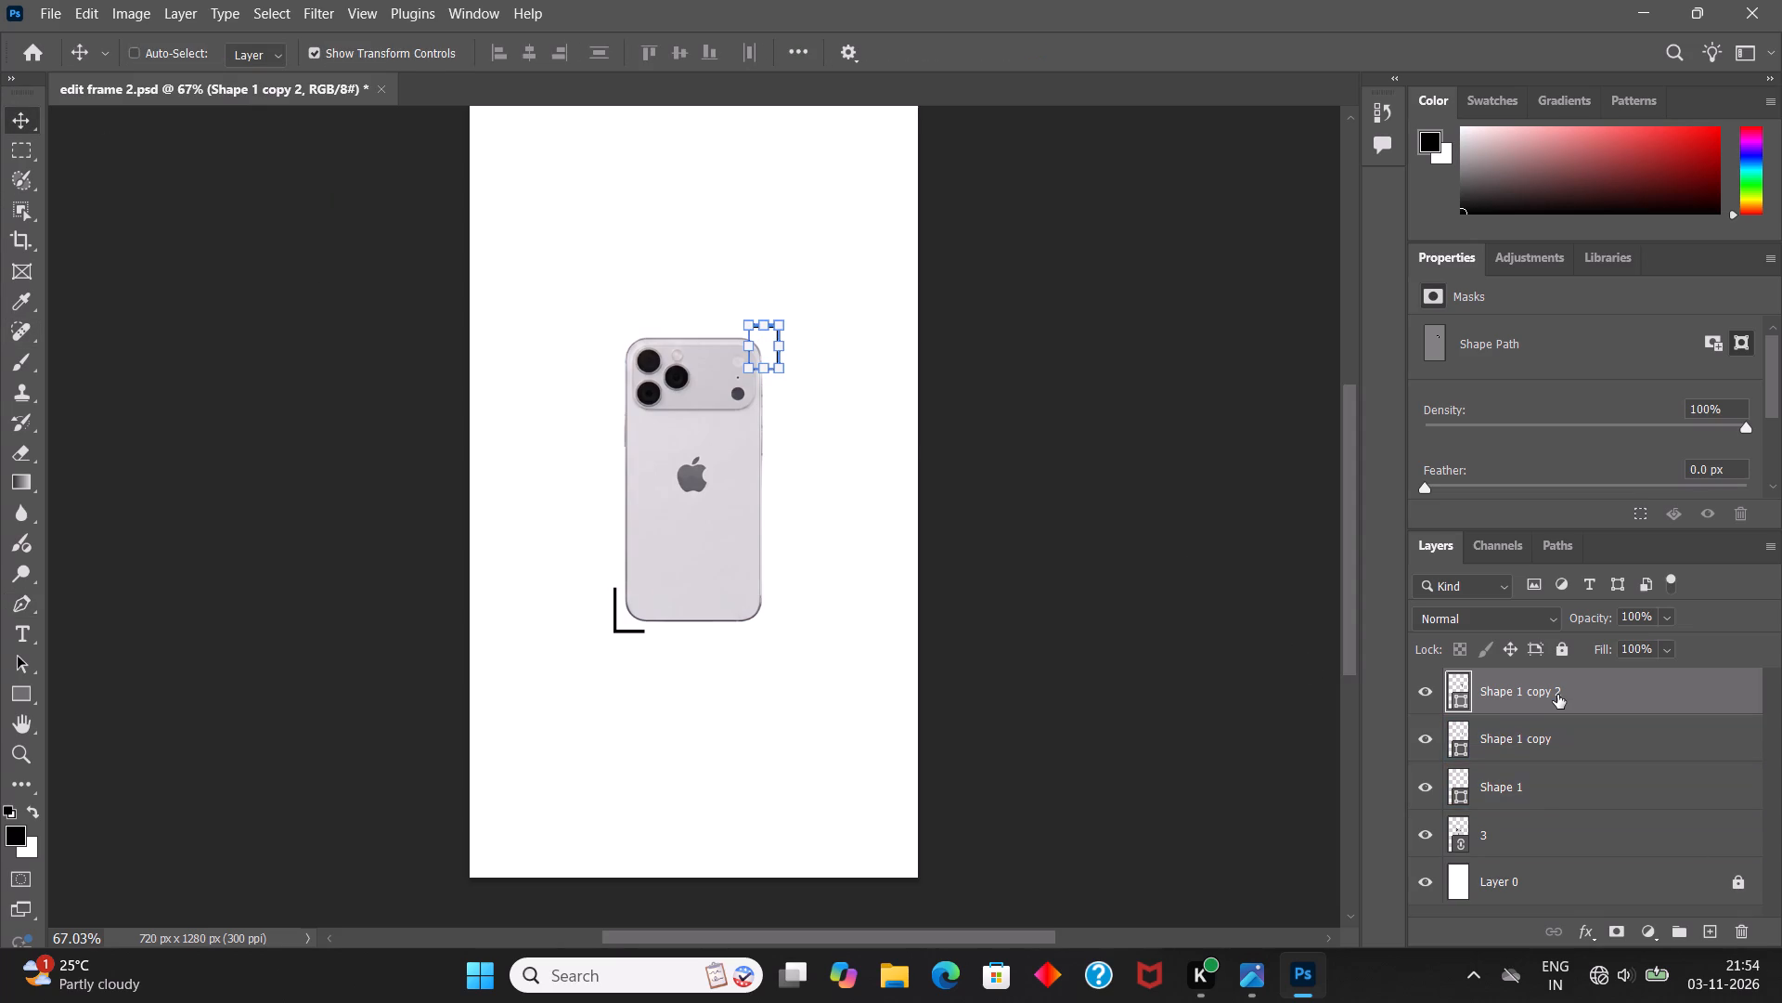
key(ctrl+t)
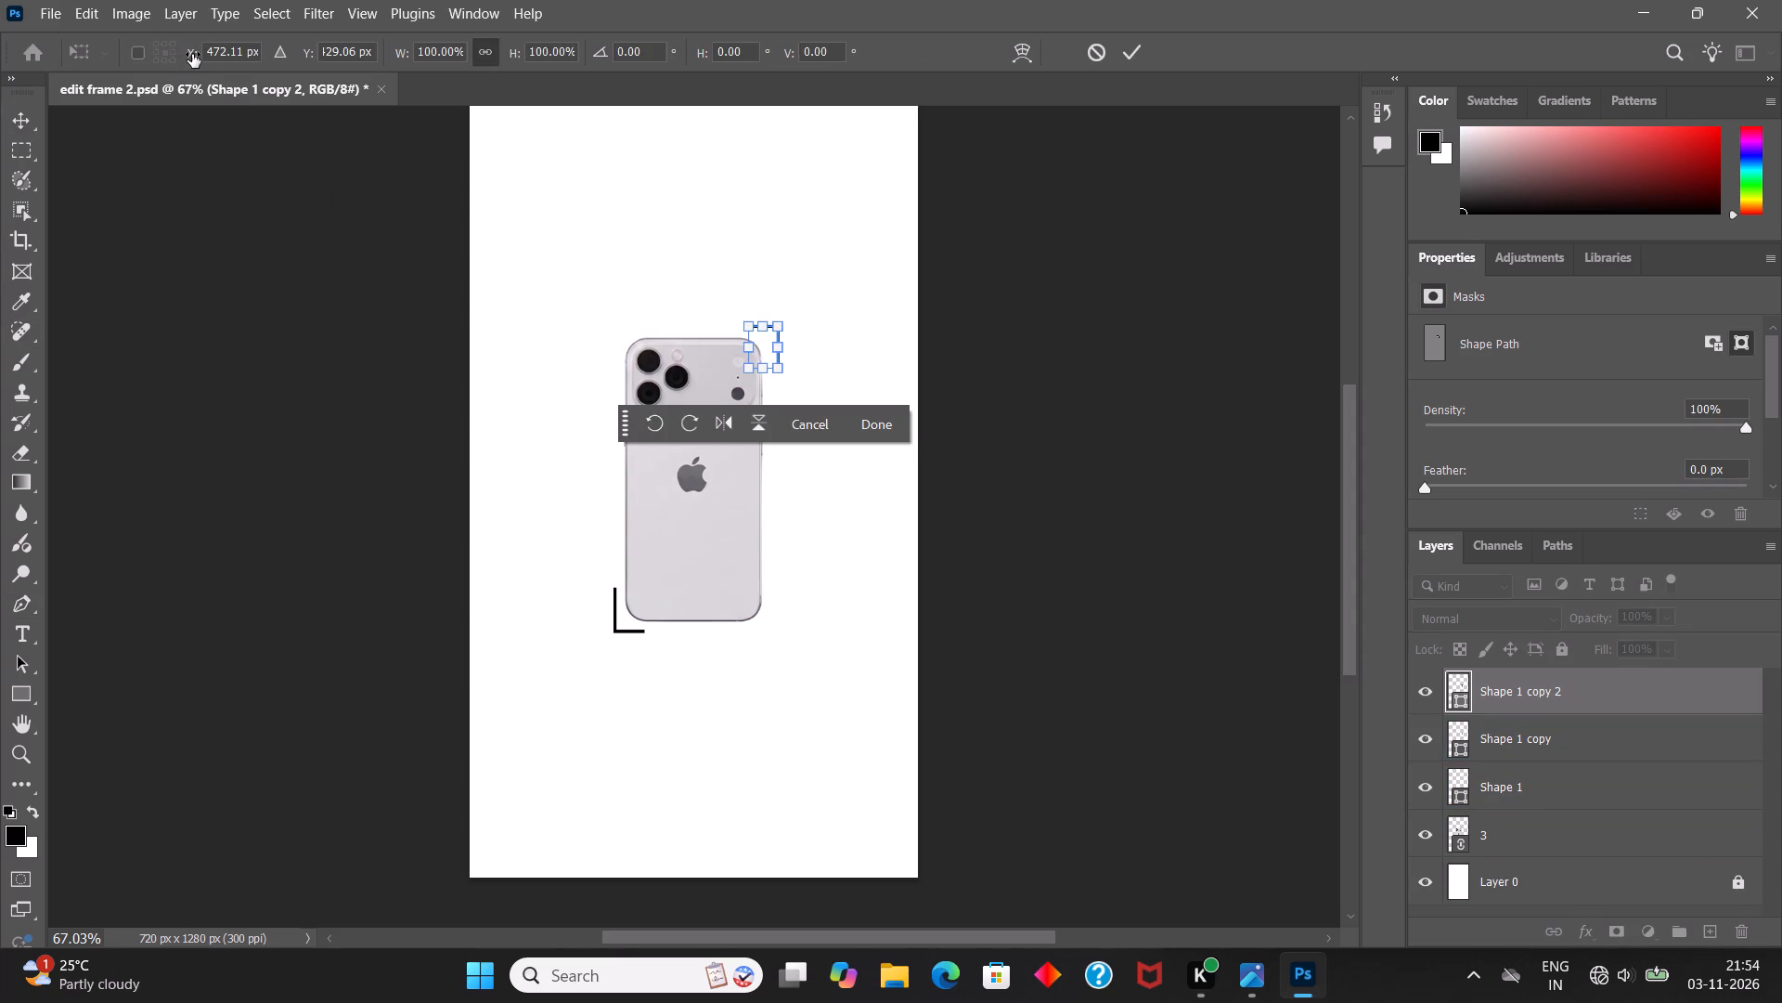
ctrl+drag(192, 54, 0, 49)
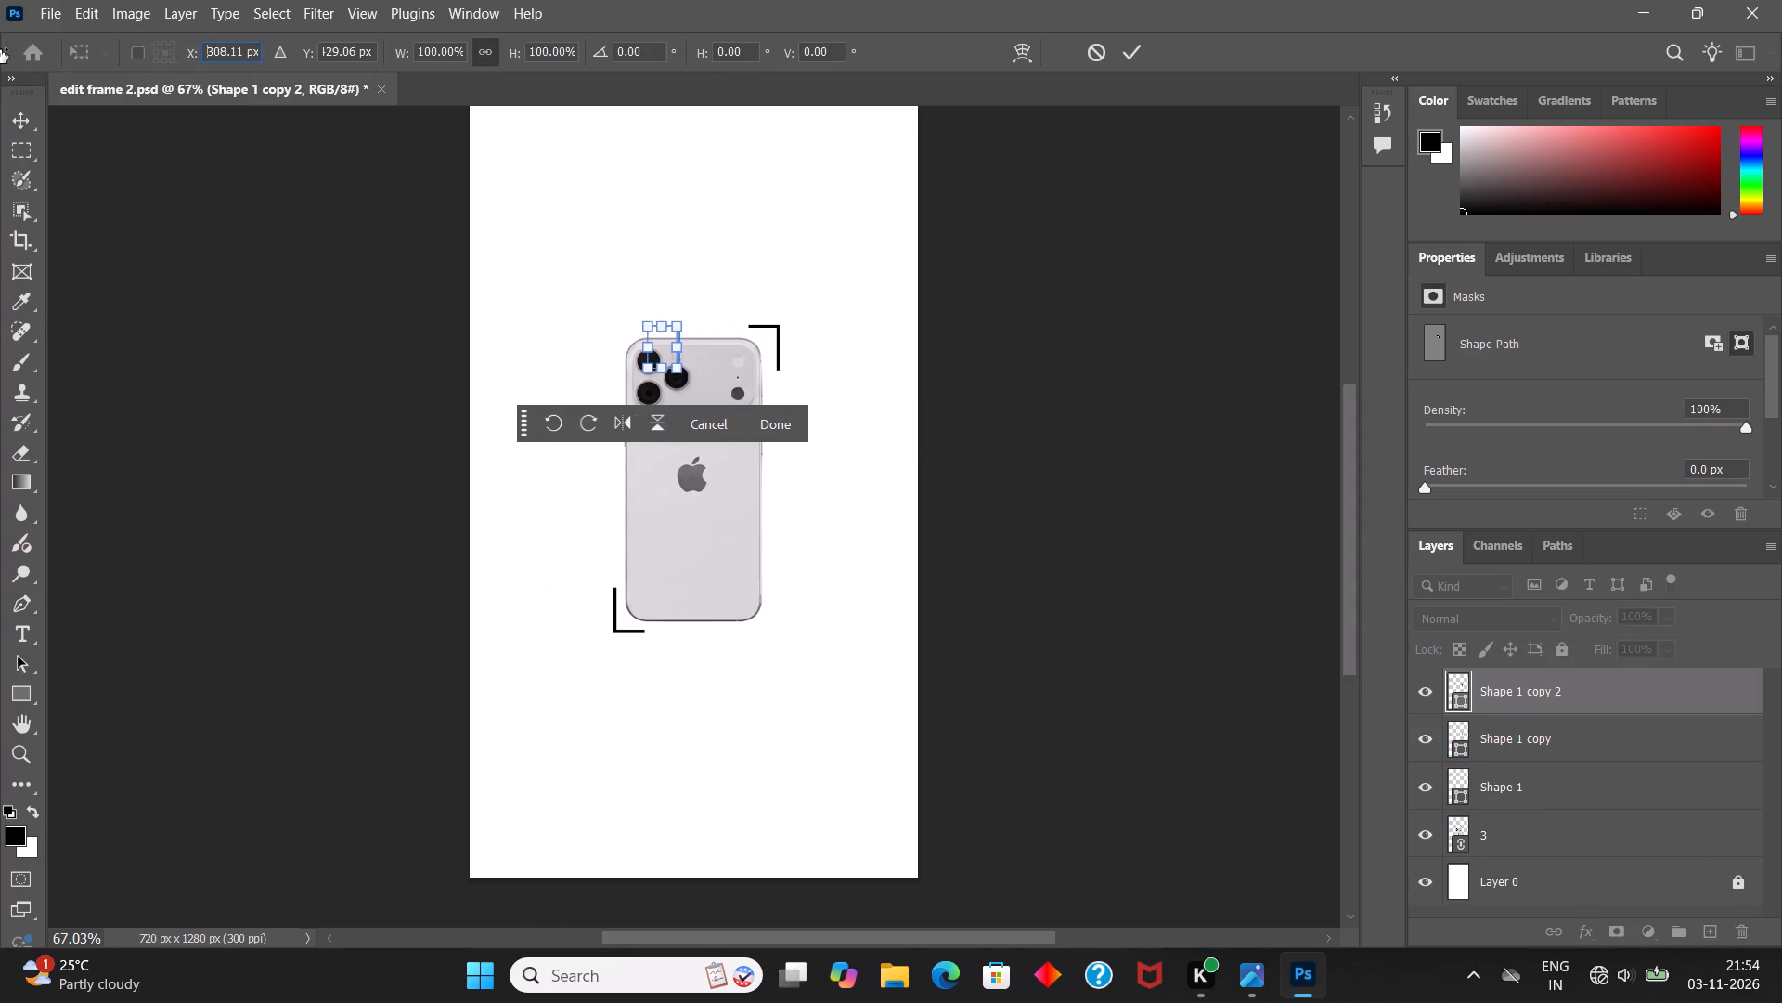
ctrl+drag(0, 49, 1, 50)
ctrl+drag(188, 59, 157, 58)
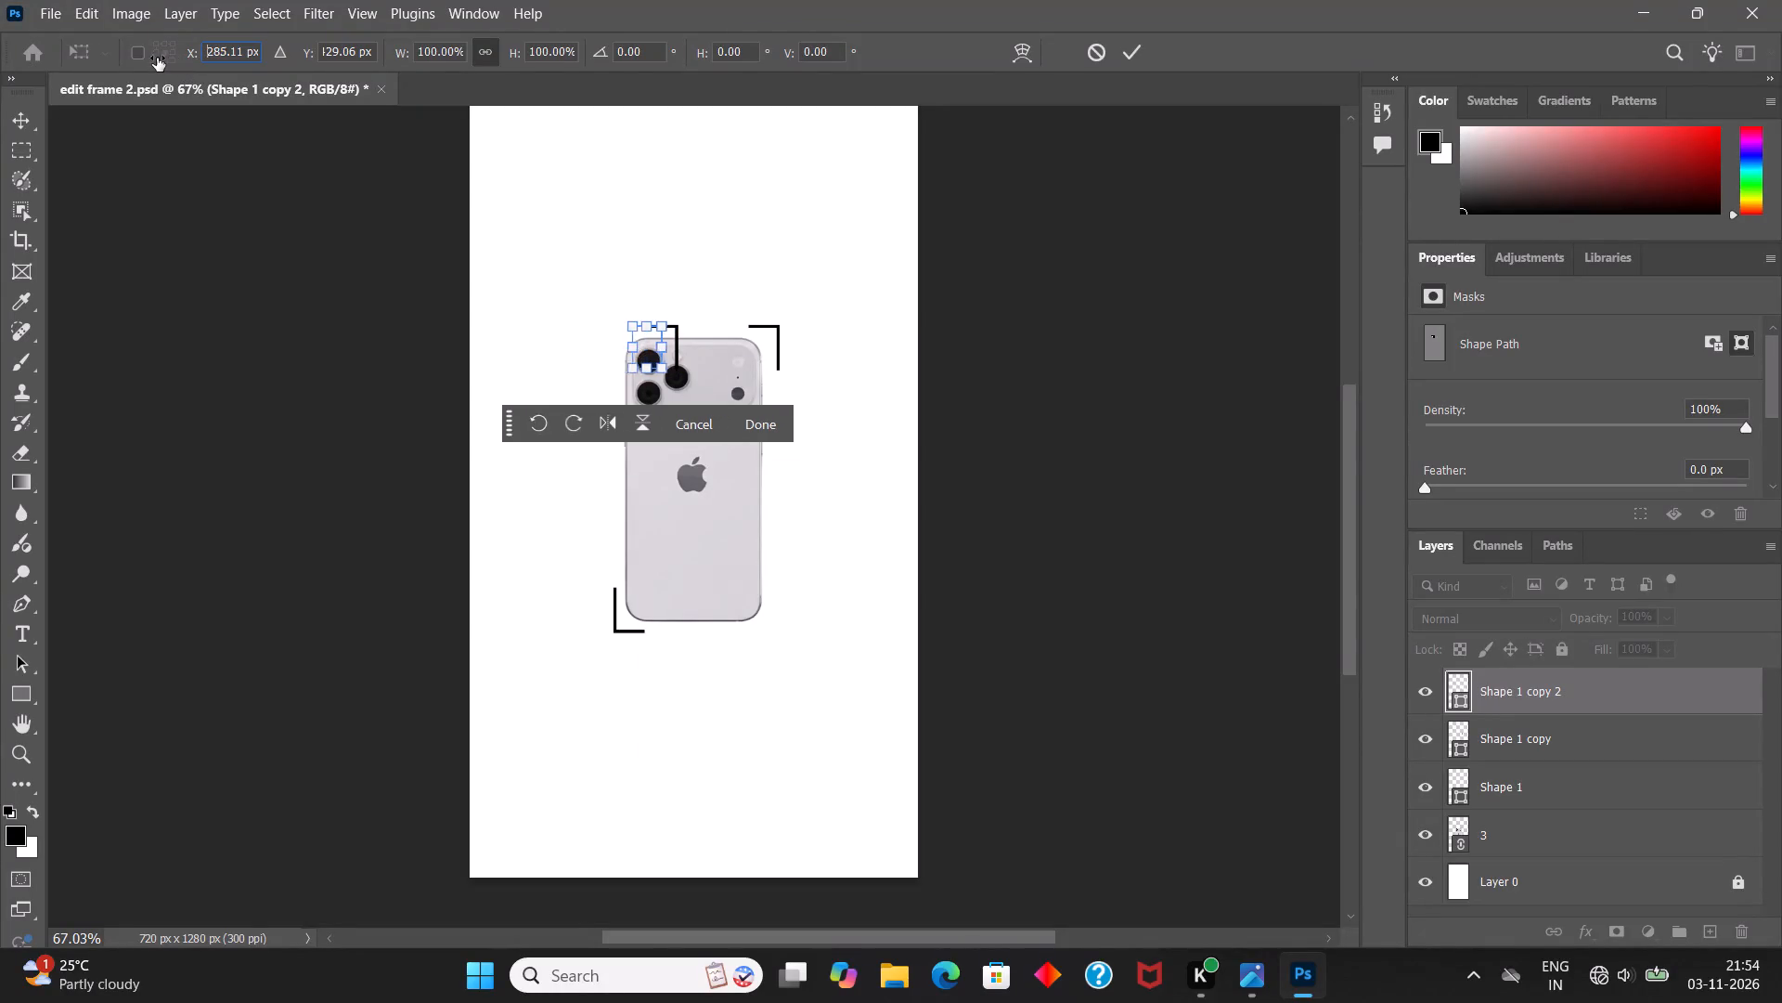
ctrl+drag(157, 58, 86, 58)
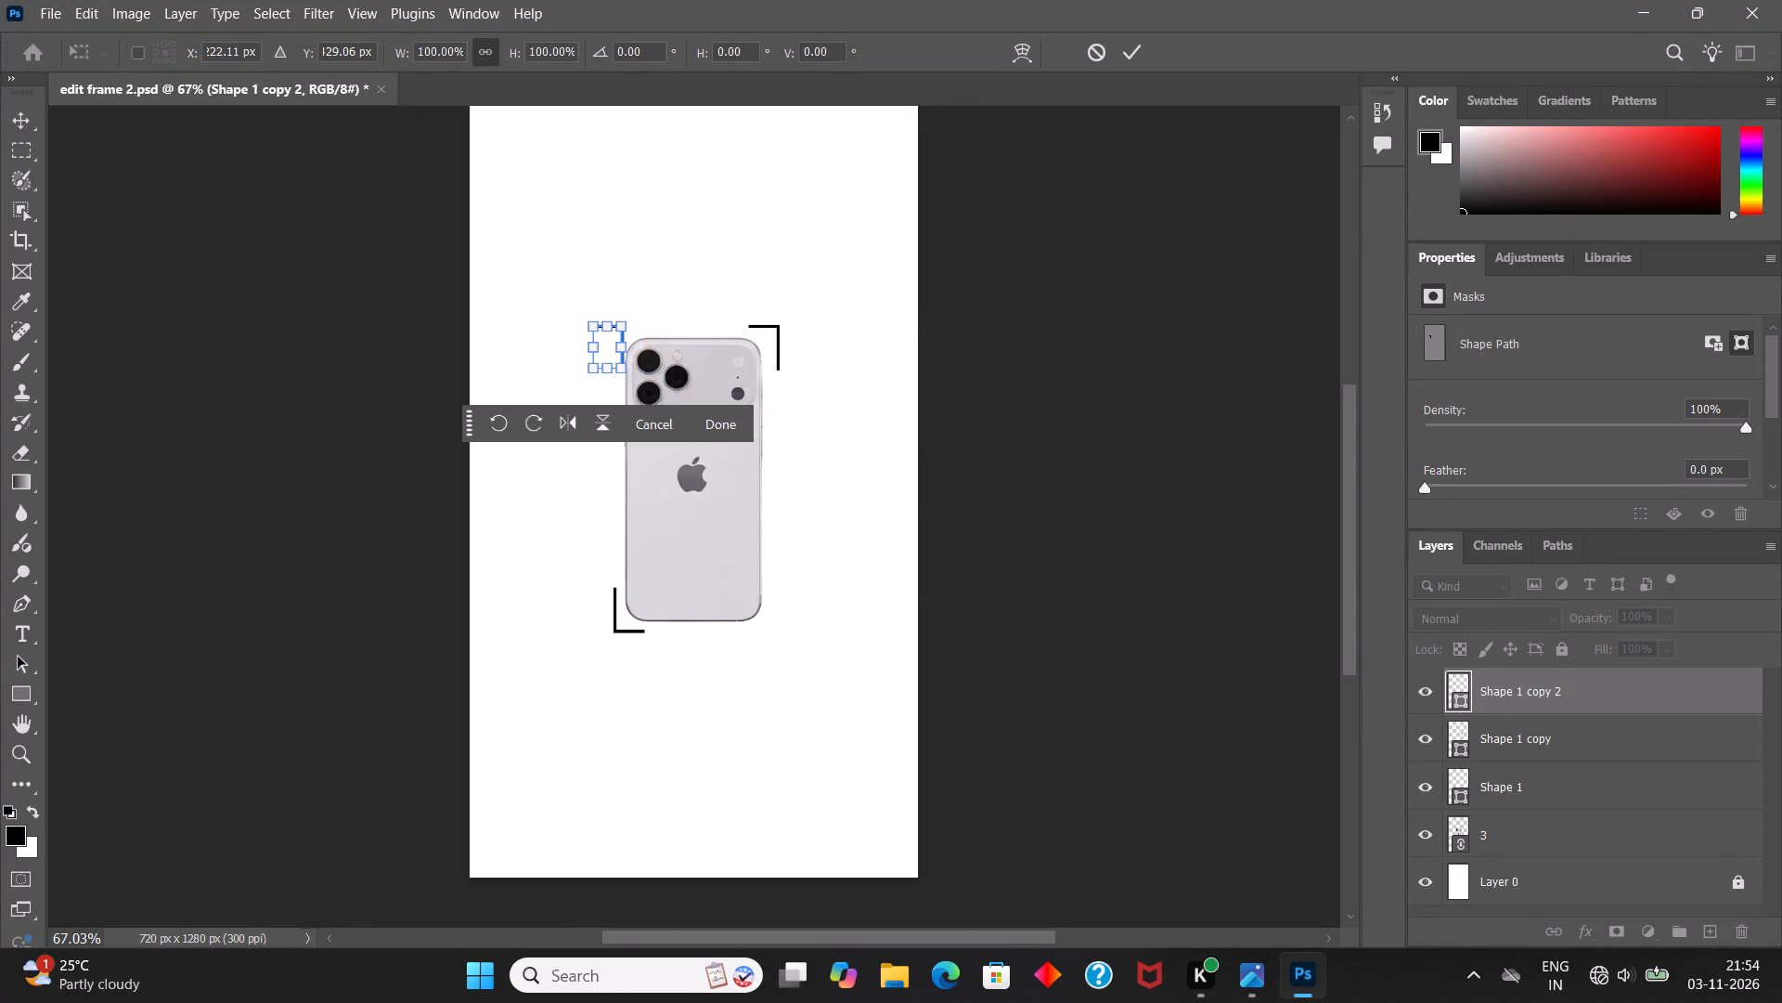
click(1128, 48)
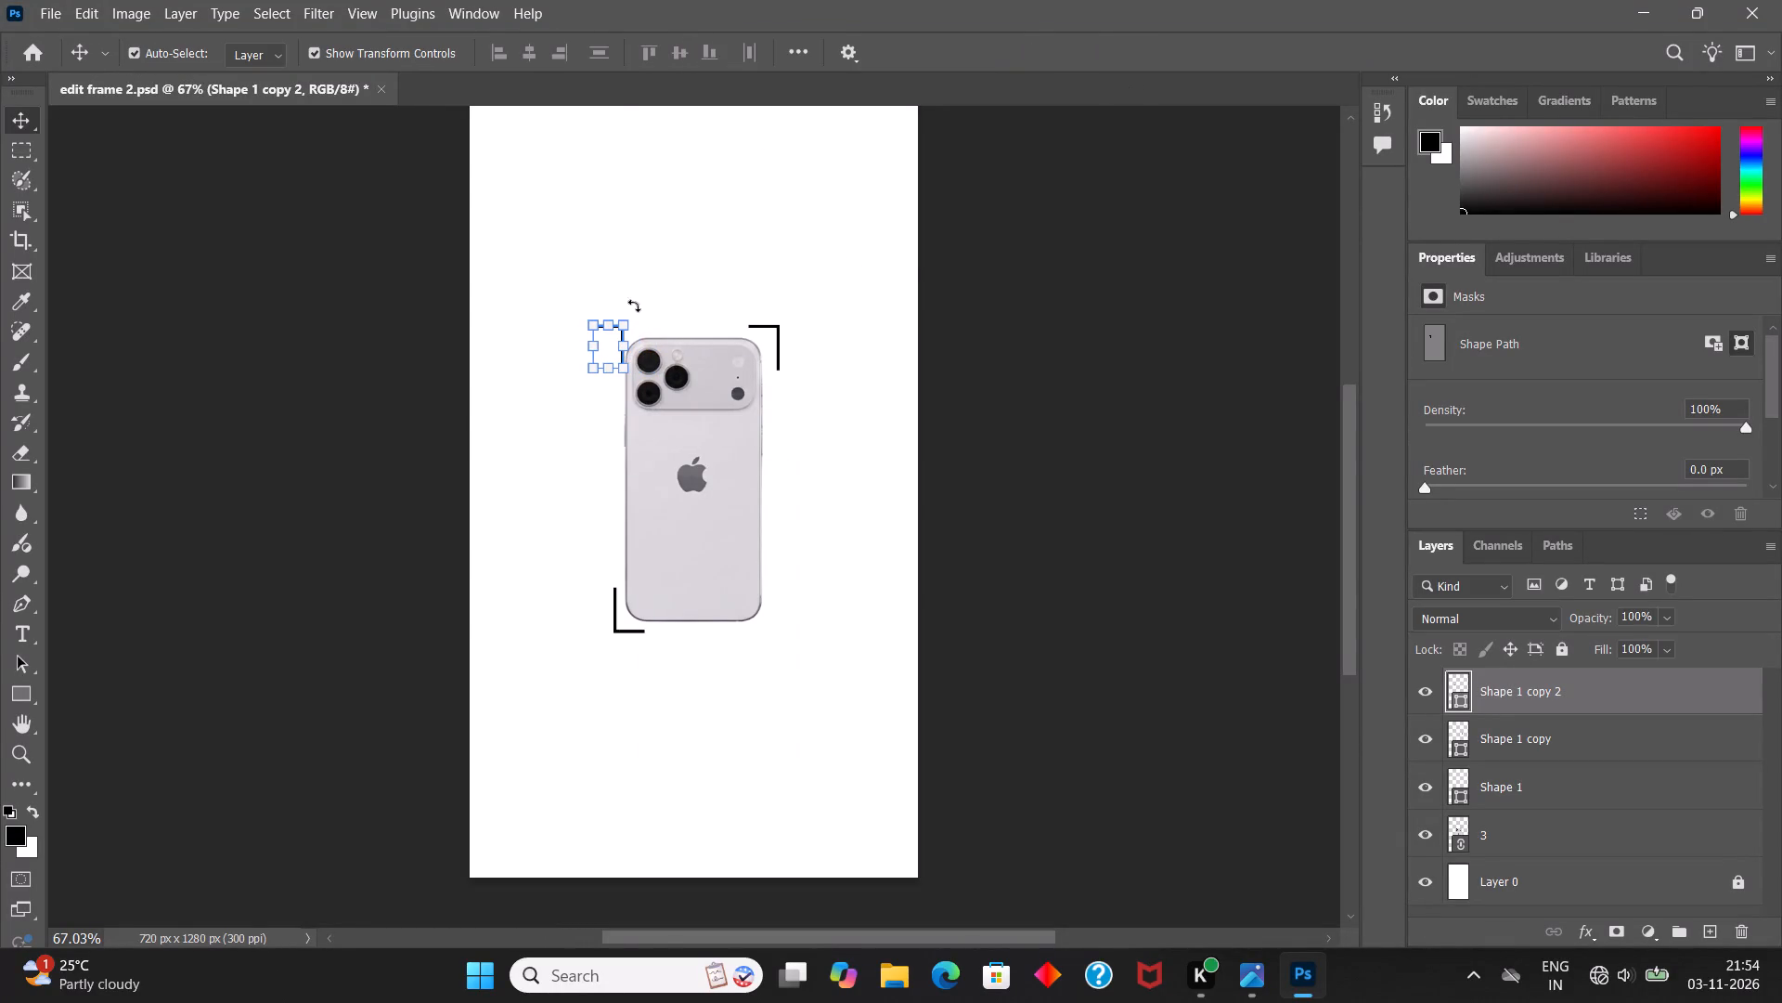
Rotate the upper-left L shape 180°, 90° clockwise and 180° again, and flip it vertically, horizontally and vertically once more.
click(613, 320)
right_click(613, 320)
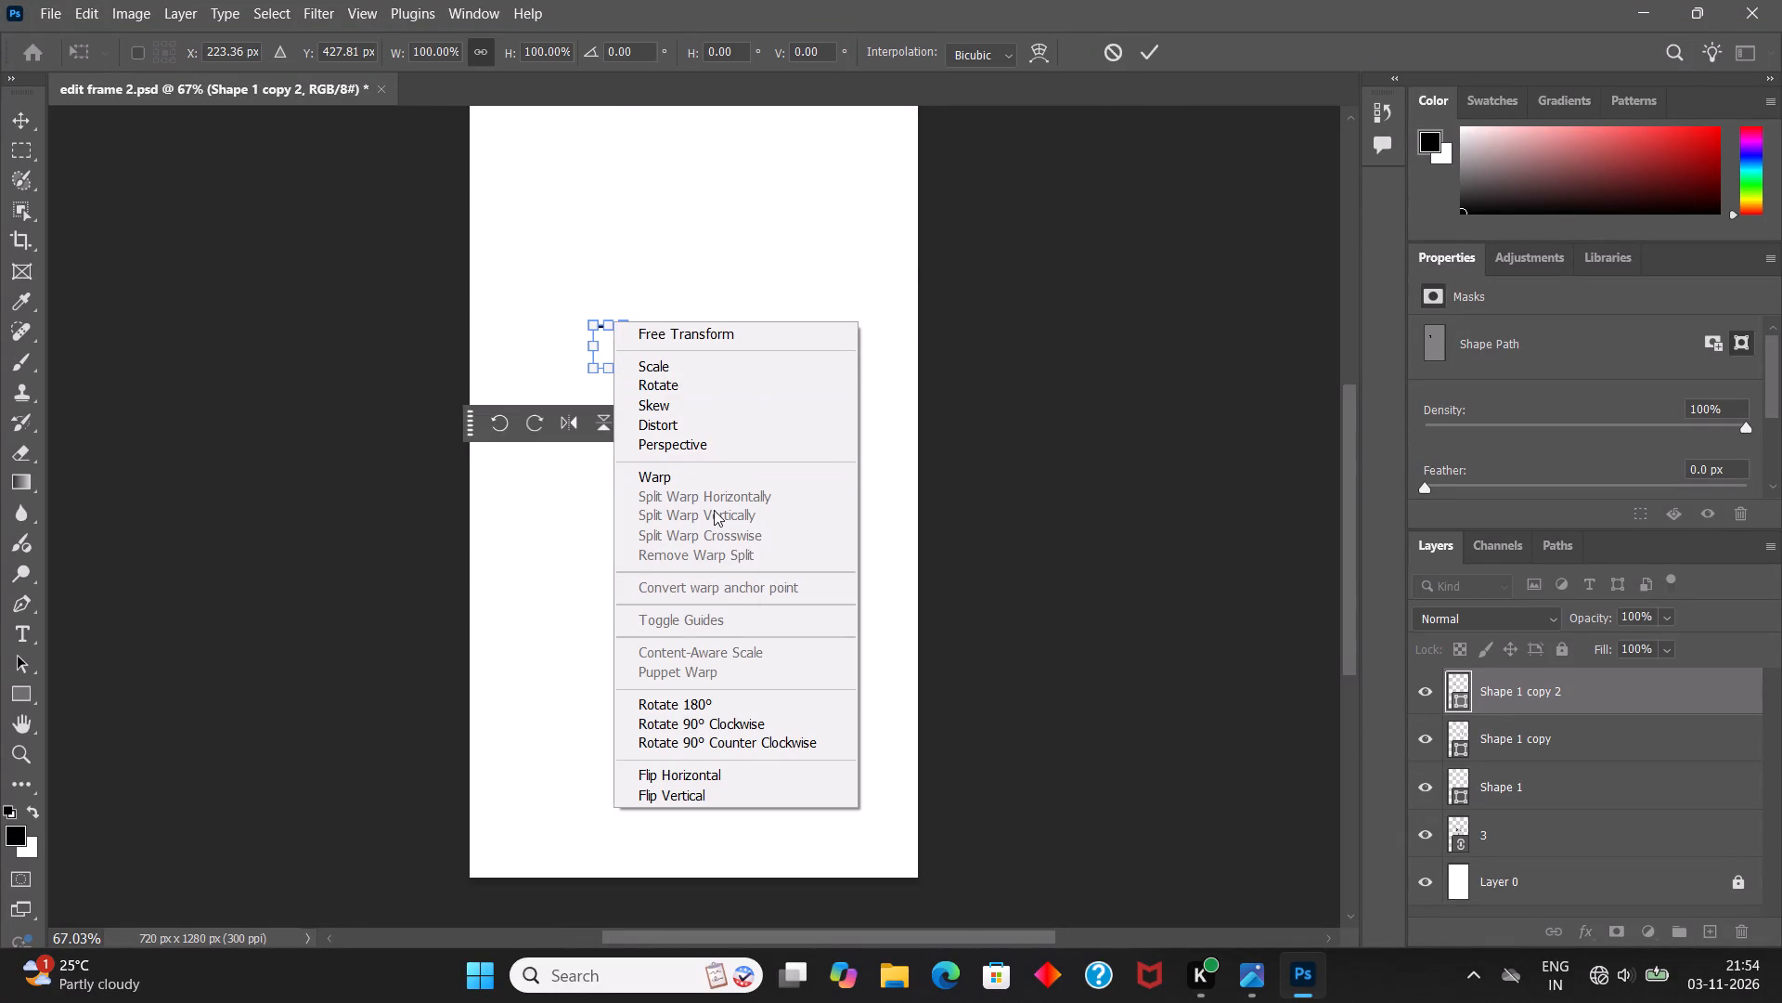
click(715, 699)
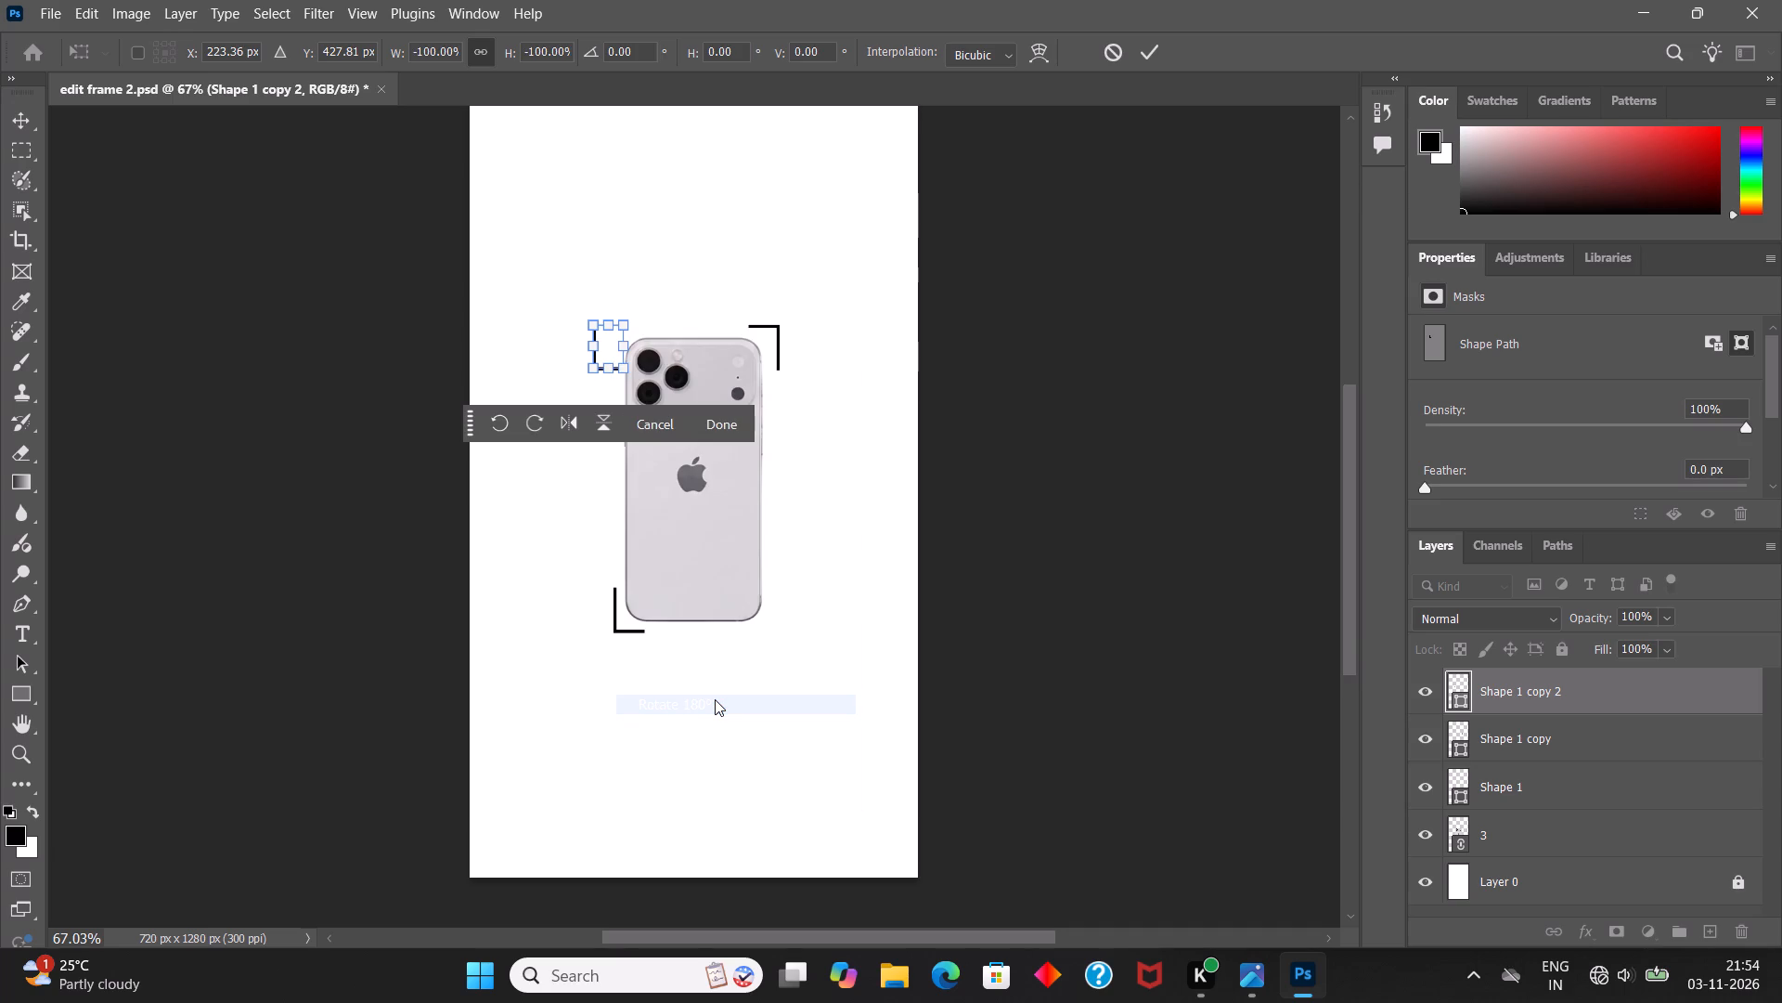
right_click(610, 325)
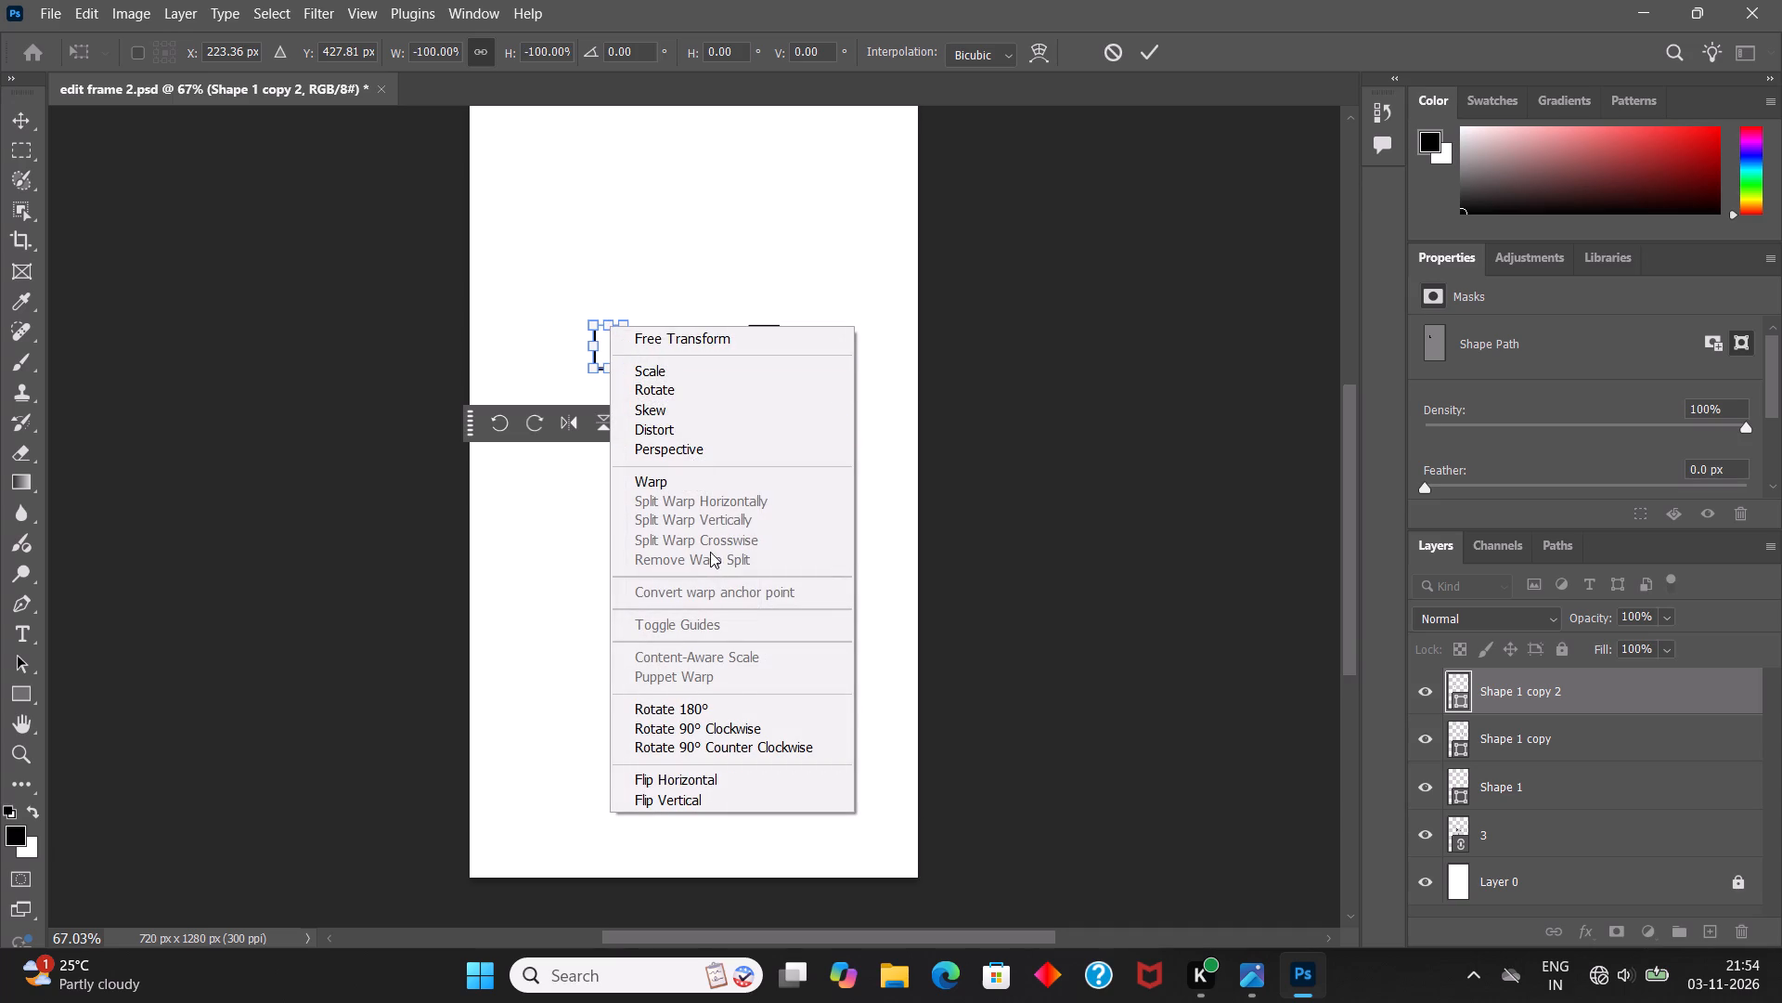
click(704, 725)
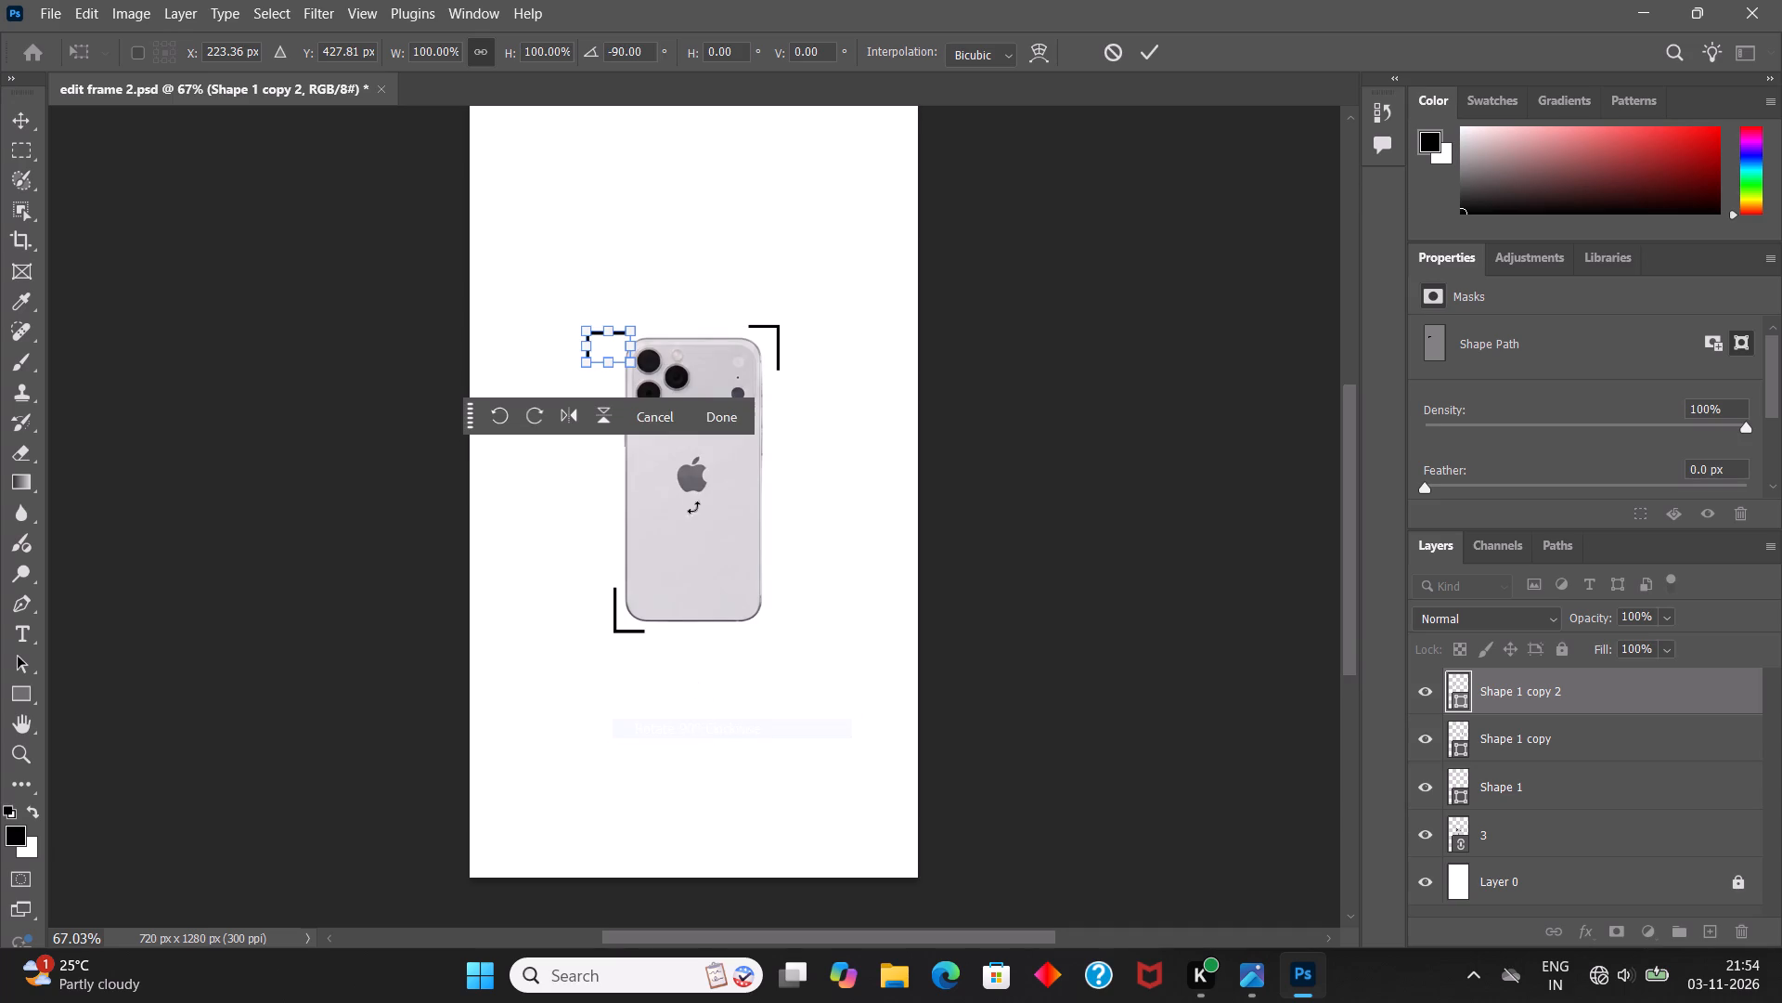
right_click(609, 330)
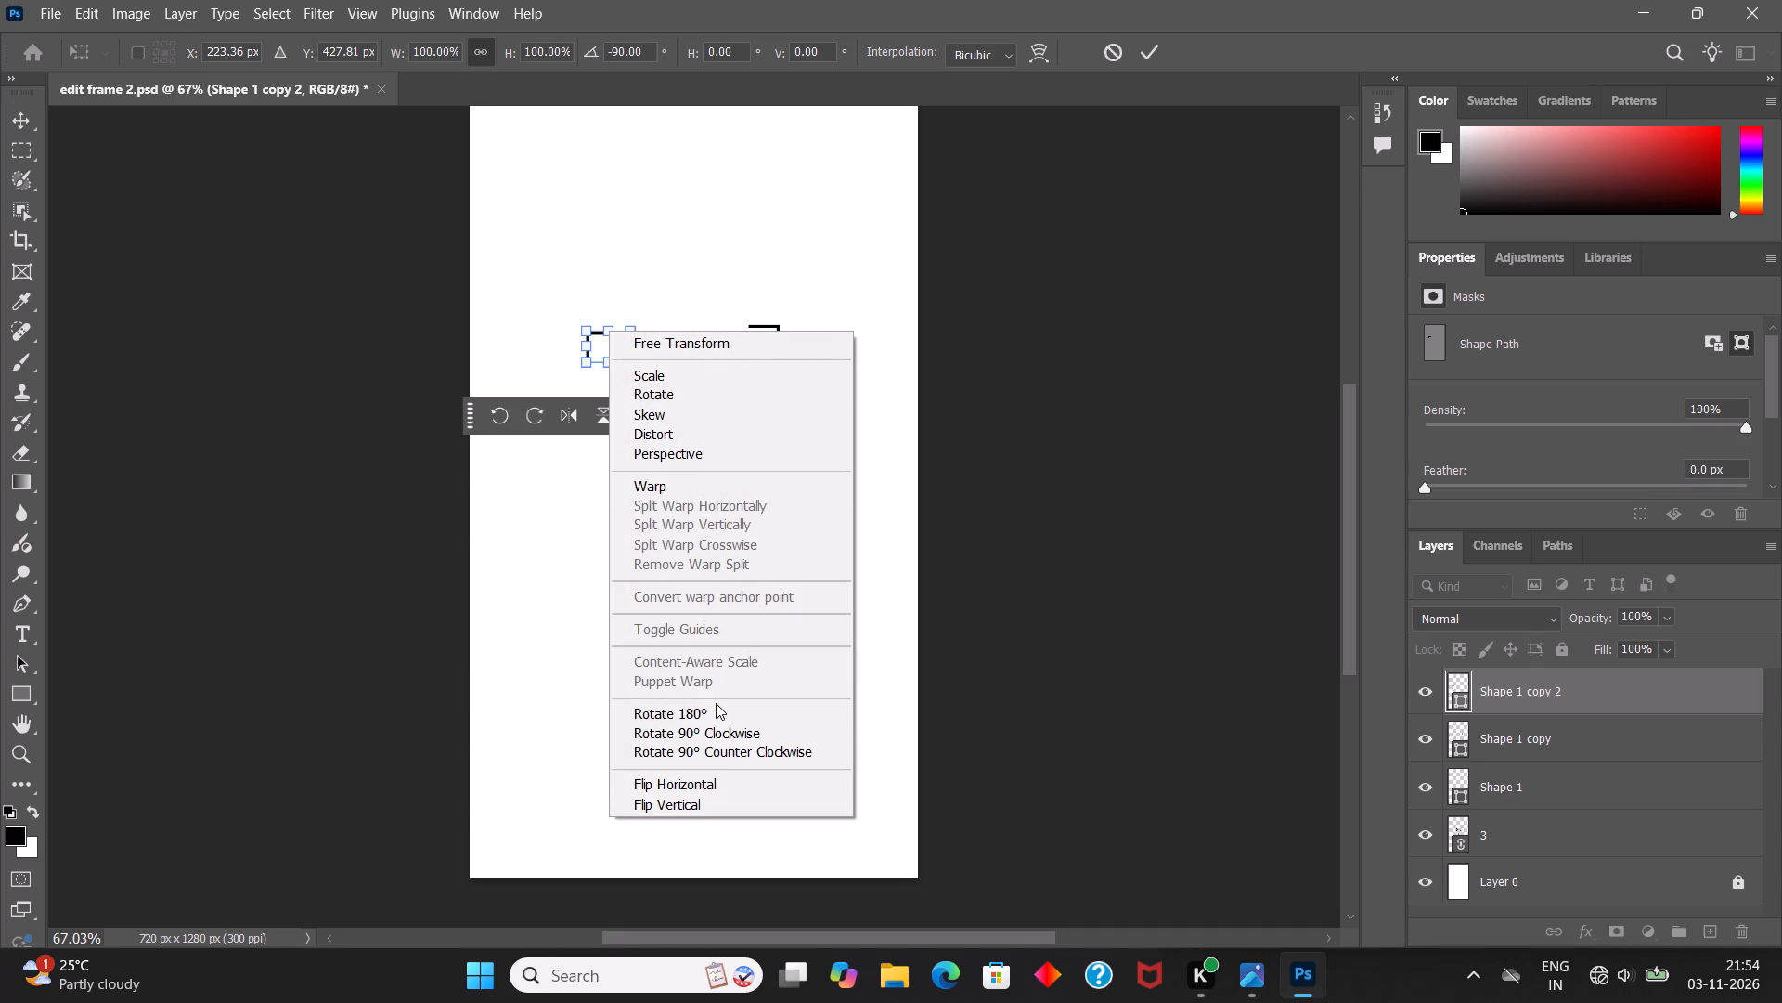
click(710, 719)
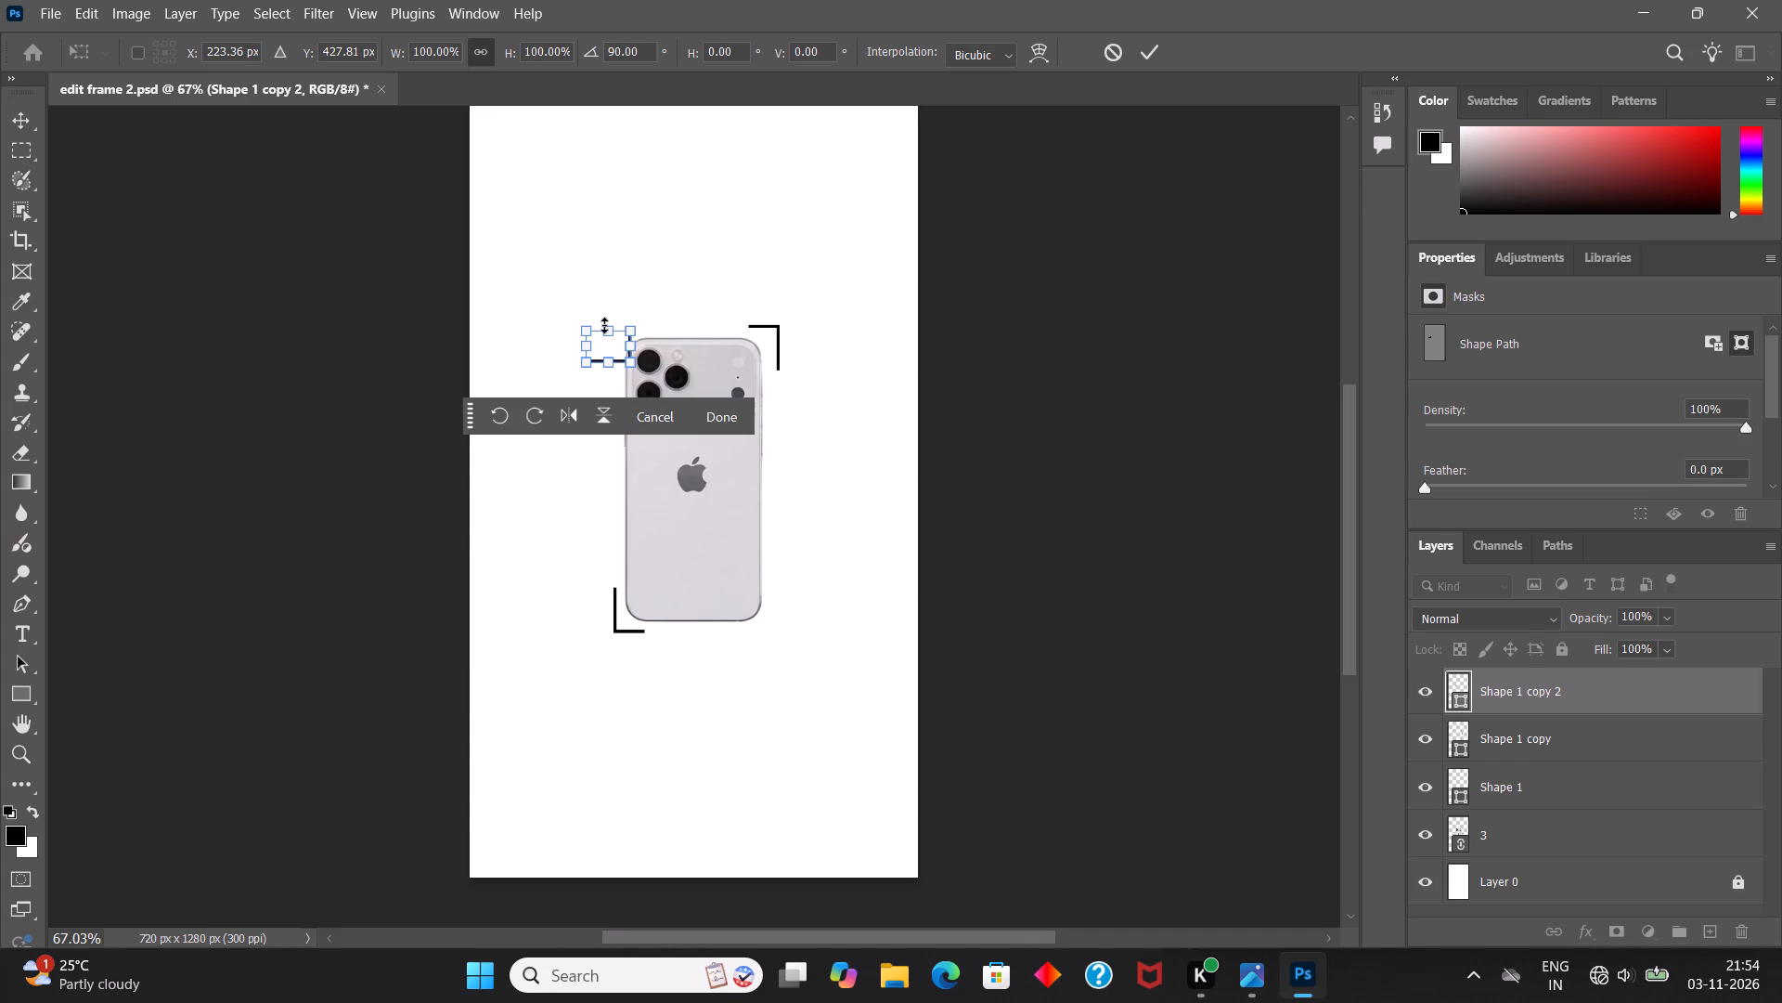
right_click(604, 325)
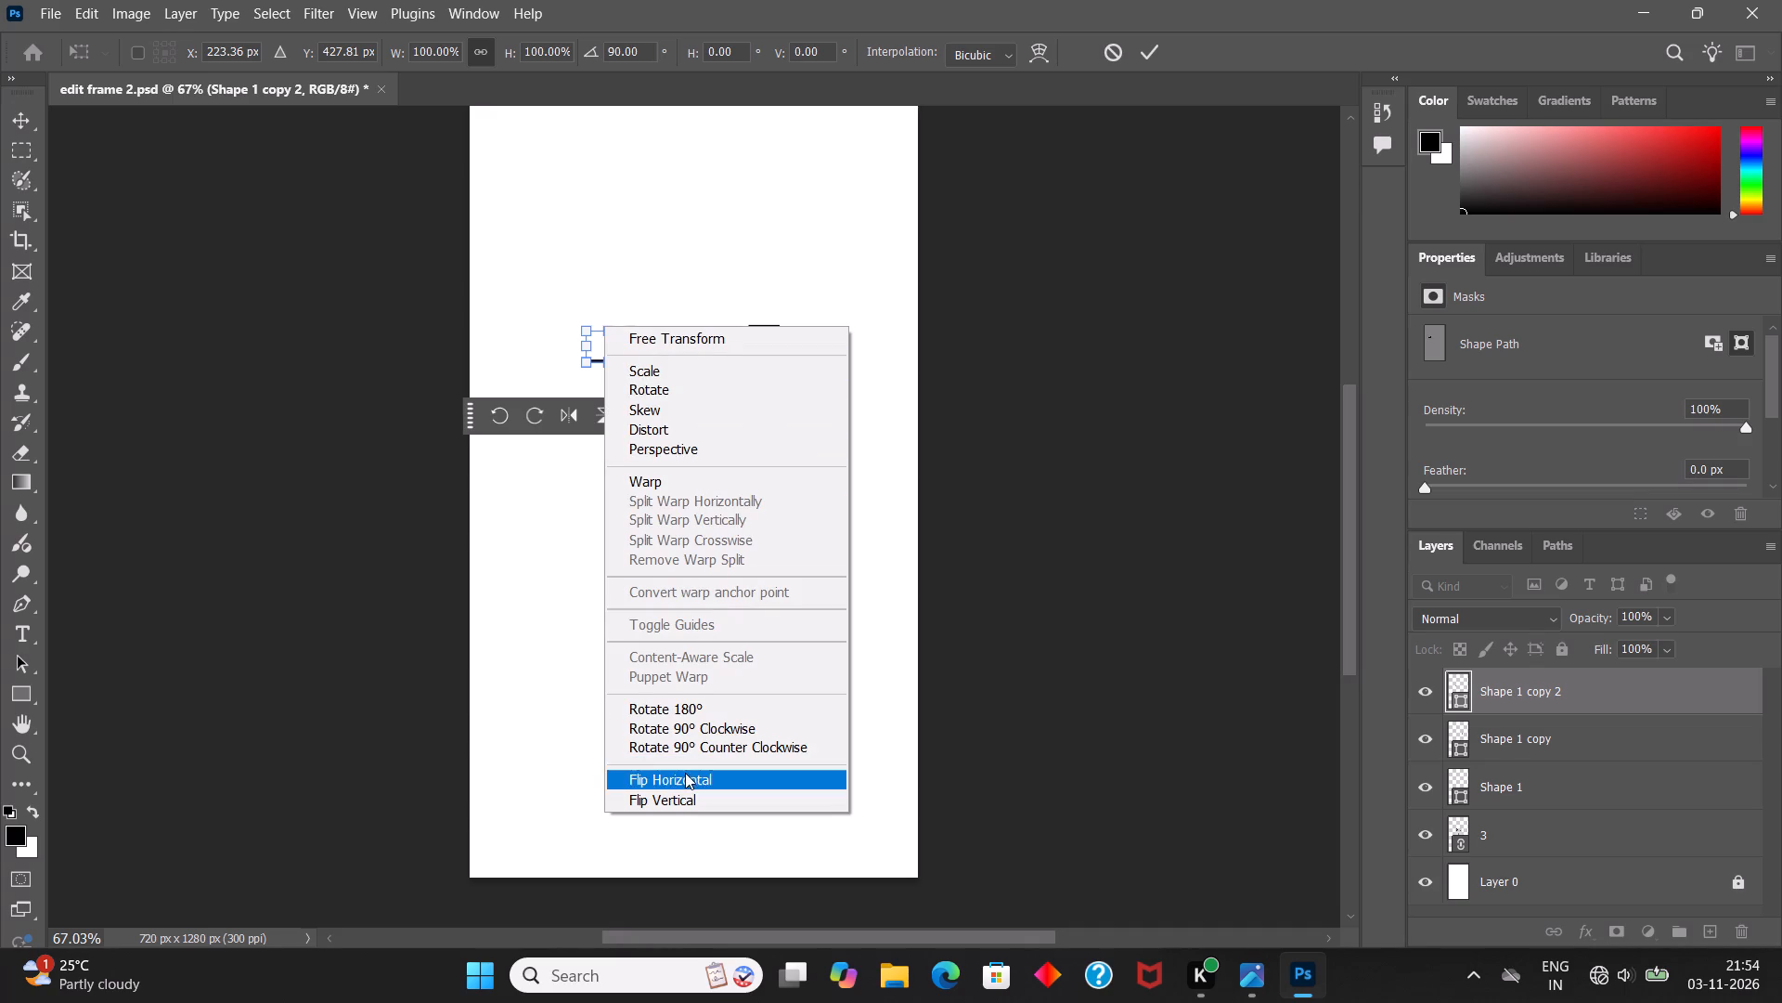
click(678, 796)
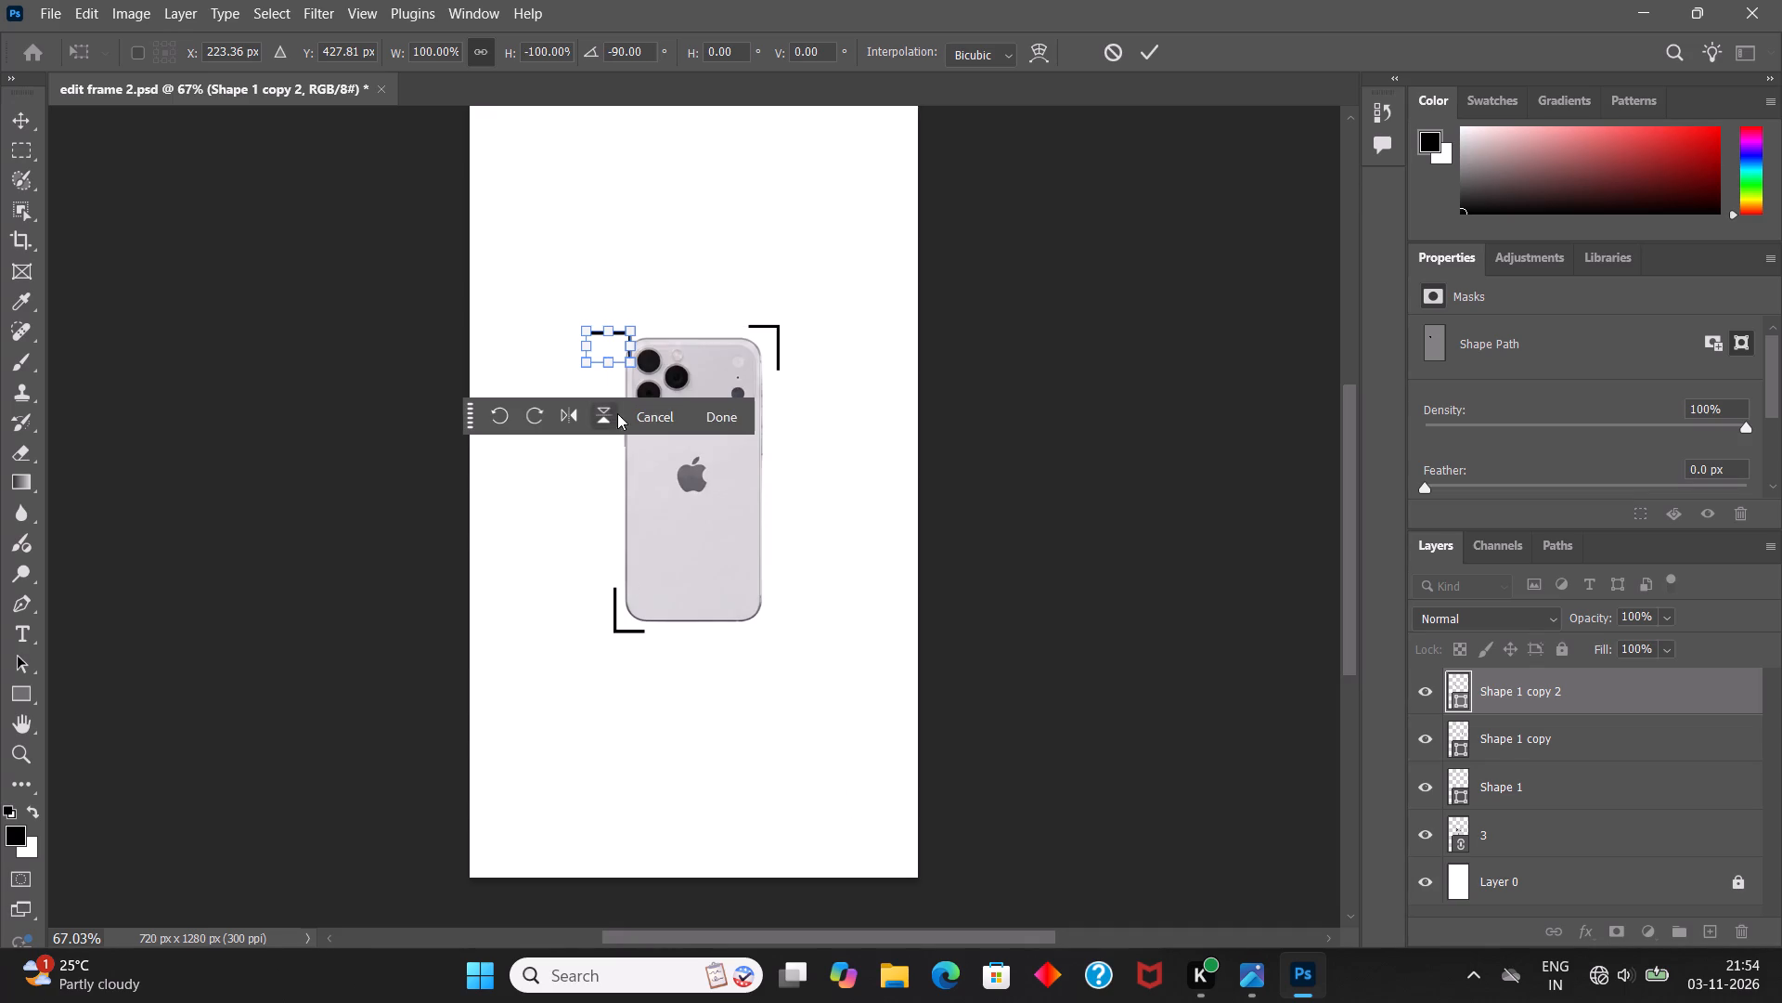
right_click(609, 332)
click(691, 790)
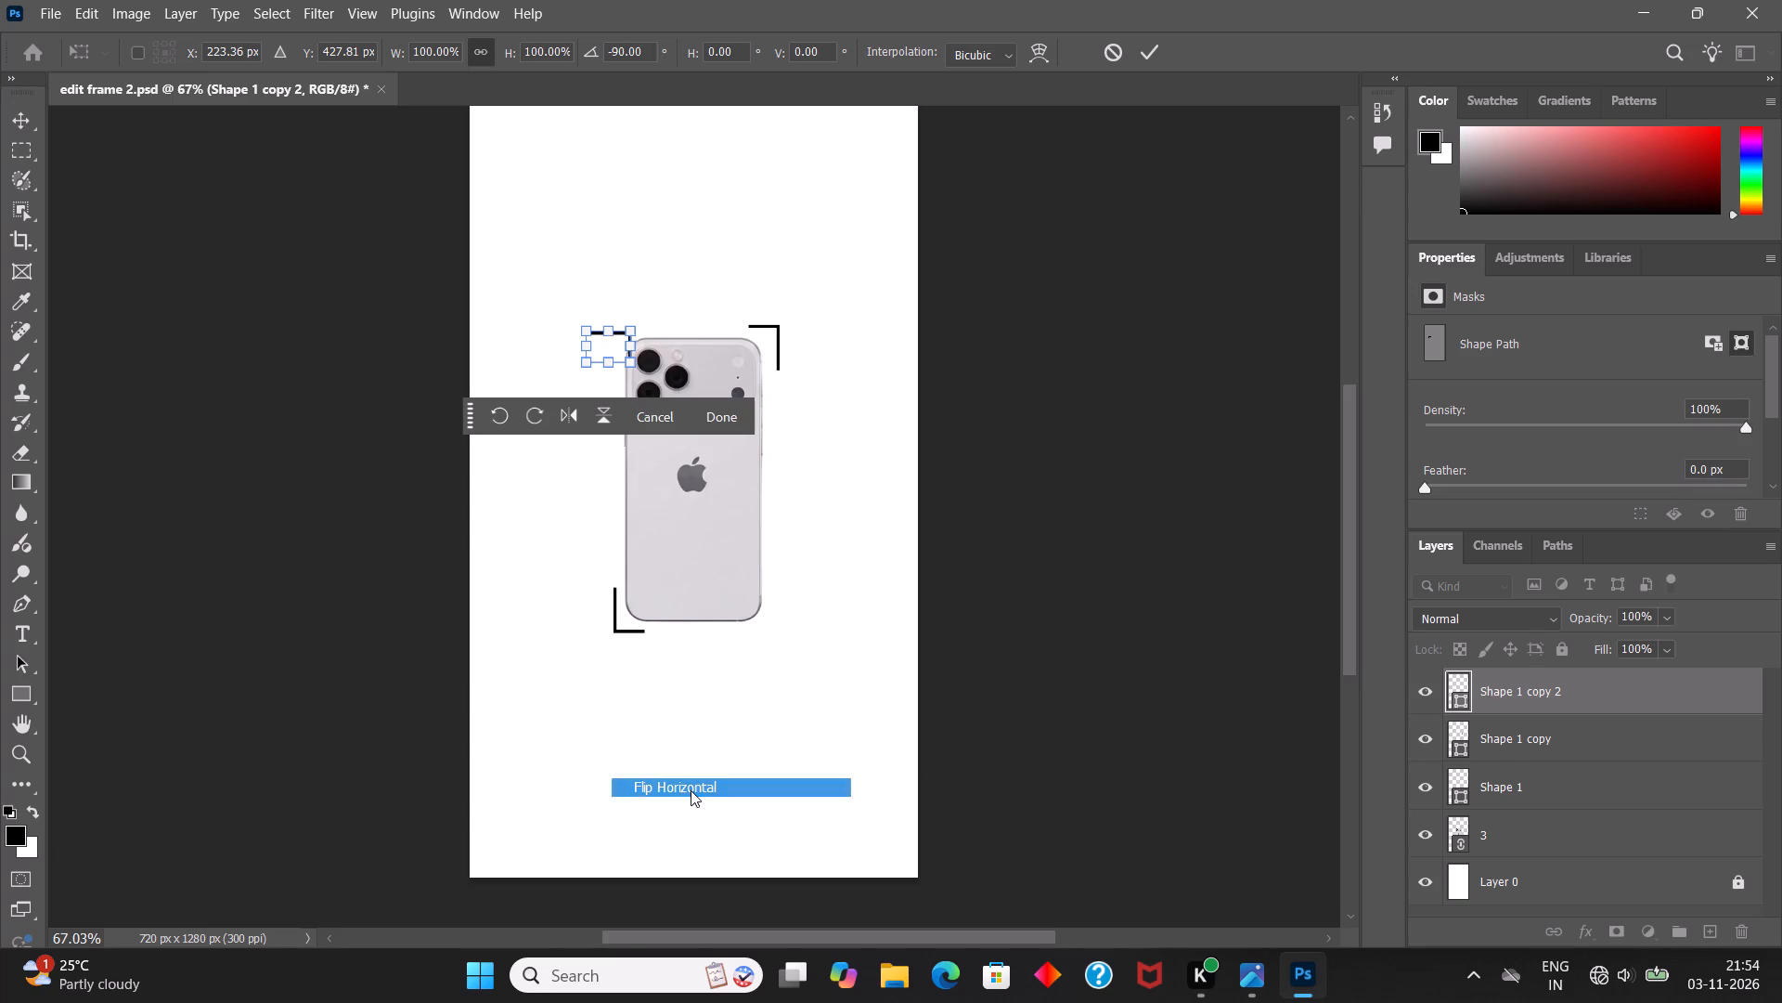
right_click(602, 331)
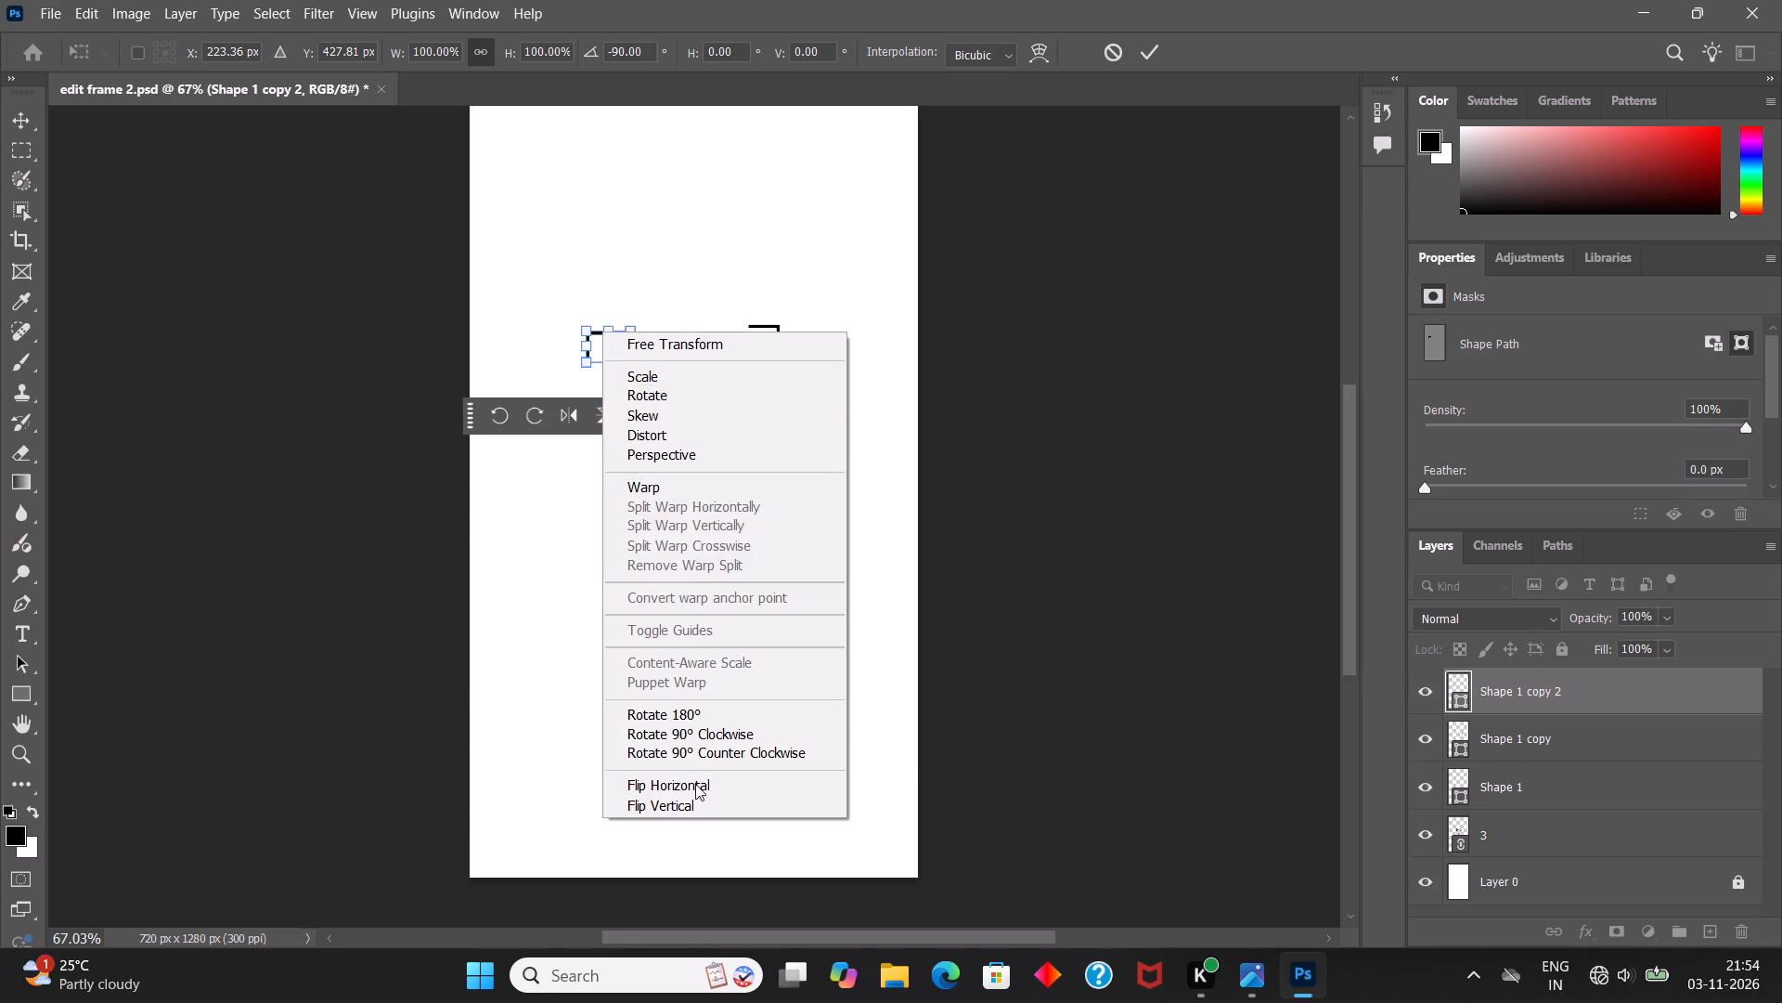
click(691, 805)
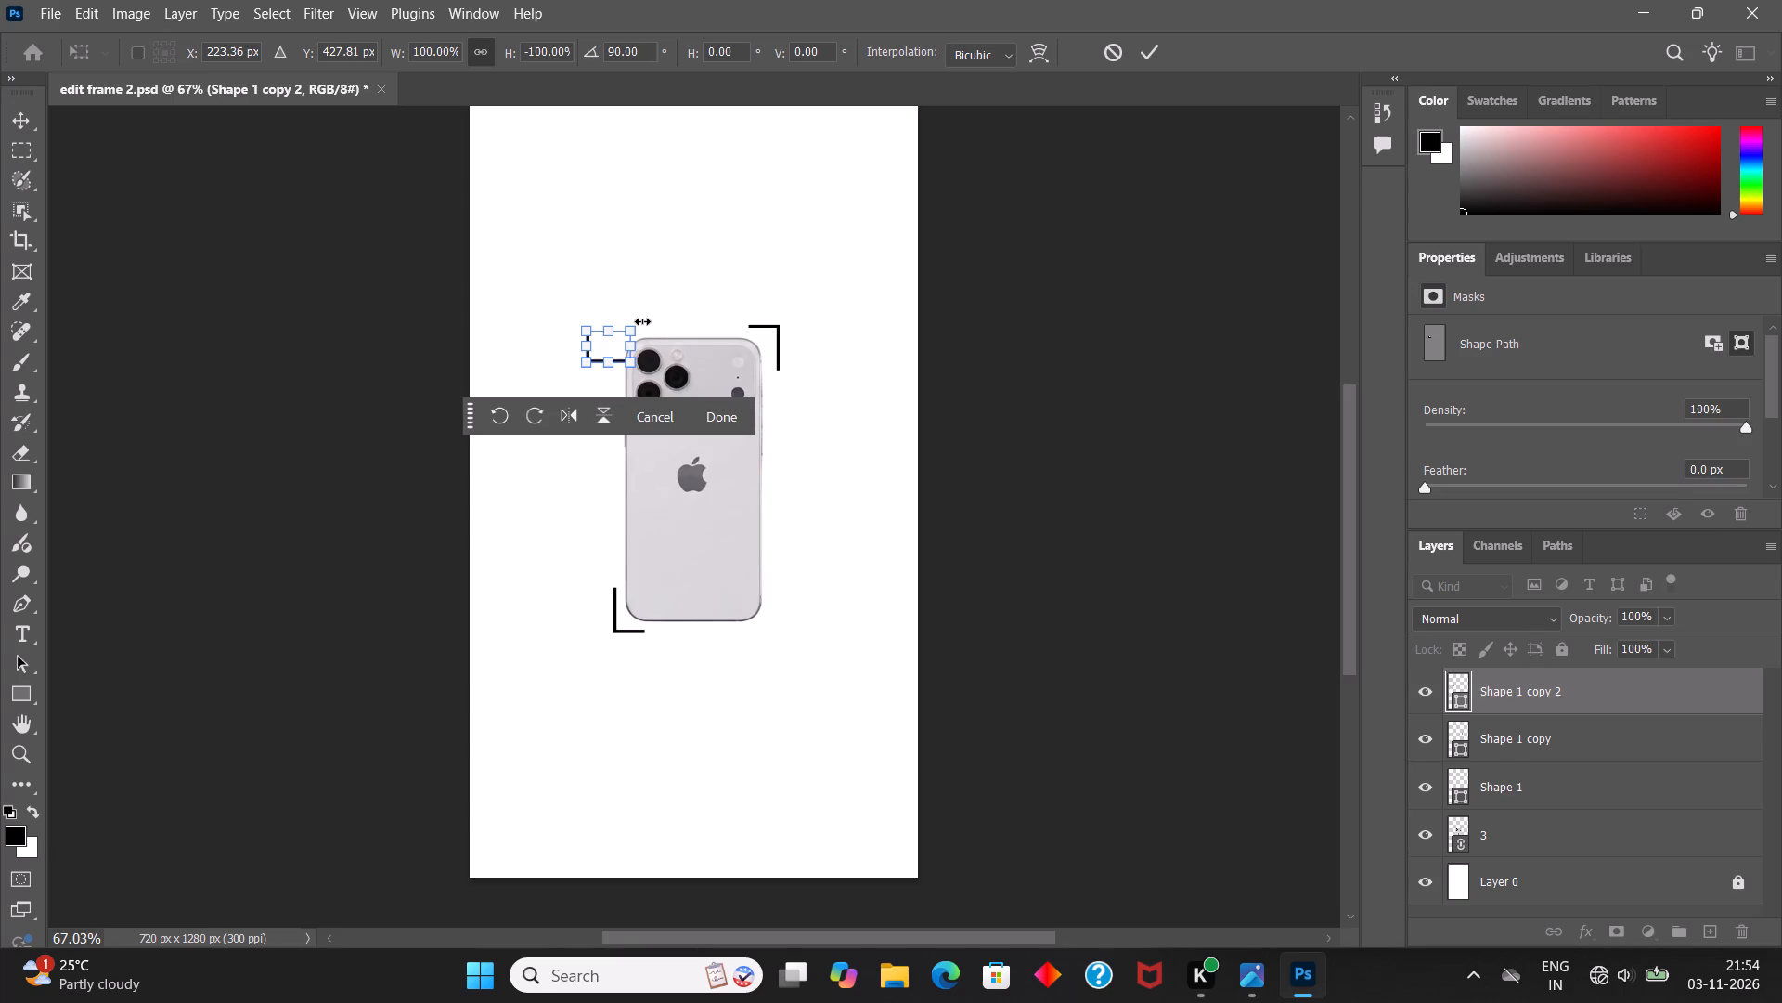
Rotate the flipped L shape freehand and set its rotation to exactly -180° to frame the phone's upper-left corner.
drag(642, 316, 549, 287)
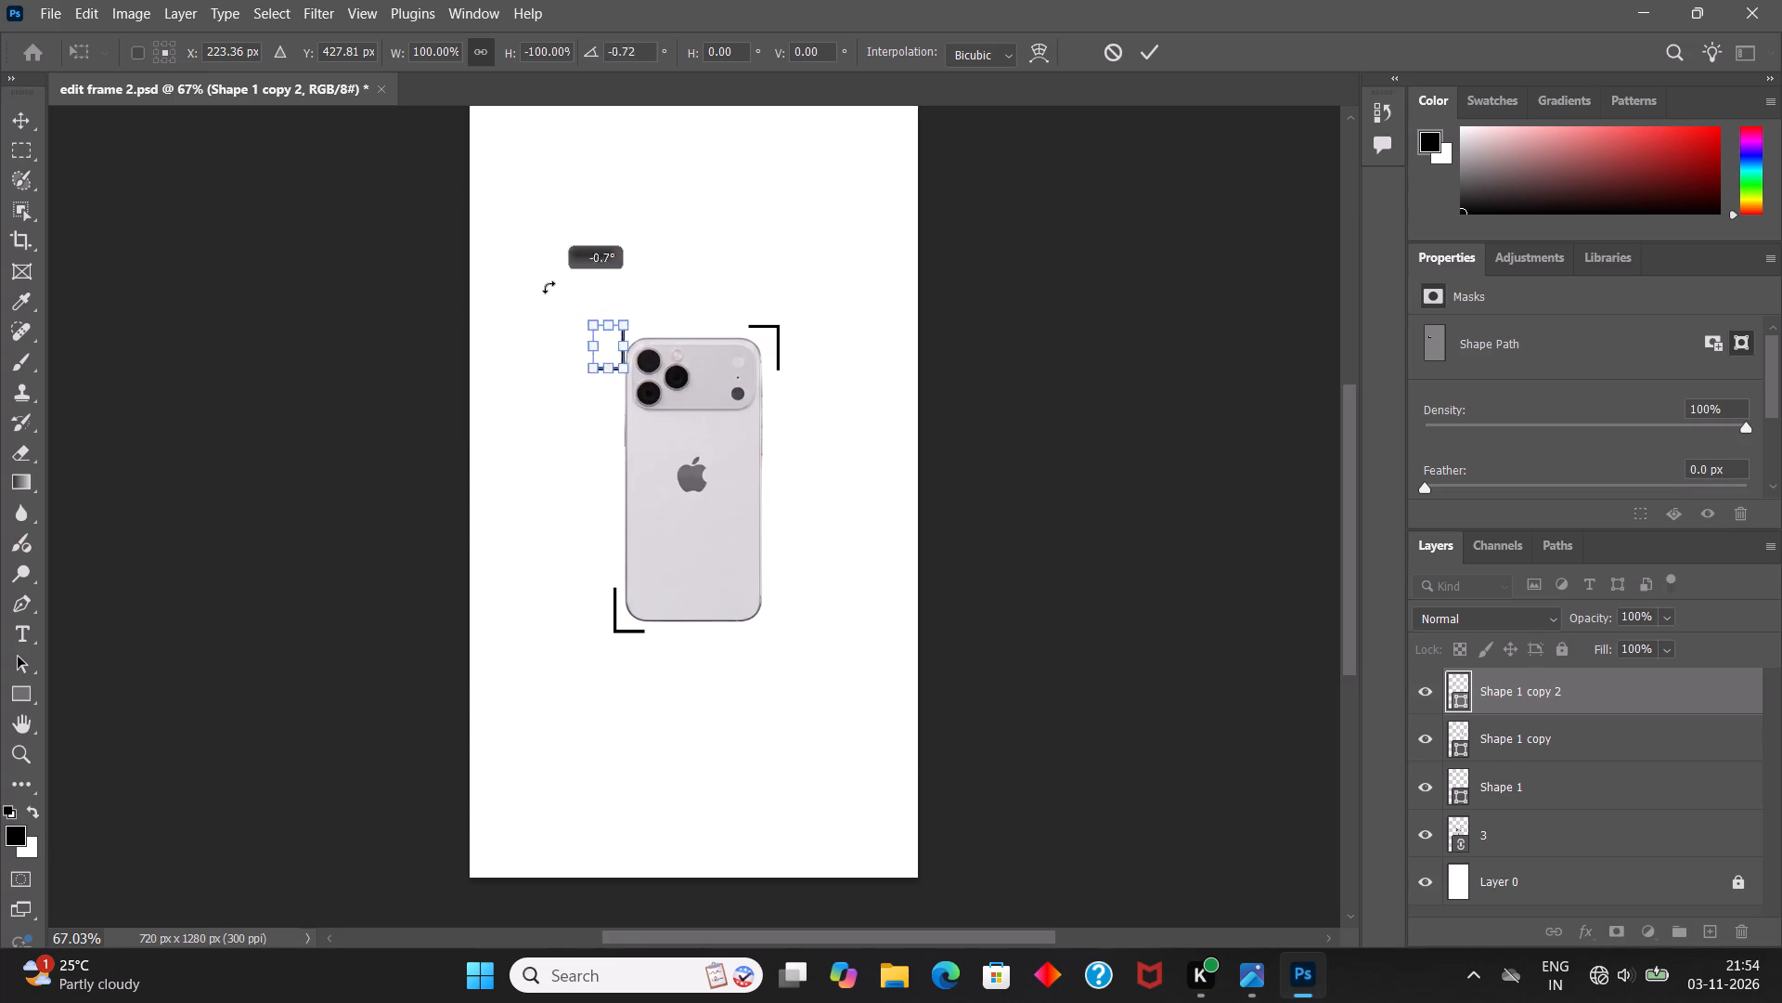
drag(549, 287, 680, 495)
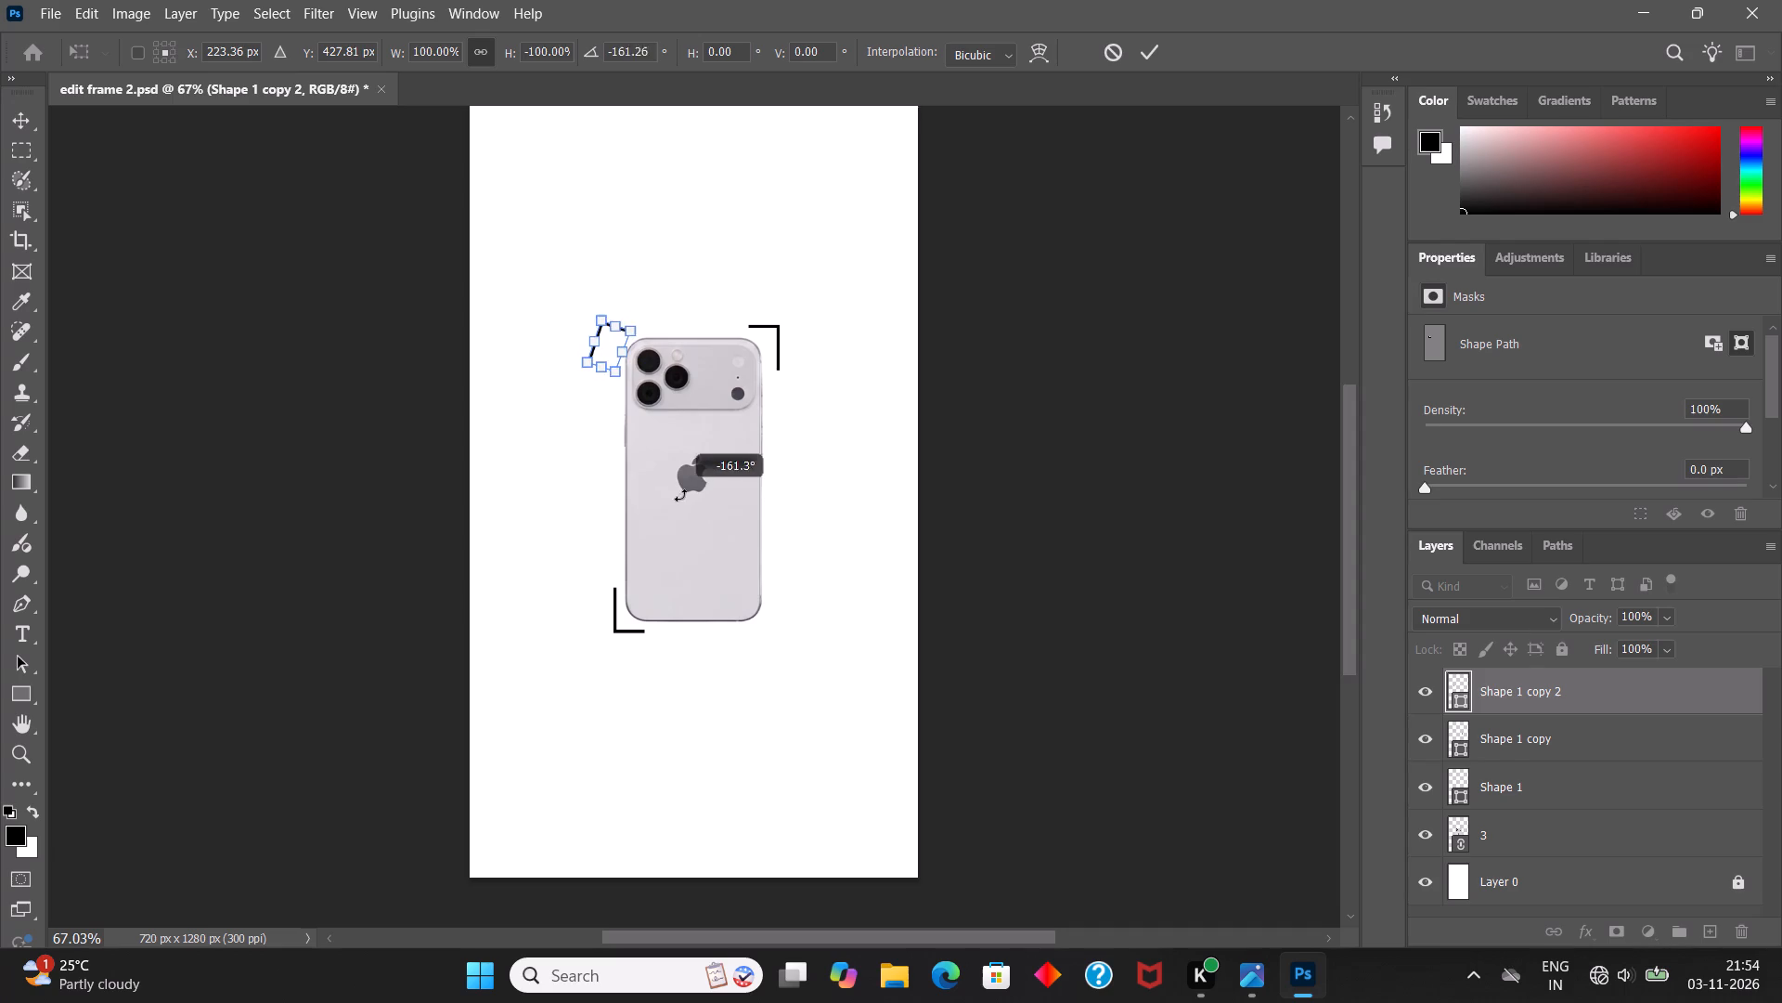
drag(680, 495, 736, 487)
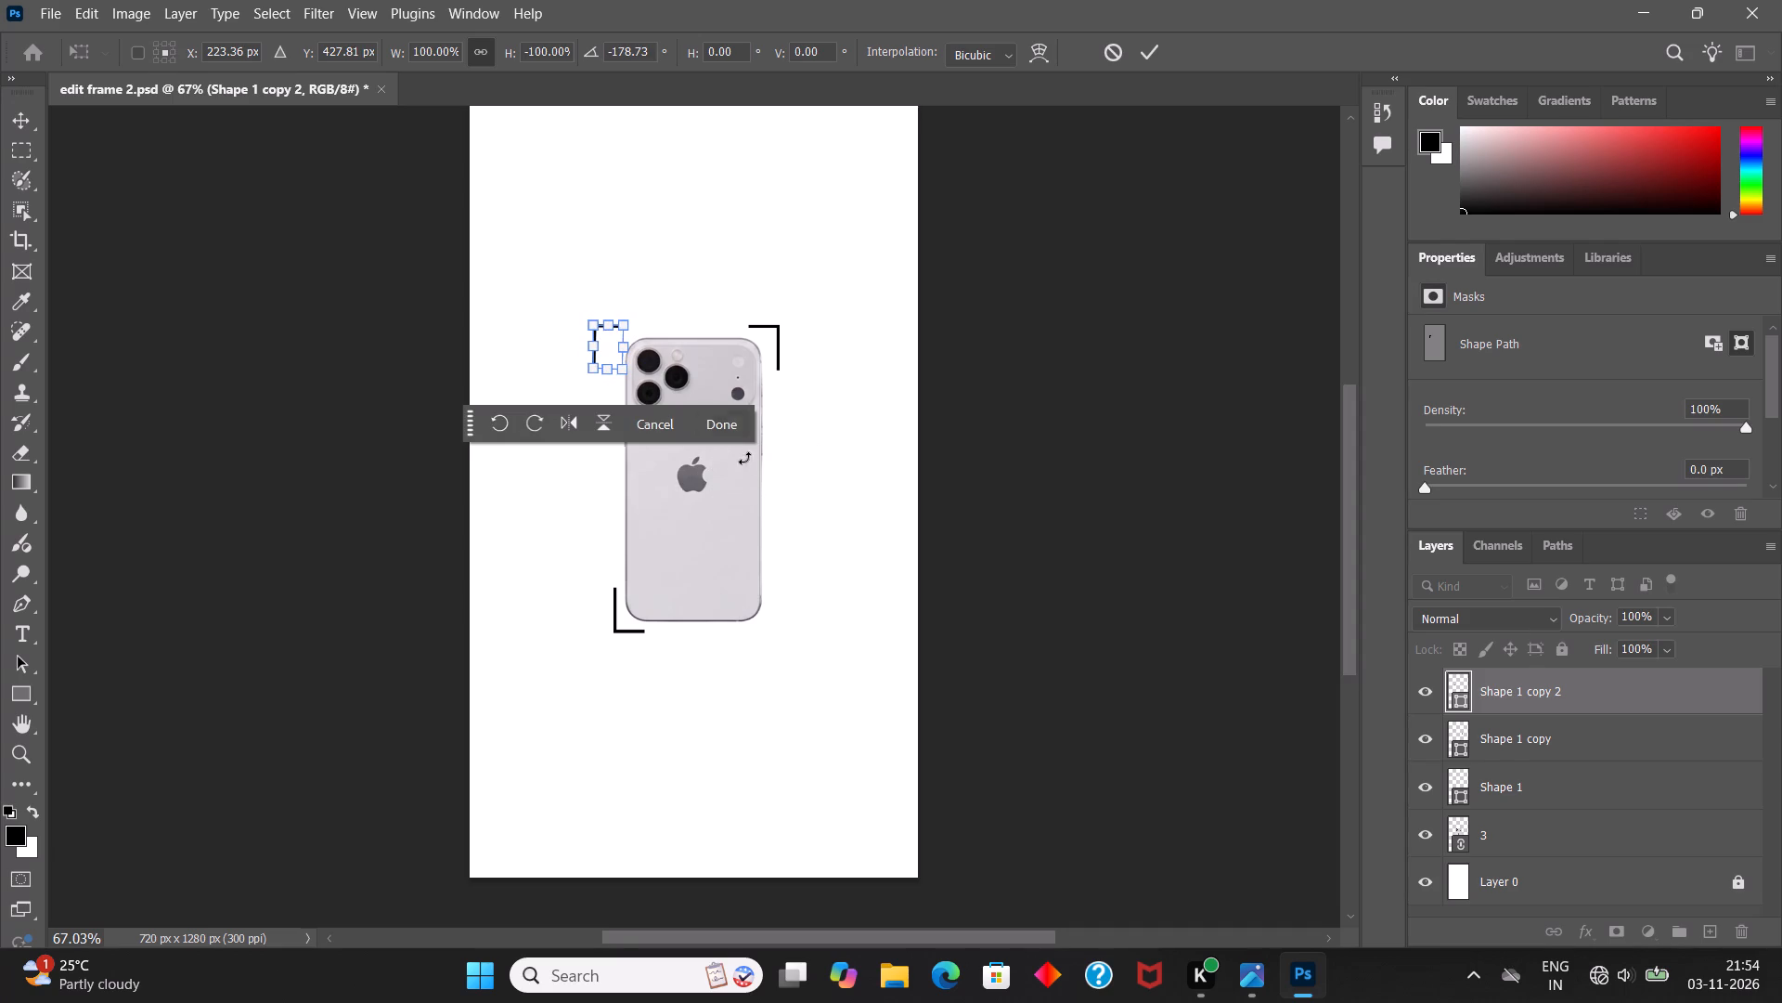
click(637, 55)
key(ctrl+a)
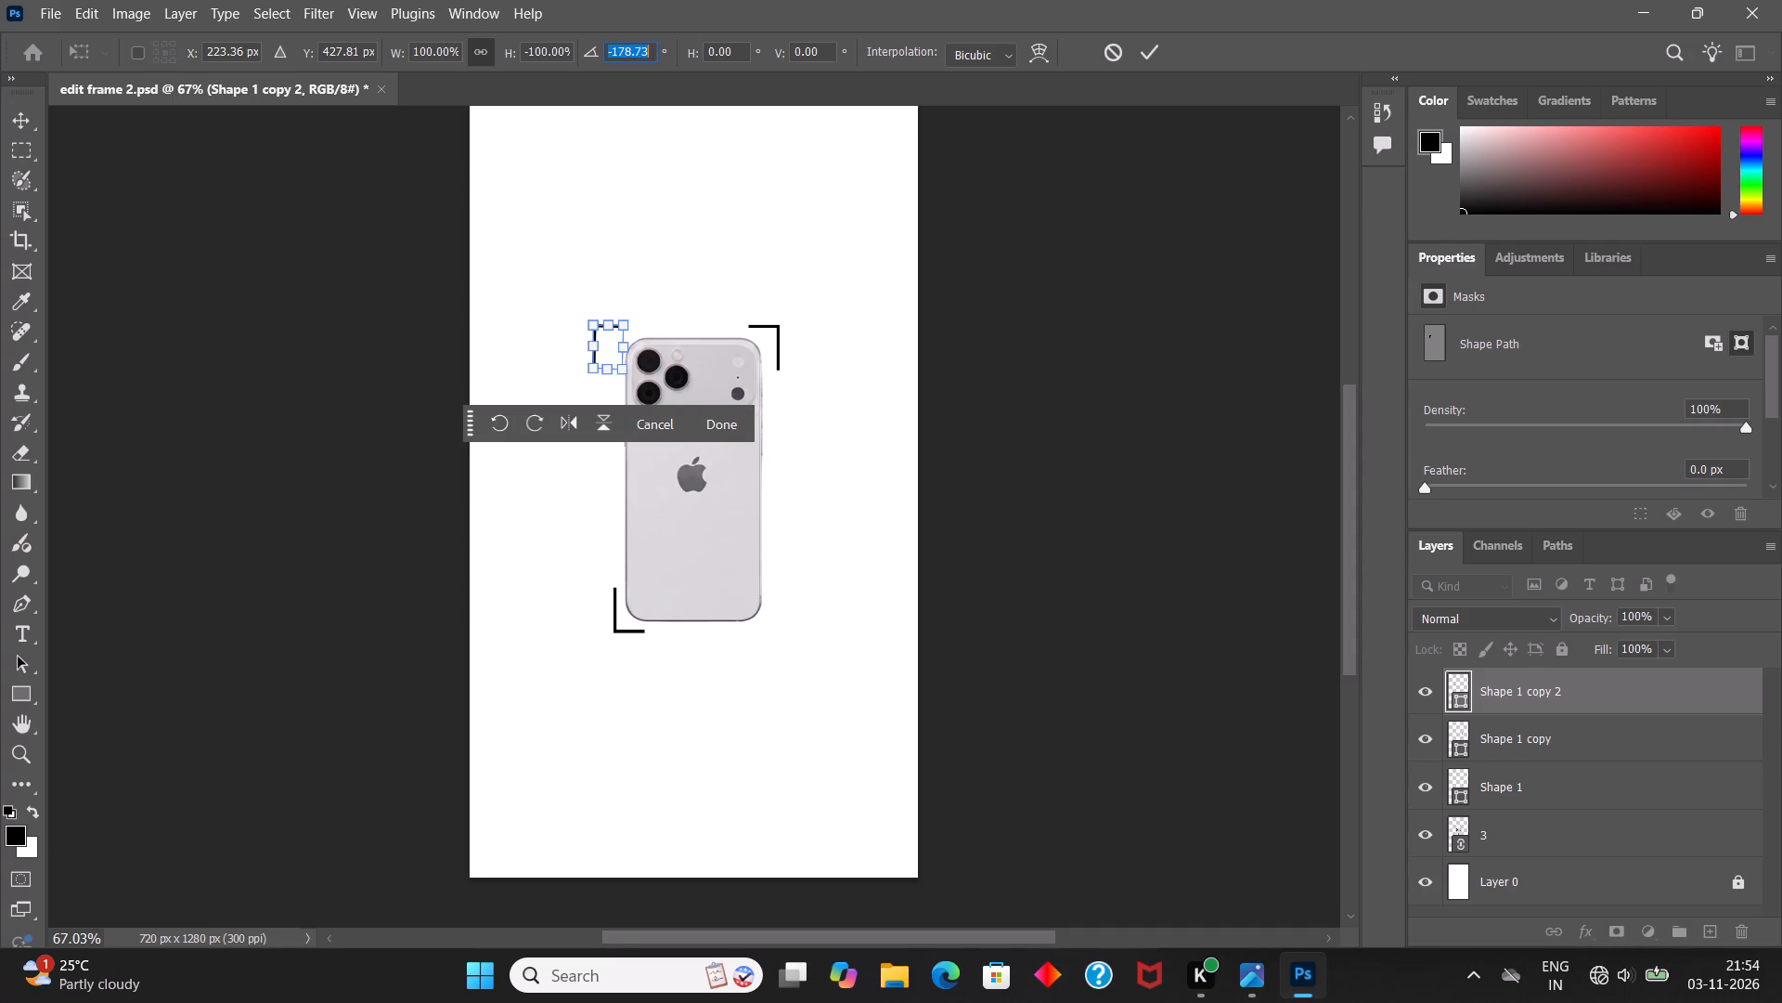
text(-180)
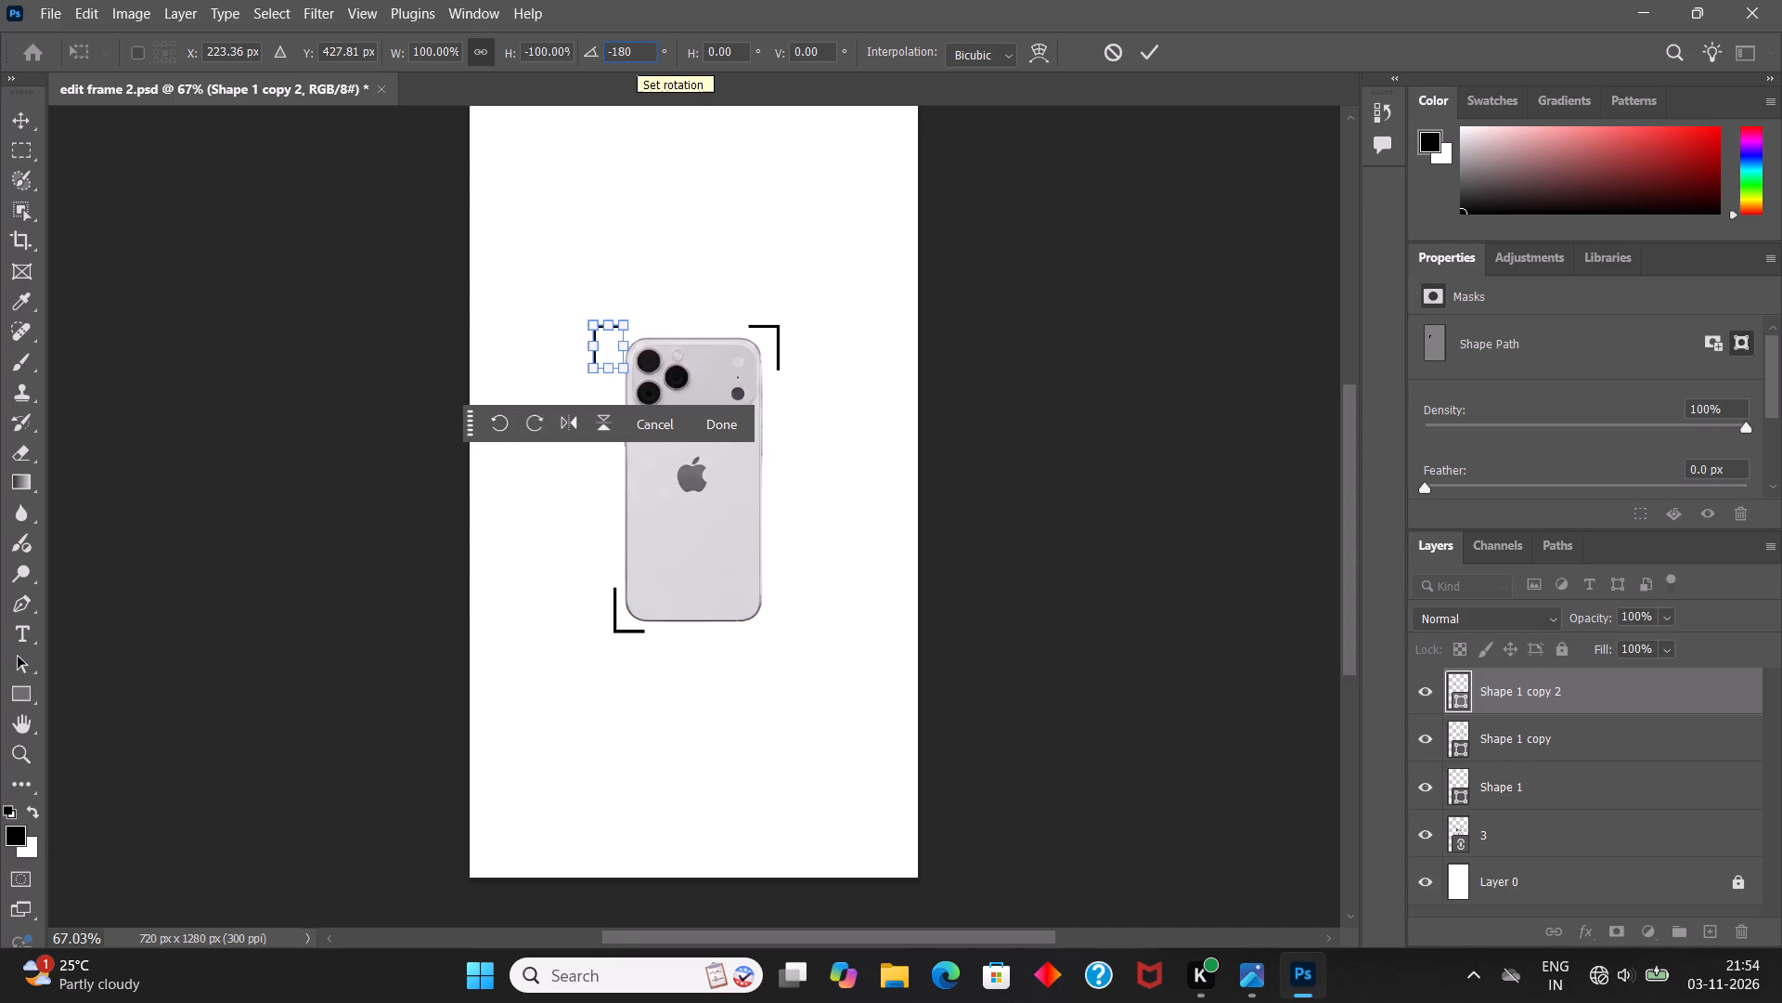
key(Return)
click(1156, 65)
click(1179, 310)
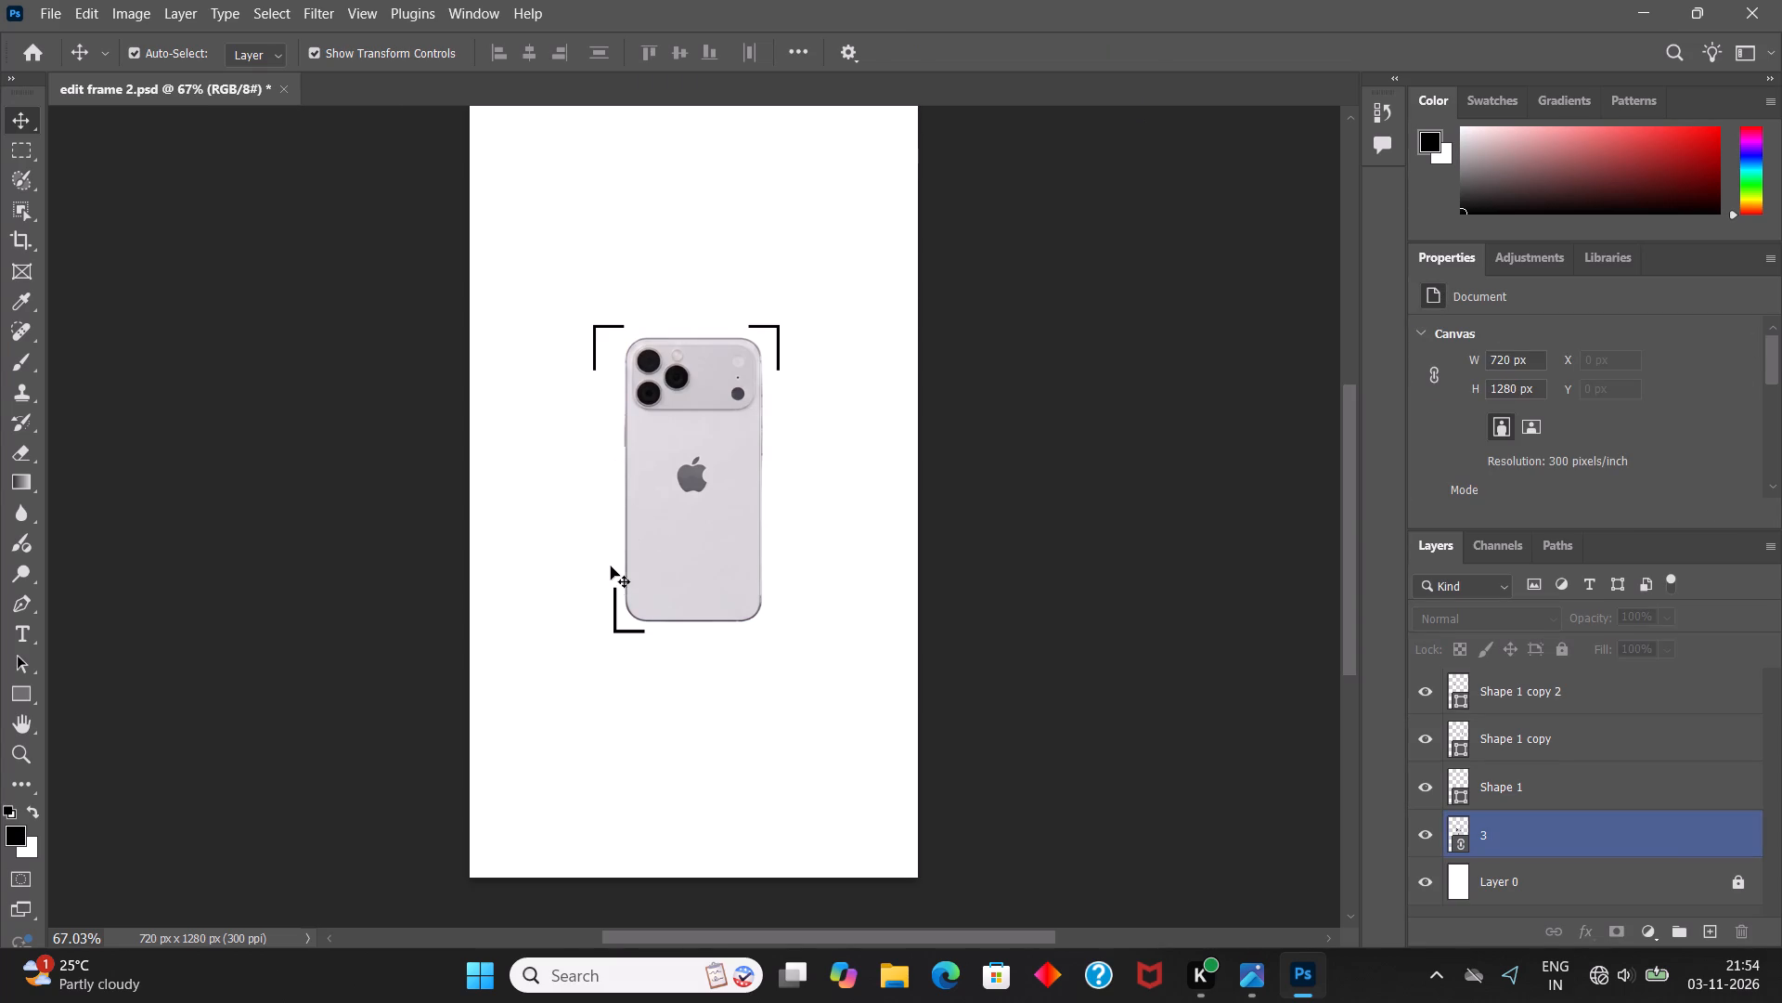
Align the upper-left L shape with the lower-left one by copying the latter's X position, 257.11 px, to it.
click(601, 327)
drag(608, 346, 618, 346)
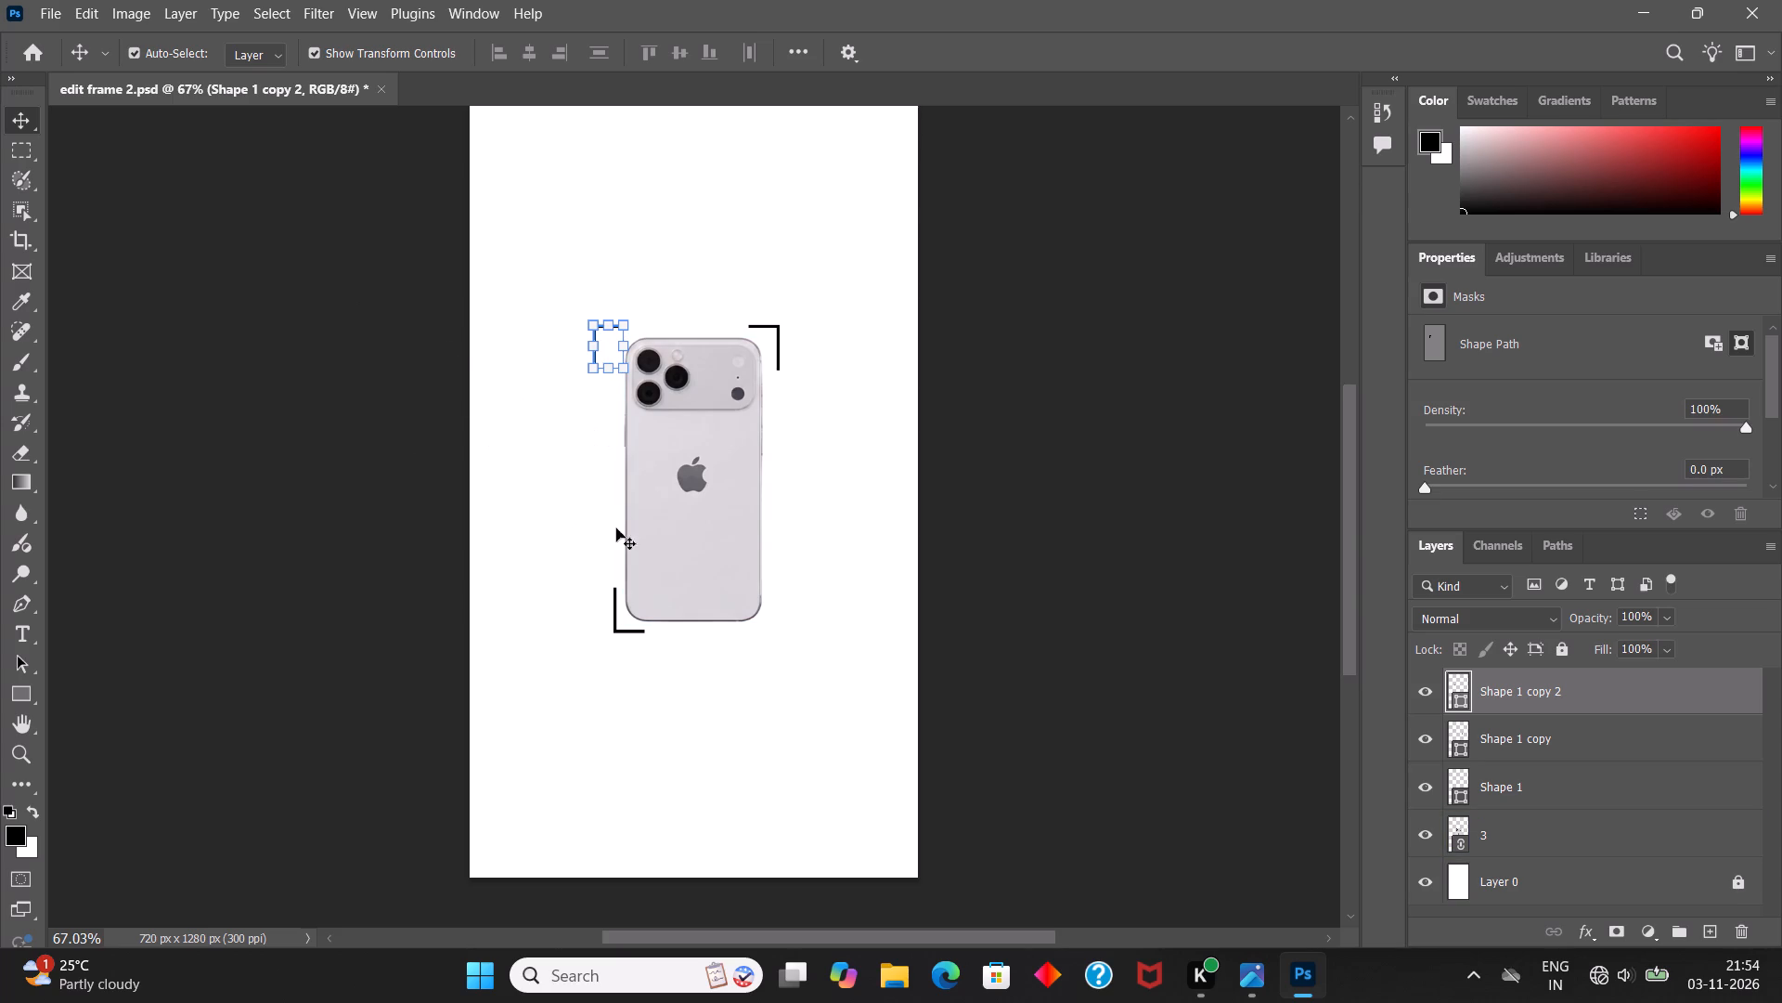
click(615, 614)
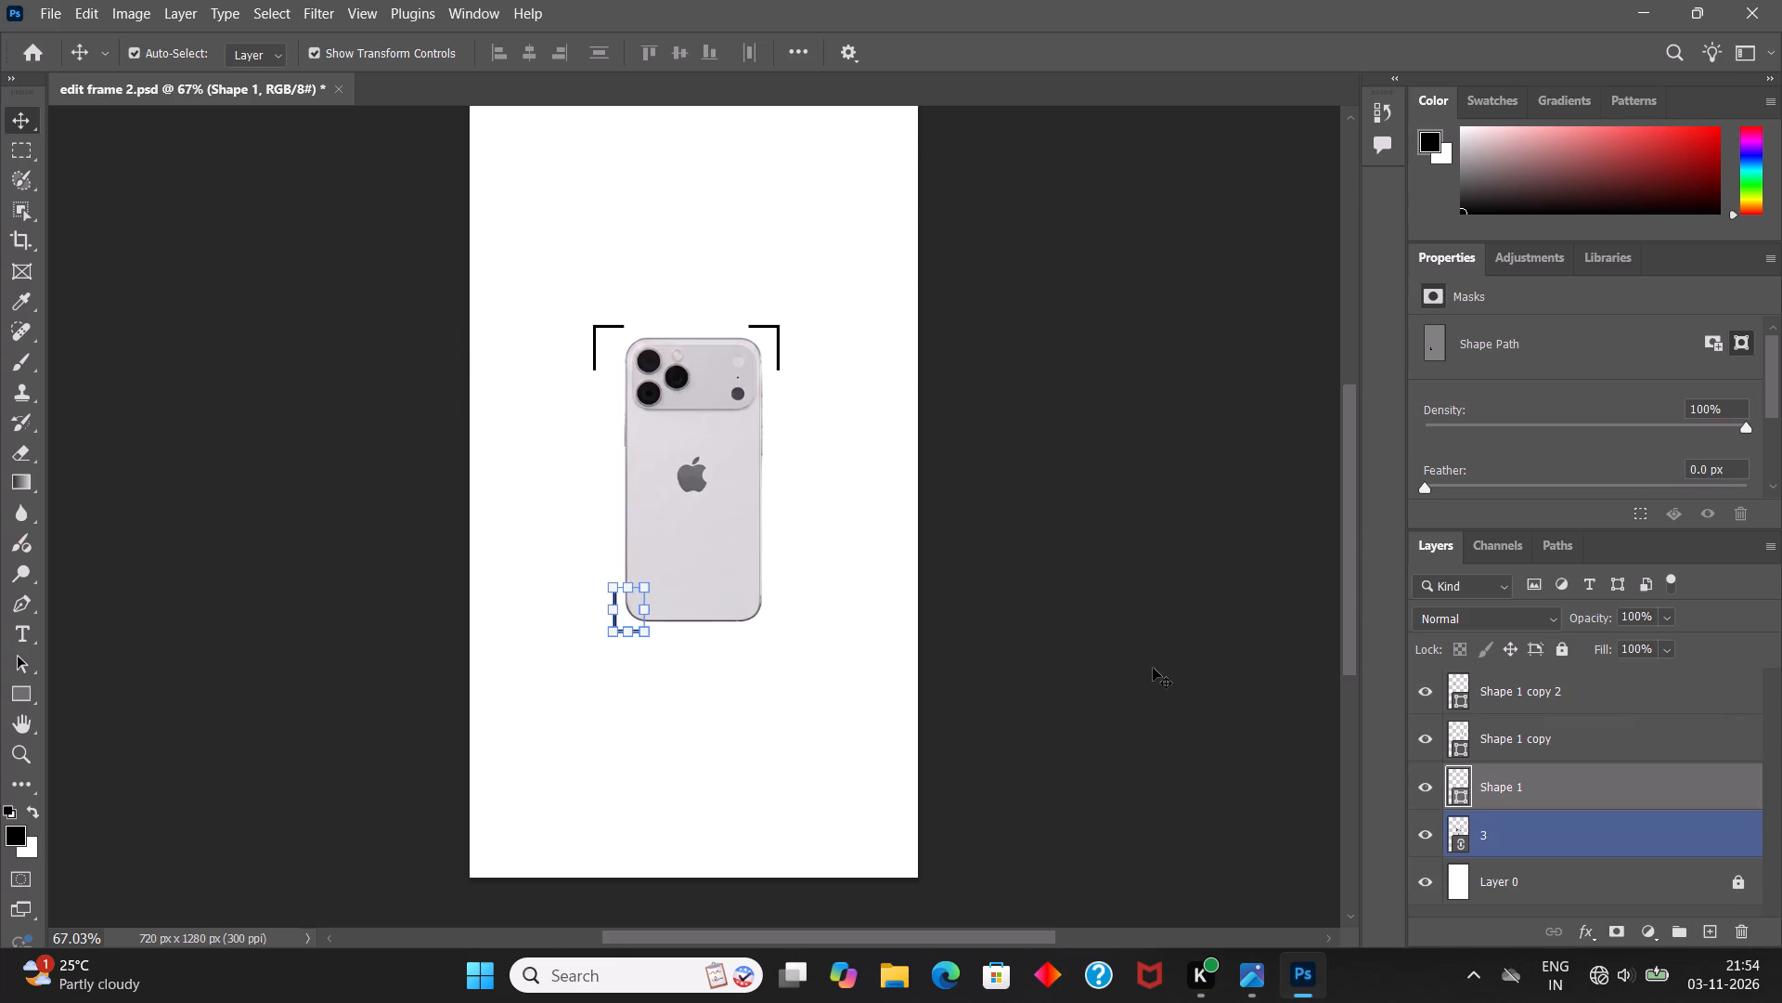
key(ctrl+t)
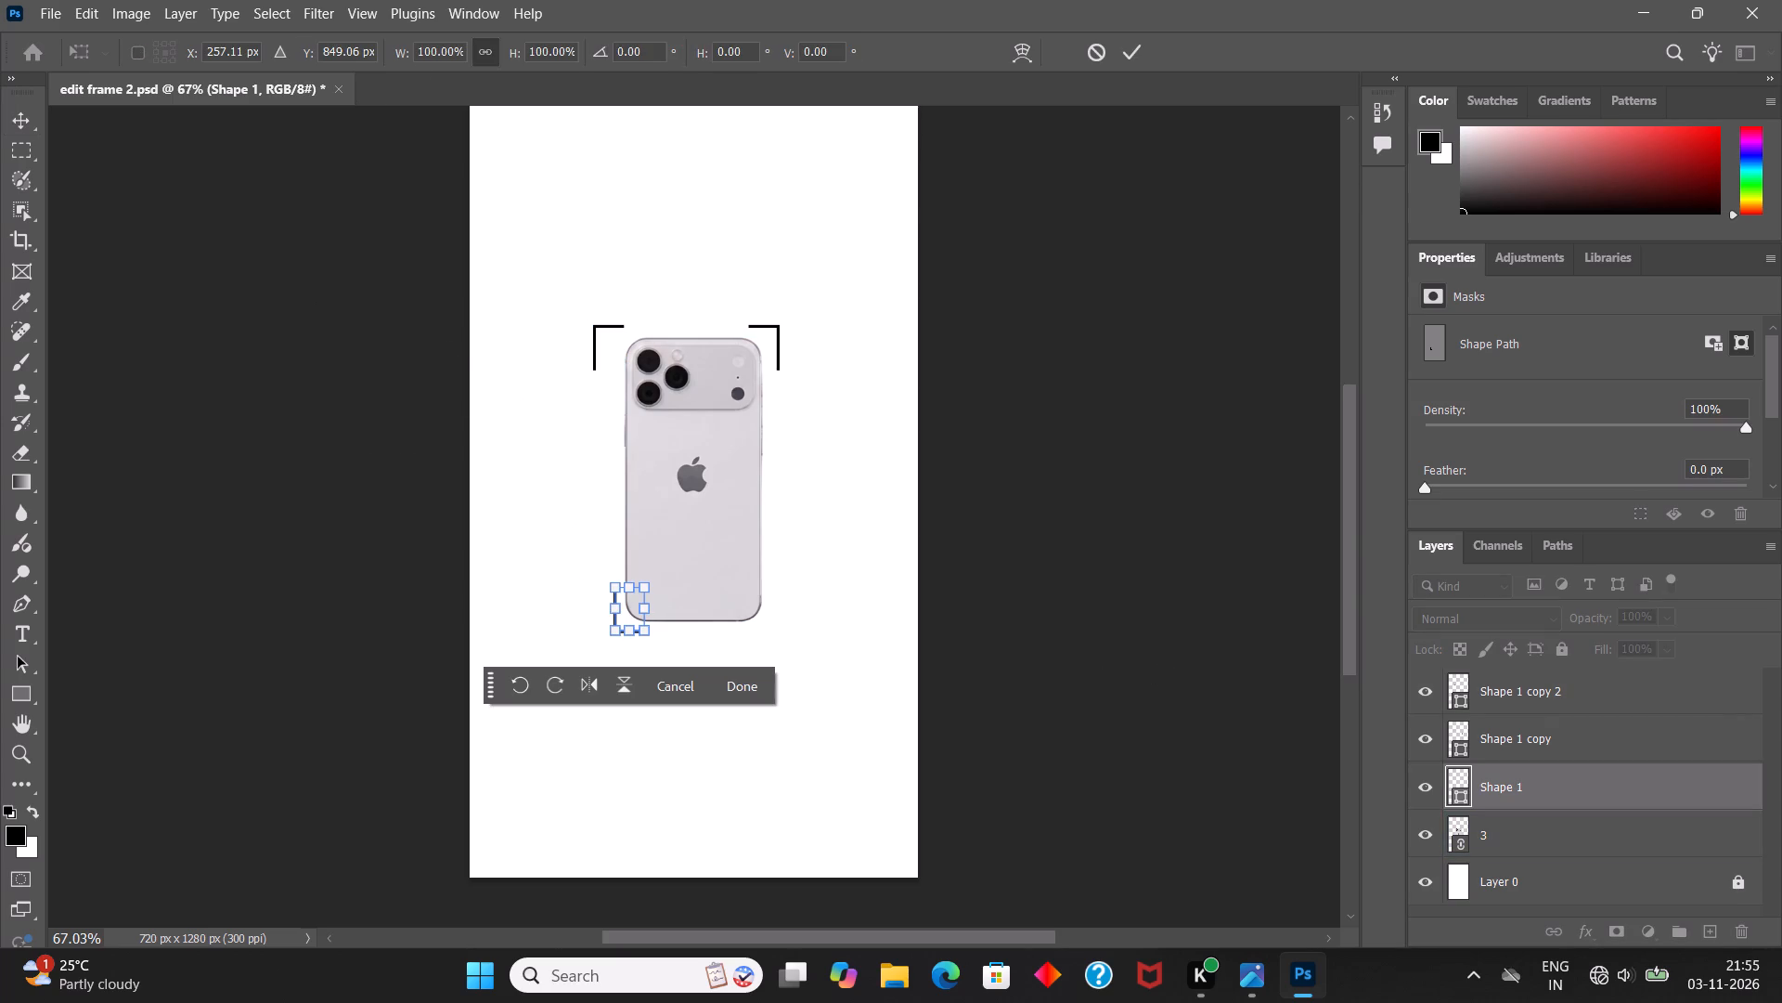
click(237, 47)
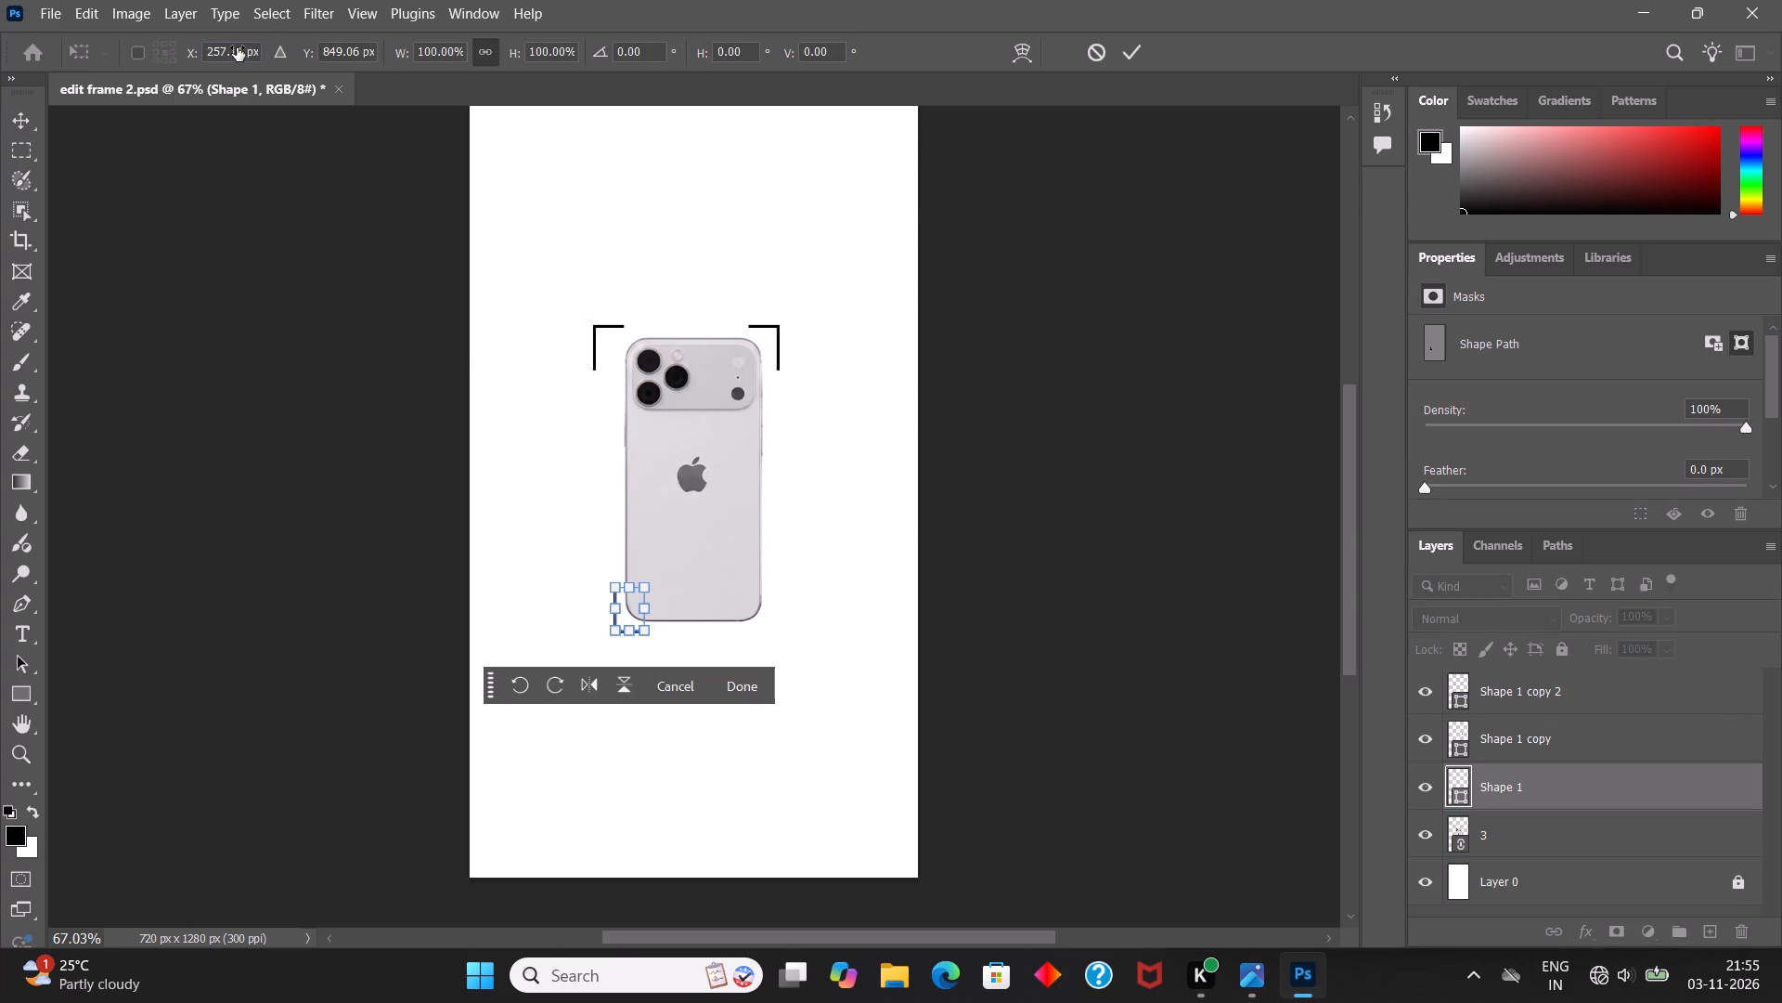
key(ctrl+a)
key(ctrl+c)
click(1133, 50)
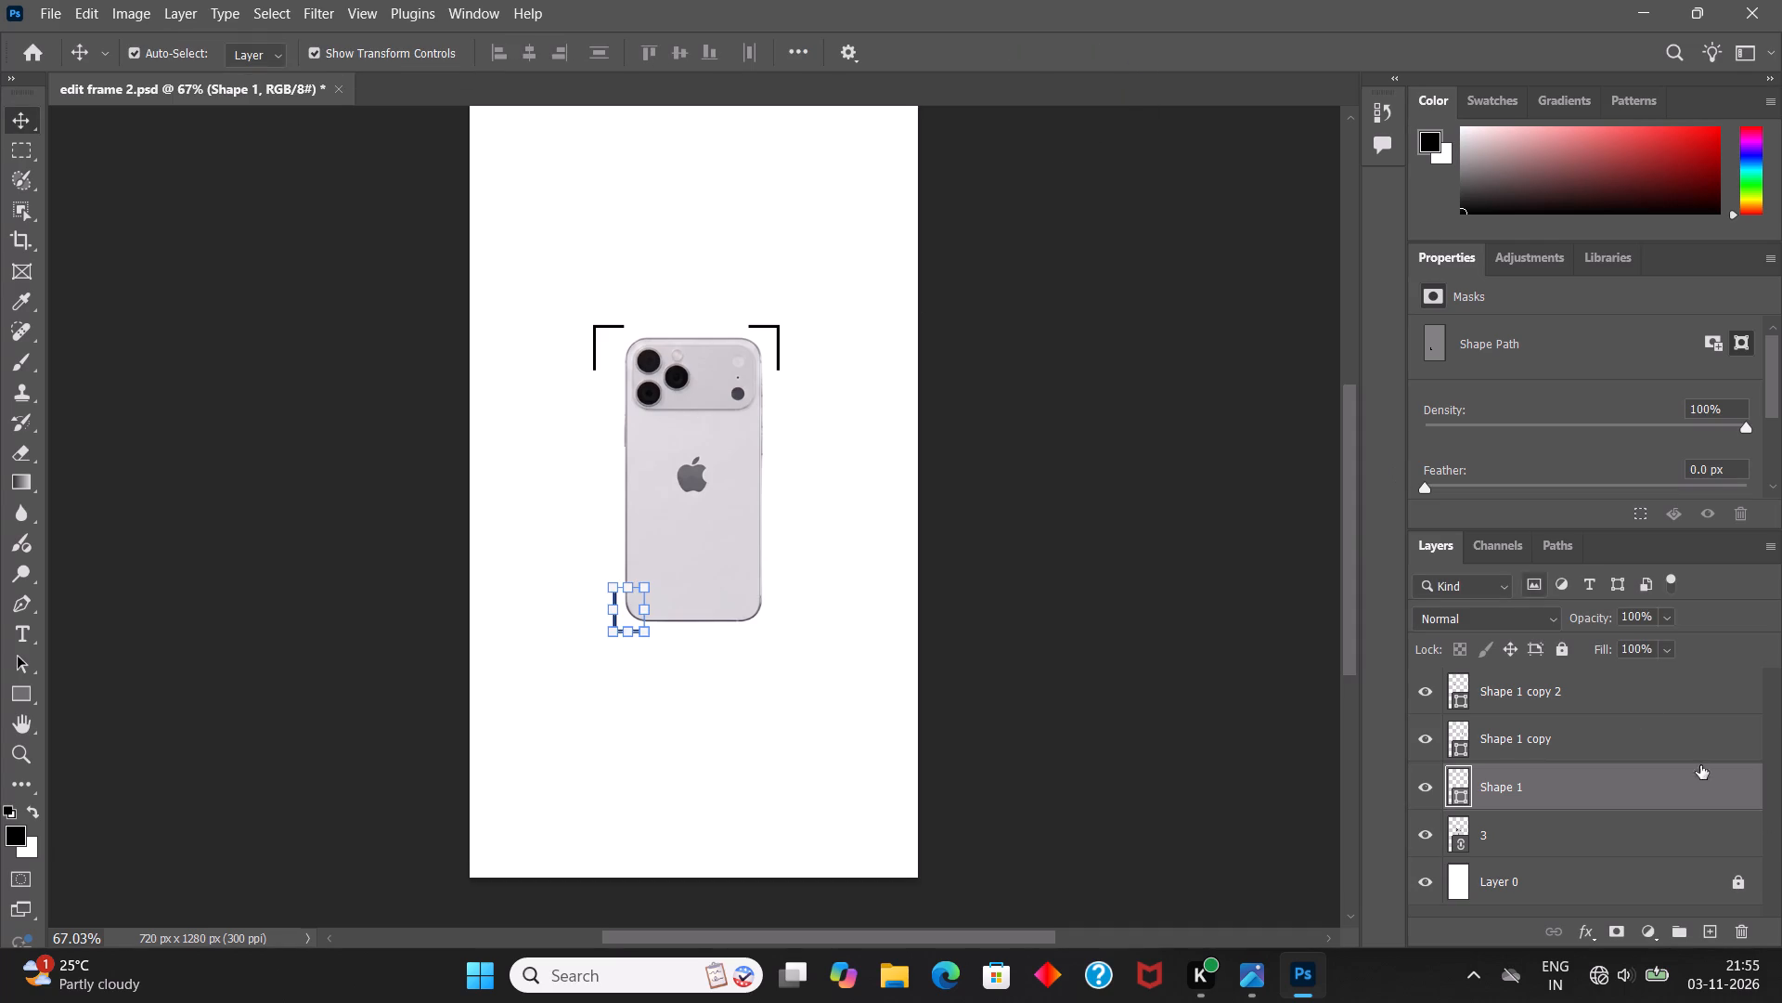
click(1533, 685)
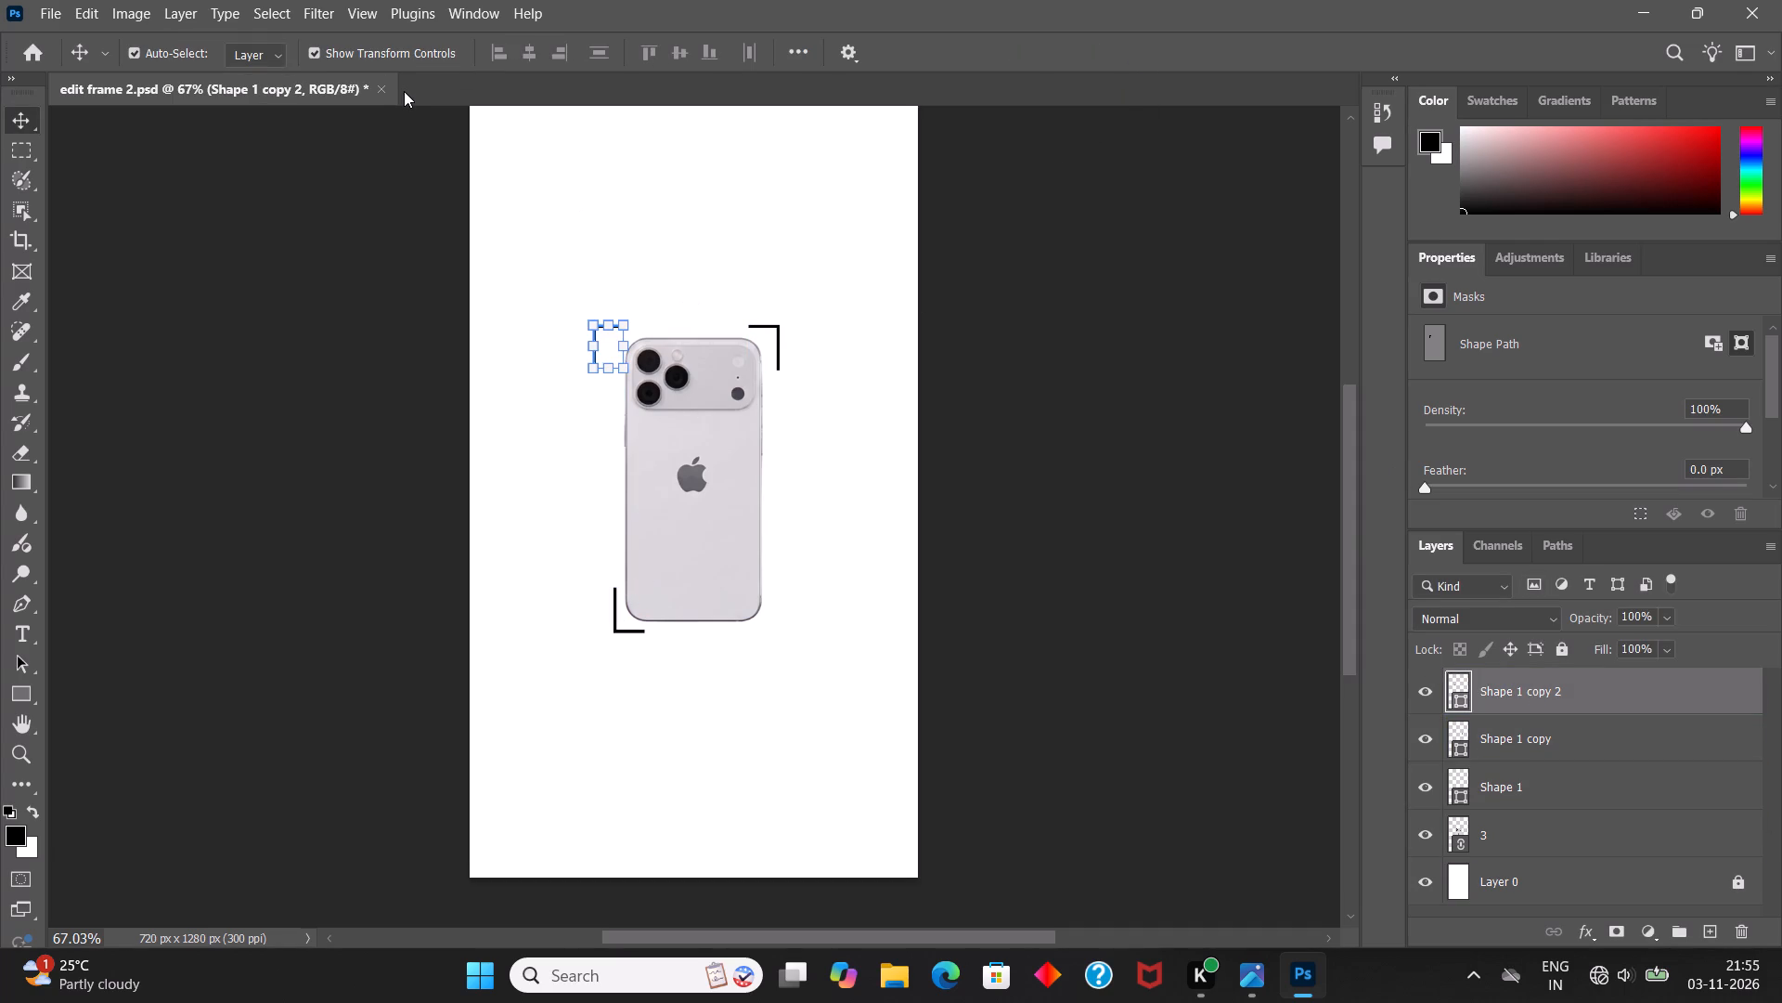
key(ctrl+t)
click(249, 56)
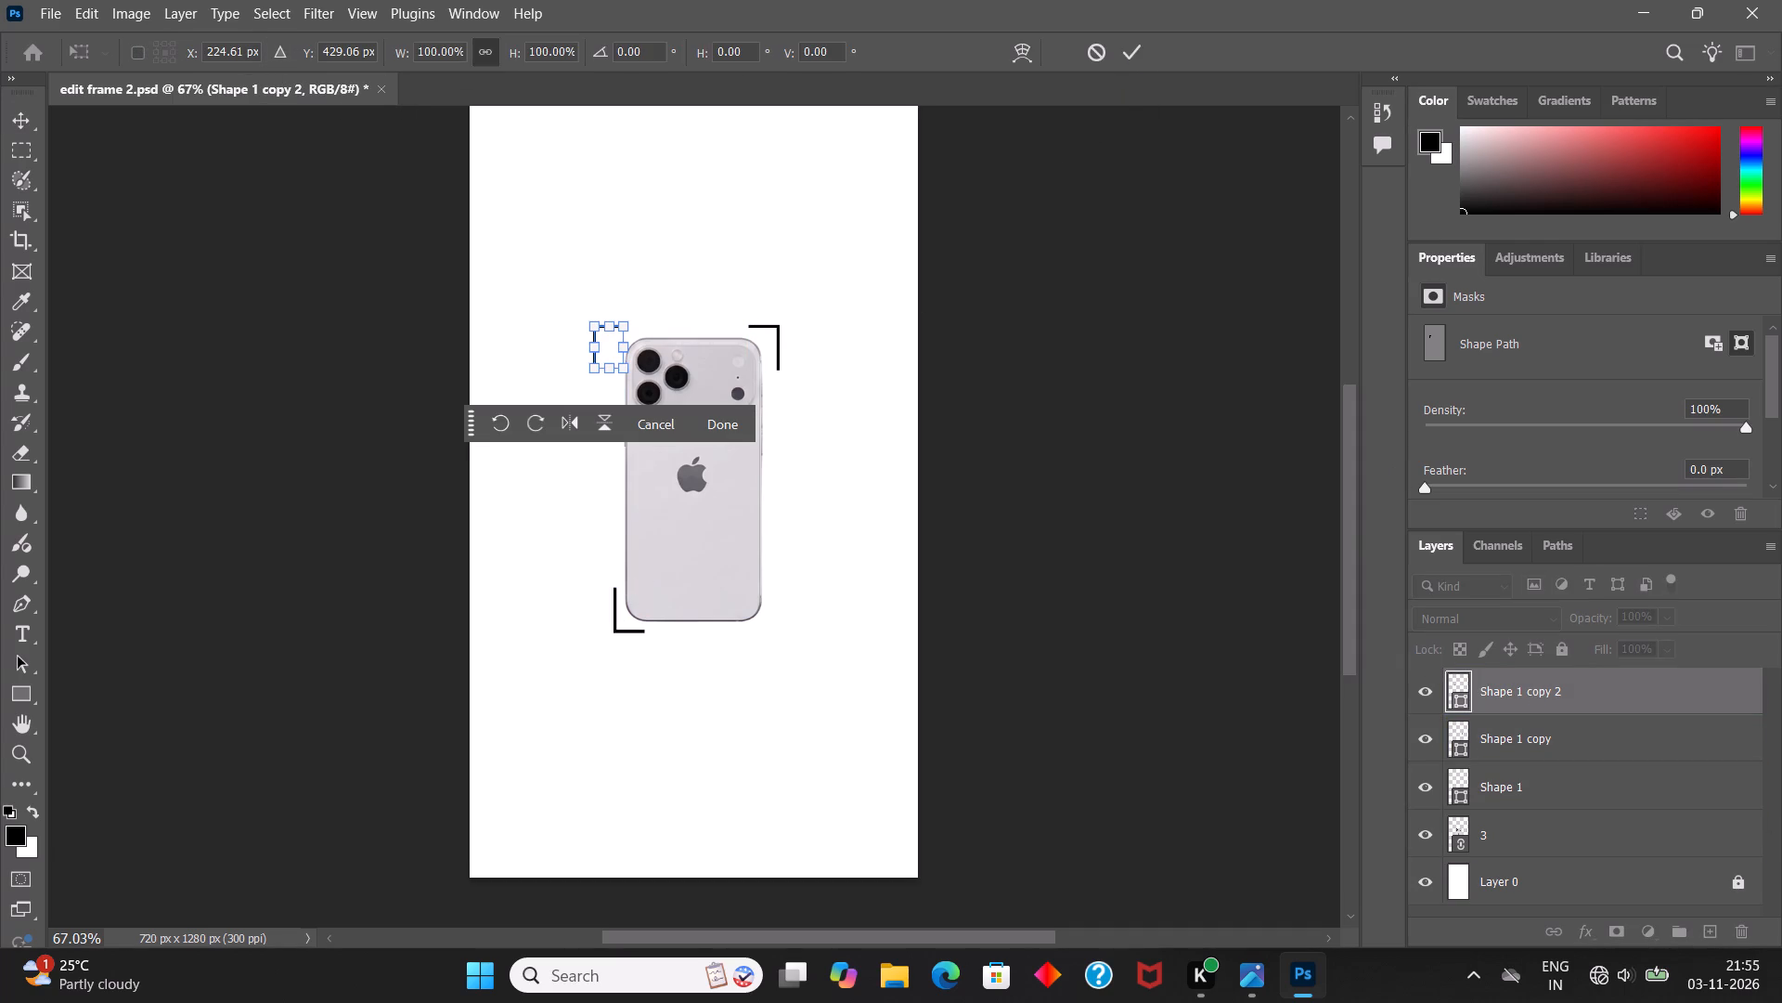
key(ctrl+a)
key(ctrl+v)
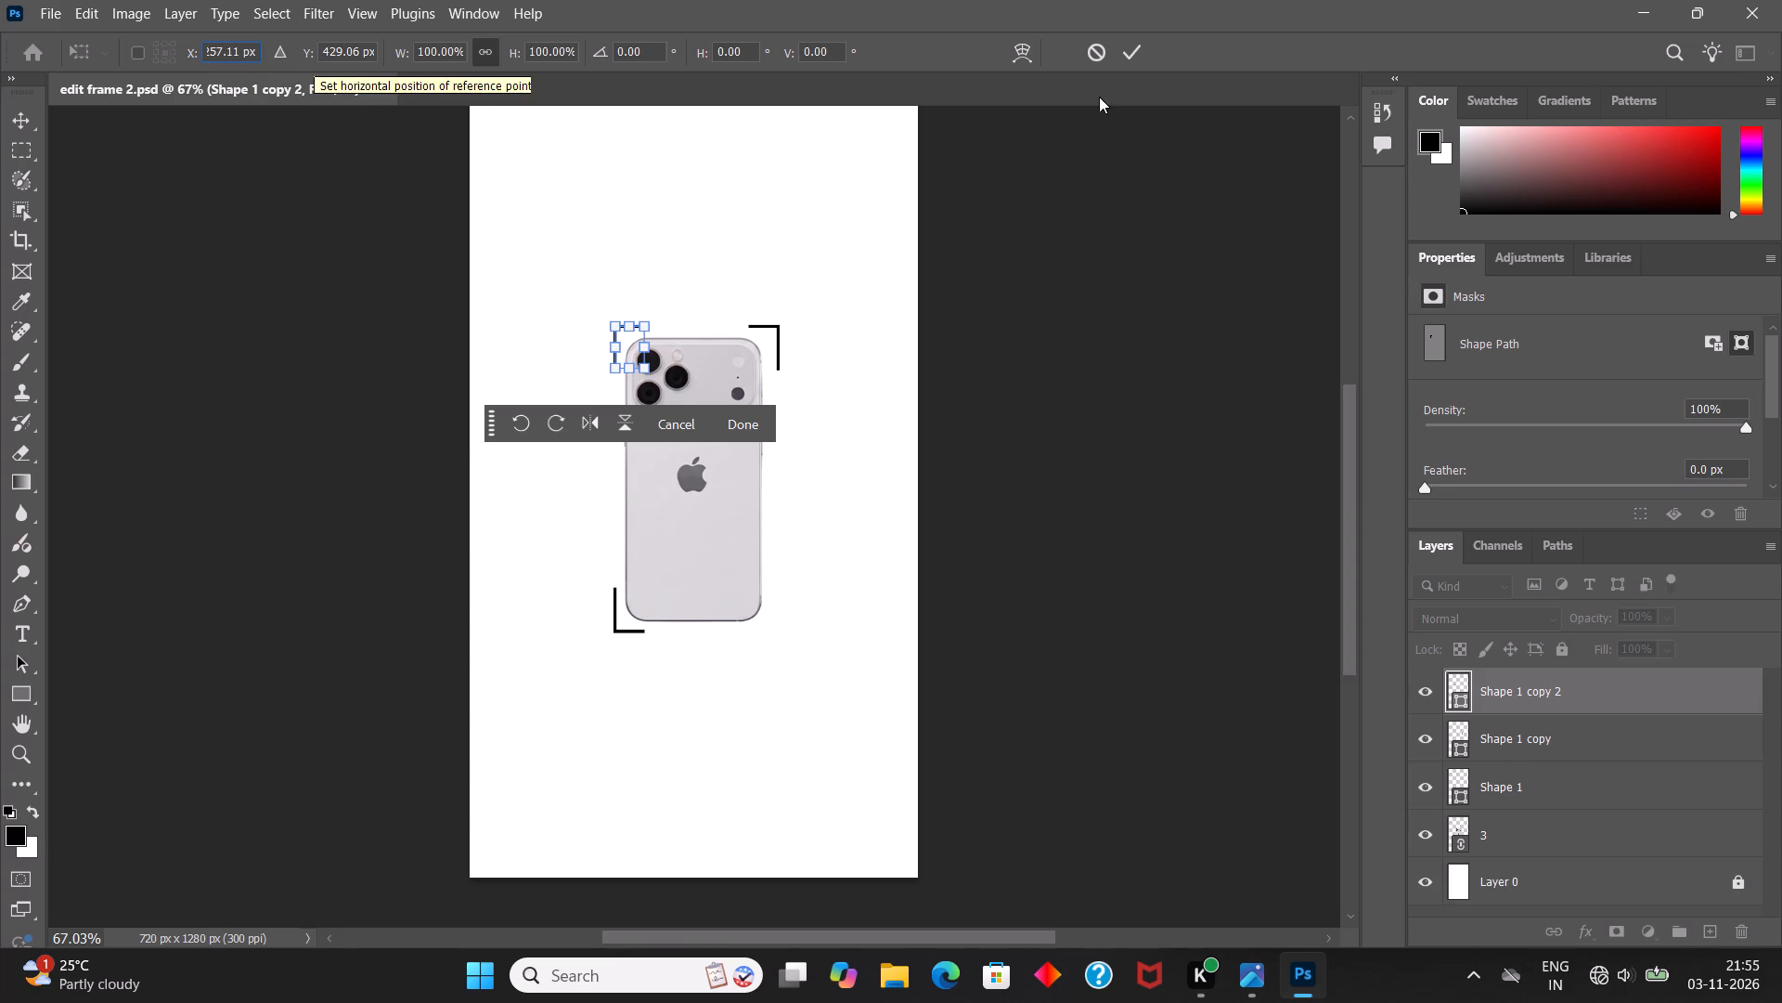
click(1135, 59)
click(1189, 320)
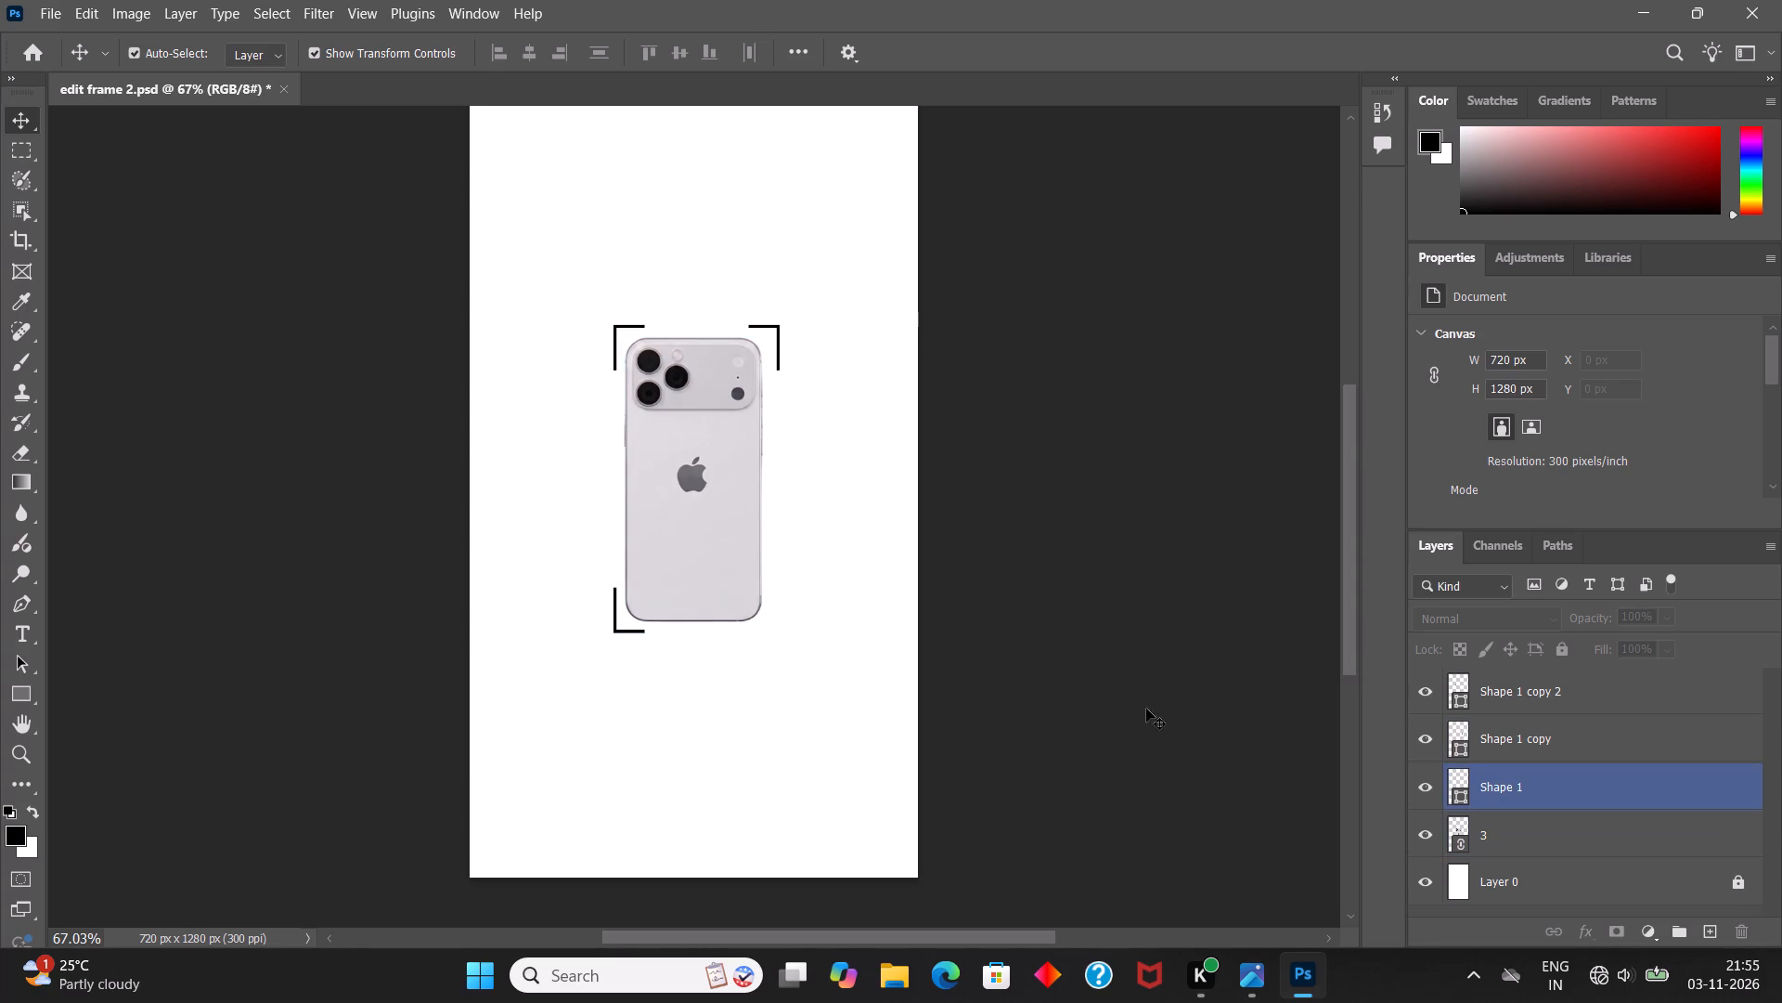
Duplicate the lower-left L shape (Shape 1), move the copy to X 499.11 px beside the phone's lower-right corner, and flip it horizontally.
click(1509, 791)
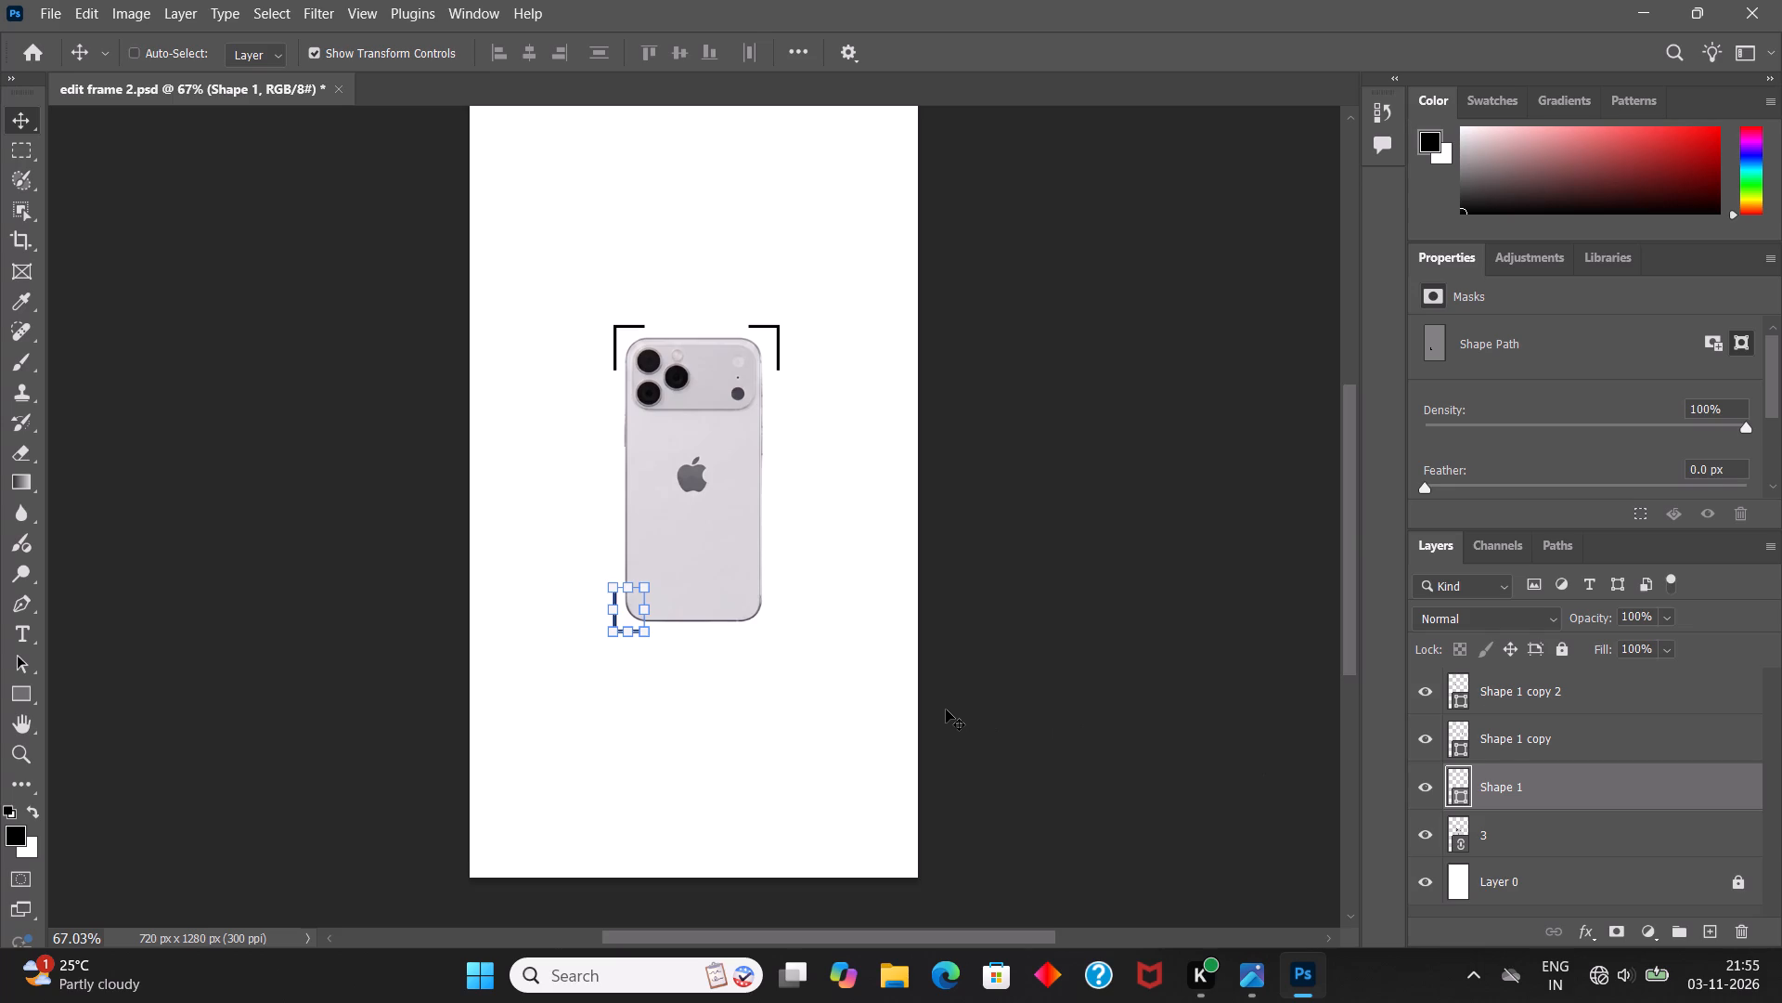
key(ctrl+j)
click(1540, 790)
key(ctrl+t)
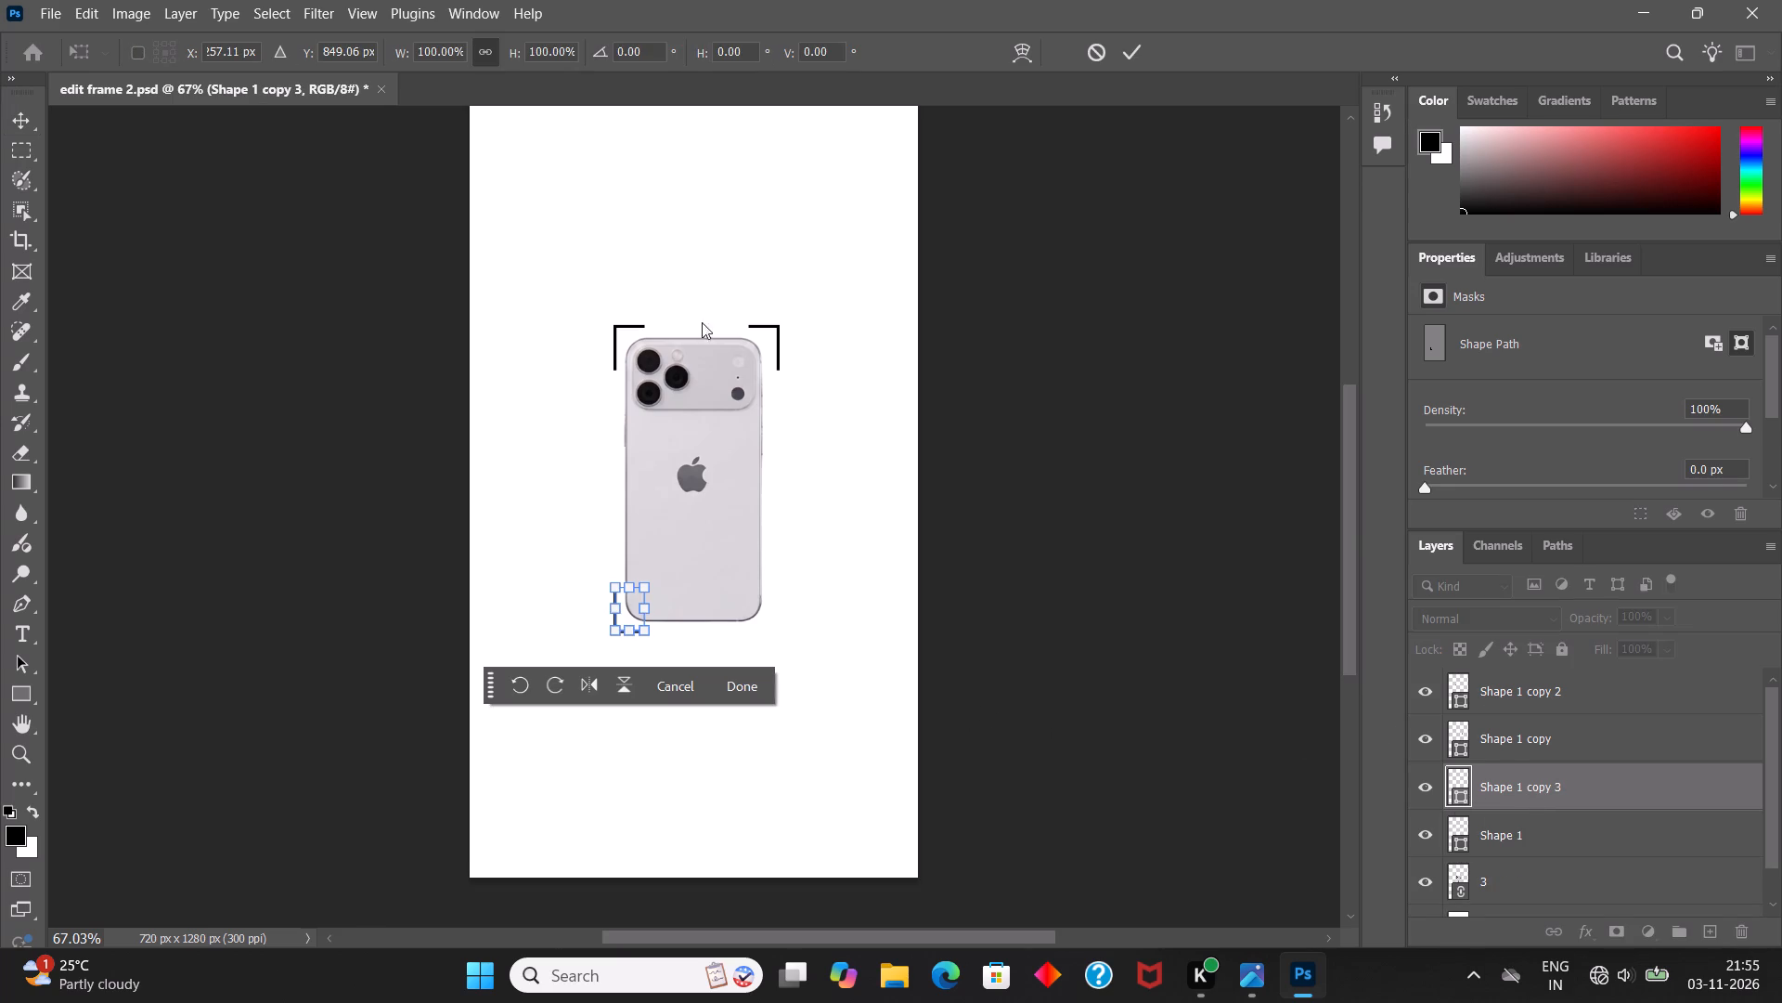
drag(187, 57, 572, 69)
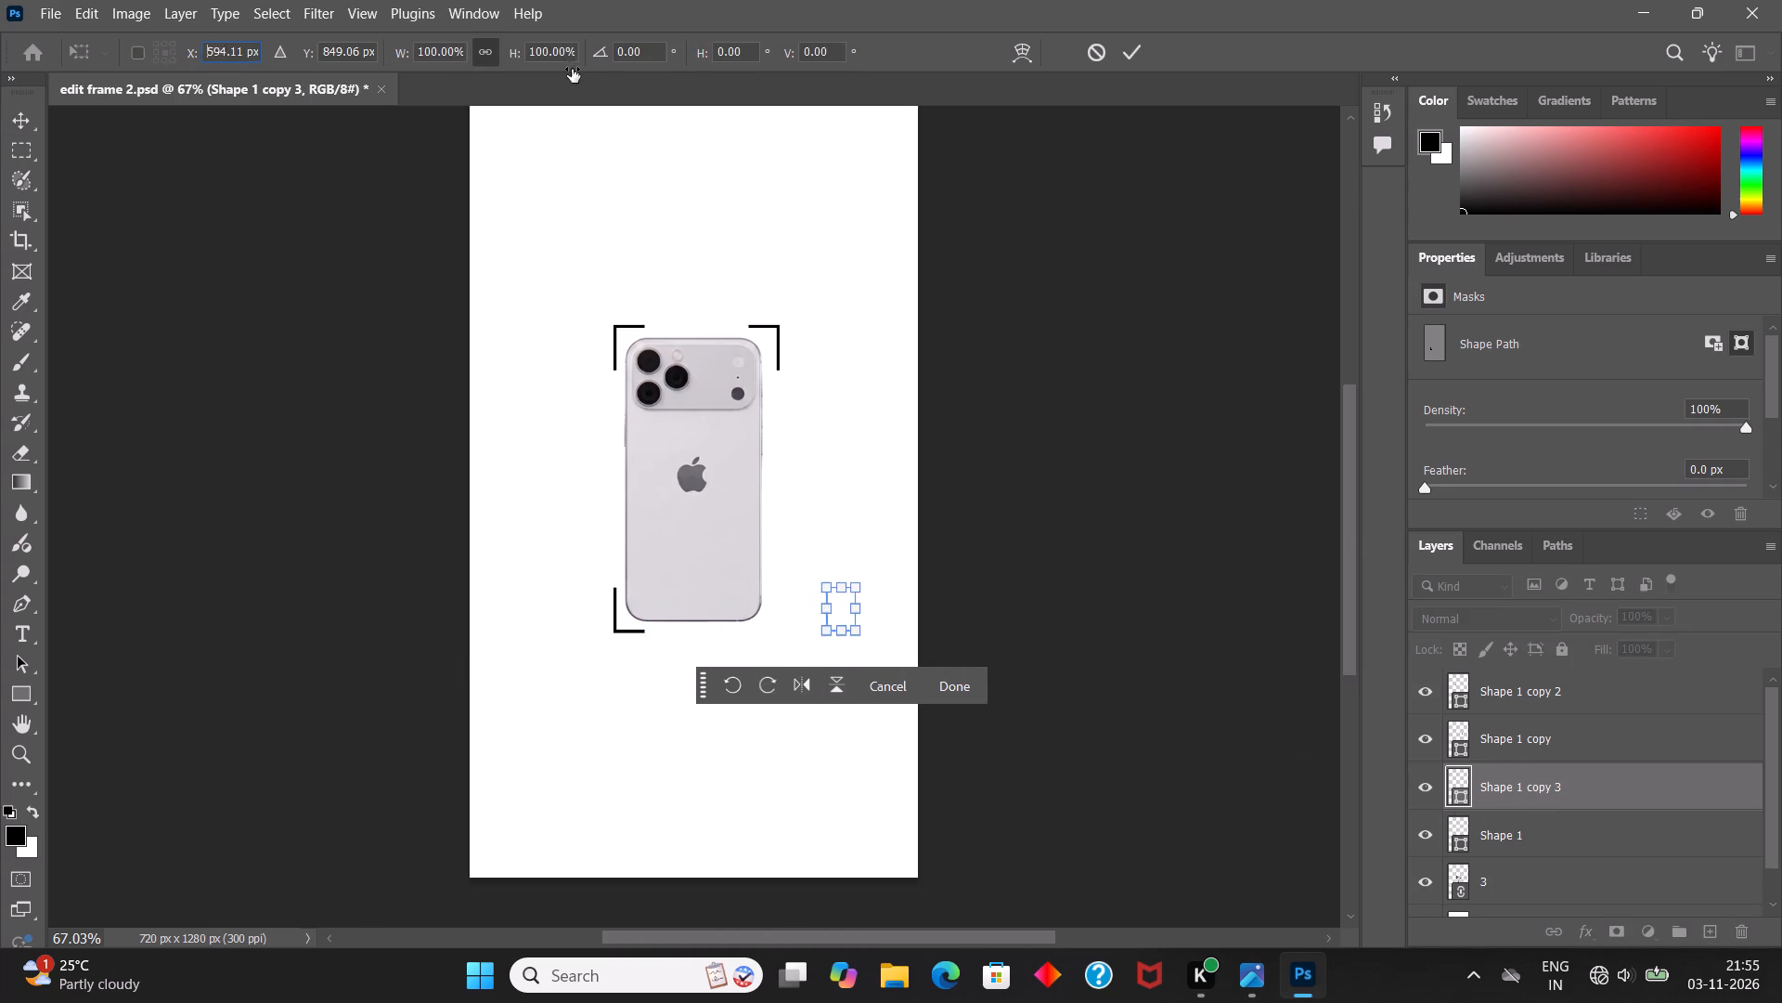
drag(572, 69, 468, 82)
right_click(781, 588)
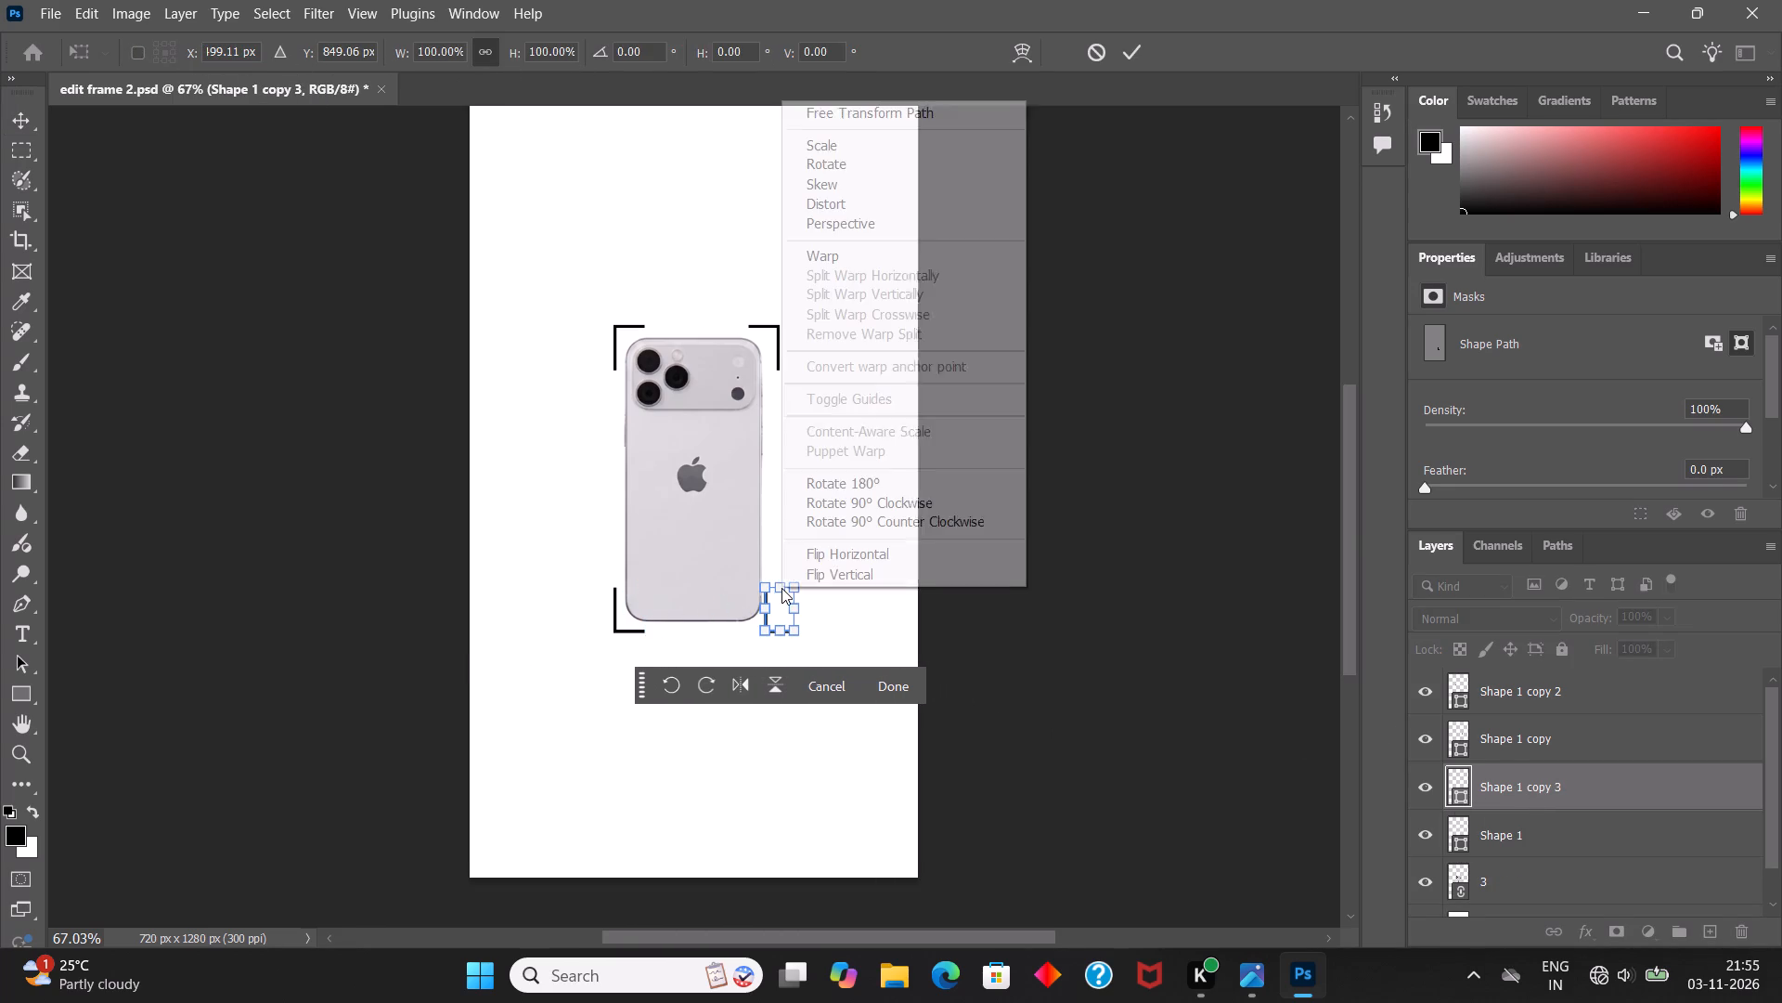
click(825, 553)
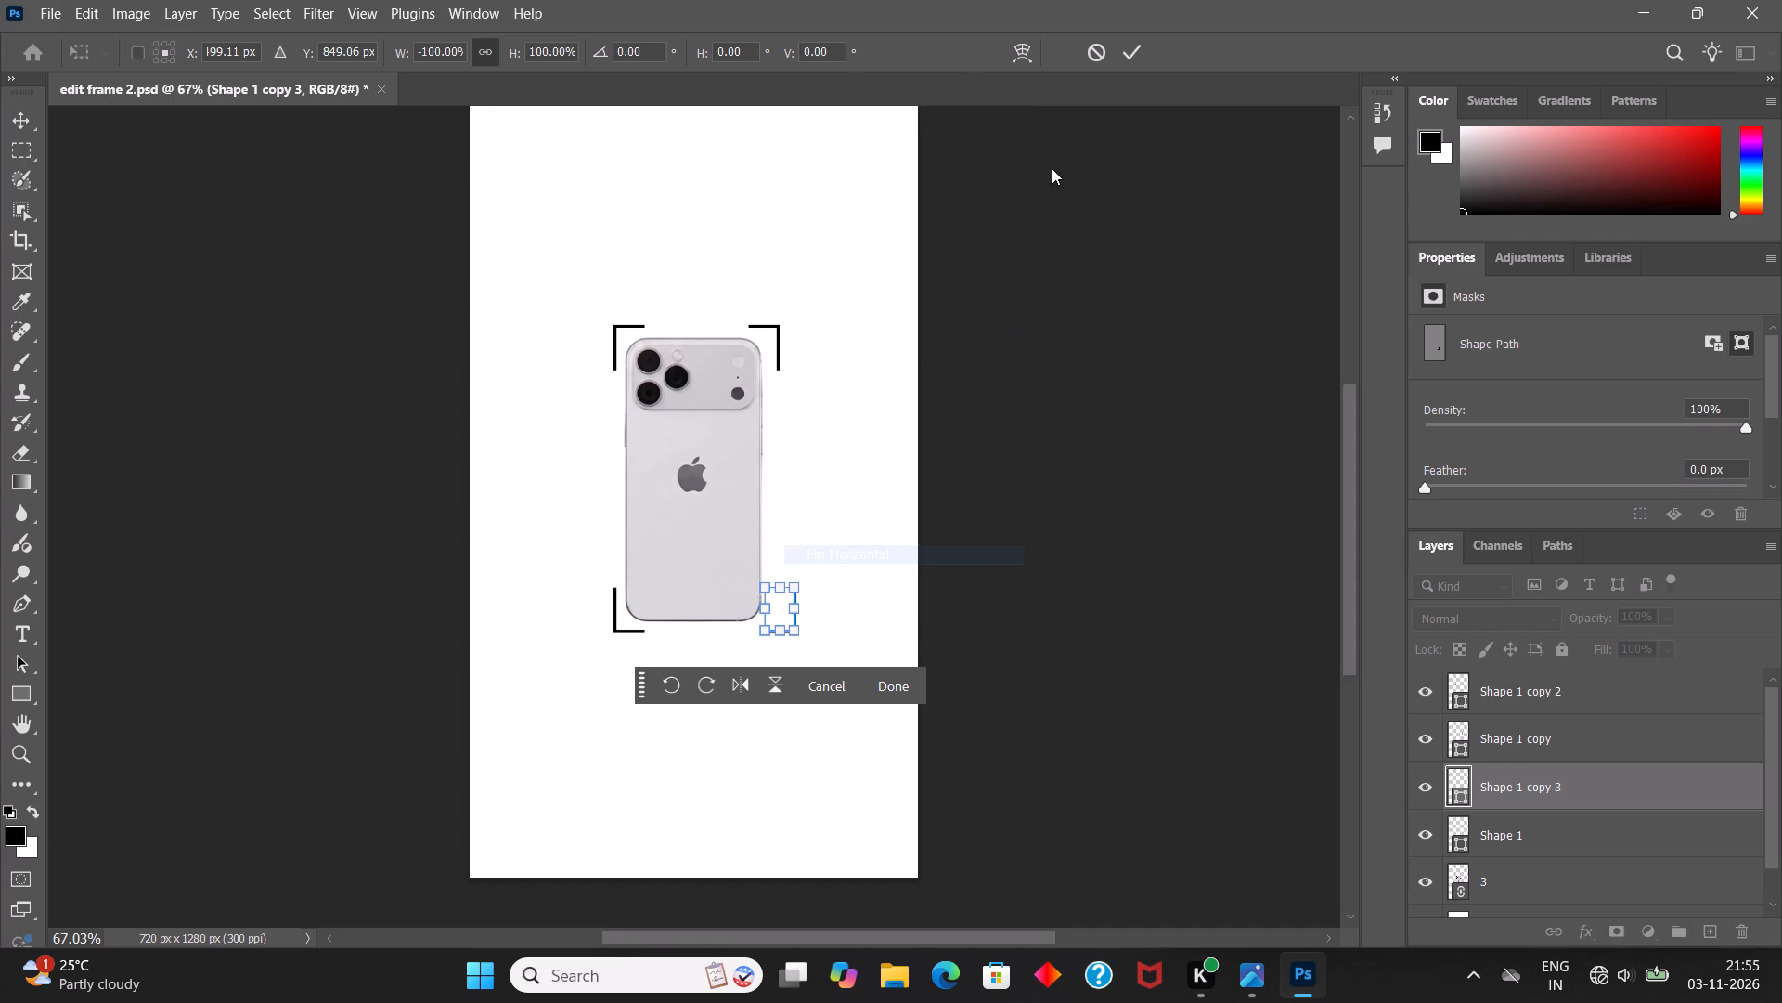
click(1127, 62)
click(1062, 352)
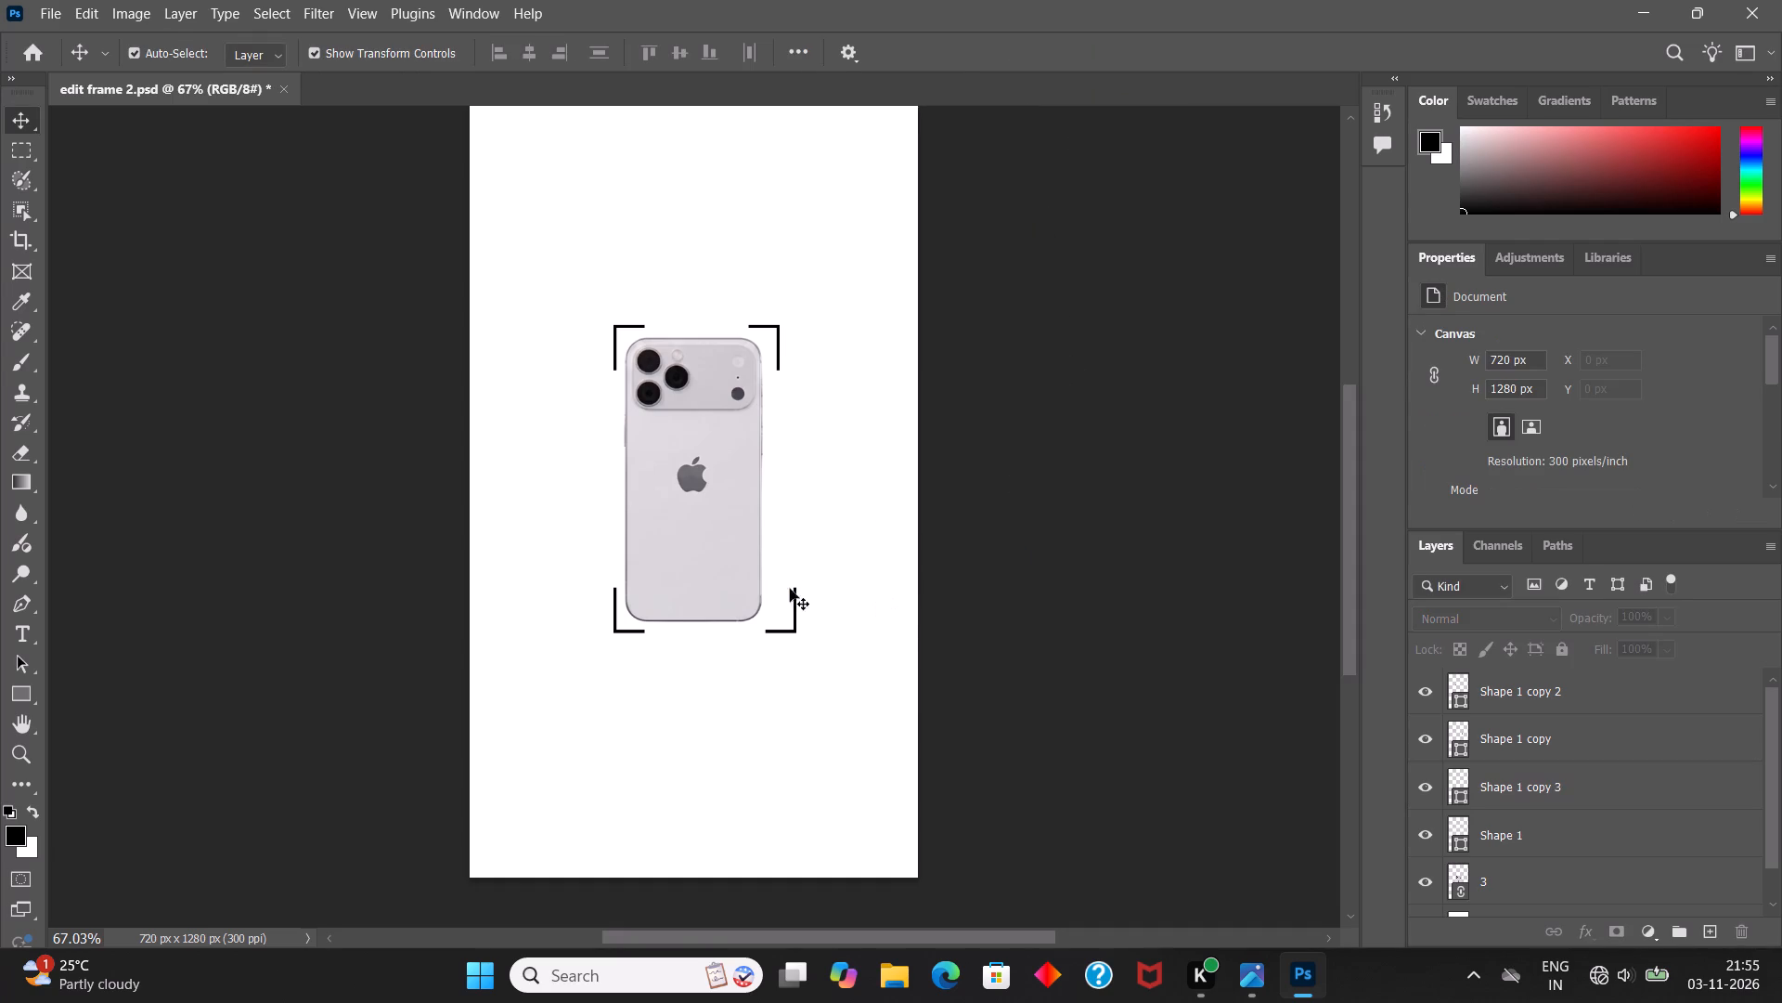
Align the lower-right L shape with the upper-right one by copying the latter's X position, 472.11 px, to it.
click(779, 337)
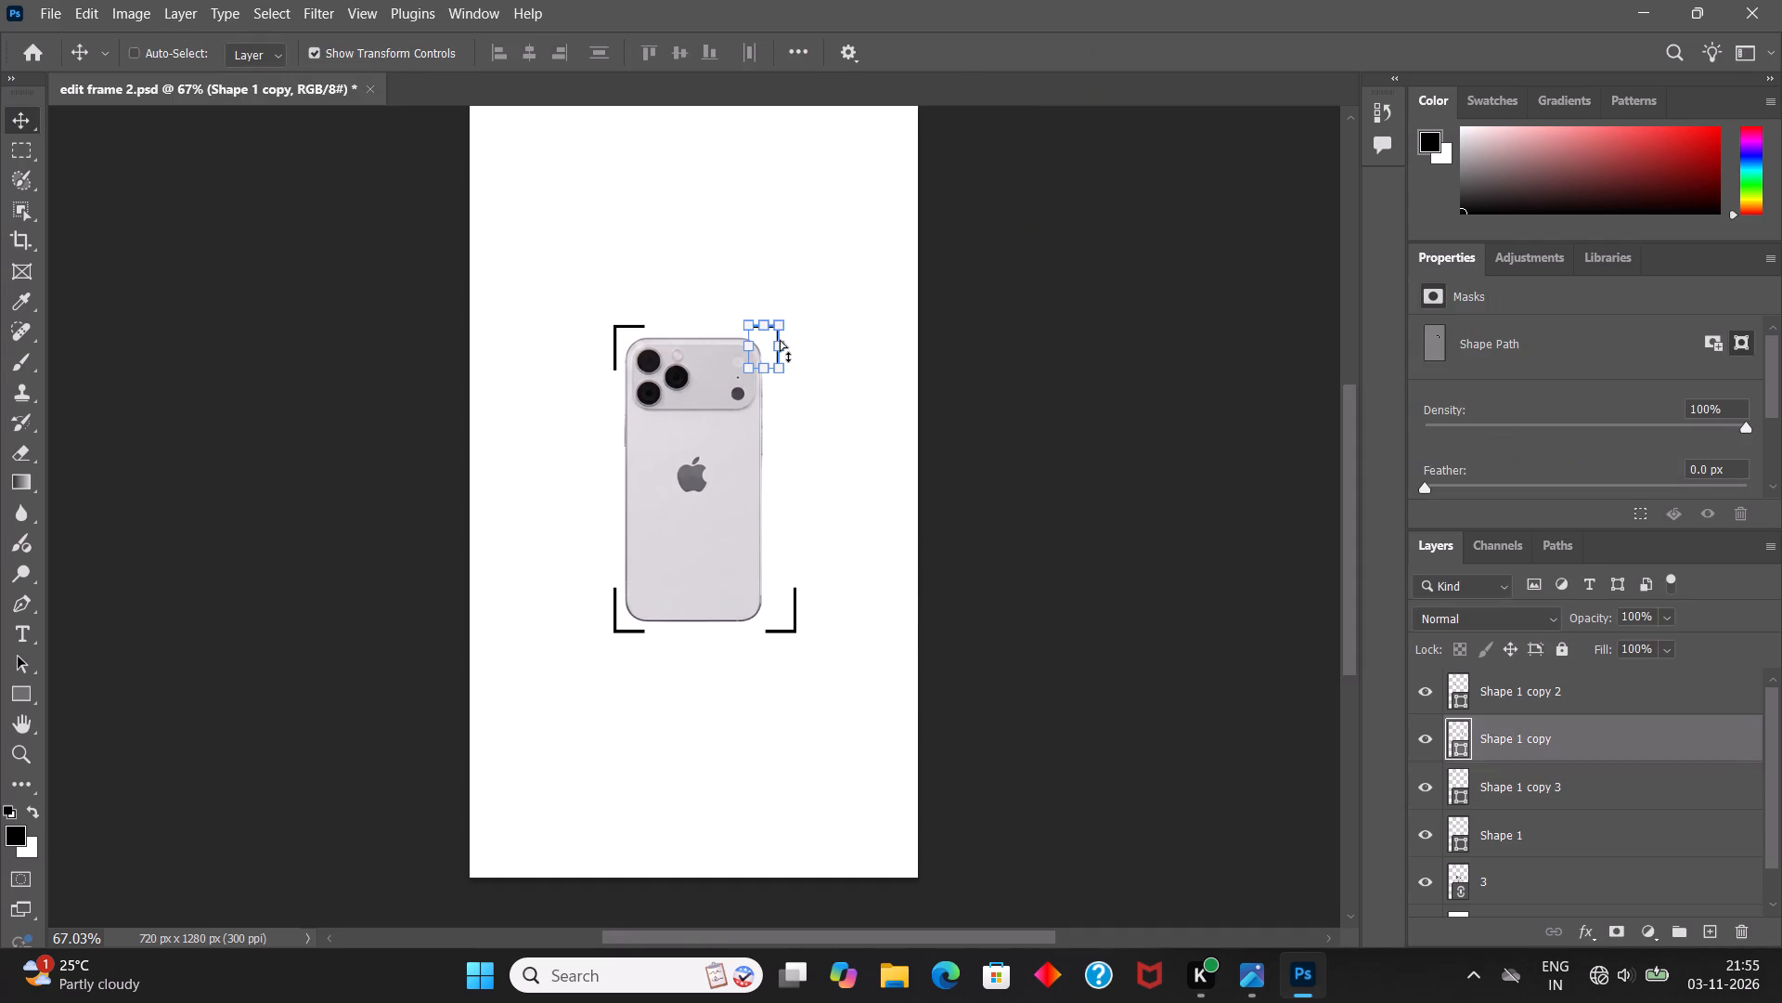
key(ctrl+t)
click(237, 46)
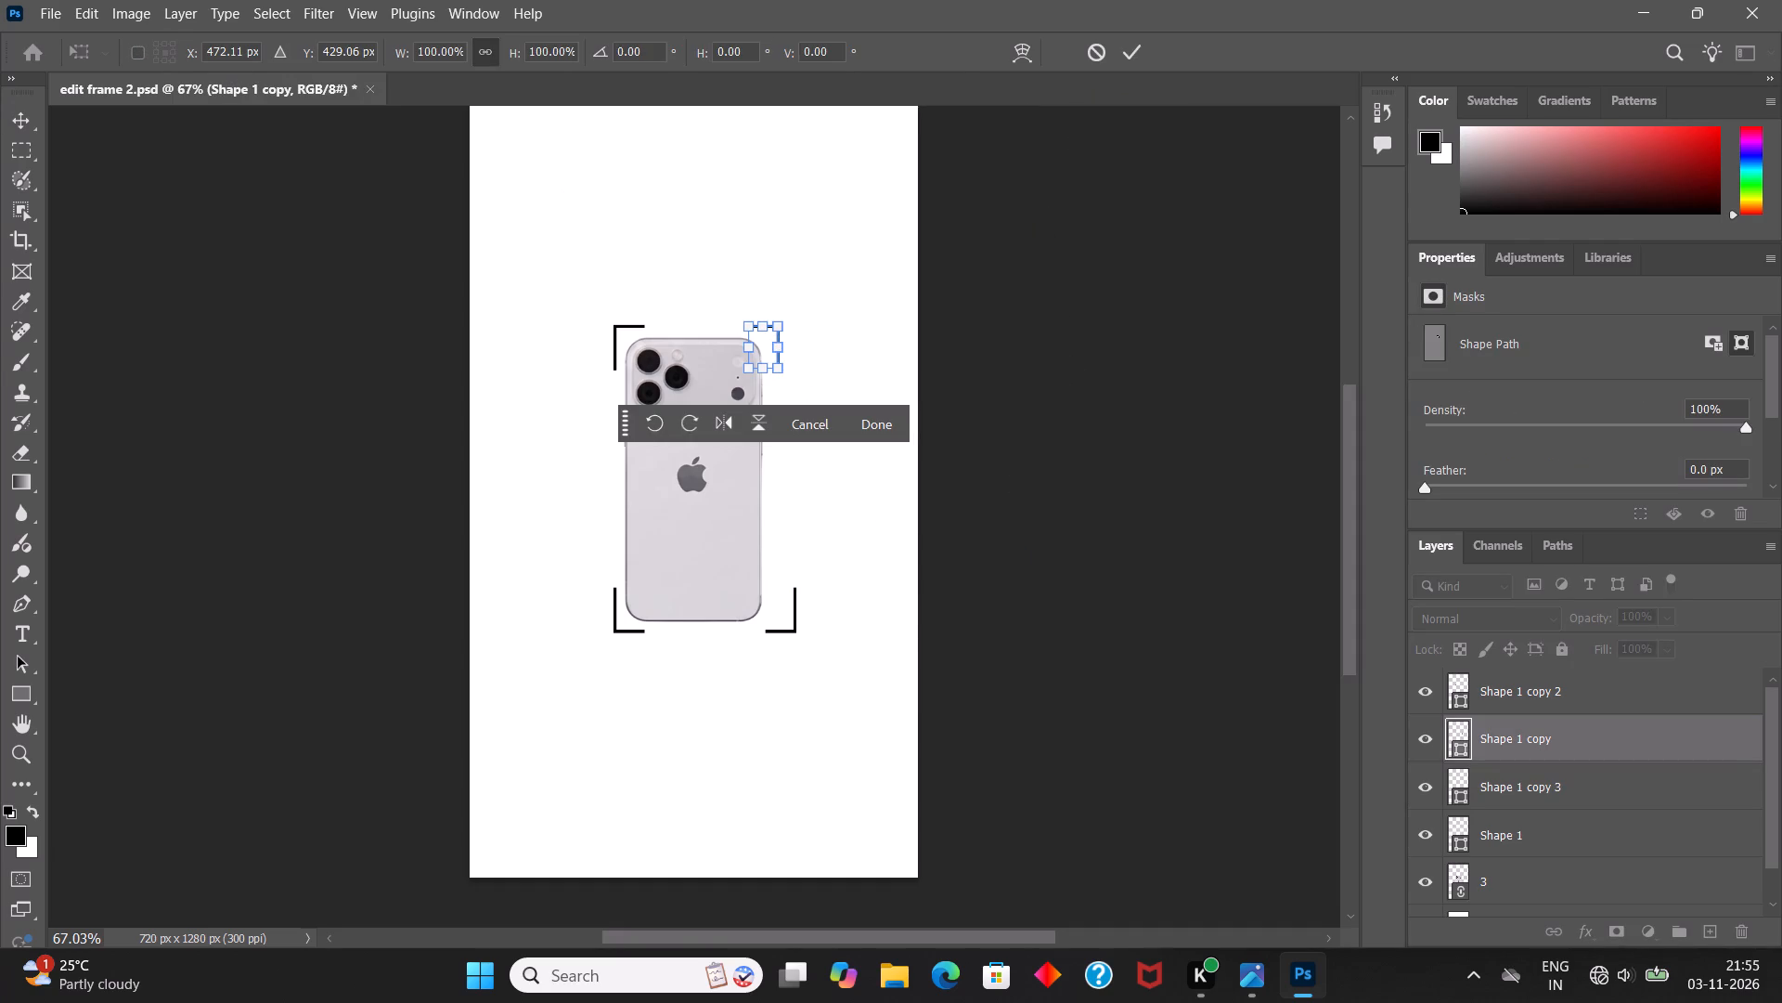
key(ctrl+a)
key(ctrl+c)
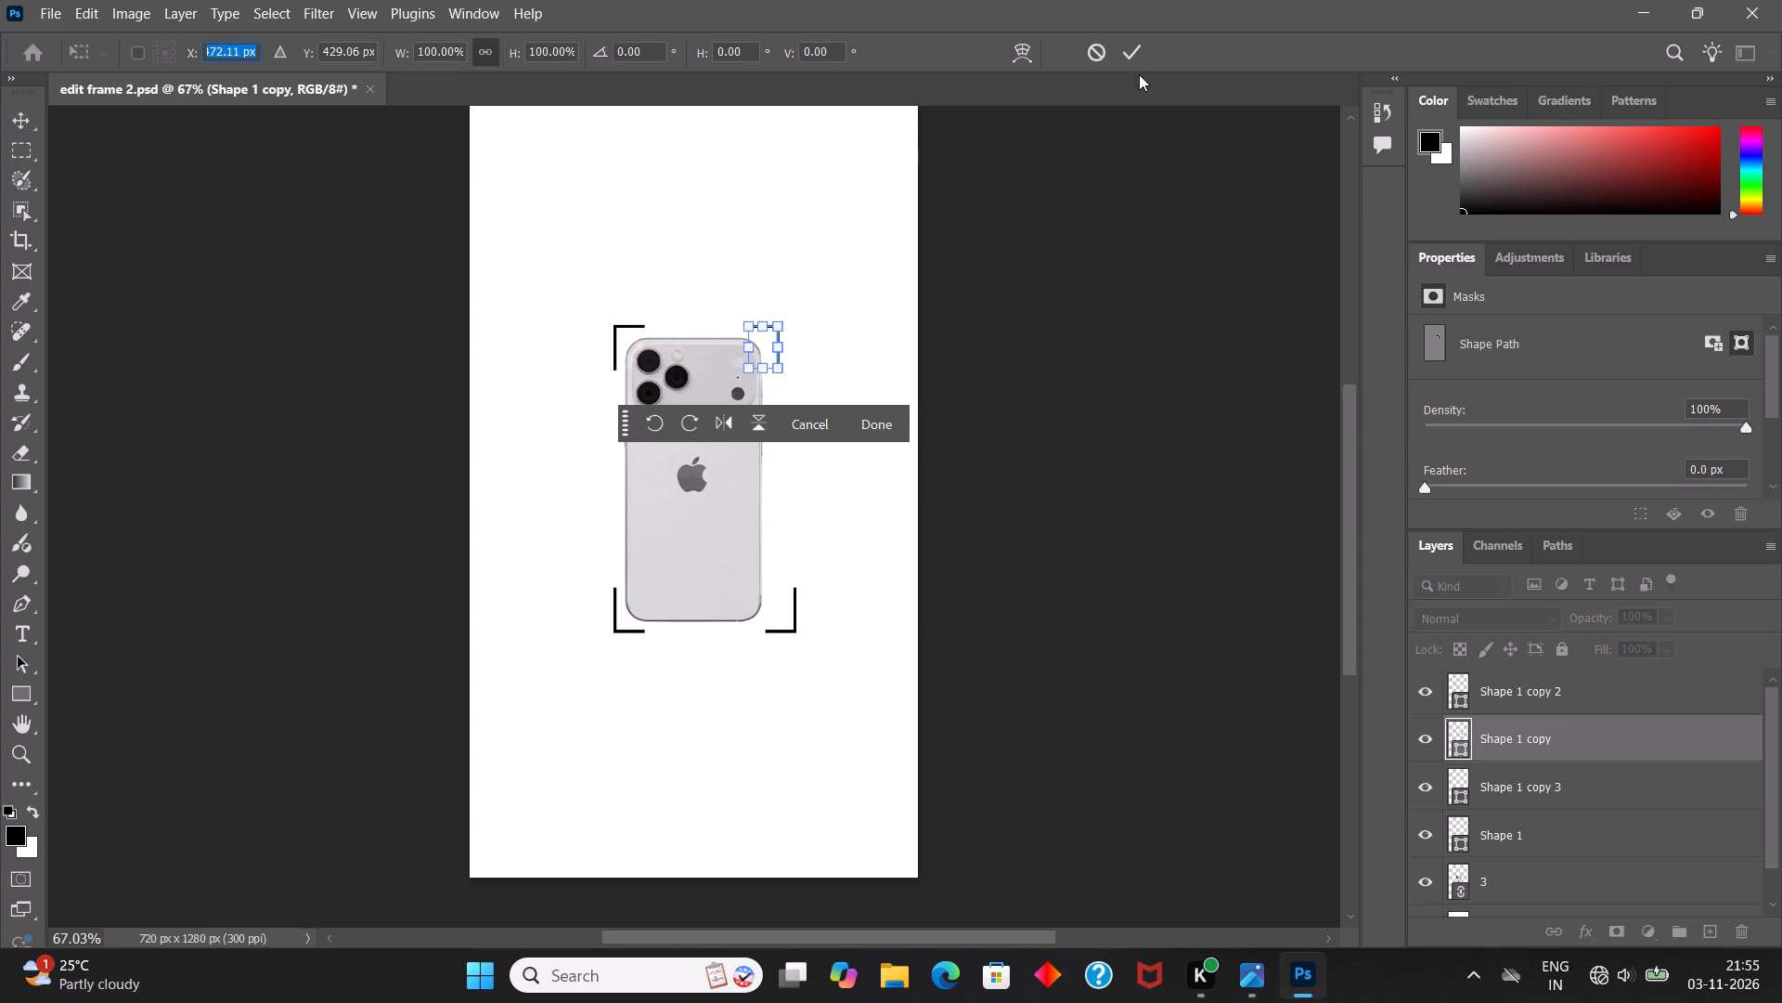
click(1135, 52)
click(799, 606)
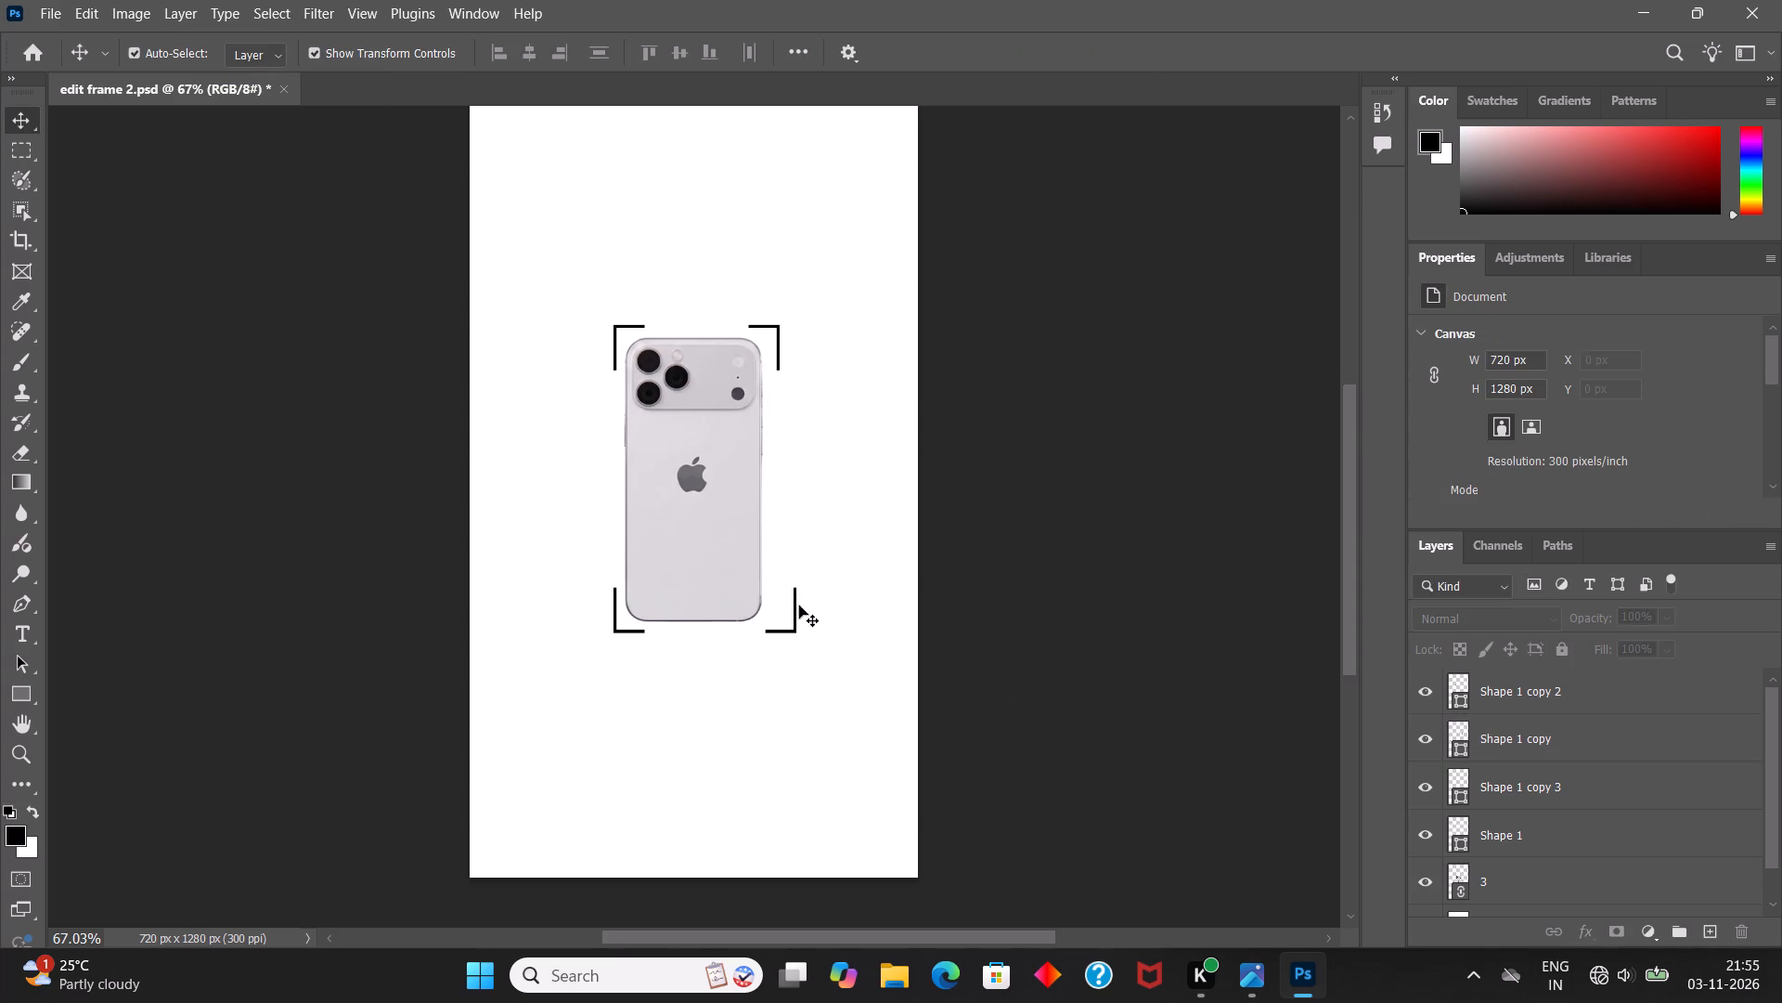
click(1524, 686)
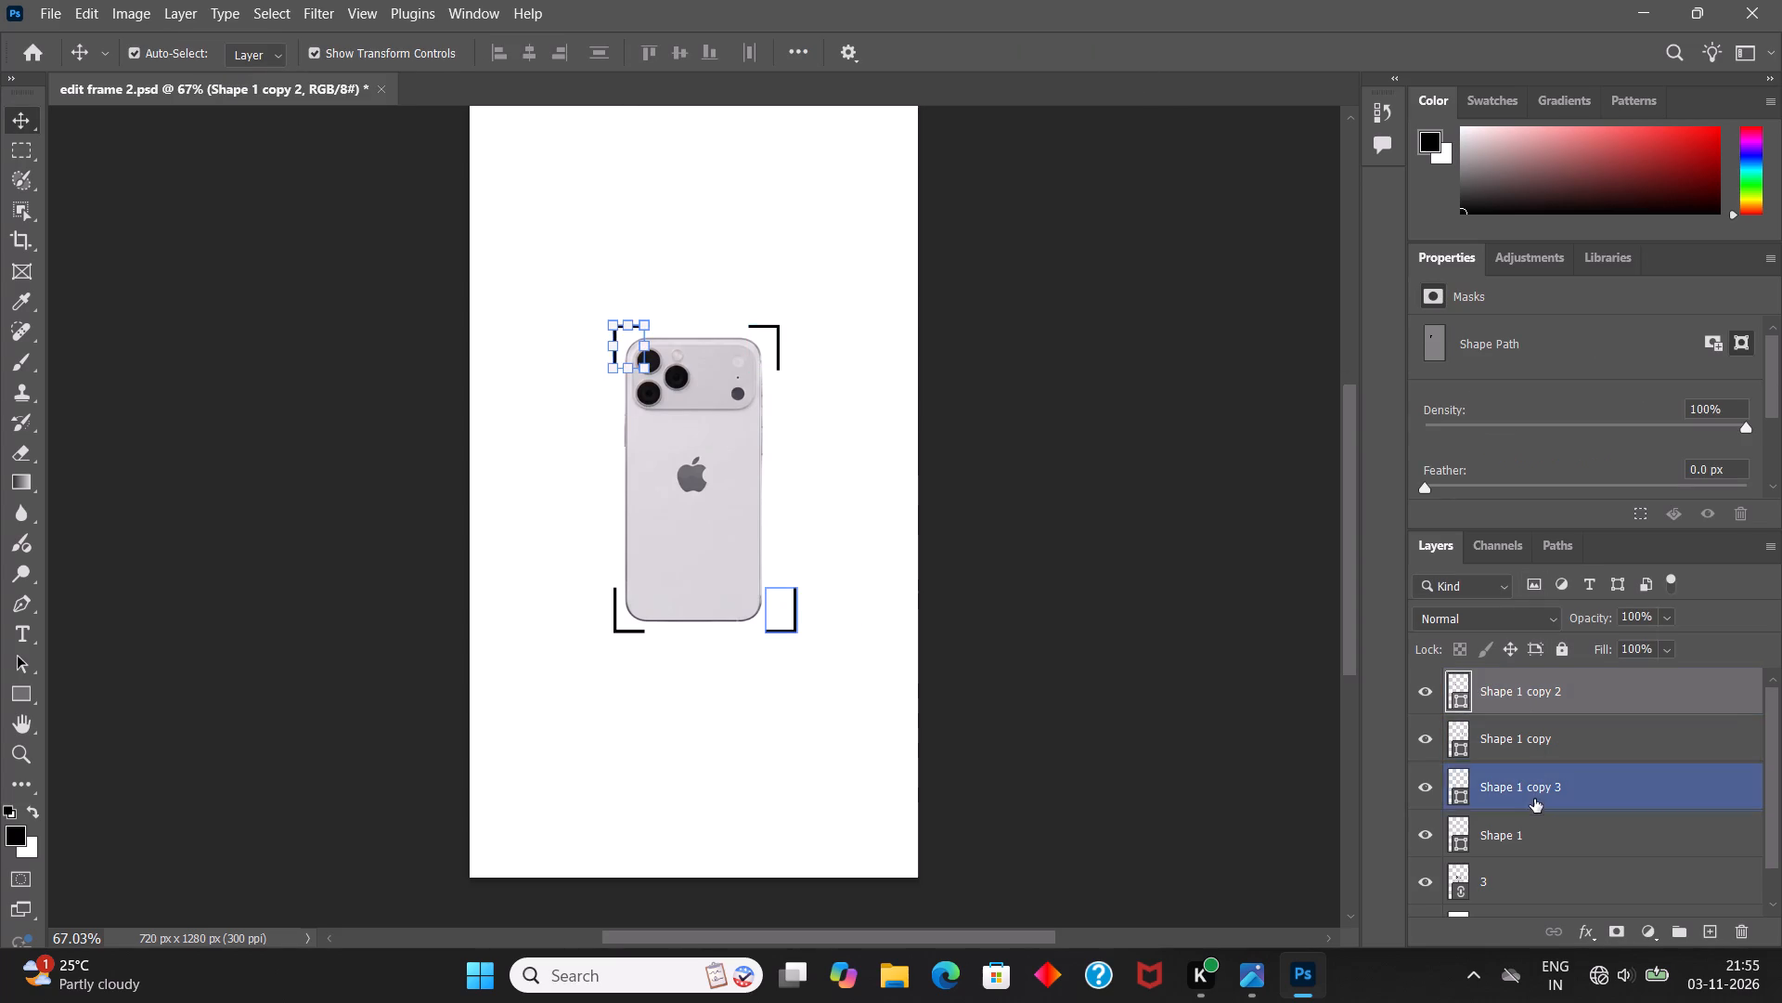
click(1534, 799)
key(ctrl+t)
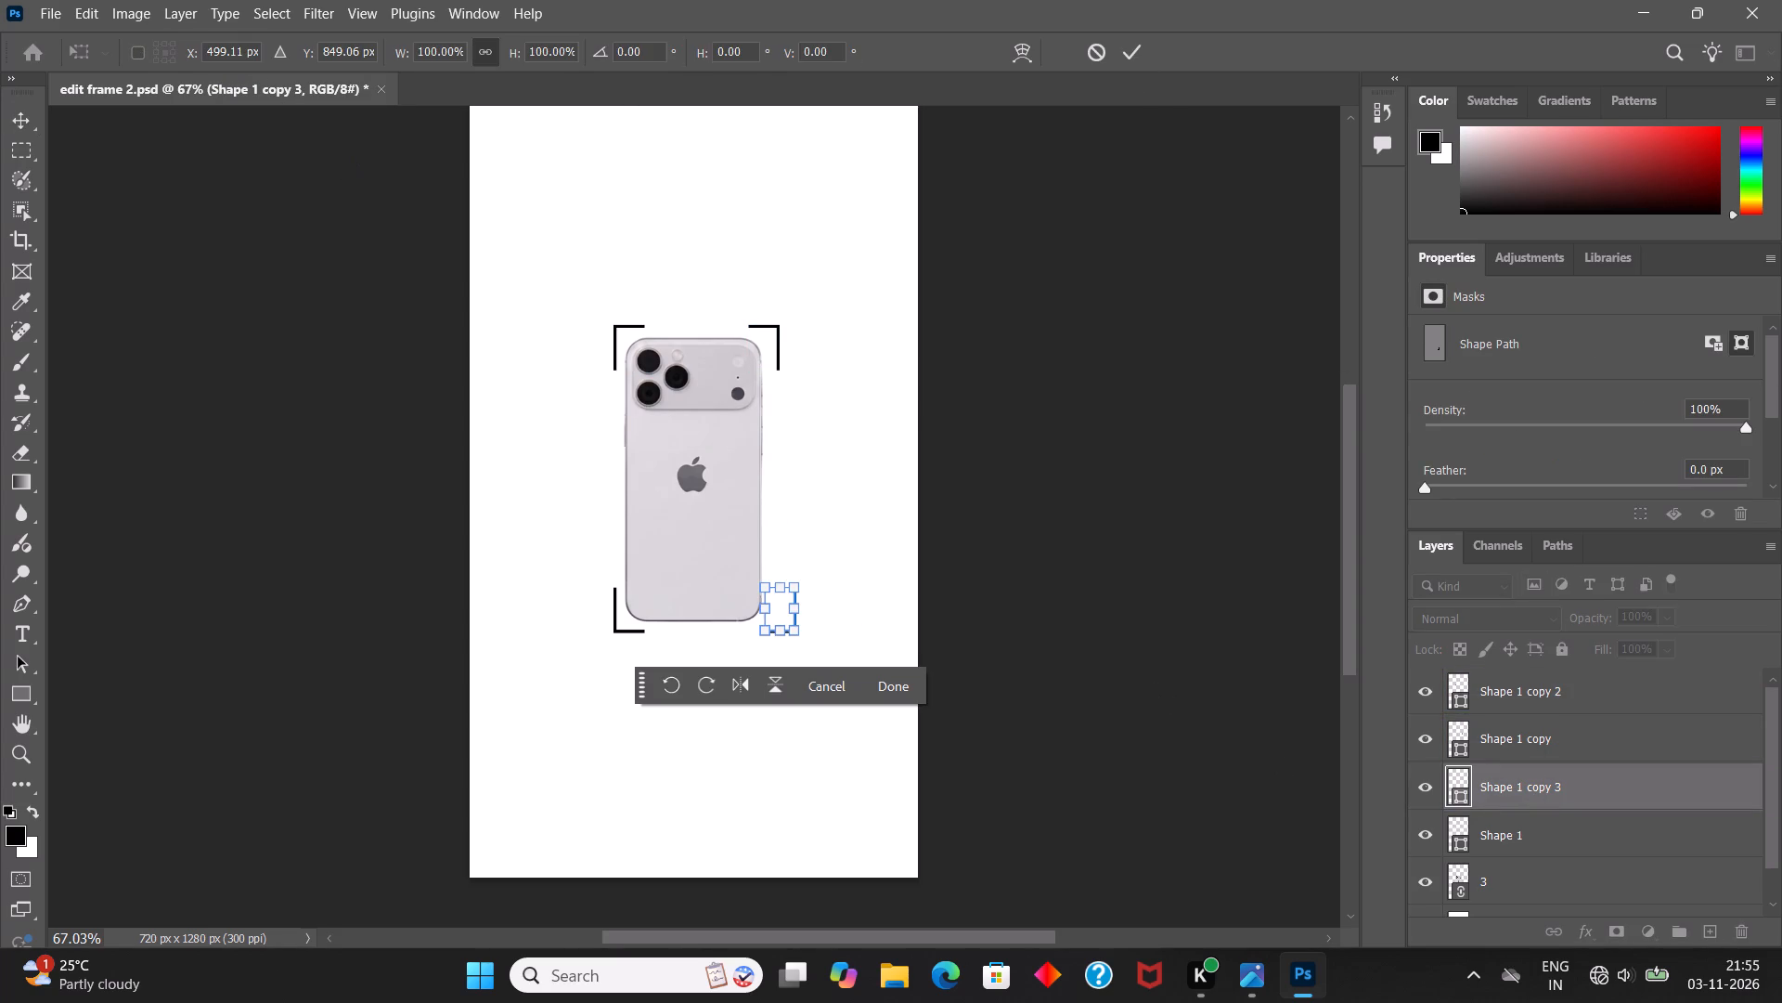
click(237, 55)
key(ctrl+a)
key(ctrl+v)
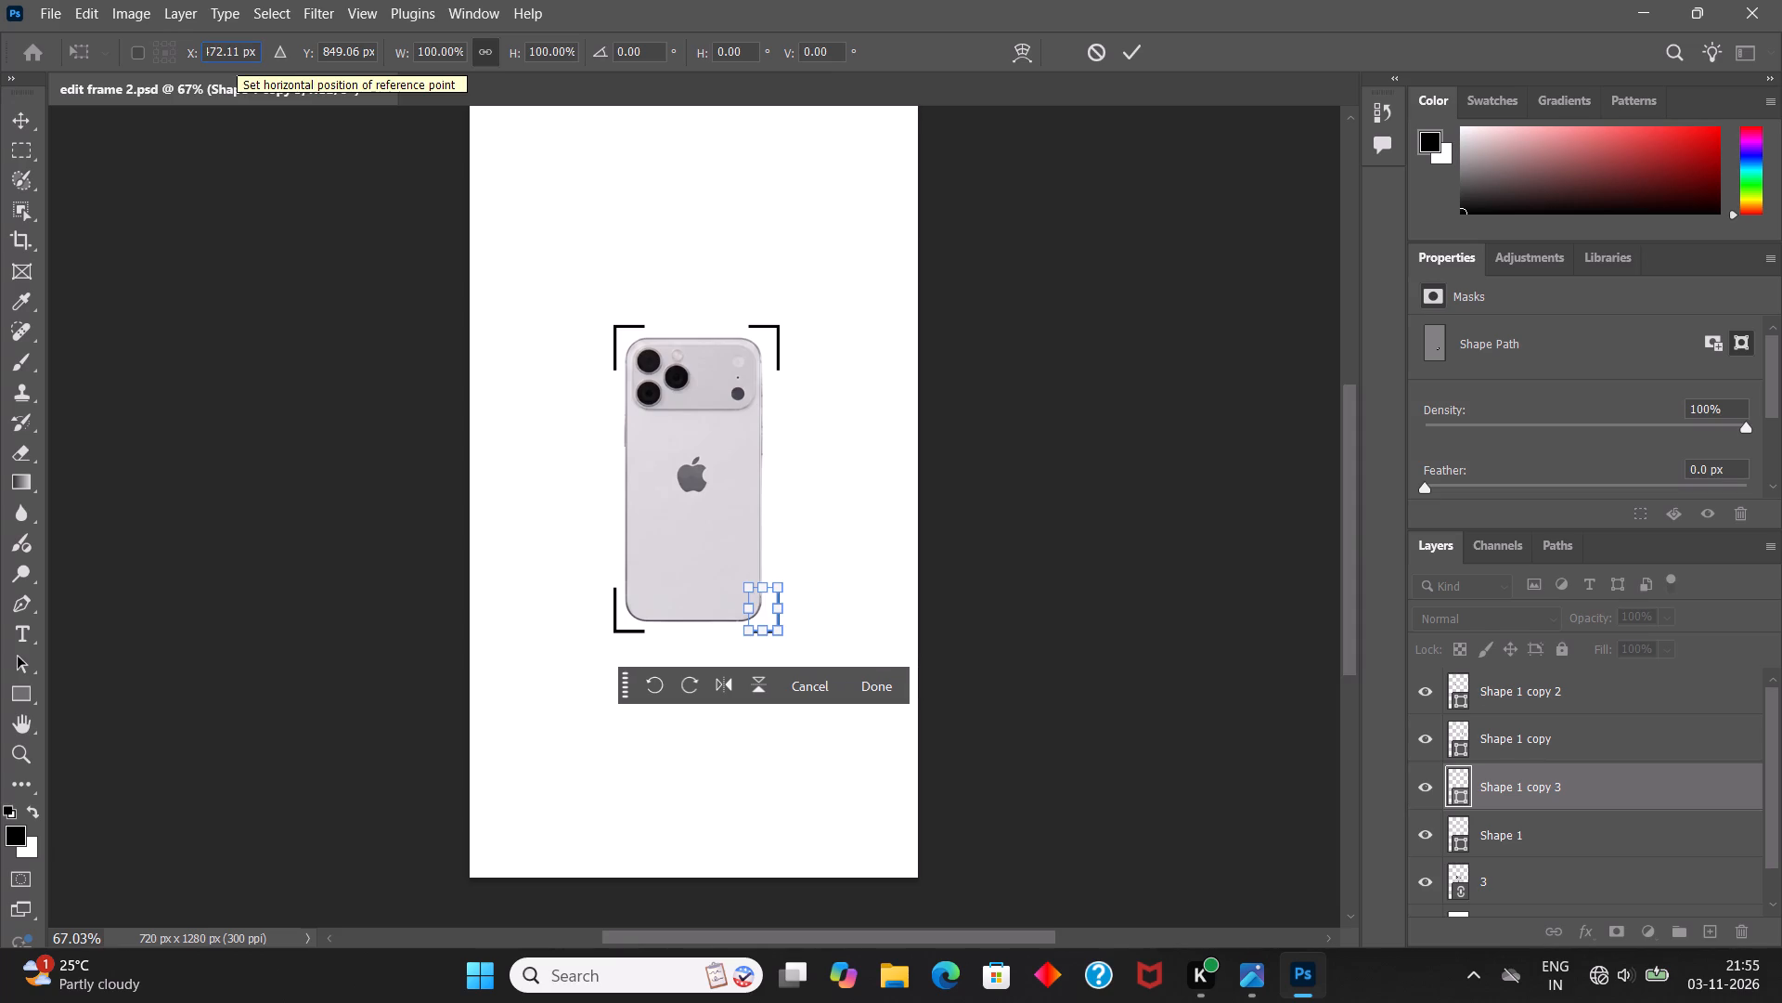
key(Return)
click(1124, 54)
click(1116, 263)
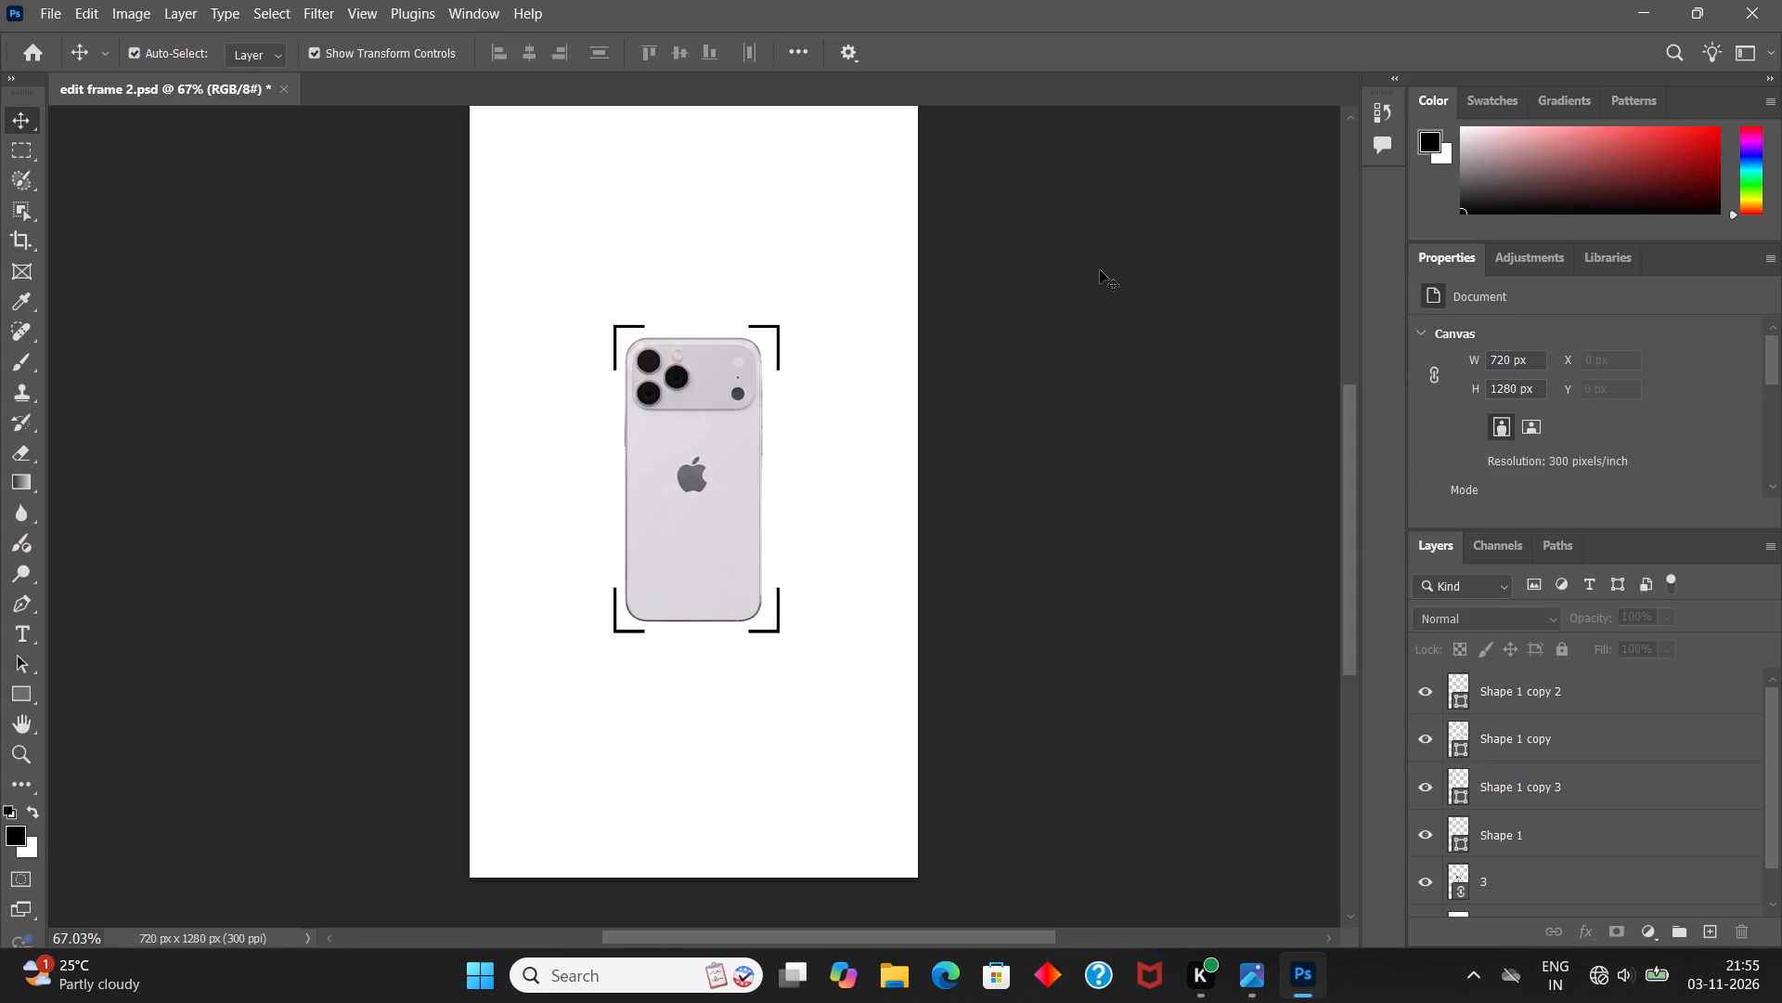
Save the document edit frame 2.
right_drag(1086, 0, 1076, 0)
click(994, 0)
key(ctrl+s)
Show the rulers and place a vertical guide at the inner ends of the two right-hand L shapes.
key(ctrl+r)
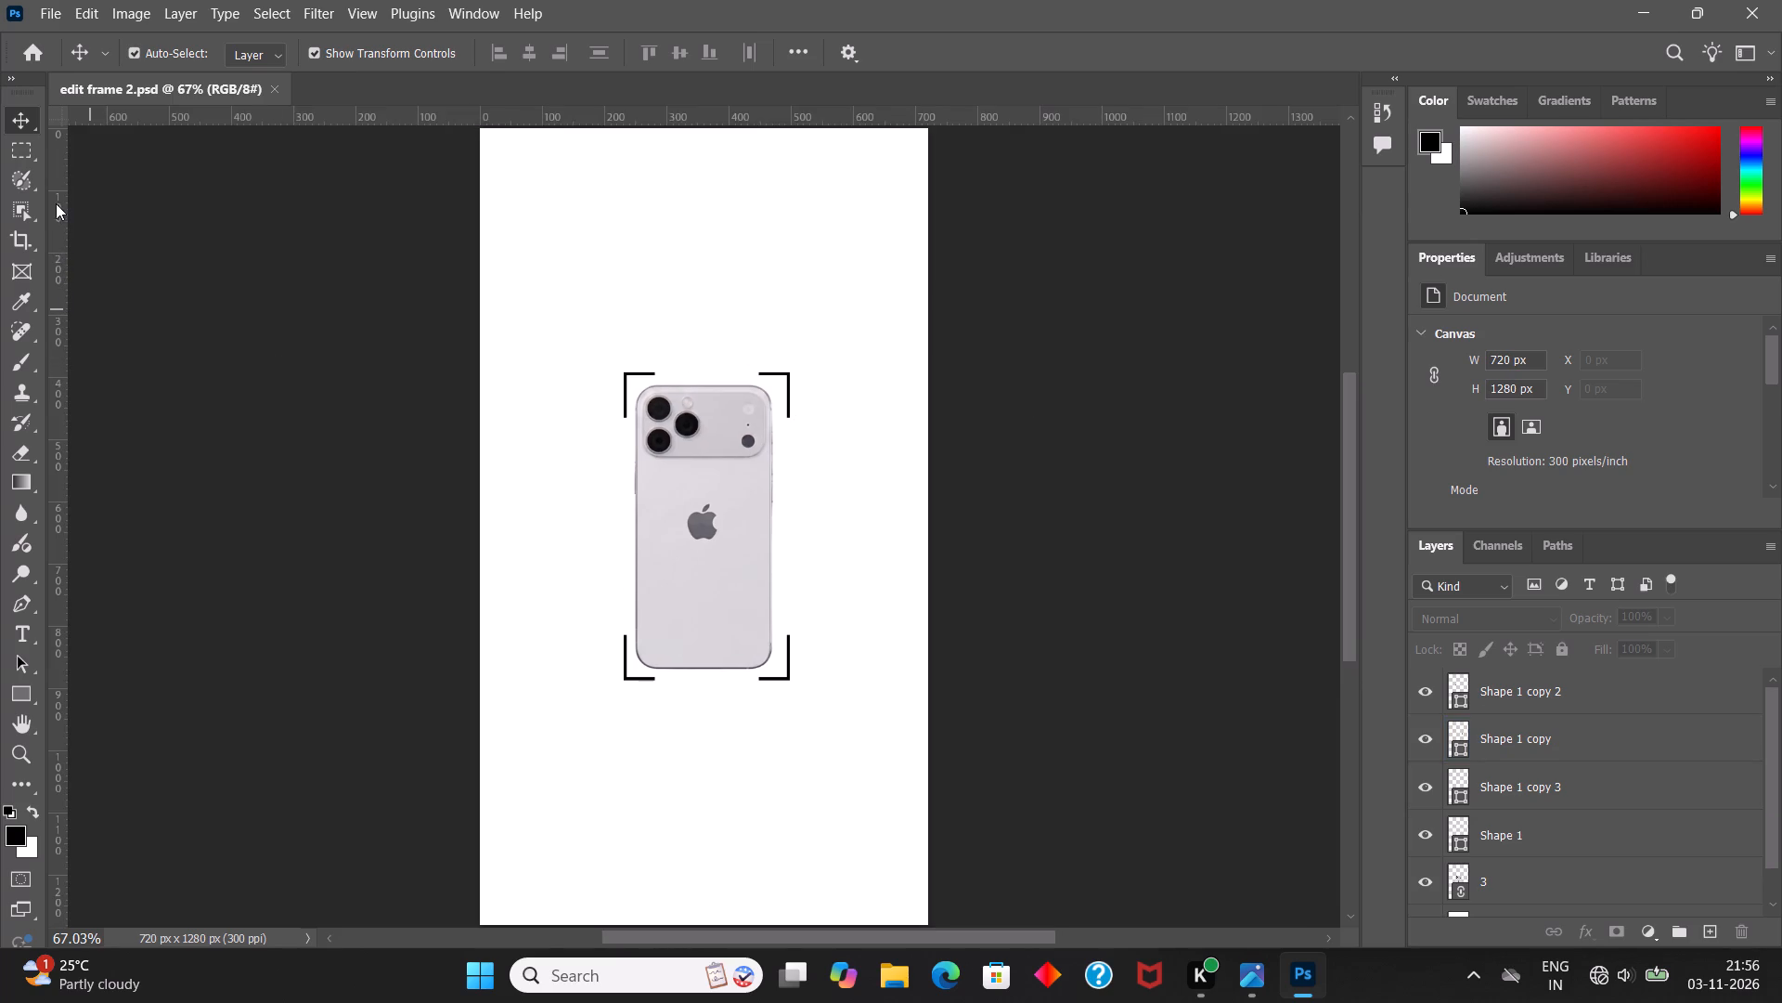
drag(56, 203, 643, 228)
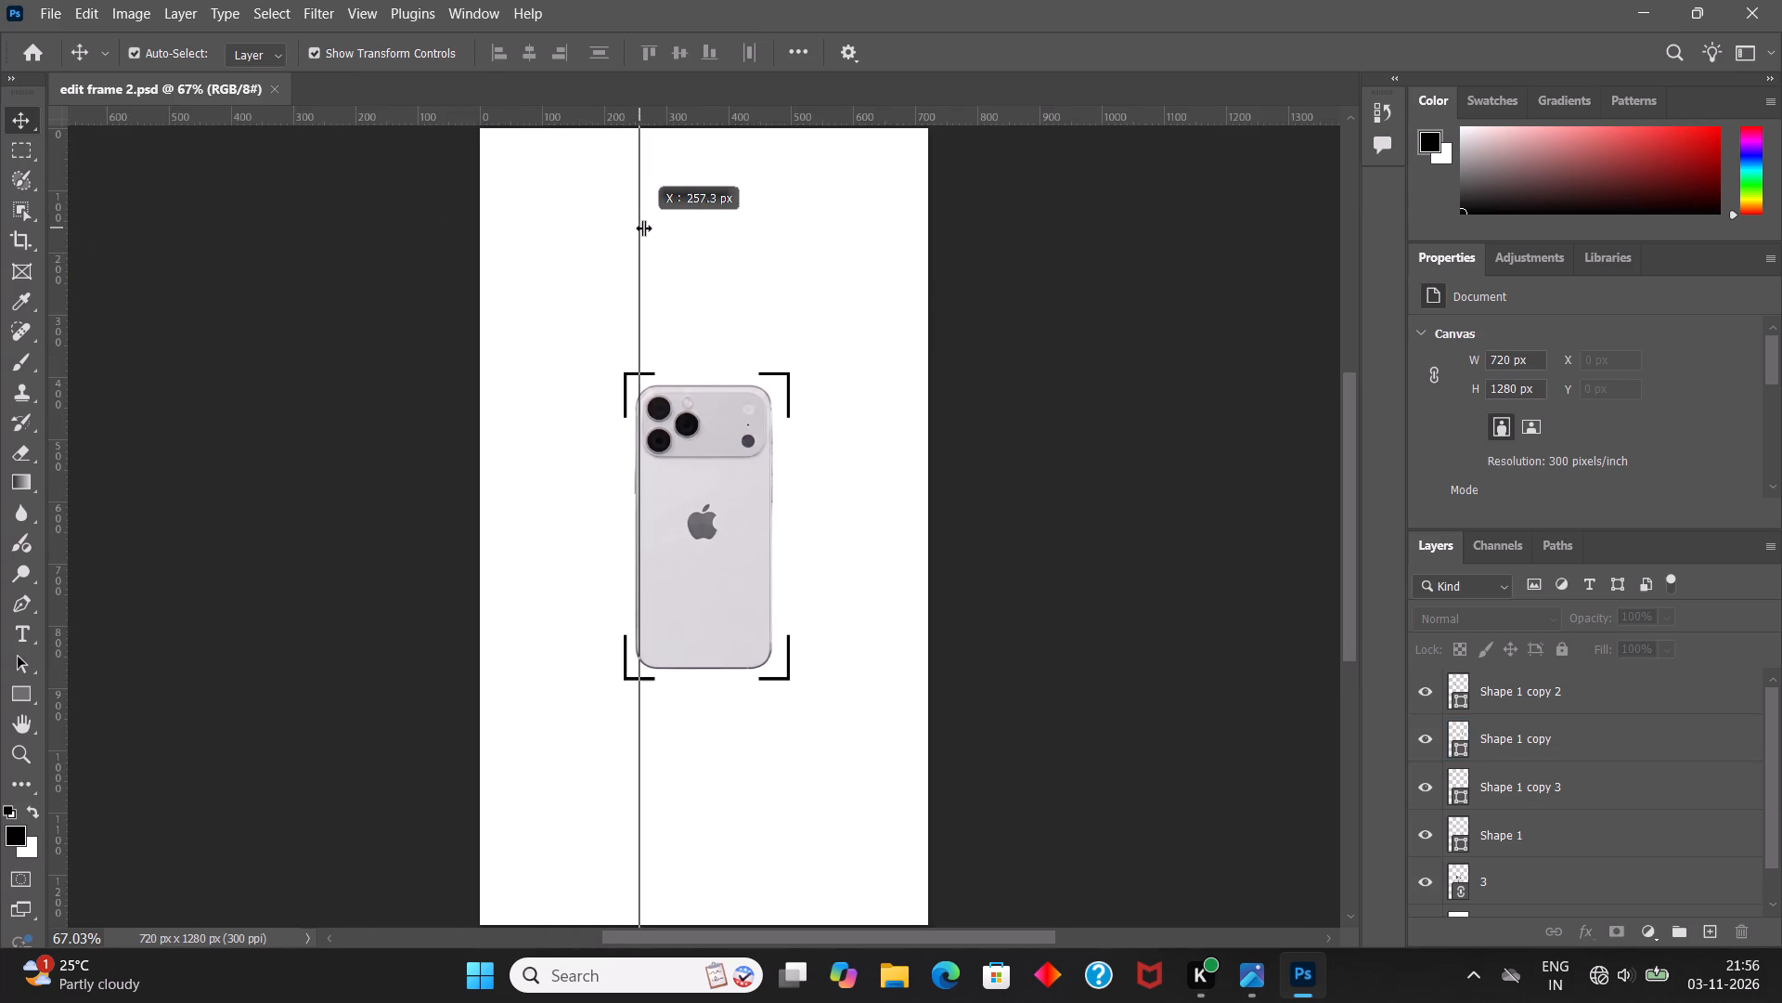
drag(643, 228, 736, 228)
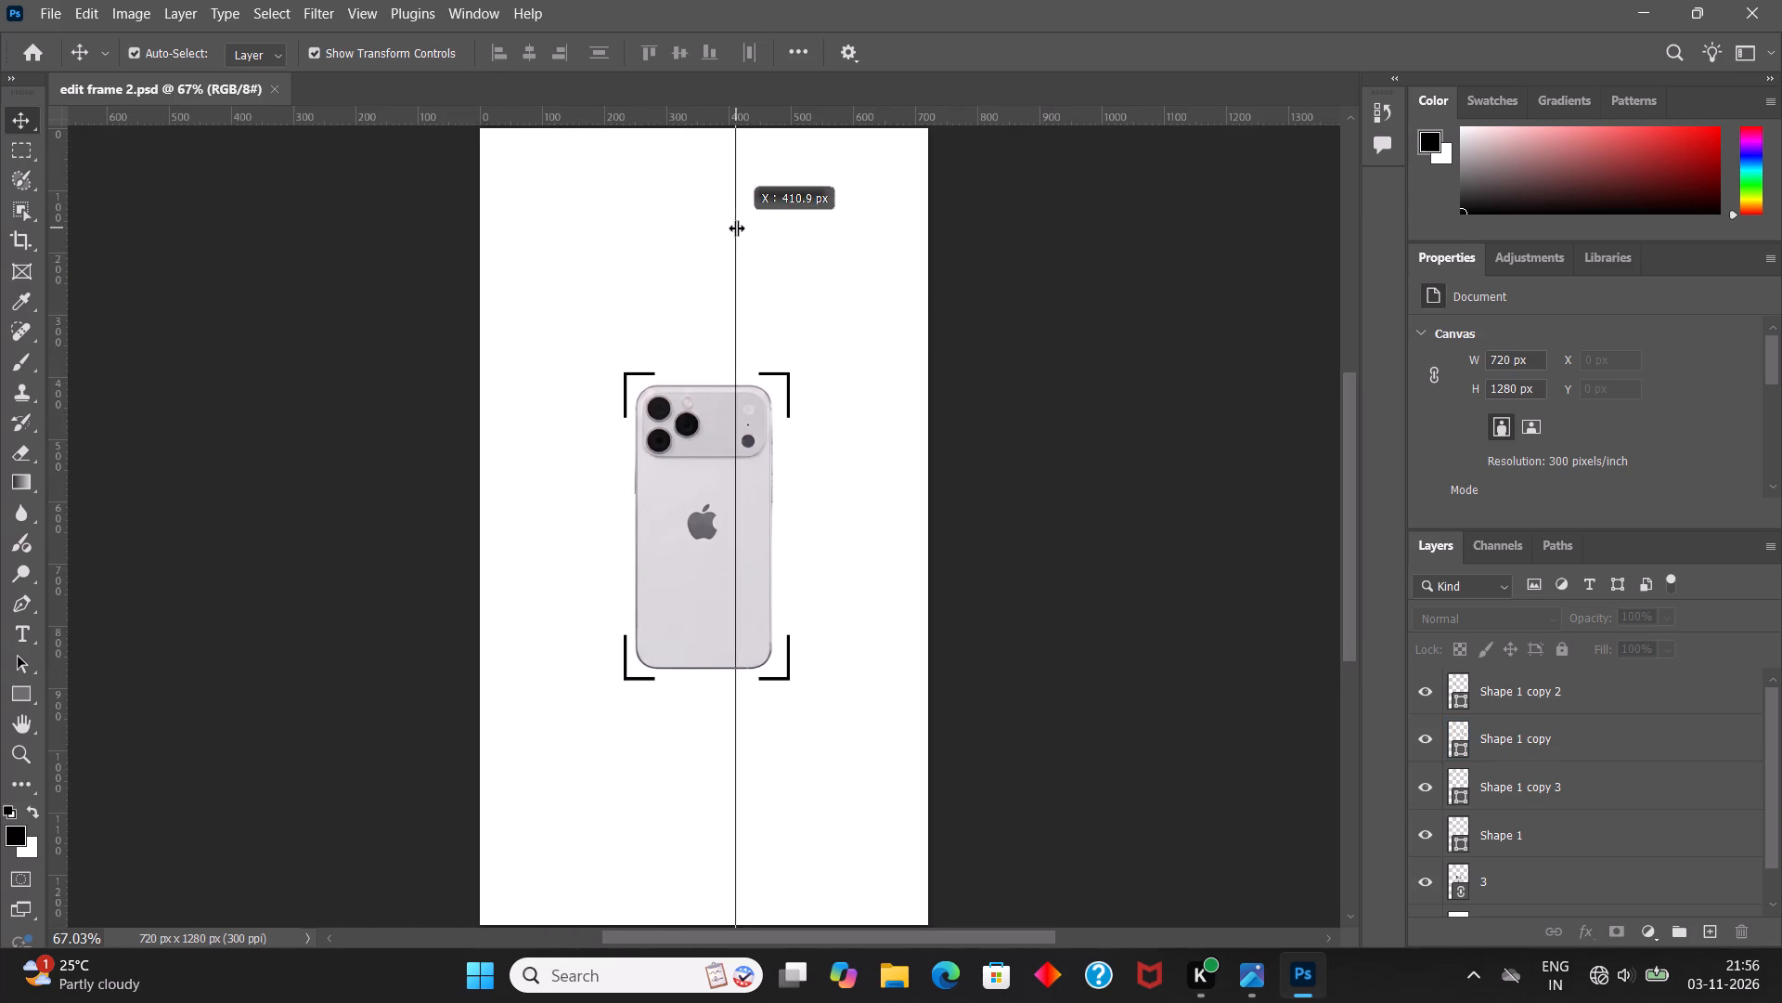
drag(736, 228, 758, 225)
alt+scroll(781, 440, up, 7)
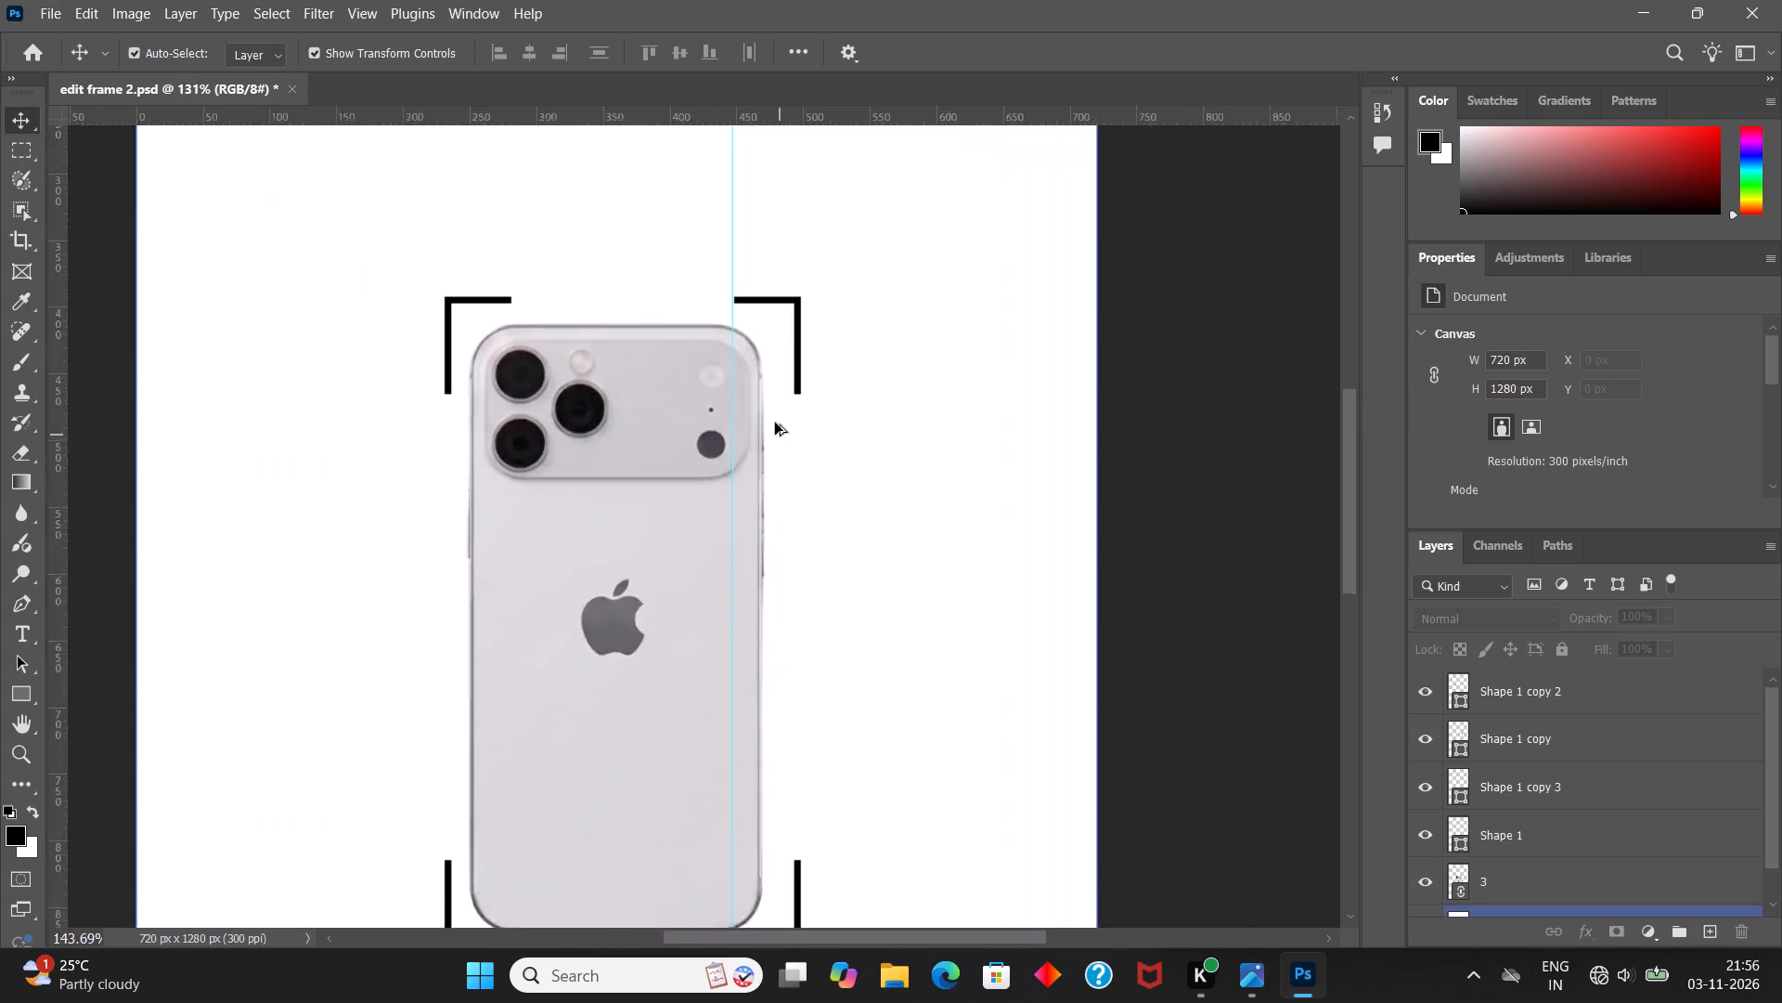
alt+scroll(775, 423, up, 5)
click(712, 221)
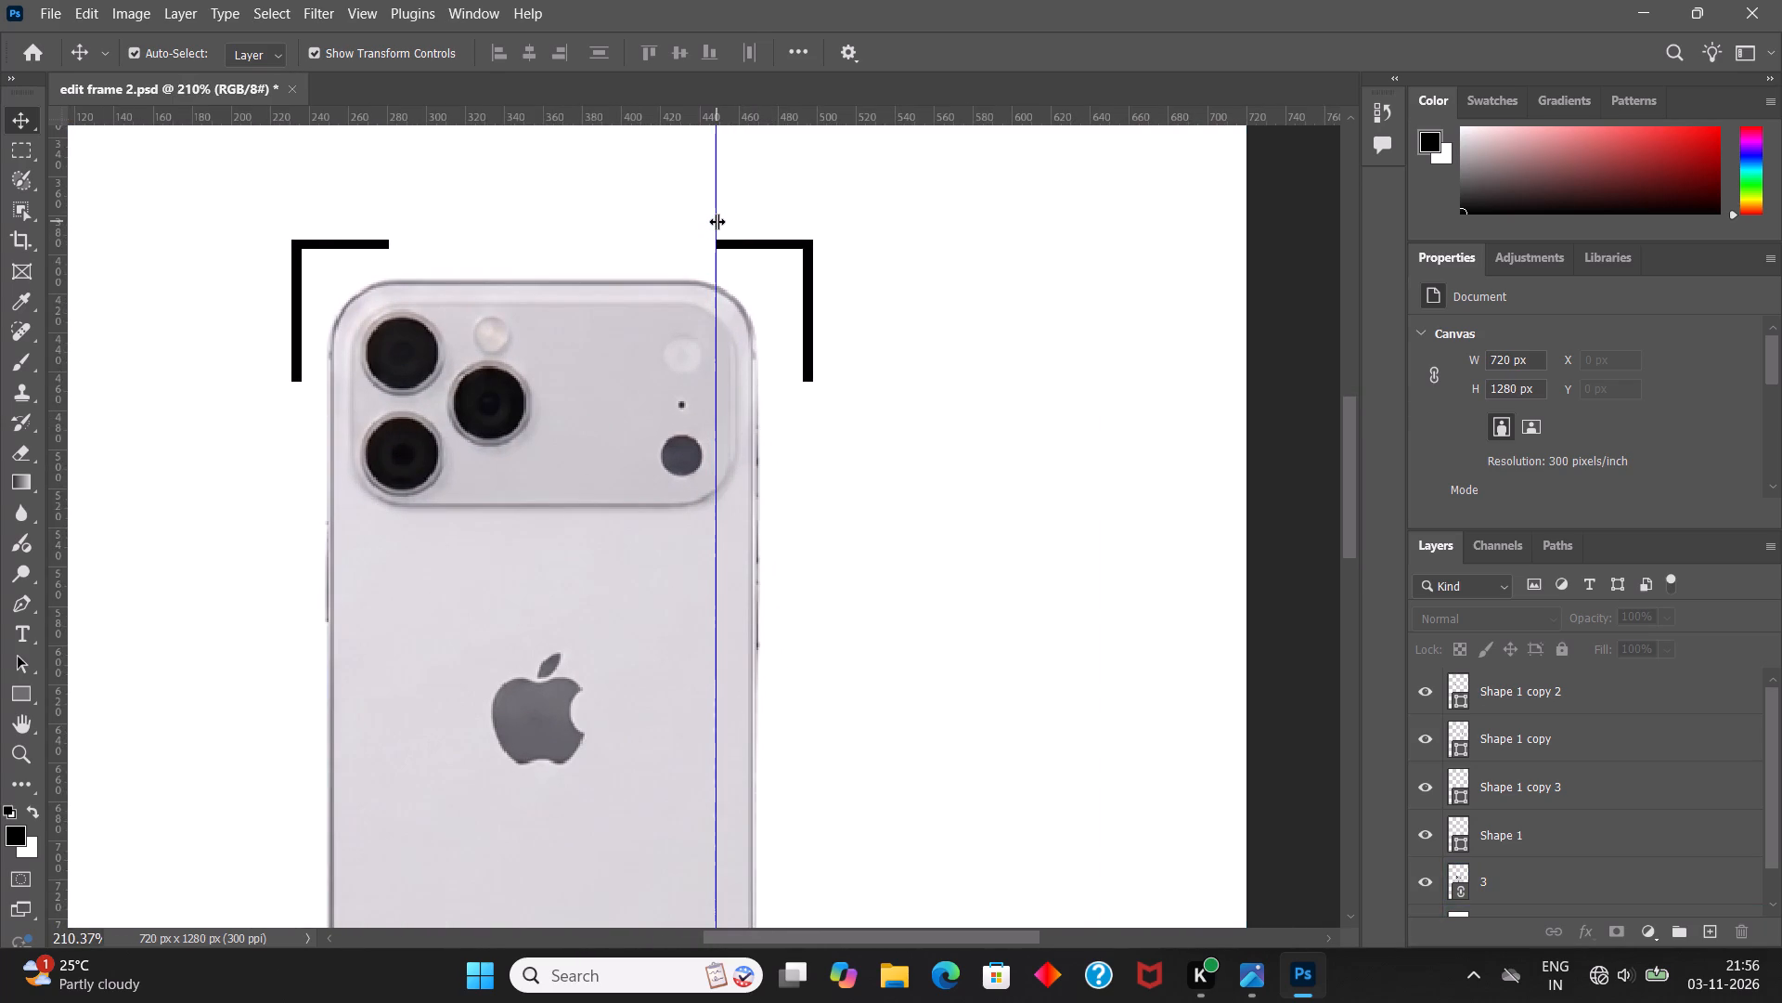
scroll(717, 255, down, 20)
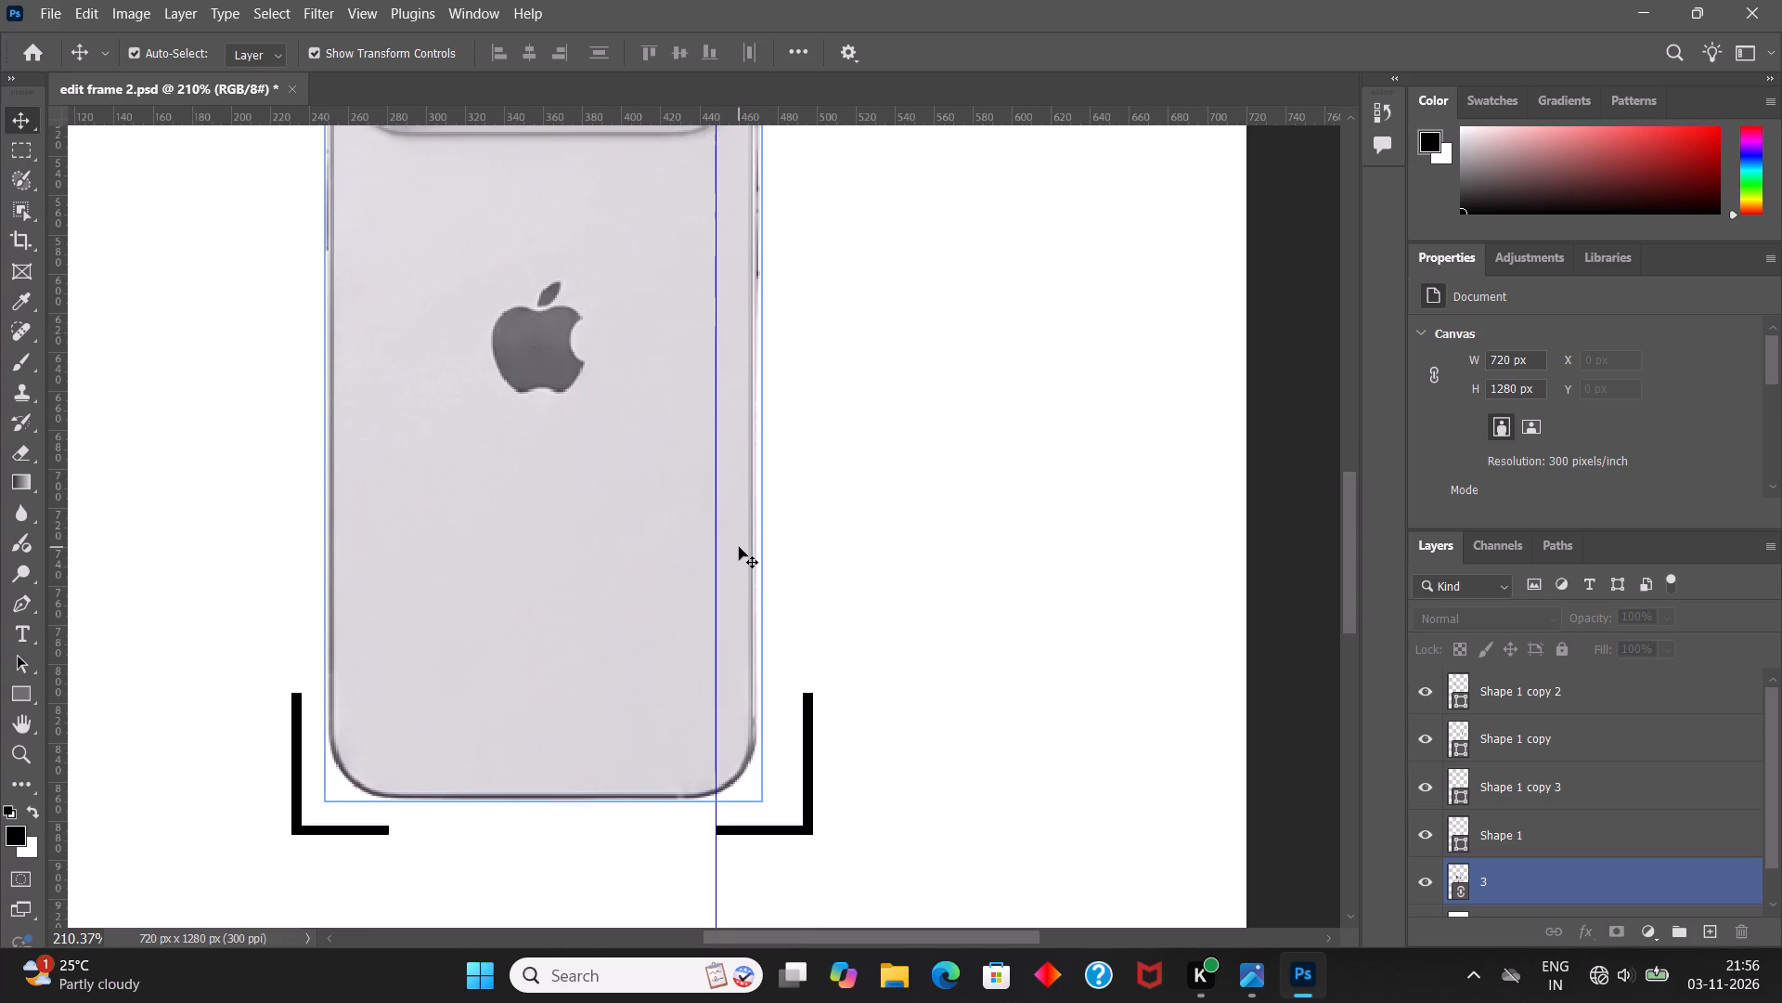
alt+scroll(739, 559, down, 5)
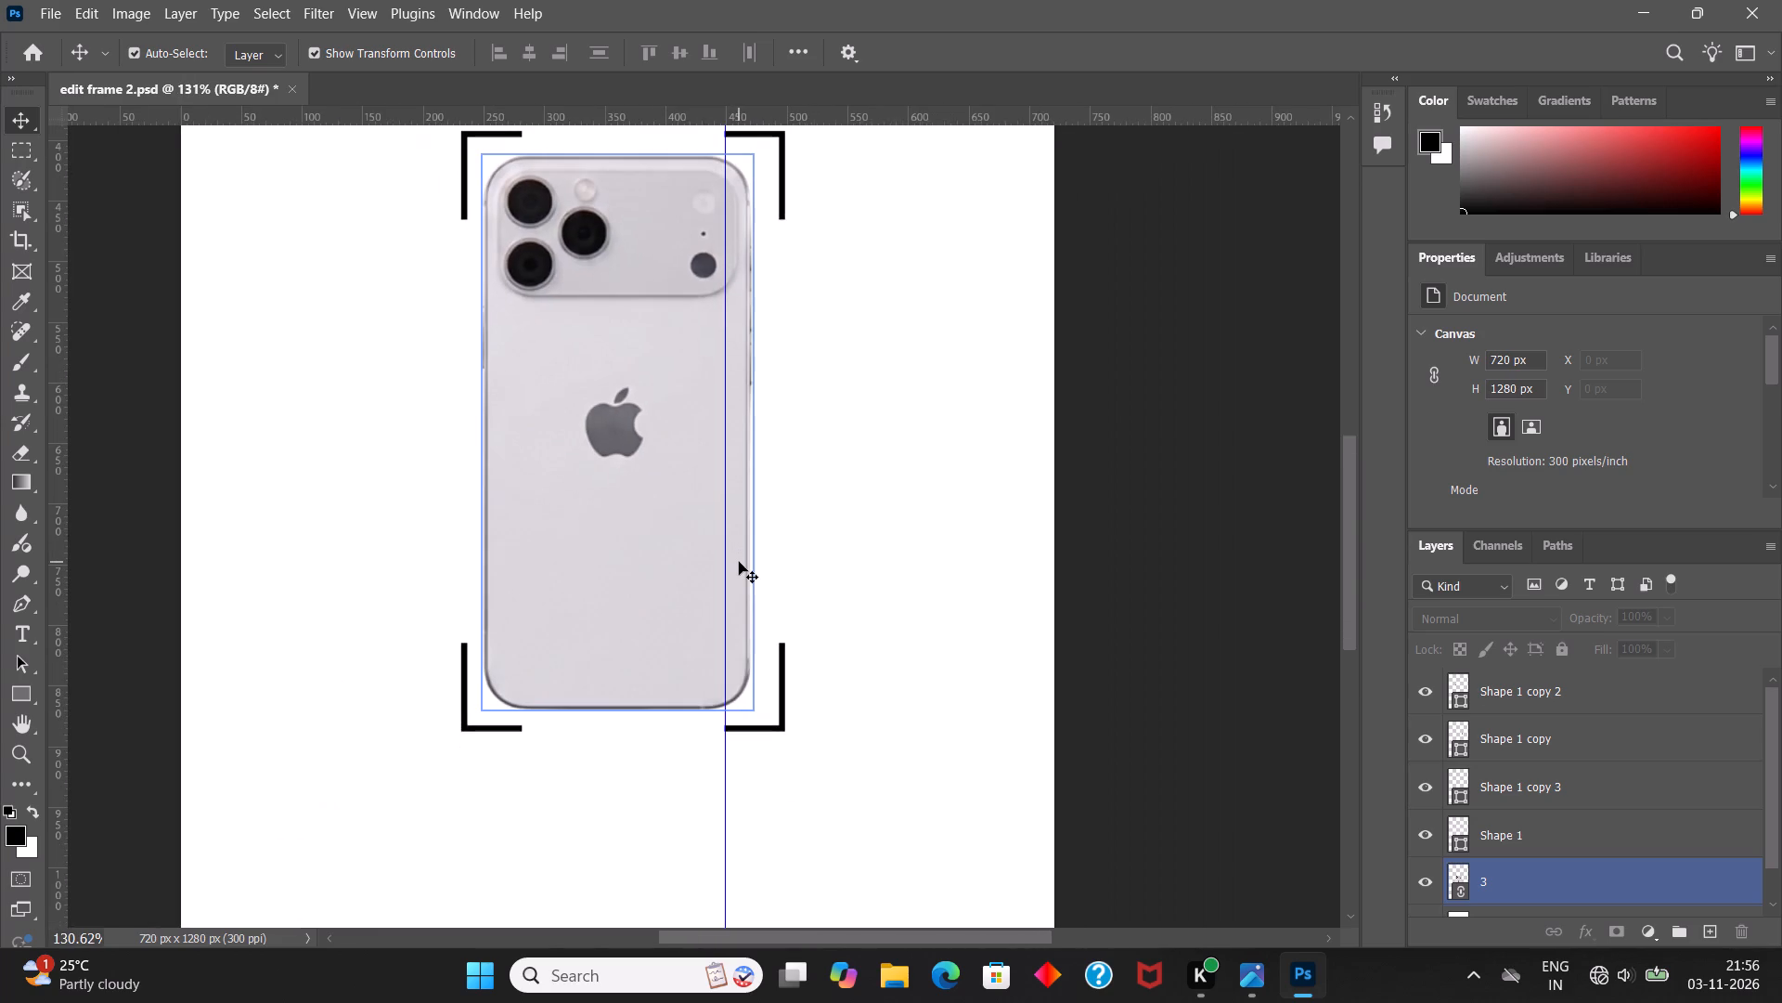
scroll(739, 562, up, 5)
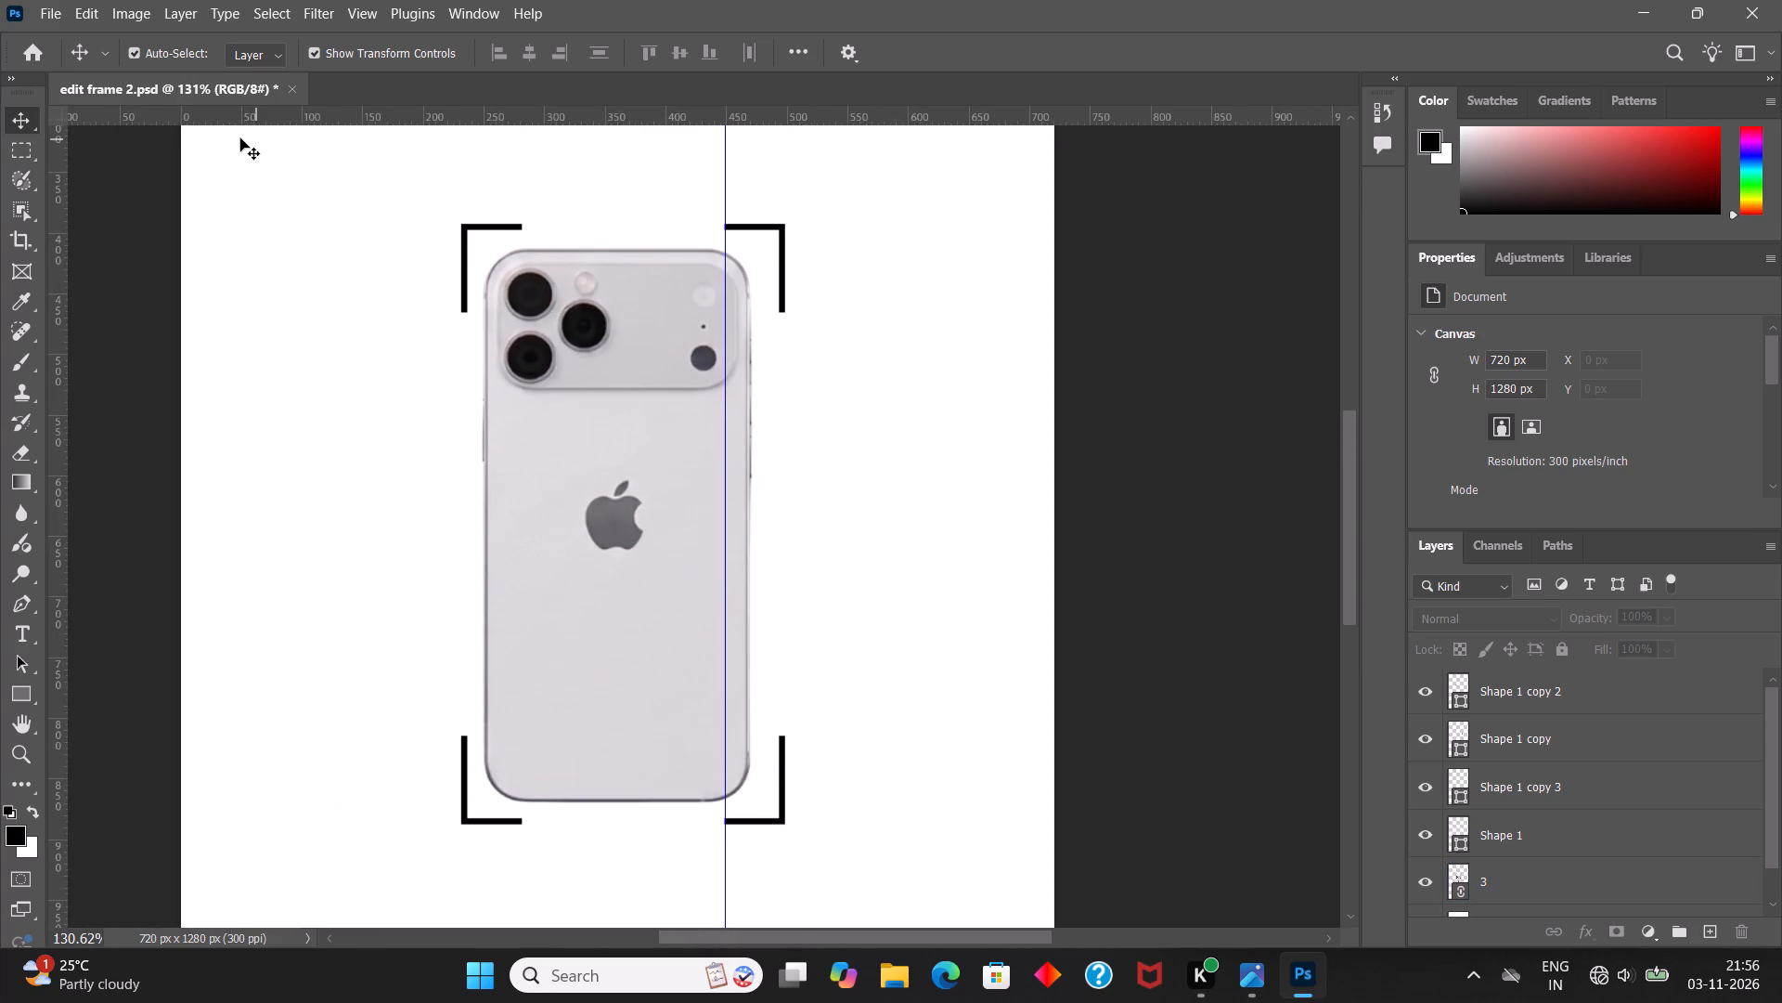
Place a second vertical guide flush with the inner end of the upper-left L shape, at about X 281 px.
drag(50, 159, 529, 177)
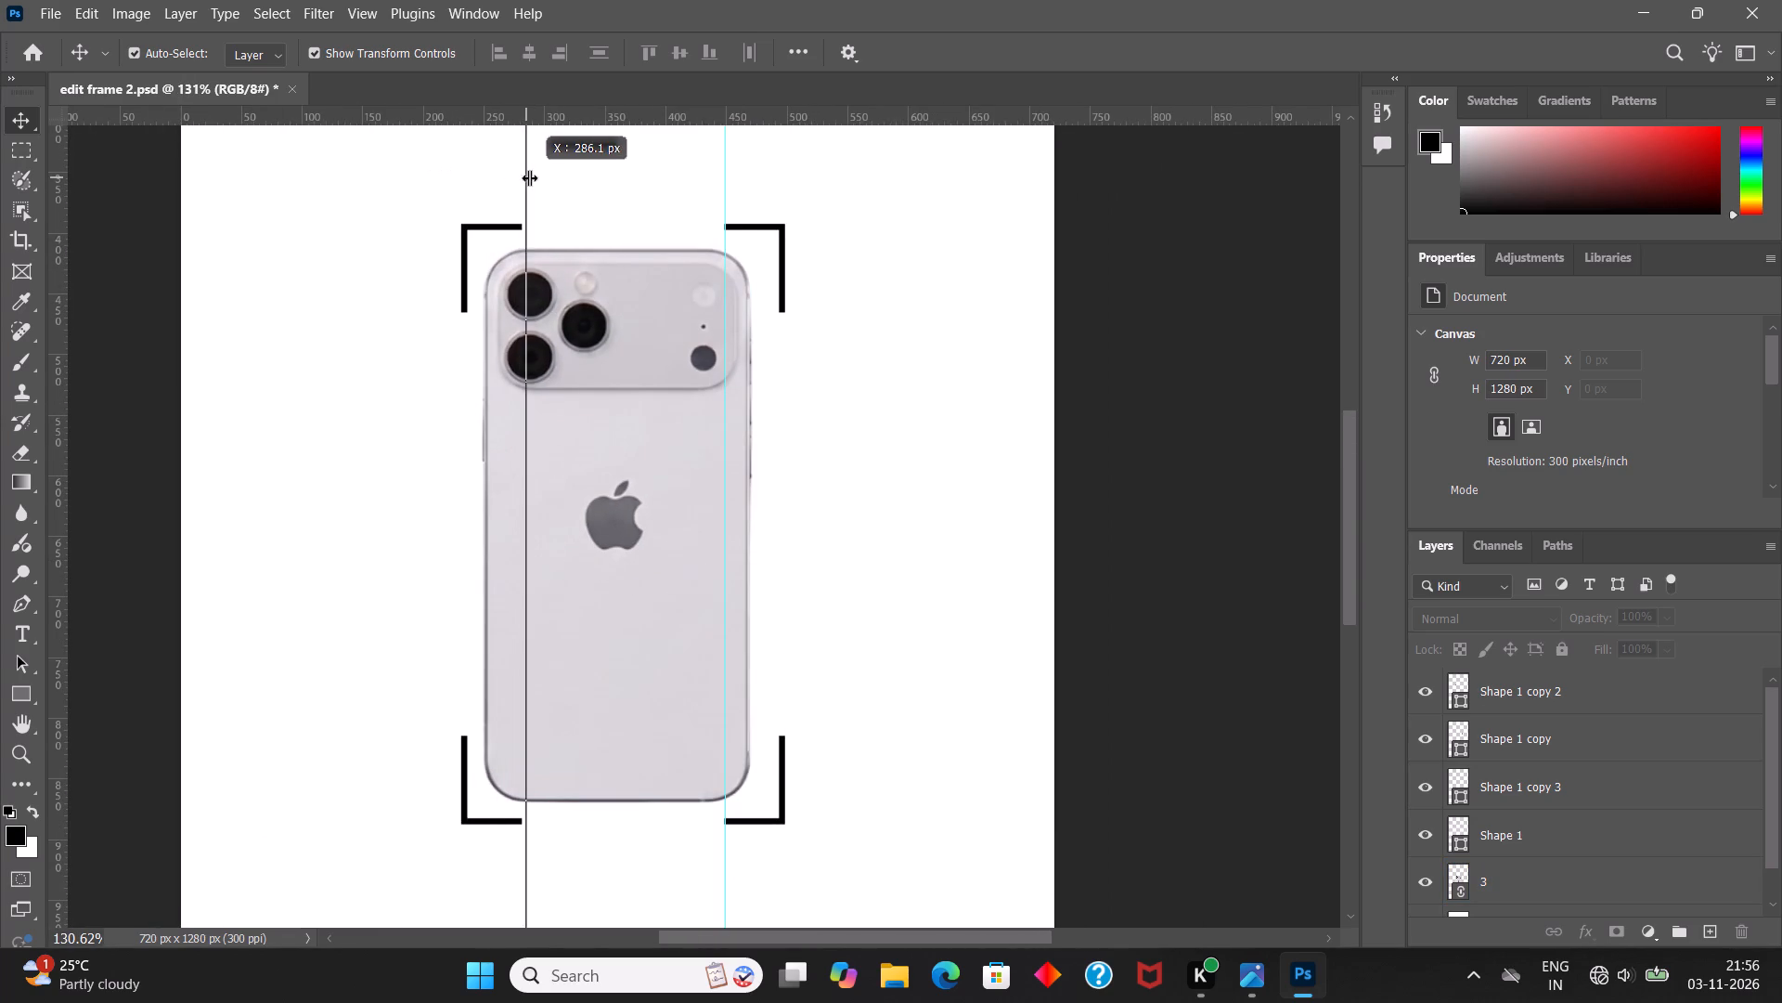
drag(529, 177, 524, 177)
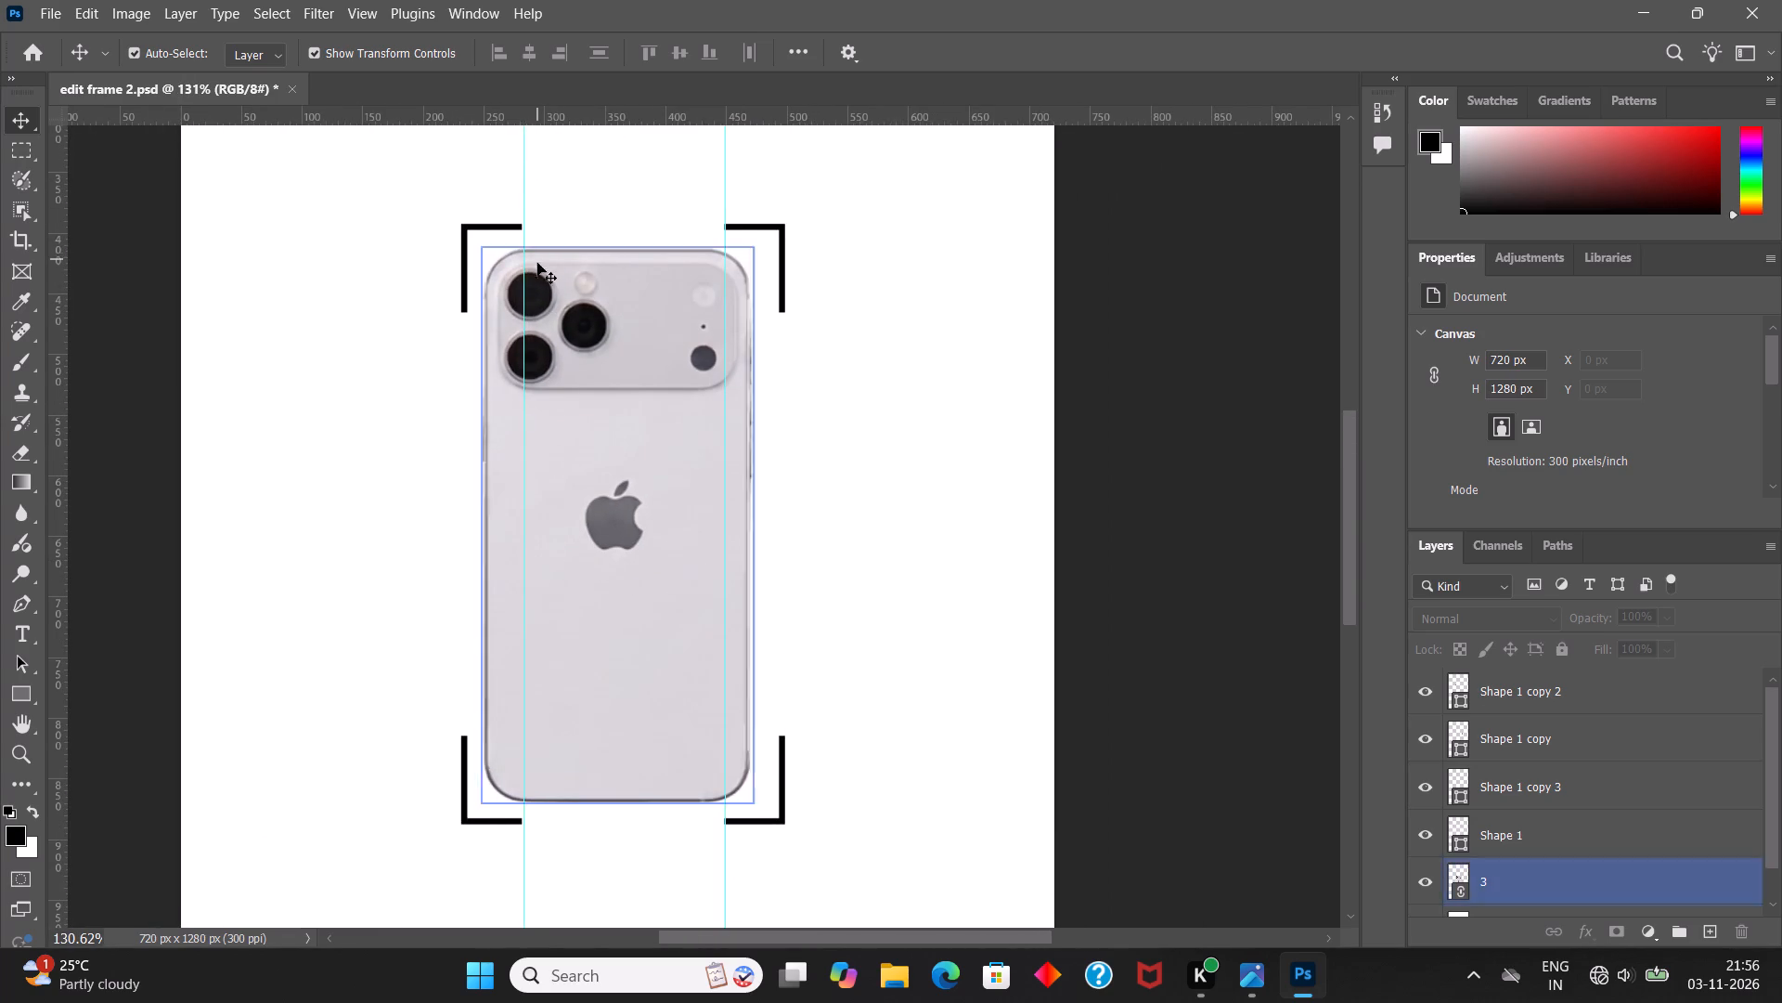
alt+scroll(536, 266, up, 14)
alt+scroll(535, 267, down, 1)
scroll(499, 191, up, 1)
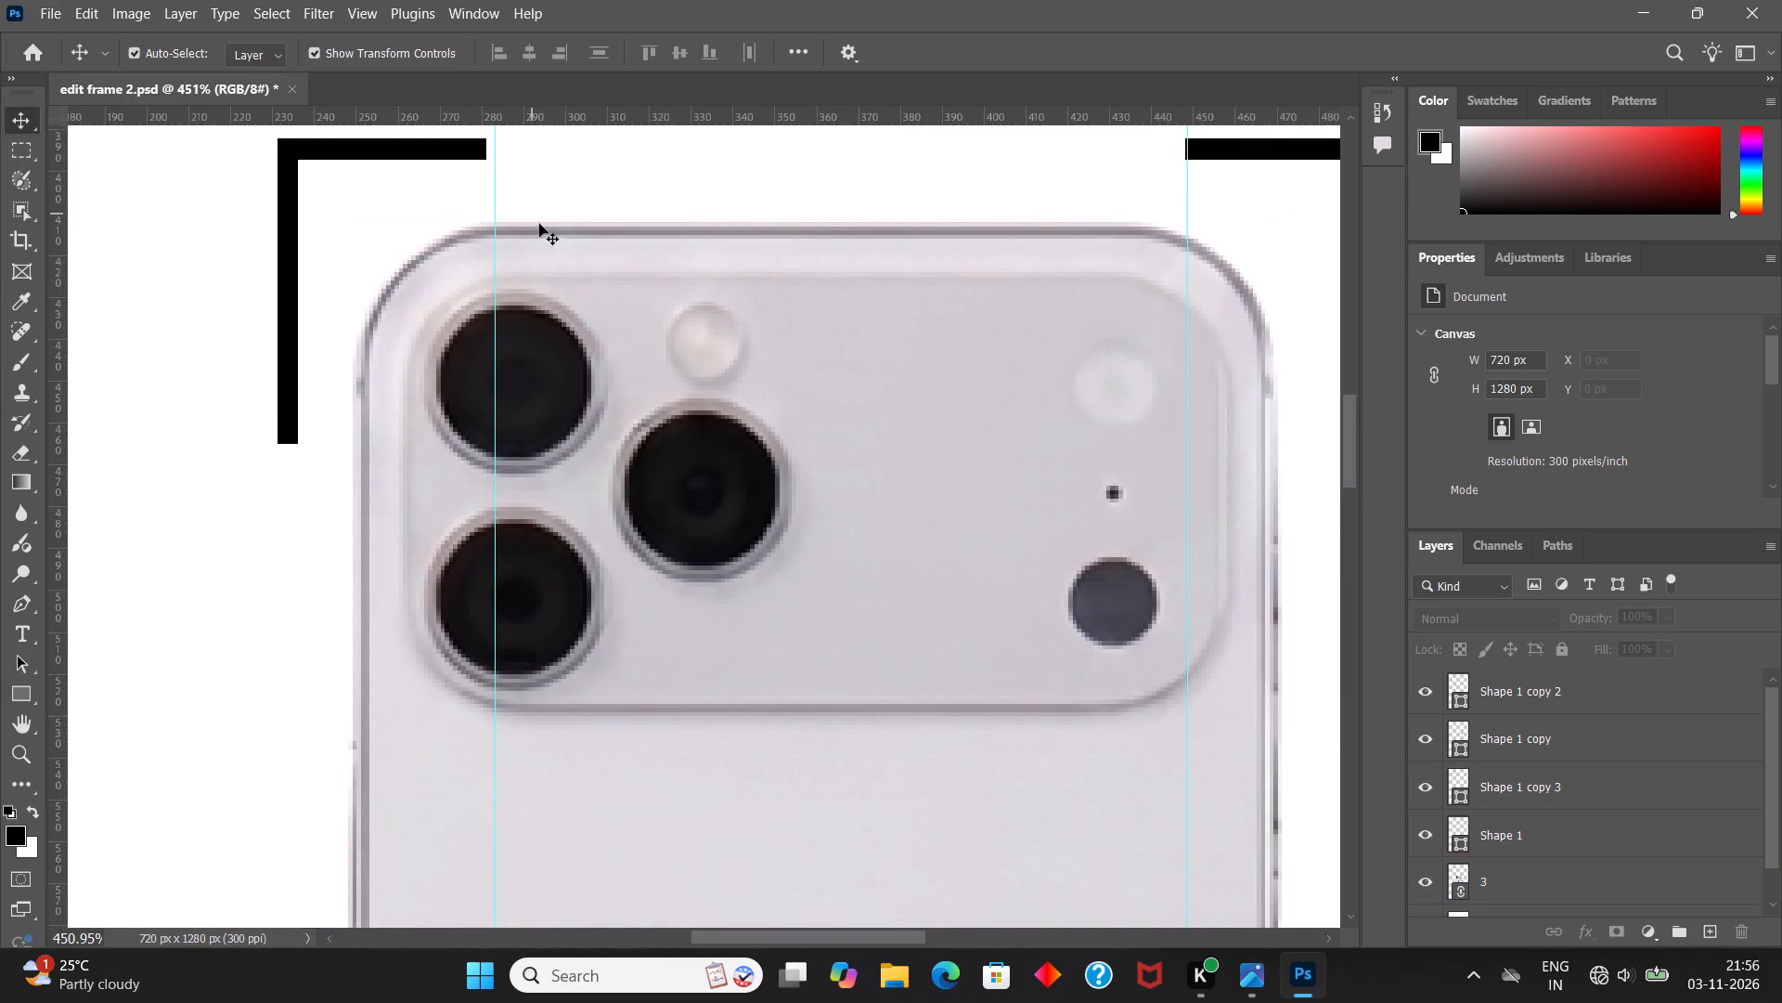
key(space)
key(space)
key(space)
key(space)
key(space)
key(space)
key(space)
key(space)
drag(545, 243, 562, 403)
click(510, 278)
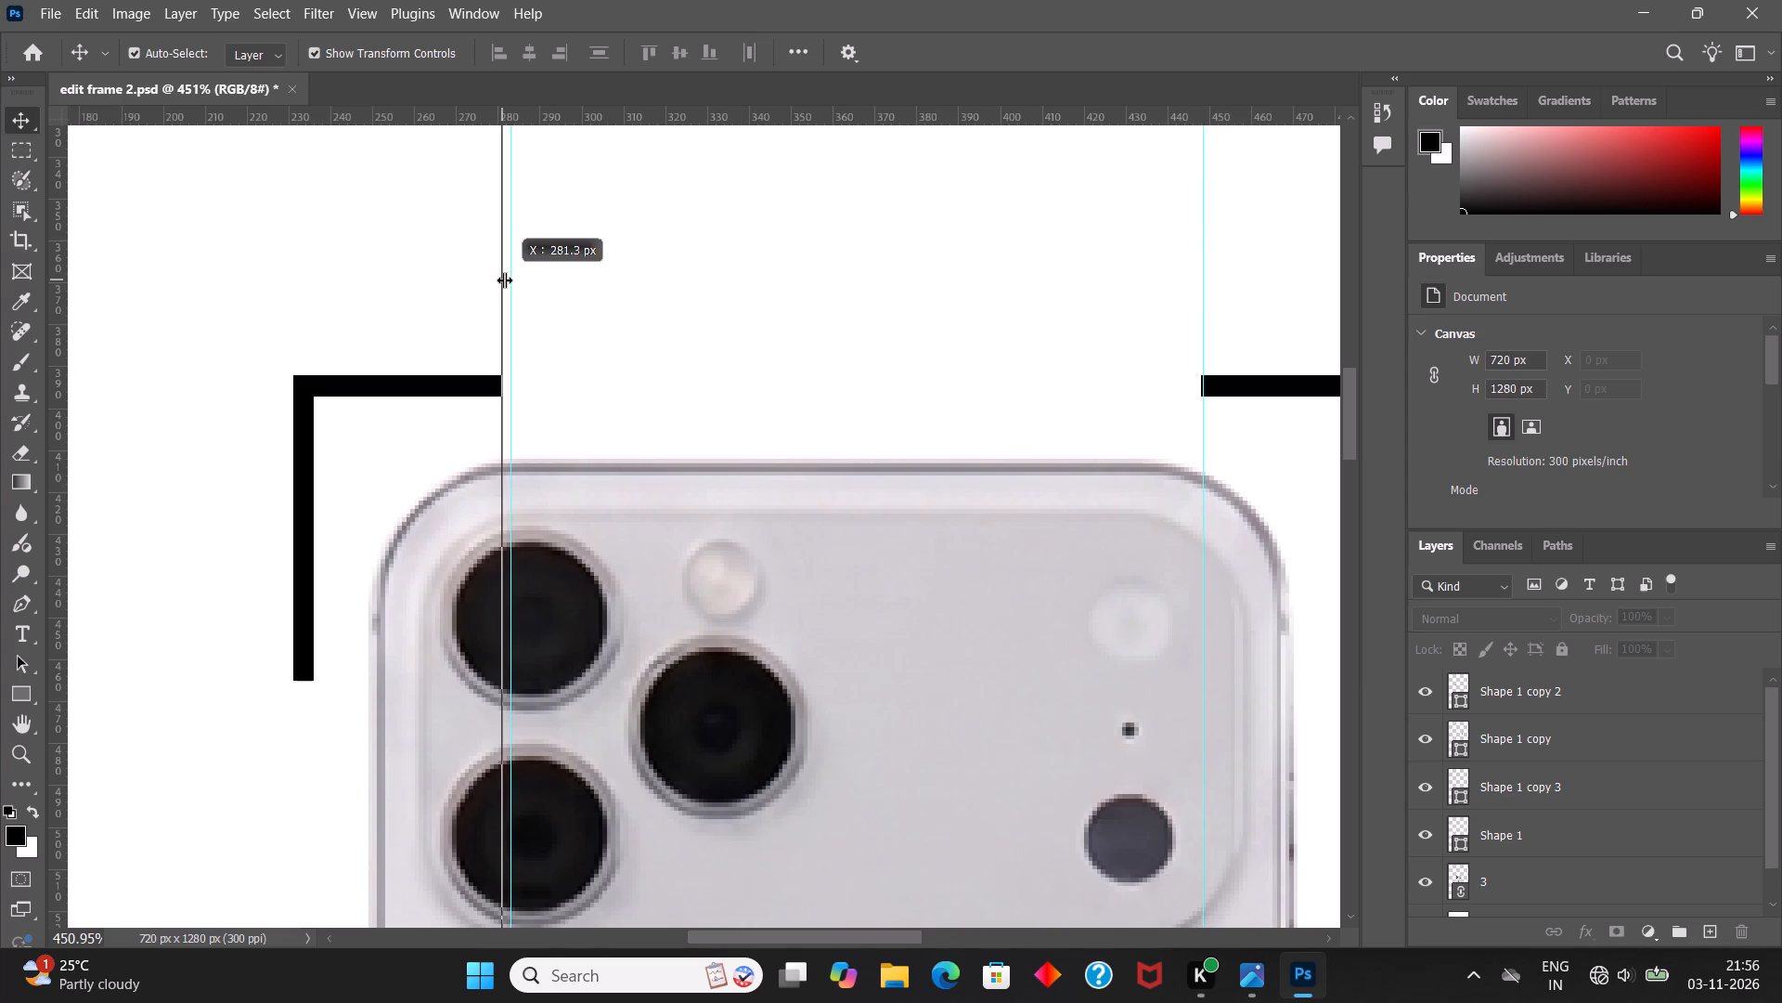
click(503, 274)
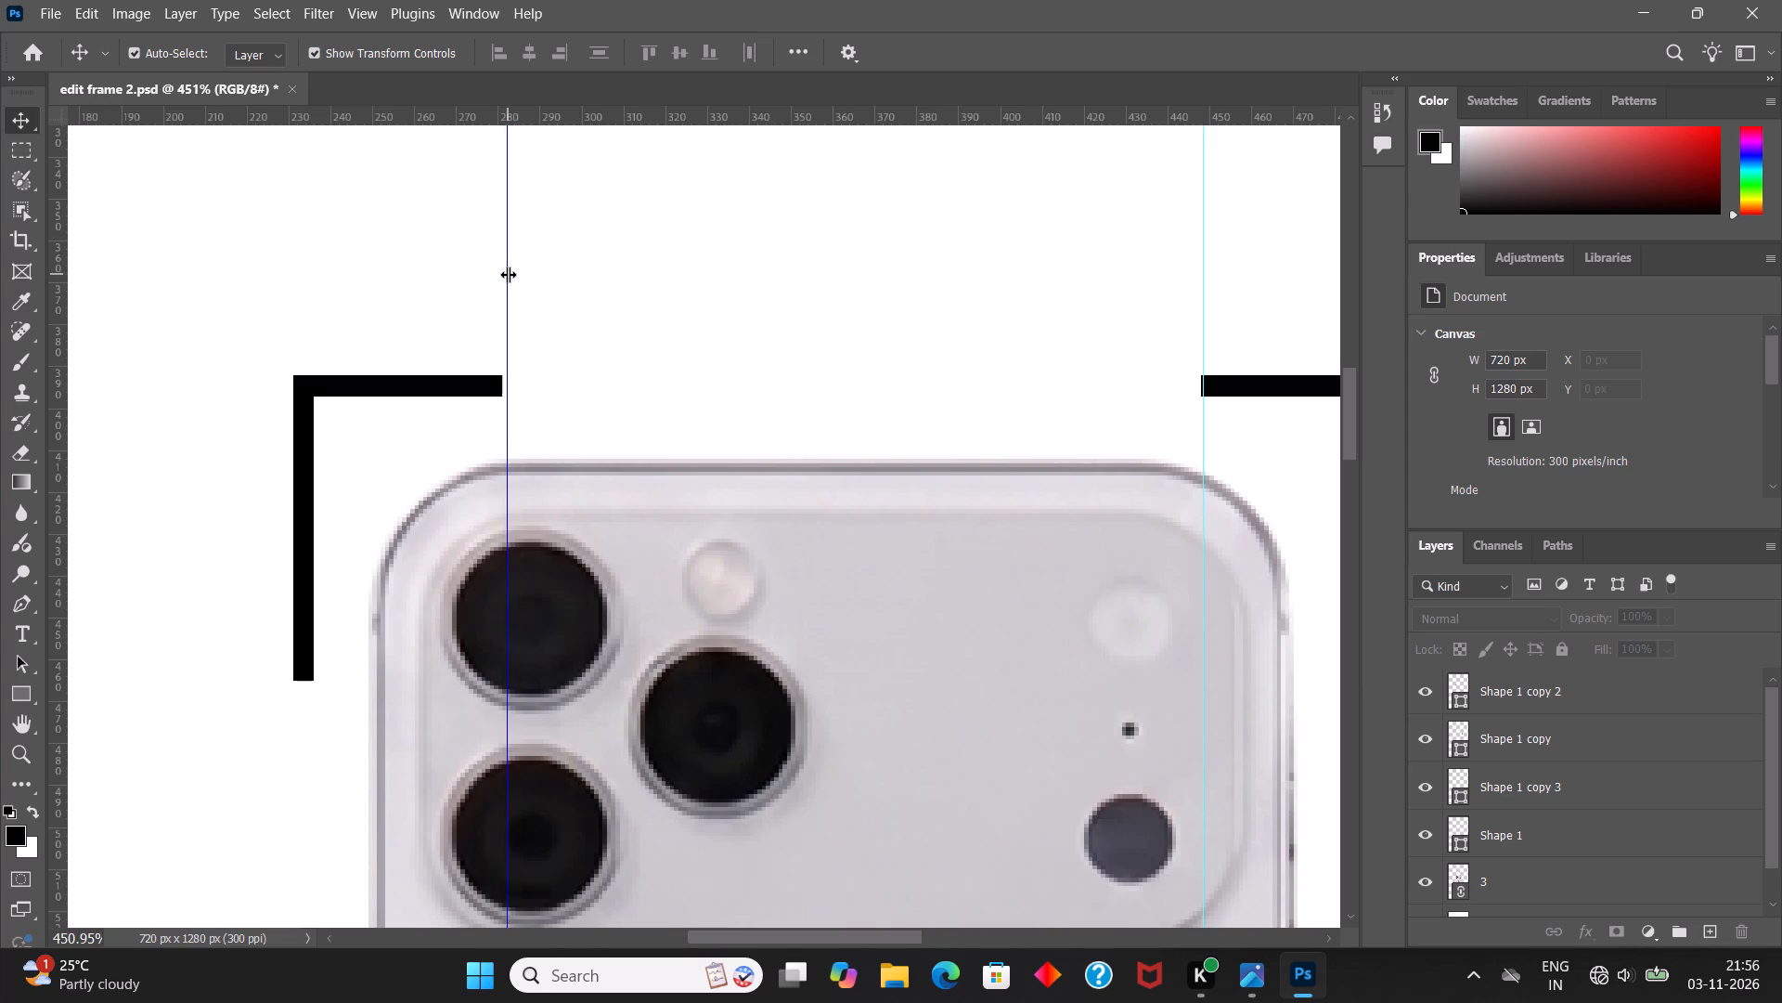
click(508, 274)
drag(507, 278, 520, 279)
drag(519, 285, 506, 285)
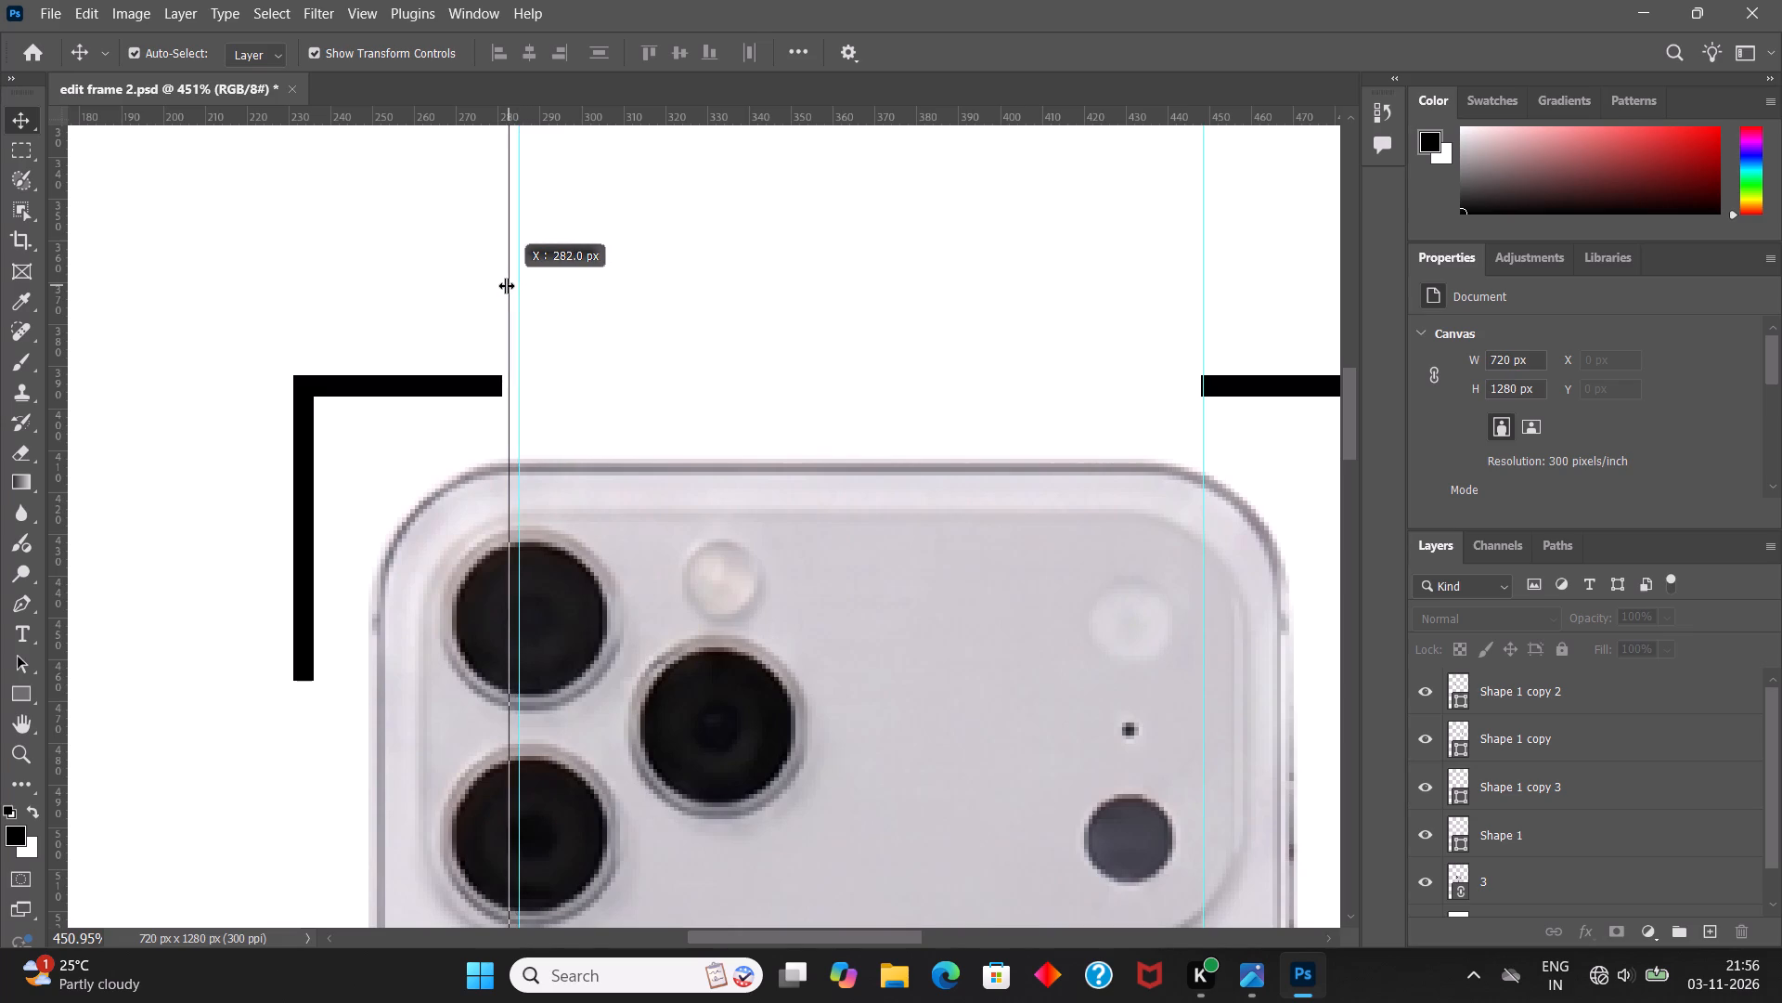
drag(506, 285, 503, 285)
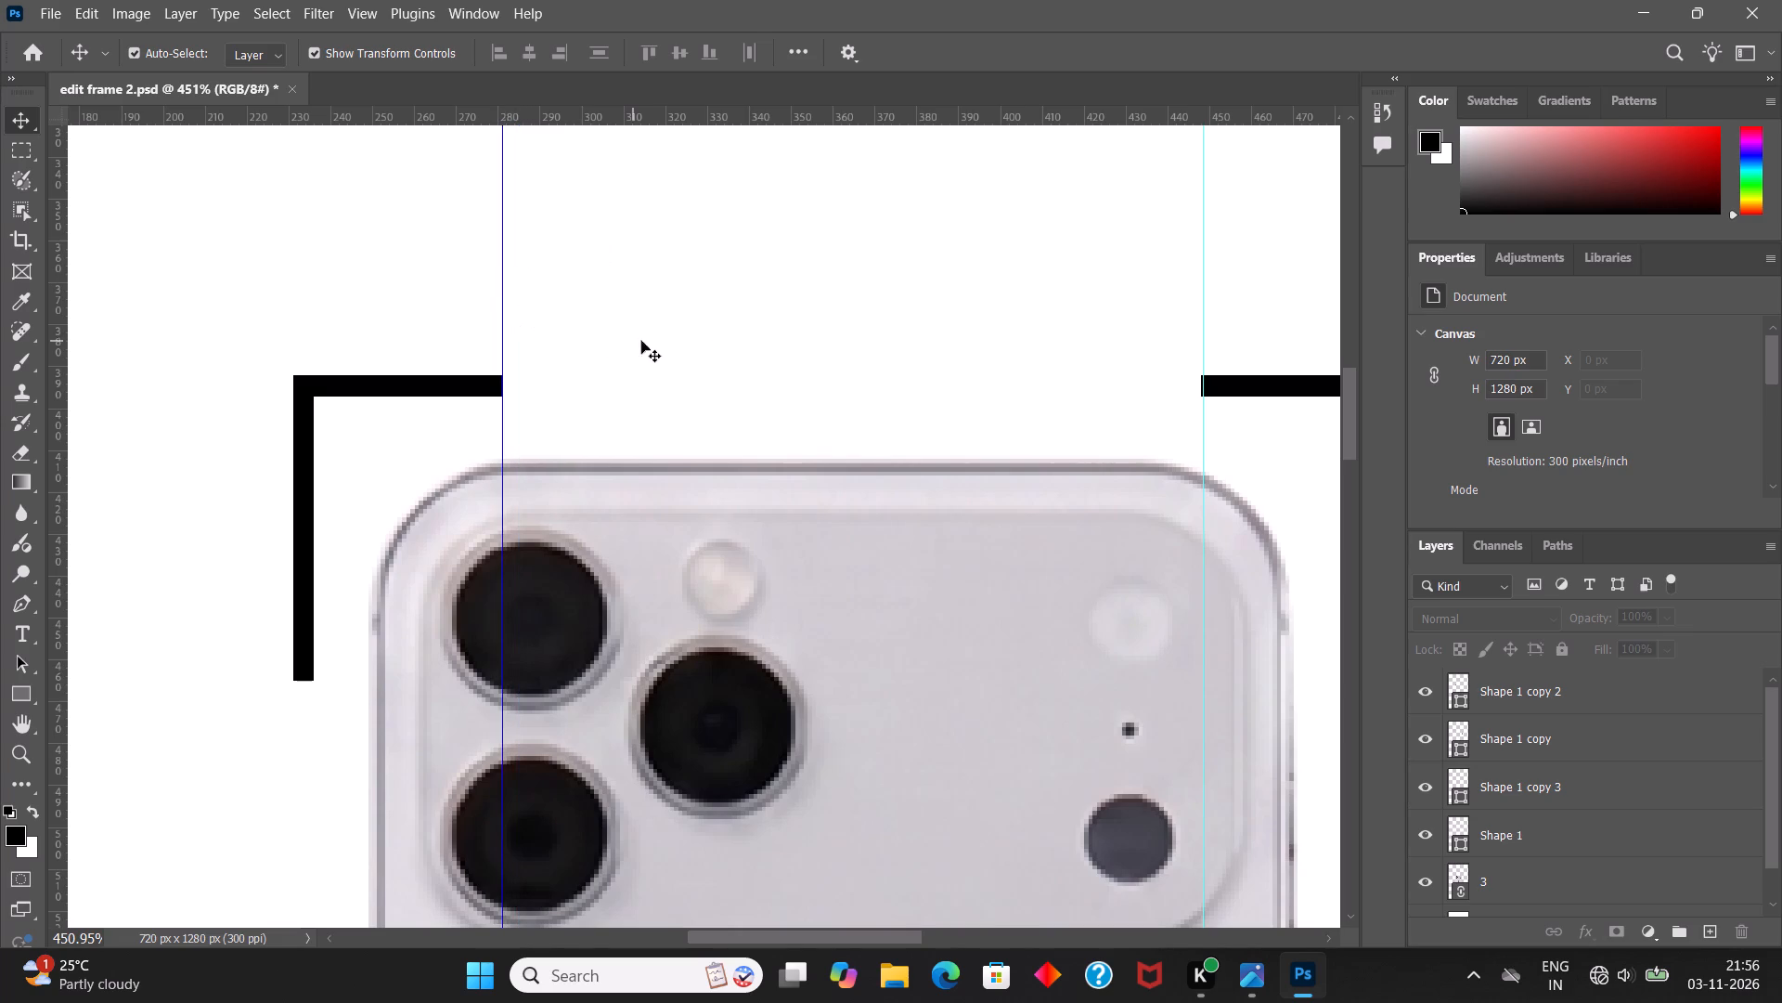
Nudge the right vertical guide flush with the inner end of the upper-right L shape.
click(1200, 249)
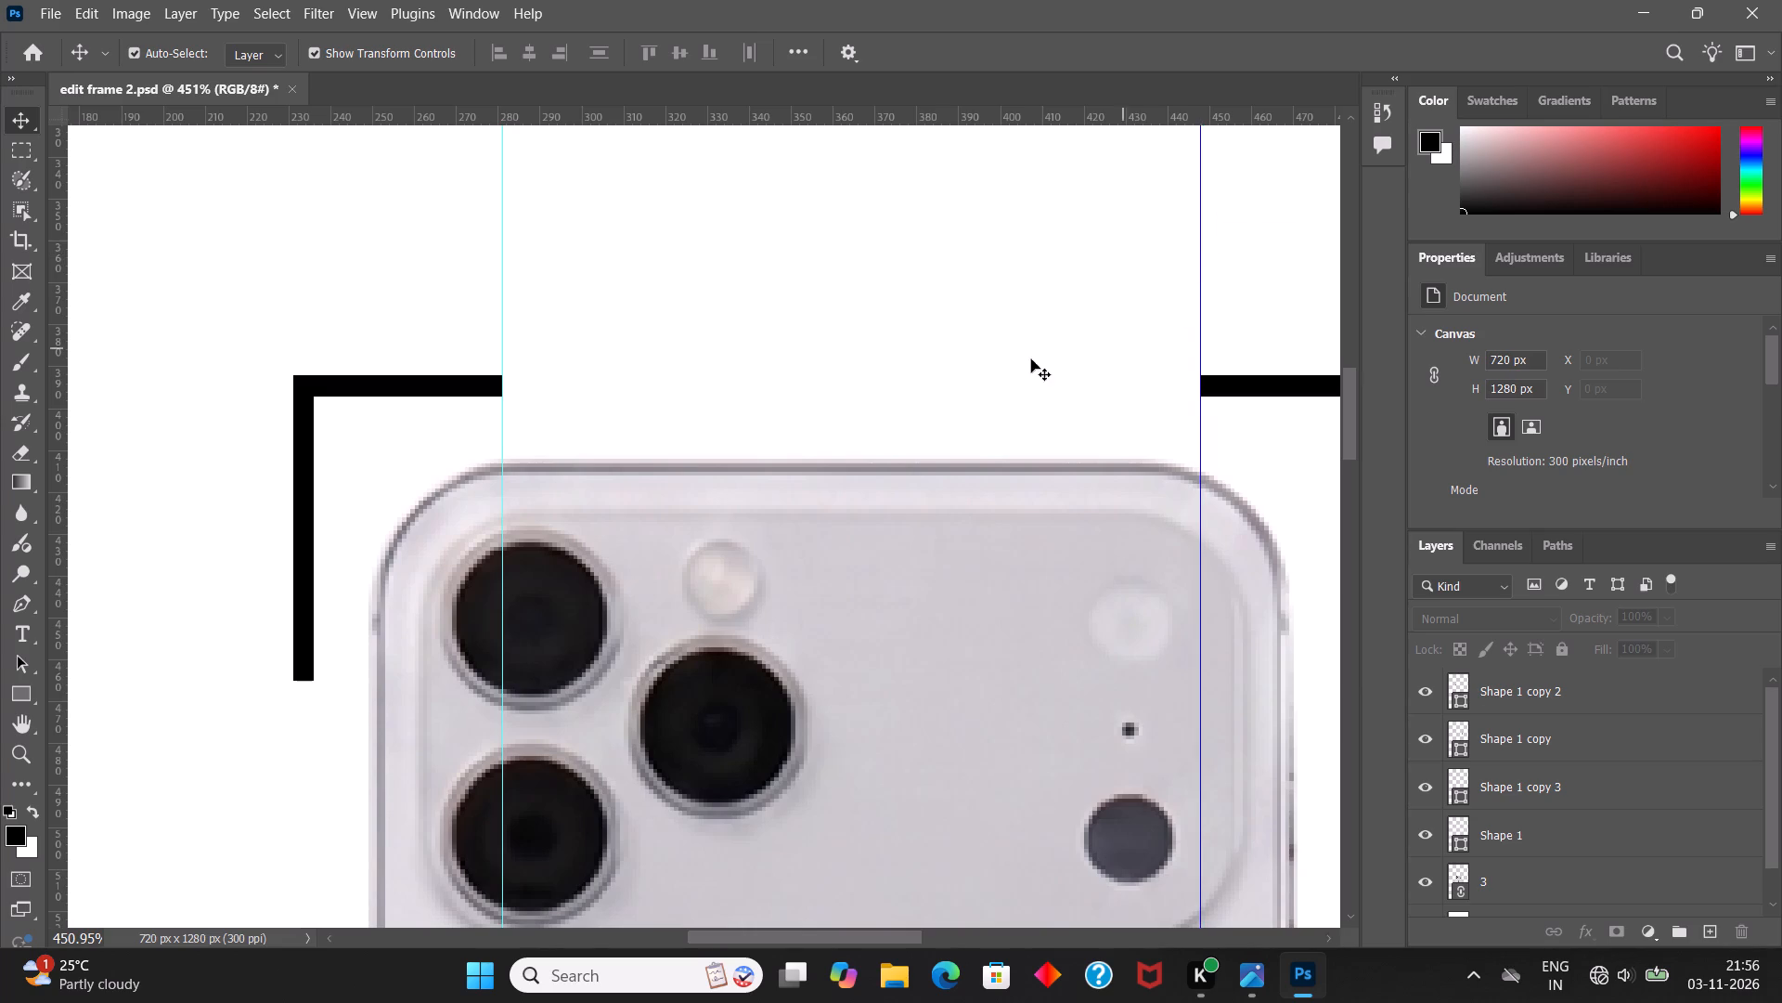
Examine whether the inner ends of the two lower L shapes line up with the vertical guides.
scroll(590, 377, down, 6)
scroll(588, 384, down, 20)
alt+scroll(575, 469, down, 6)
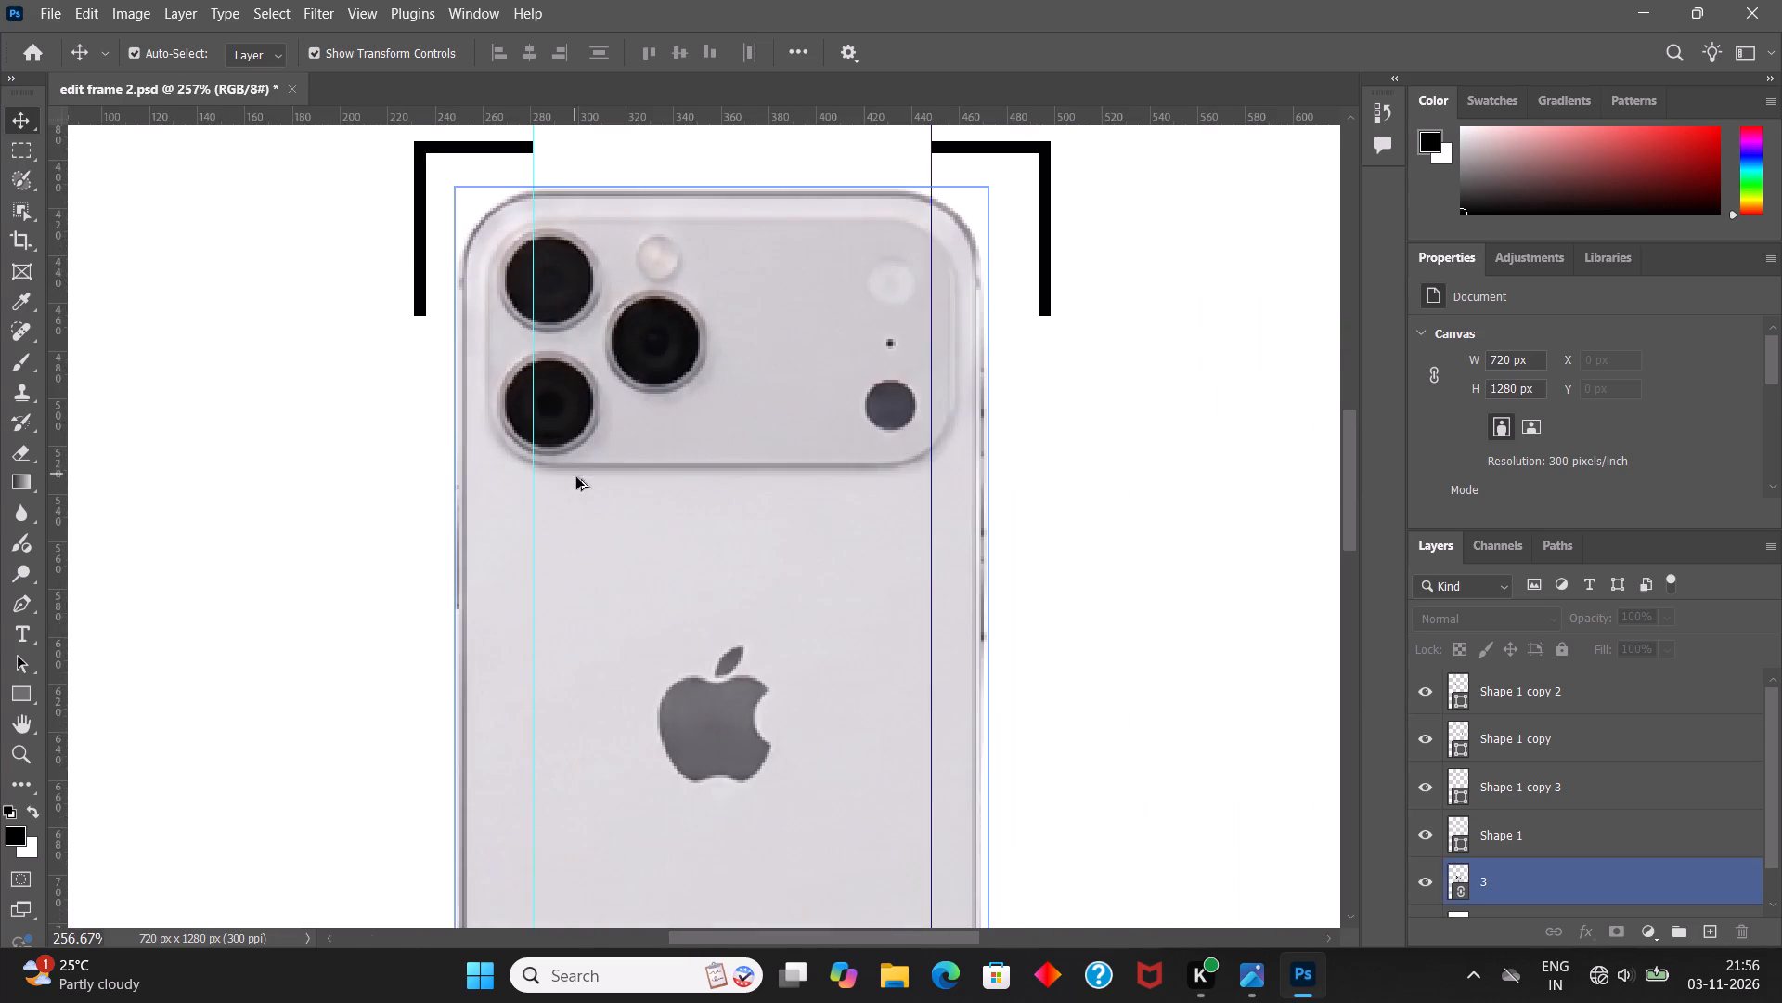
alt+scroll(590, 584, down, 6)
key(space)
key(space)
key(space)
key(space)
key(space)
key(space)
key(space)
key(space)
key(space)
key(space)
key(space)
key(space)
key(space)
key(space)
key(space)
drag(563, 684, 592, 309)
alt+scroll(744, 620, up, 11)
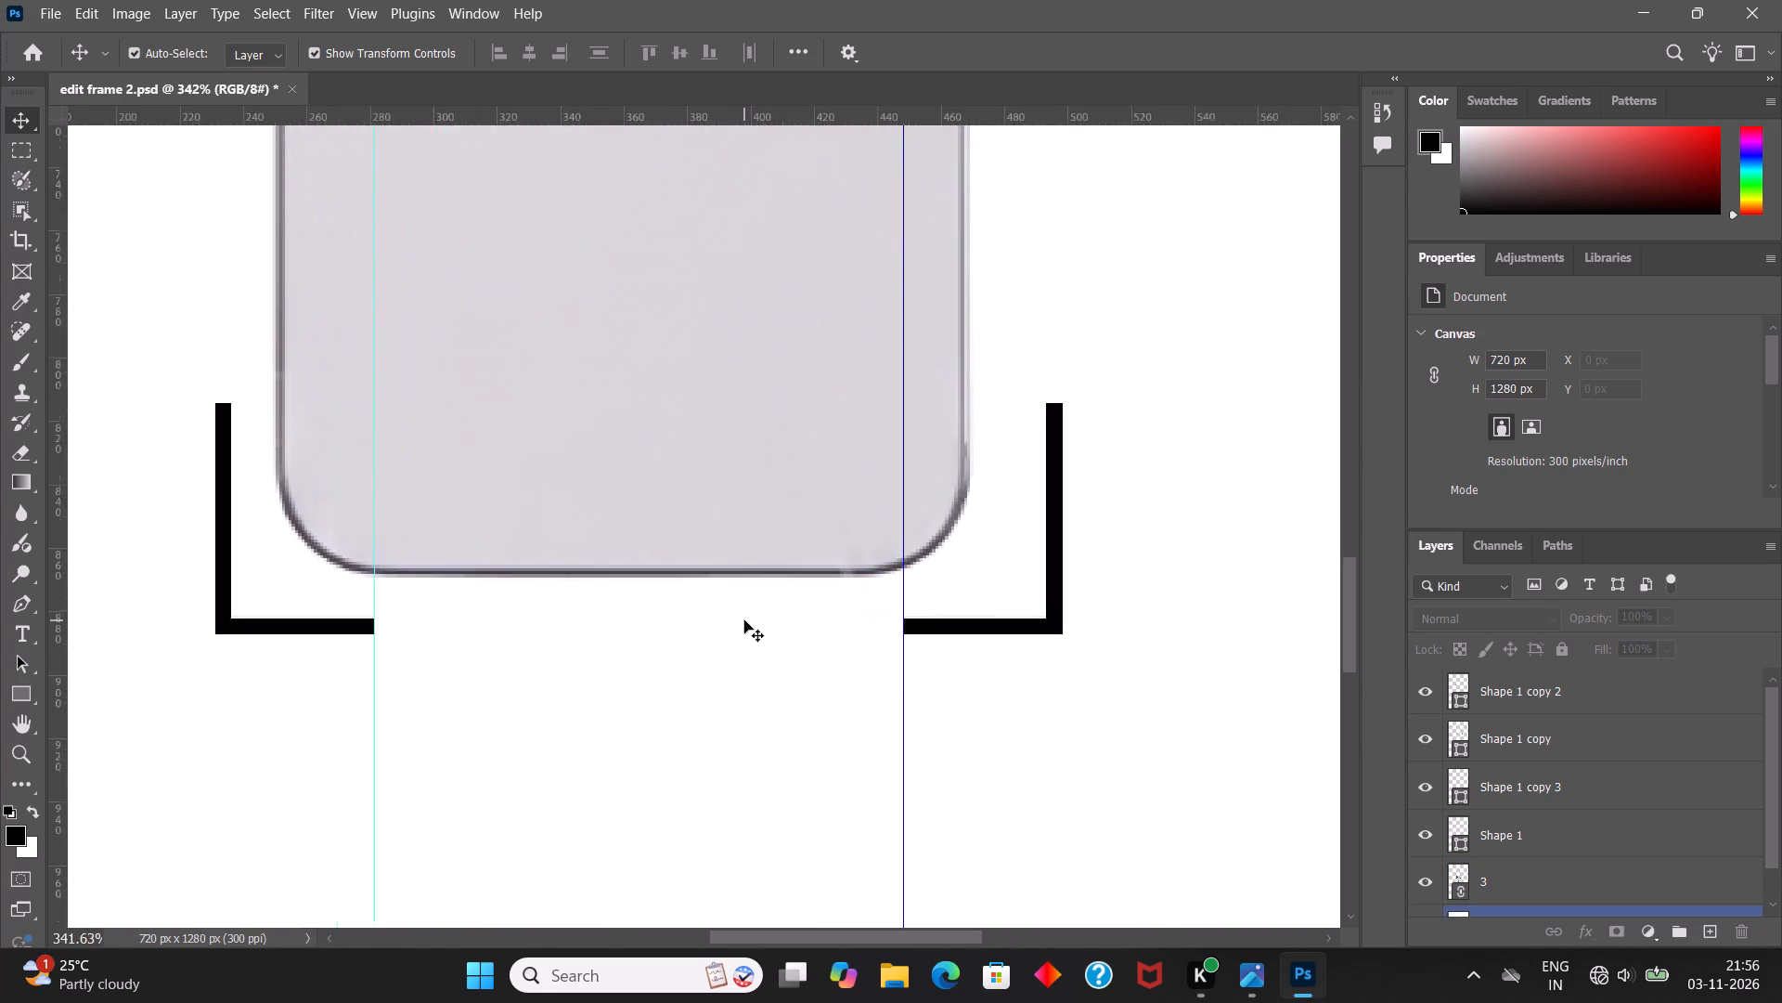
alt+scroll(744, 620, up, 3)
alt+scroll(744, 620, down, 16)
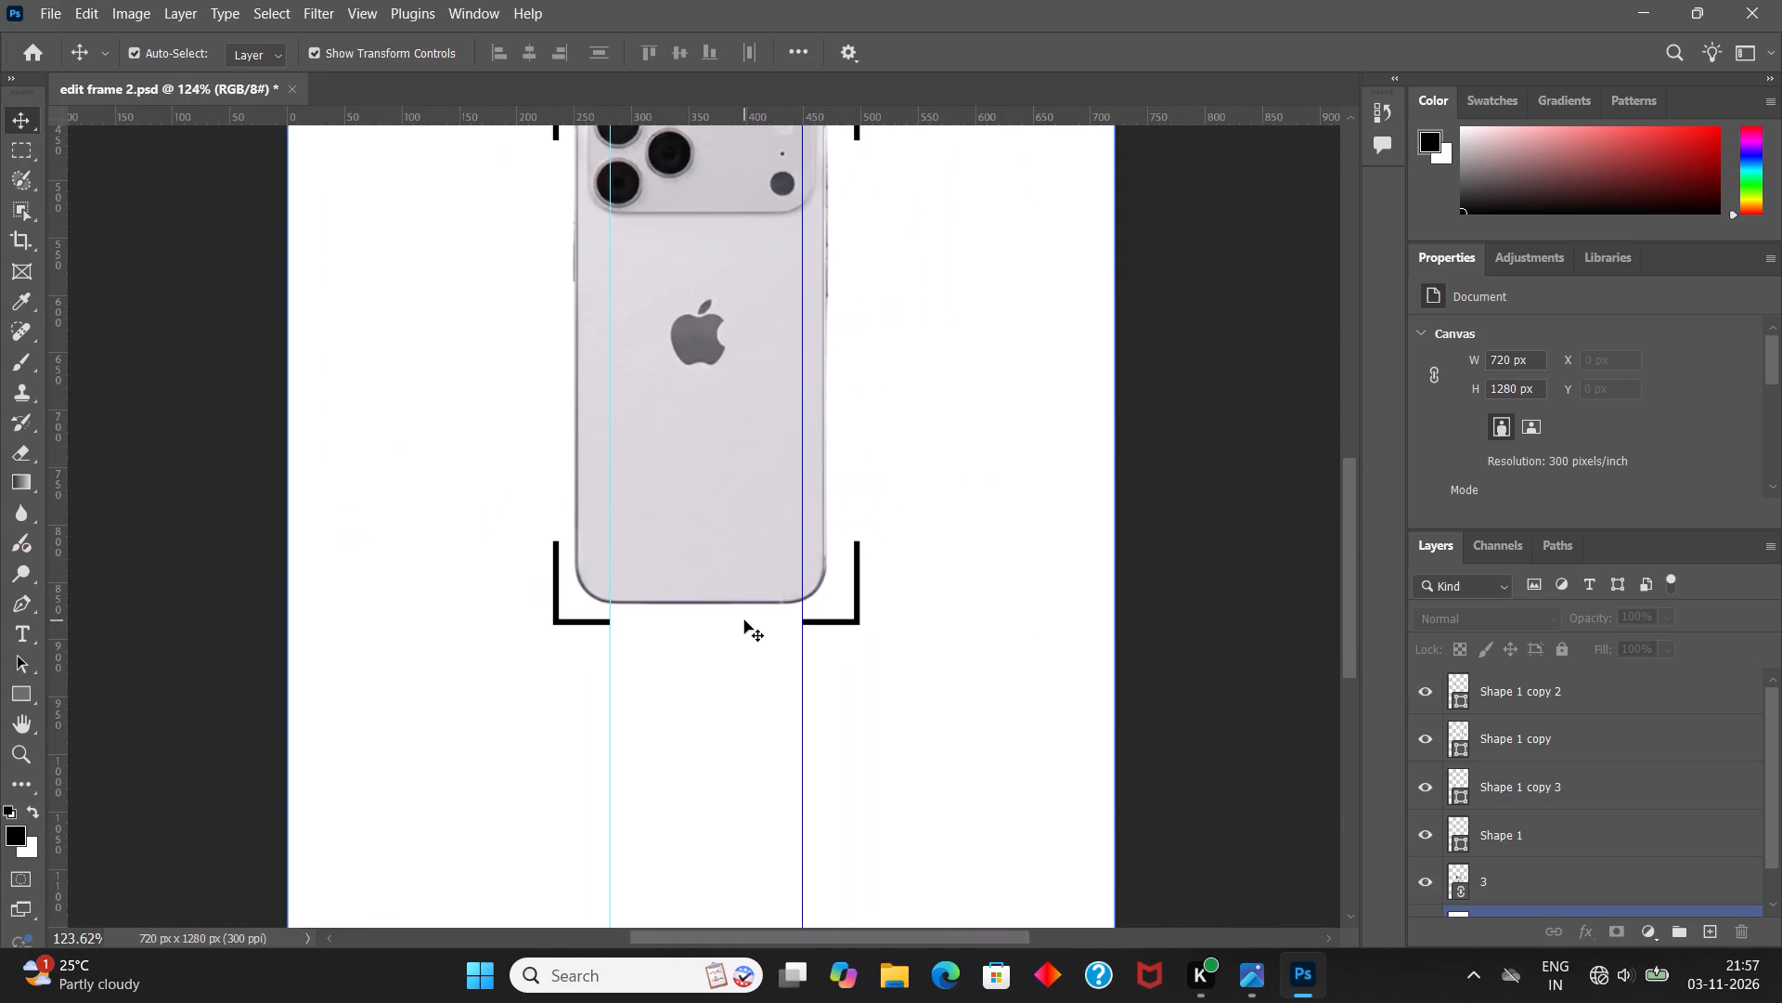
Hide the guides and the rulers.
key(ctrl+semicolon)
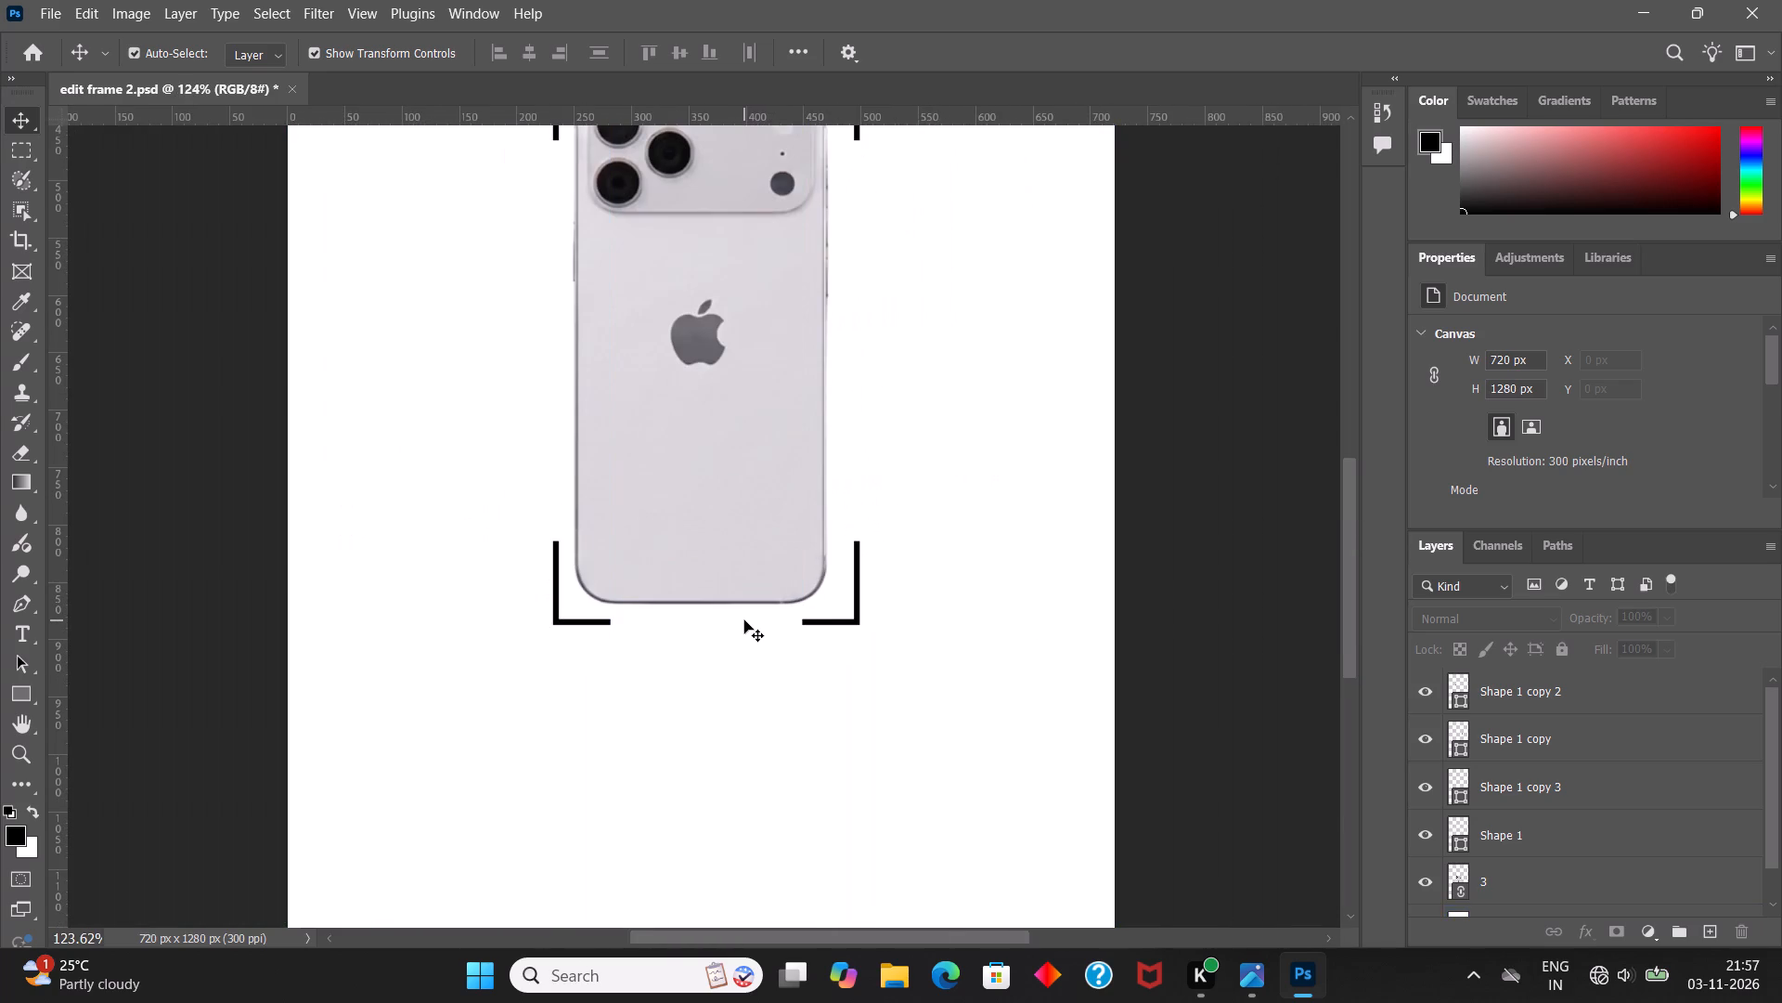
key(ctrl+r)
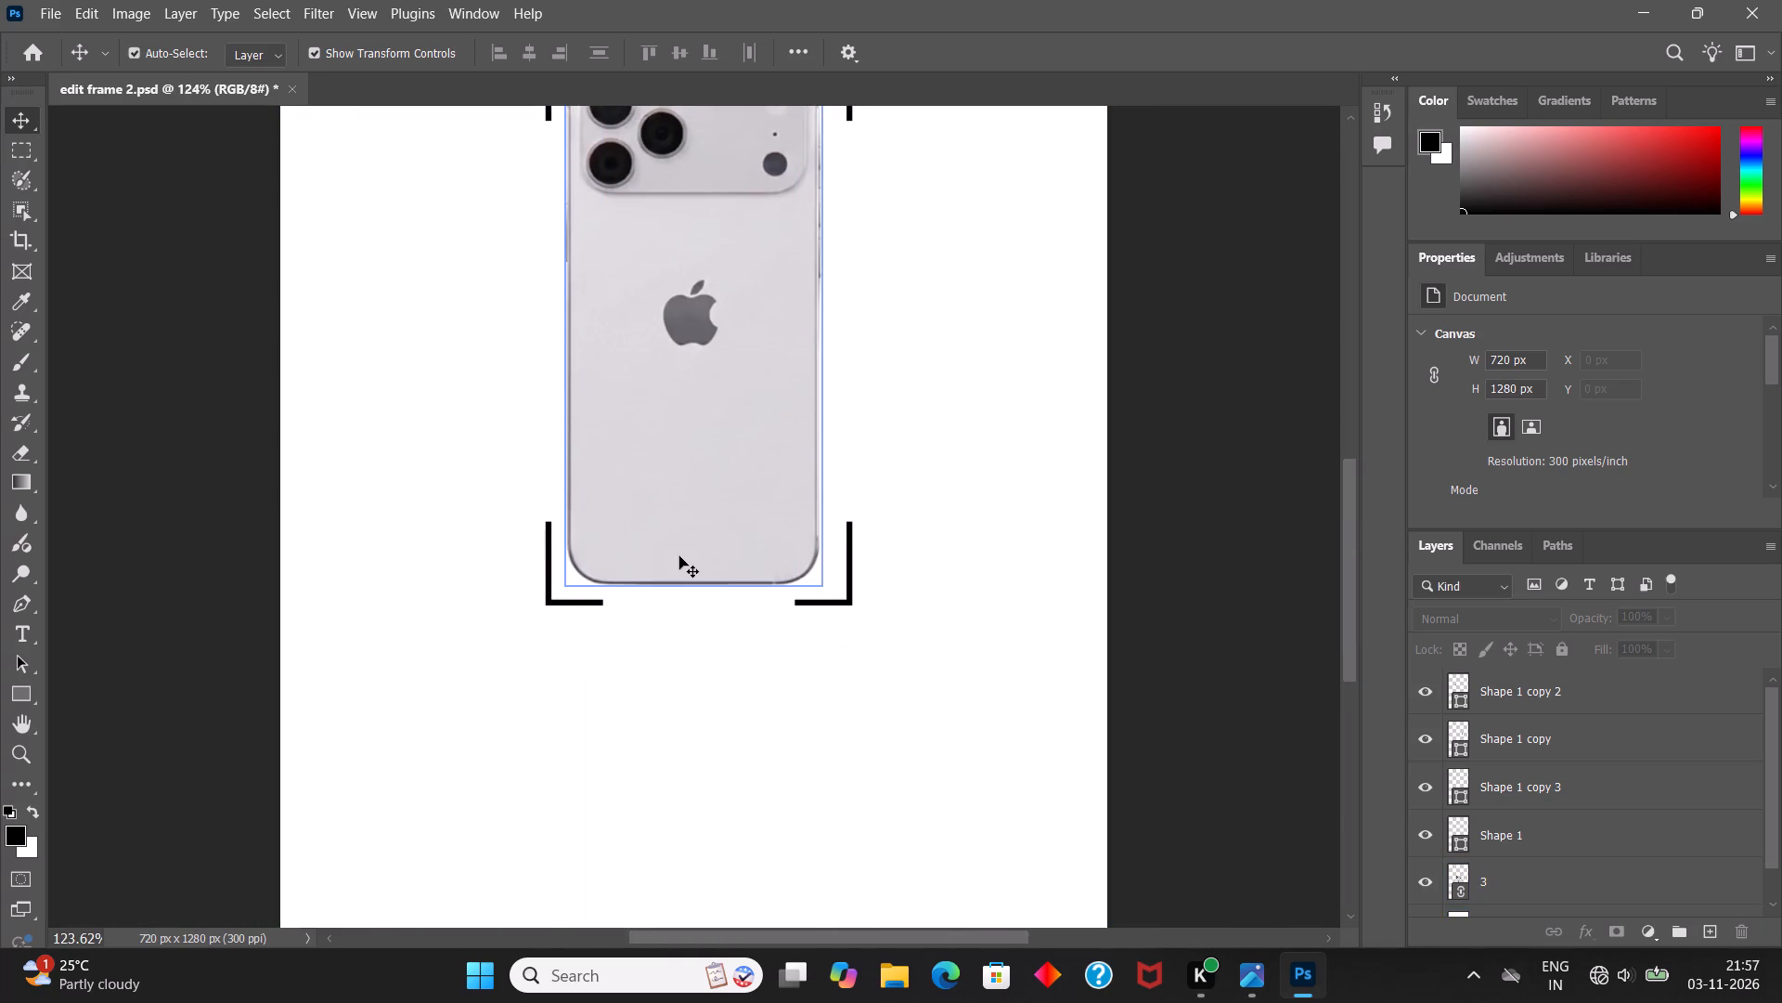
Save the document with the four L shapes framing the phone, and bring the whole canvas into view.
alt+scroll(679, 556, down, 7)
click(1021, 493)
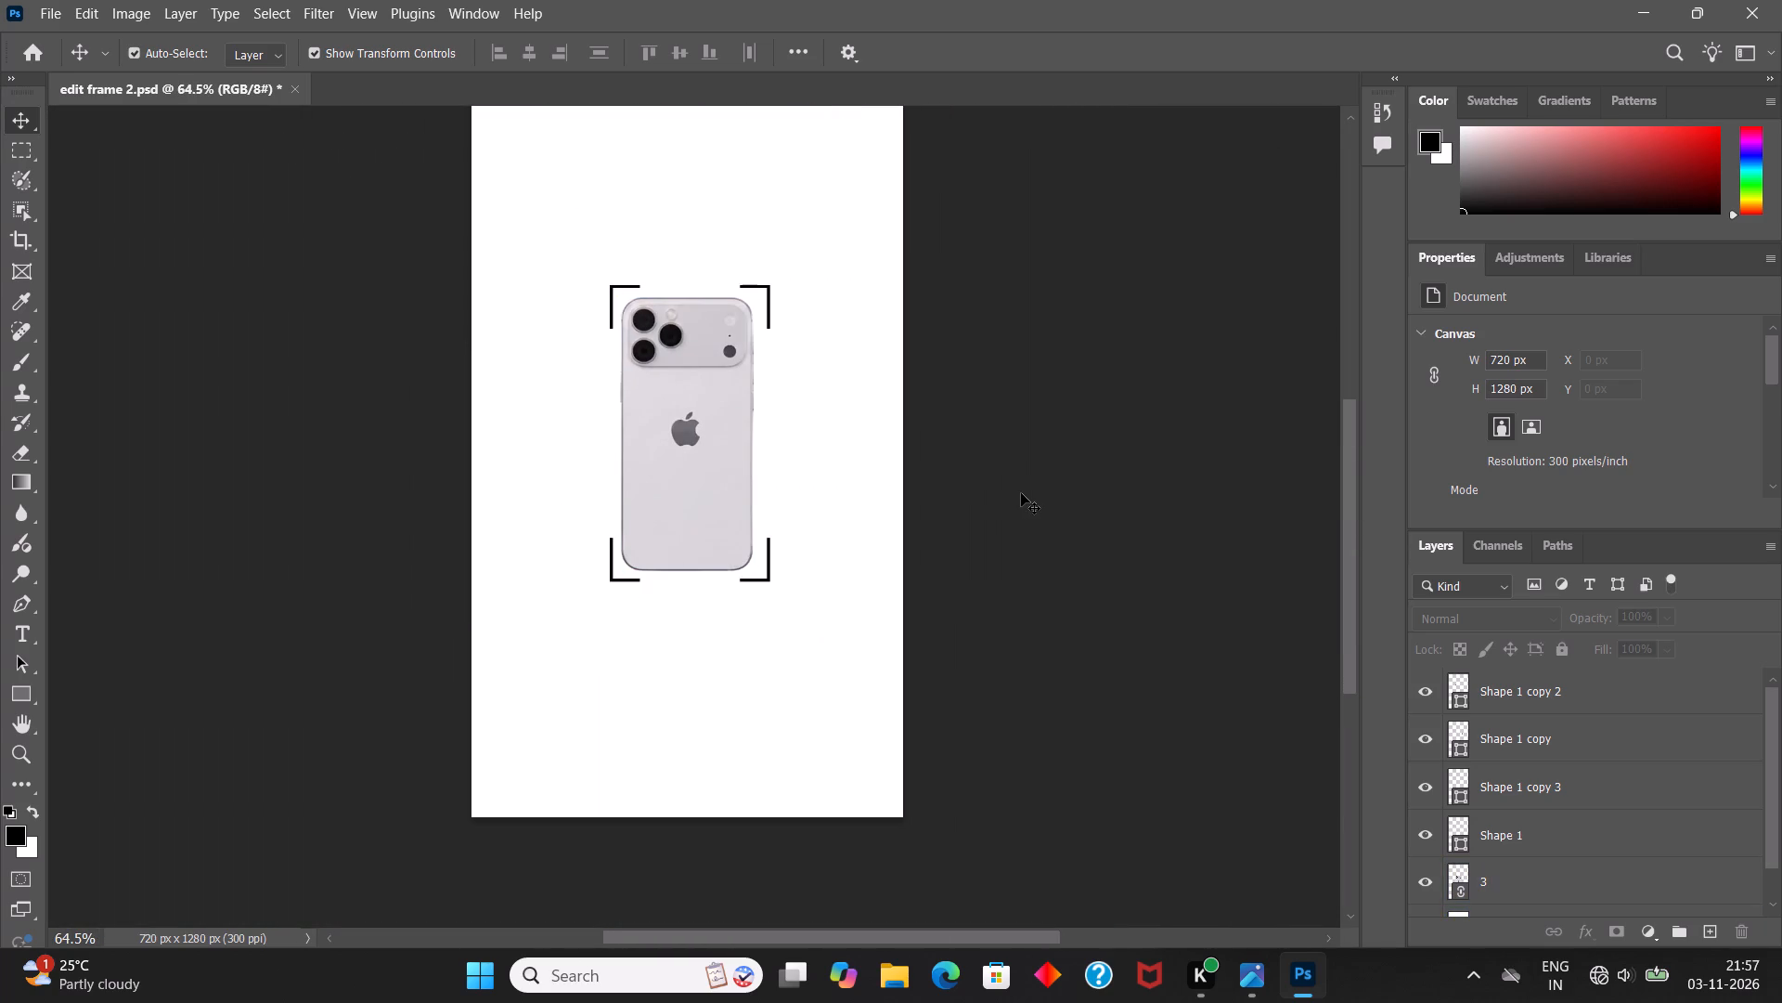
key(ctrl+s)
key(space)
key(space)
key(space)
drag(653, 489, 662, 578)
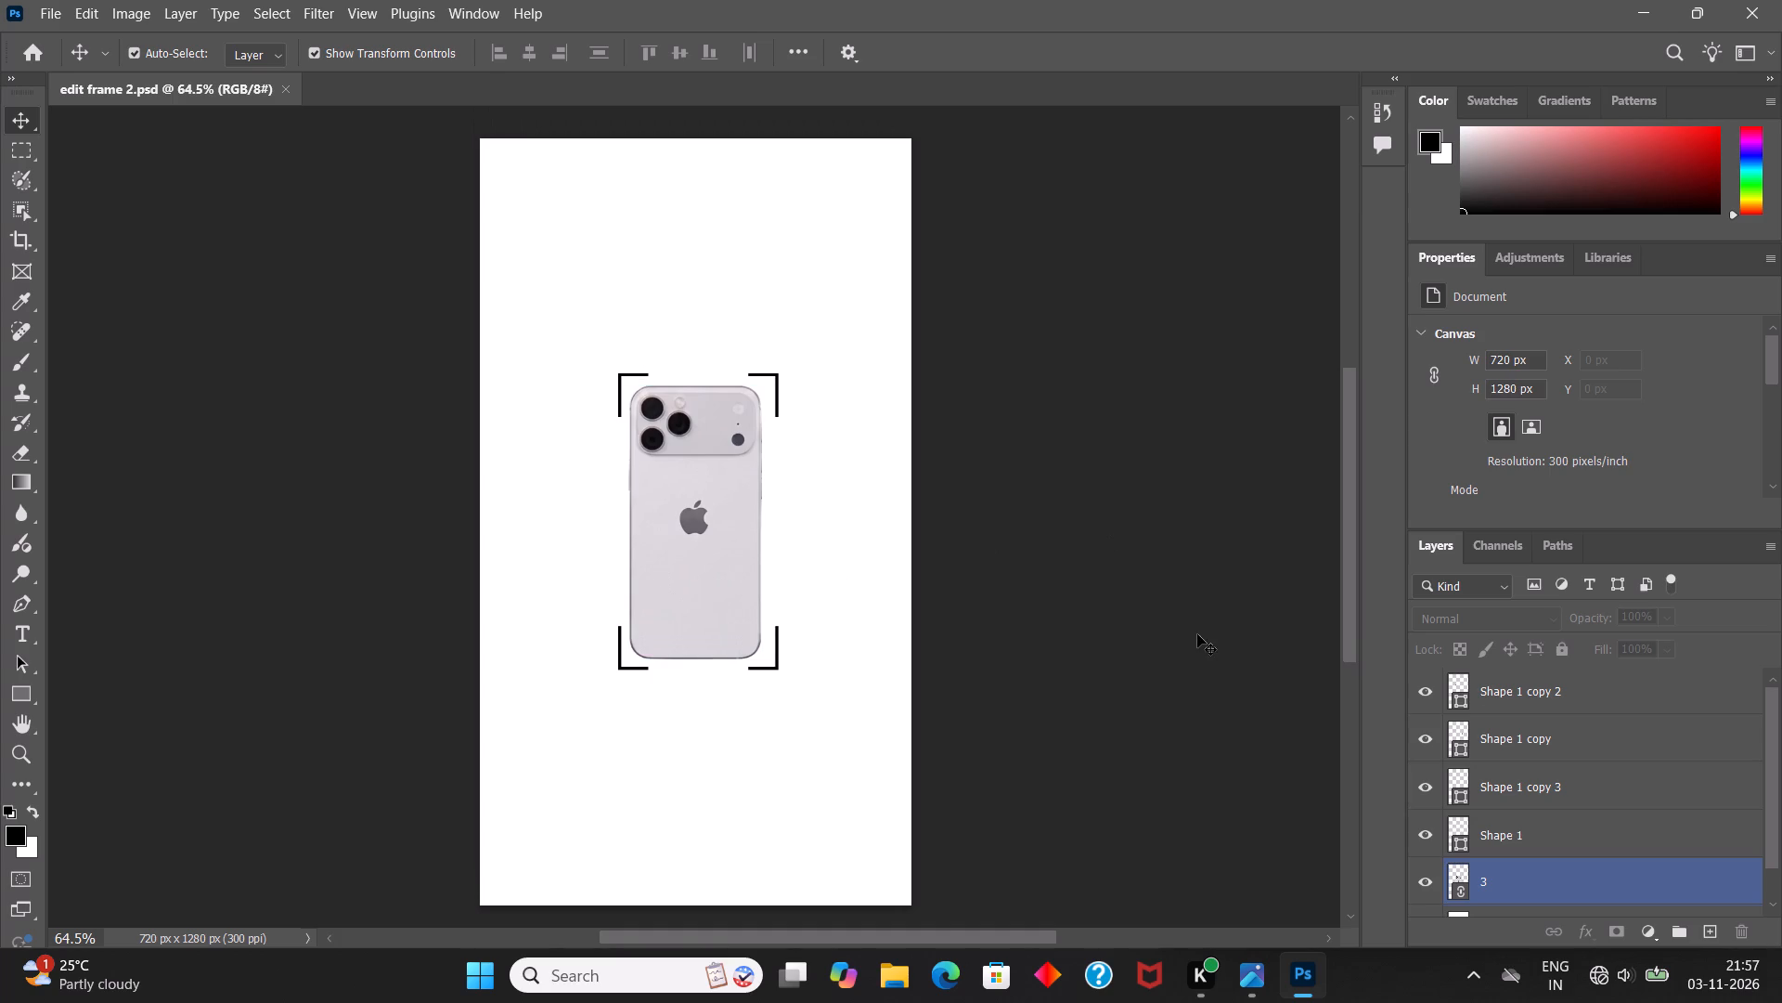
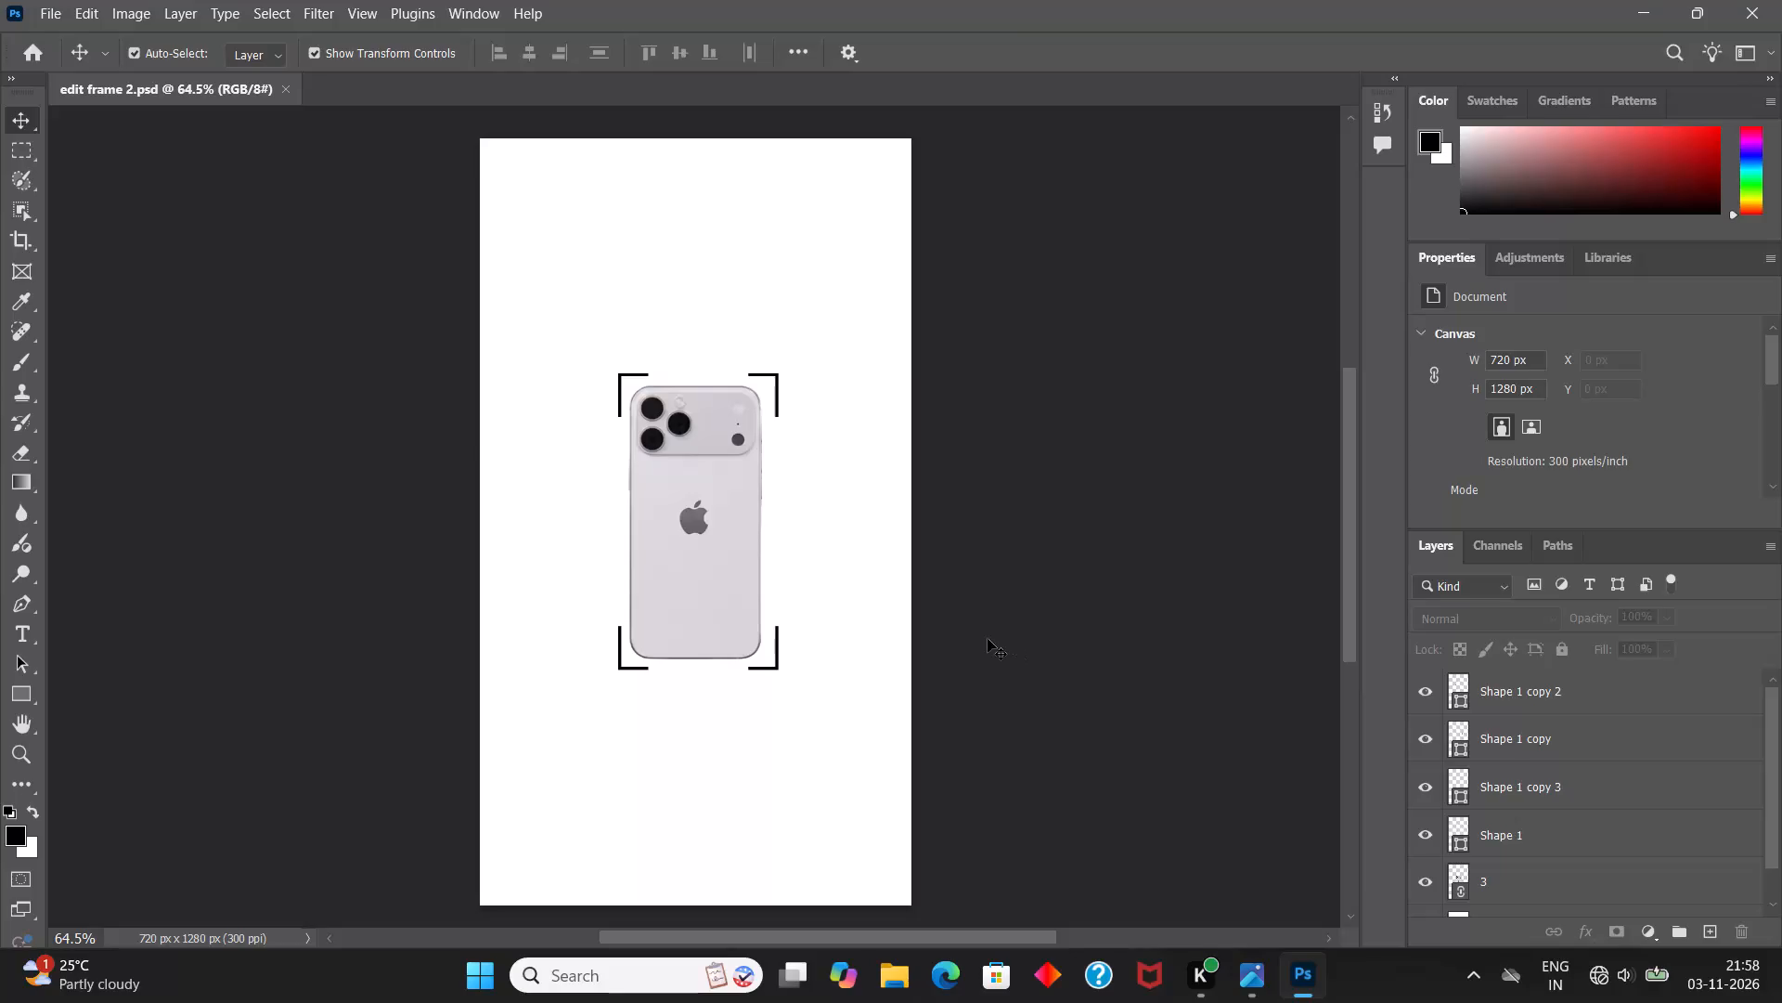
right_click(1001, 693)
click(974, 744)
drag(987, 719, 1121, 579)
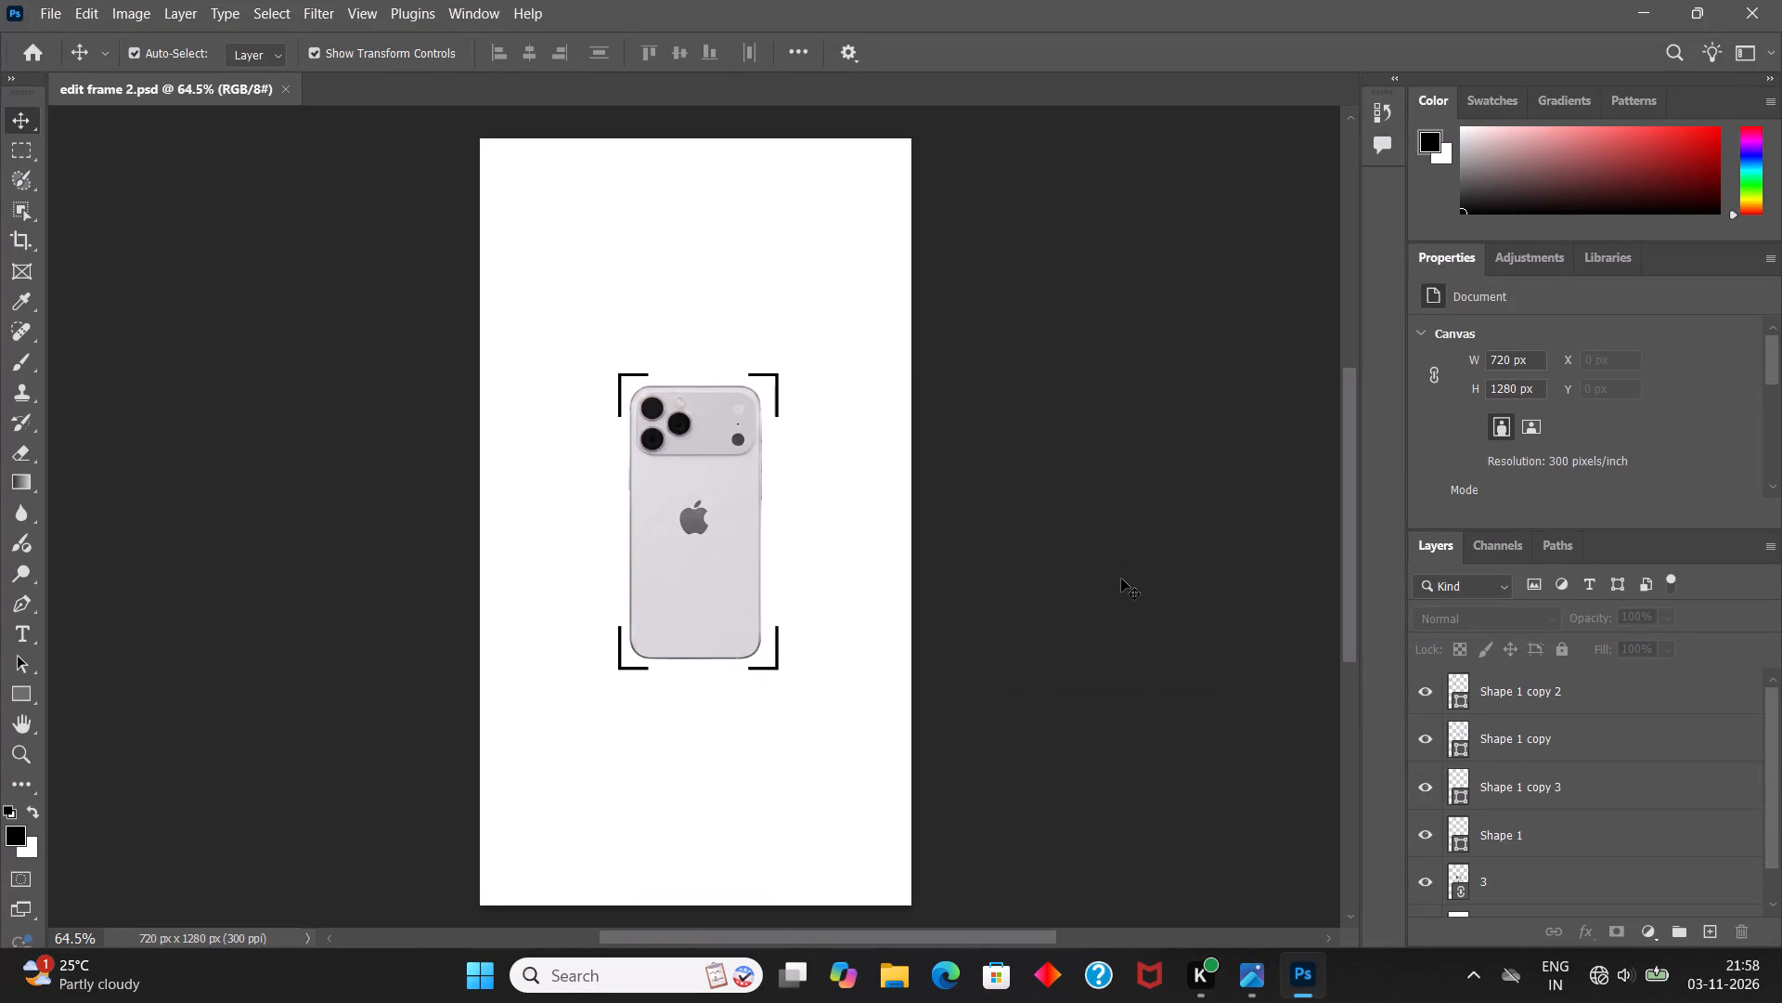
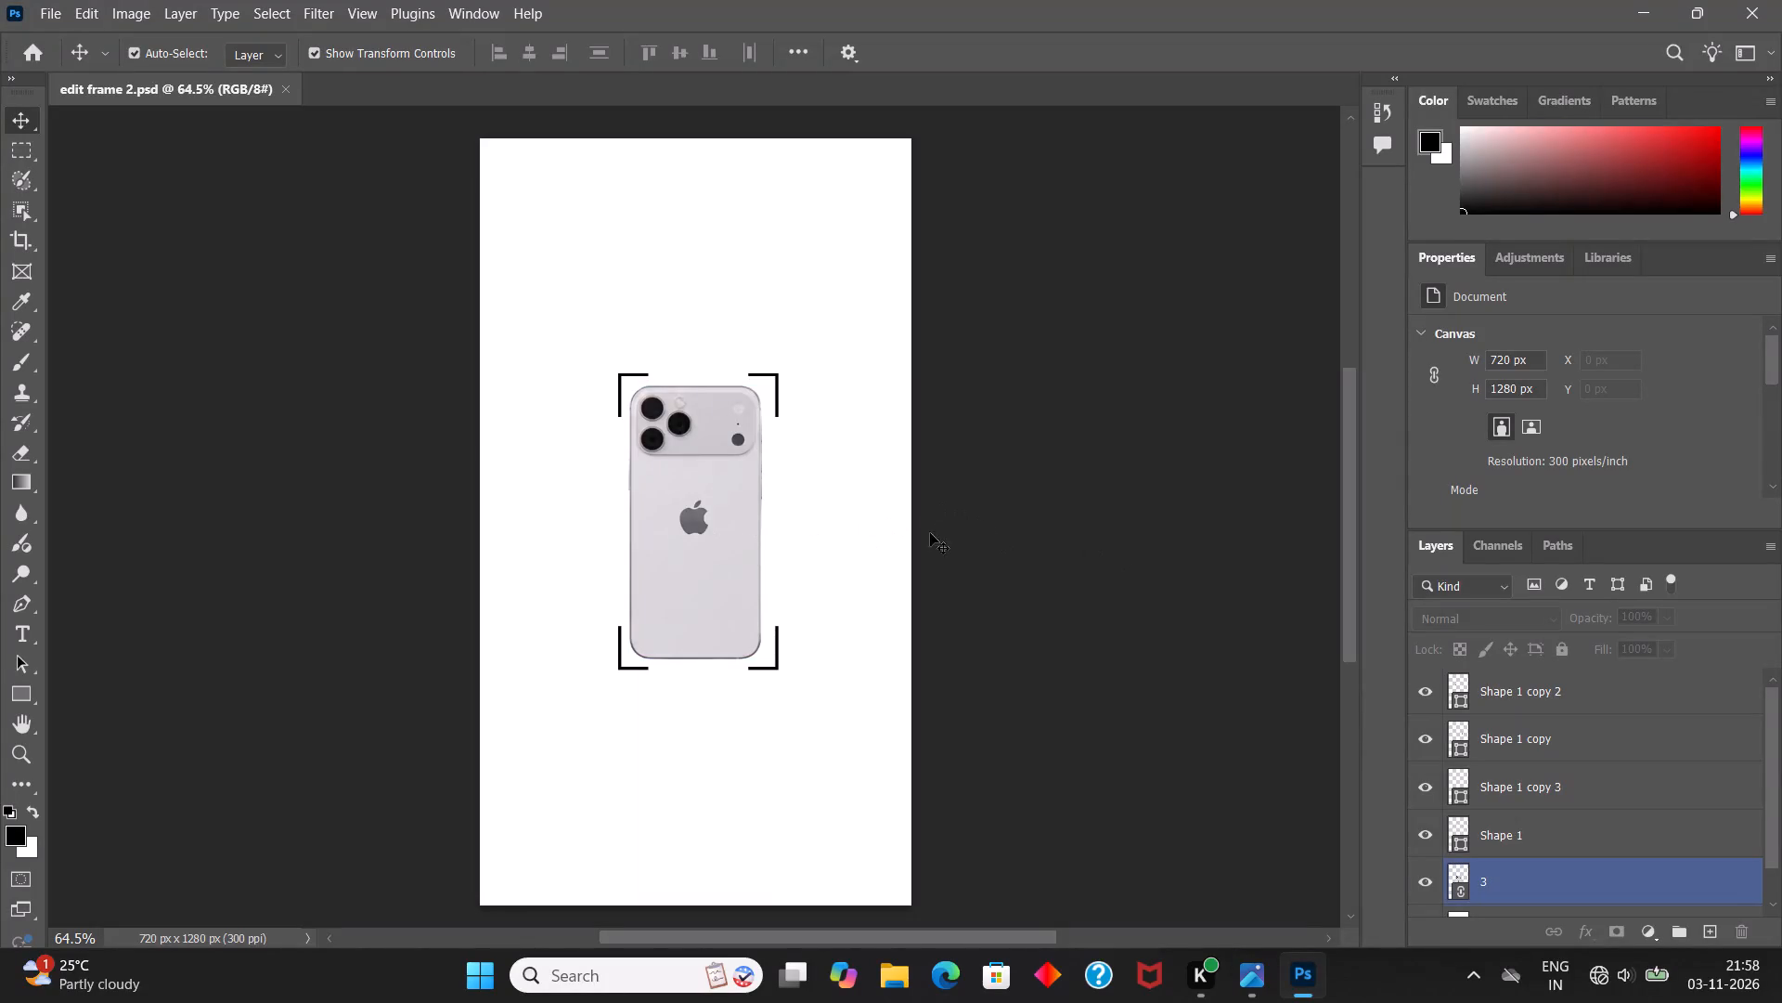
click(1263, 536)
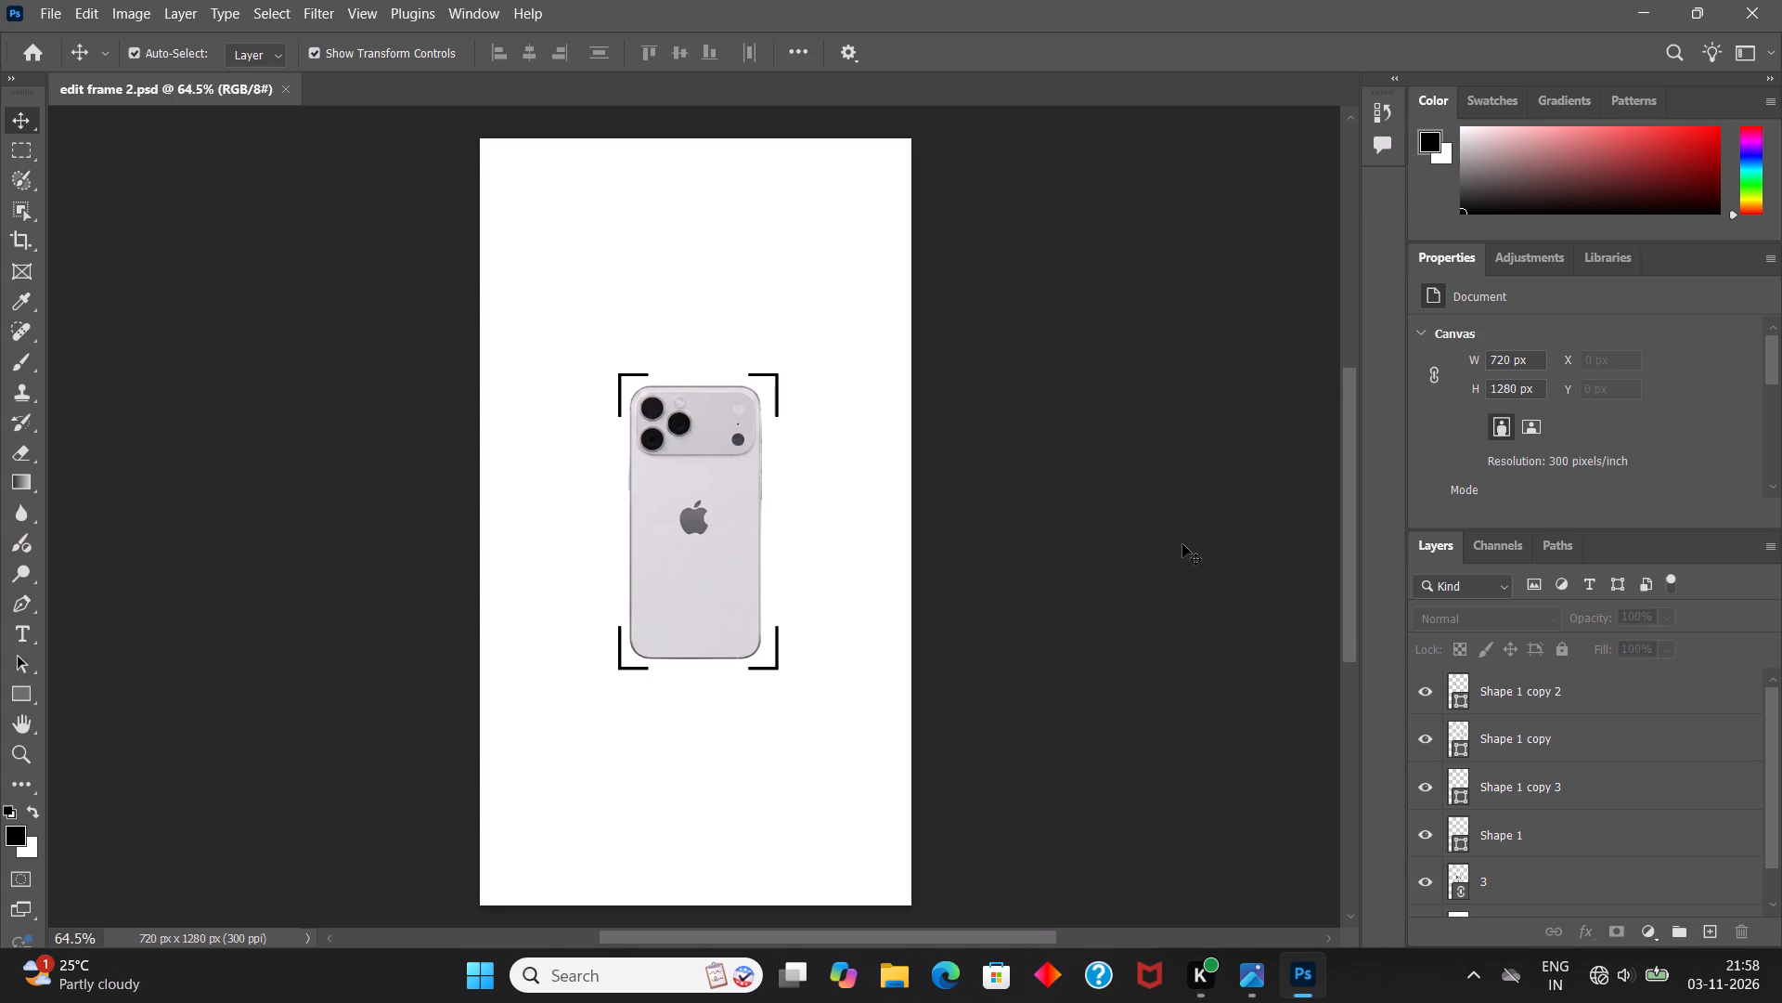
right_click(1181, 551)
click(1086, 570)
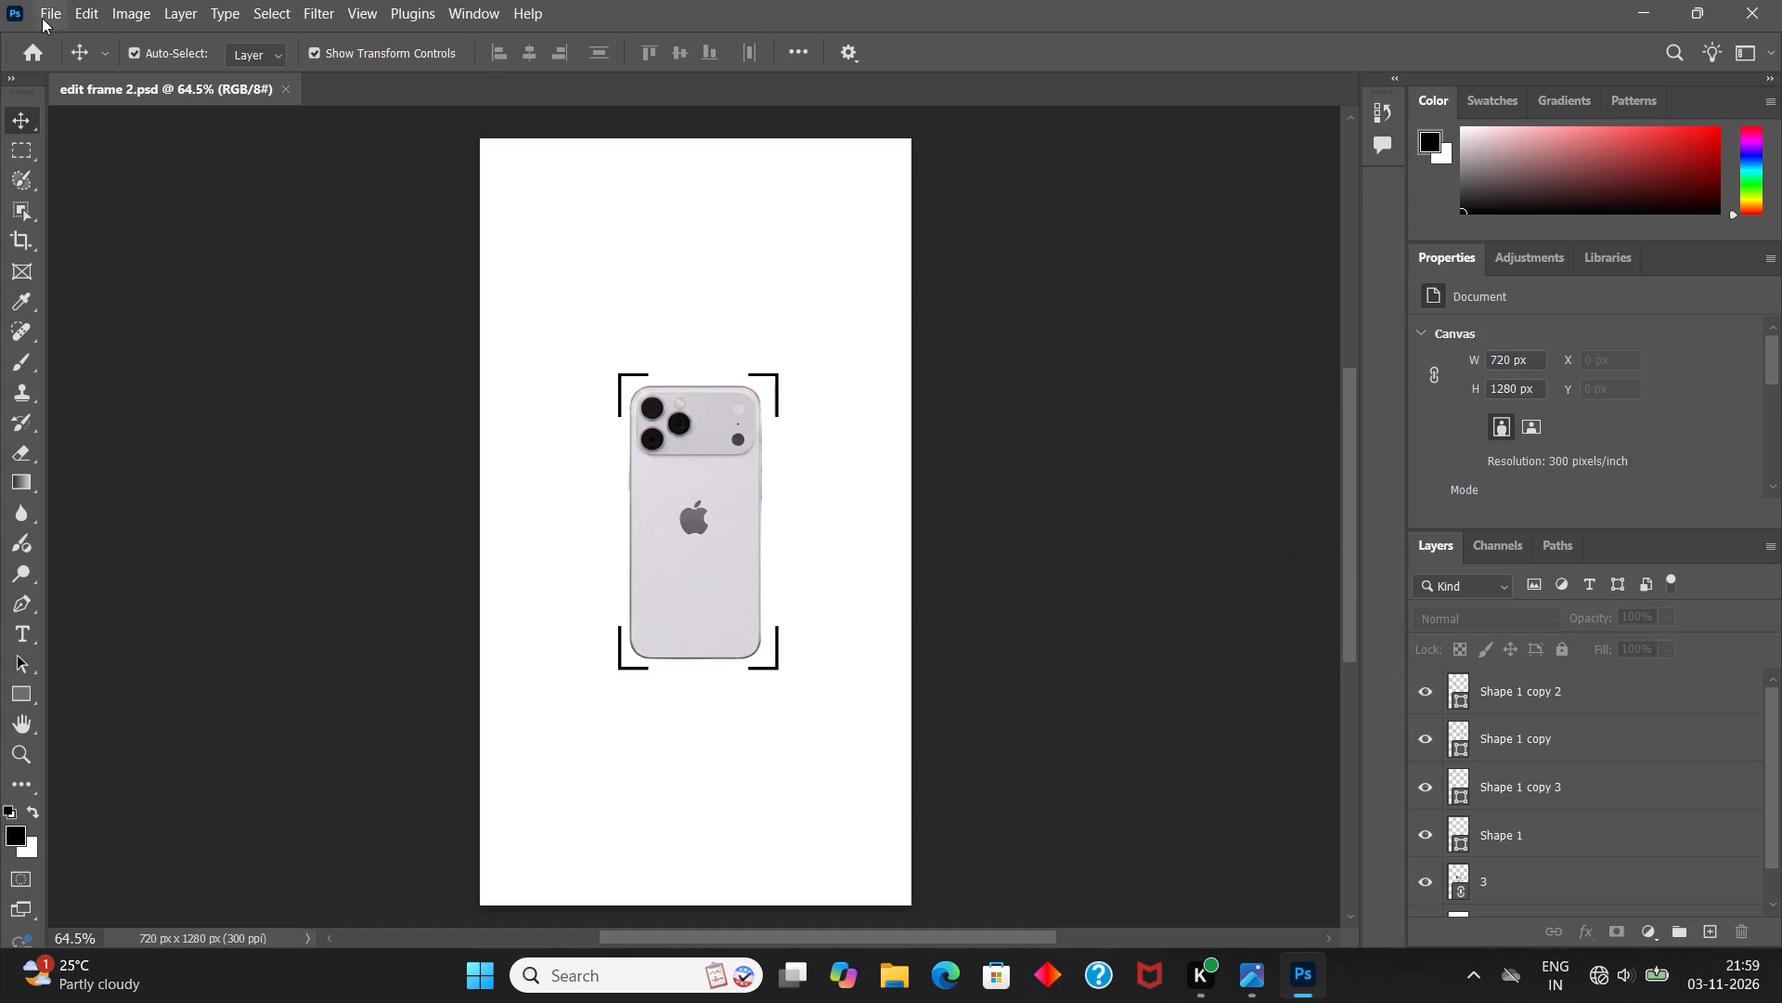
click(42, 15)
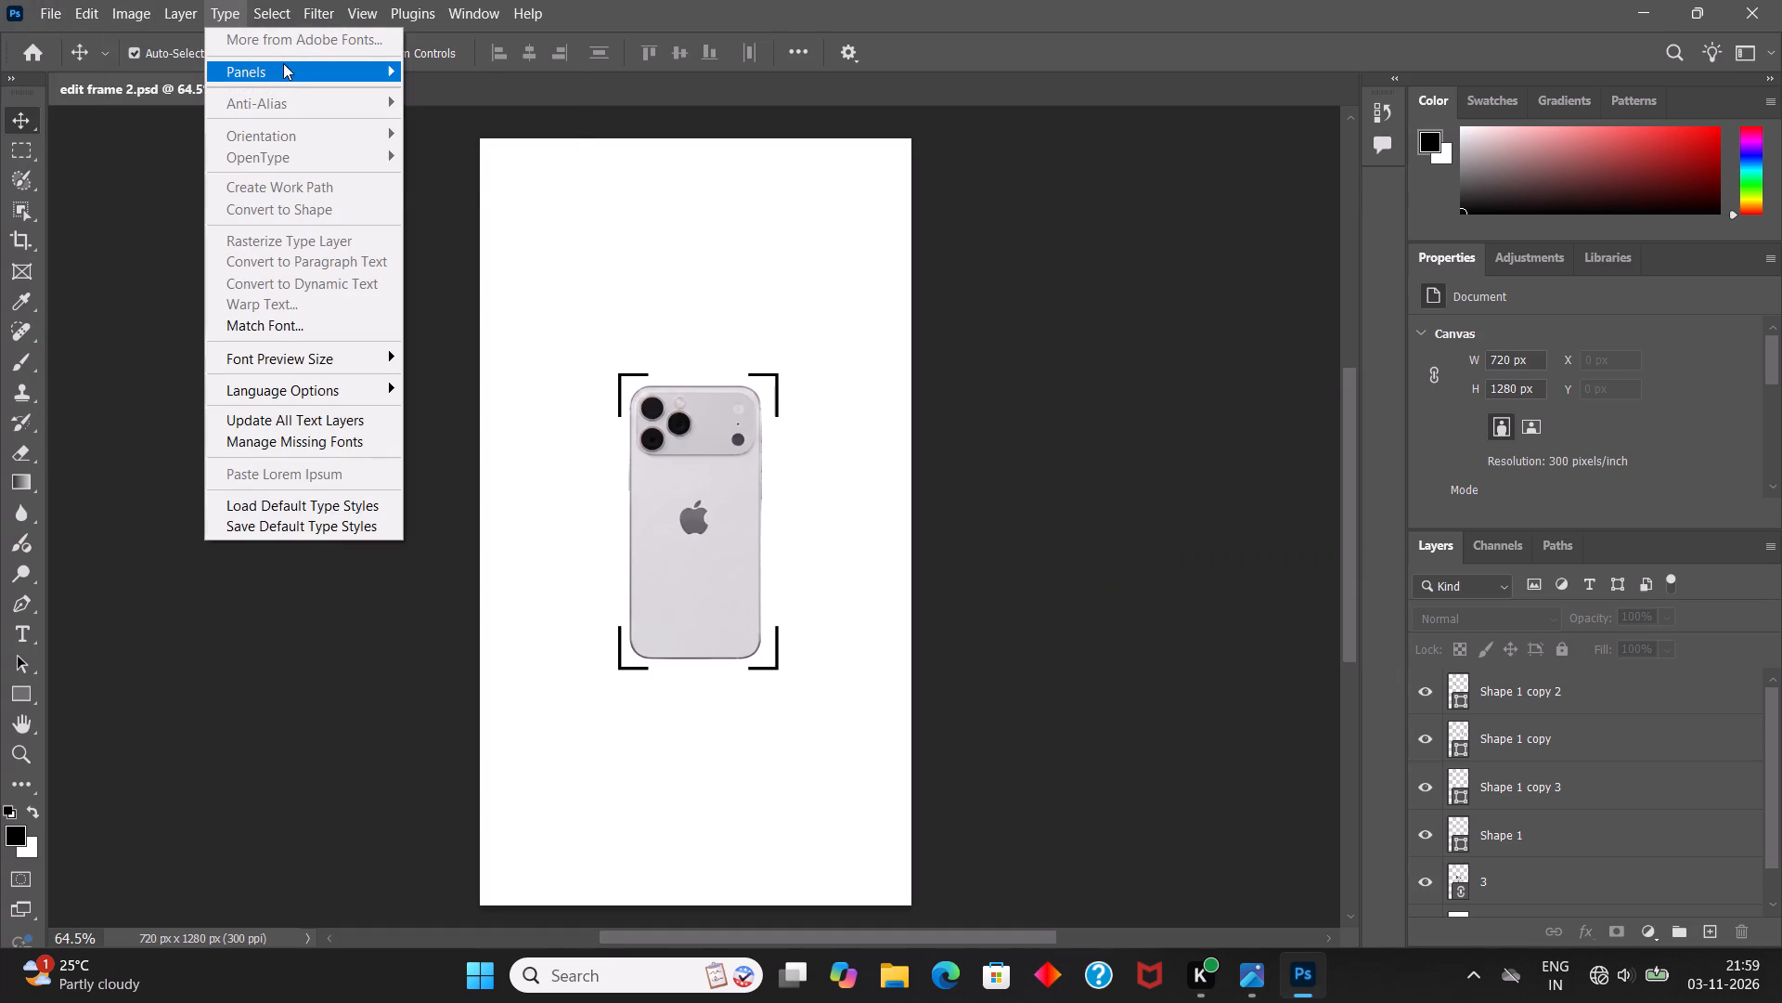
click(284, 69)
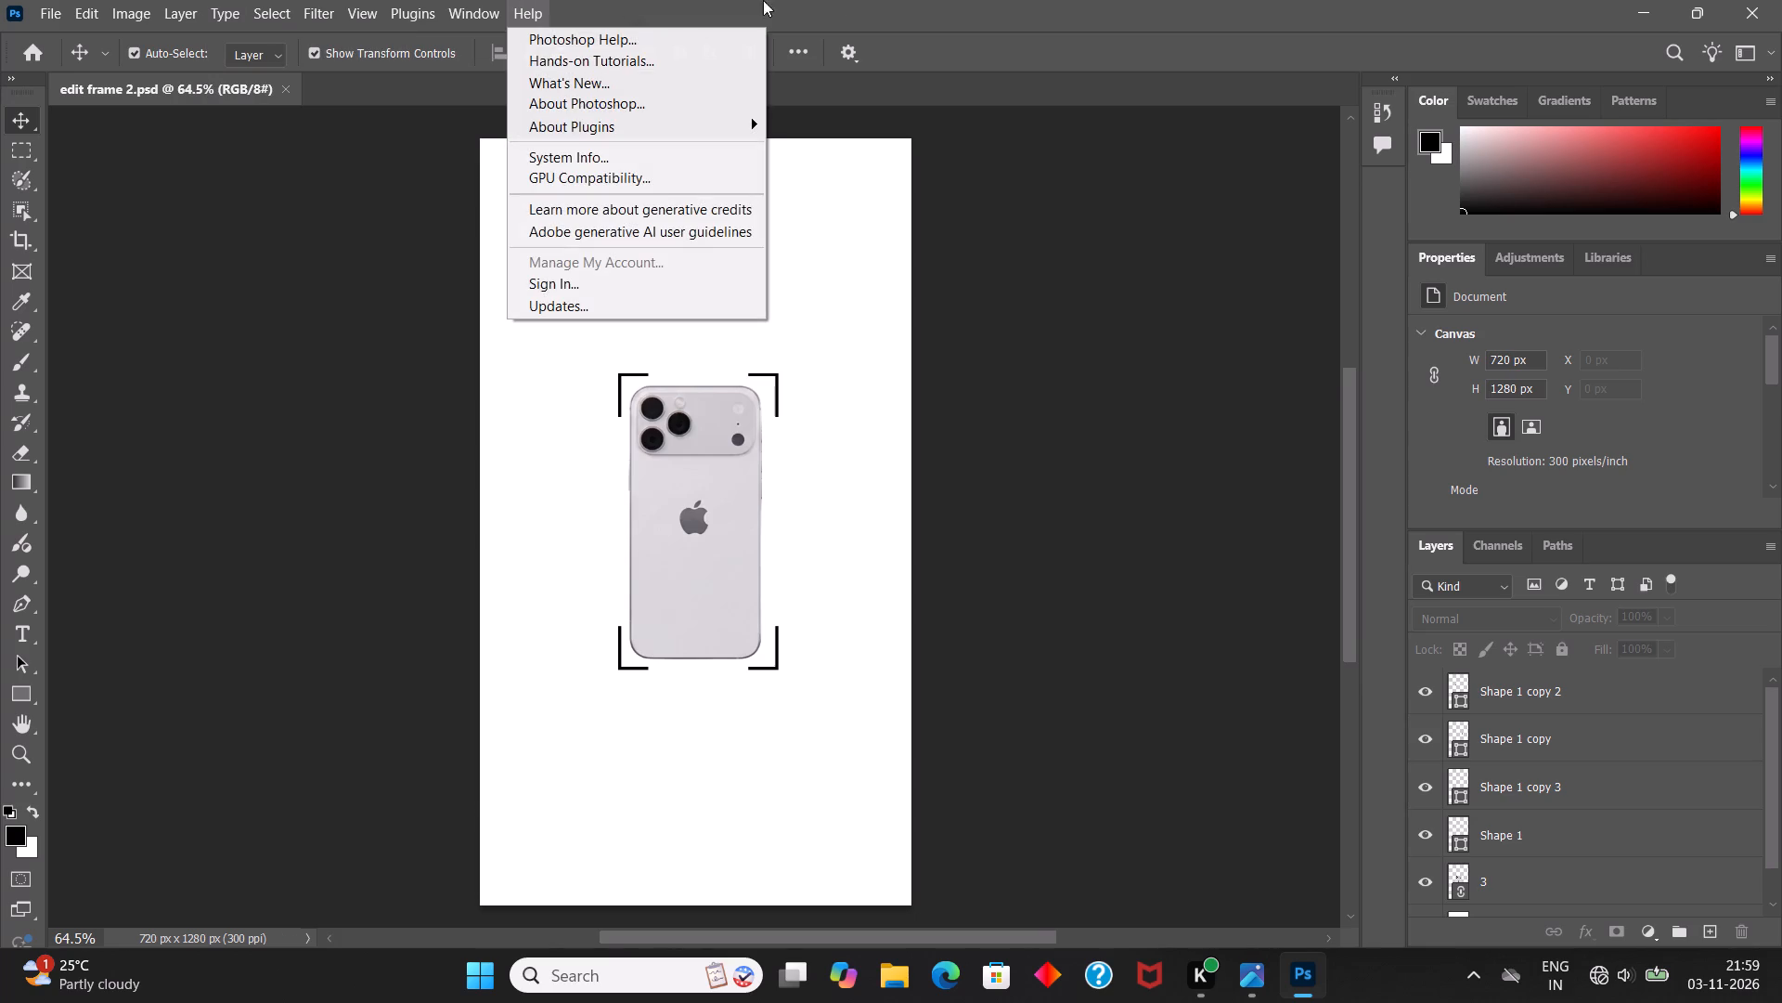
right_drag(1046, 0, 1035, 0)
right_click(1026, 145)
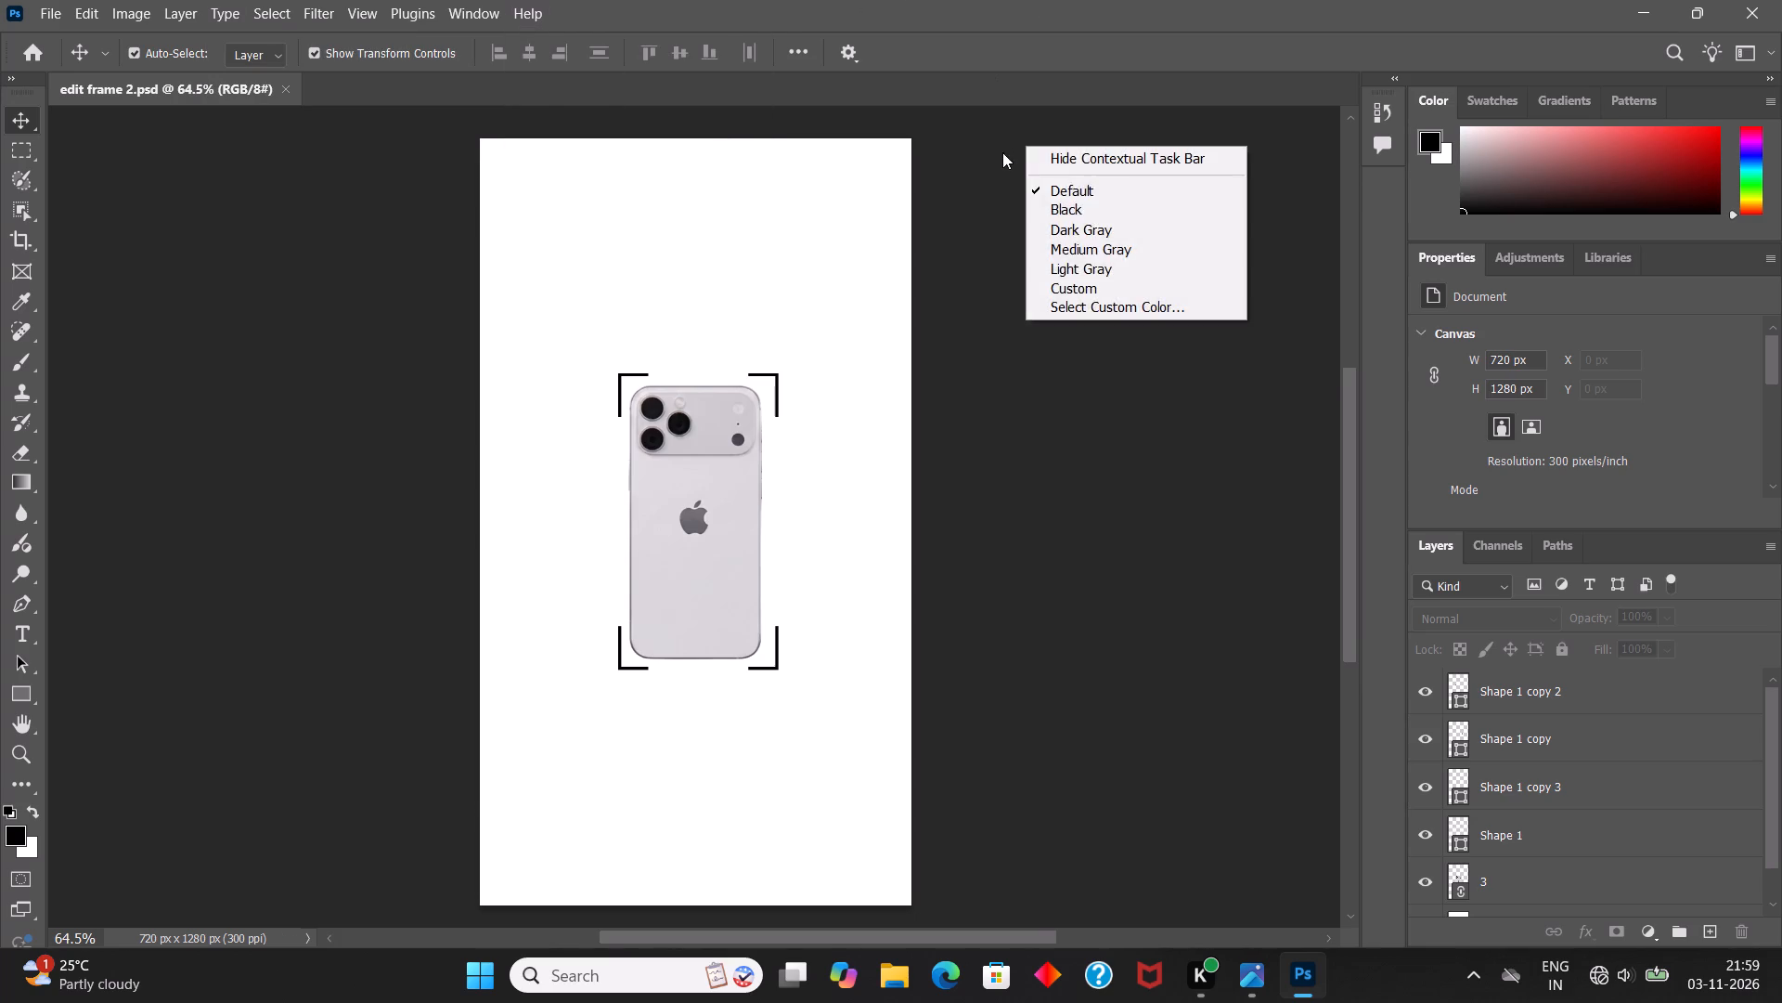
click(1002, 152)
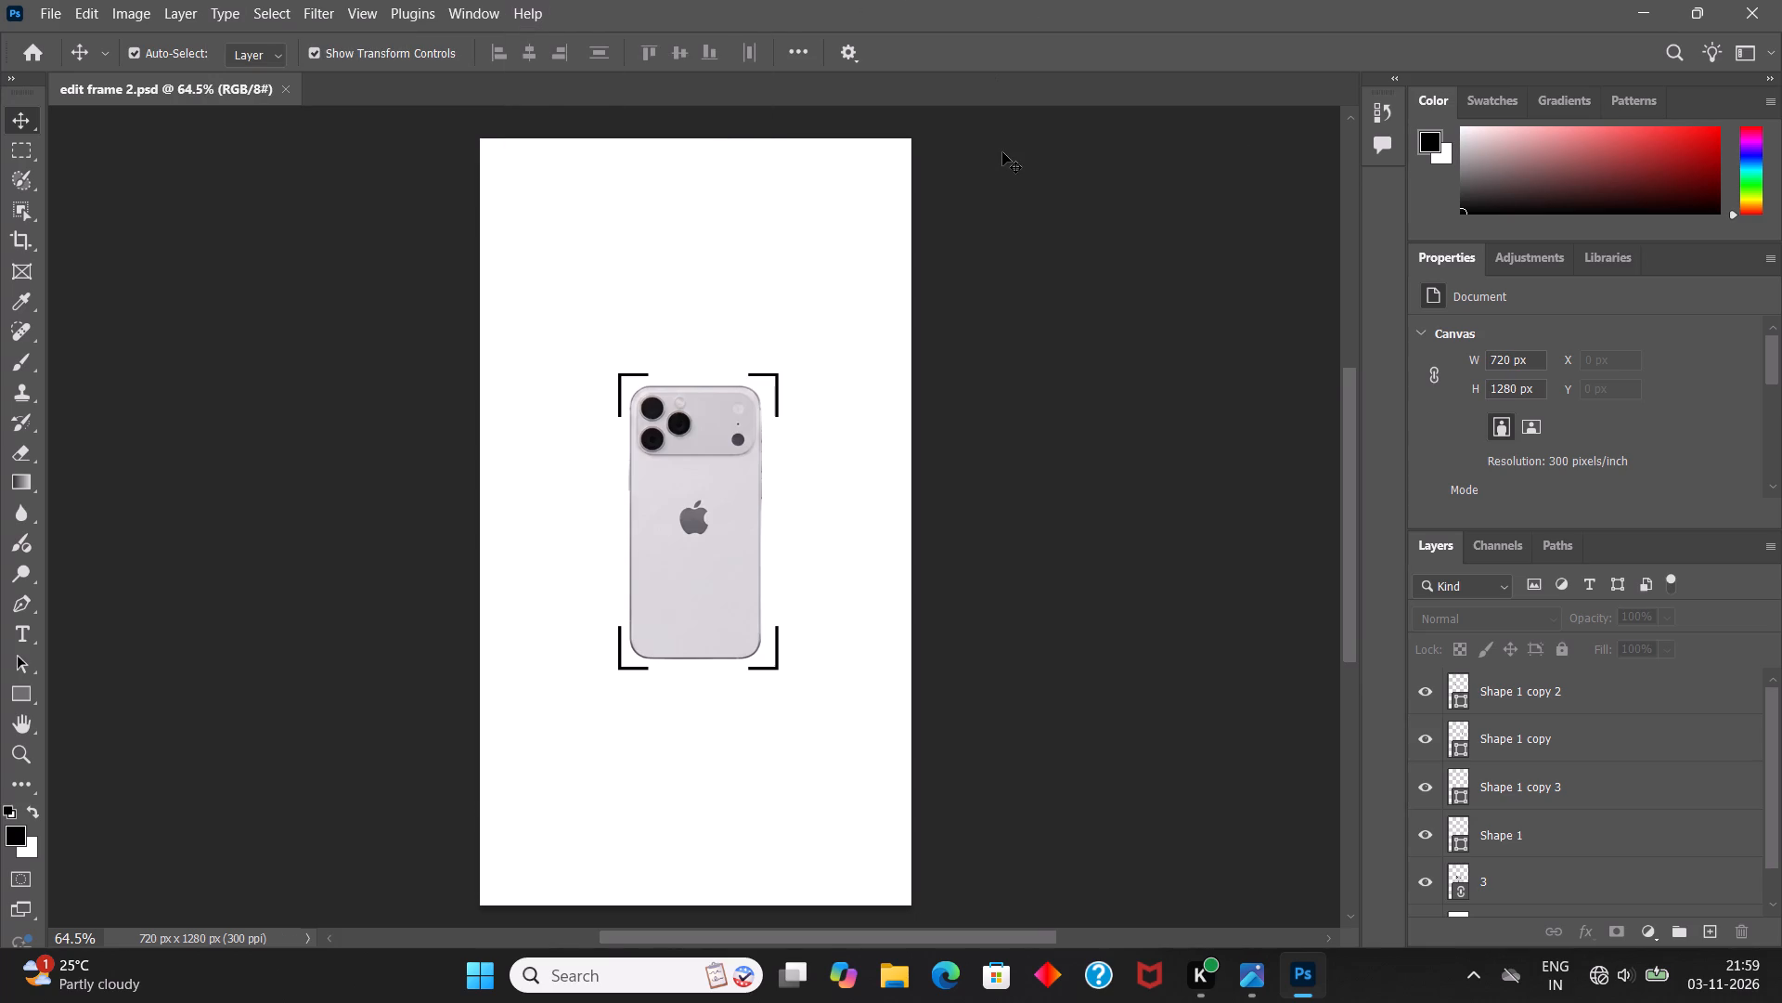
Group the four corner shape layers, Shape 1 through Shape 1 copy 2, and name the group Edges.
click(1559, 692)
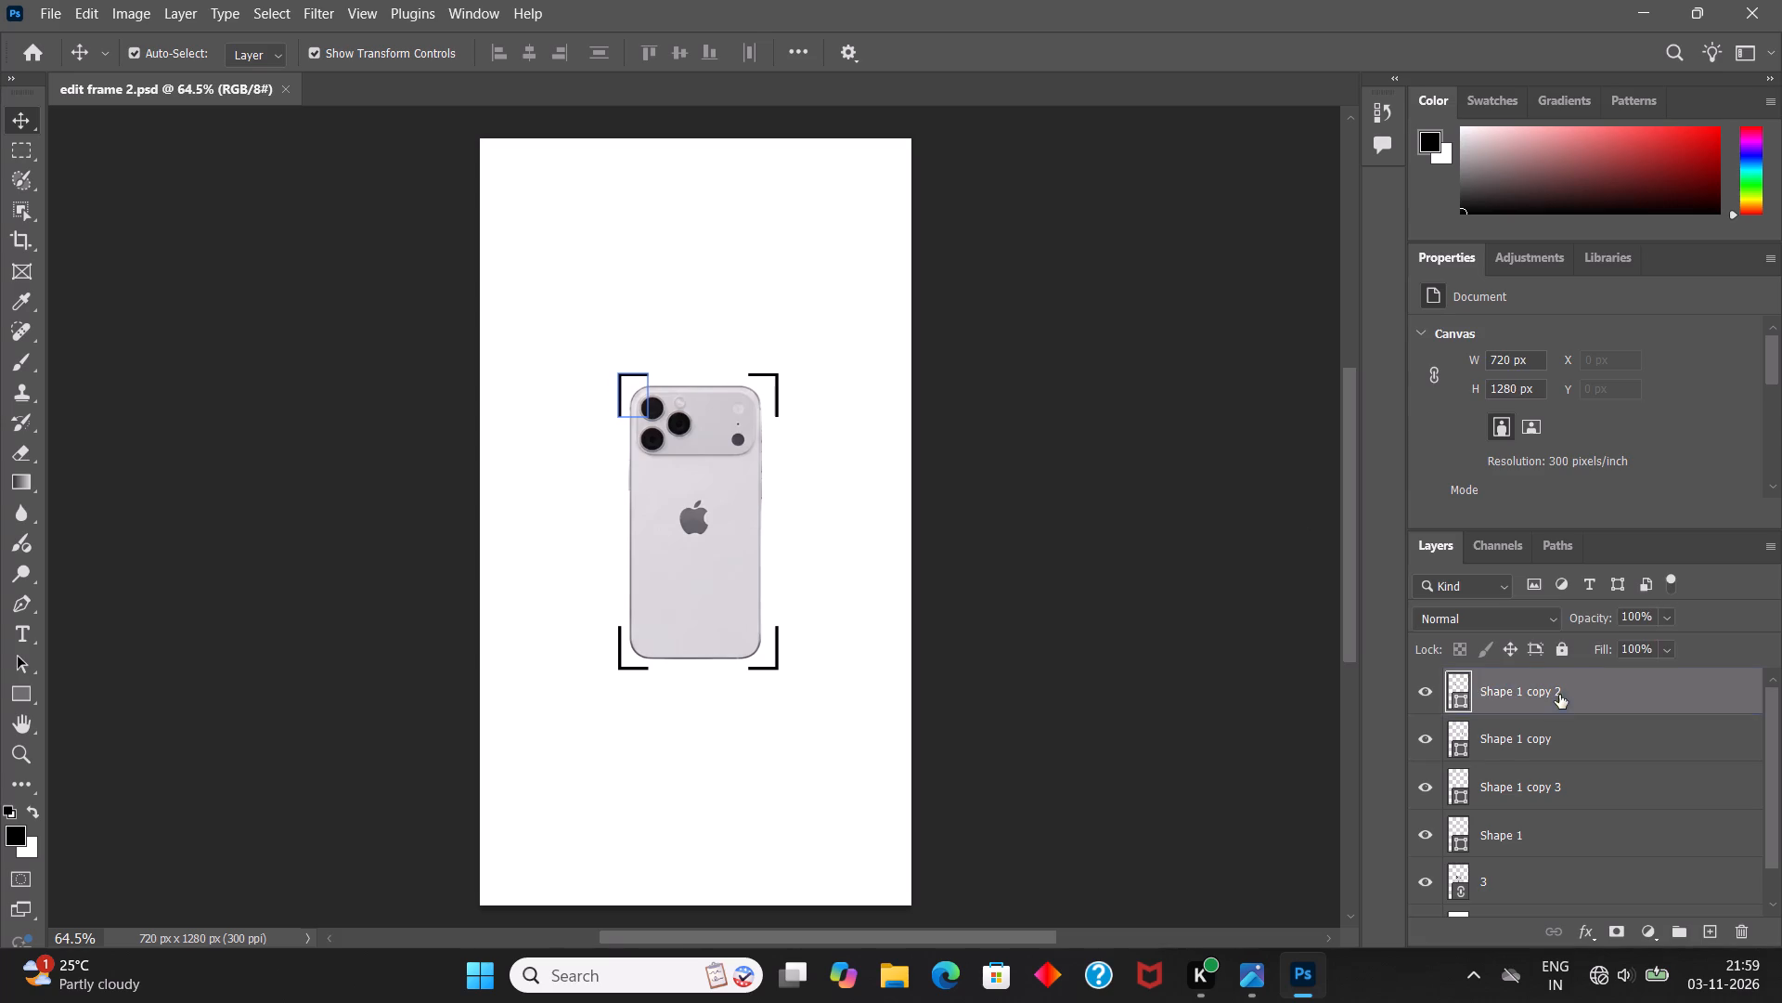
shift+click(1543, 831)
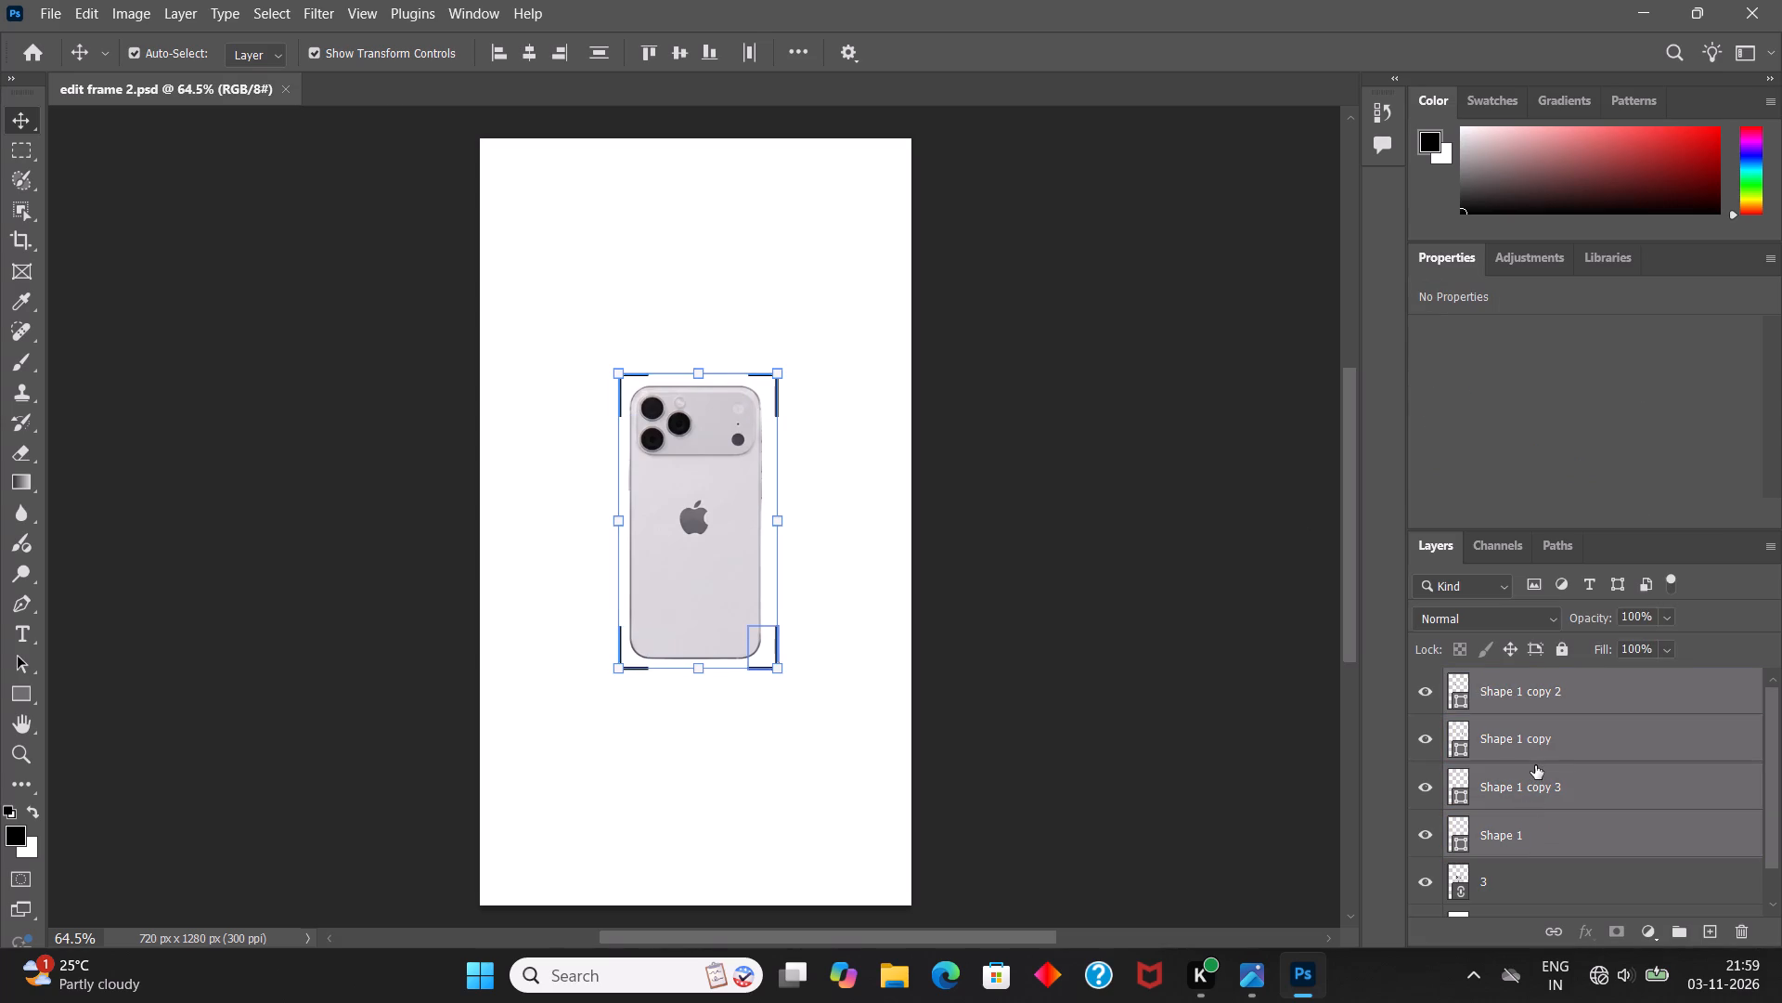
key(ctrl+g)
double_click(1517, 679)
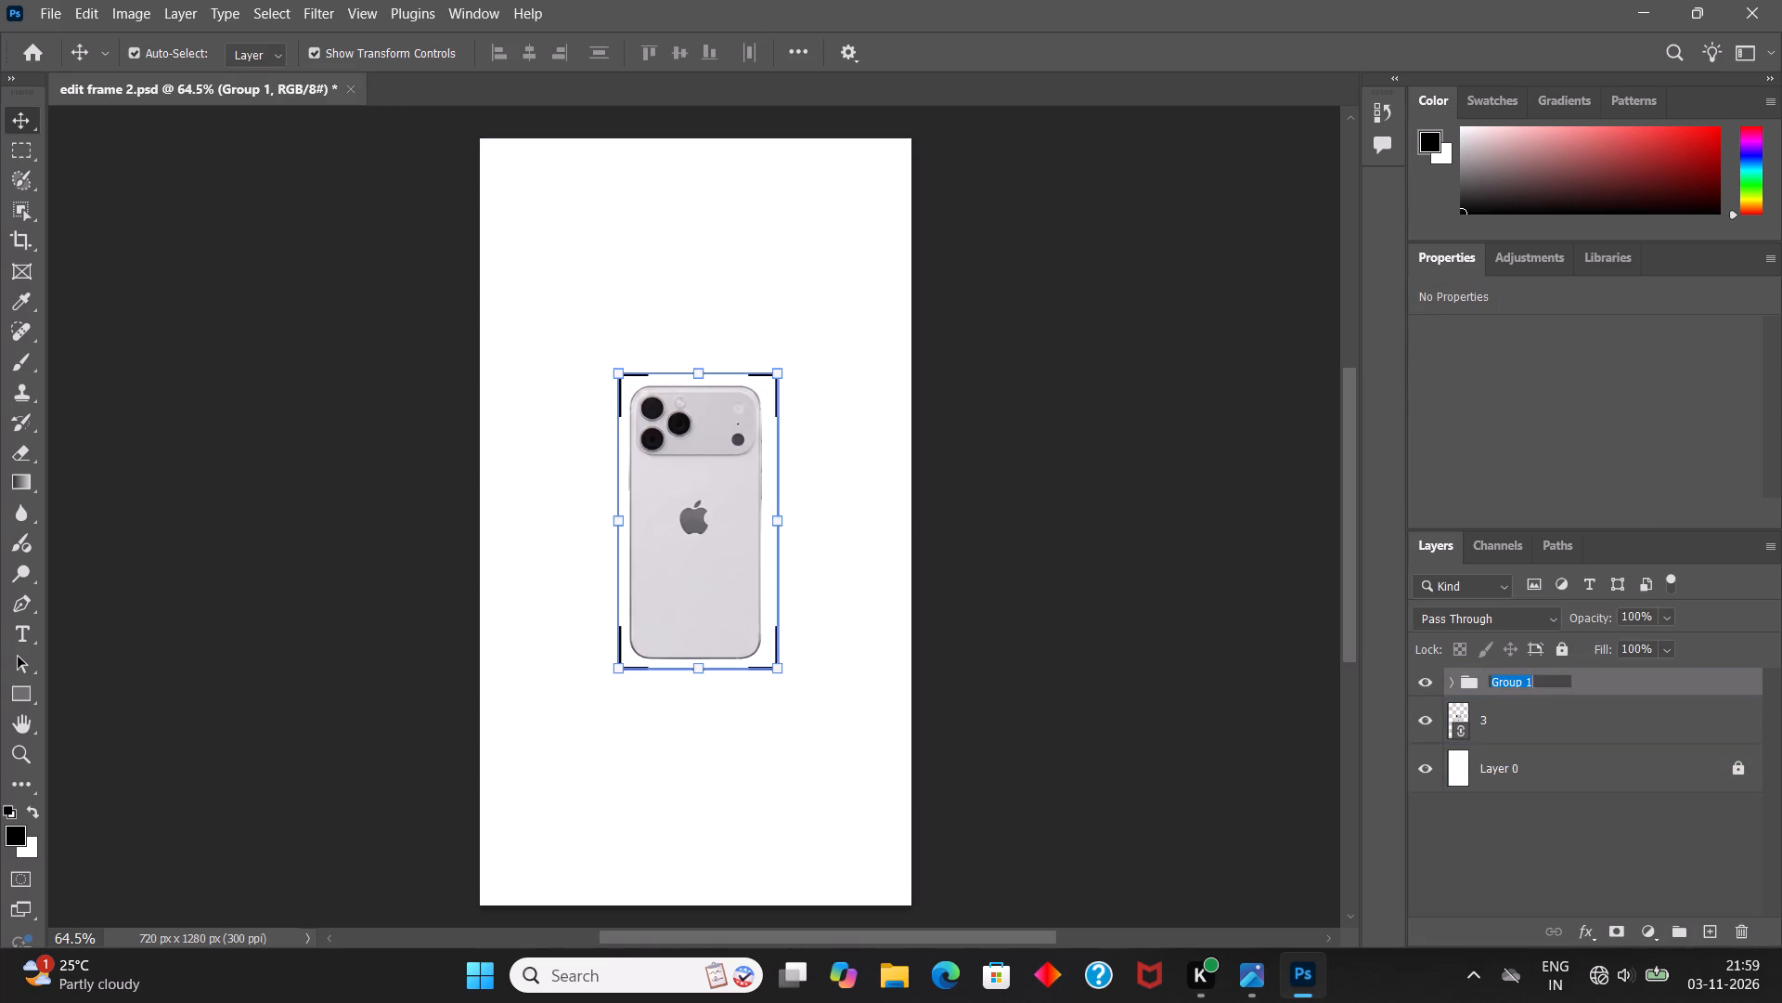
text(Edges)
key(Return)
click(1503, 864)
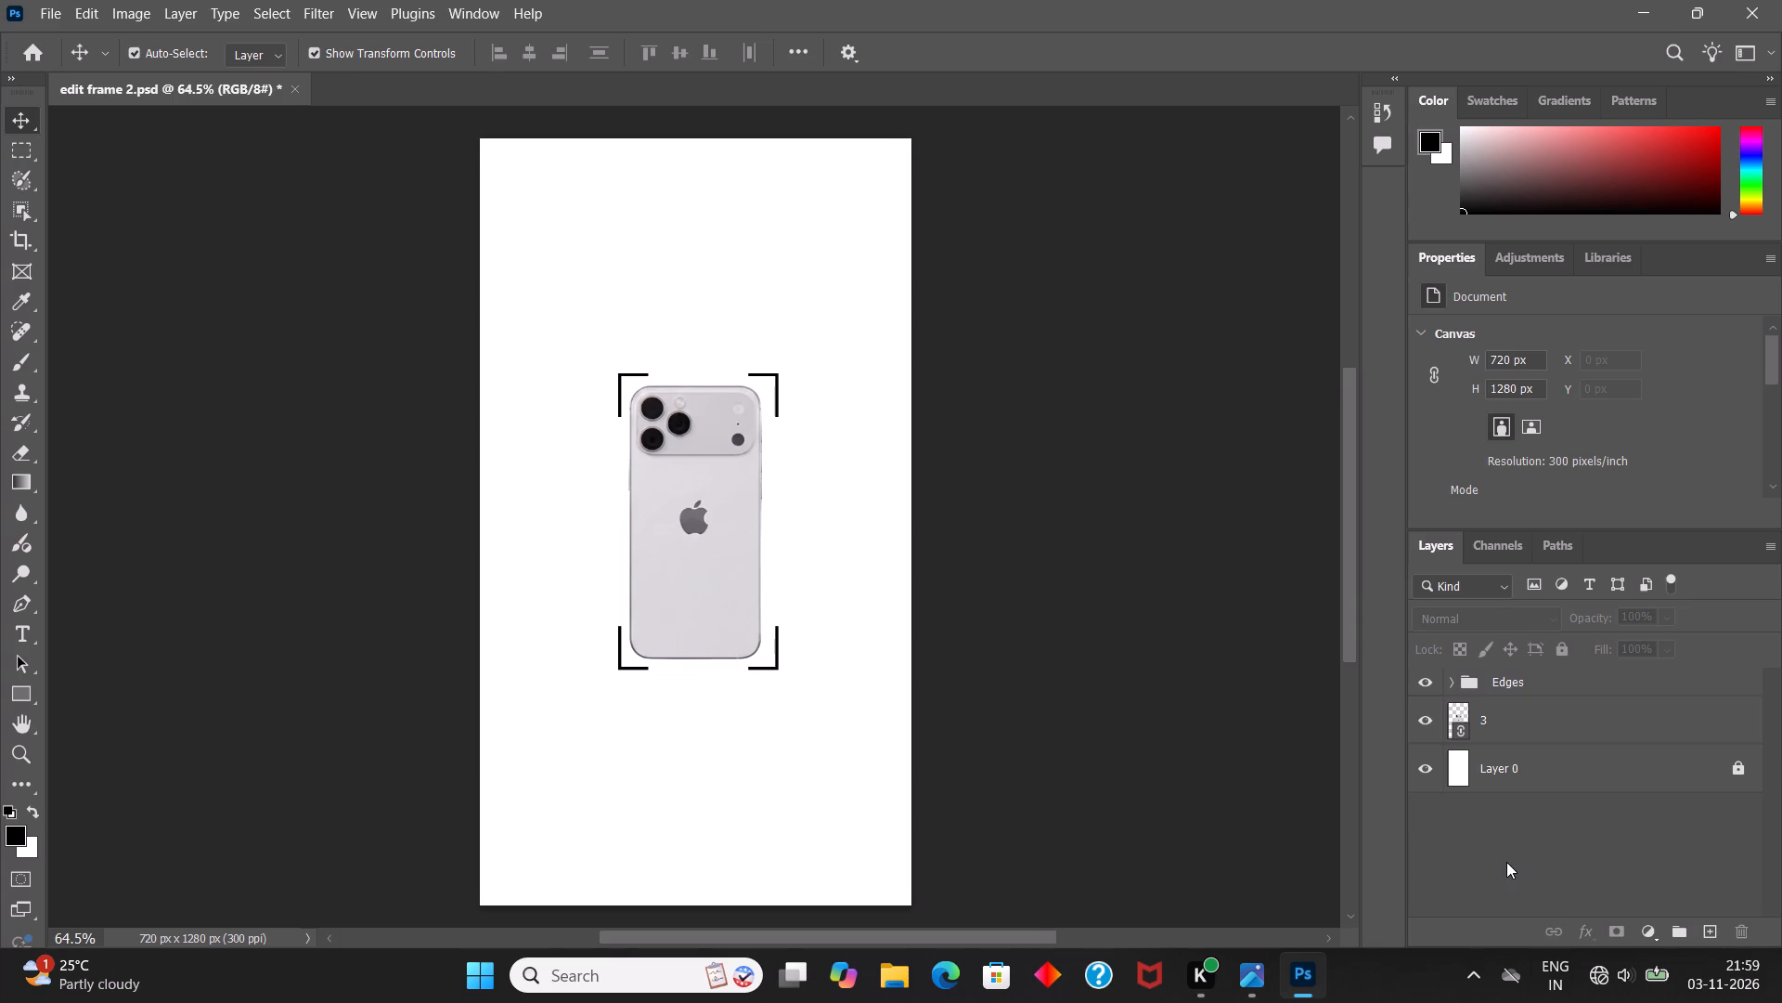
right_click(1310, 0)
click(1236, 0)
Unlock the white background layer, Layer 0, and save the document.
click(1537, 686)
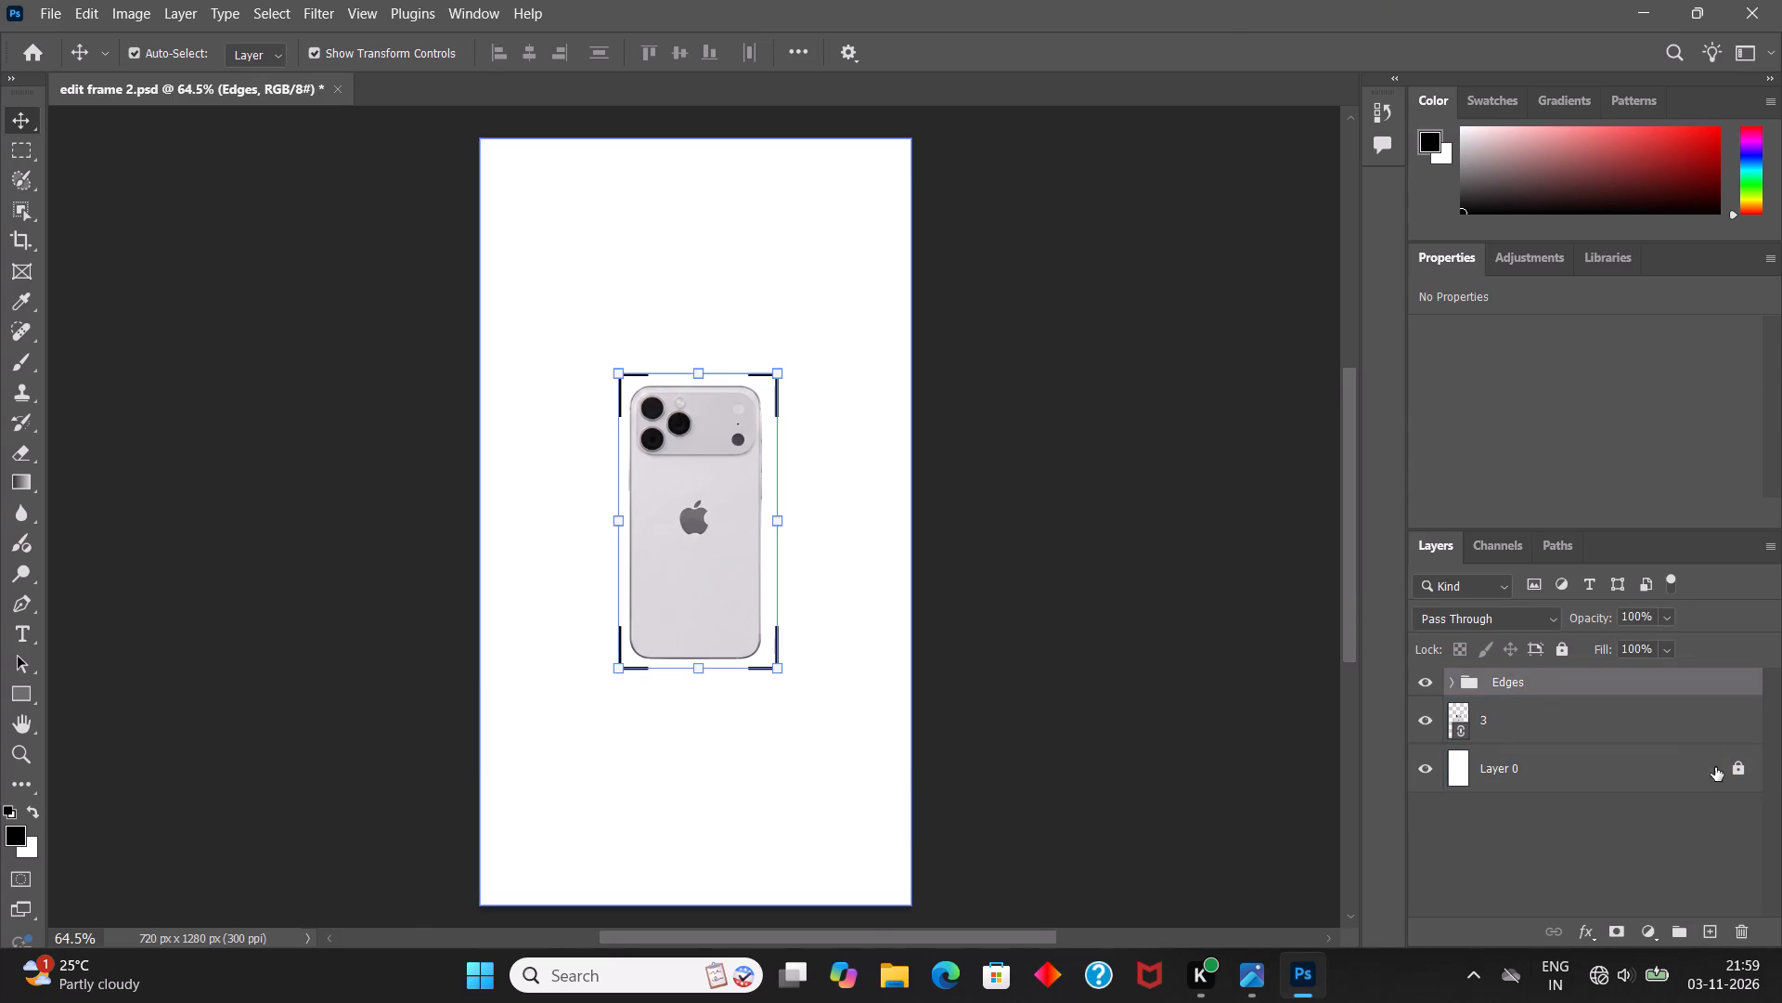
click(1715, 767)
click(1564, 654)
click(1503, 848)
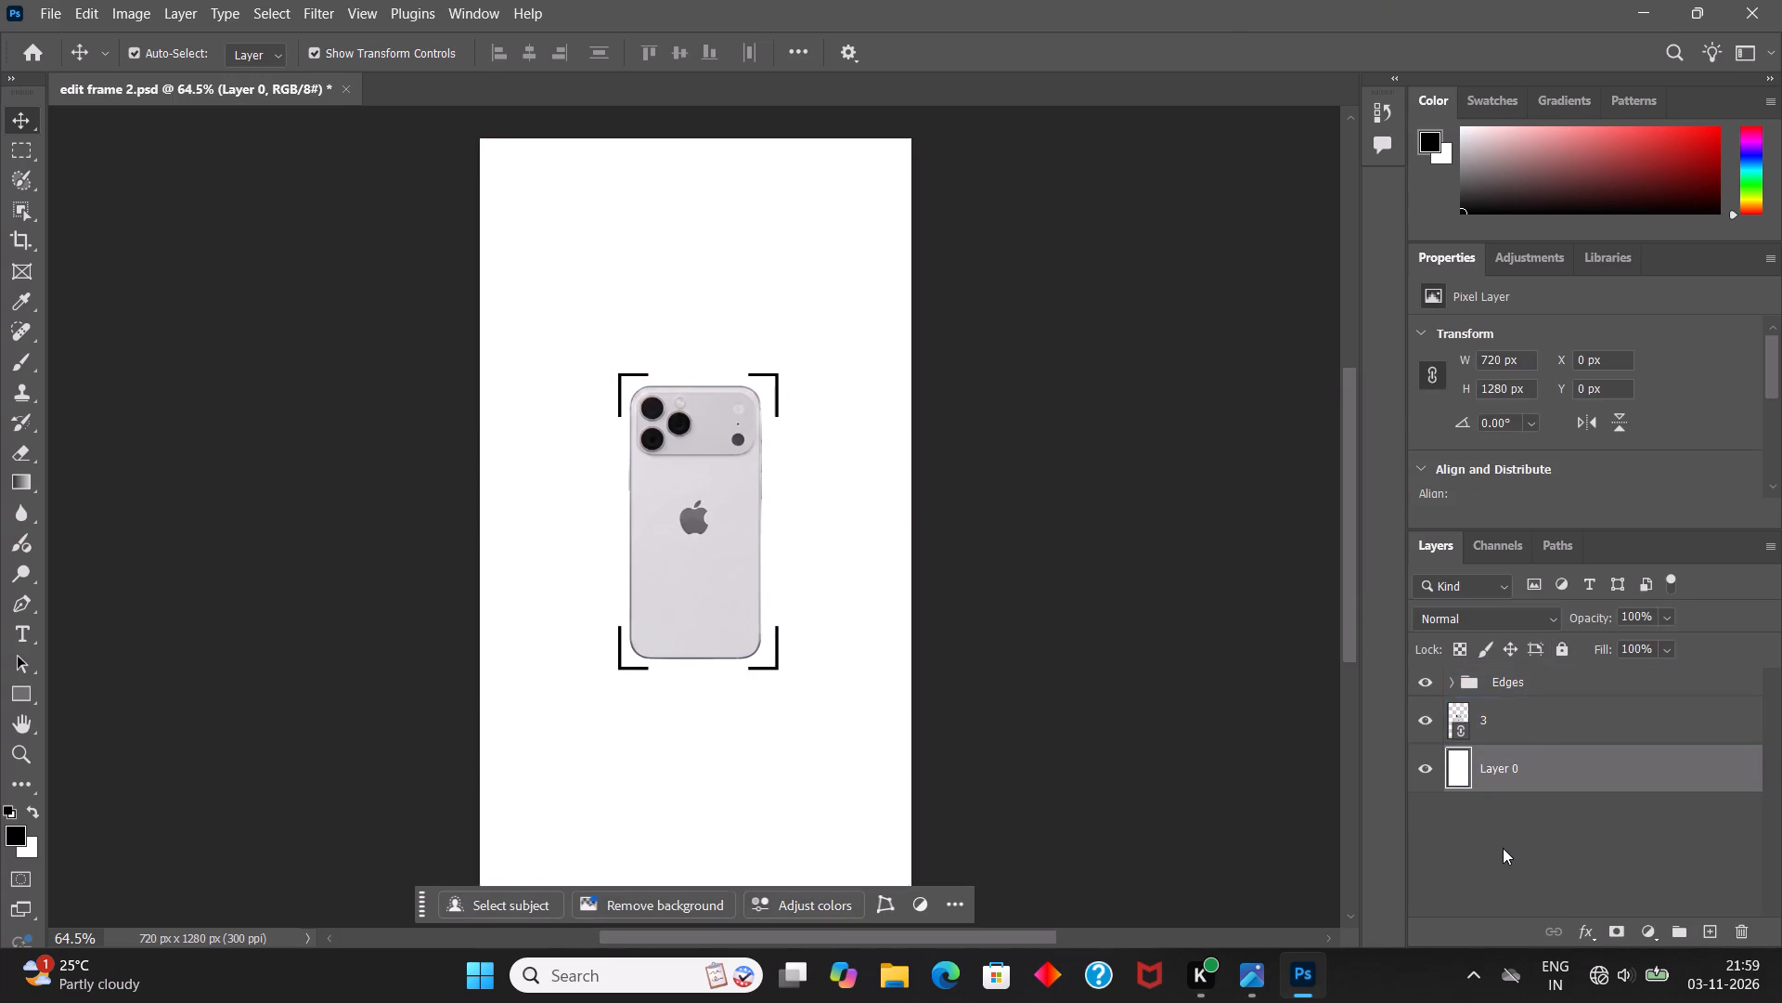
key(ctrl+s)
Align the Edges group to the horizontal and vertical centers of Layer 0 and save the document.
click(1530, 679)
ctrl+click(1530, 780)
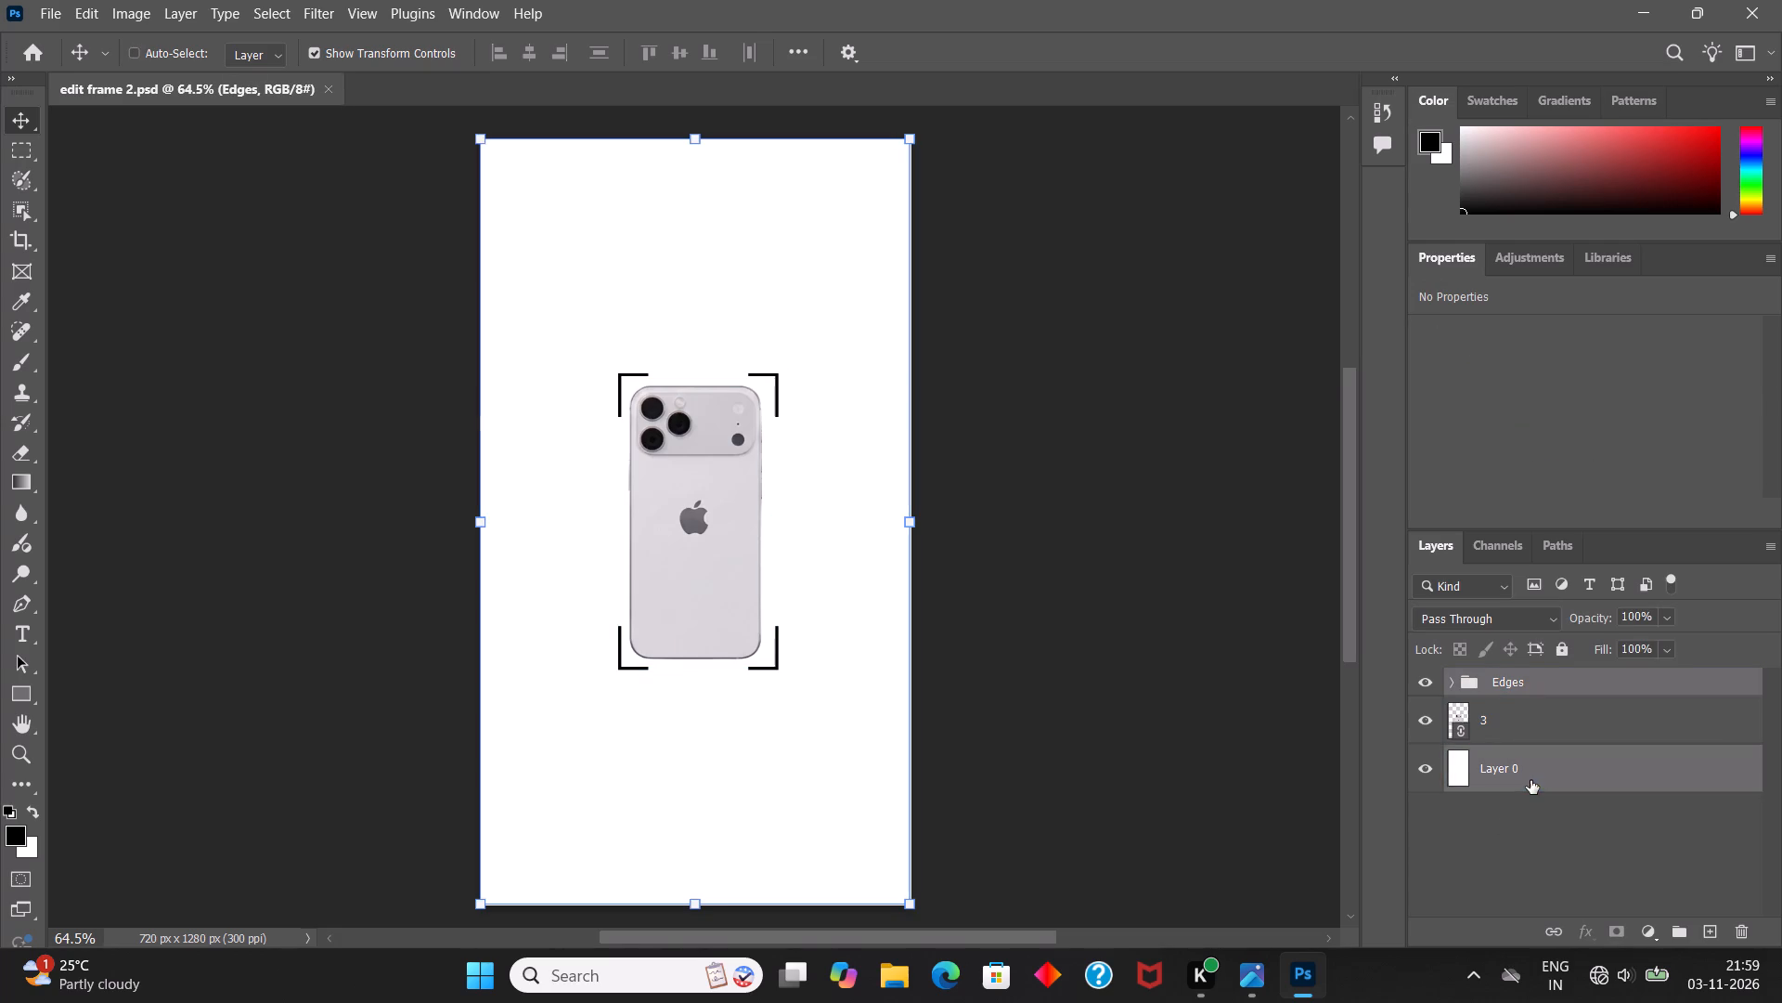
click(532, 60)
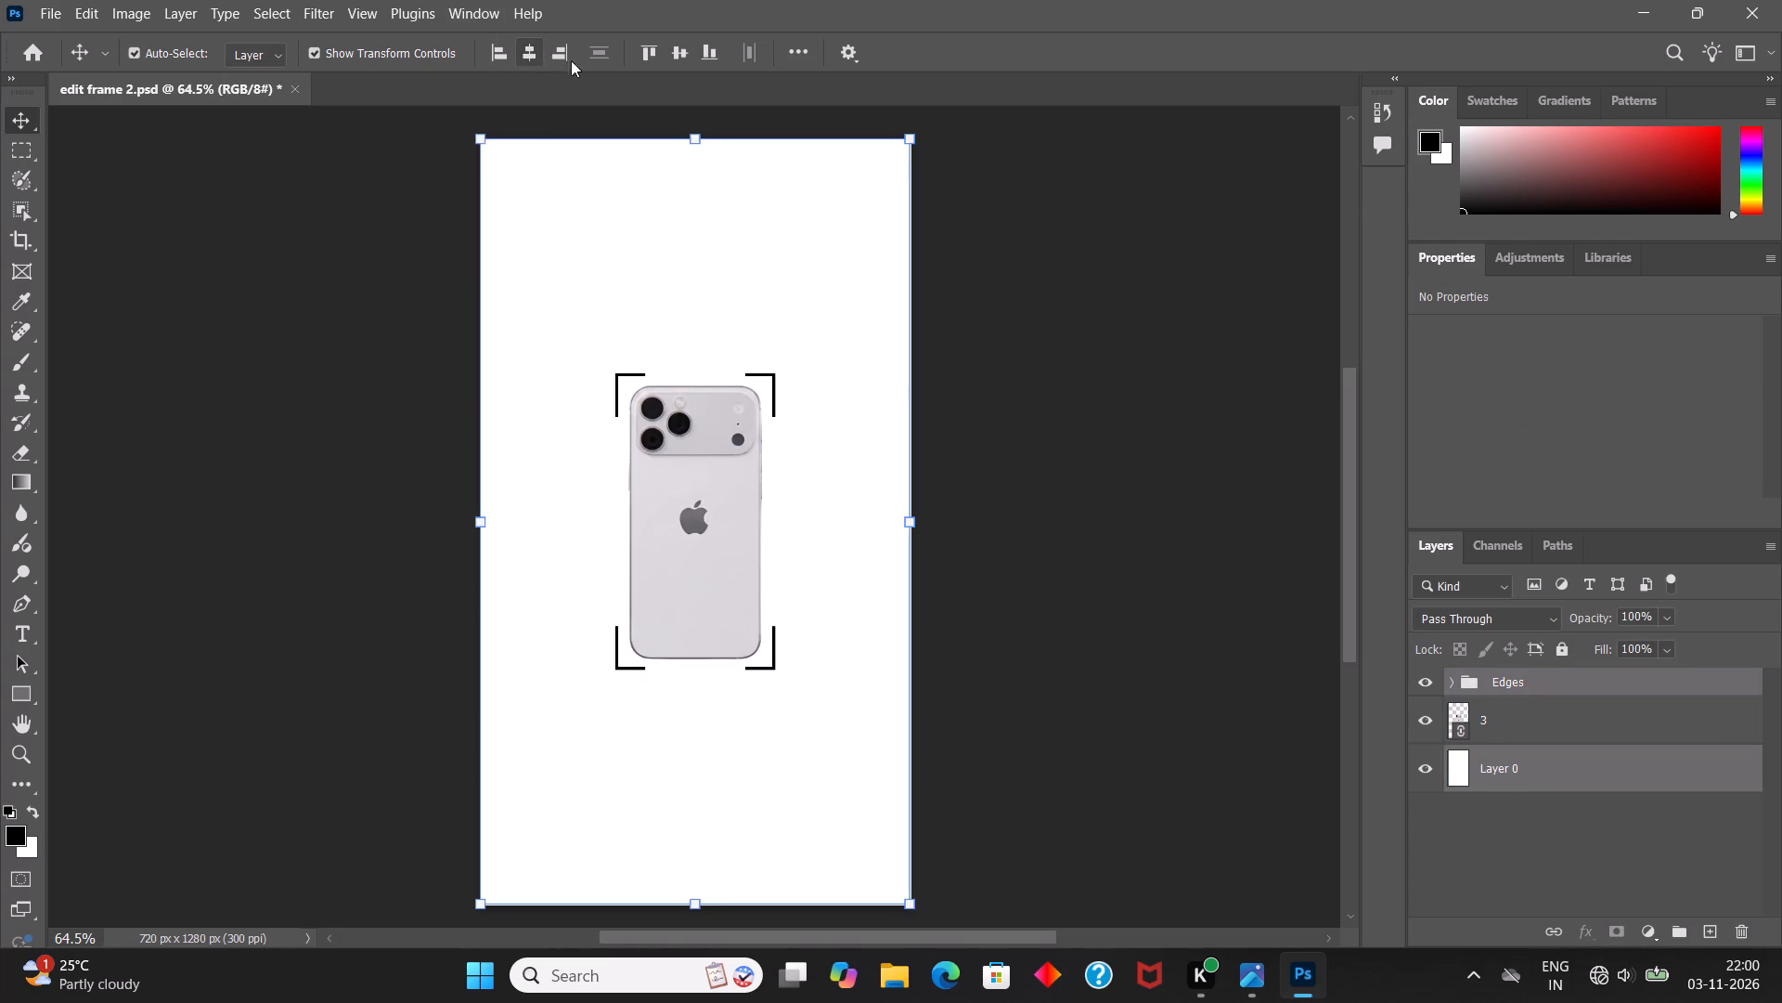
click(674, 56)
click(1504, 826)
key(ctrl+s)
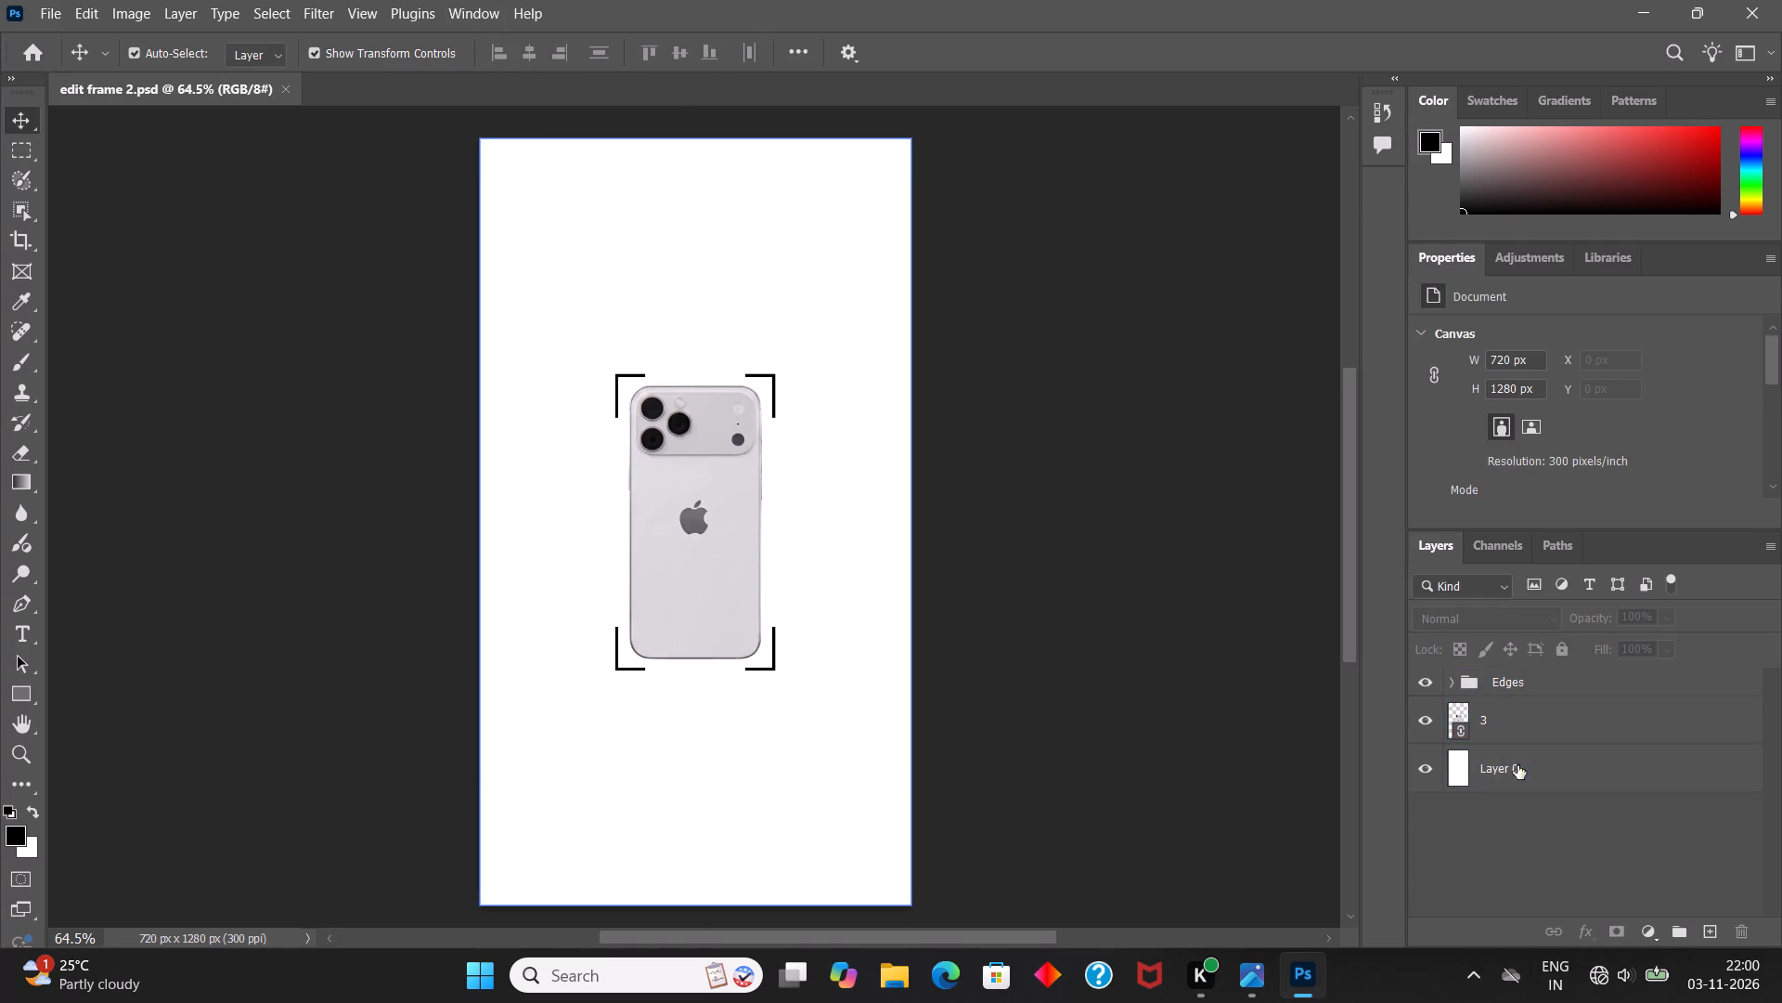
Align the phone layer 3 to the horizontal and vertical centers of Layer 0 and save the document.
click(1507, 722)
ctrl+click(1527, 762)
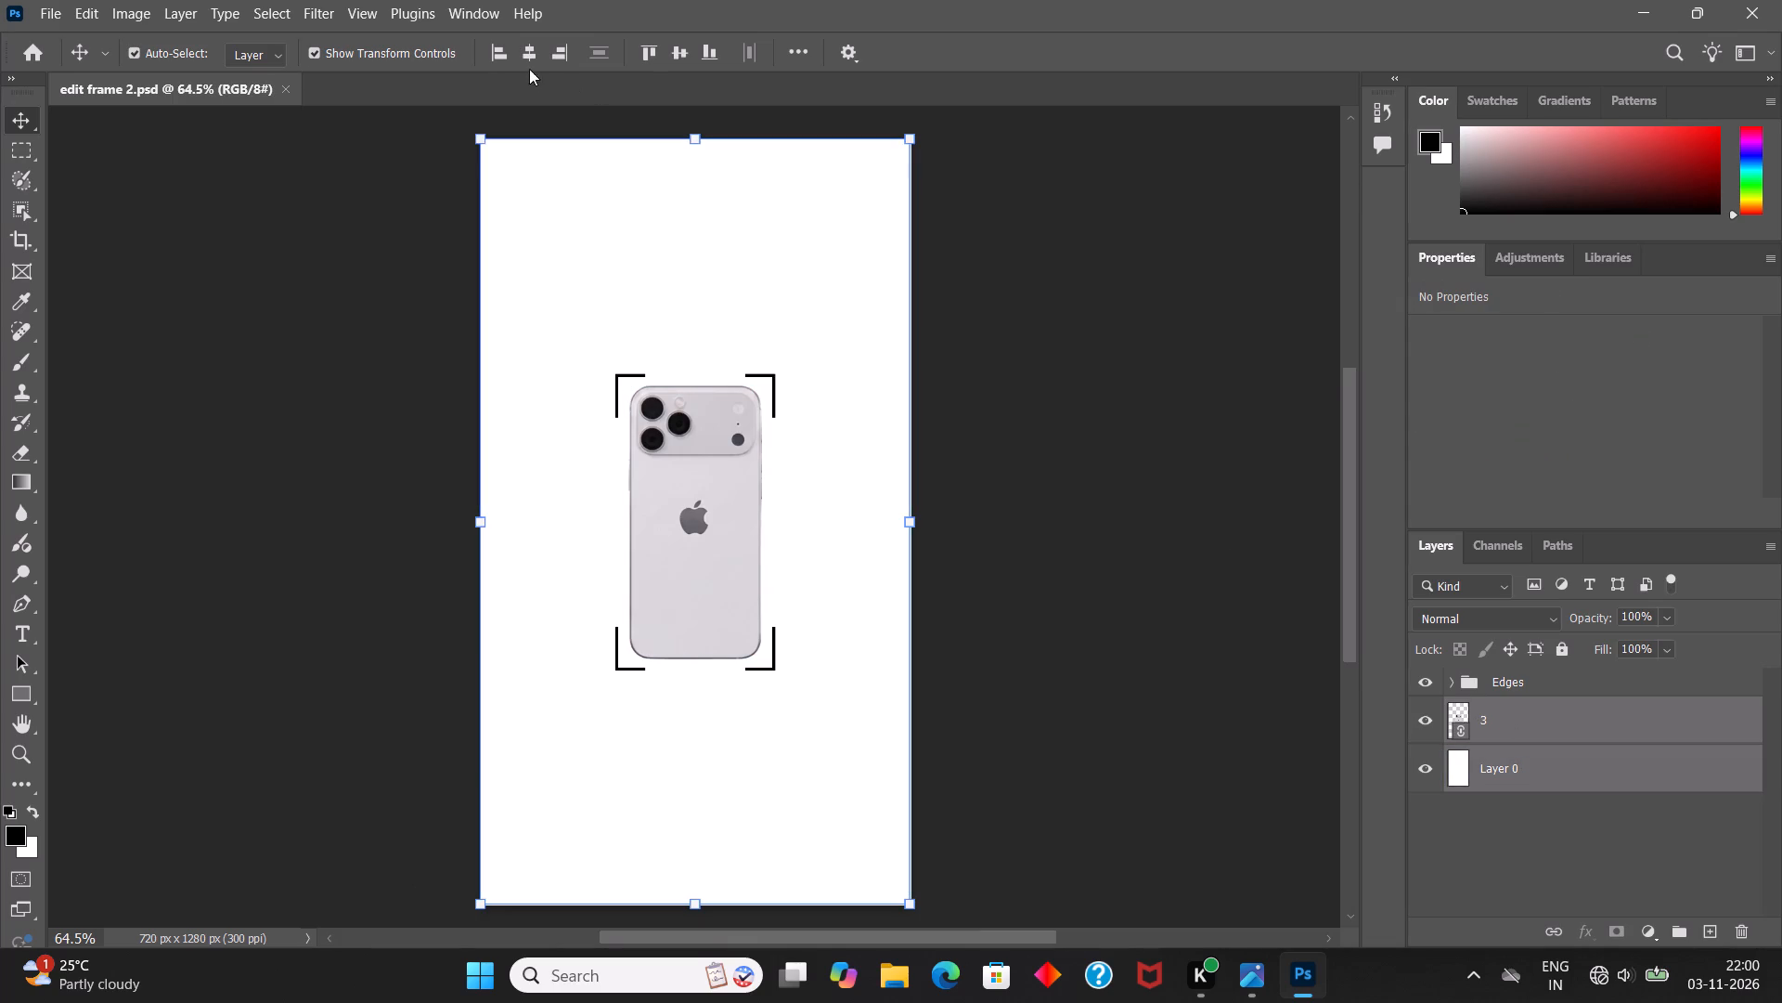
click(527, 59)
click(680, 54)
click(1110, 297)
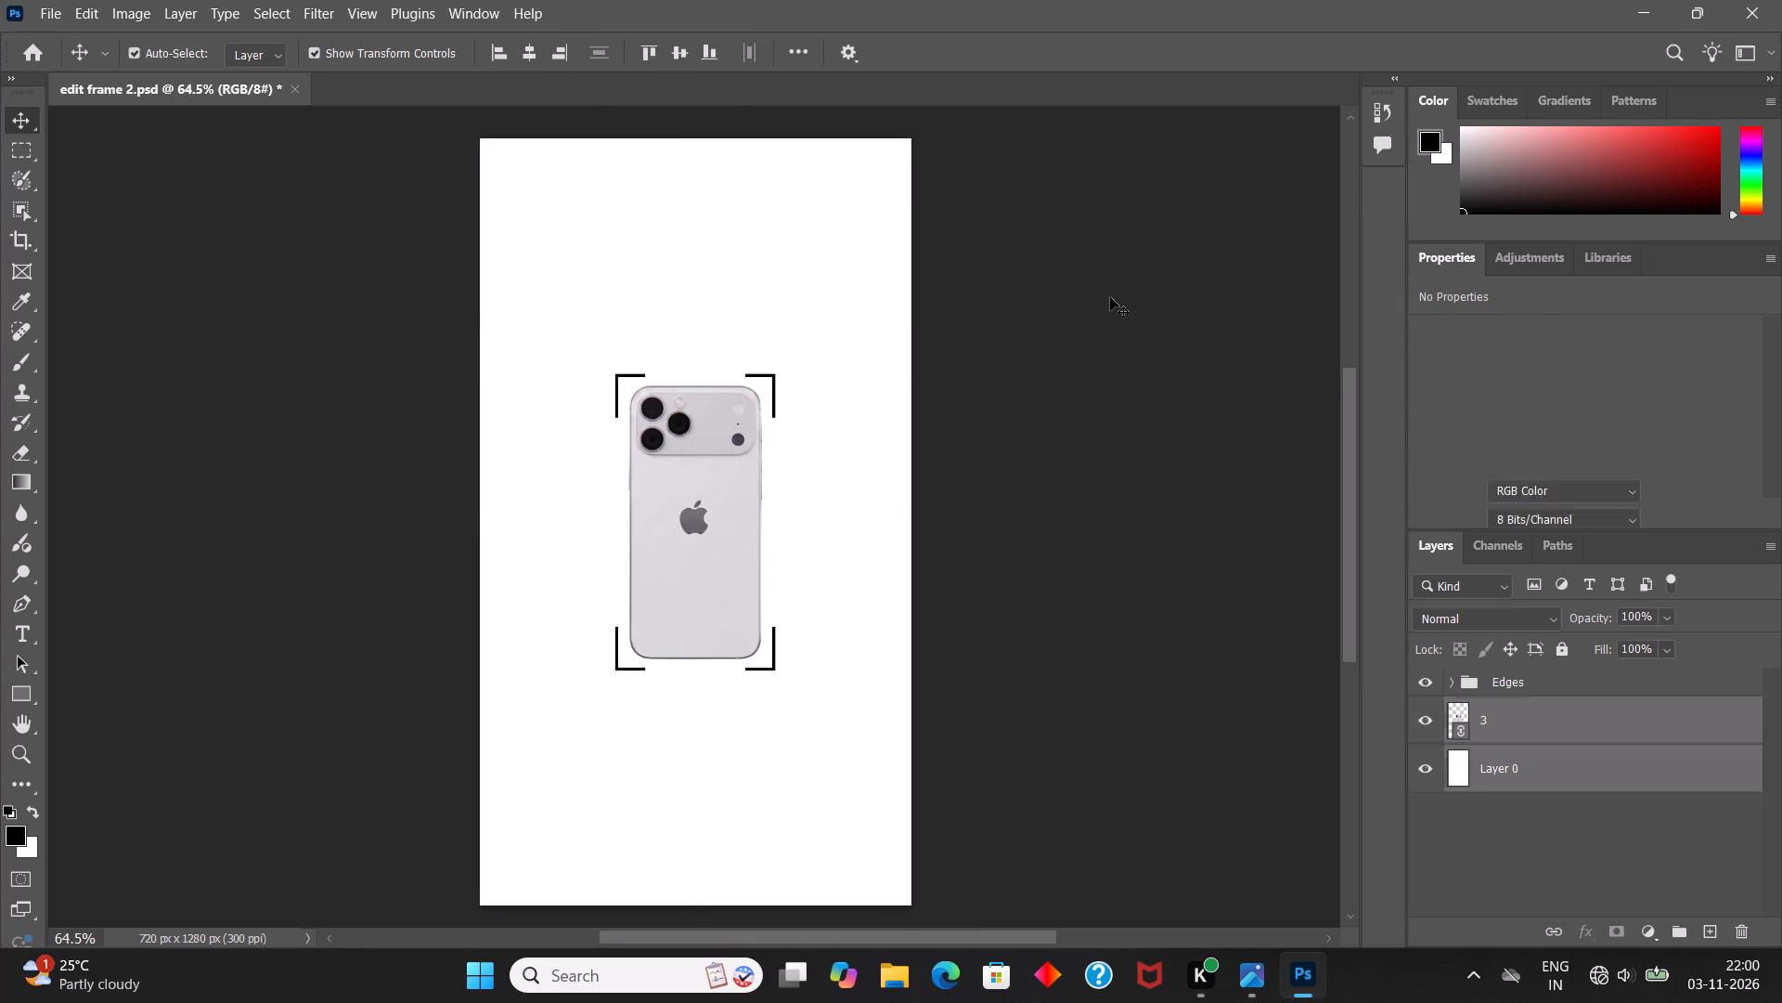
key(ctrl+s)
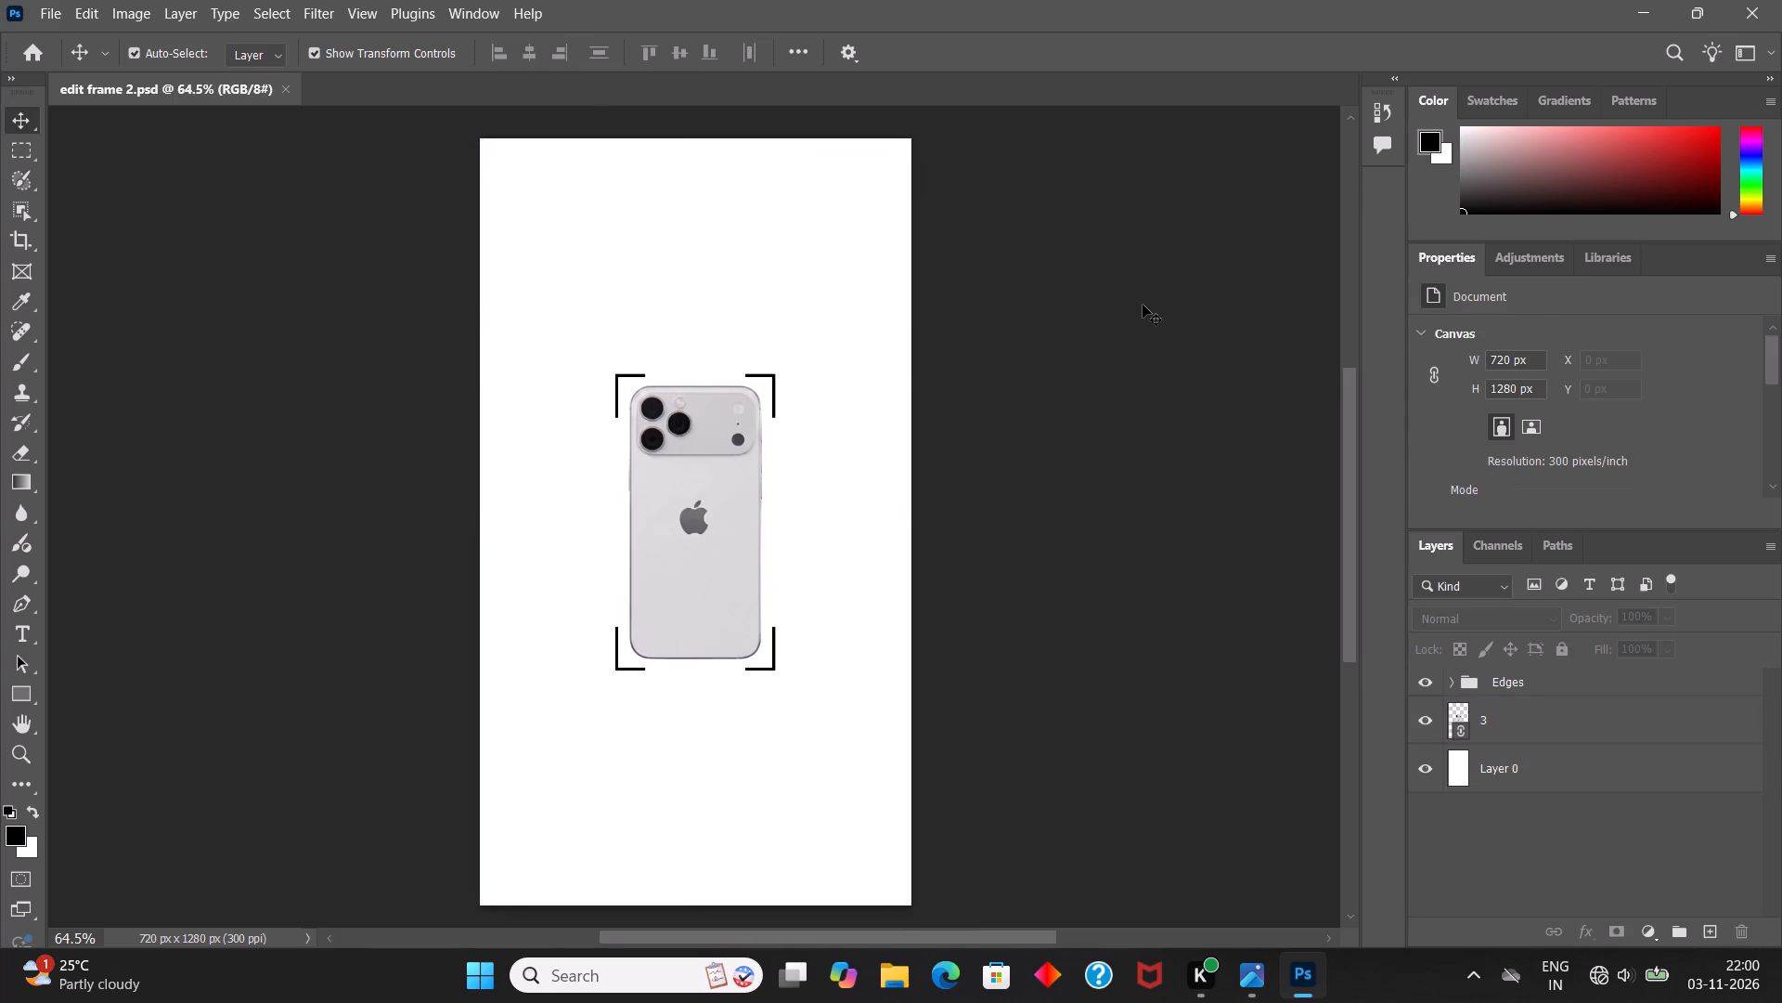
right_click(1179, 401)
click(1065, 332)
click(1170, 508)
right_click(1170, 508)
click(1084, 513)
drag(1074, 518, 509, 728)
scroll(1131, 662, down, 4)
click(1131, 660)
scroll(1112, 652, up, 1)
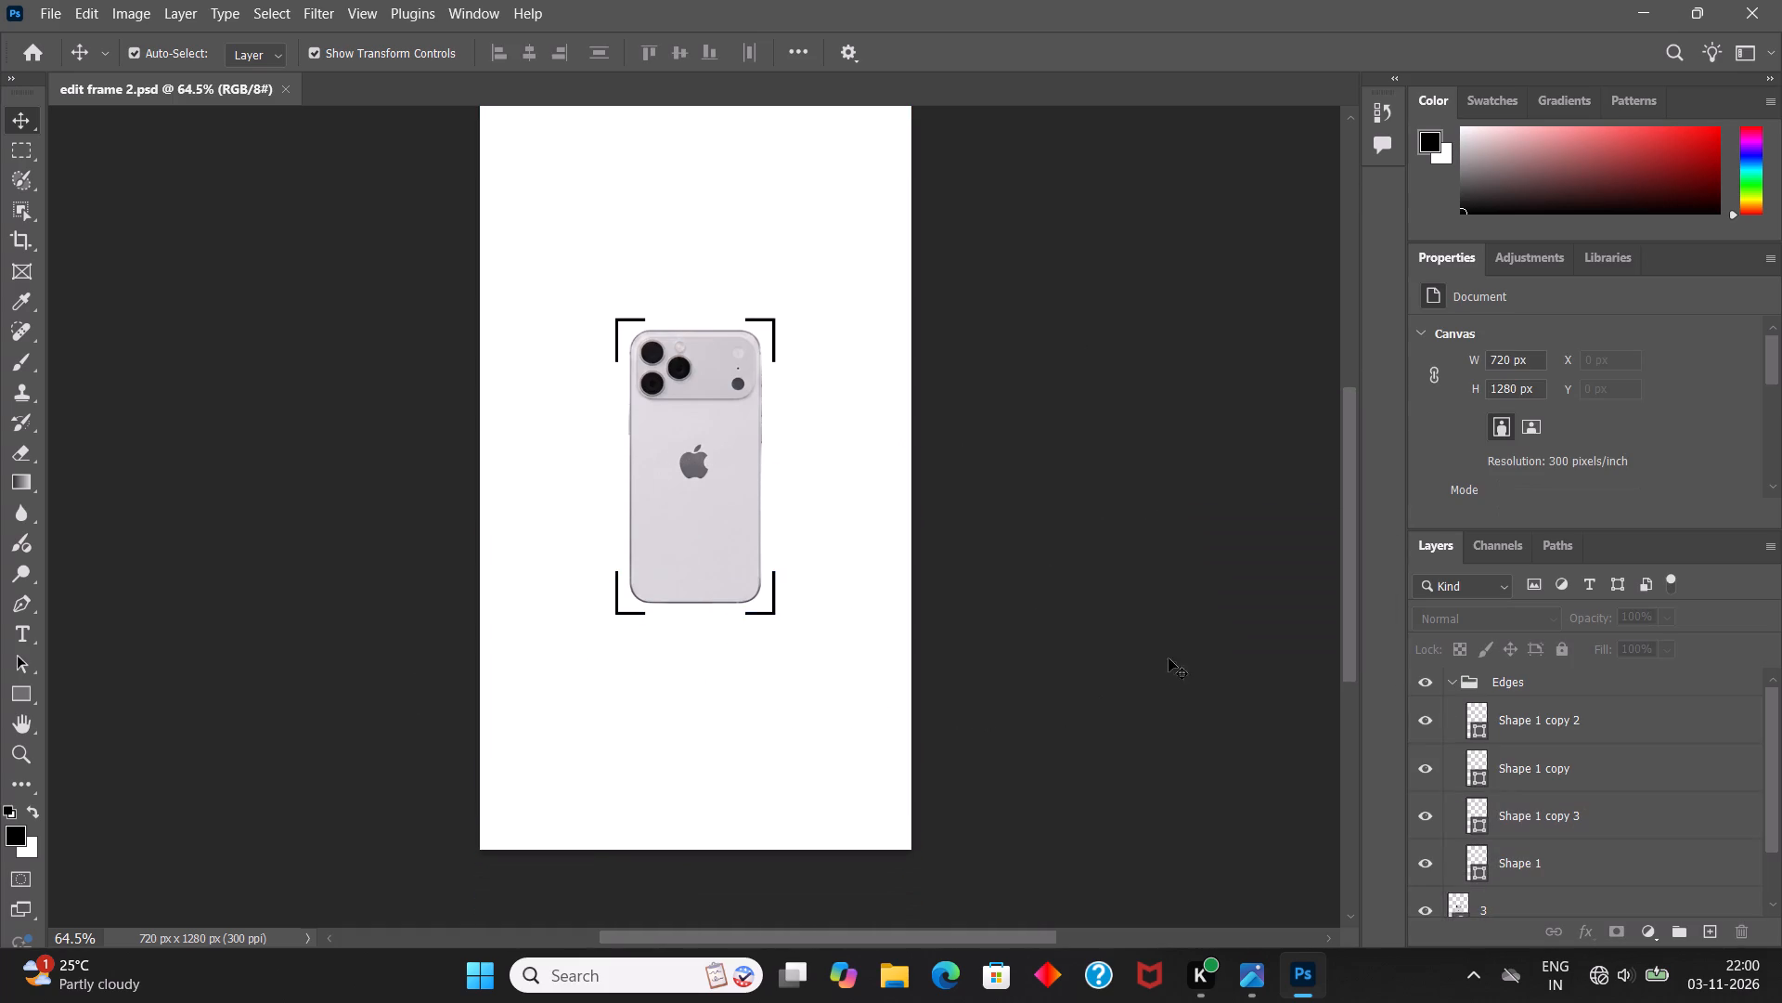
Collapse the Edges group, fully lock it and the phone layer 3, and save the document.
click(1448, 677)
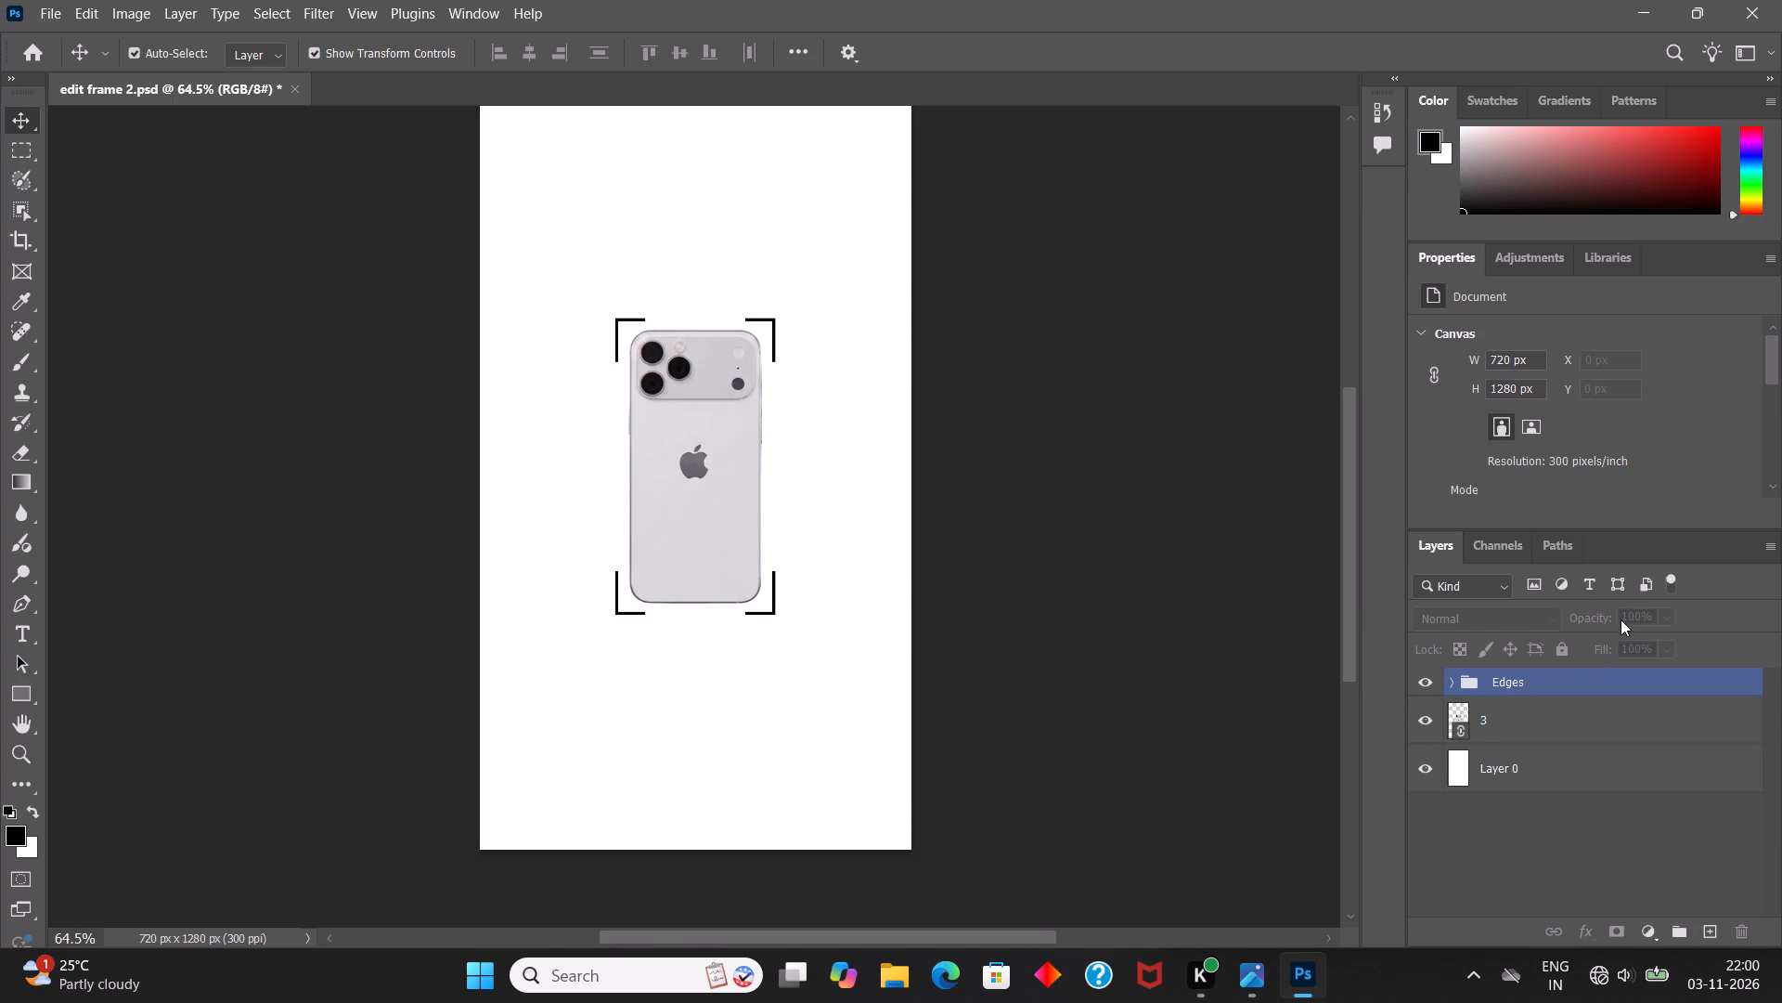
click(1619, 684)
click(1562, 648)
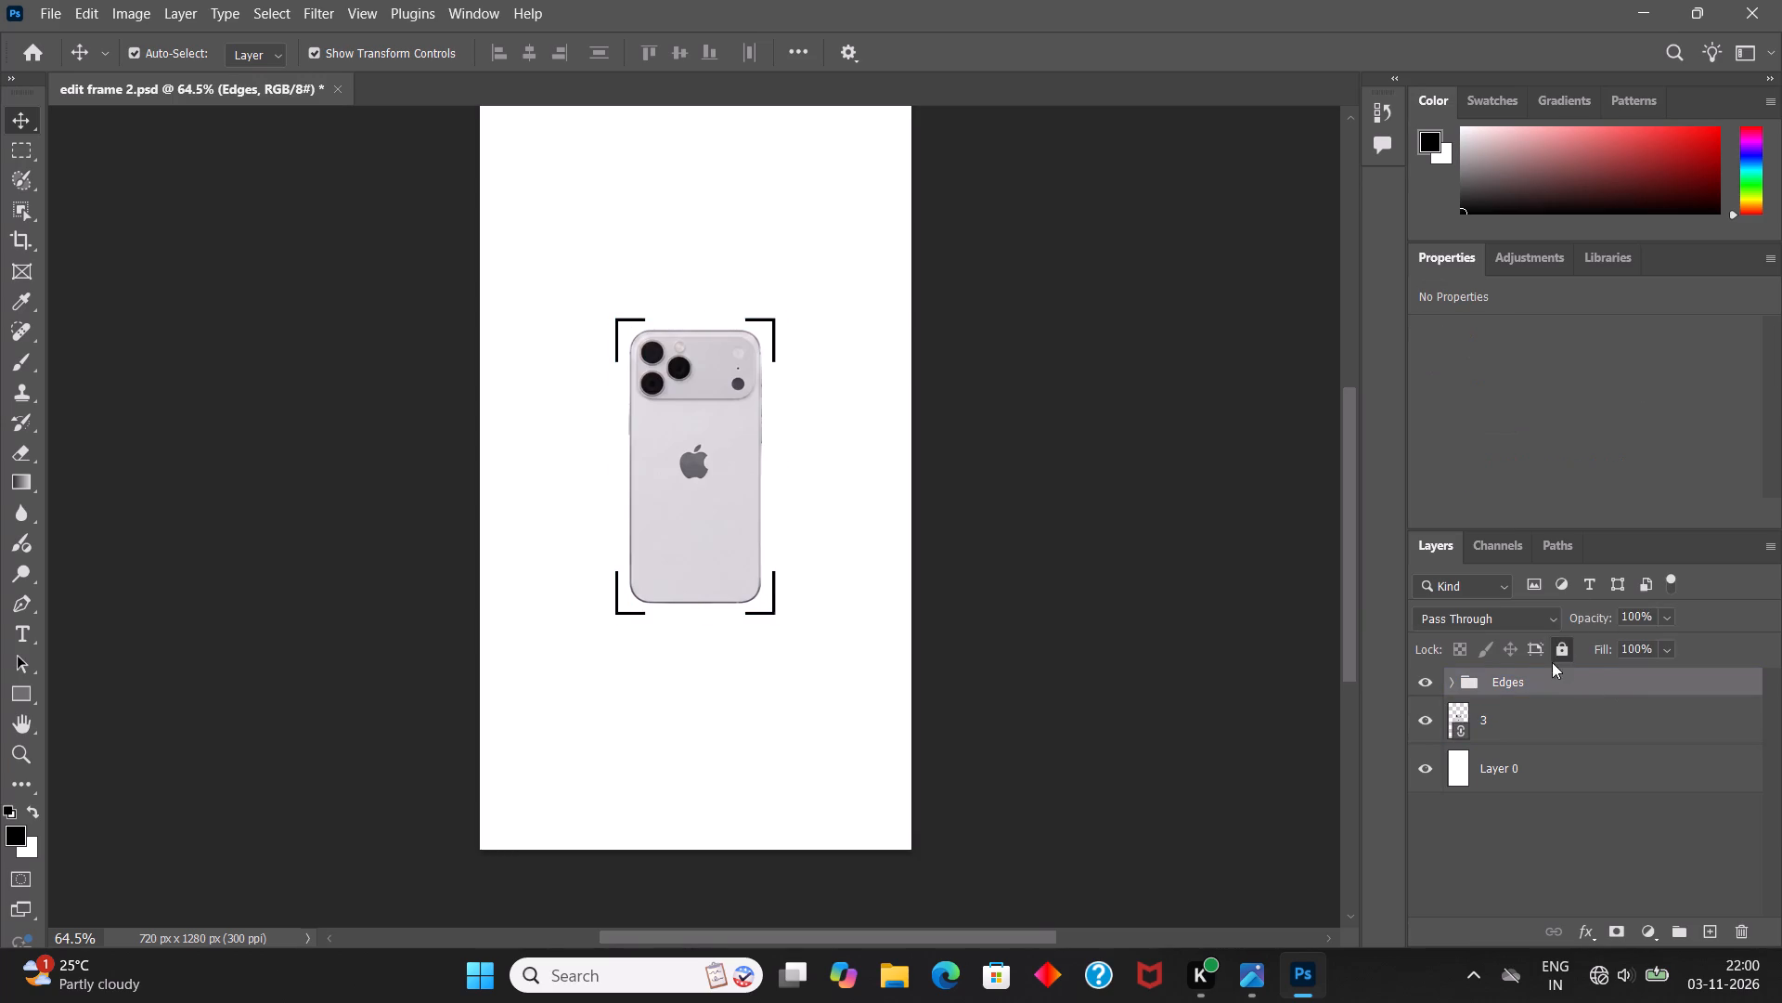
click(1454, 683)
click(1449, 685)
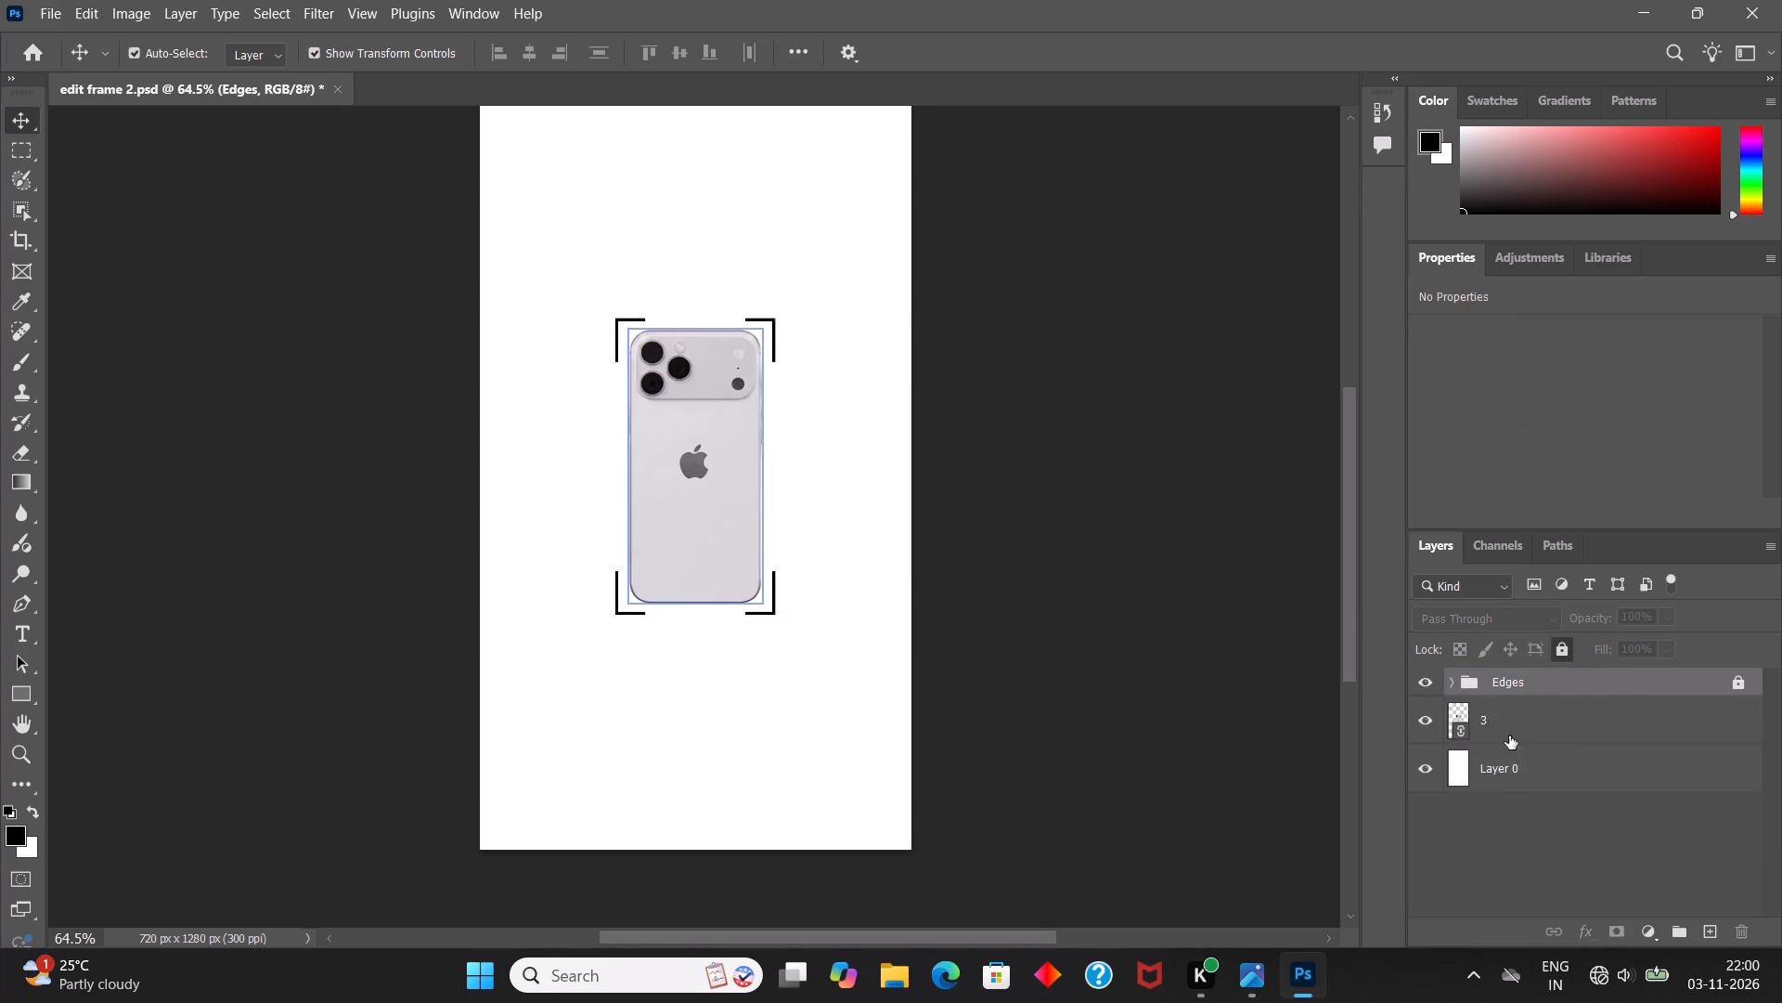
click(1535, 787)
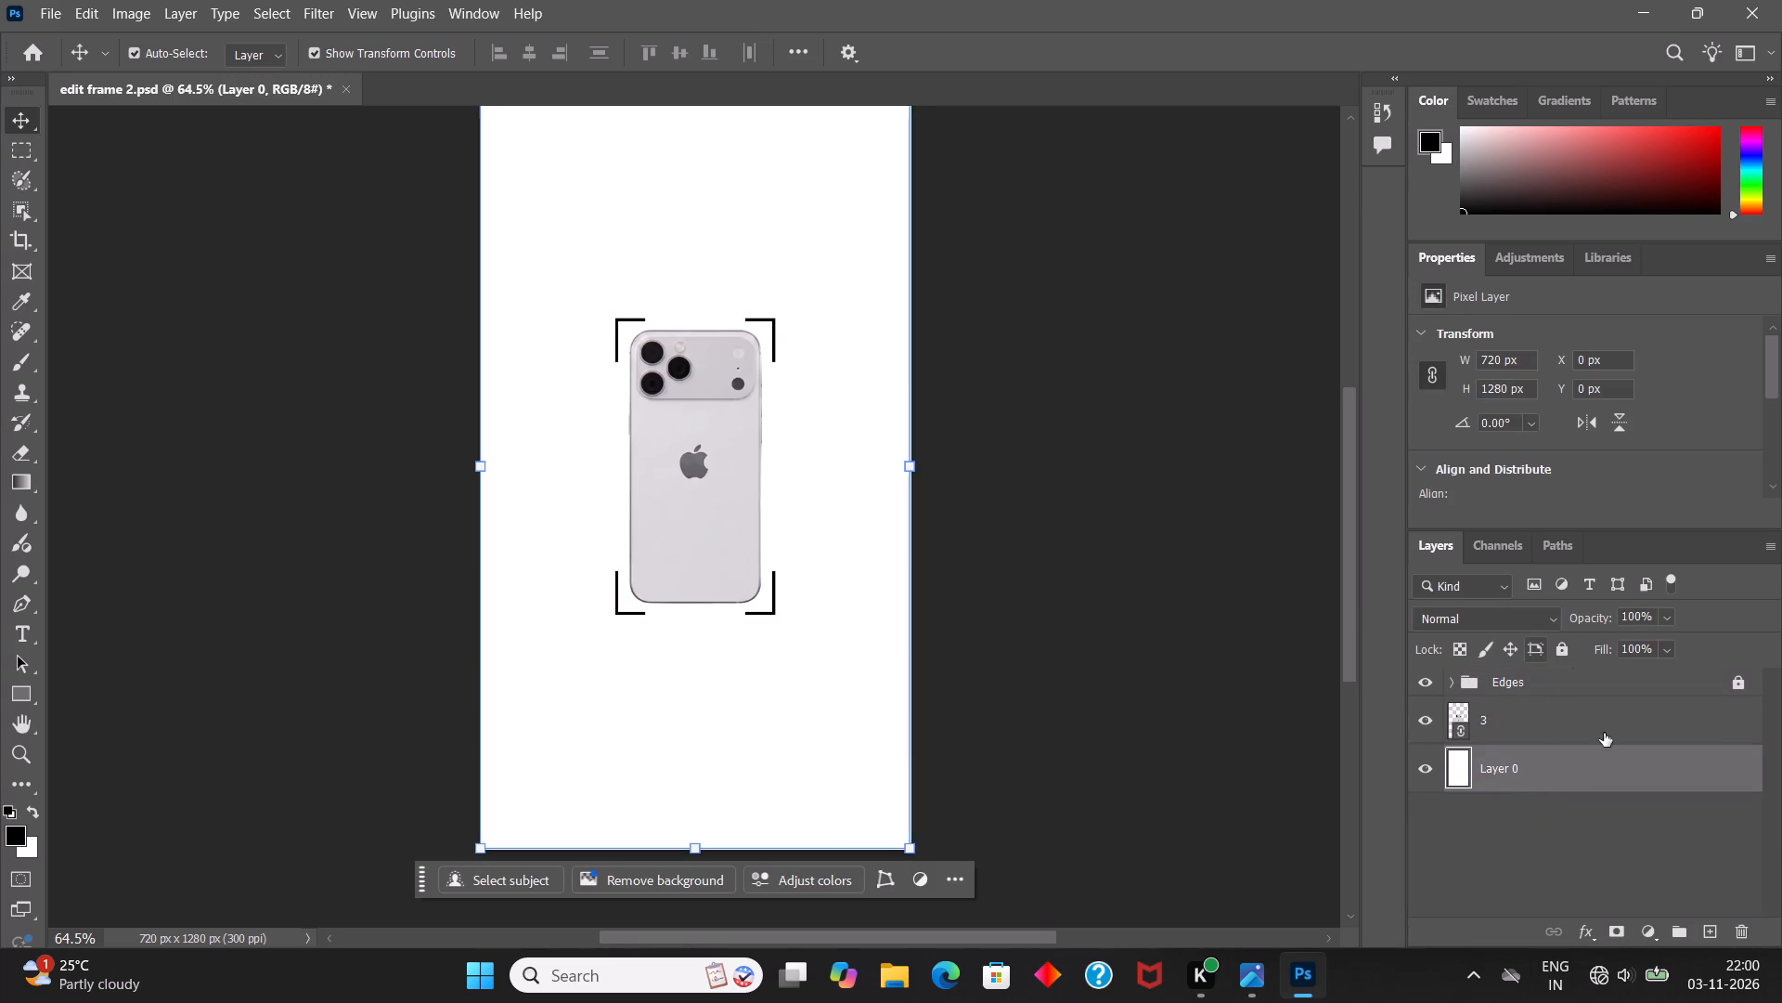
click(1549, 847)
click(1517, 734)
click(1559, 654)
click(1556, 822)
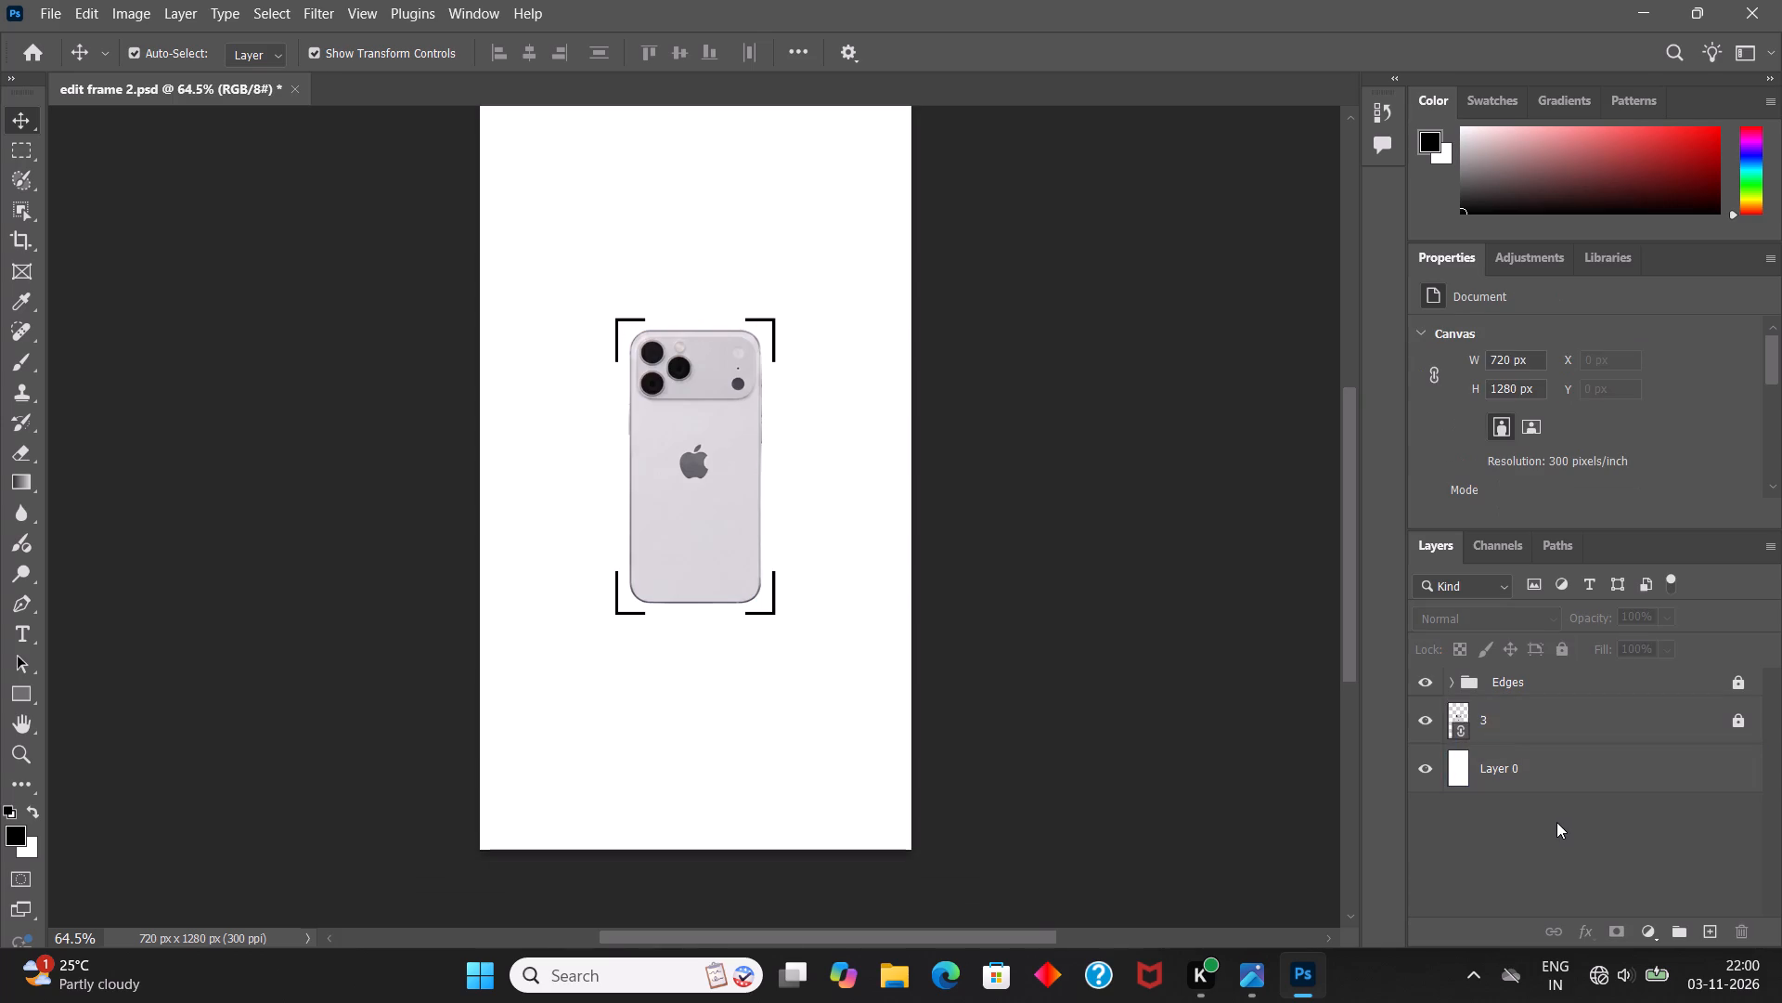
key(ctrl+s)
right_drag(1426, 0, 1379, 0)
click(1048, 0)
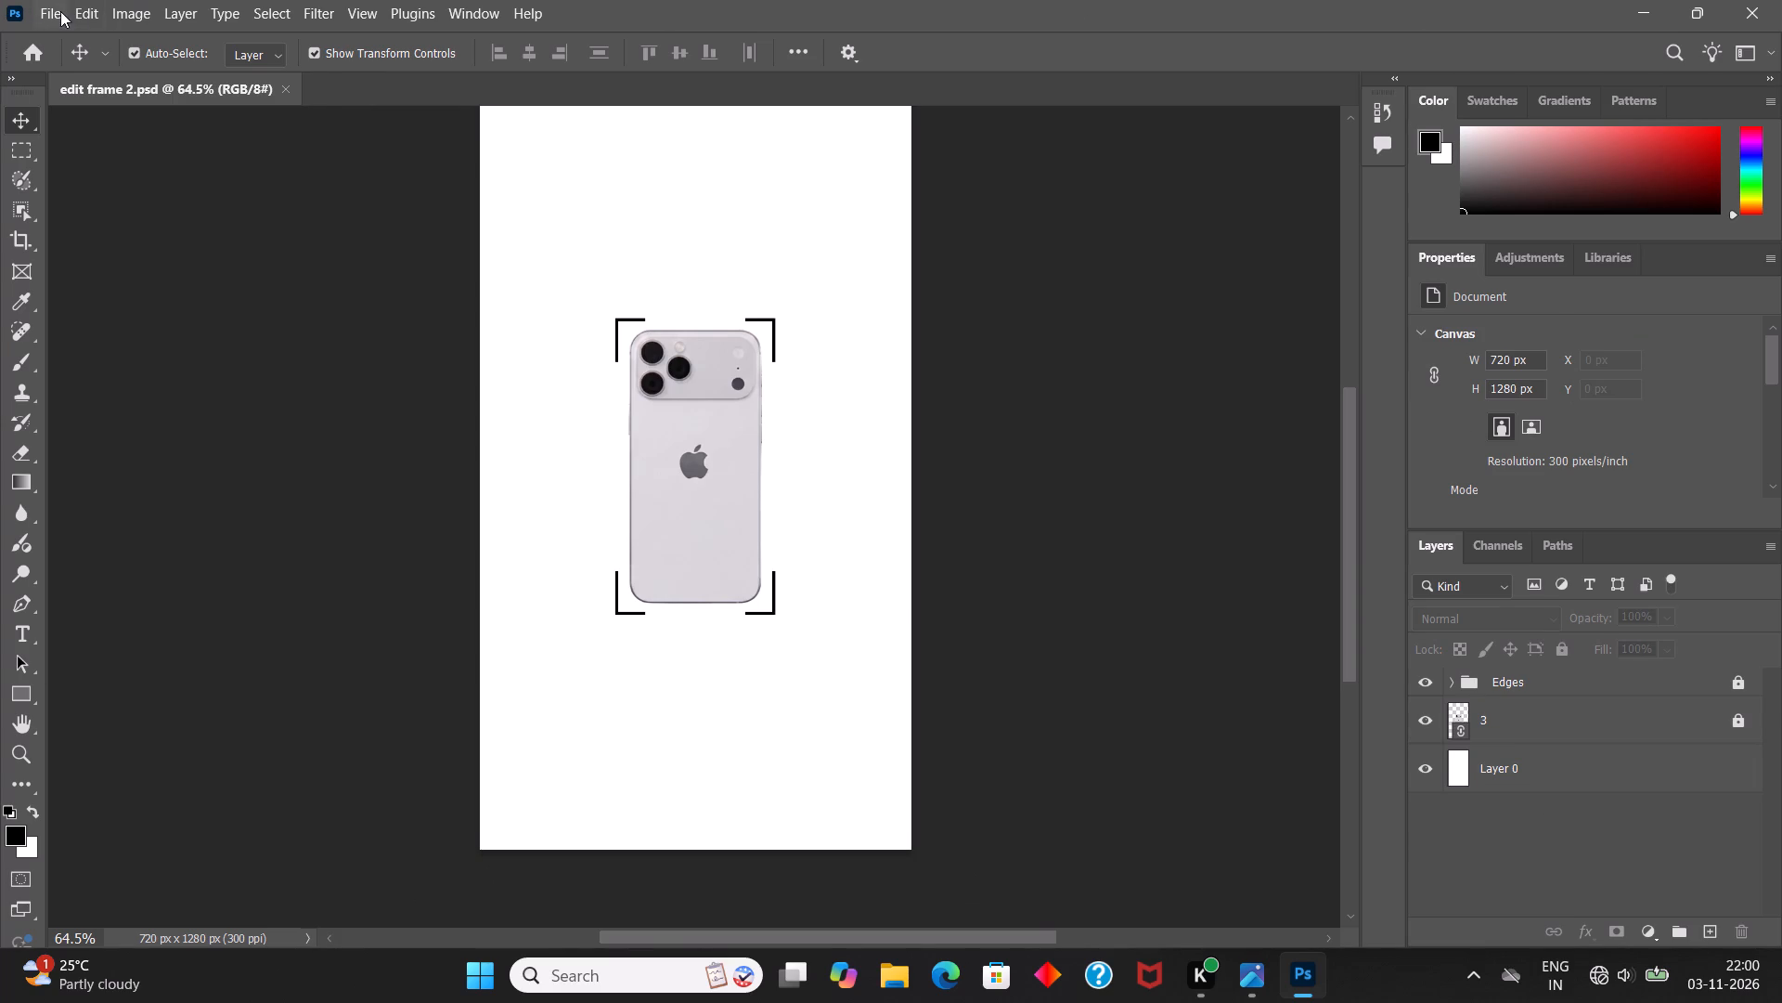
Start placing a linked file and preview both Halftone_dot_overlay_fade images in the premier pro projects folder.
click(60, 11)
click(126, 462)
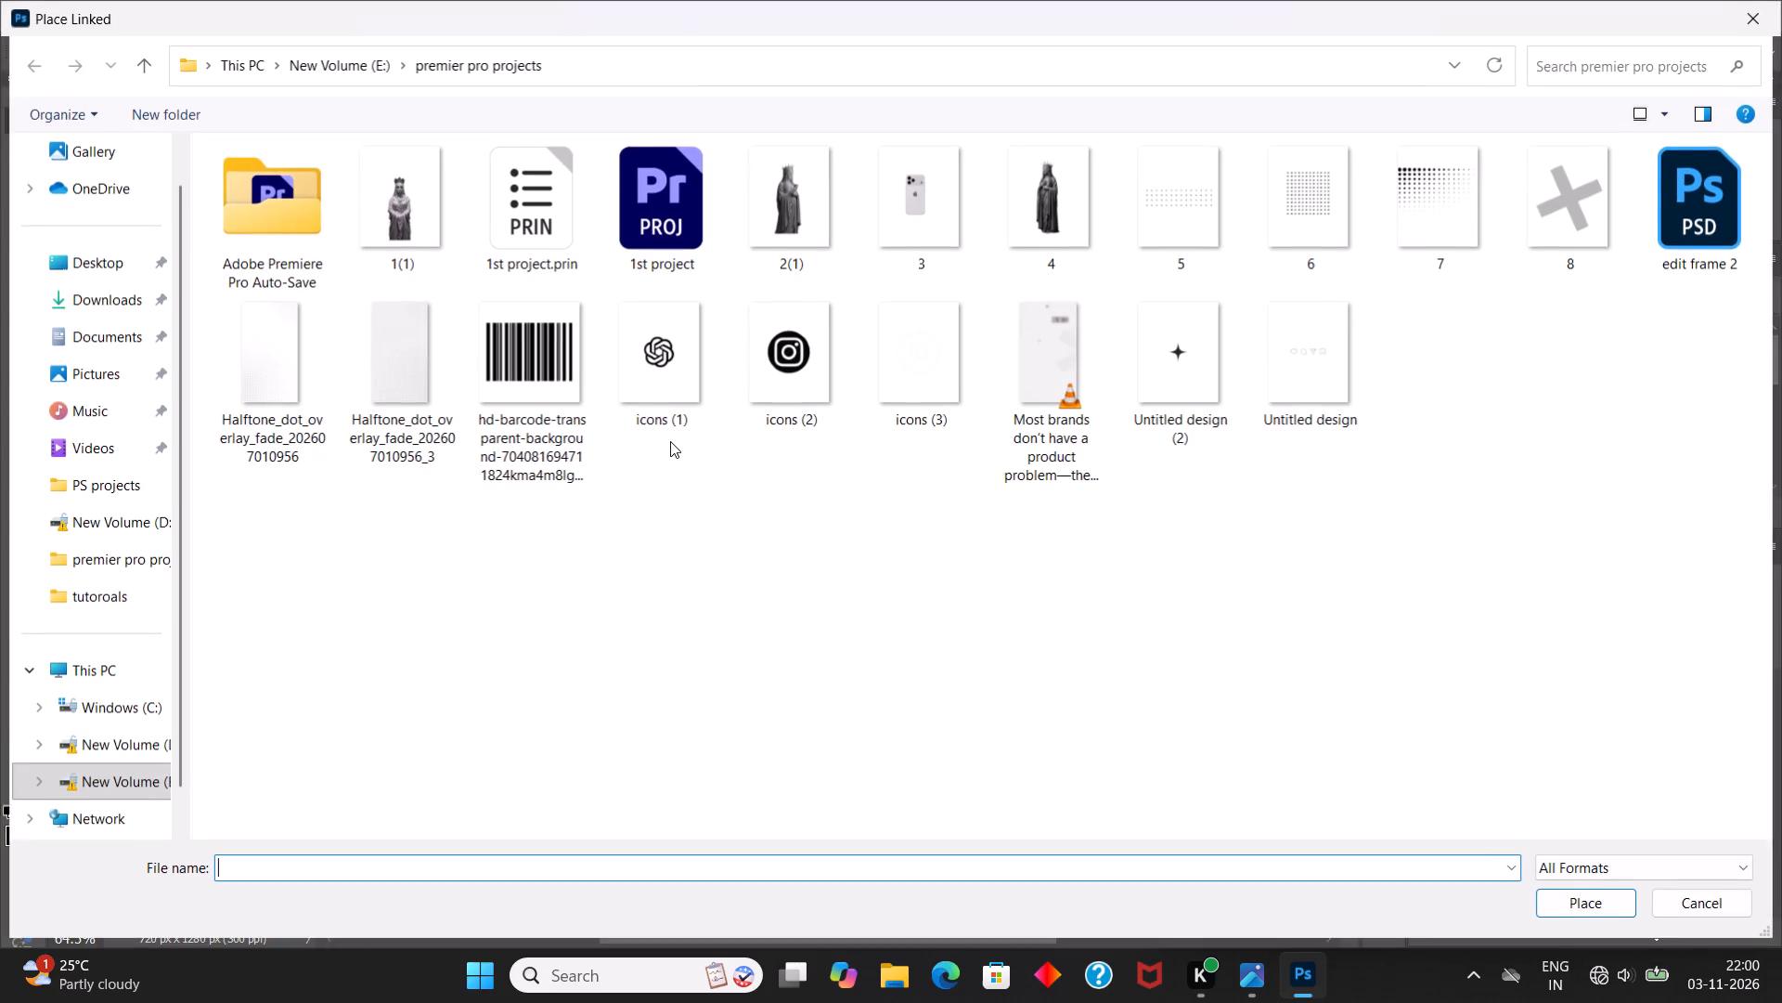
right_click(703, 578)
click(643, 586)
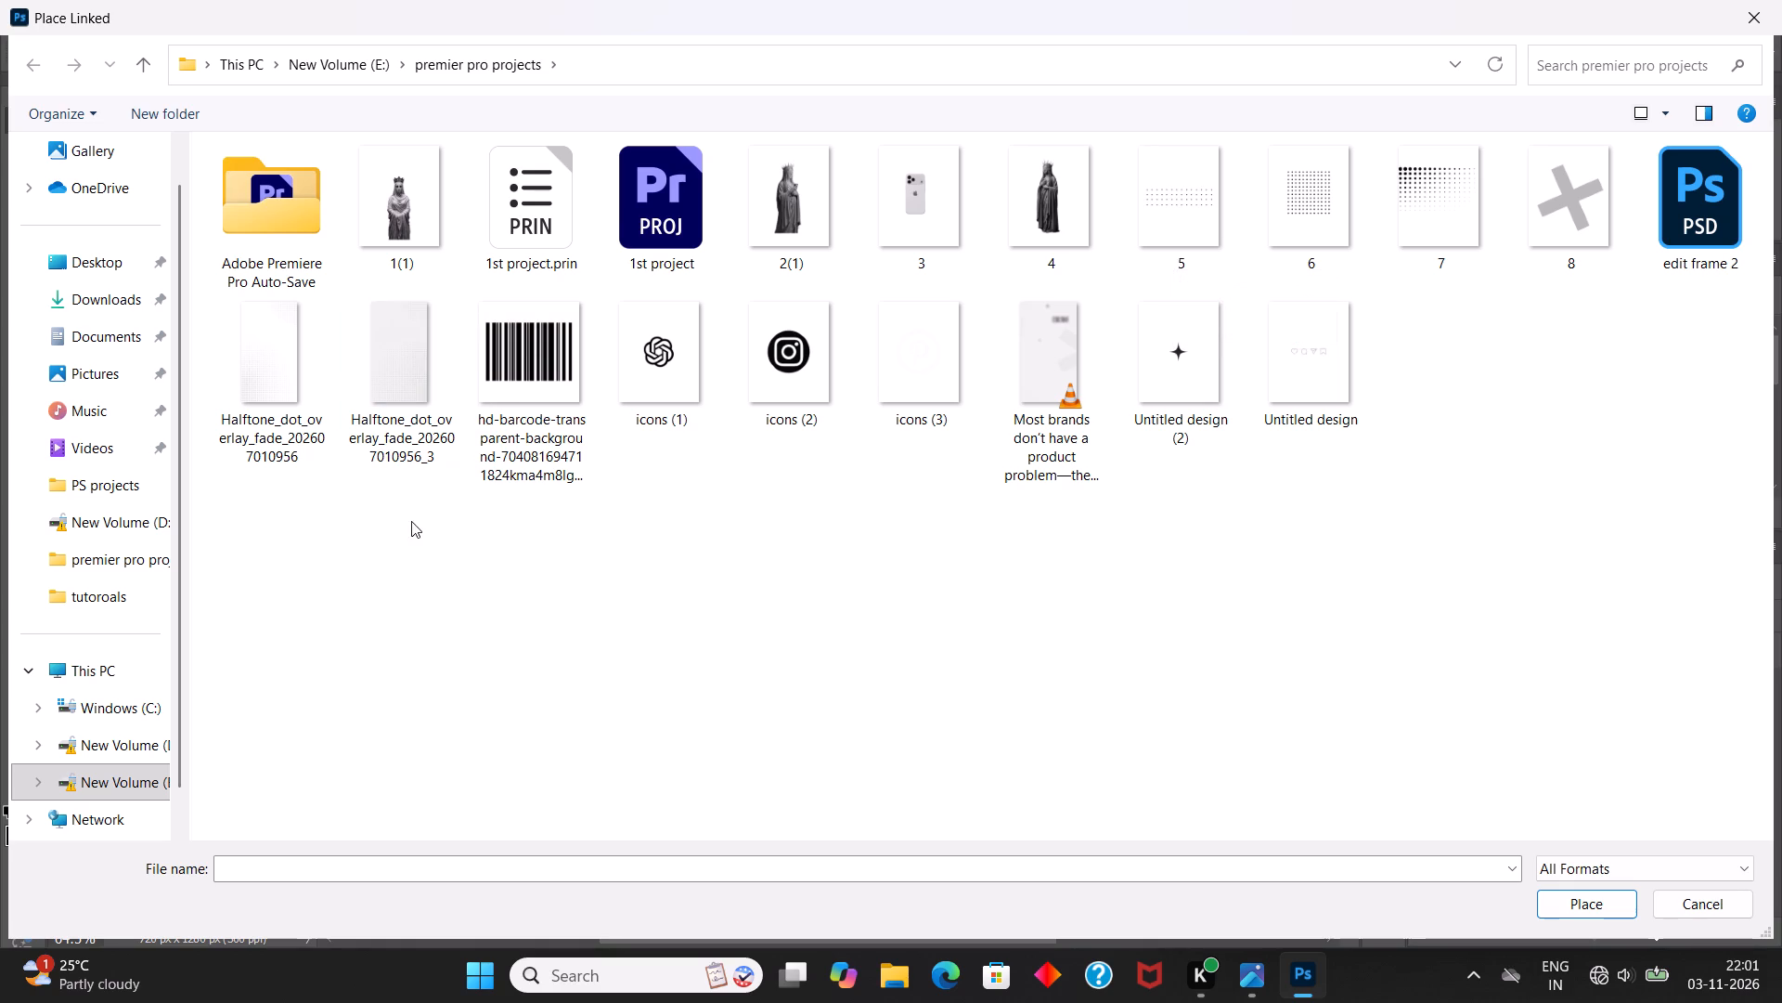
click(411, 420)
right_click(411, 420)
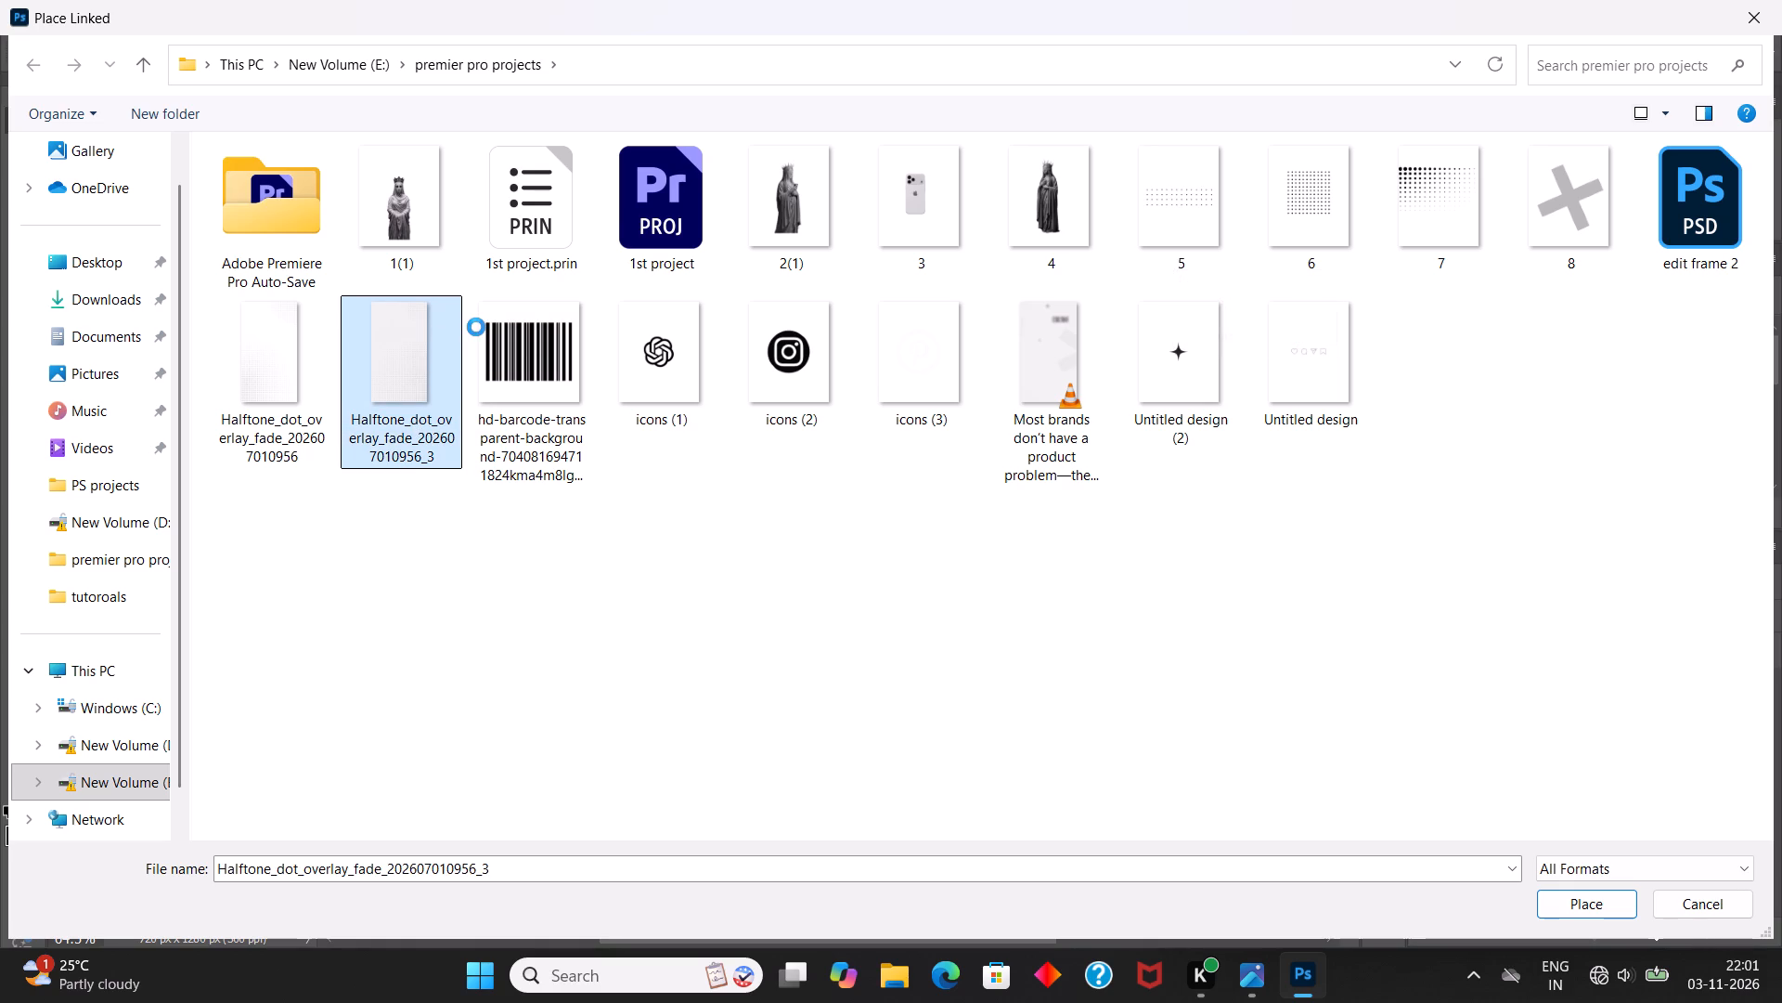
click(495, 188)
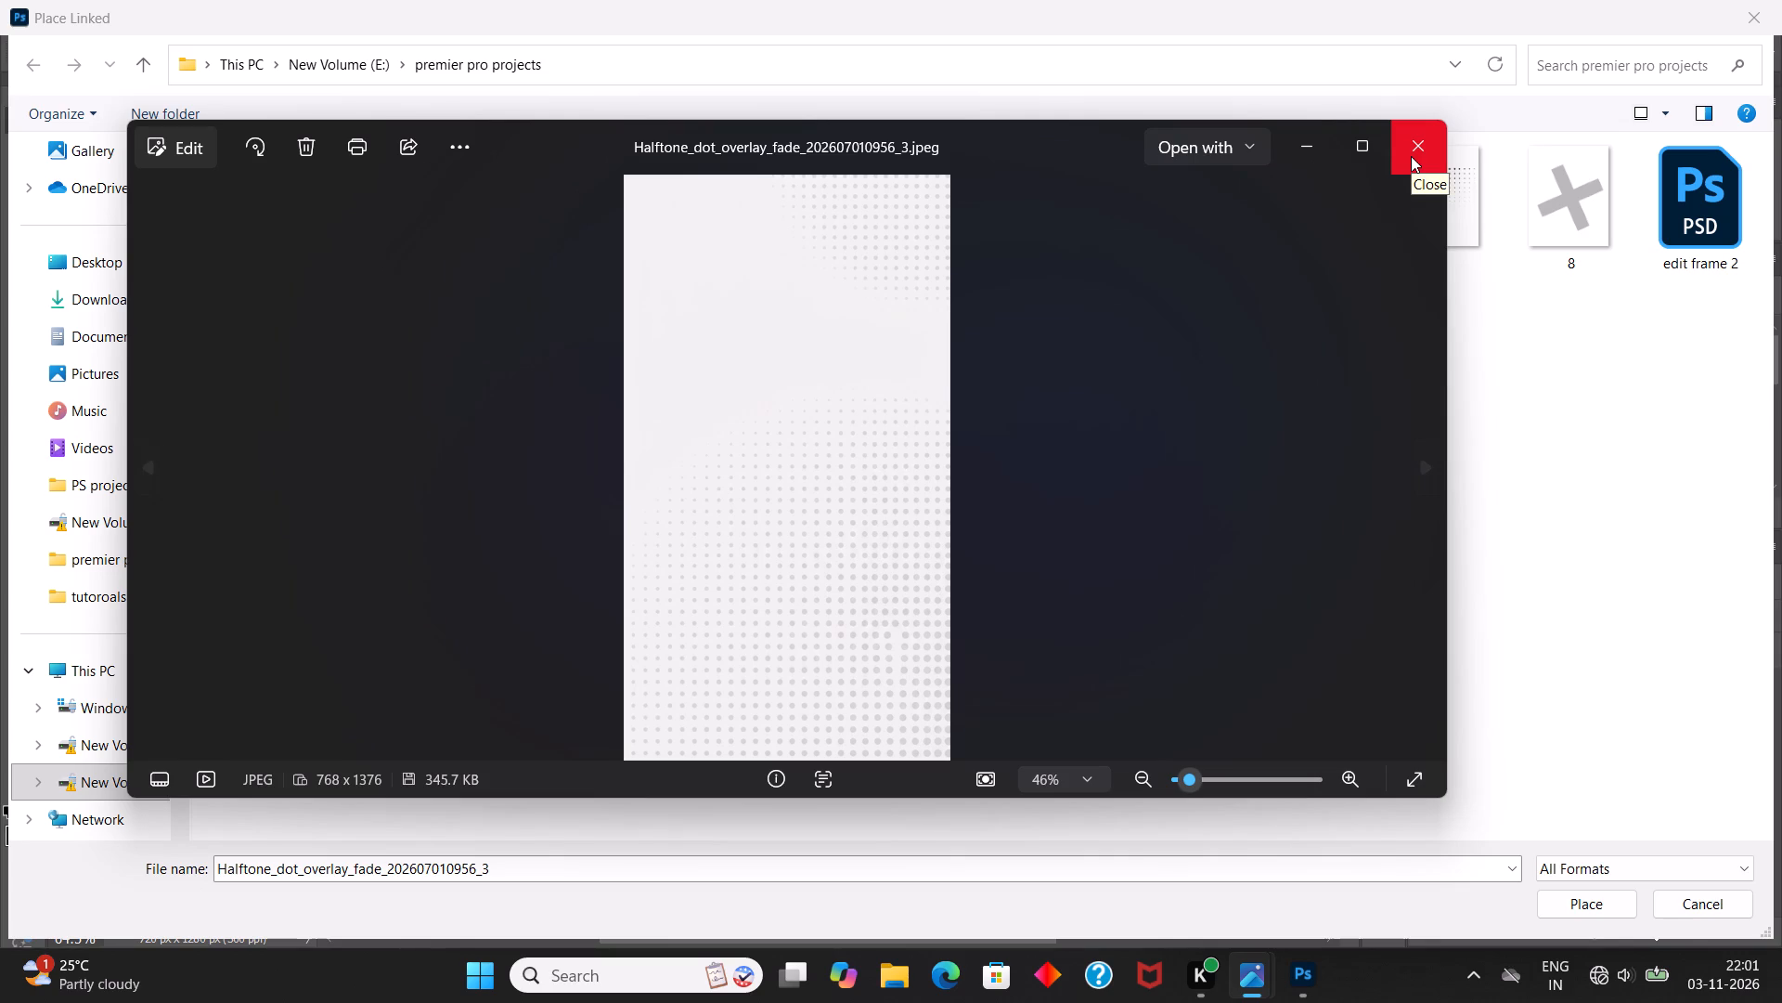
click(1411, 156)
click(287, 329)
right_click(287, 329)
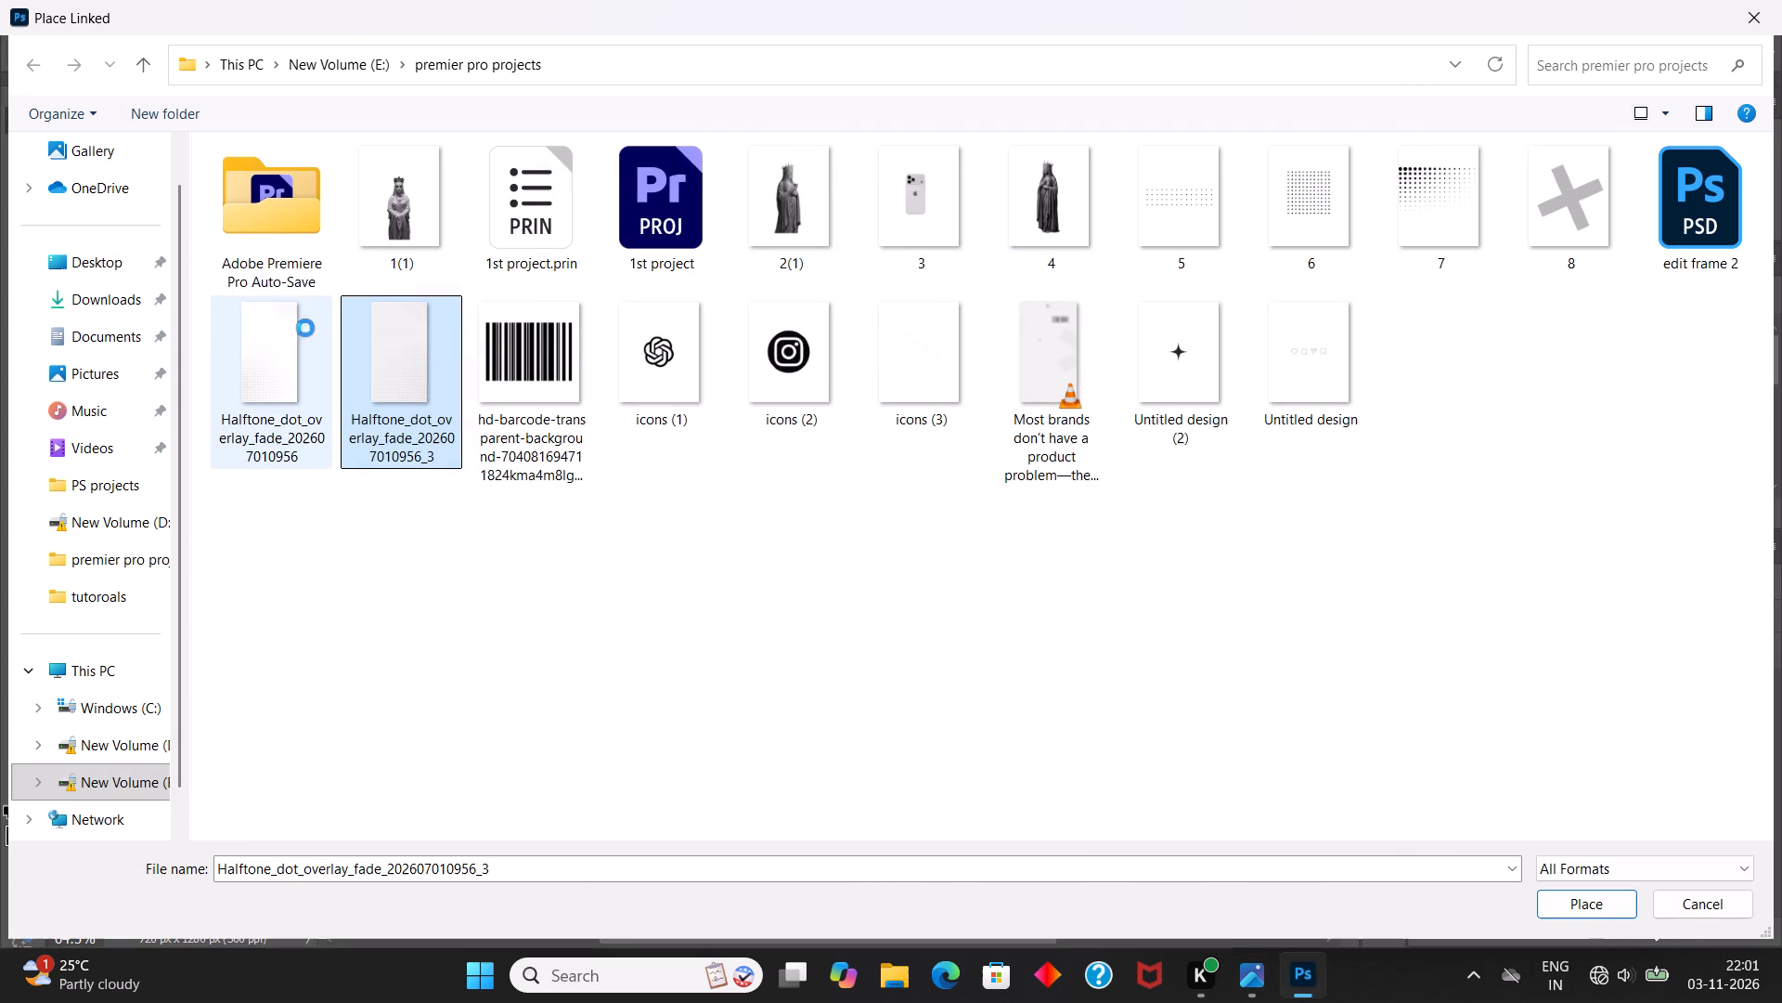
click(379, 176)
click(380, 191)
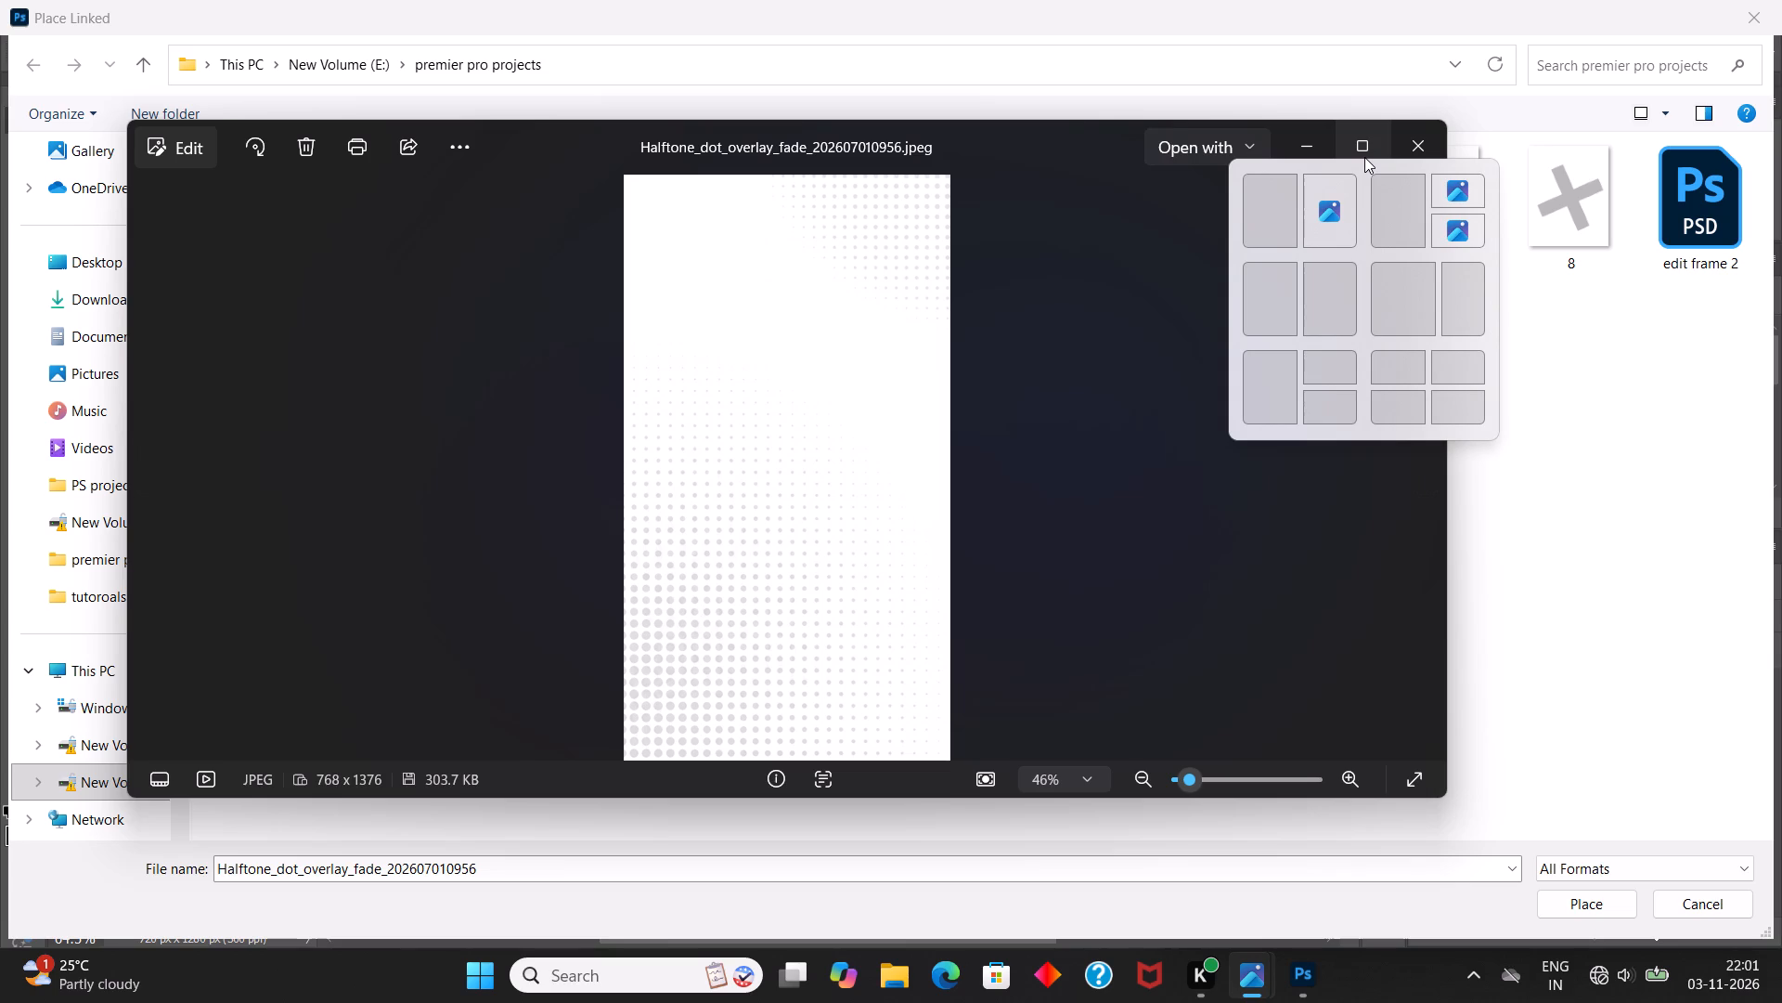
click(1407, 150)
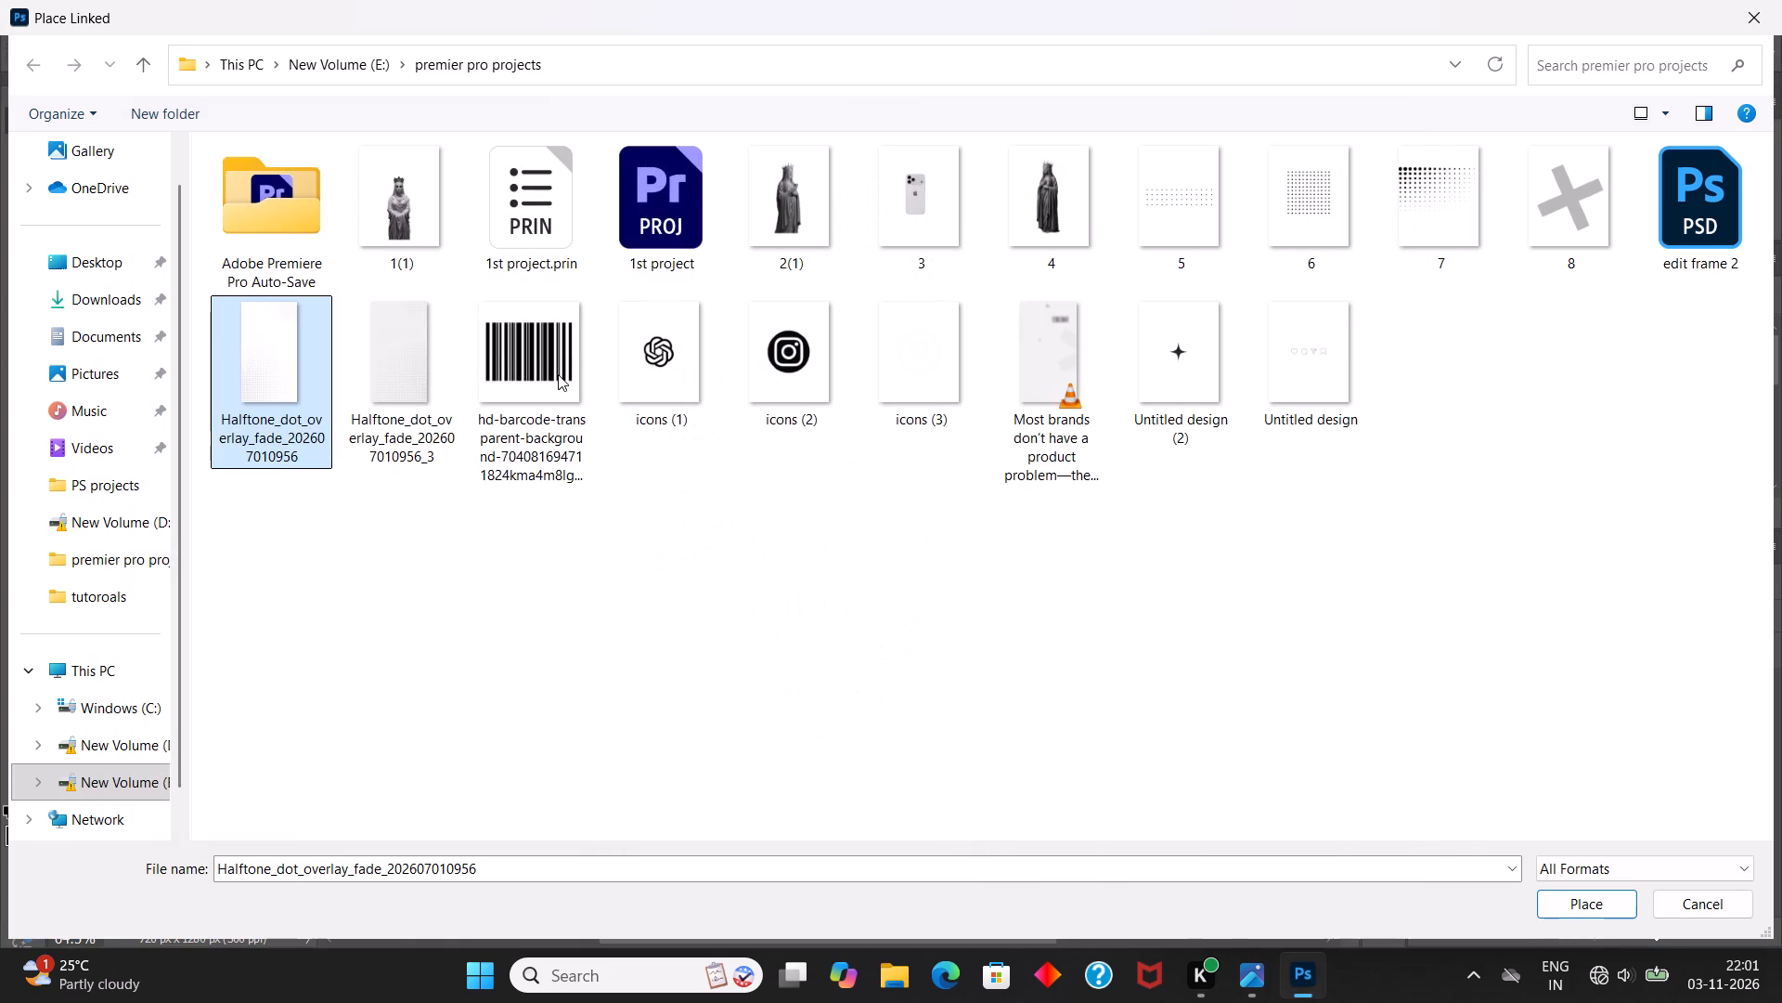
click(407, 376)
right_click(407, 376)
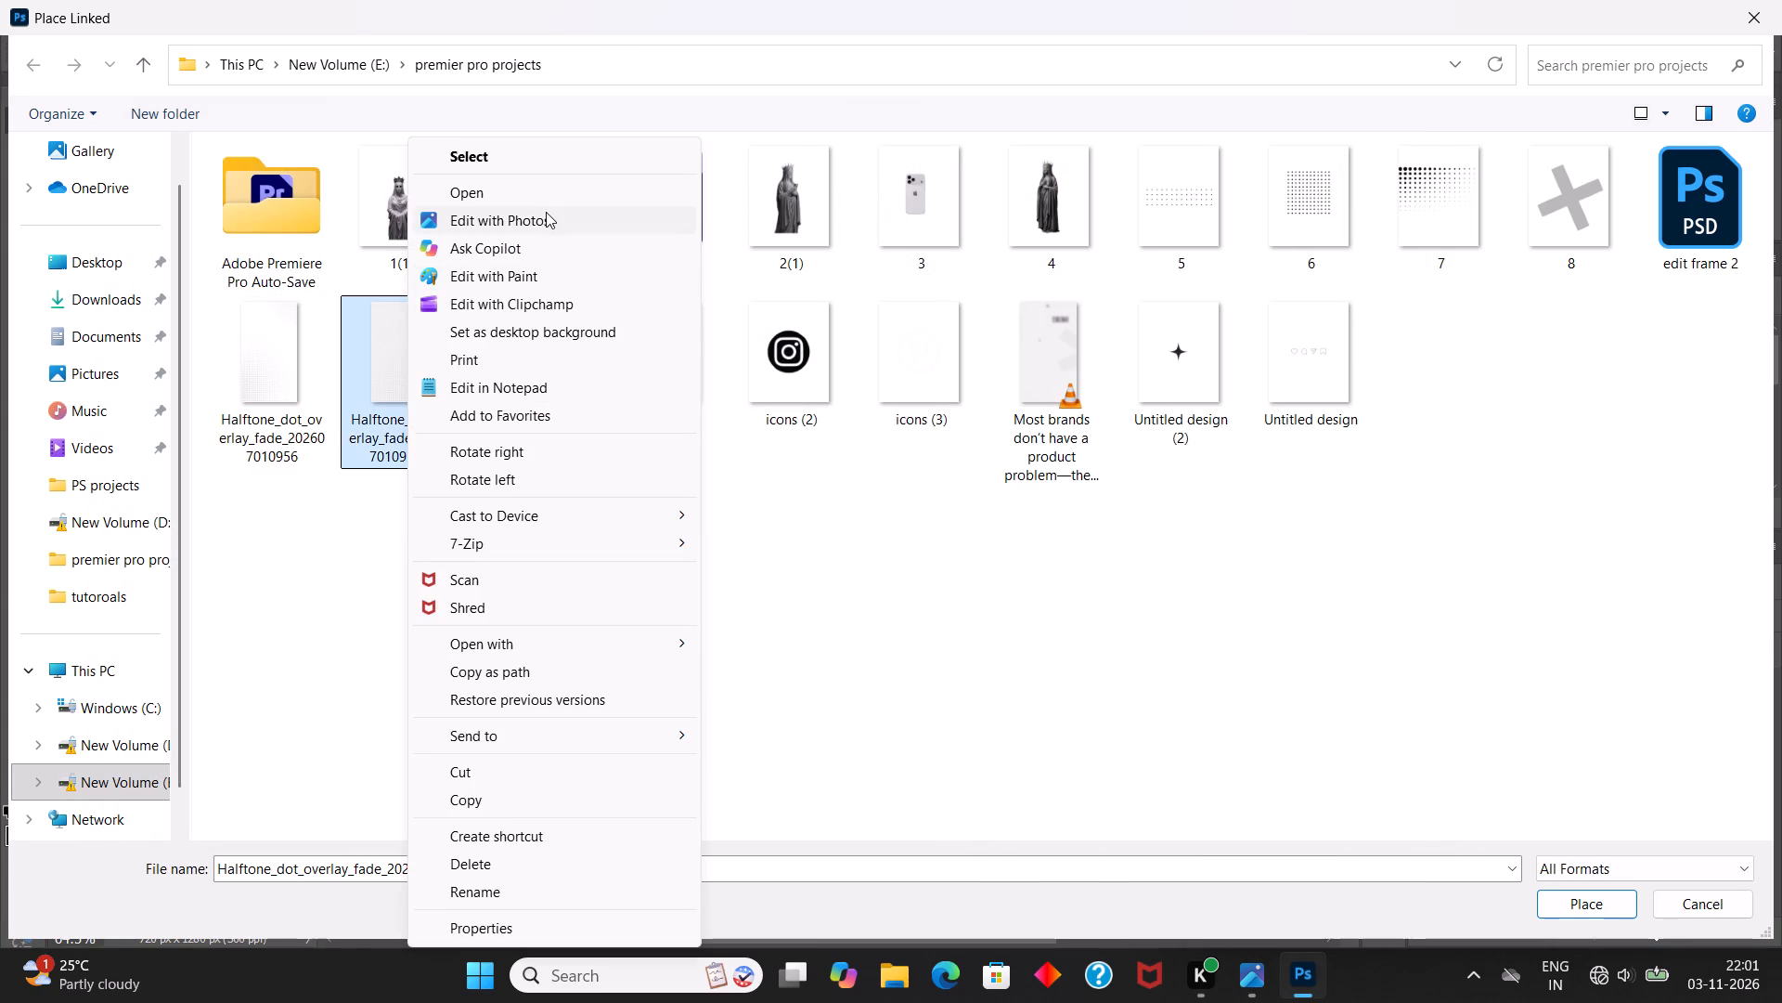
click(546, 199)
click(1369, 159)
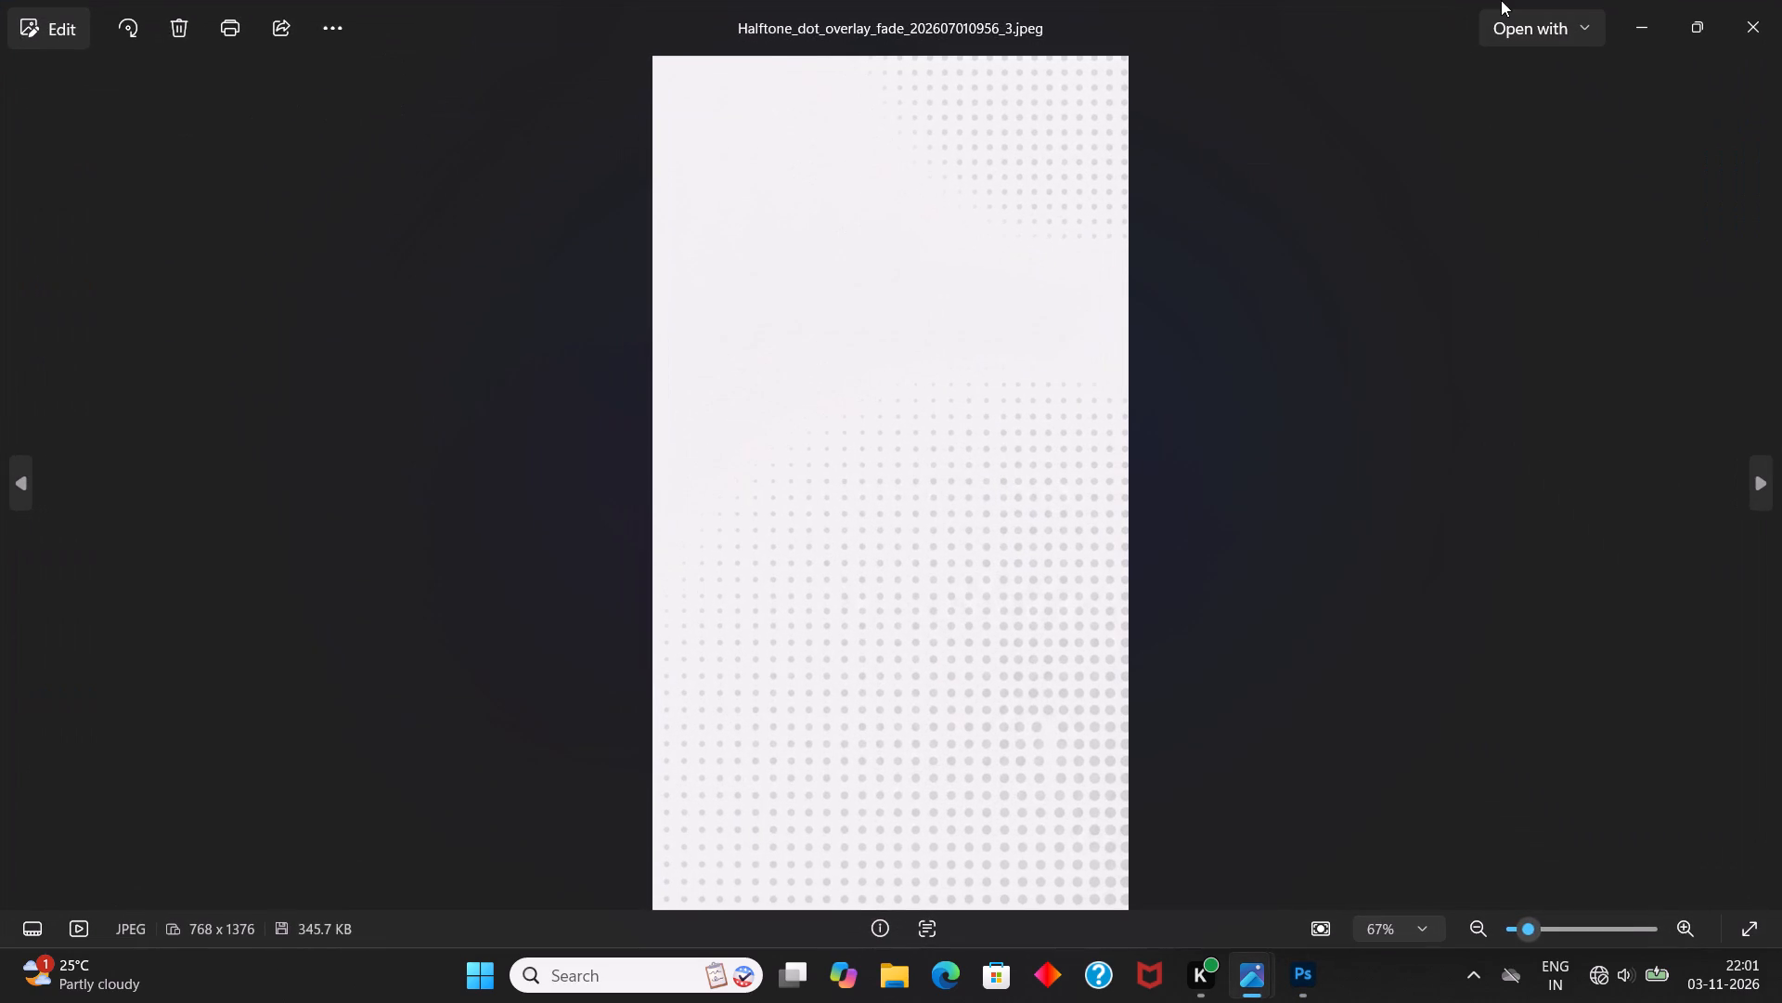
right_drag(1311, 0, 1283, 0)
right_click(1151, 0)
click(1121, 0)
right_click(1299, 170)
click(1135, 184)
right_click(1298, 24)
click(1234, 22)
click(1781, 0)
click(823, 582)
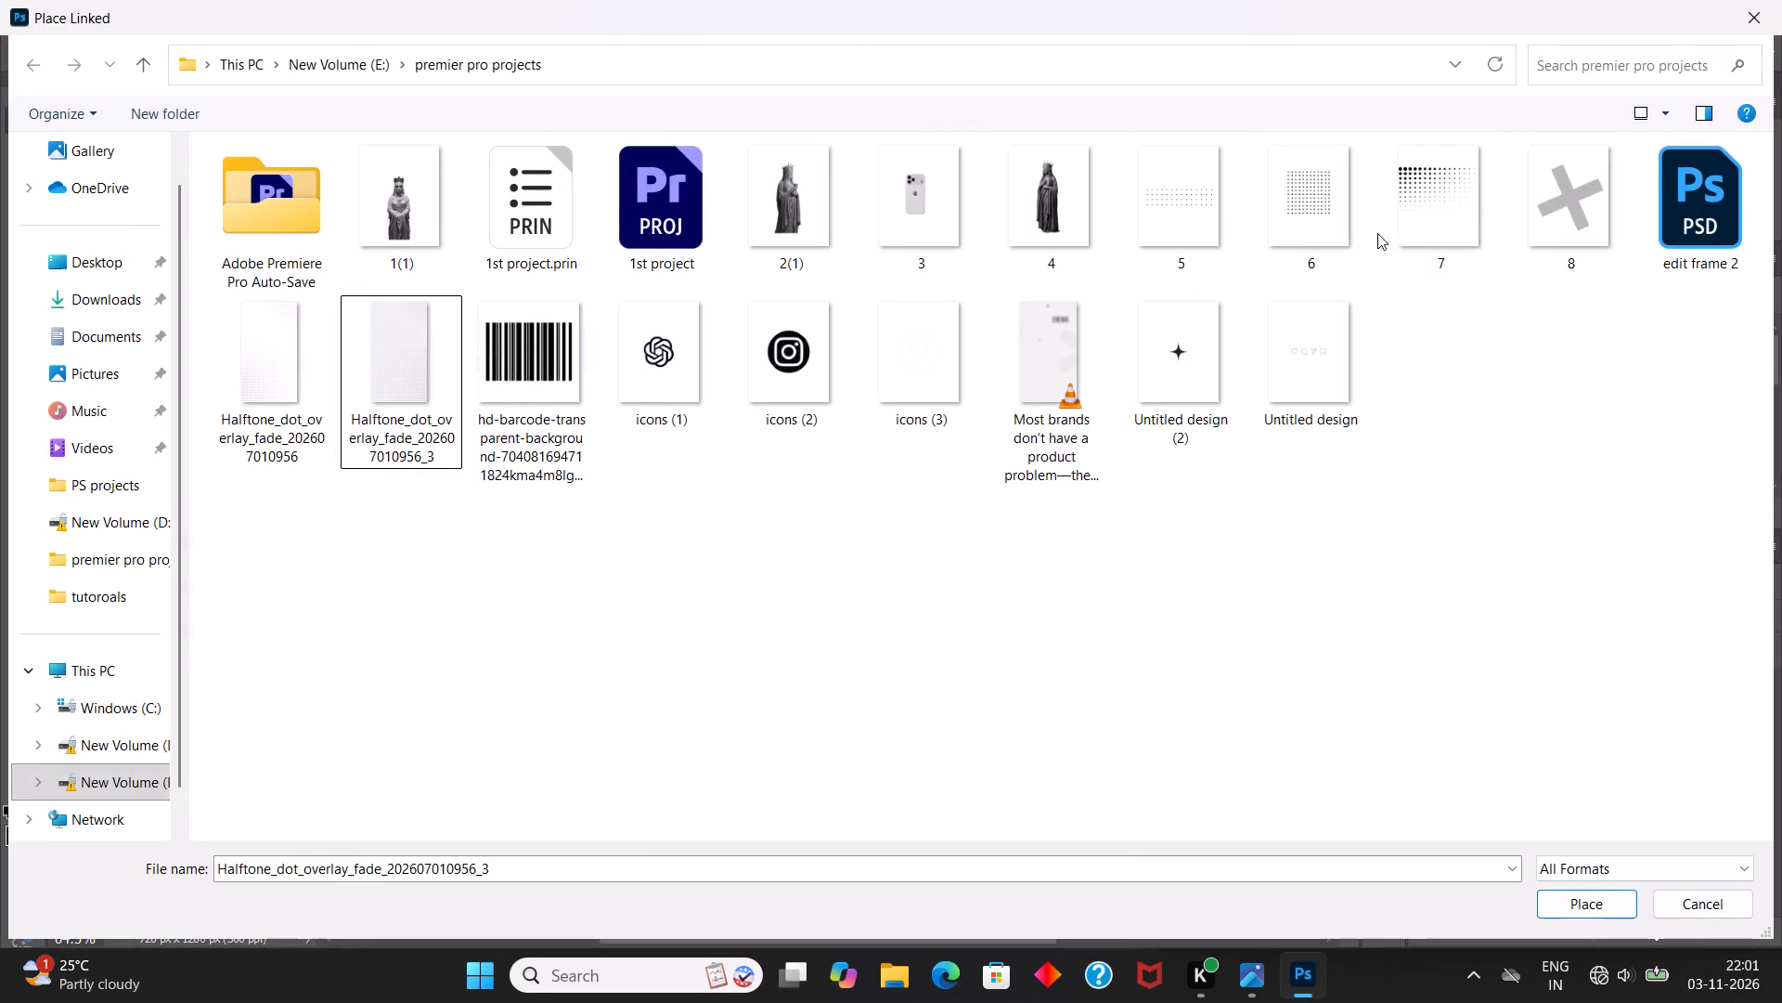
Place image 7, the halftone dots, as a linked object and move it up to about Y 574 px, centered horizontally.
click(1391, 240)
click(1579, 918)
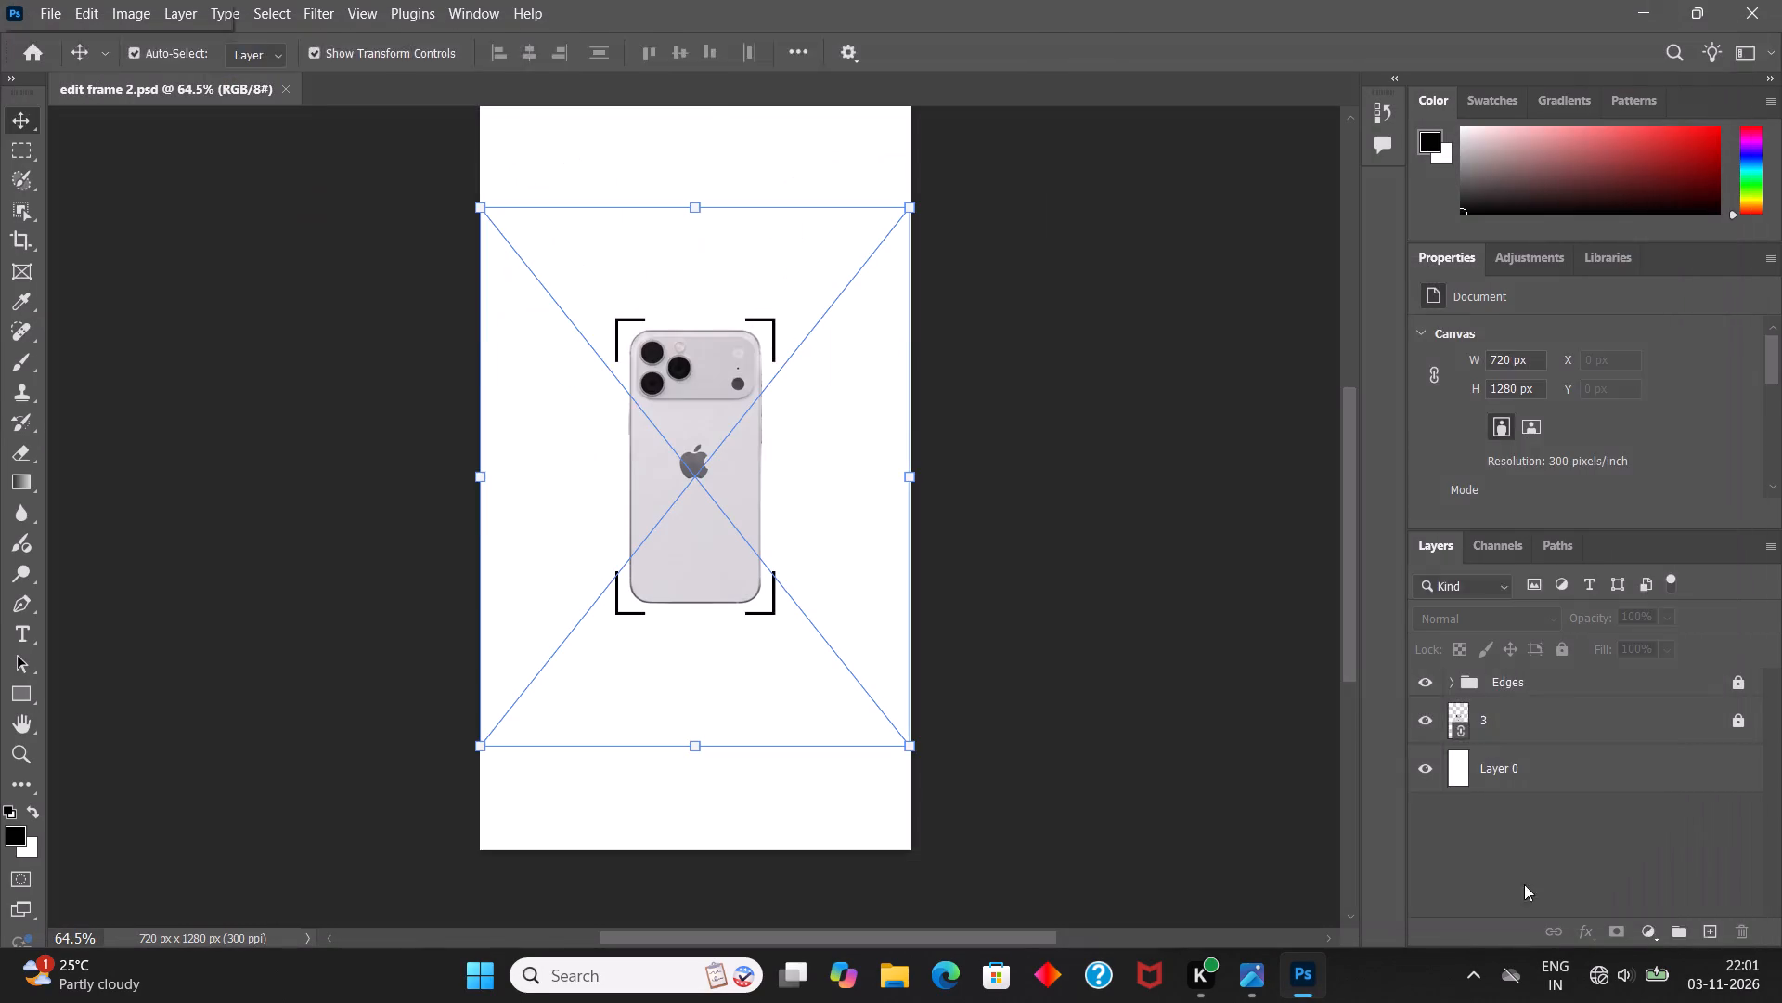
drag(770, 437, 761, 242)
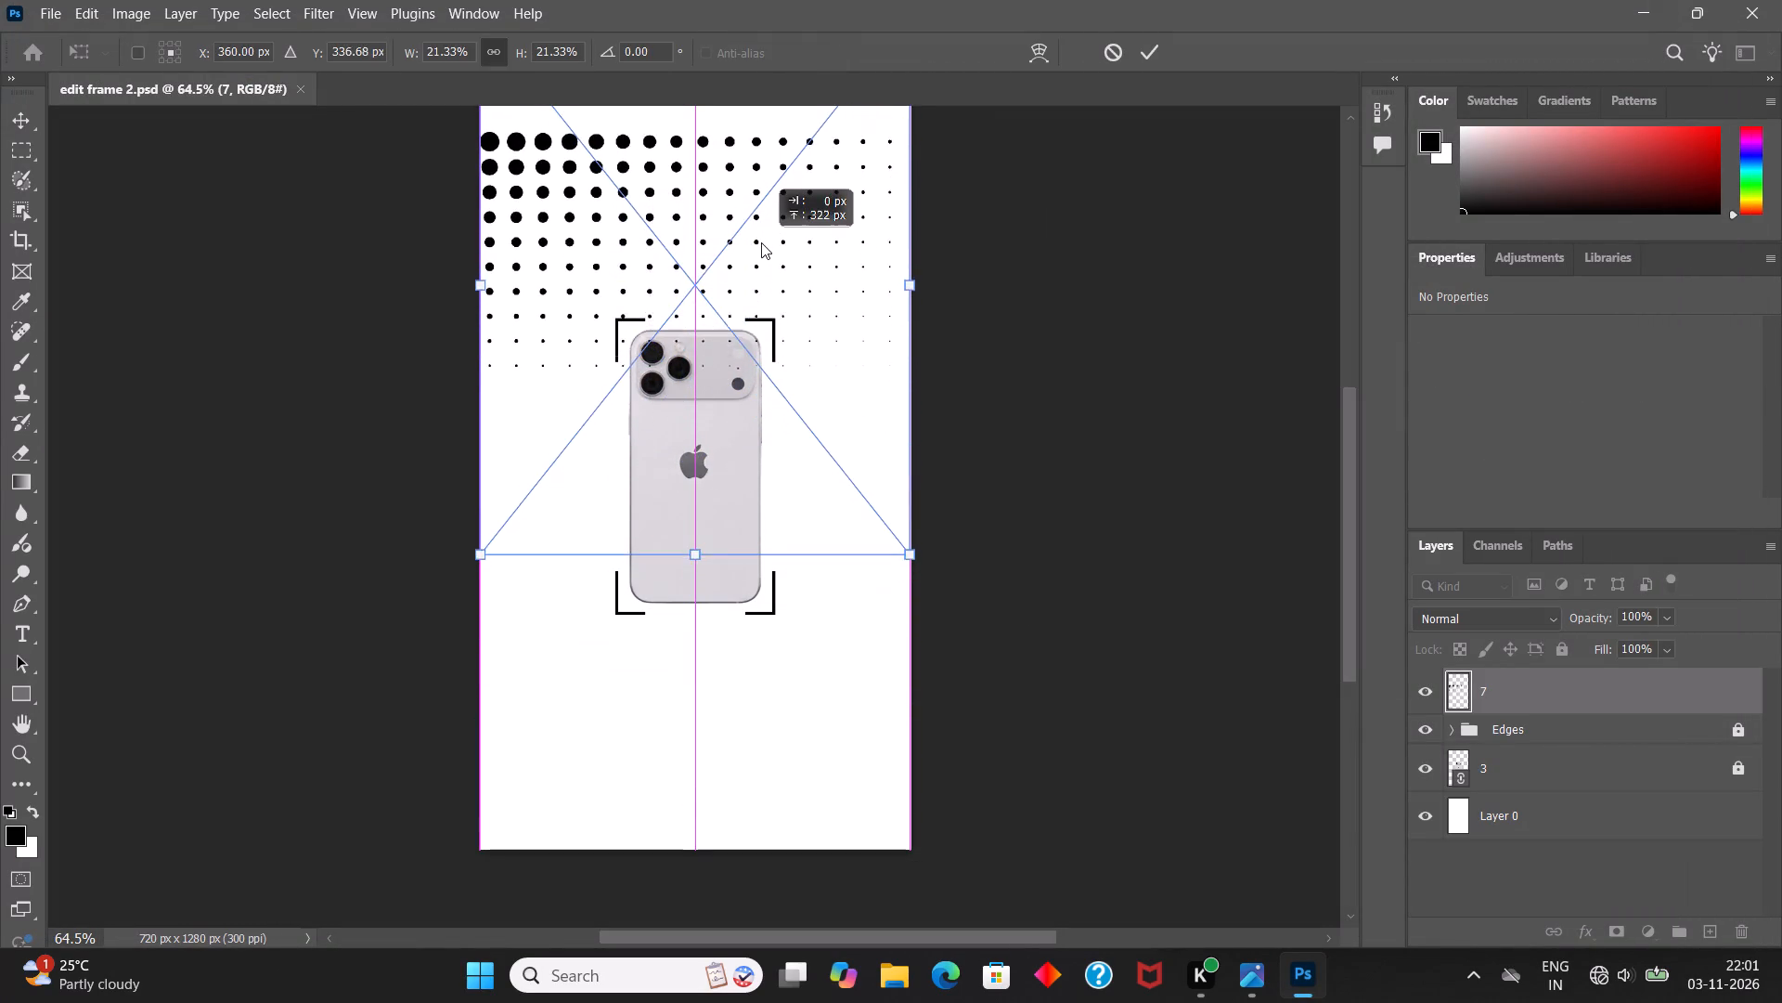
drag(761, 242, 772, 219)
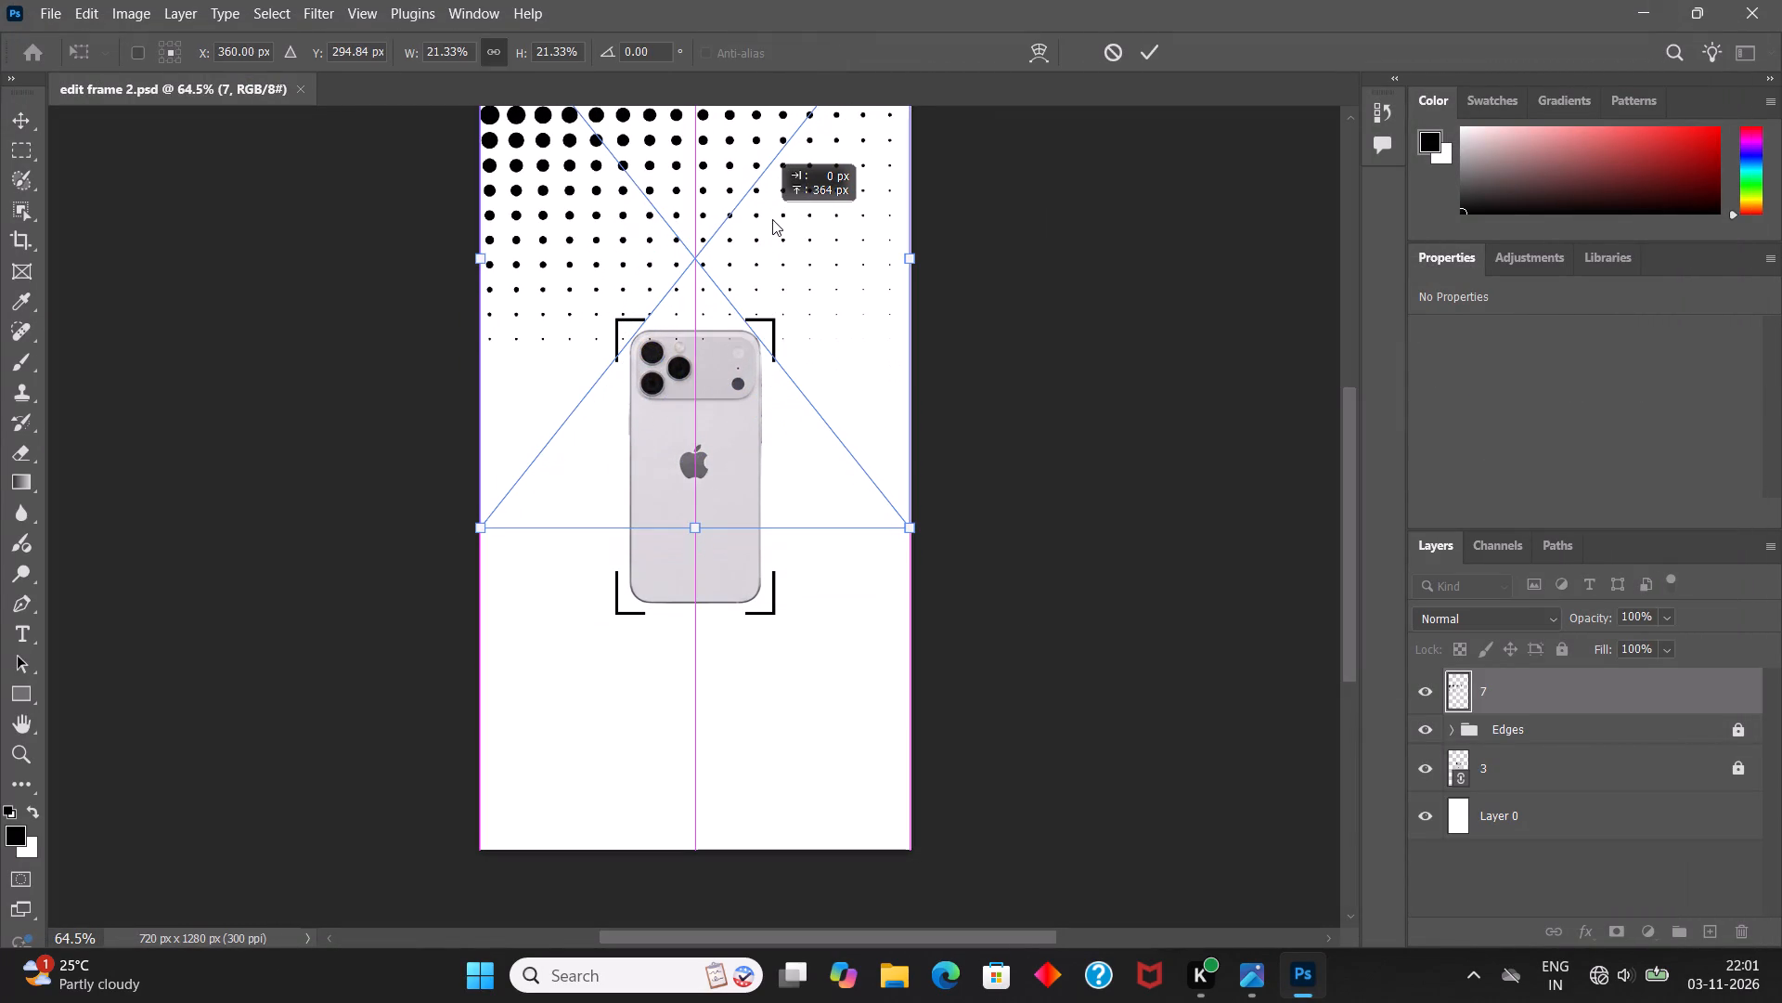
drag(772, 219, 774, 386)
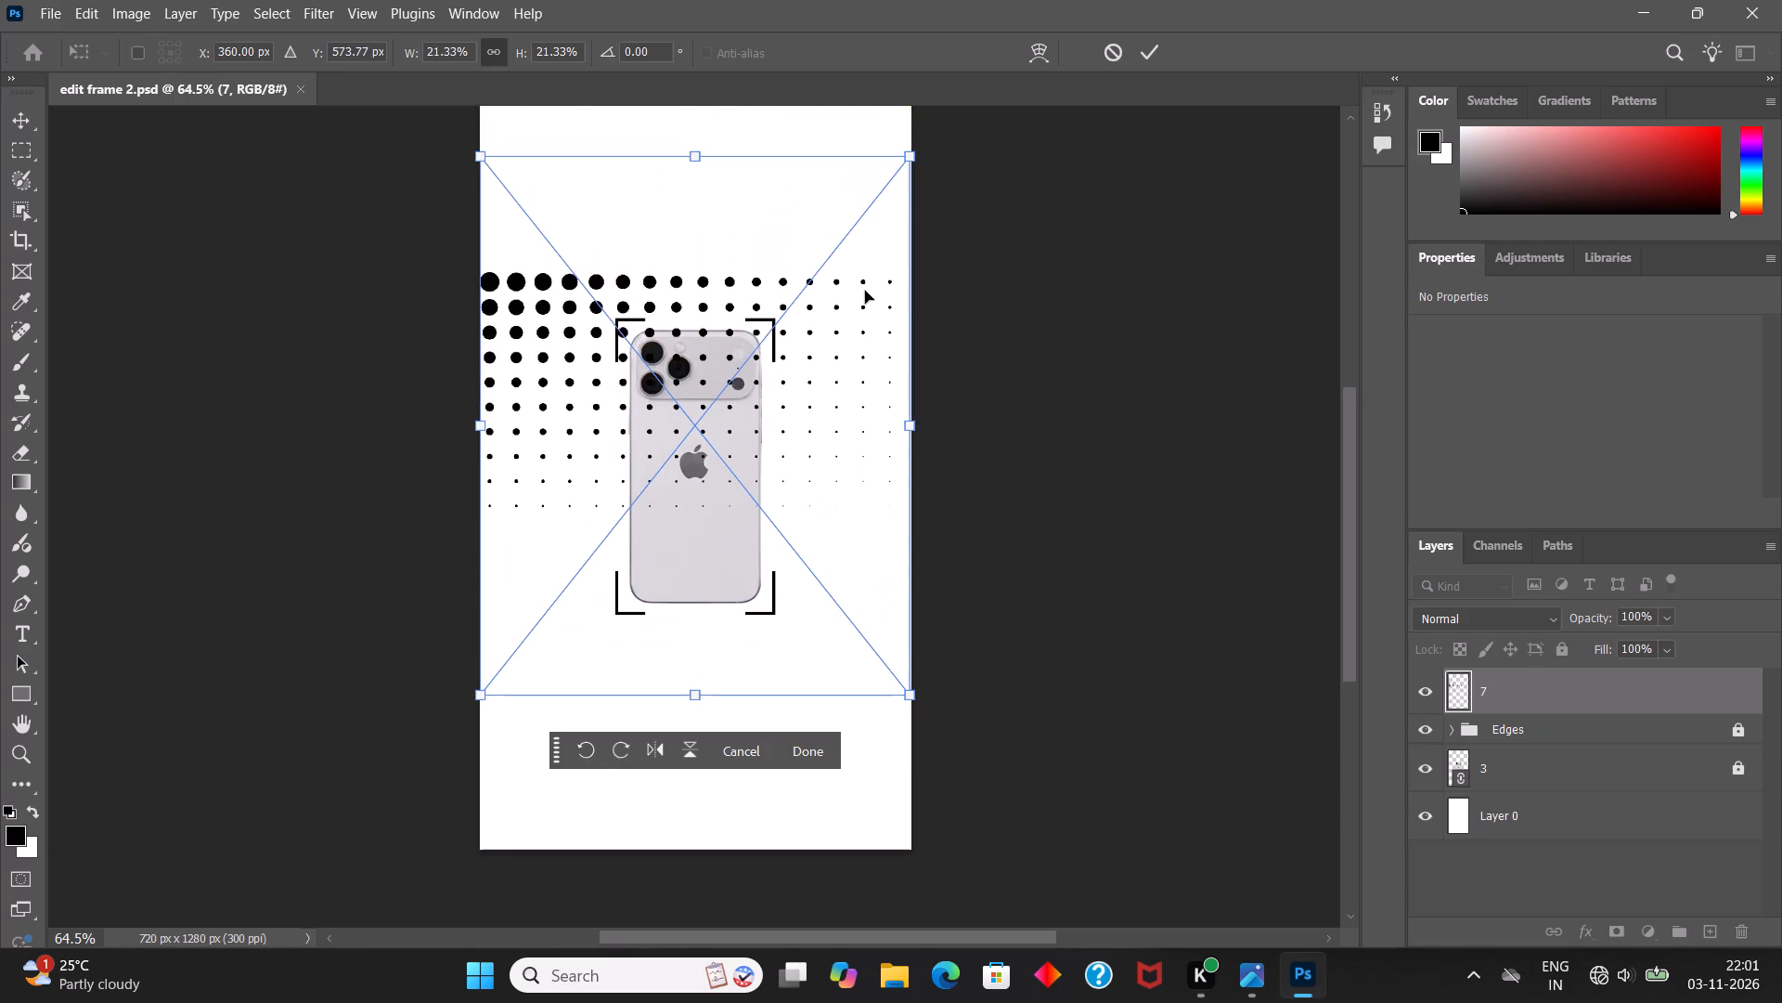
Rotate the placed halftone image 7 to 180 degrees.
drag(917, 143, 345, 540)
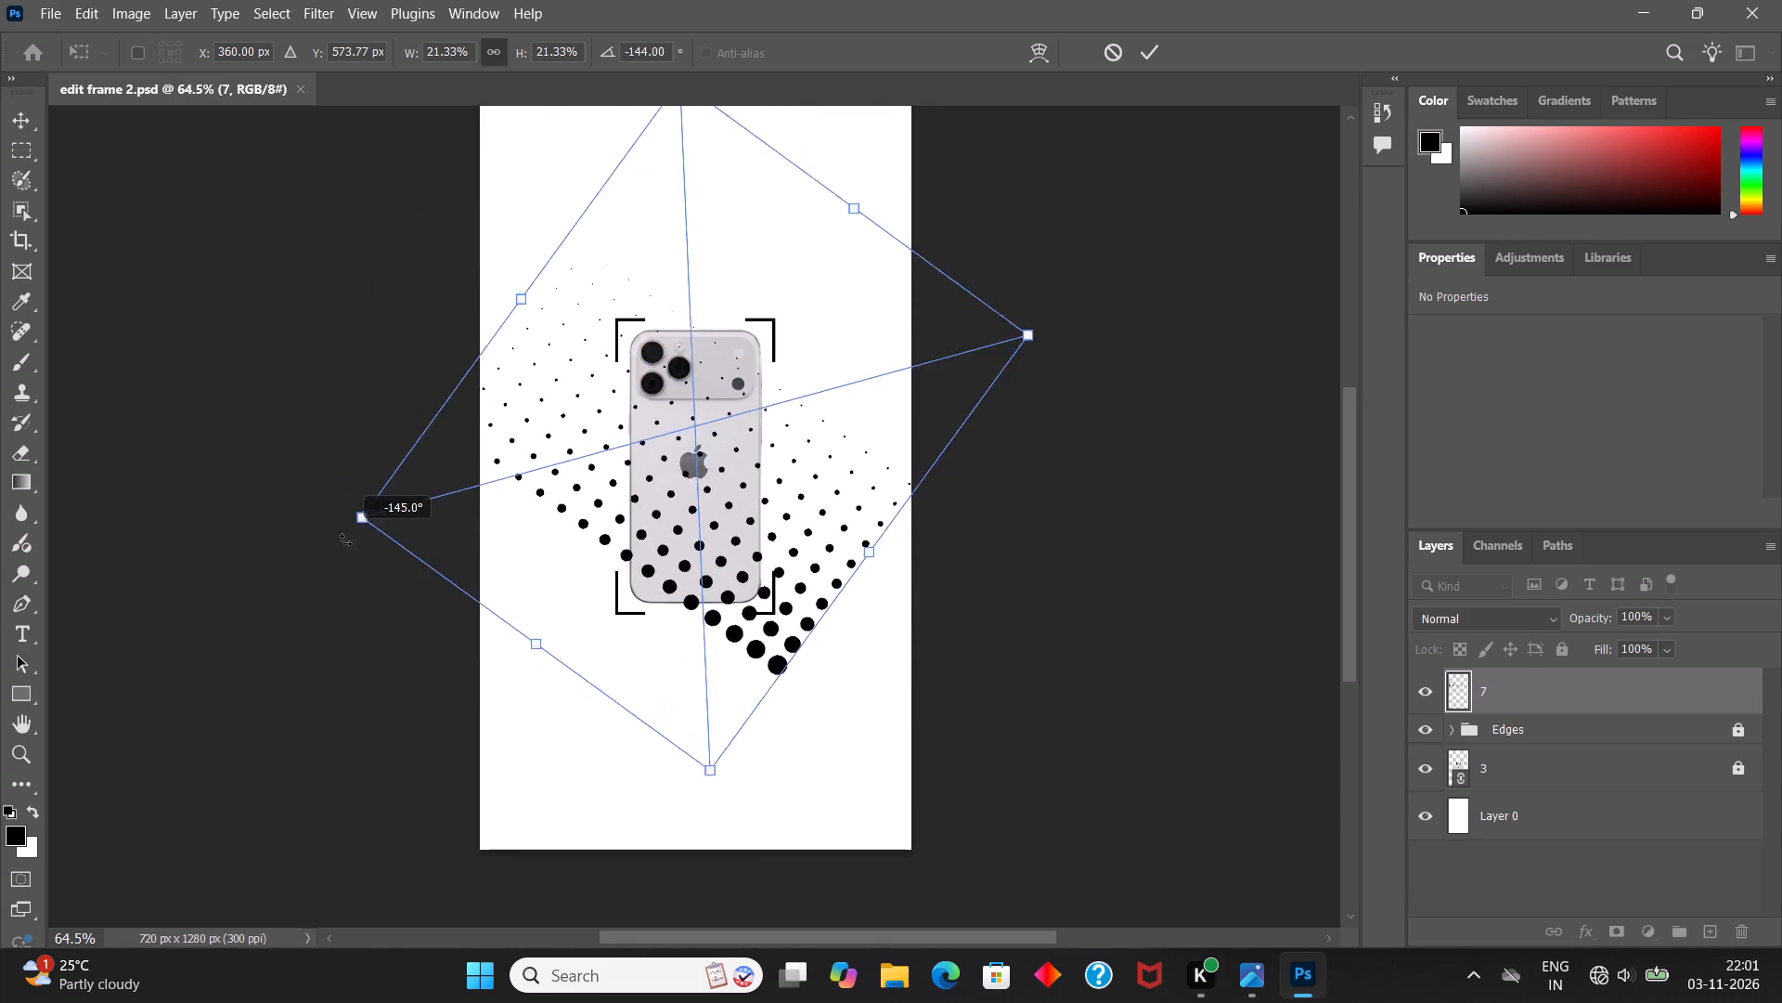
drag(345, 540, 471, 724)
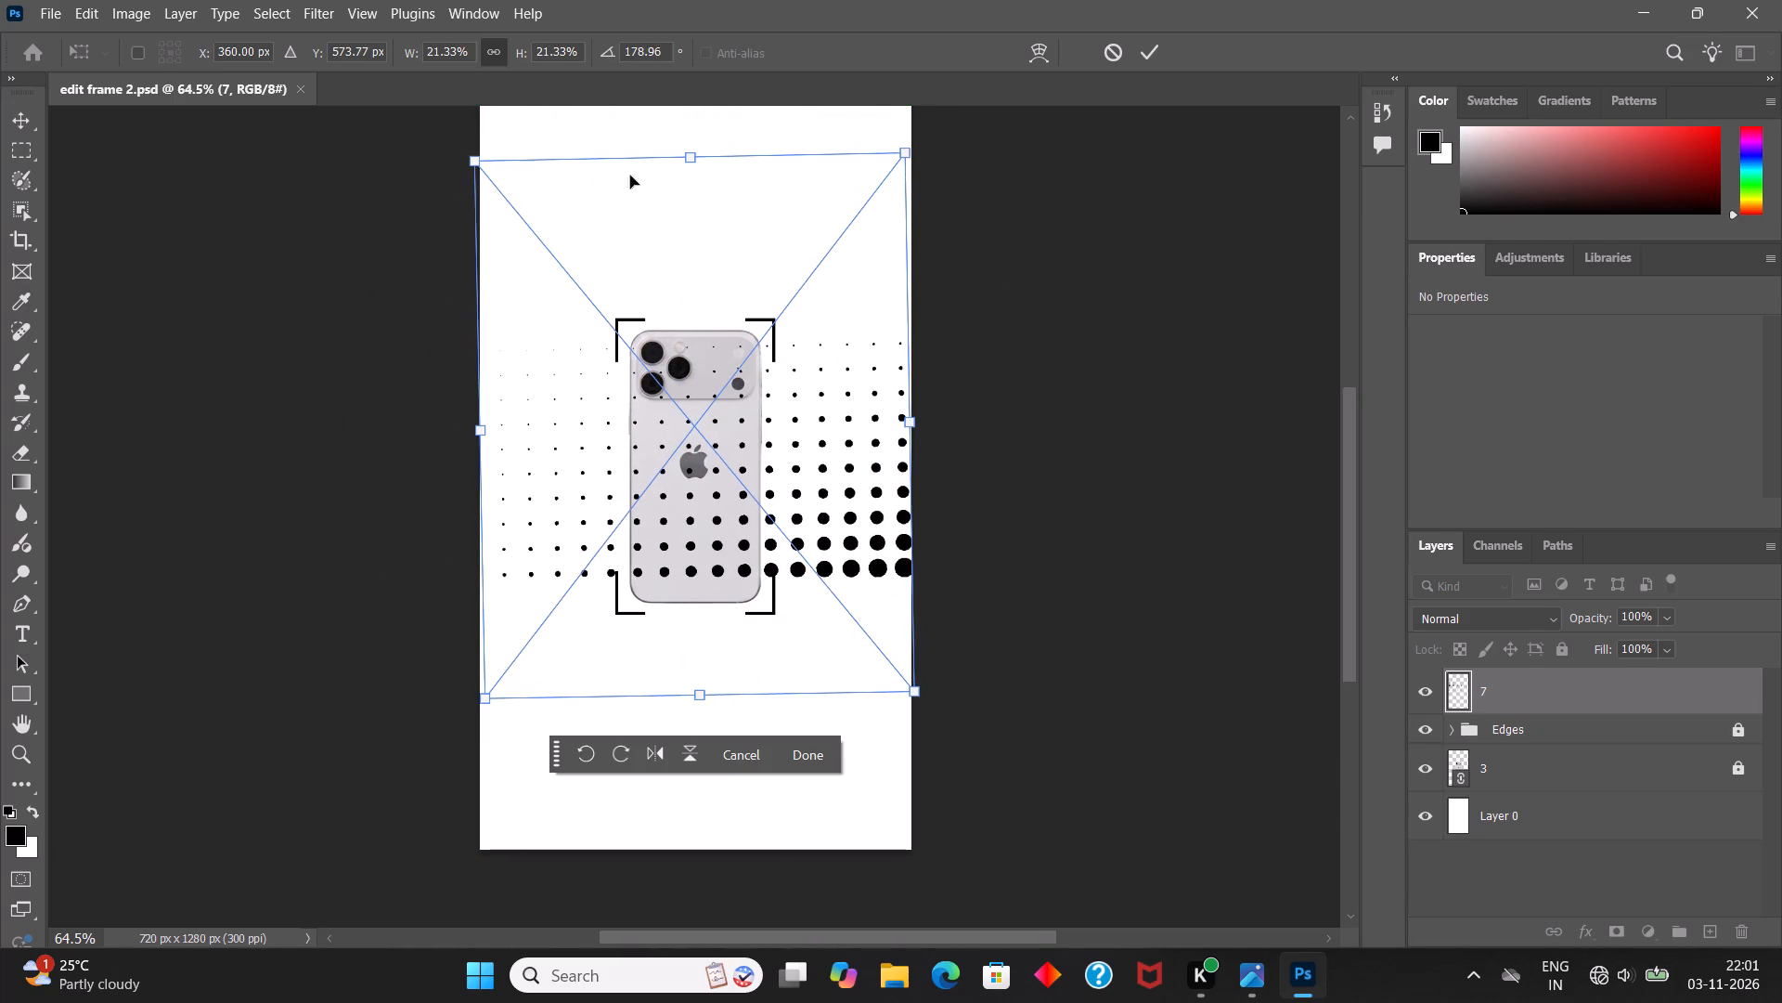
click(651, 47)
key(ctrl+a)
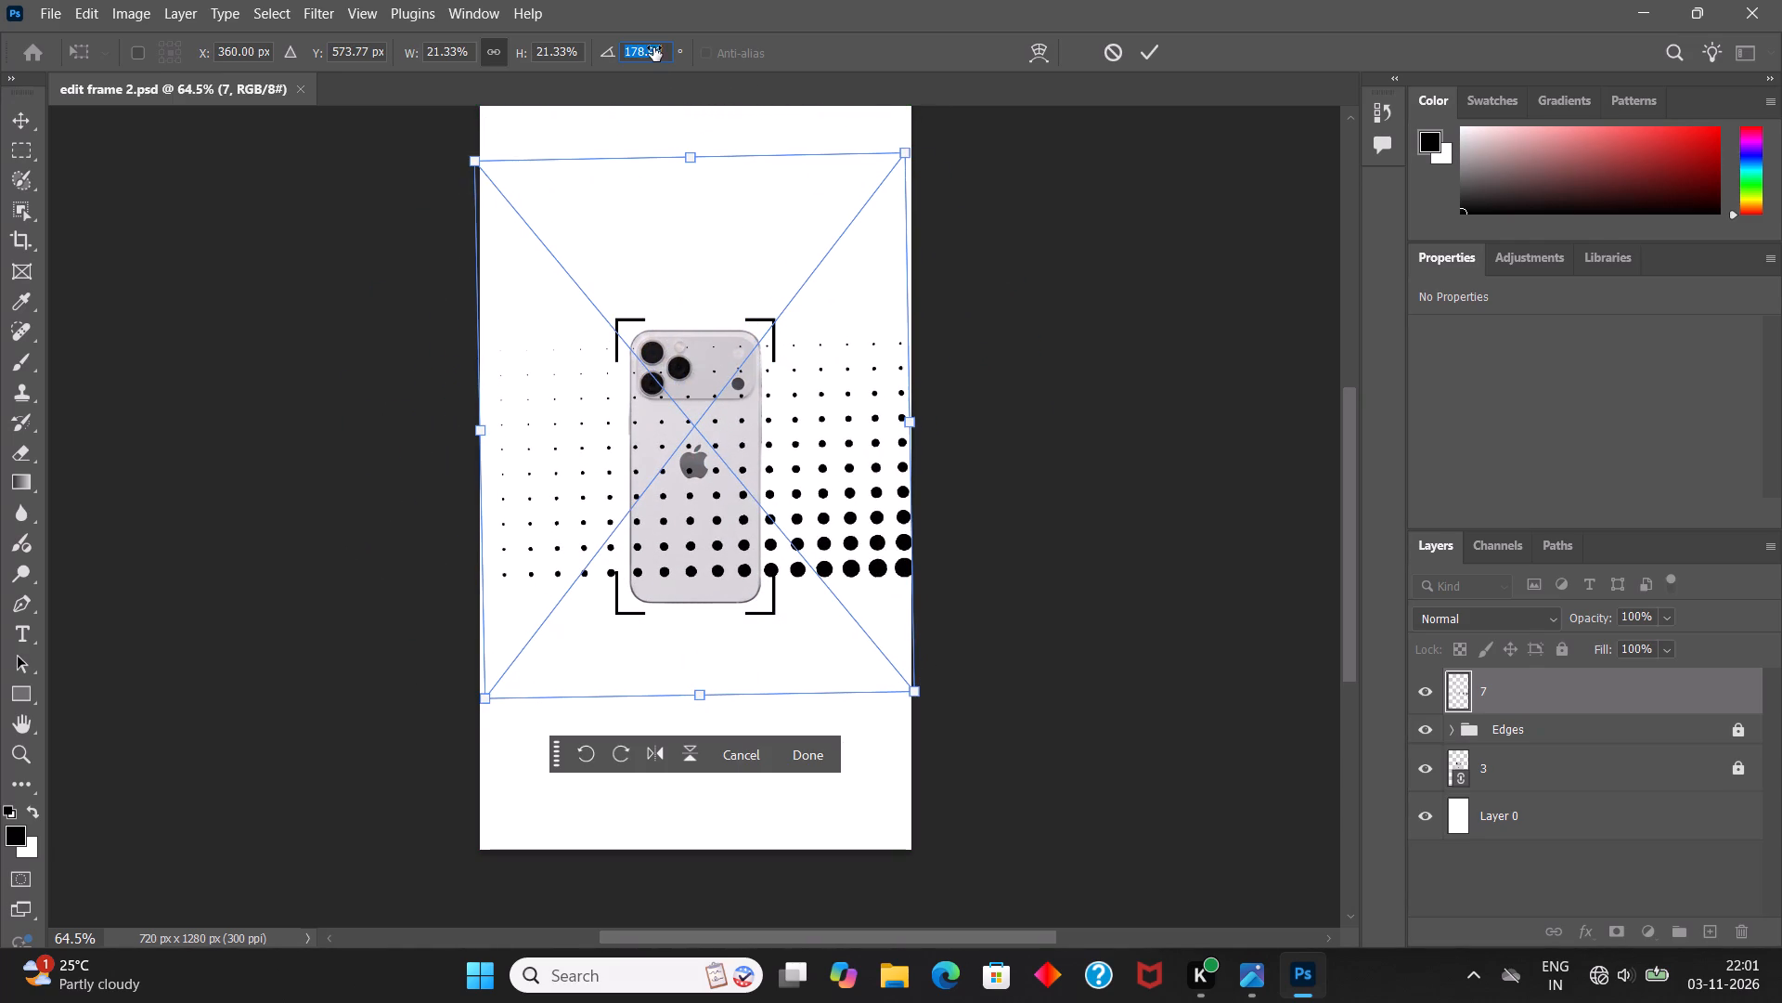
text(180)
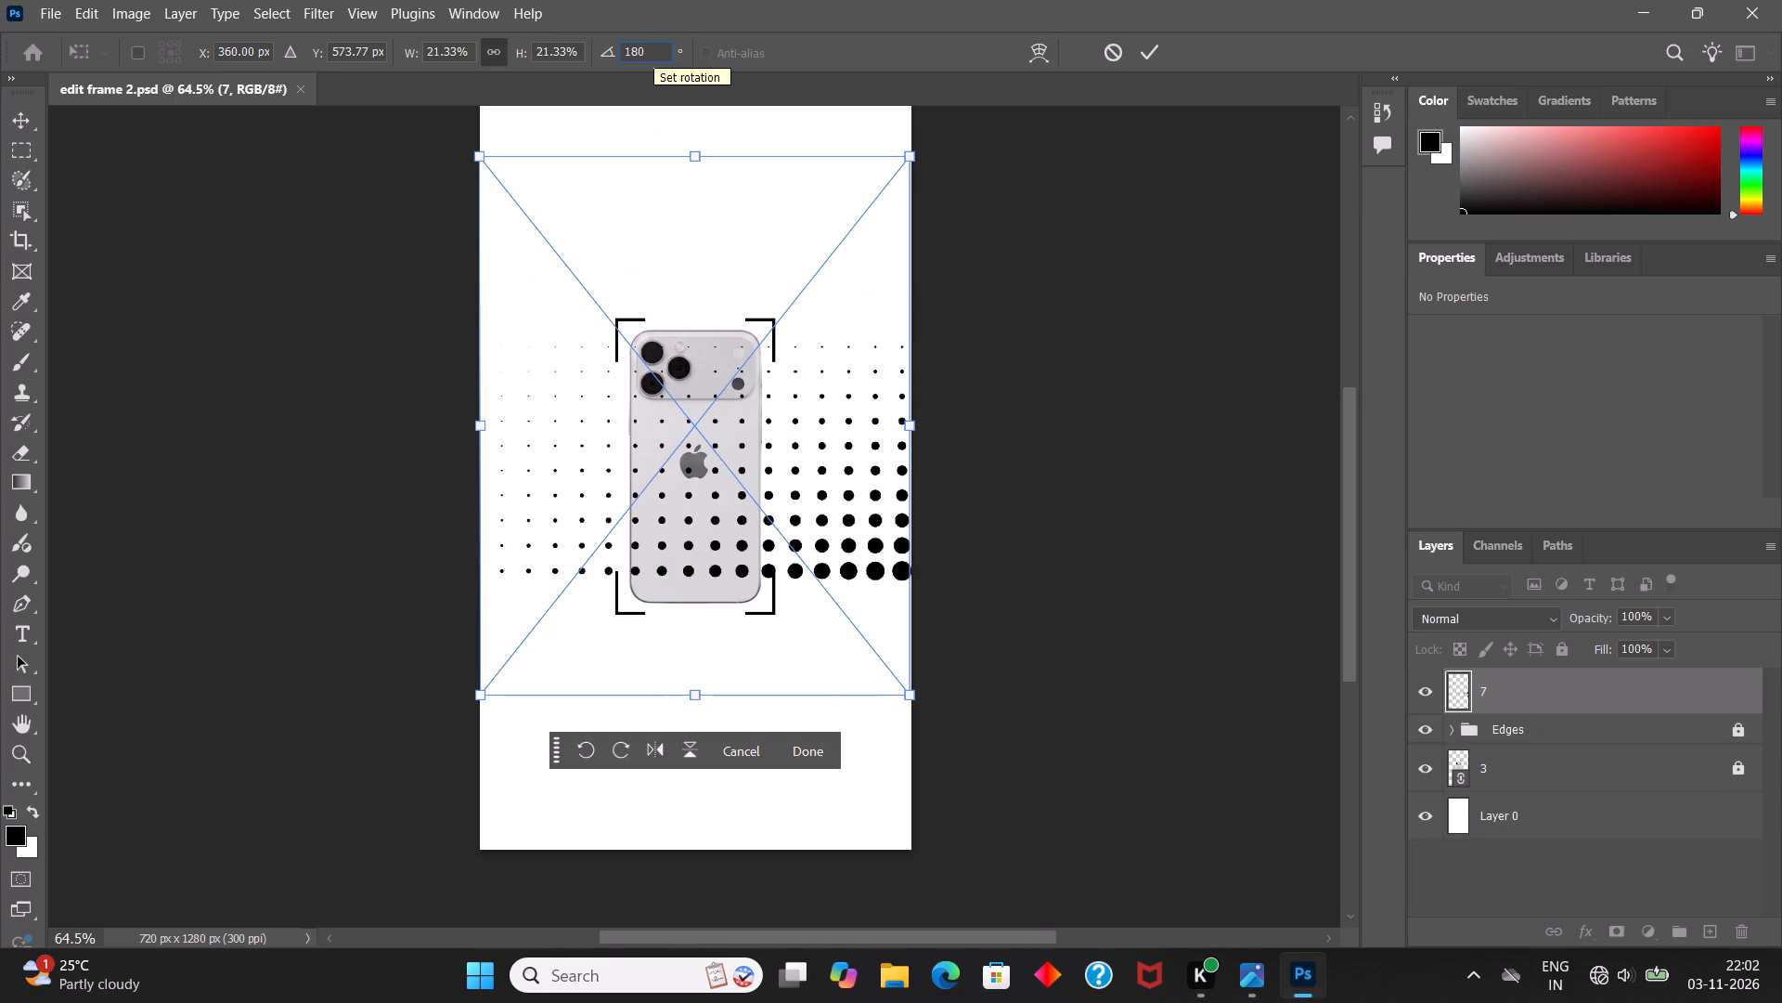
key(Return)
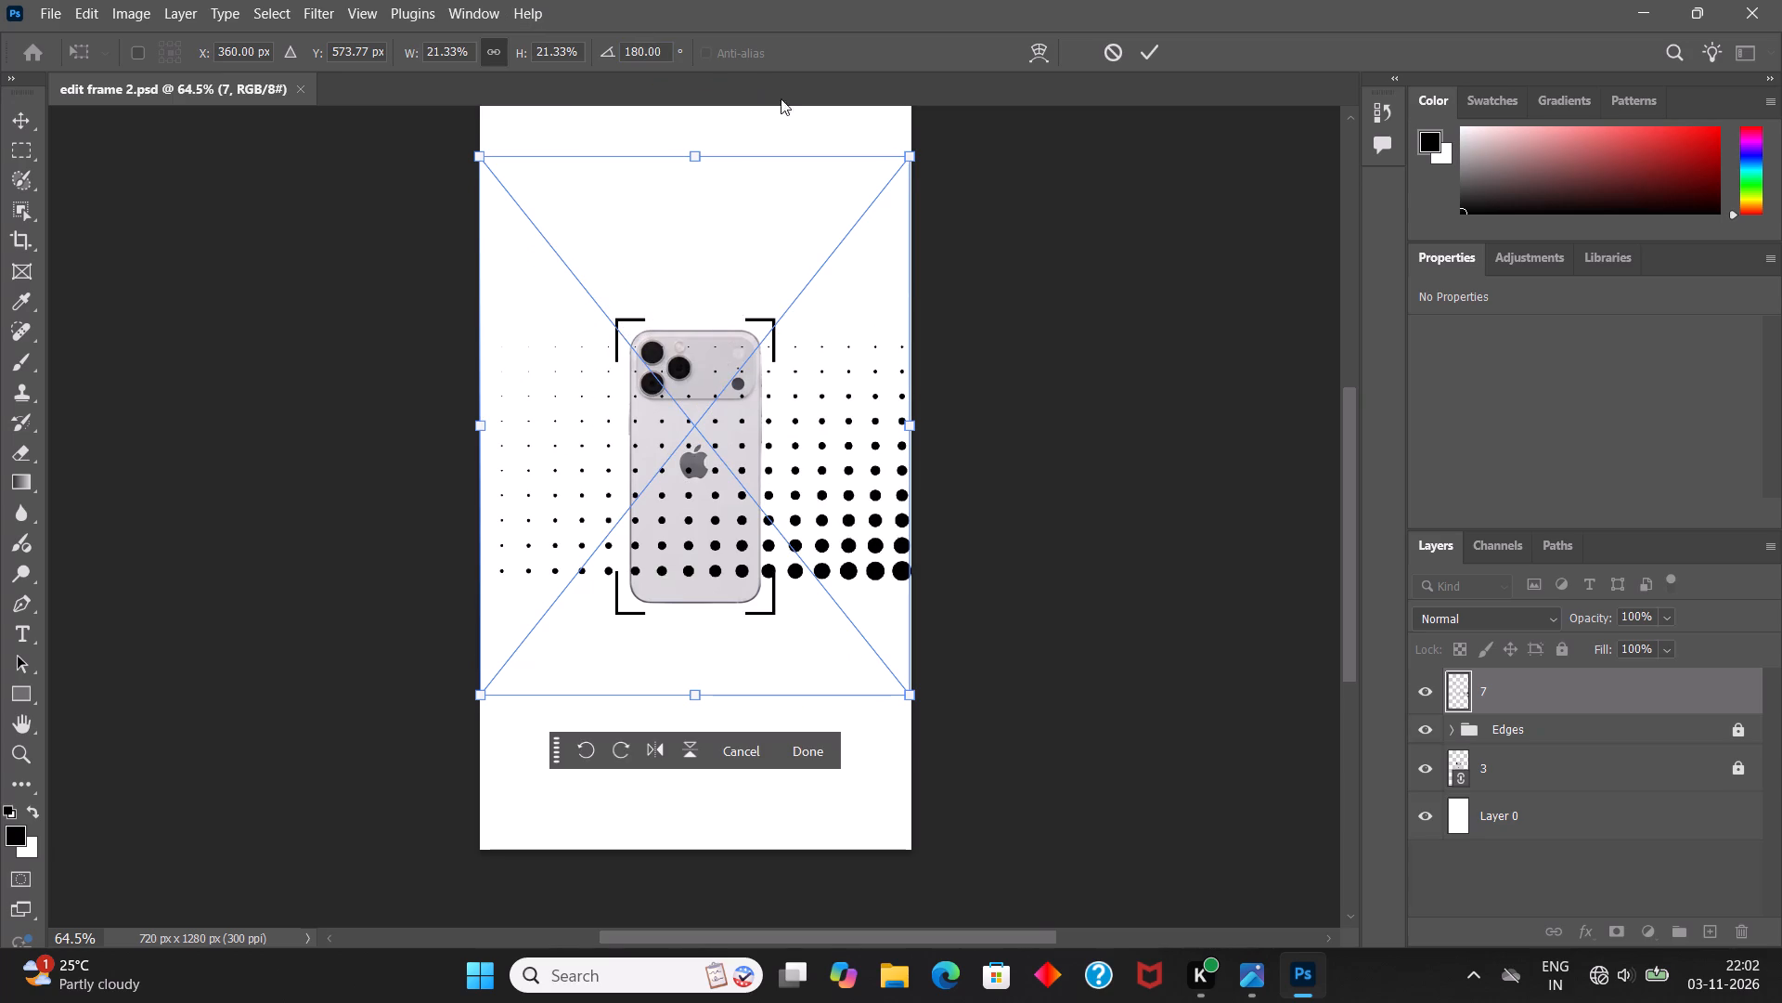
Scale the halftone image 7 down to about 12.7%, move it near the canvas's bottom-left corner and apply the transform.
drag(912, 156, 747, 381)
drag(697, 501, 675, 658)
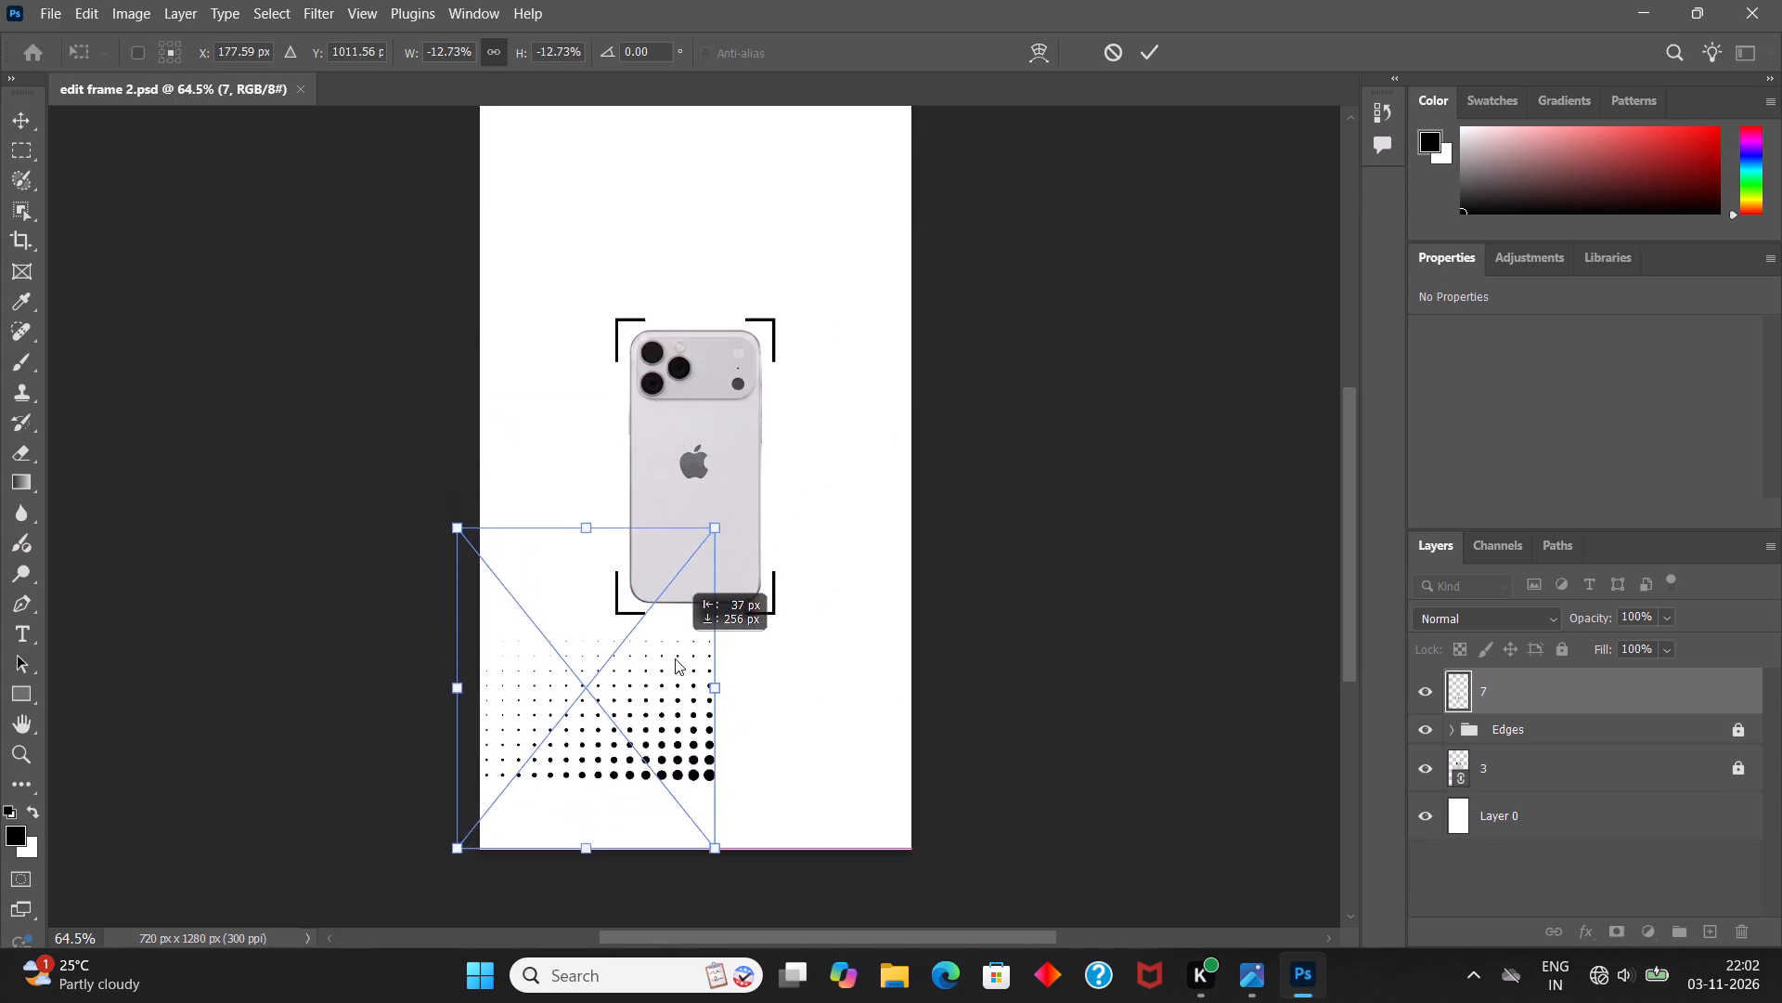
drag(675, 658, 681, 716)
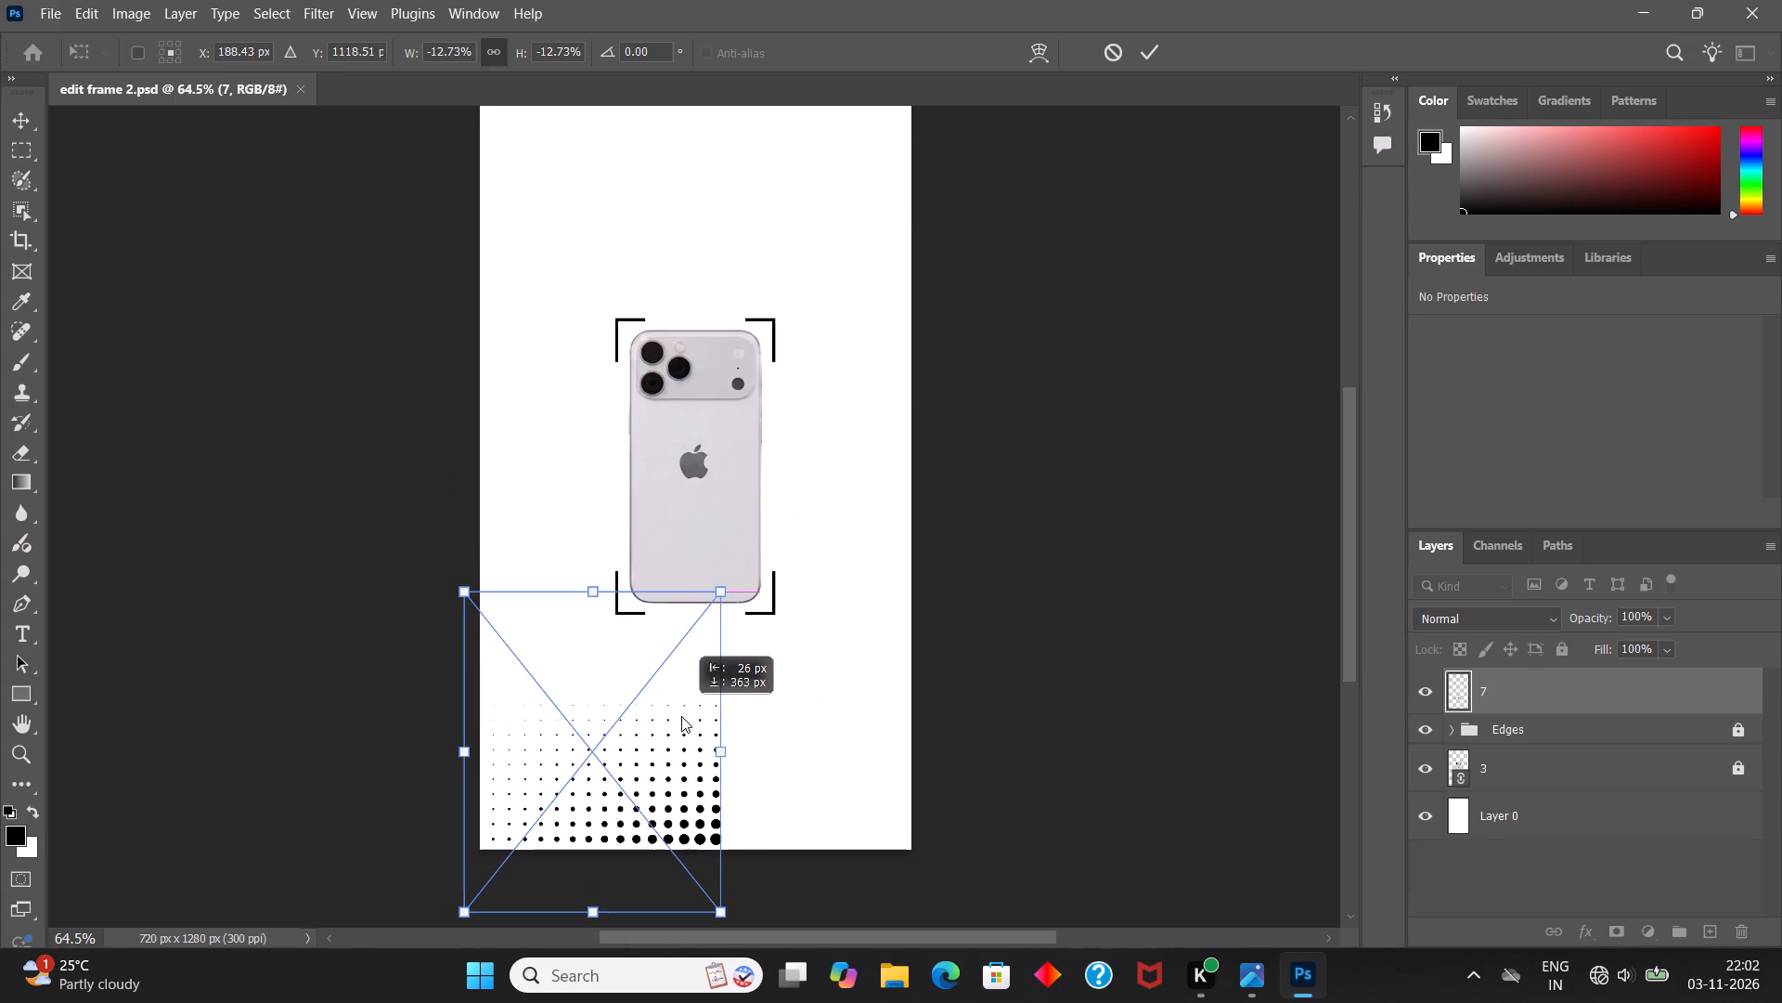
drag(681, 716, 694, 720)
click(1152, 69)
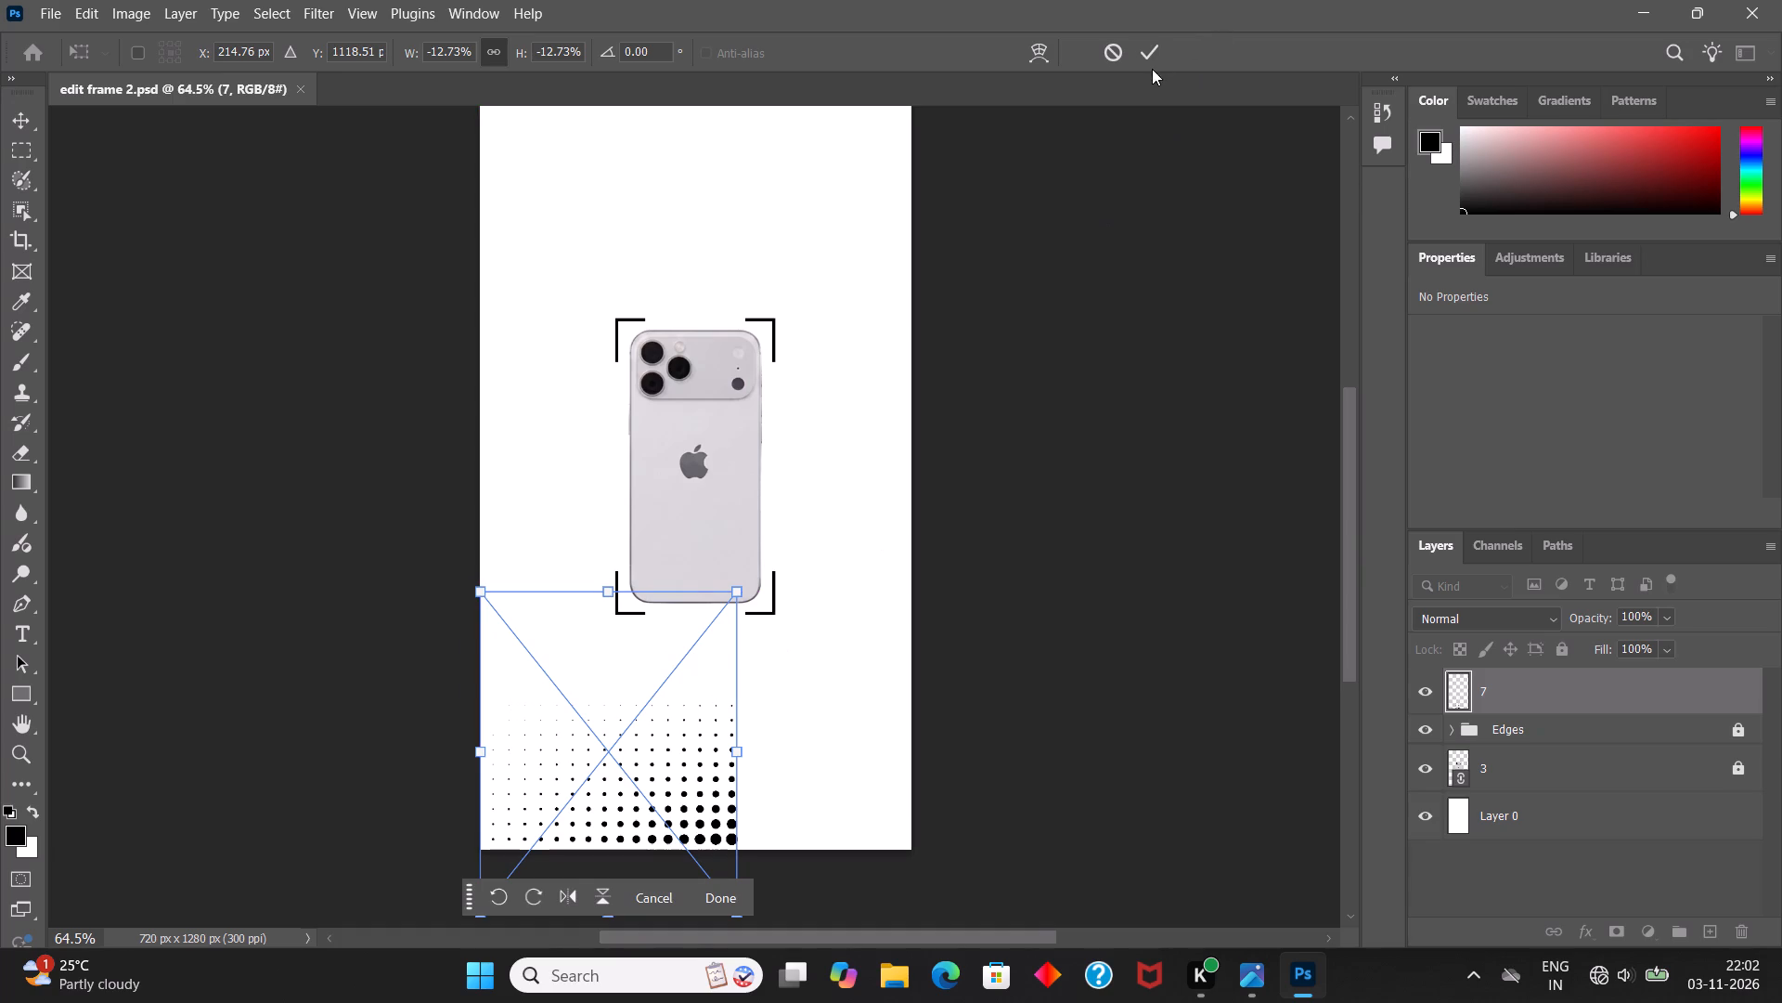
click(1142, 204)
click(1090, 381)
Move halftone layer 7 flush into the canvas's bottom-left corner, at X 0 px and Y 1046 px.
click(689, 808)
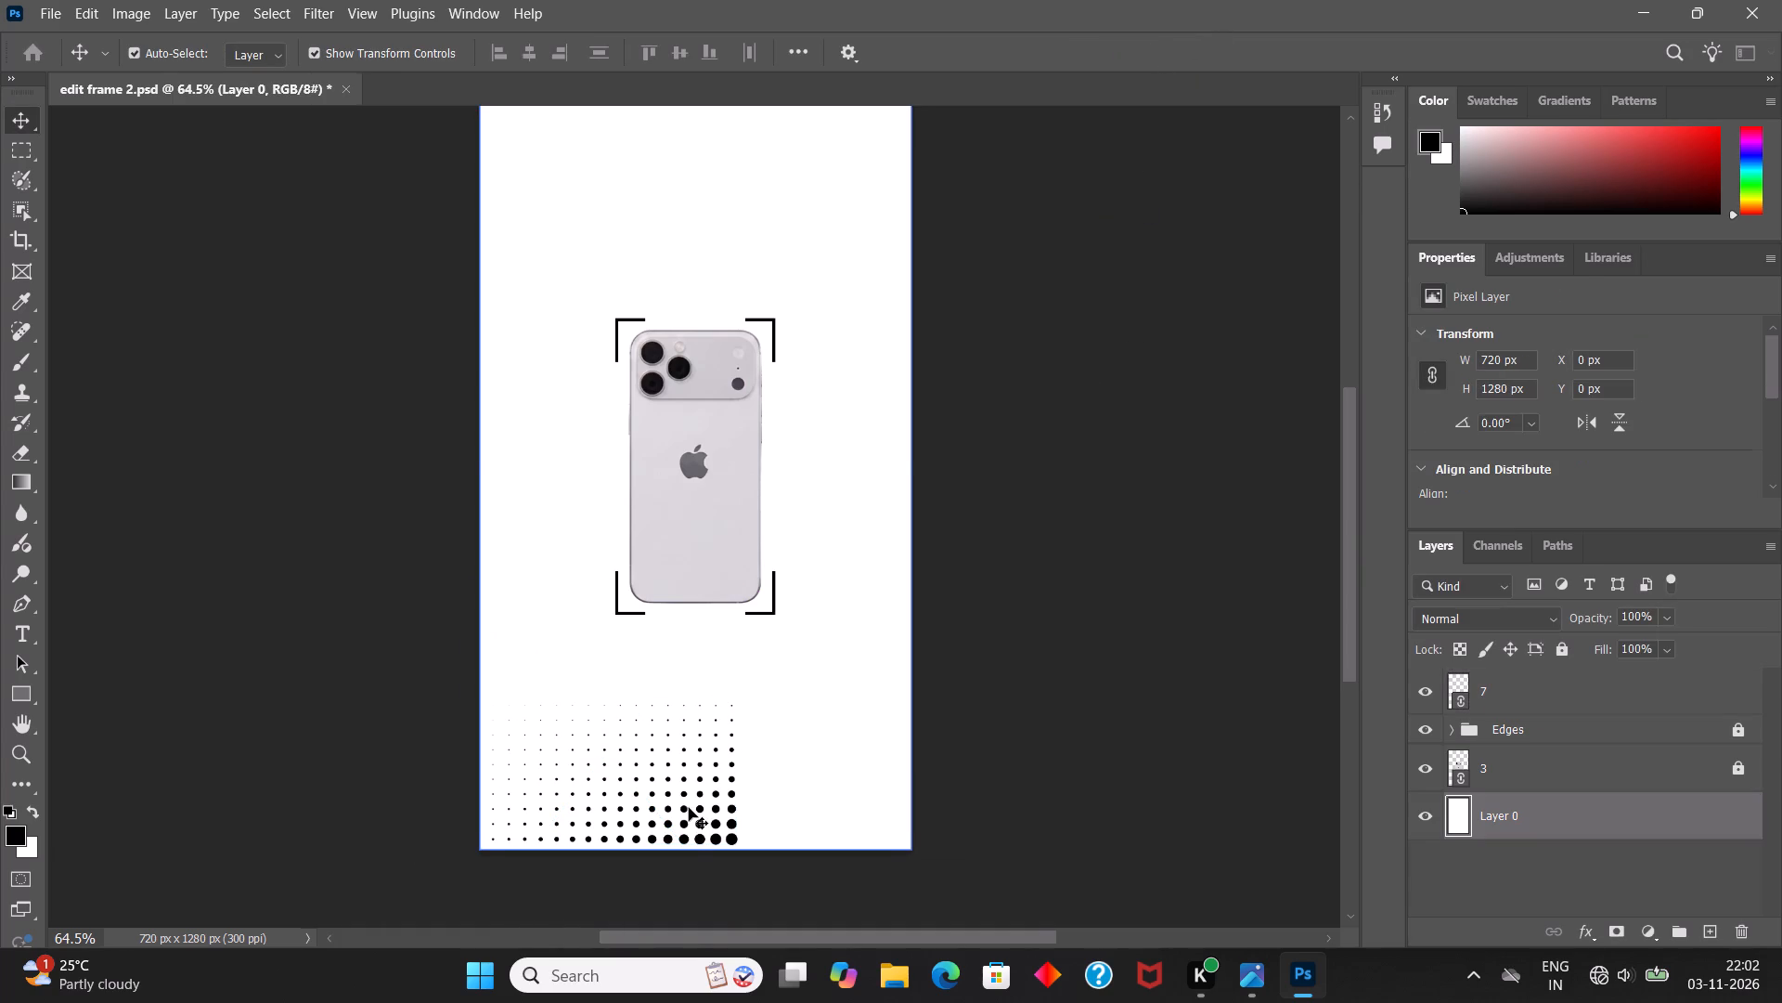
click(1503, 697)
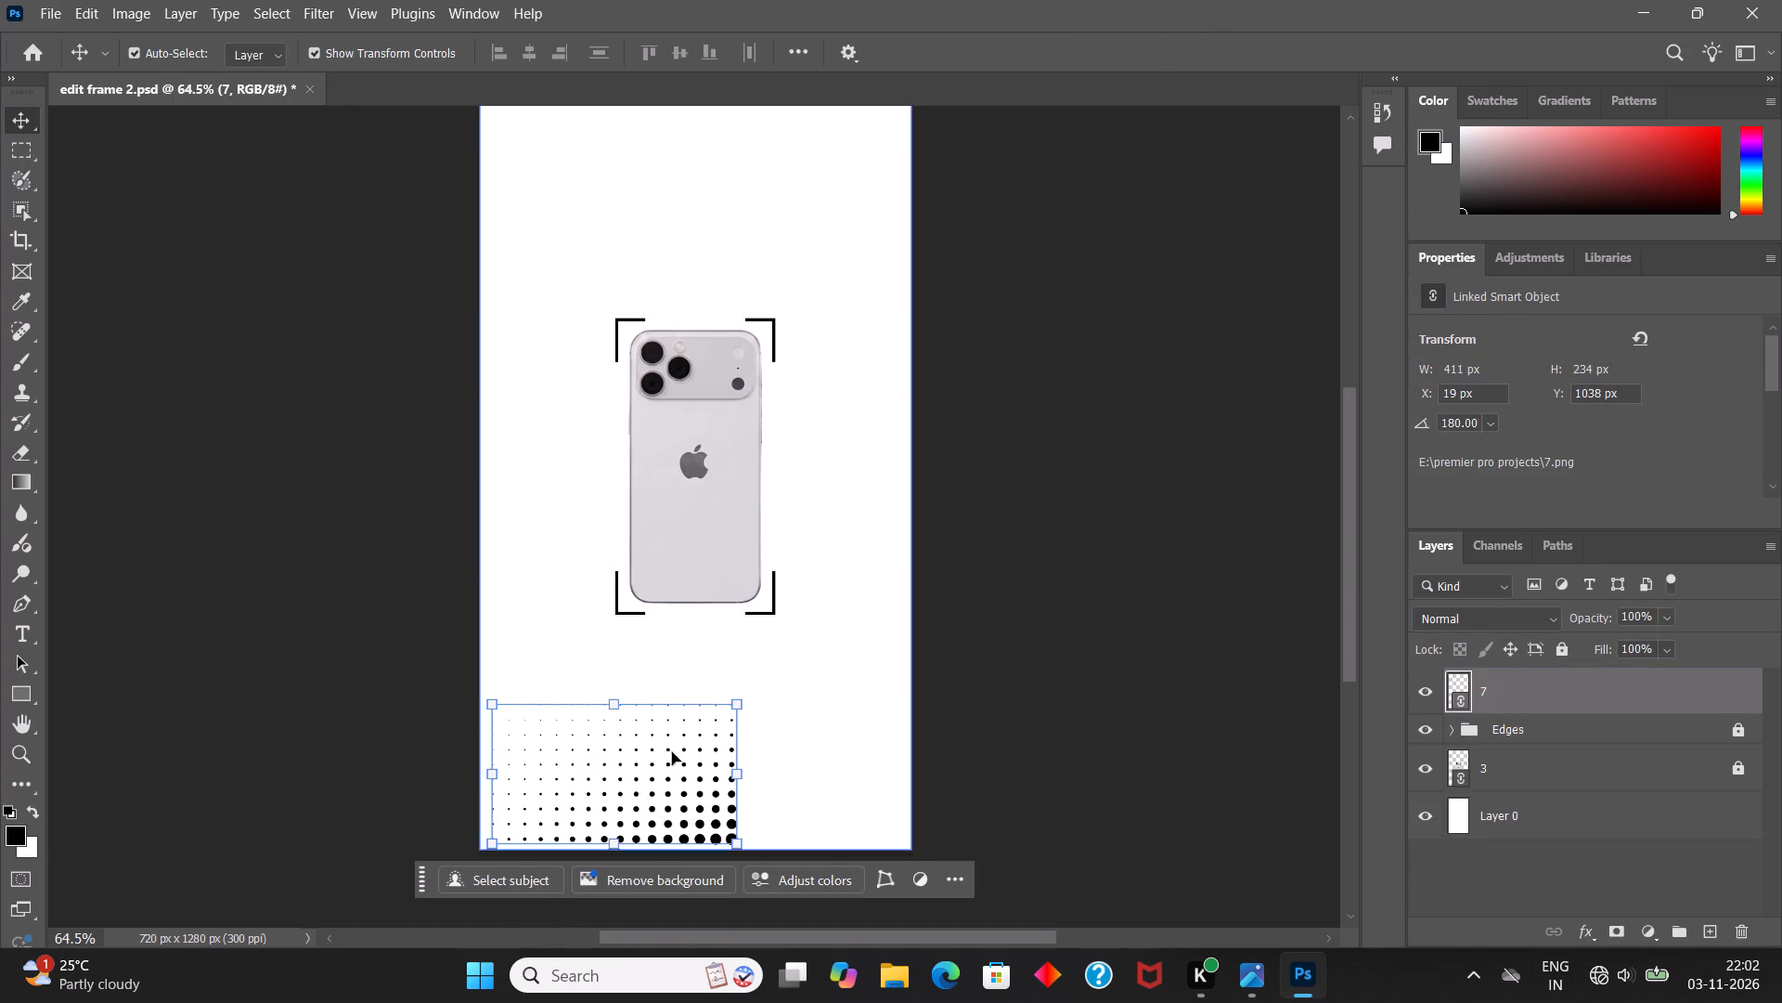
drag(667, 752, 658, 760)
click(1061, 719)
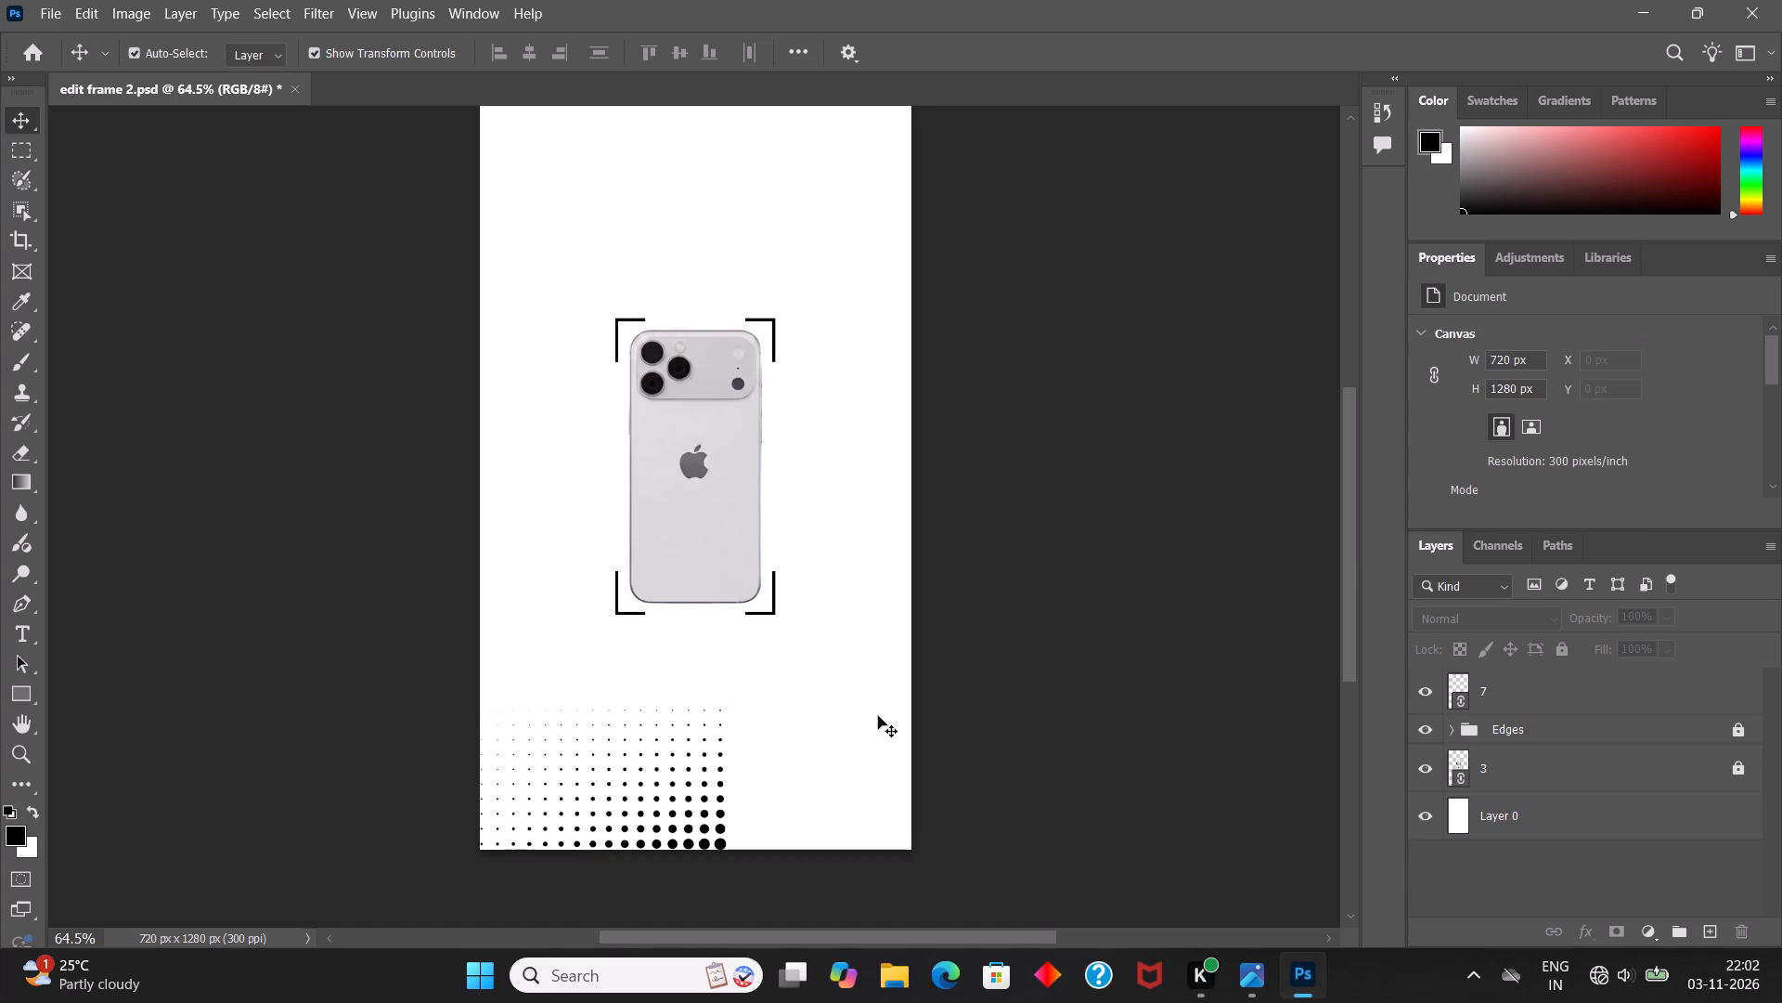
Set the opacity of halftone layer 7 to 30%.
click(669, 753)
click(1524, 695)
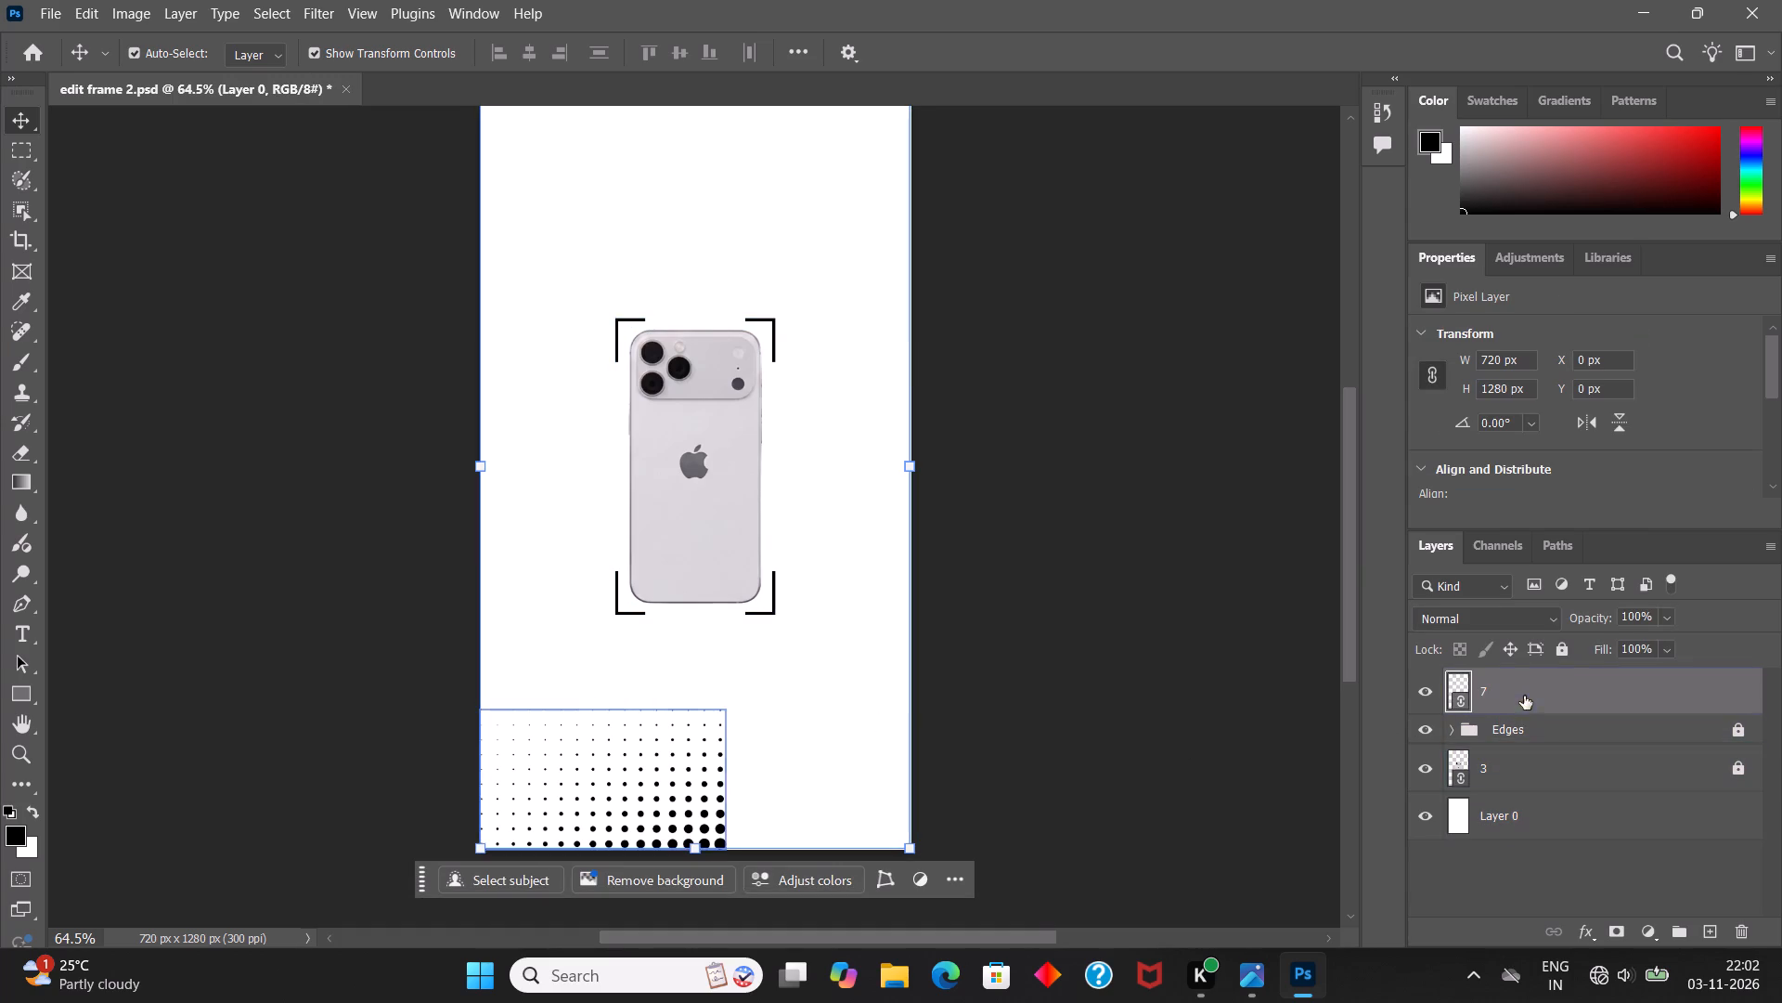
click(1660, 620)
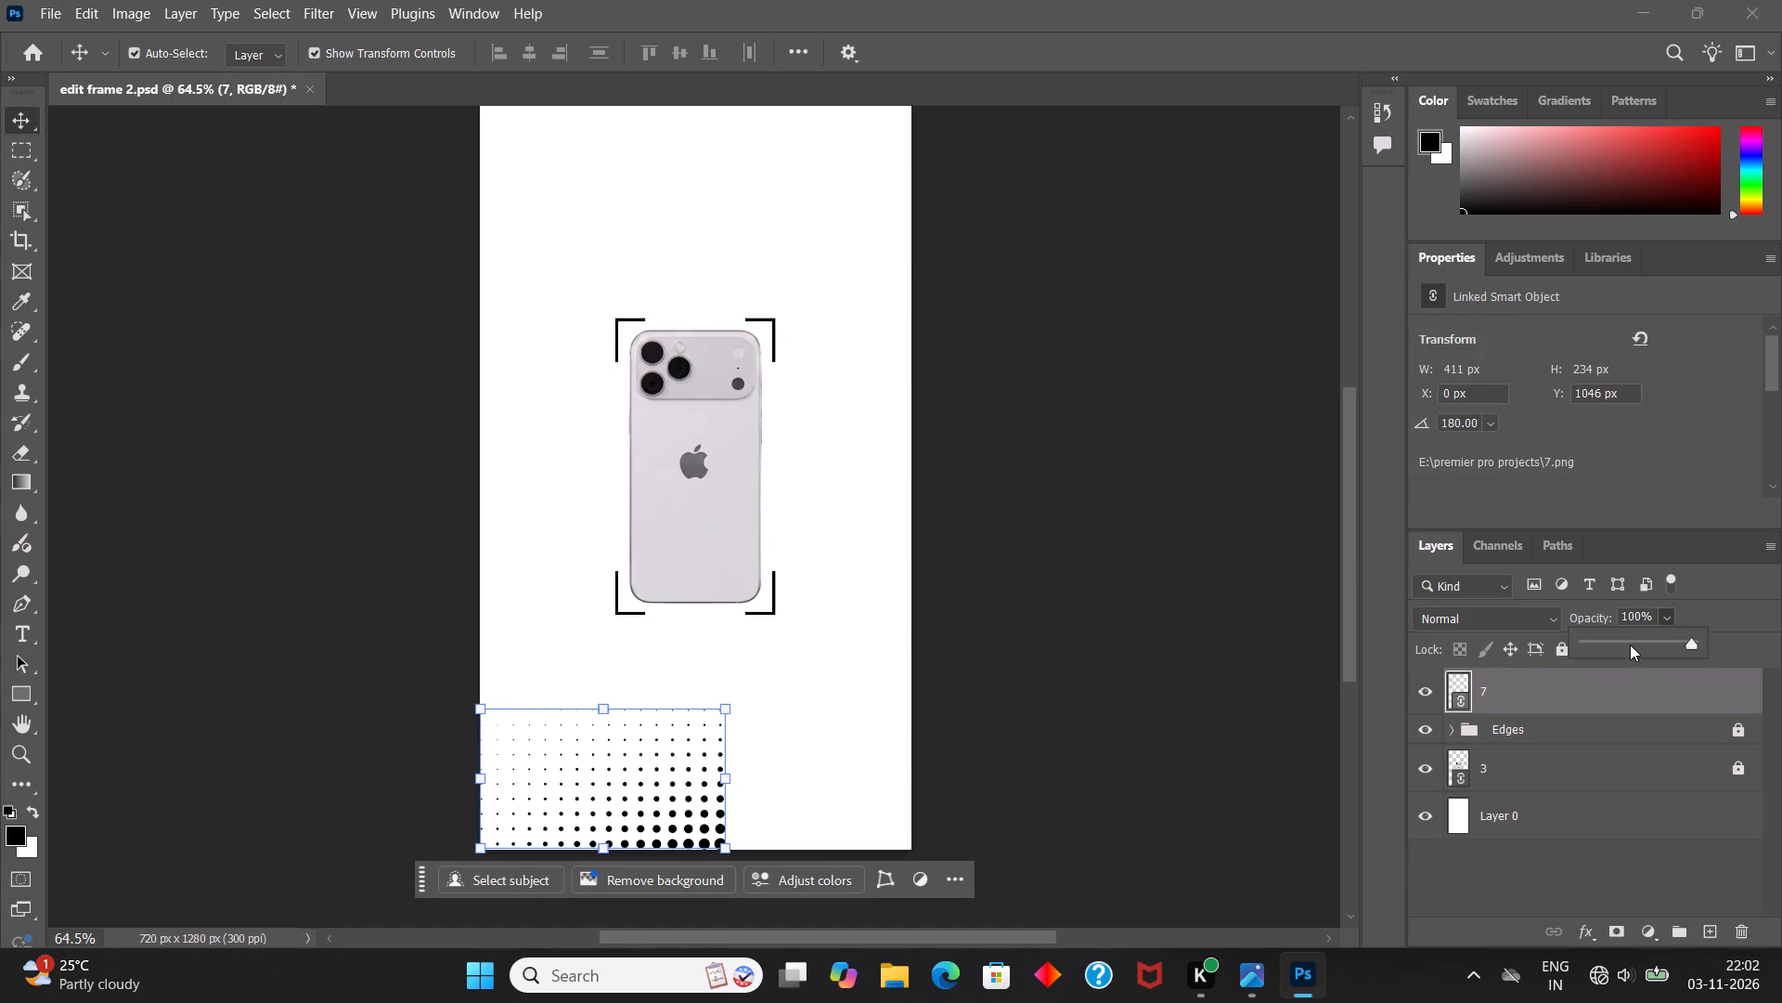
click(1630, 645)
click(1651, 606)
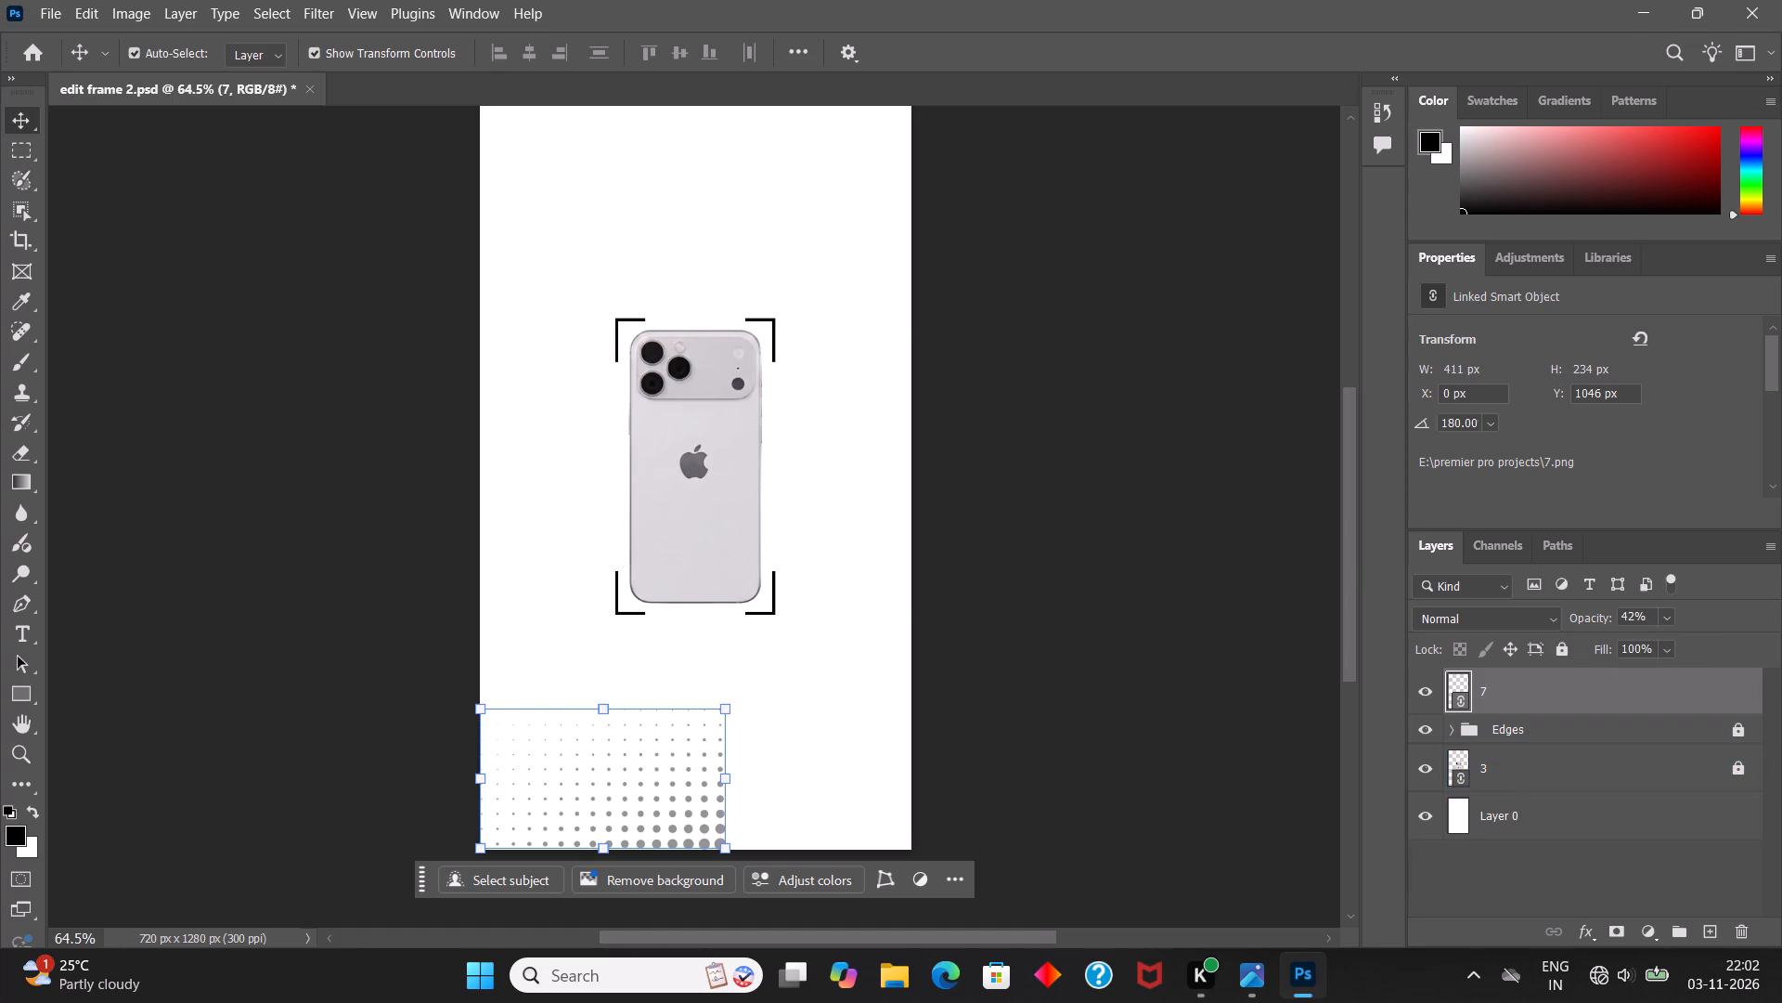
click(1644, 614)
key(ctrl+a)
text(30)
key(Return)
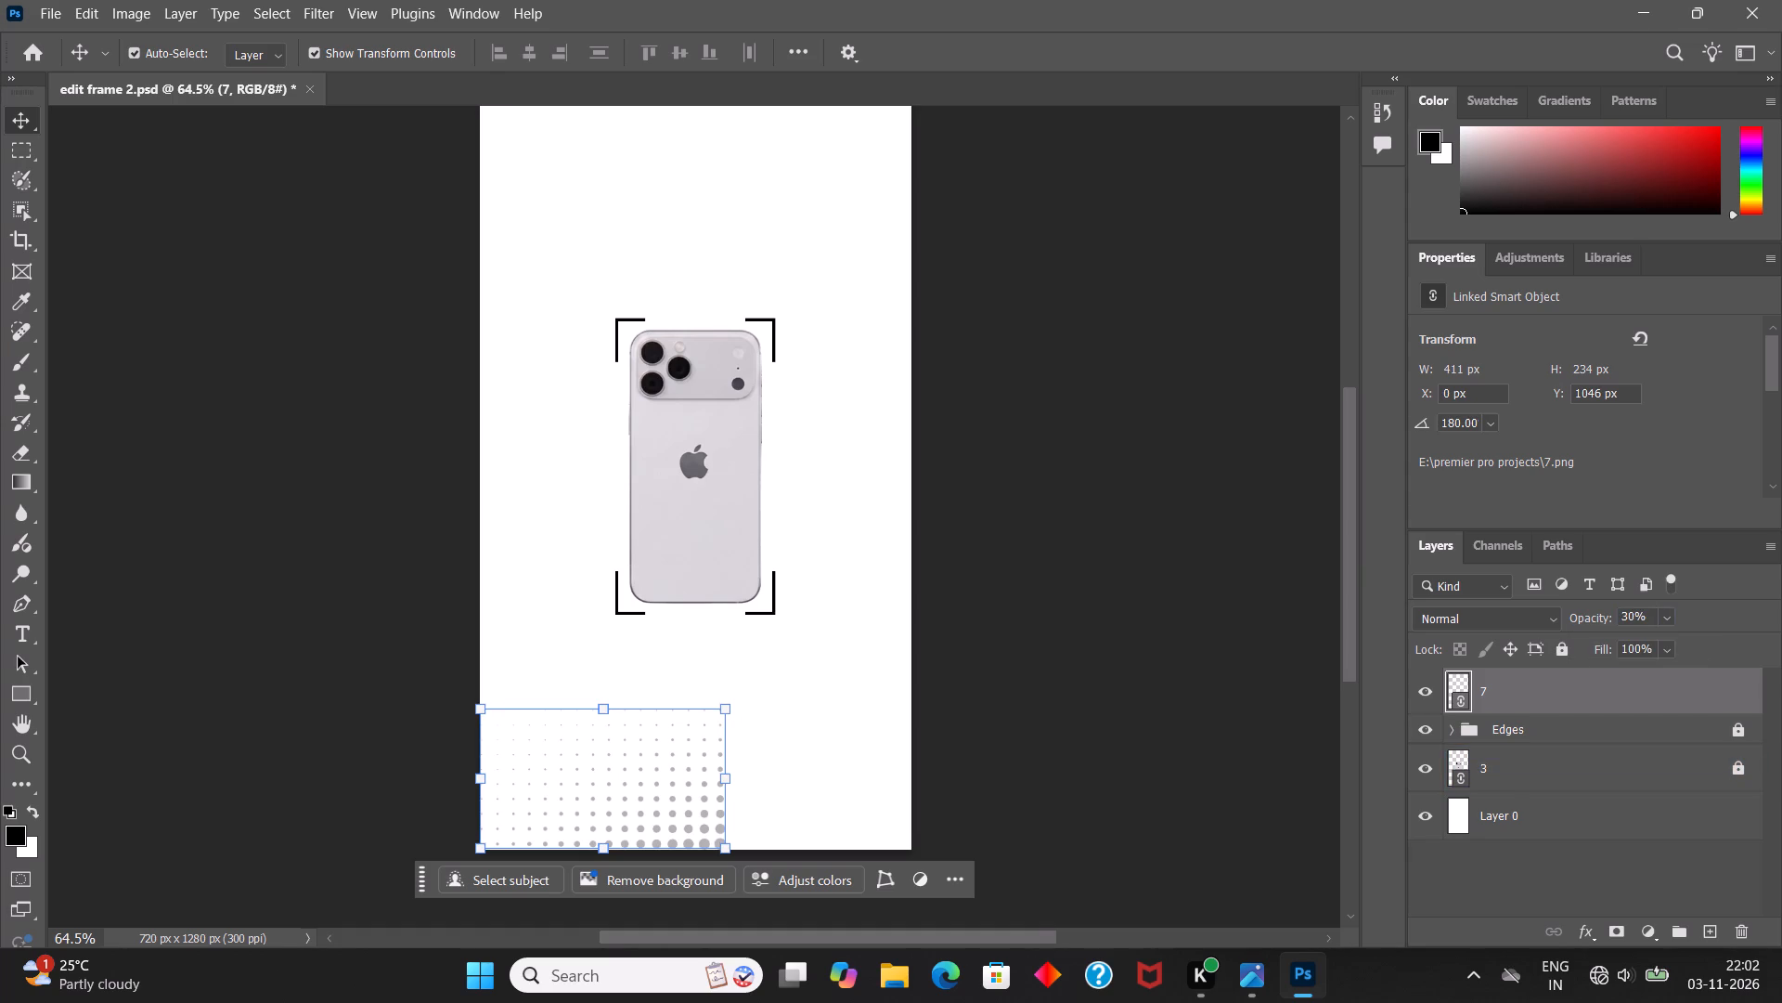
click(1187, 772)
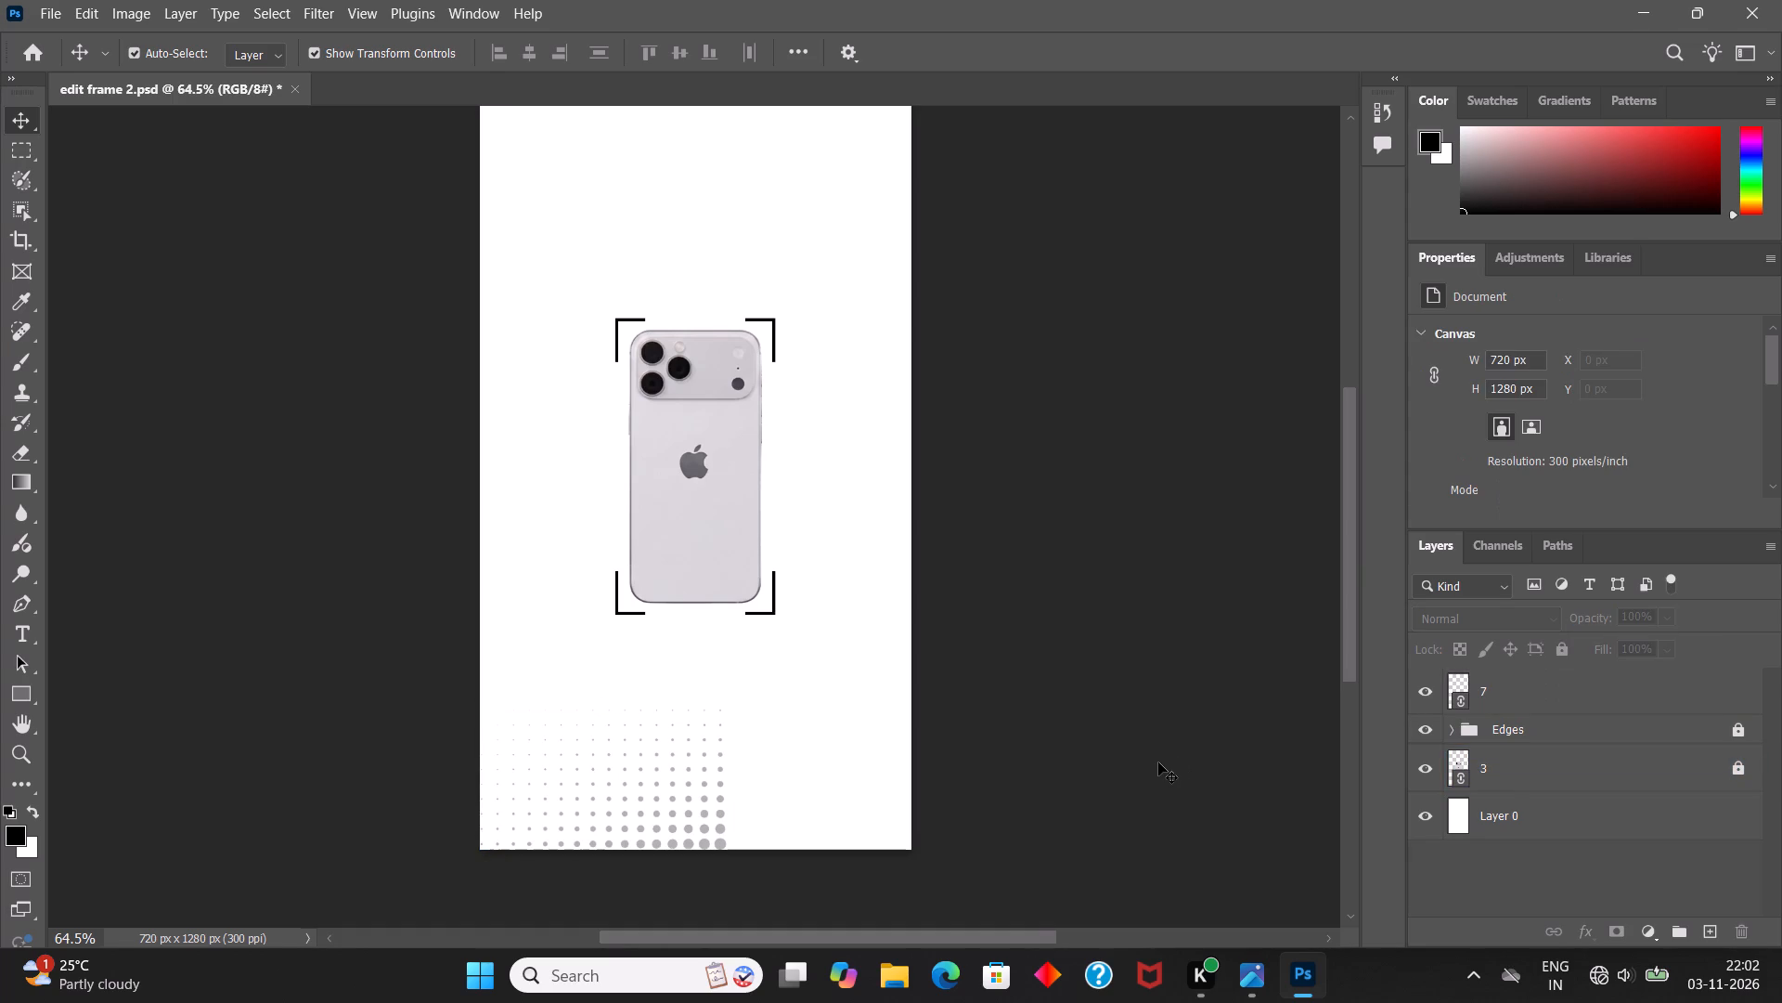
Flip halftone layer 7 horizontally so its densest dots face the canvas's left edge.
click(647, 769)
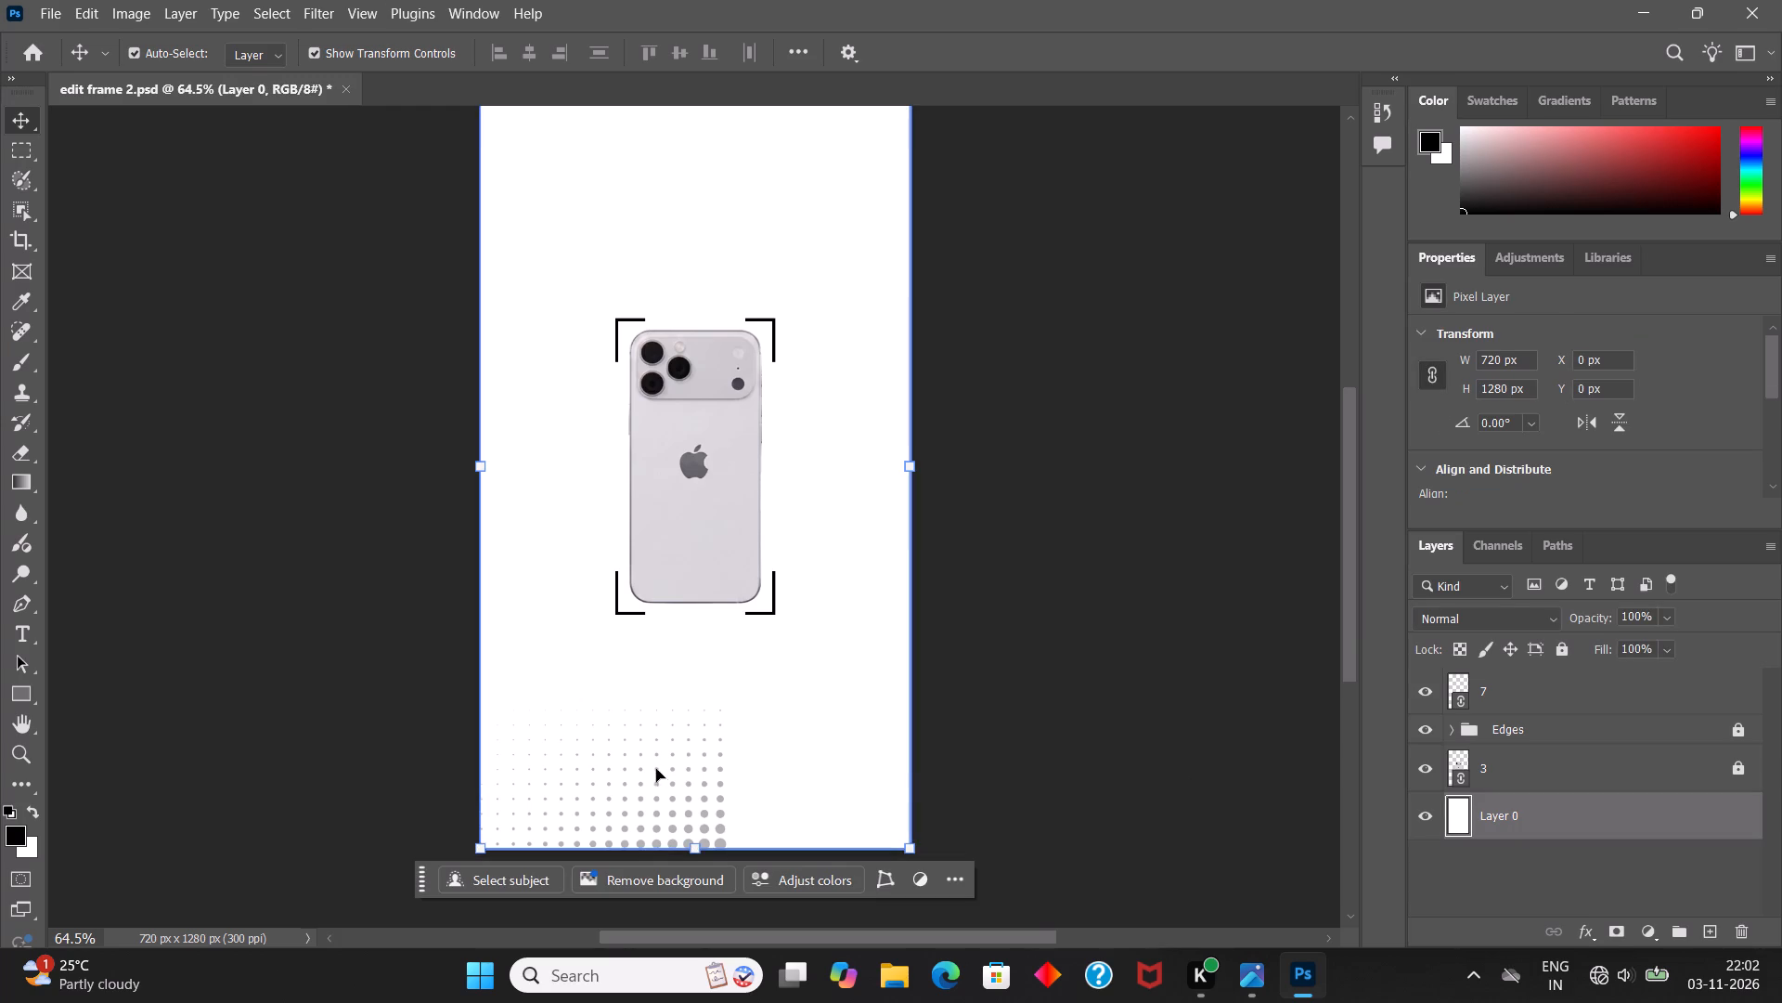
click(1519, 693)
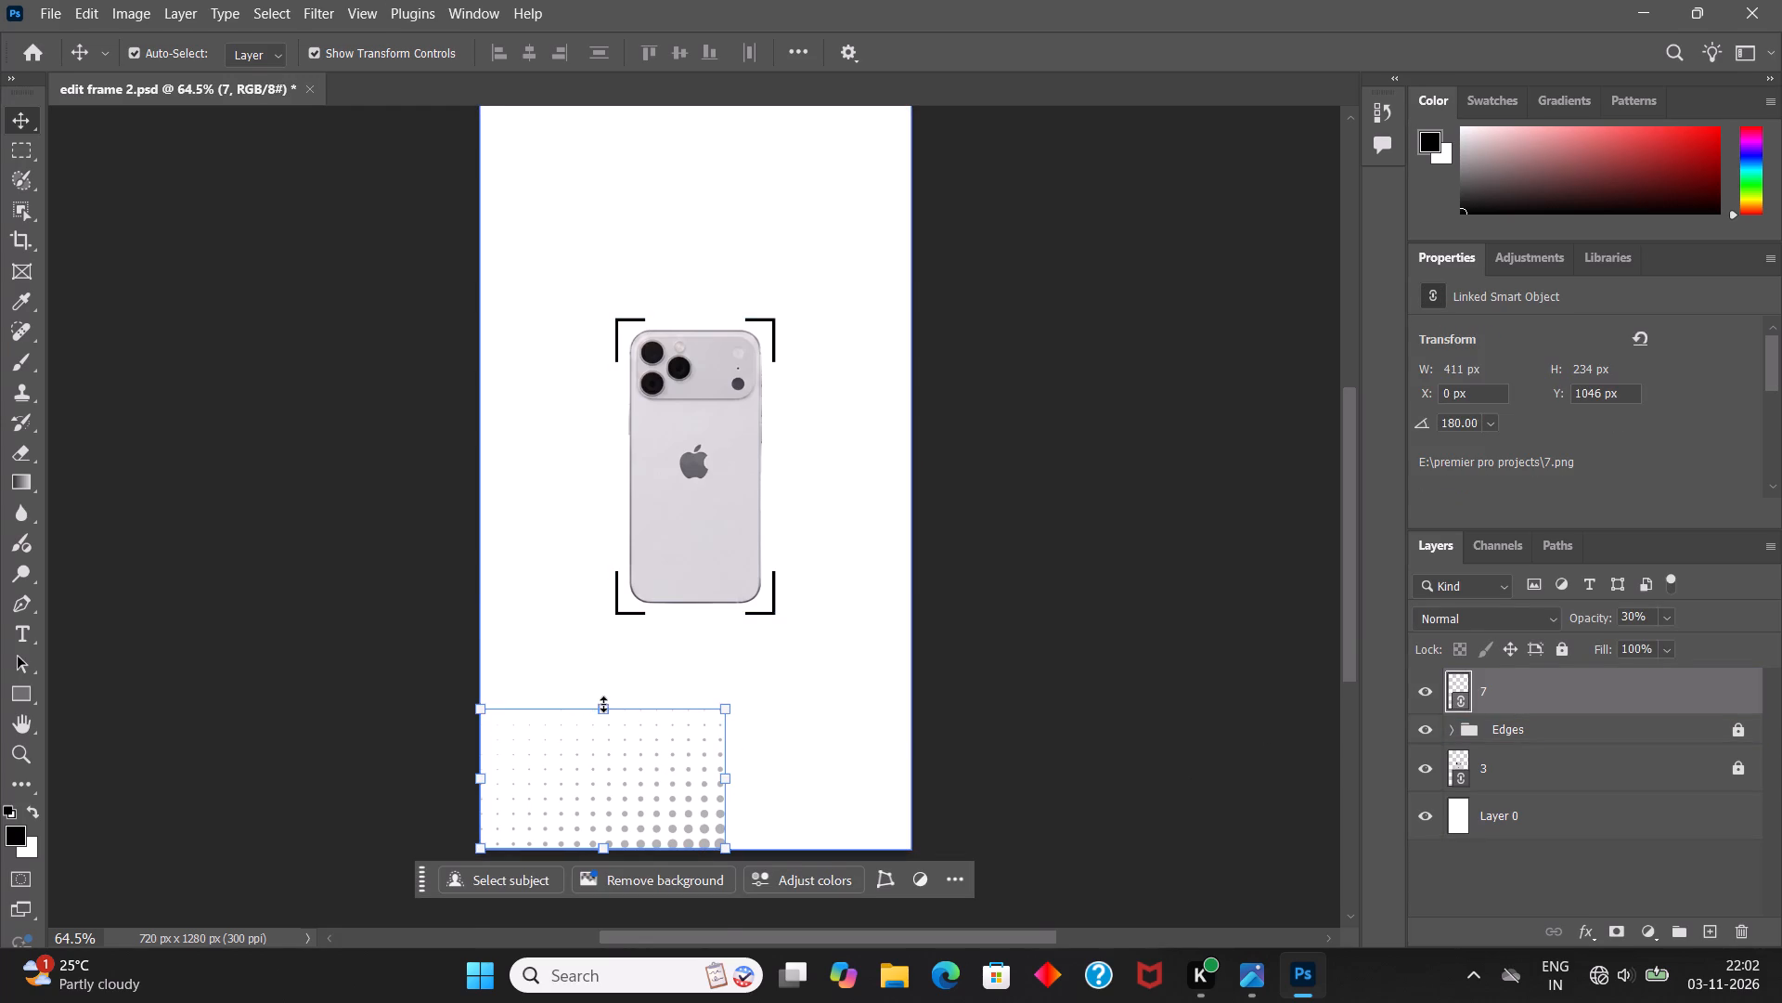
click(603, 704)
right_click(600, 595)
click(702, 566)
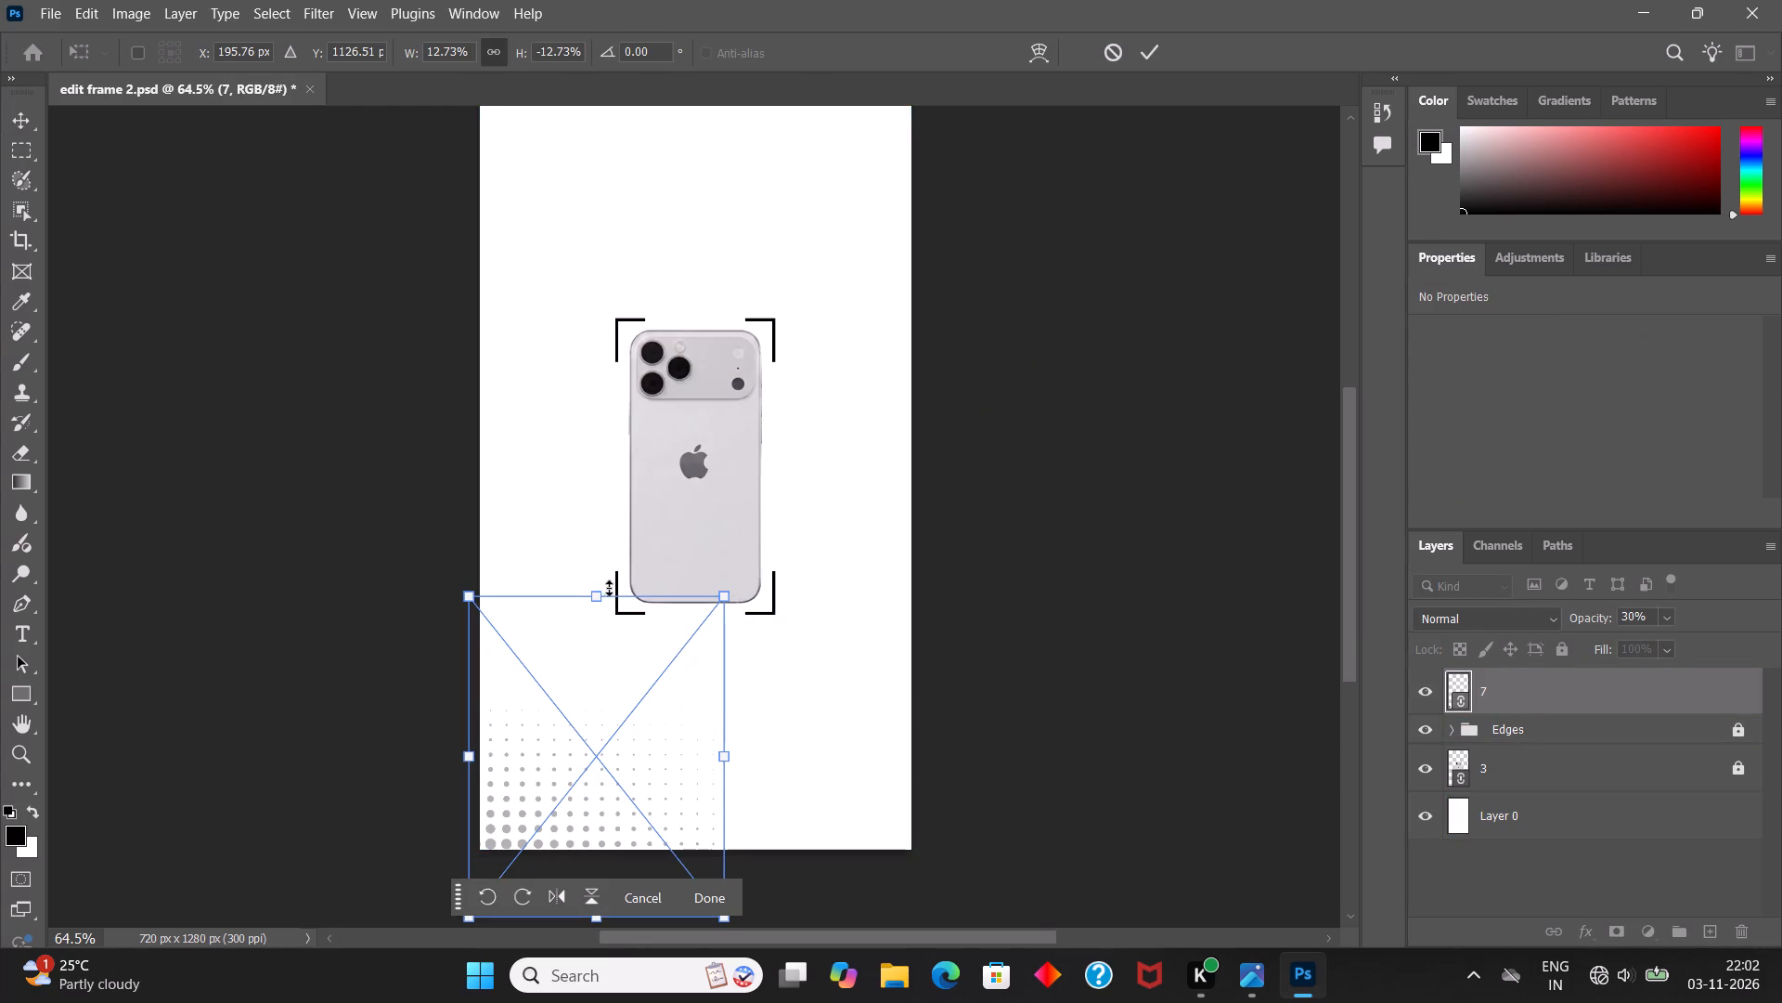
Move the flipped halftone into the canvas's bottom-left corner, at X -28 px and Y 1048 px, and save the document.
click(629, 688)
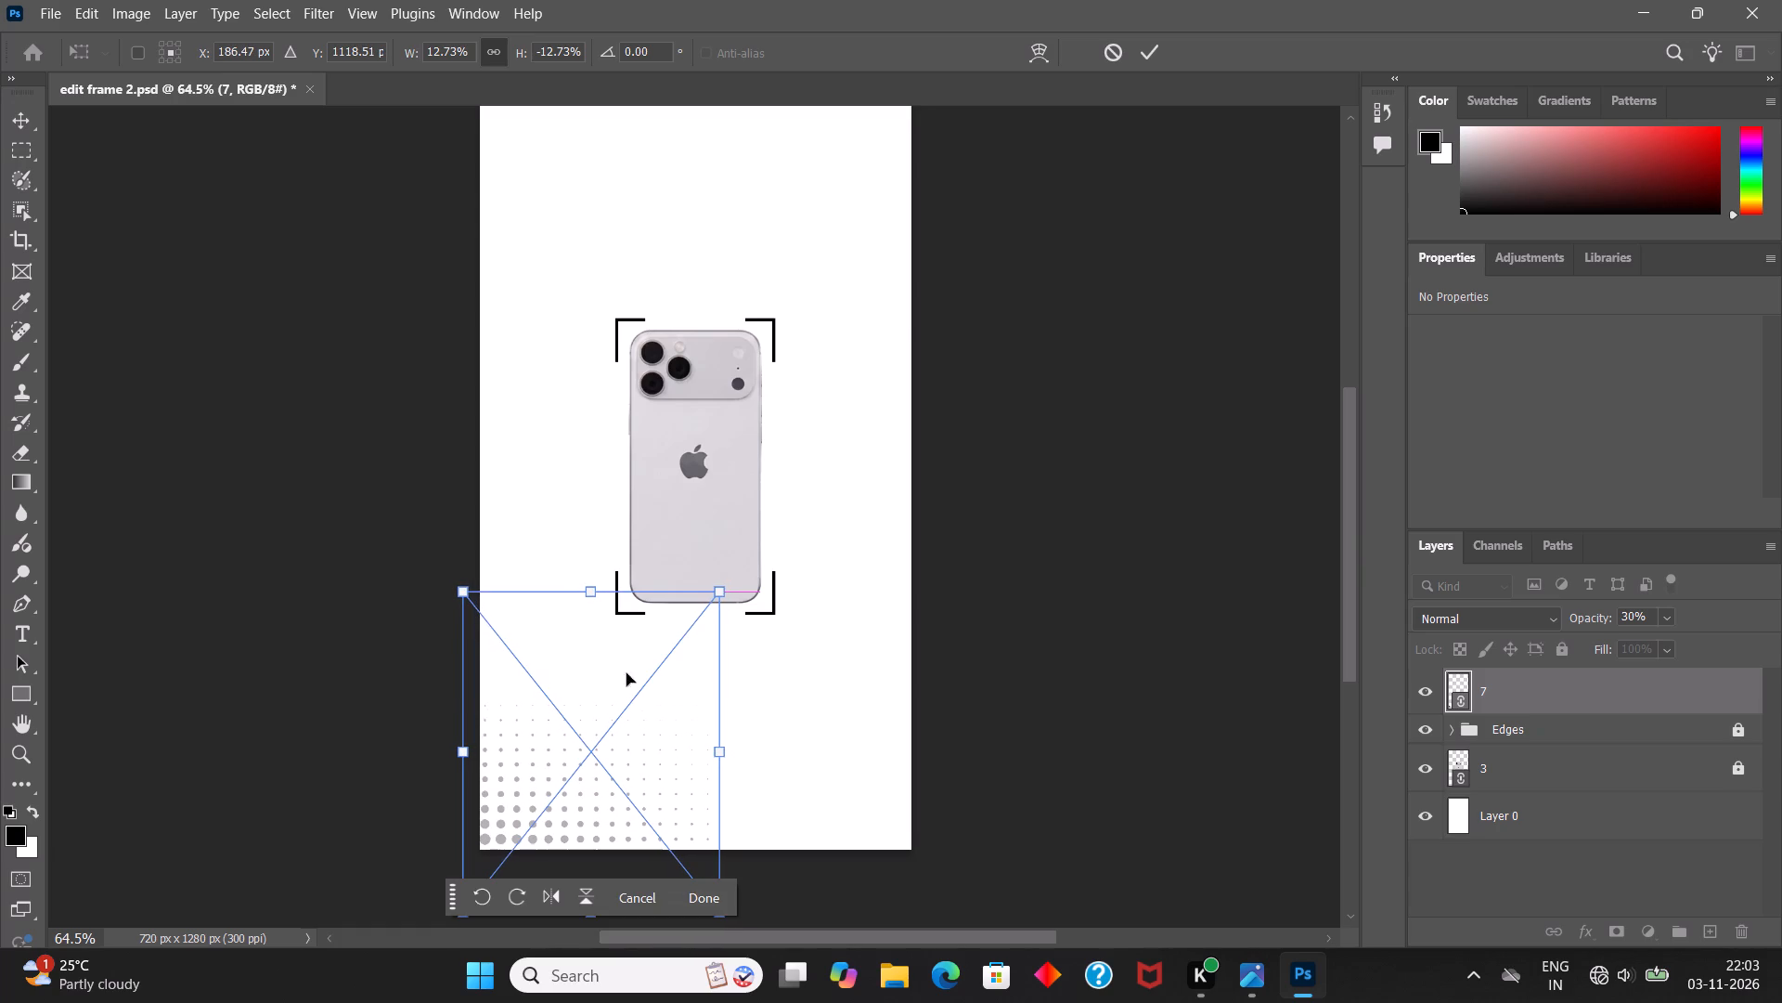
drag(310, 57, 316, 57)
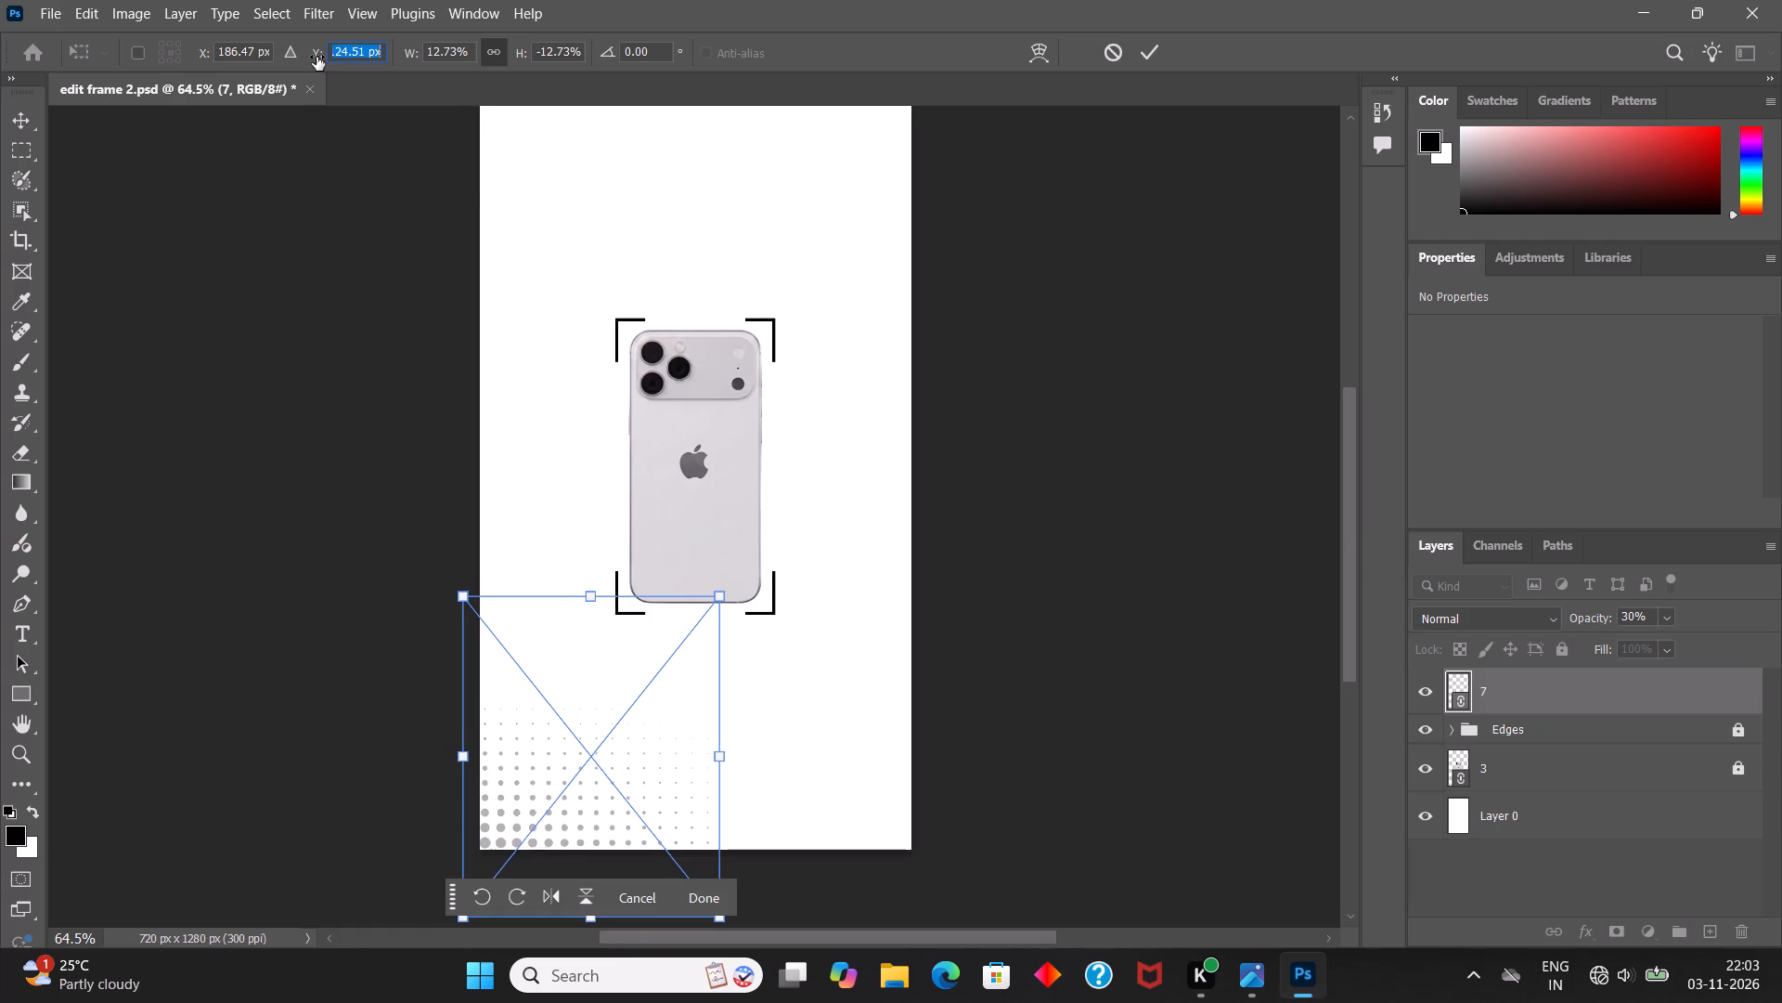
drag(316, 57, 329, 59)
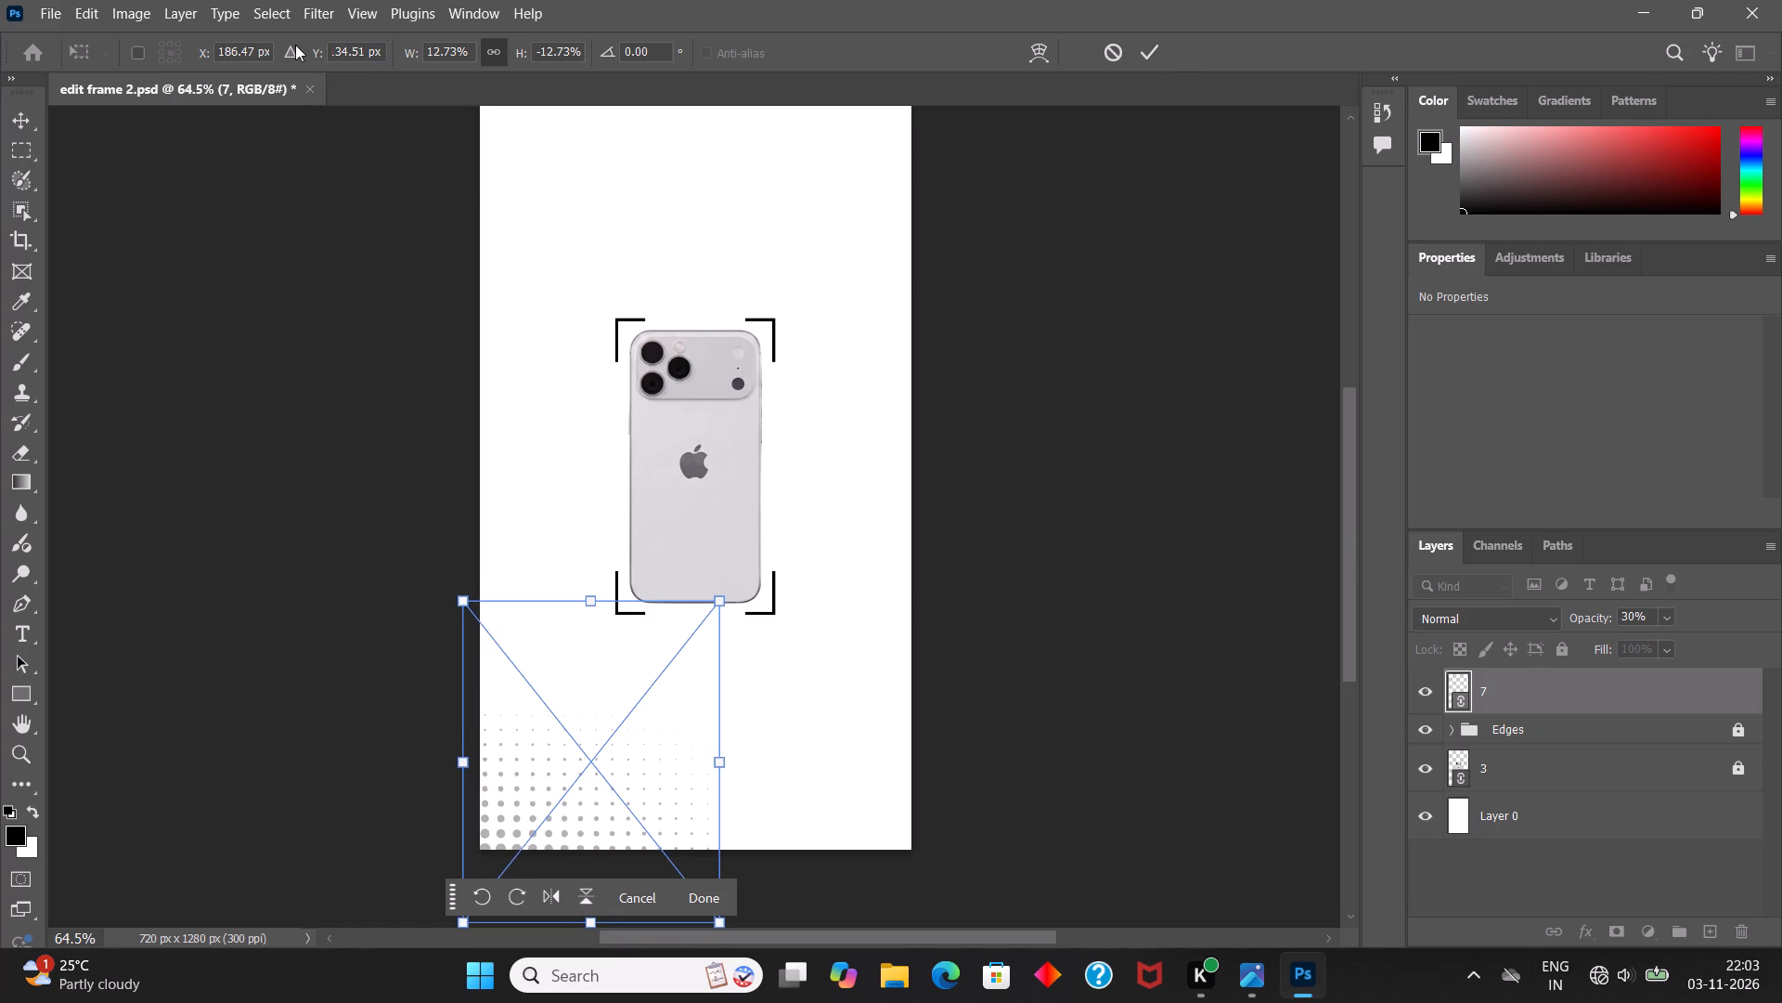
drag(316, 57, 309, 66)
click(1143, 57)
click(1143, 234)
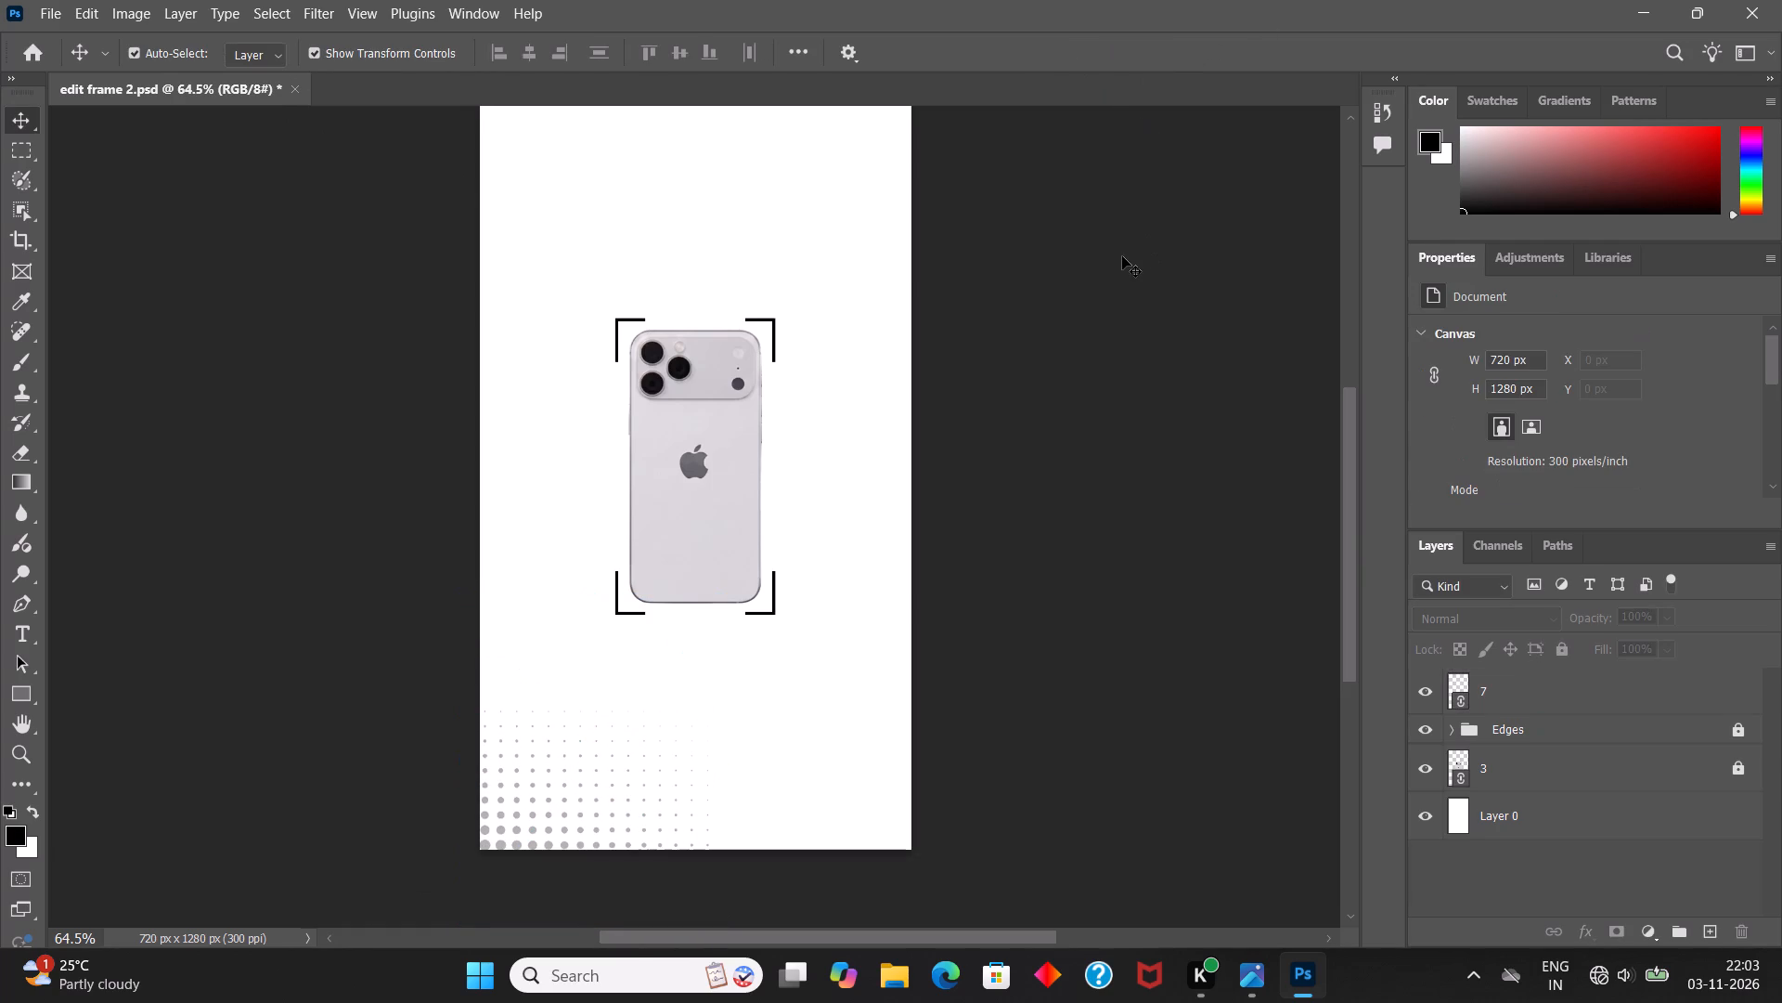
key(ctrl+s)
Duplicate halftone layer 7.
click(591, 756)
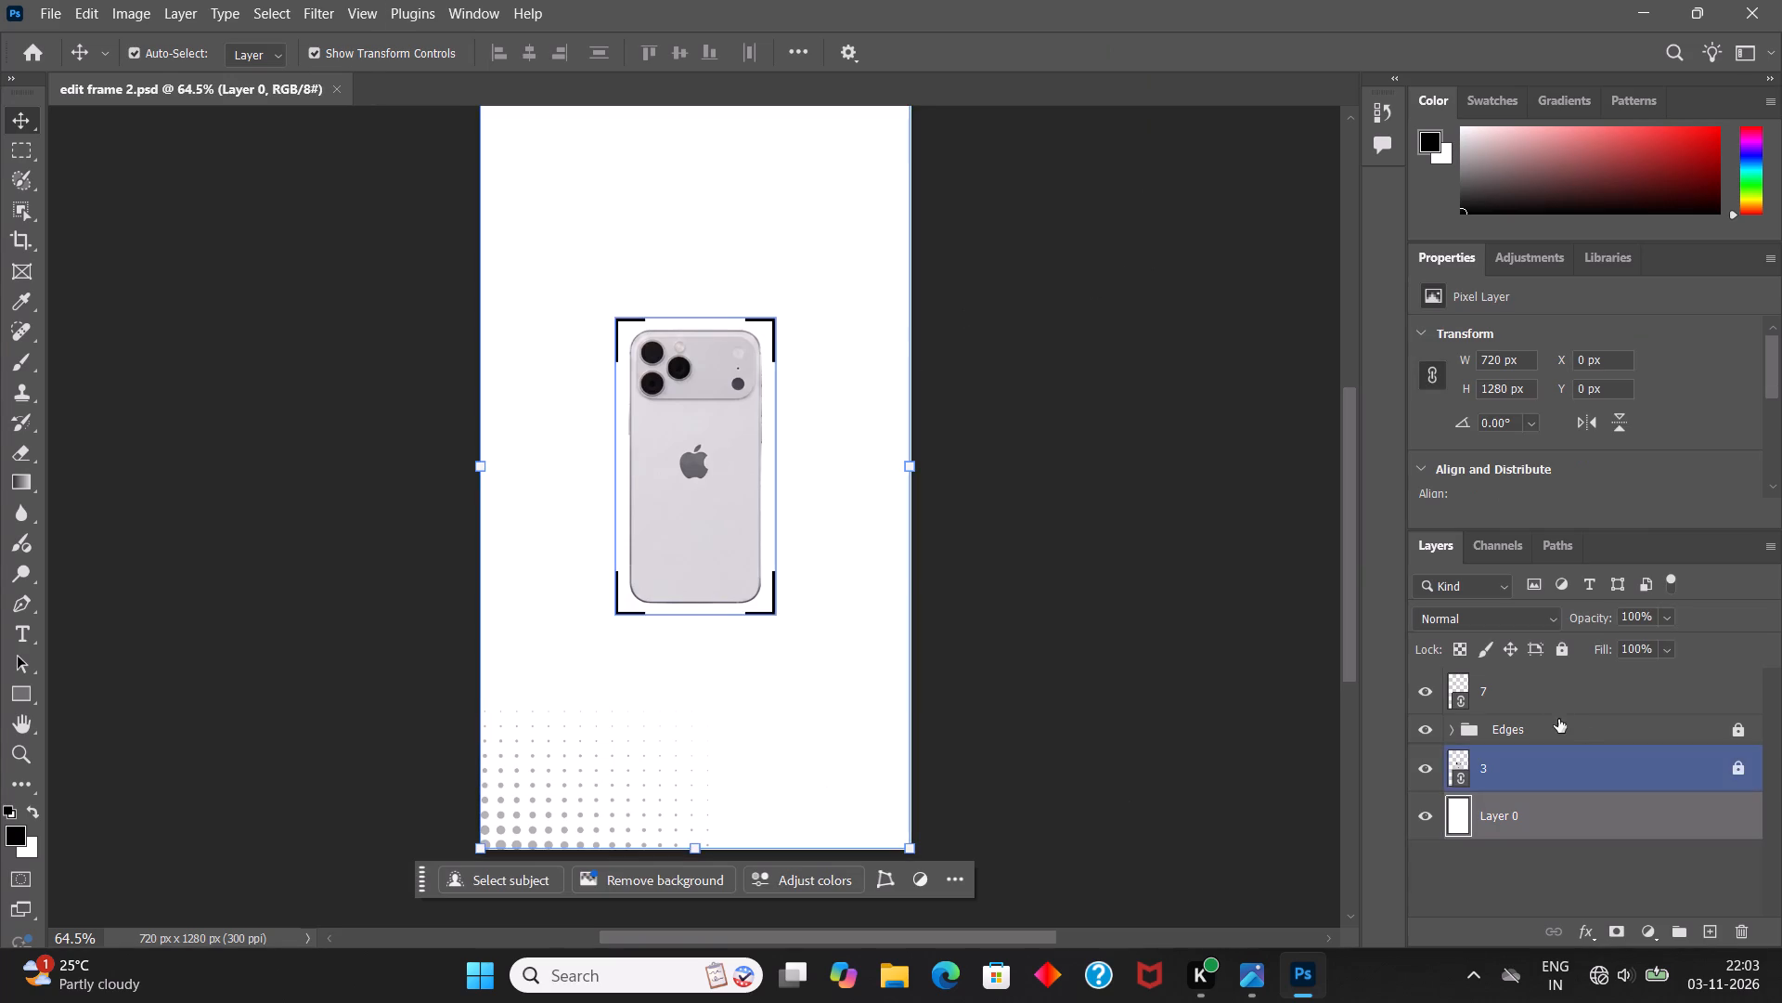
click(1546, 695)
key(ctrl+j)
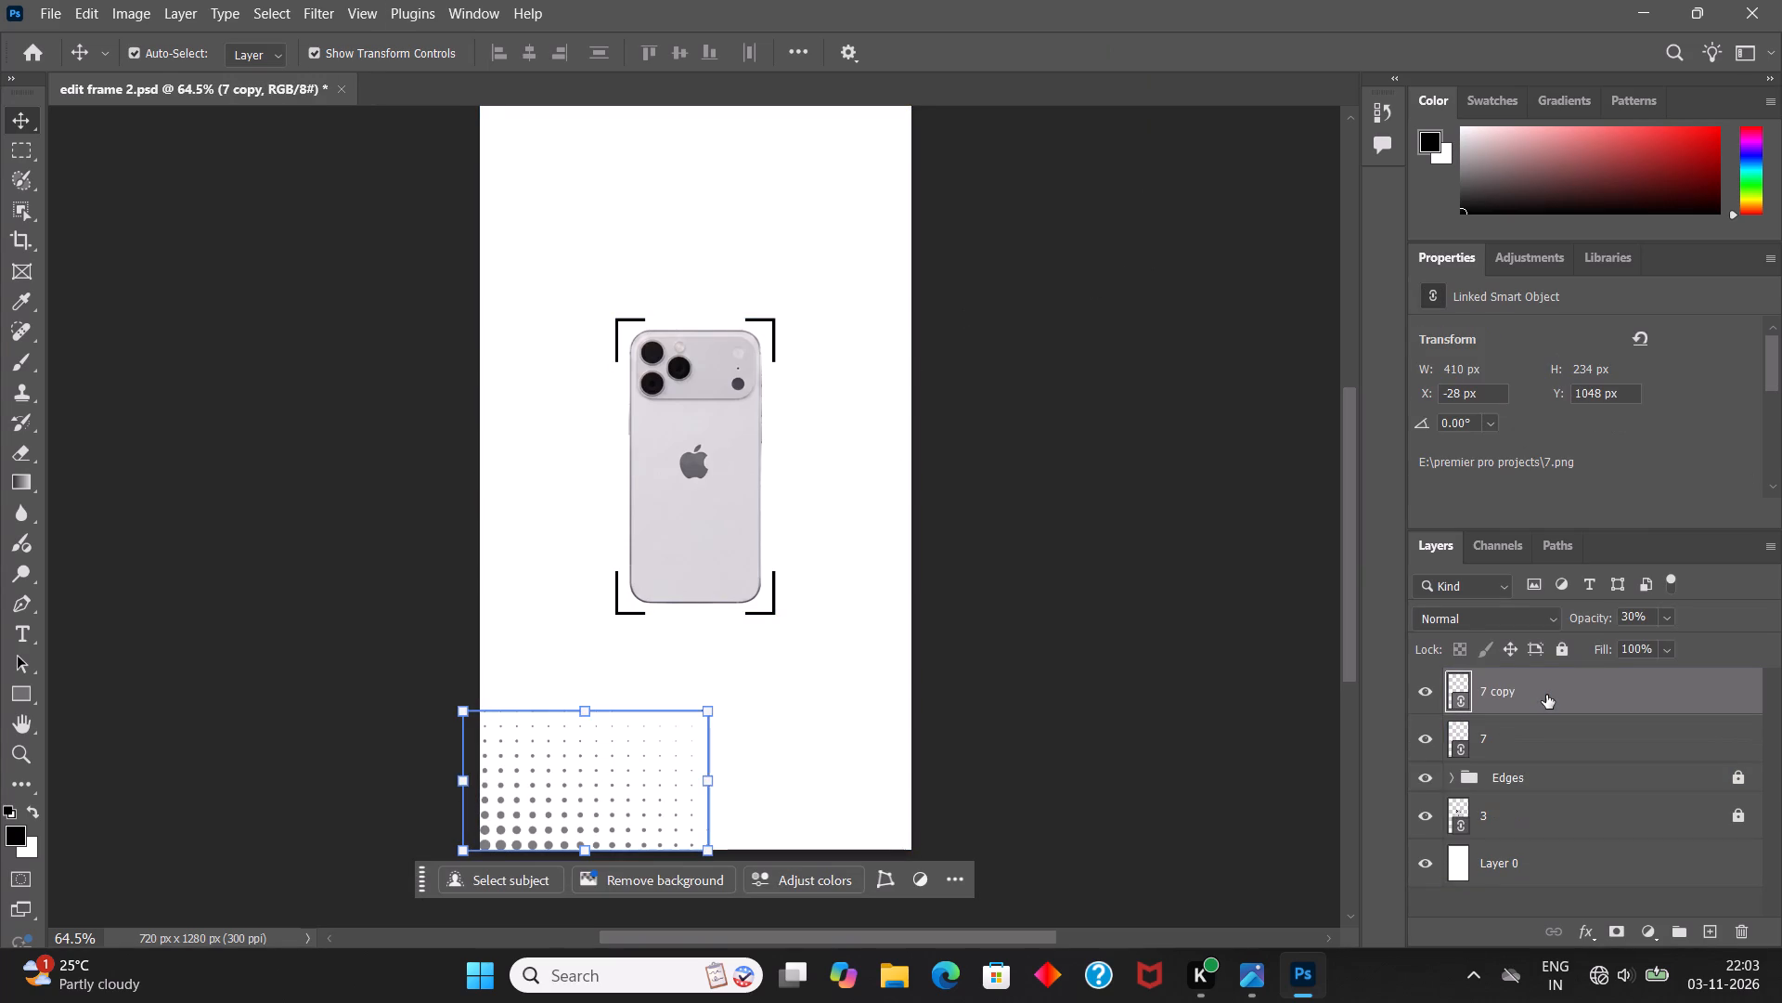
click(1552, 693)
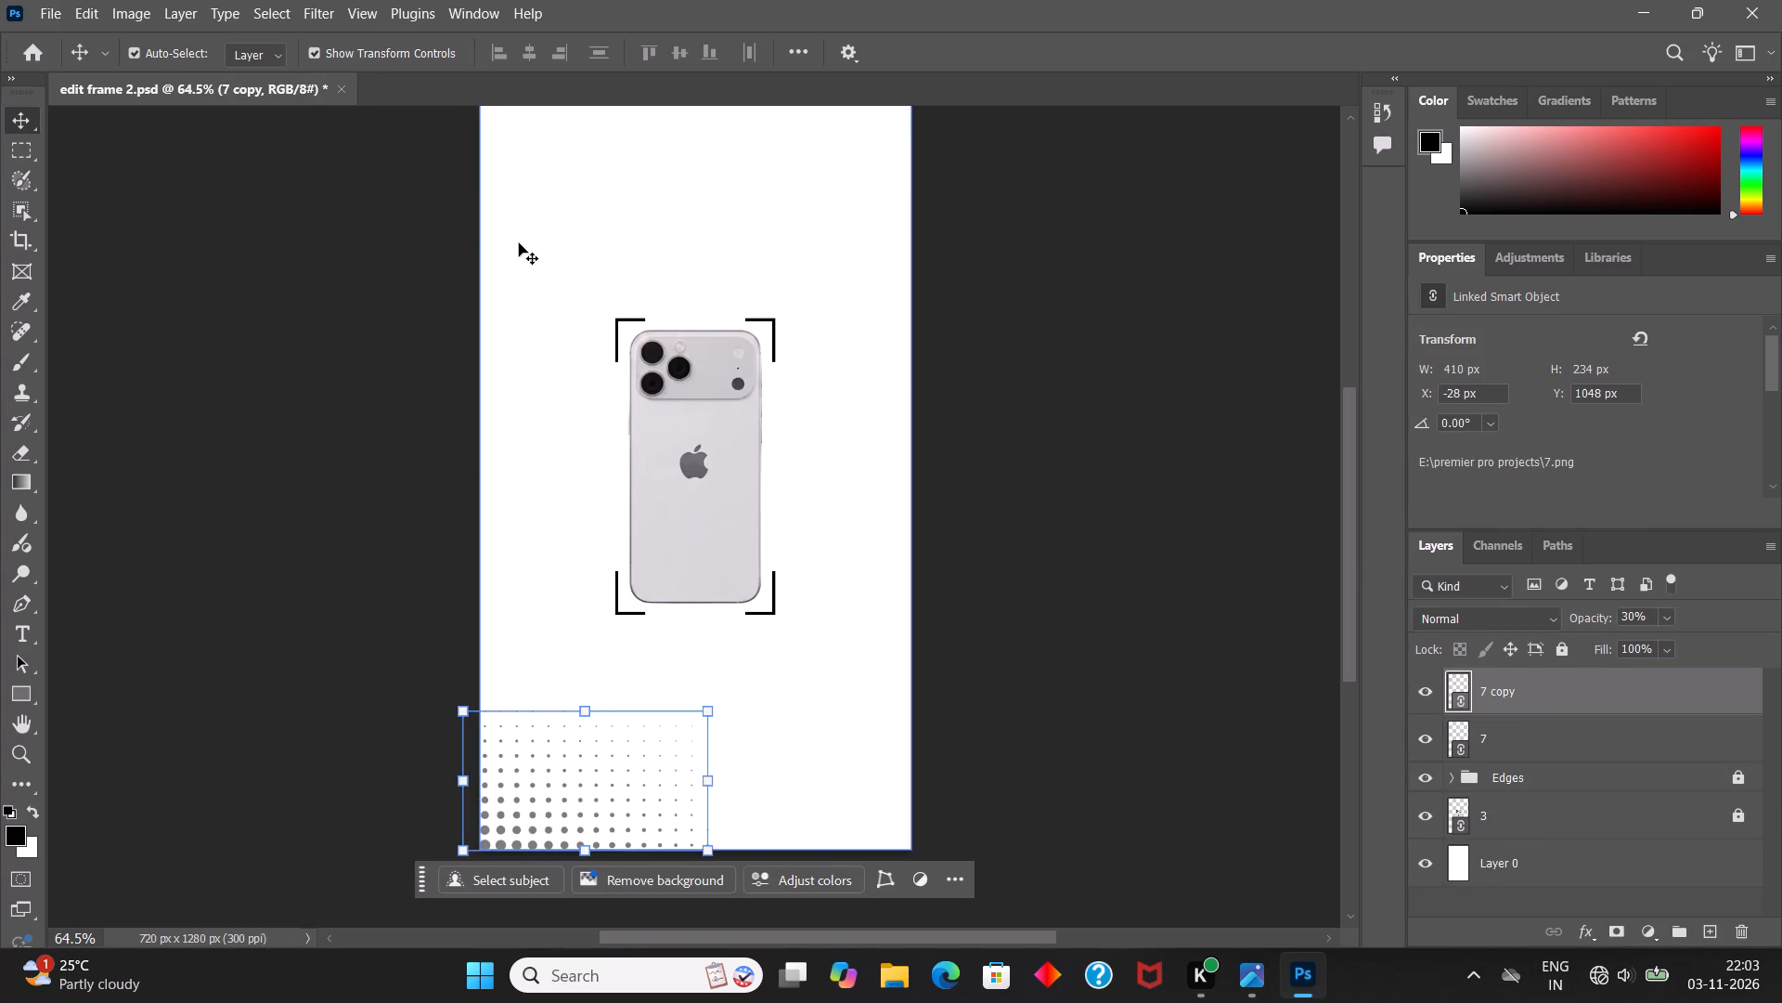
Start transforming the halftone copy and move it up to the upper part of the canvas, over the phone's top.
key(ctrl+t)
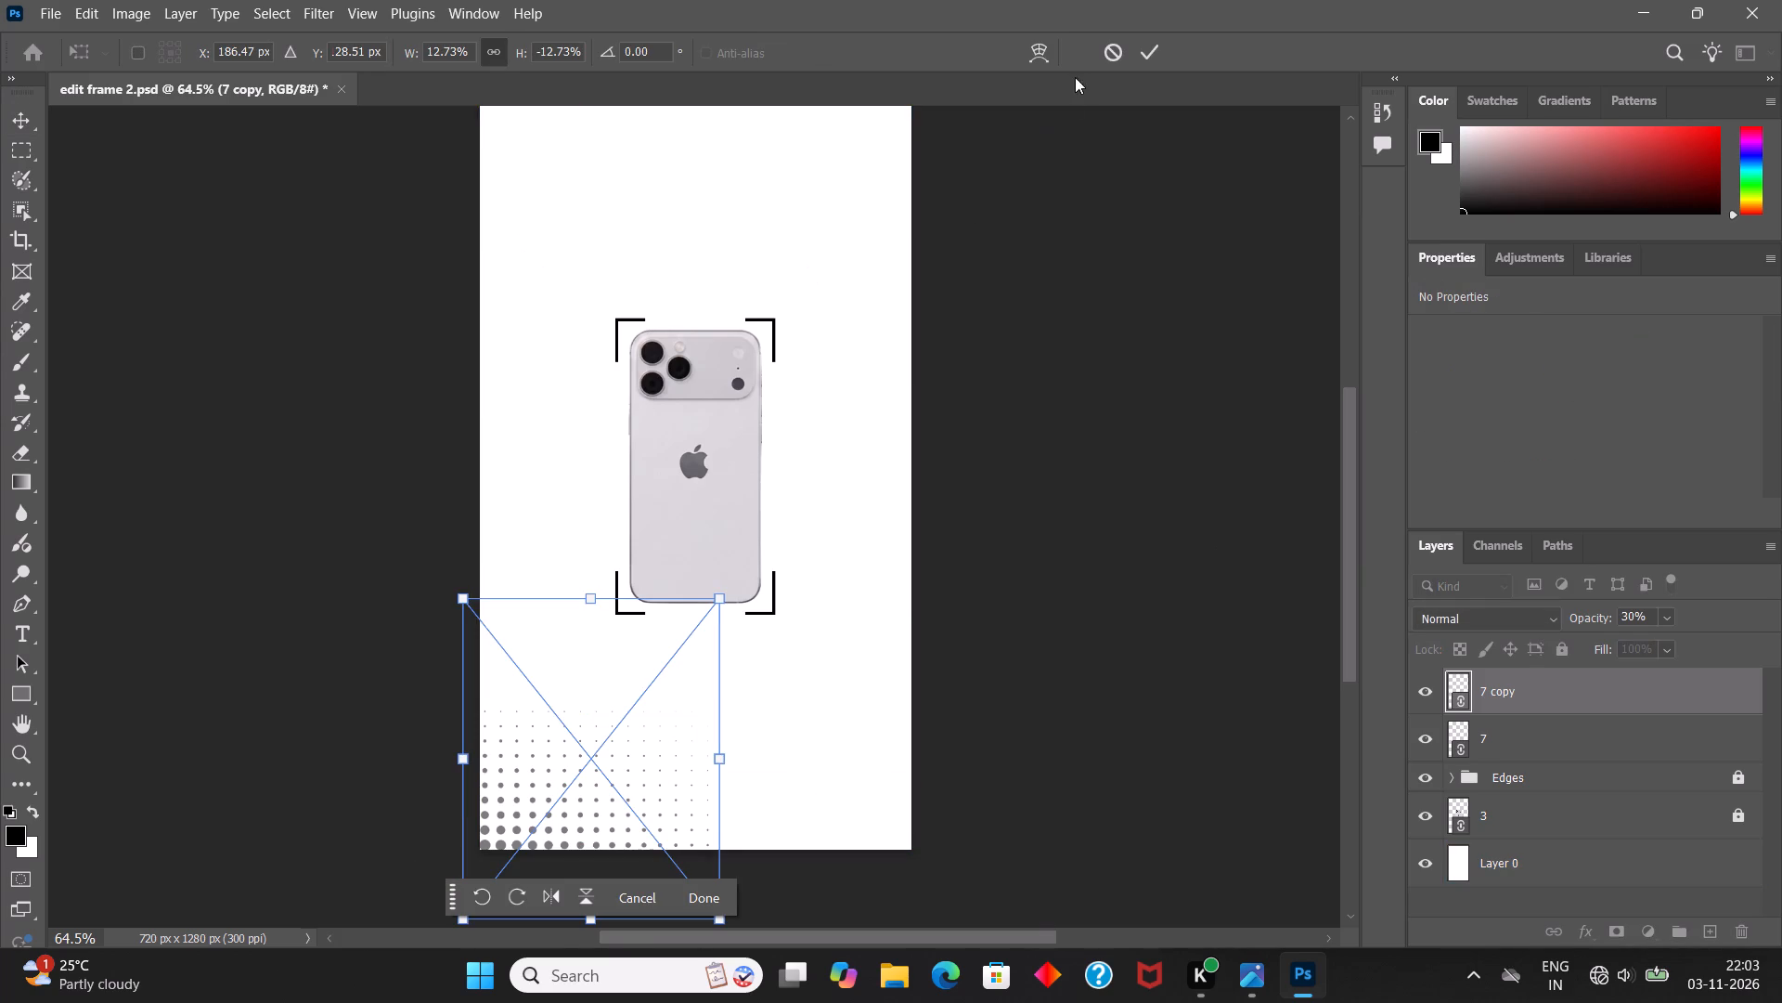
drag(314, 58, 0, 157)
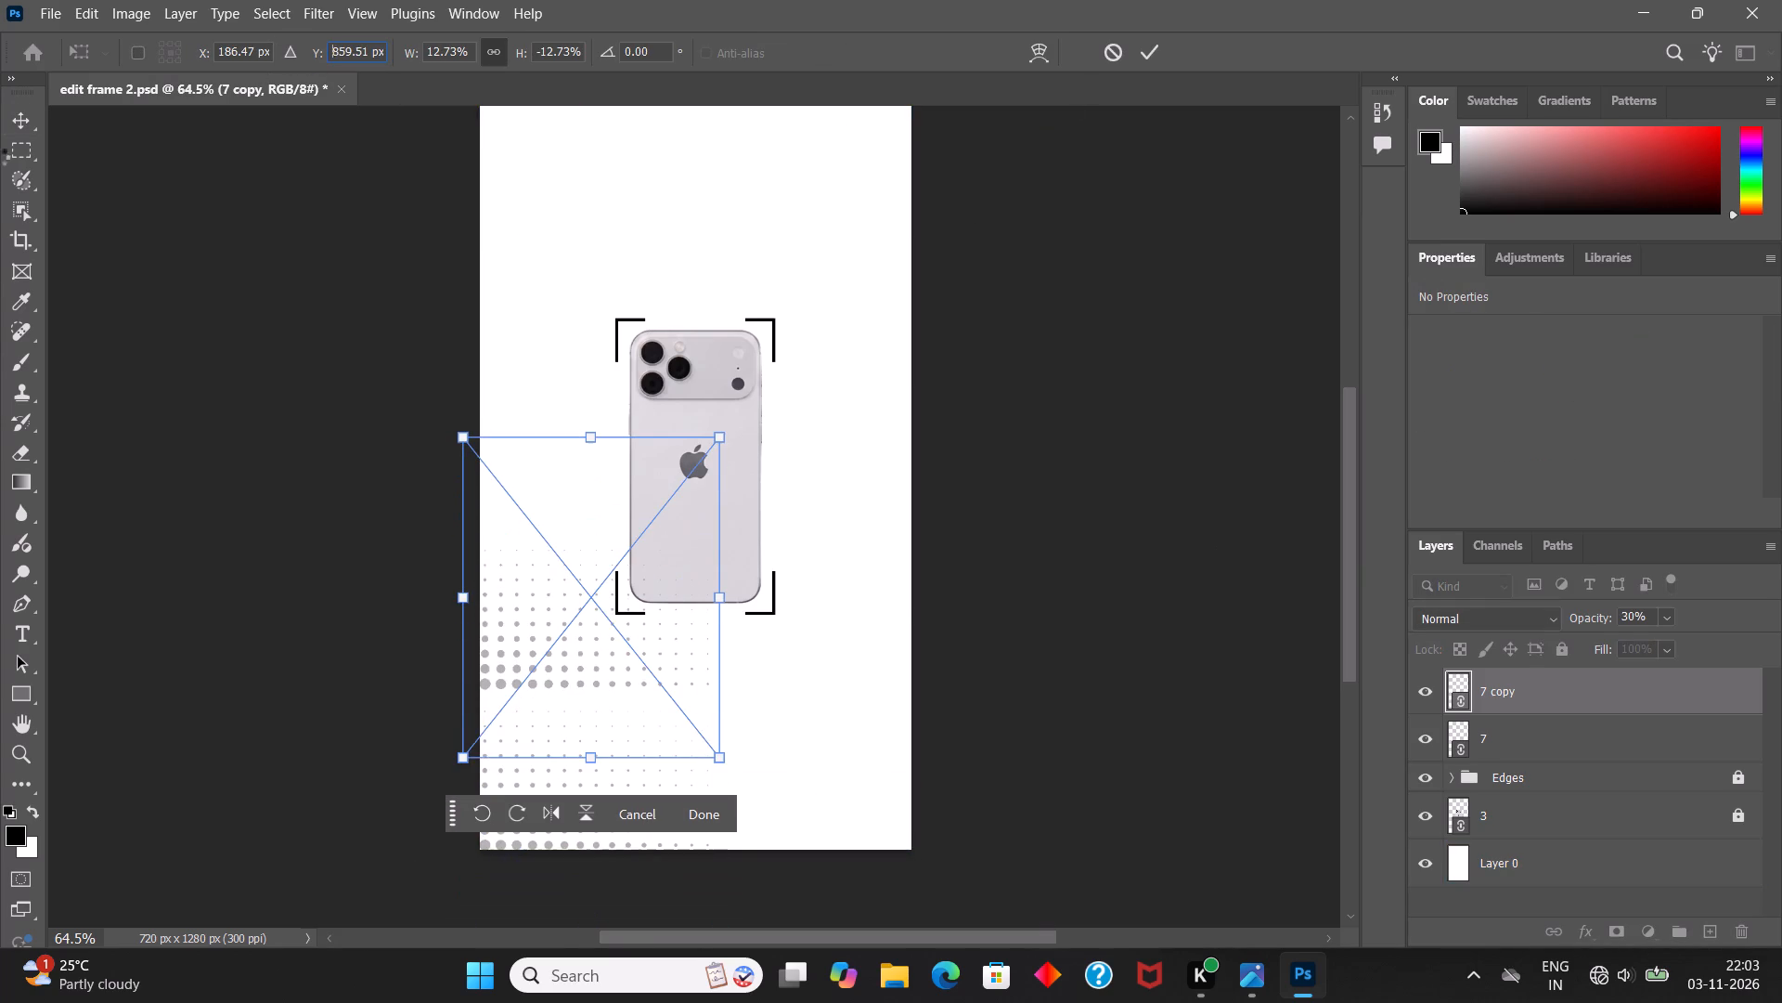
drag(0, 157, 0, 279)
drag(586, 636, 764, 264)
click(764, 264)
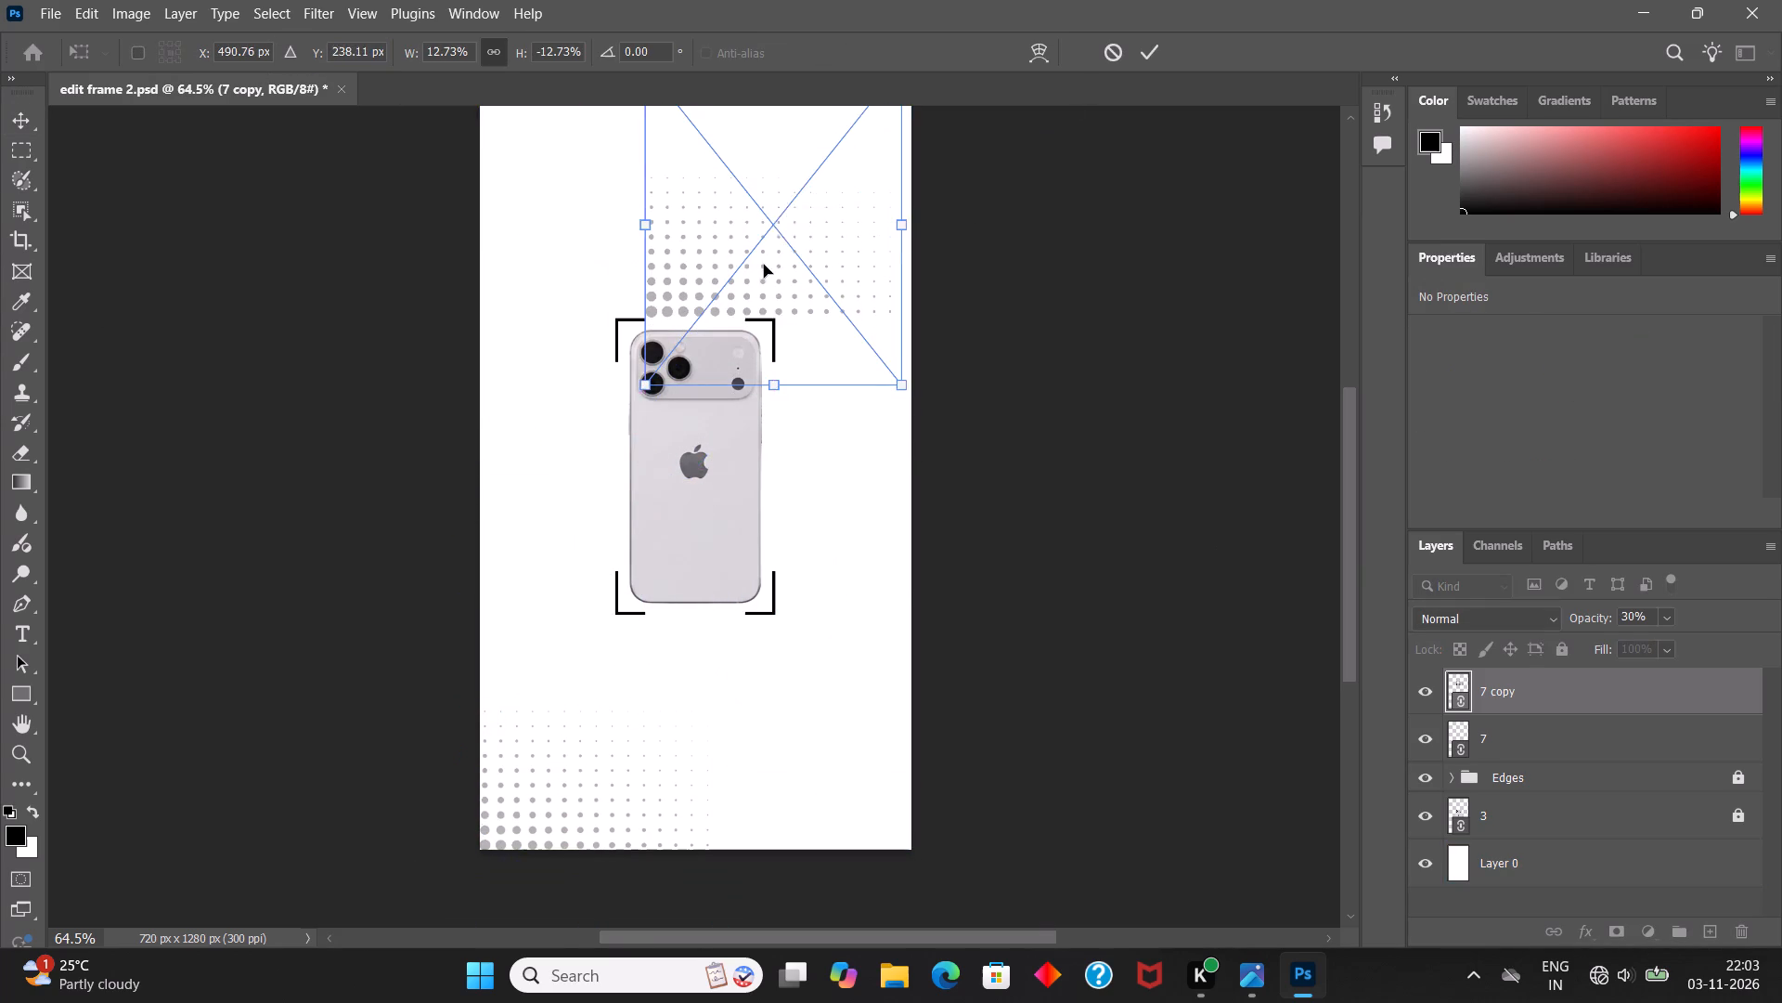
drag(780, 267, 749, 345)
Rotate the halftone copy to 180 degrees.
drag(897, 134, 702, 113)
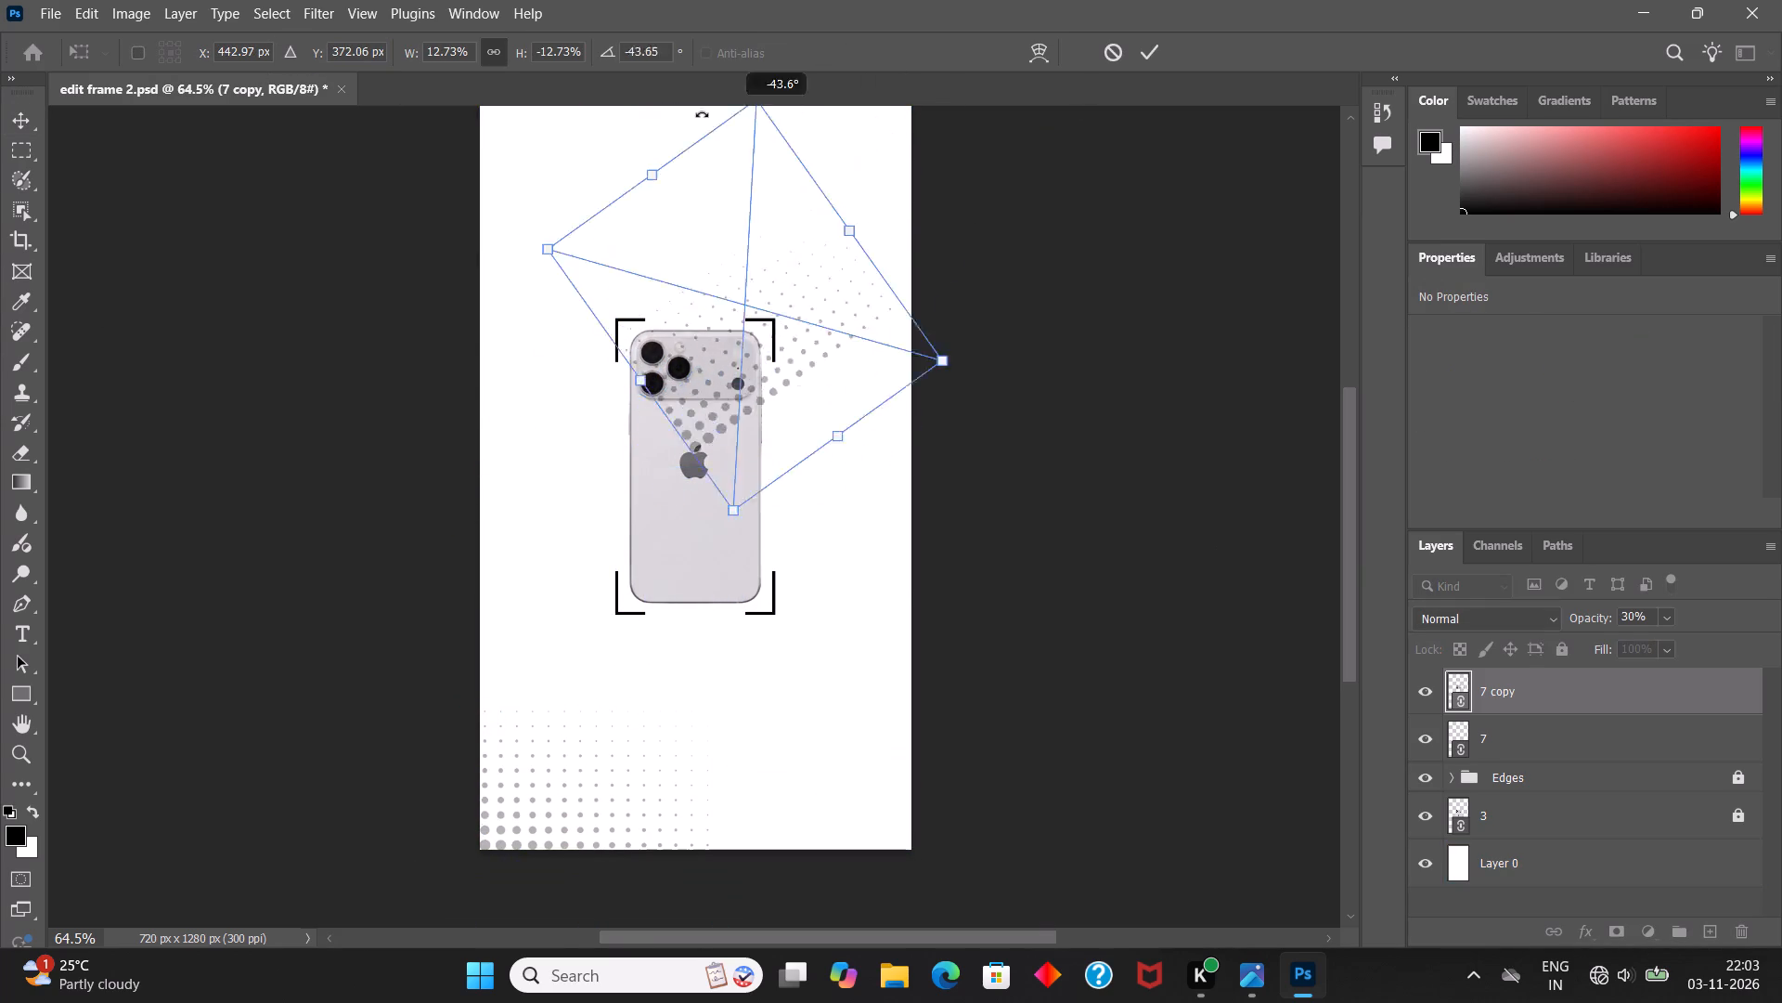
drag(702, 113, 555, 554)
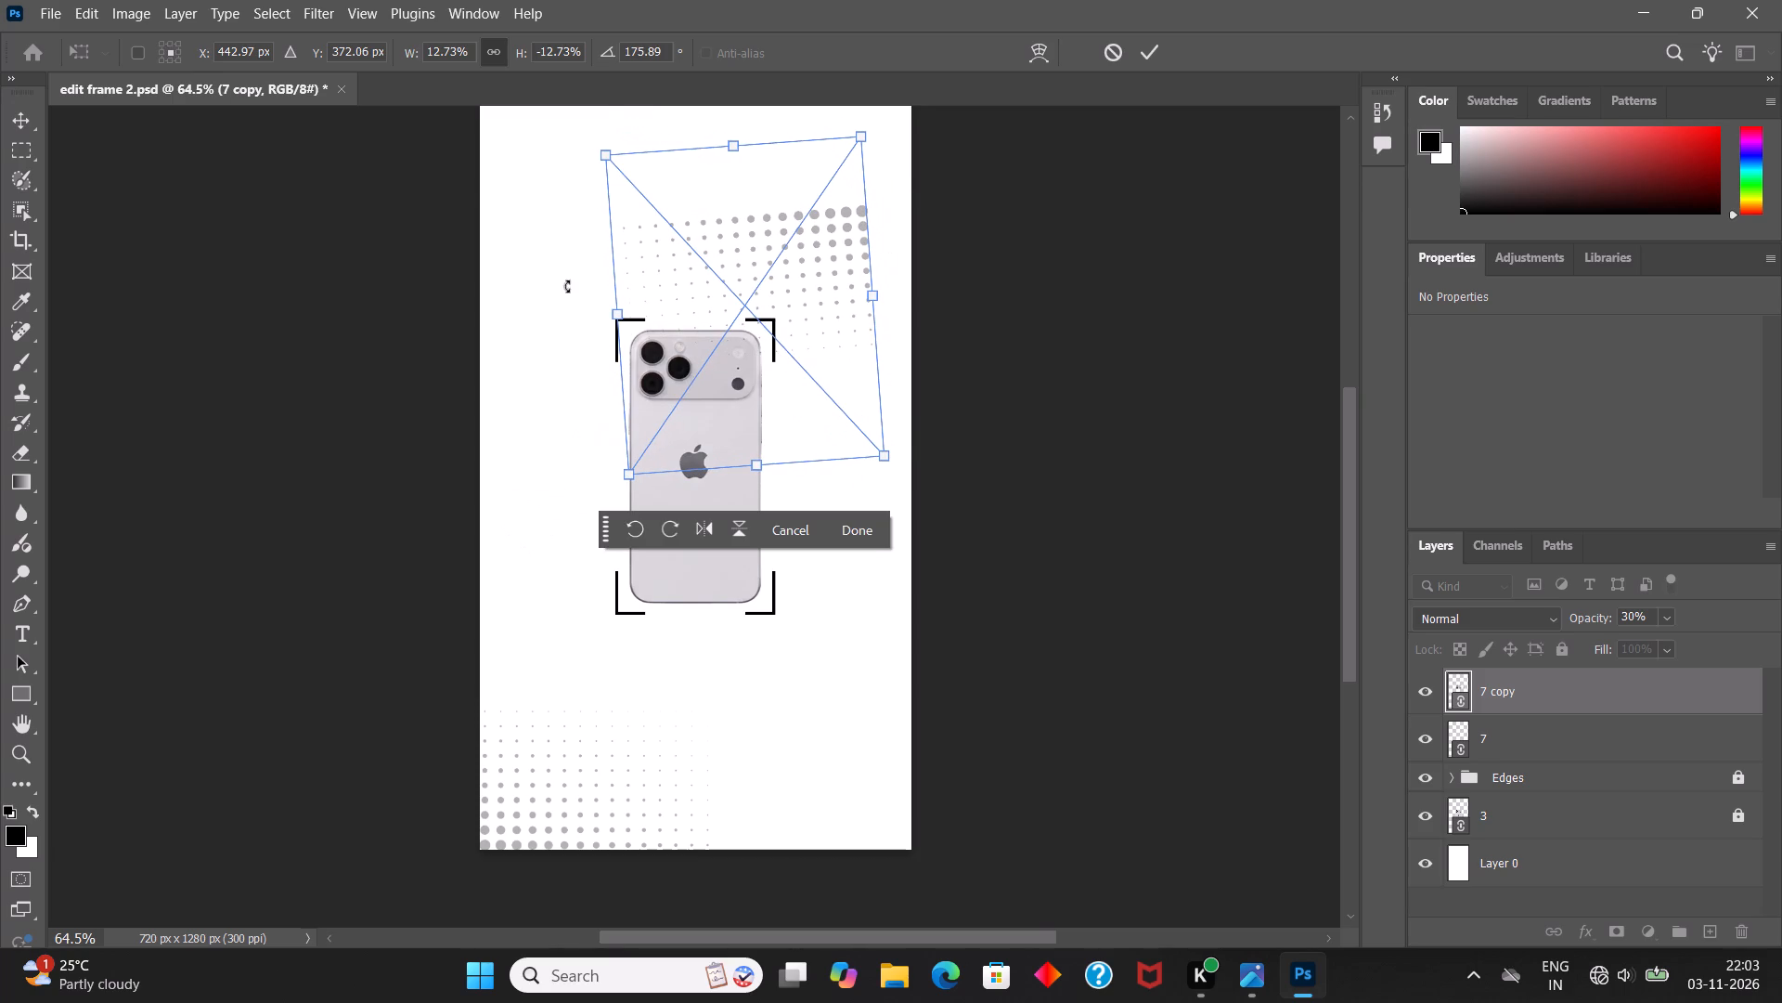
click(646, 51)
key(ctrl+a)
text(180)
key(Return)
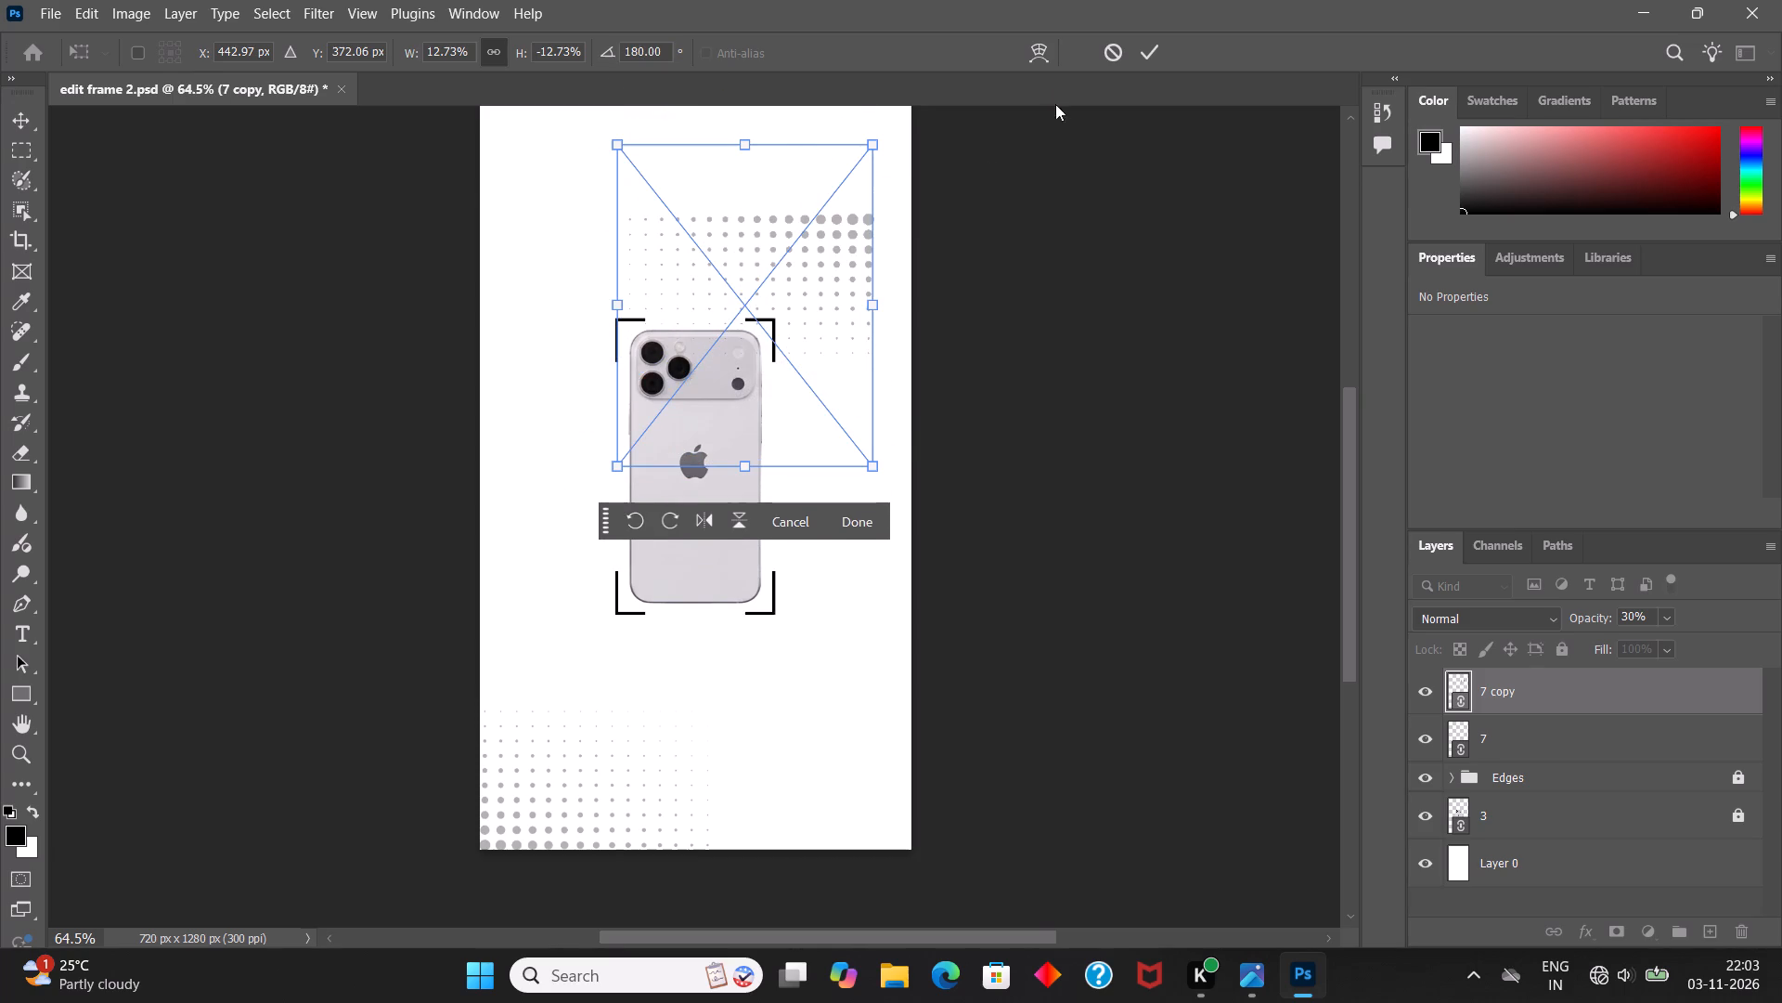
Move the rotated halftone copy against the canvas's right edge near the top, apply the transform and save the document.
drag(826, 276, 861, 183)
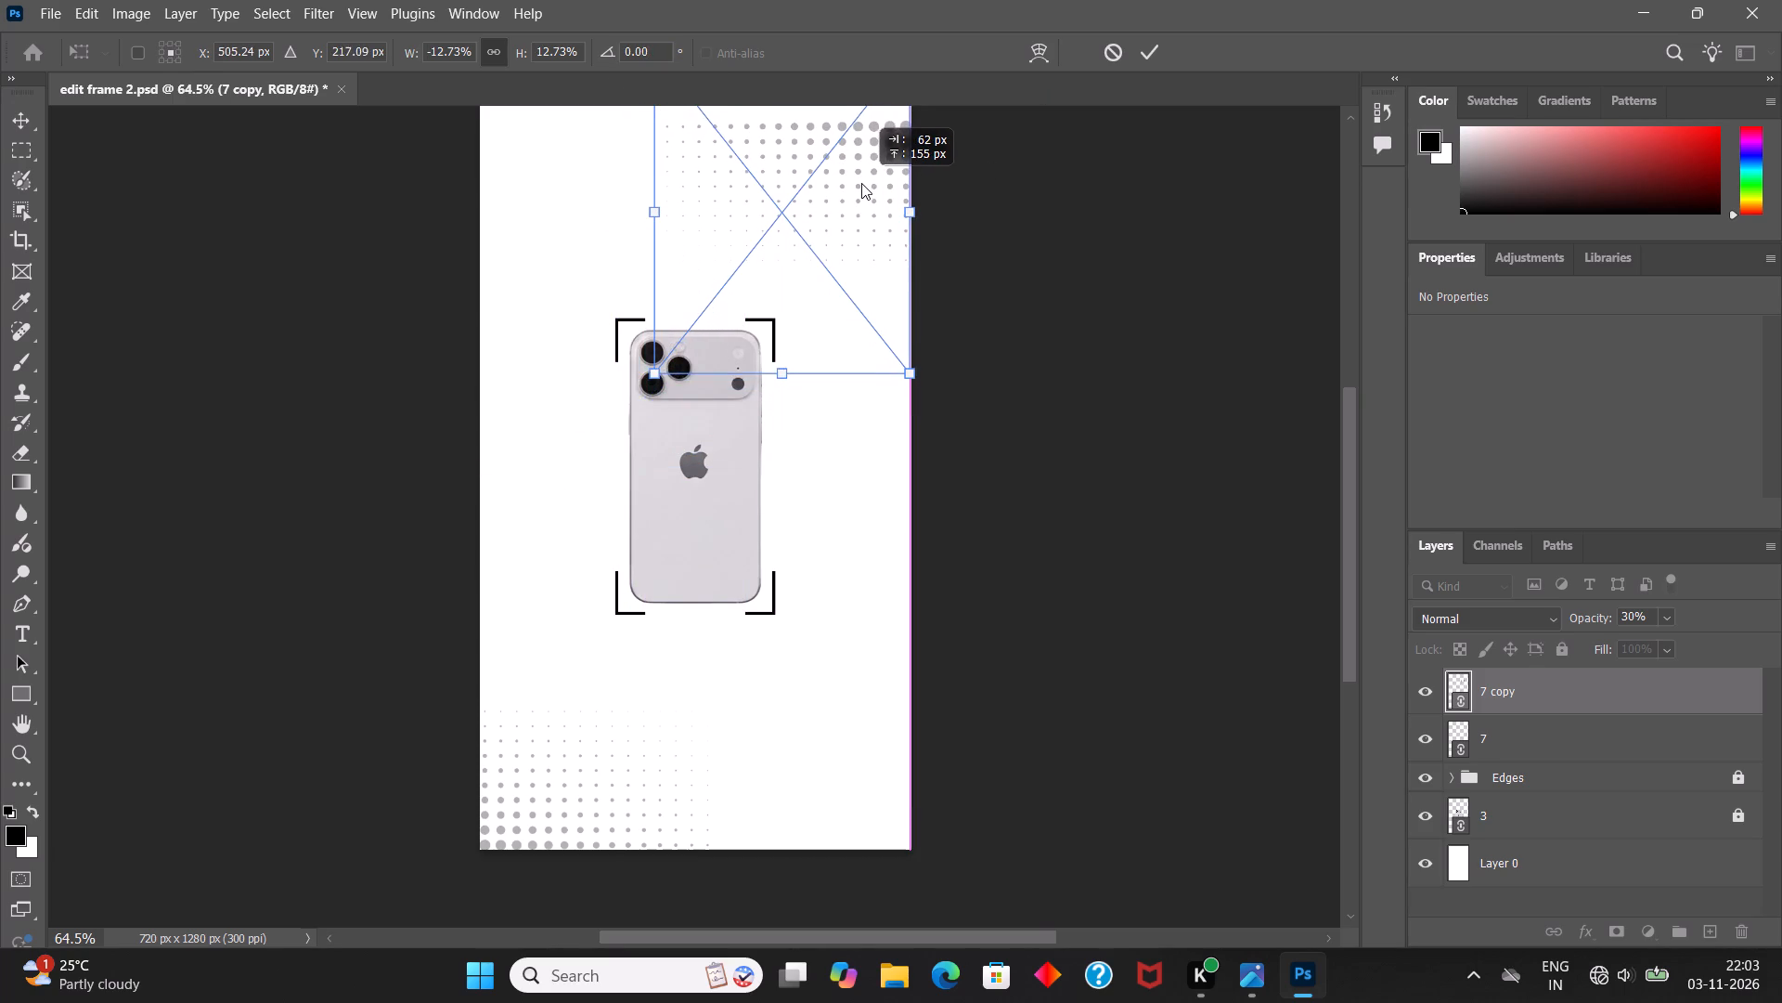
drag(861, 183, 861, 179)
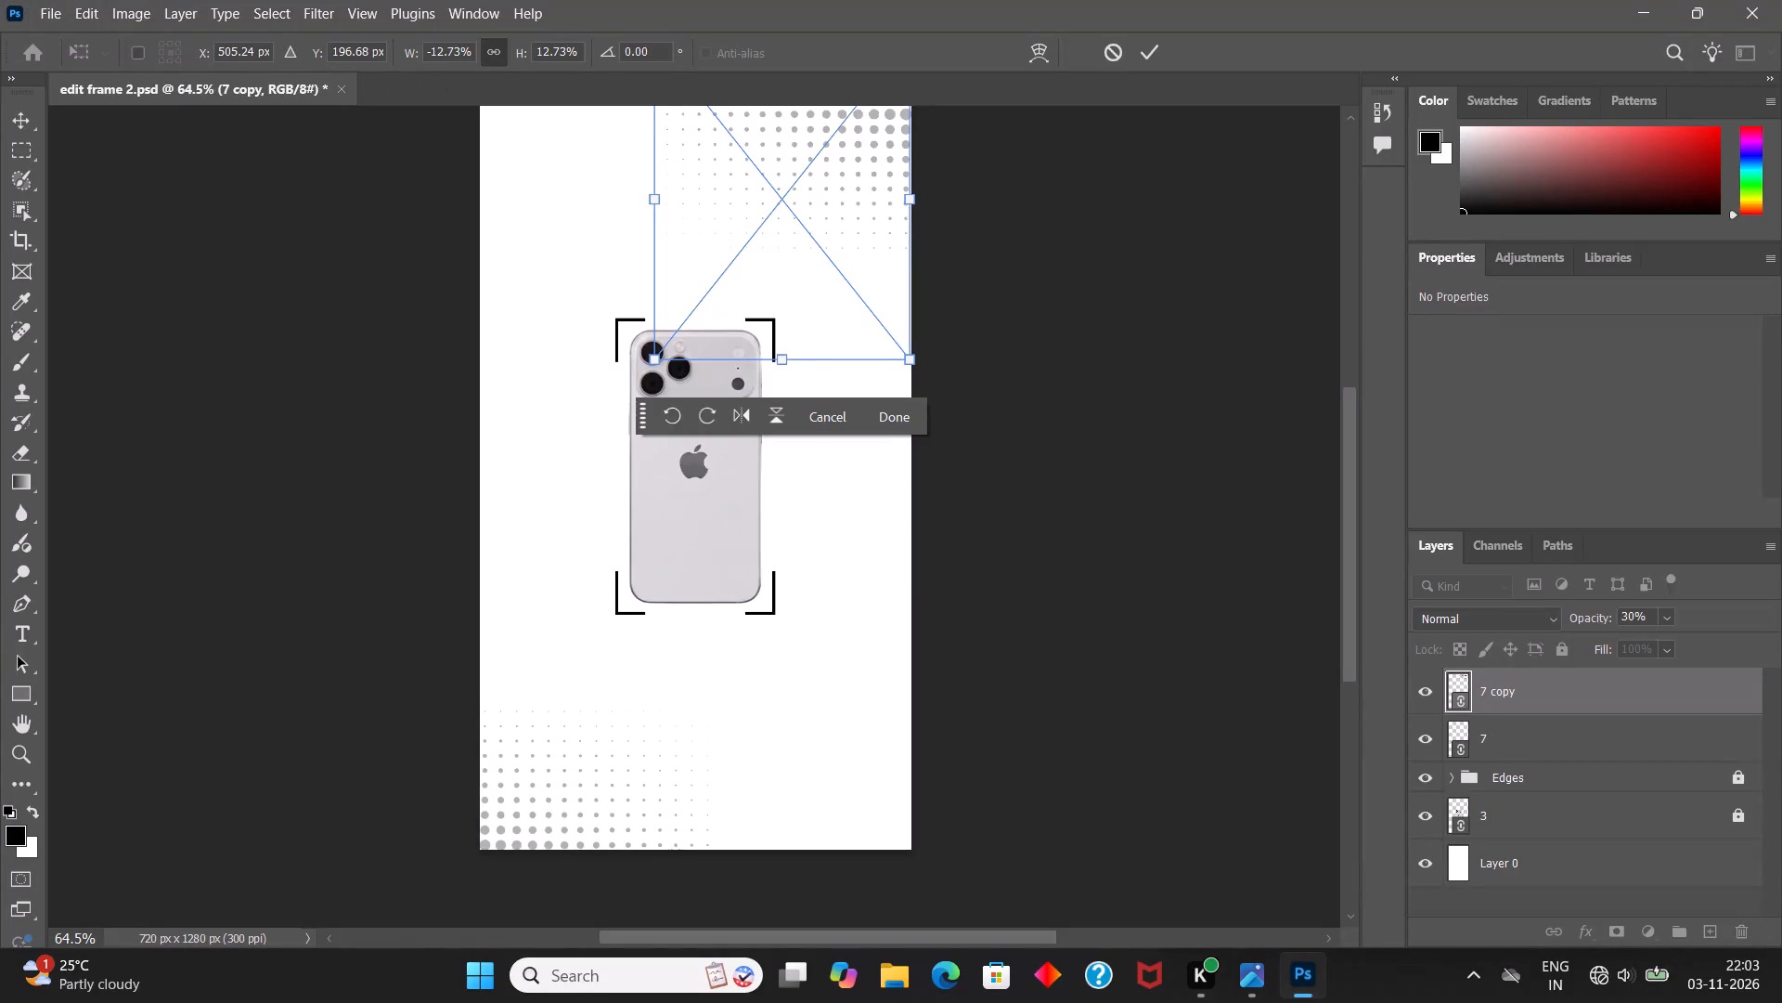
click(205, 57)
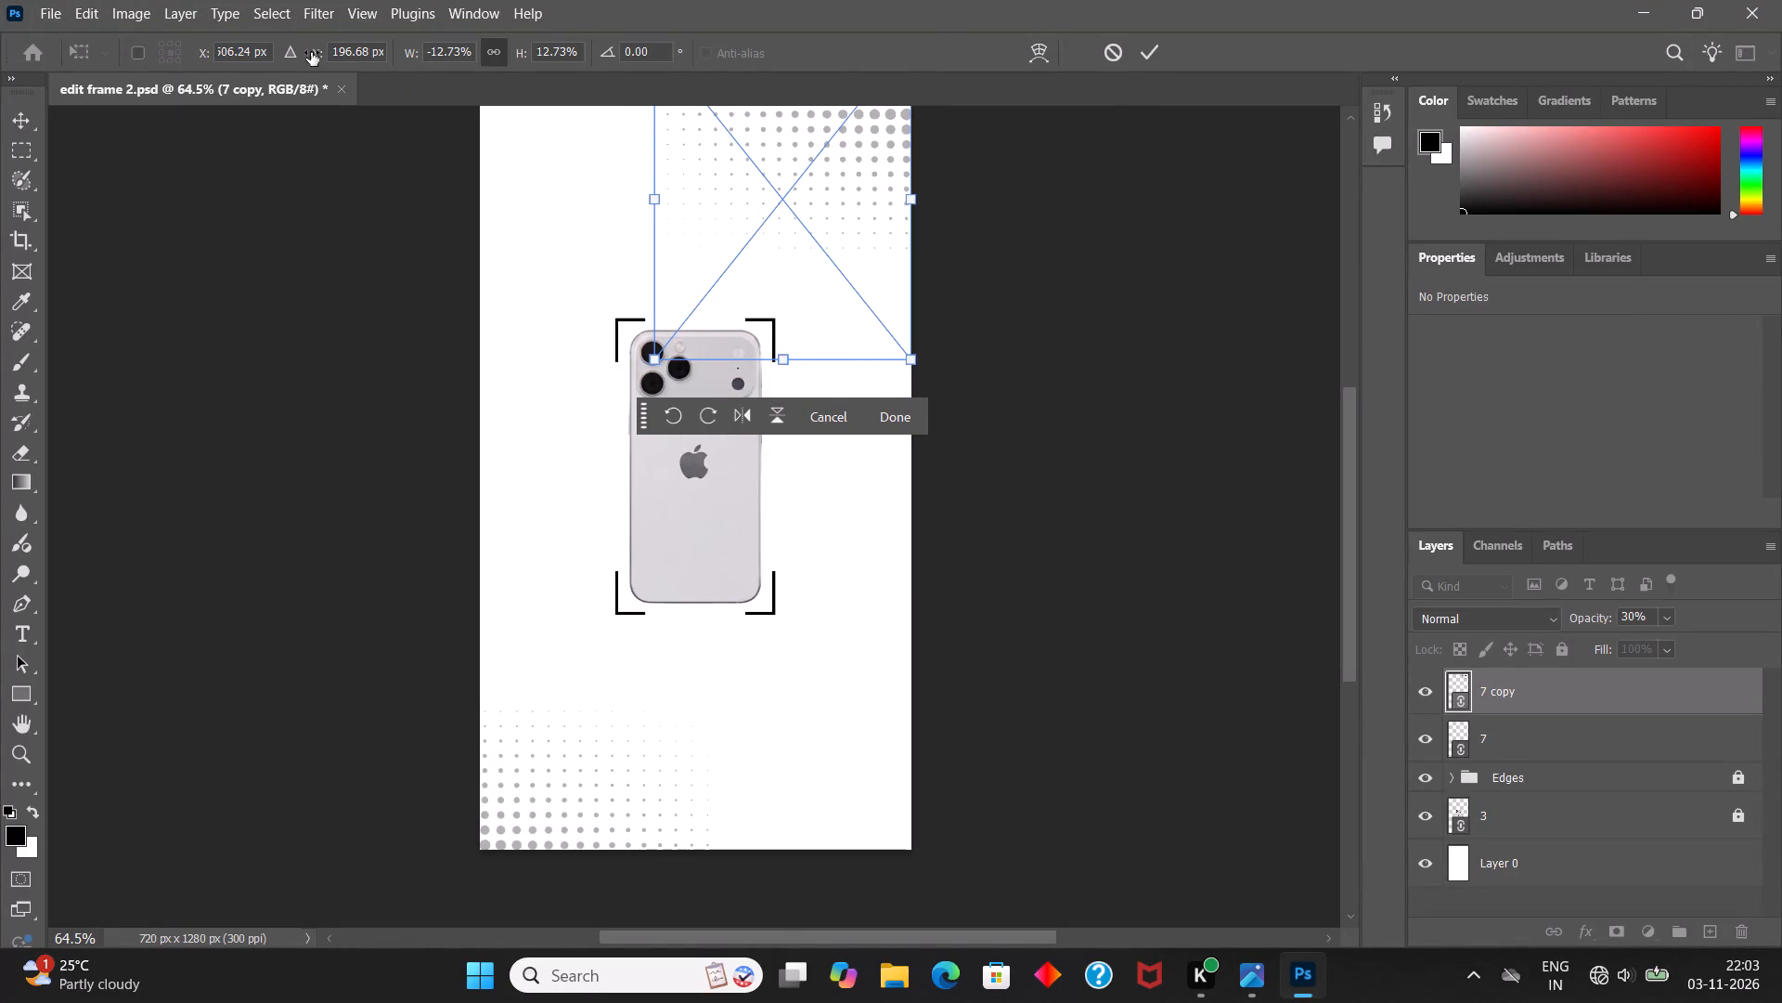
drag(316, 53, 303, 59)
click(1144, 54)
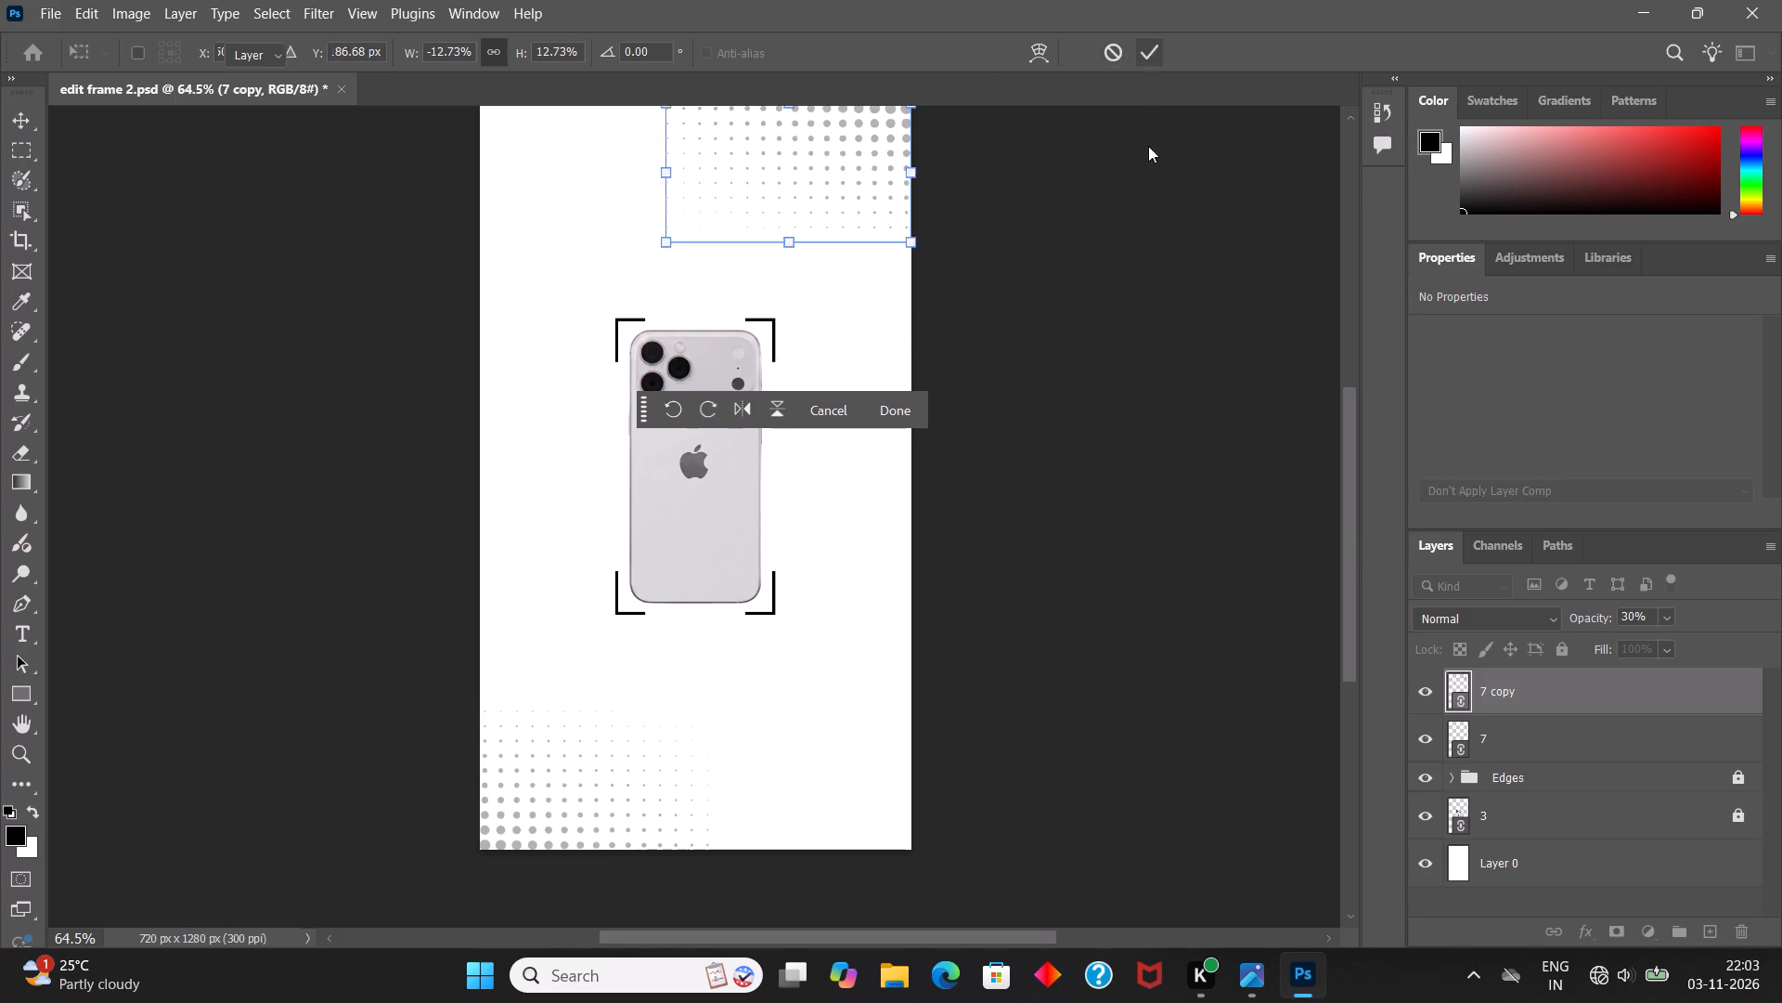
click(1160, 248)
key(ctrl+s)
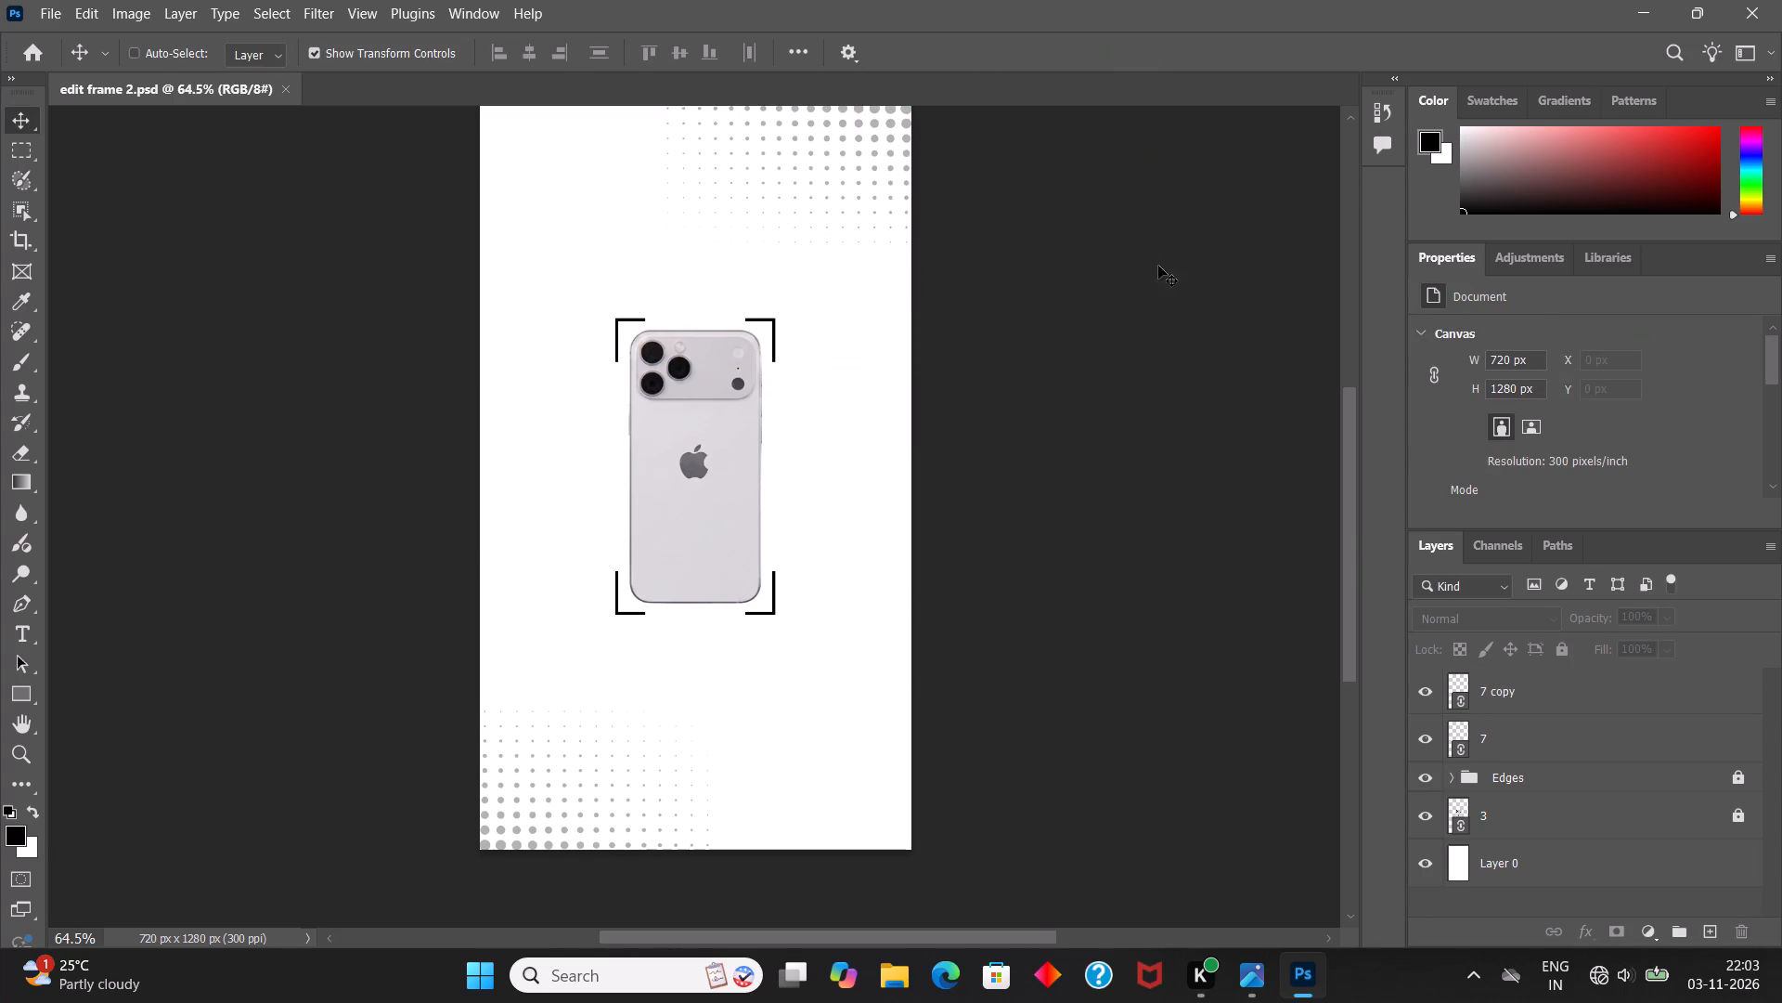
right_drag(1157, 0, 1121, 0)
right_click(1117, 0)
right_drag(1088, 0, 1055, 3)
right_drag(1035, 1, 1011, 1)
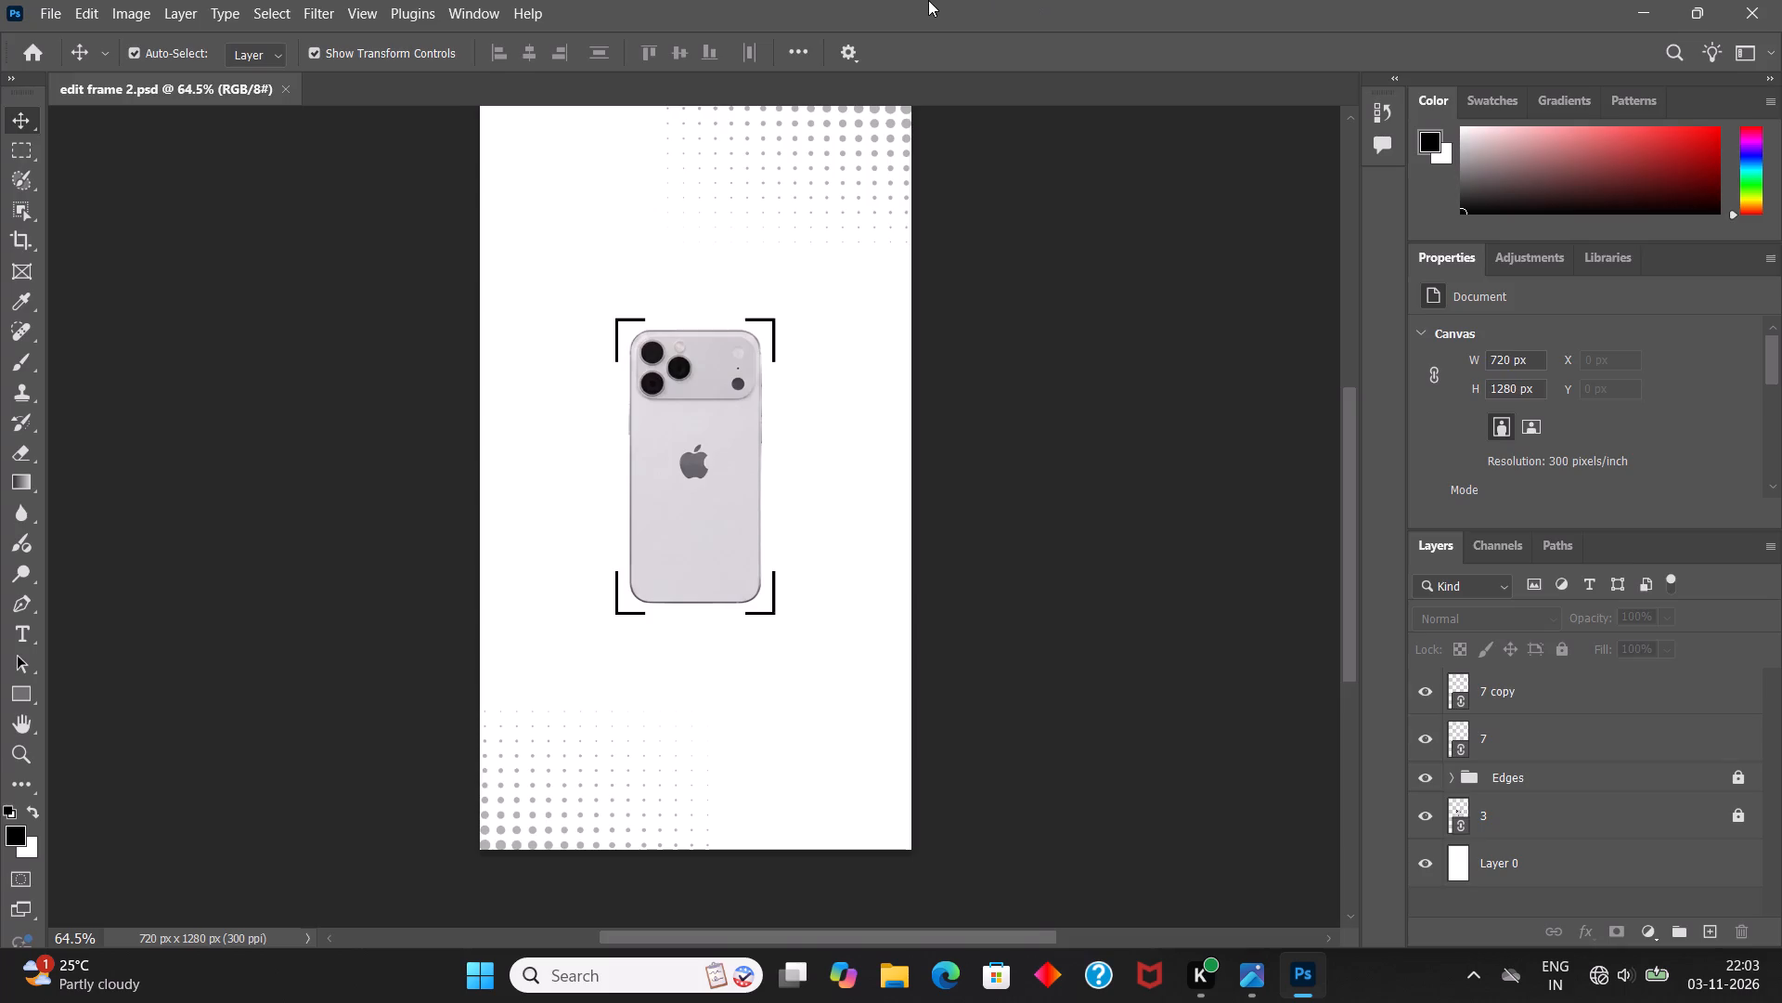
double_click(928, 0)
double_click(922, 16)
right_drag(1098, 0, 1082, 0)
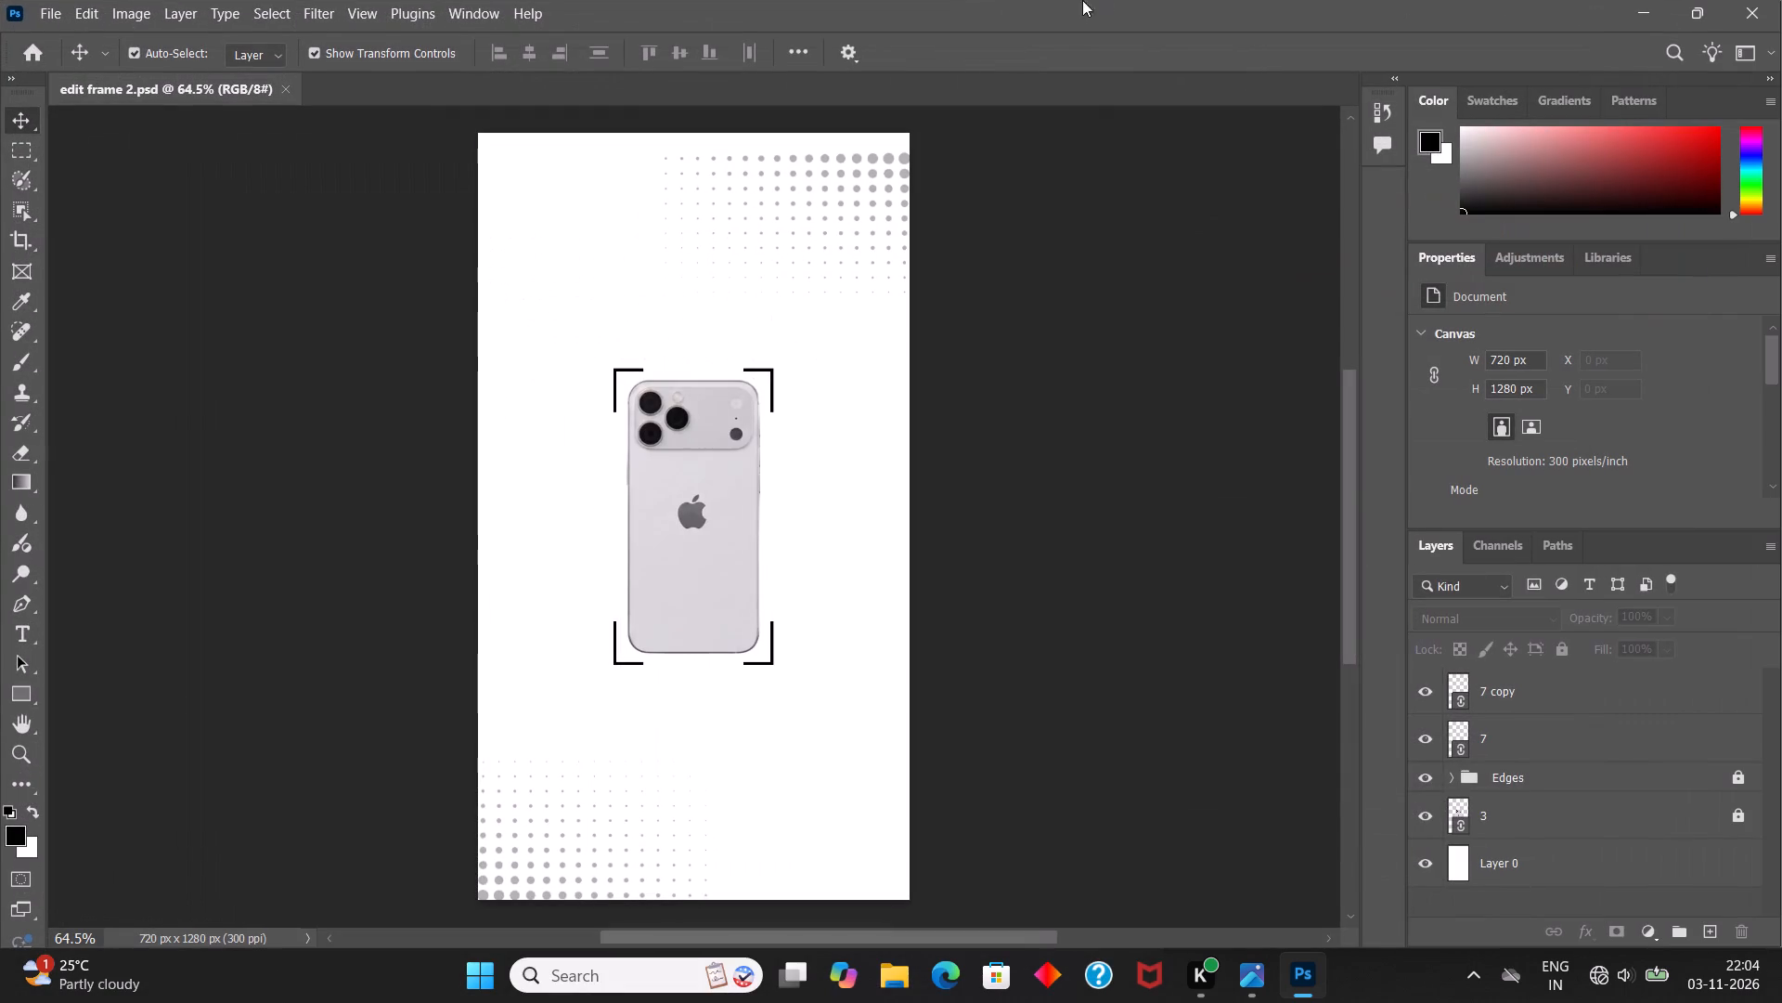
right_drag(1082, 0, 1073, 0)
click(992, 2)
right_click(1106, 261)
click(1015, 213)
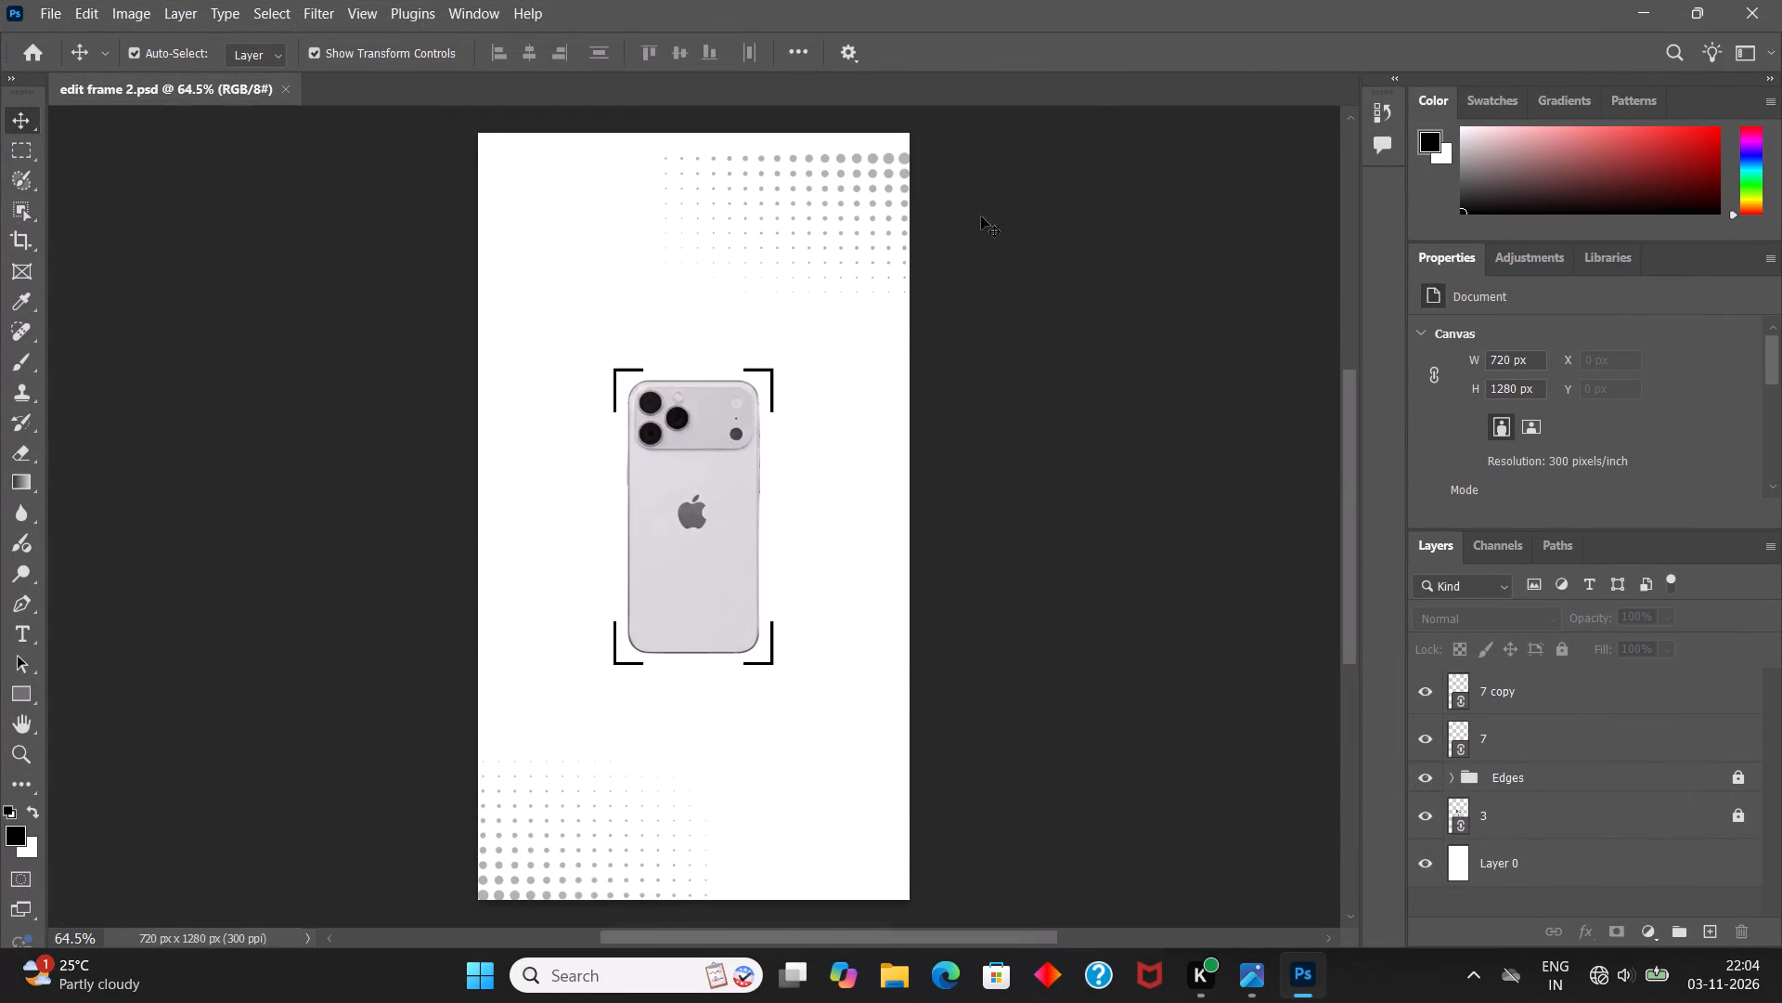
Move layer 7 copy up into the canvas's top-right corner, with its reference point at X 507.24 px and Y 153.62 px.
click(1488, 692)
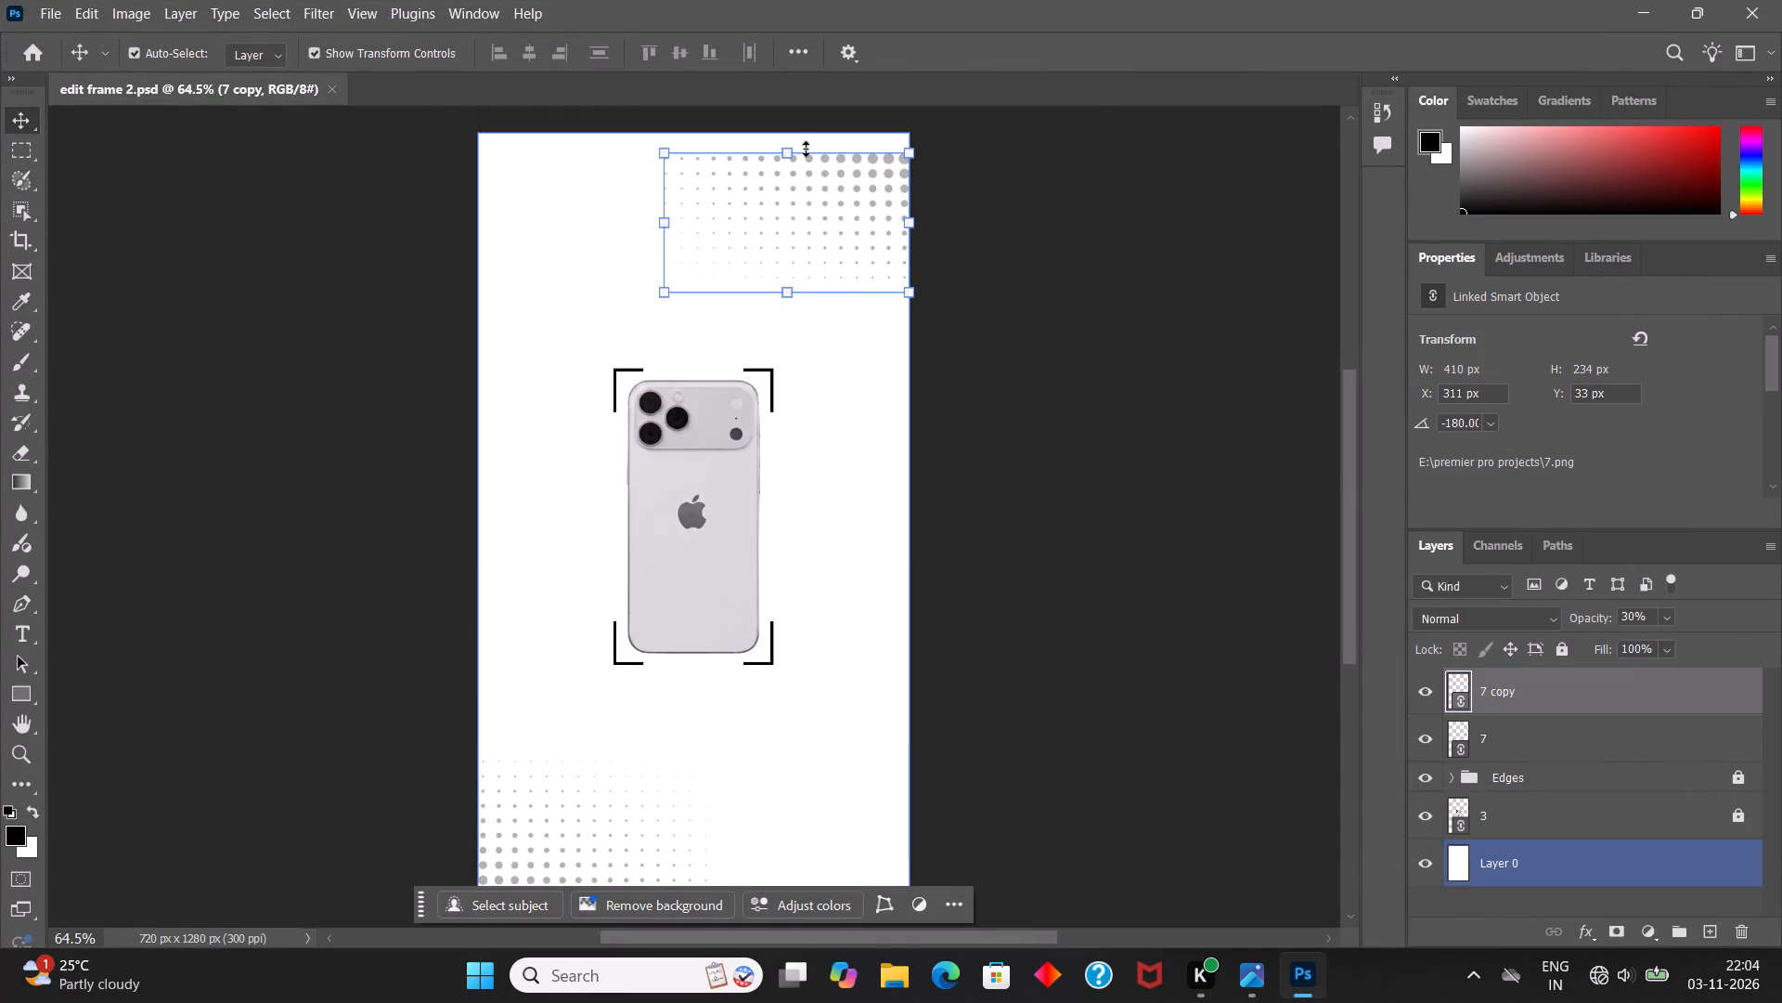
click(791, 154)
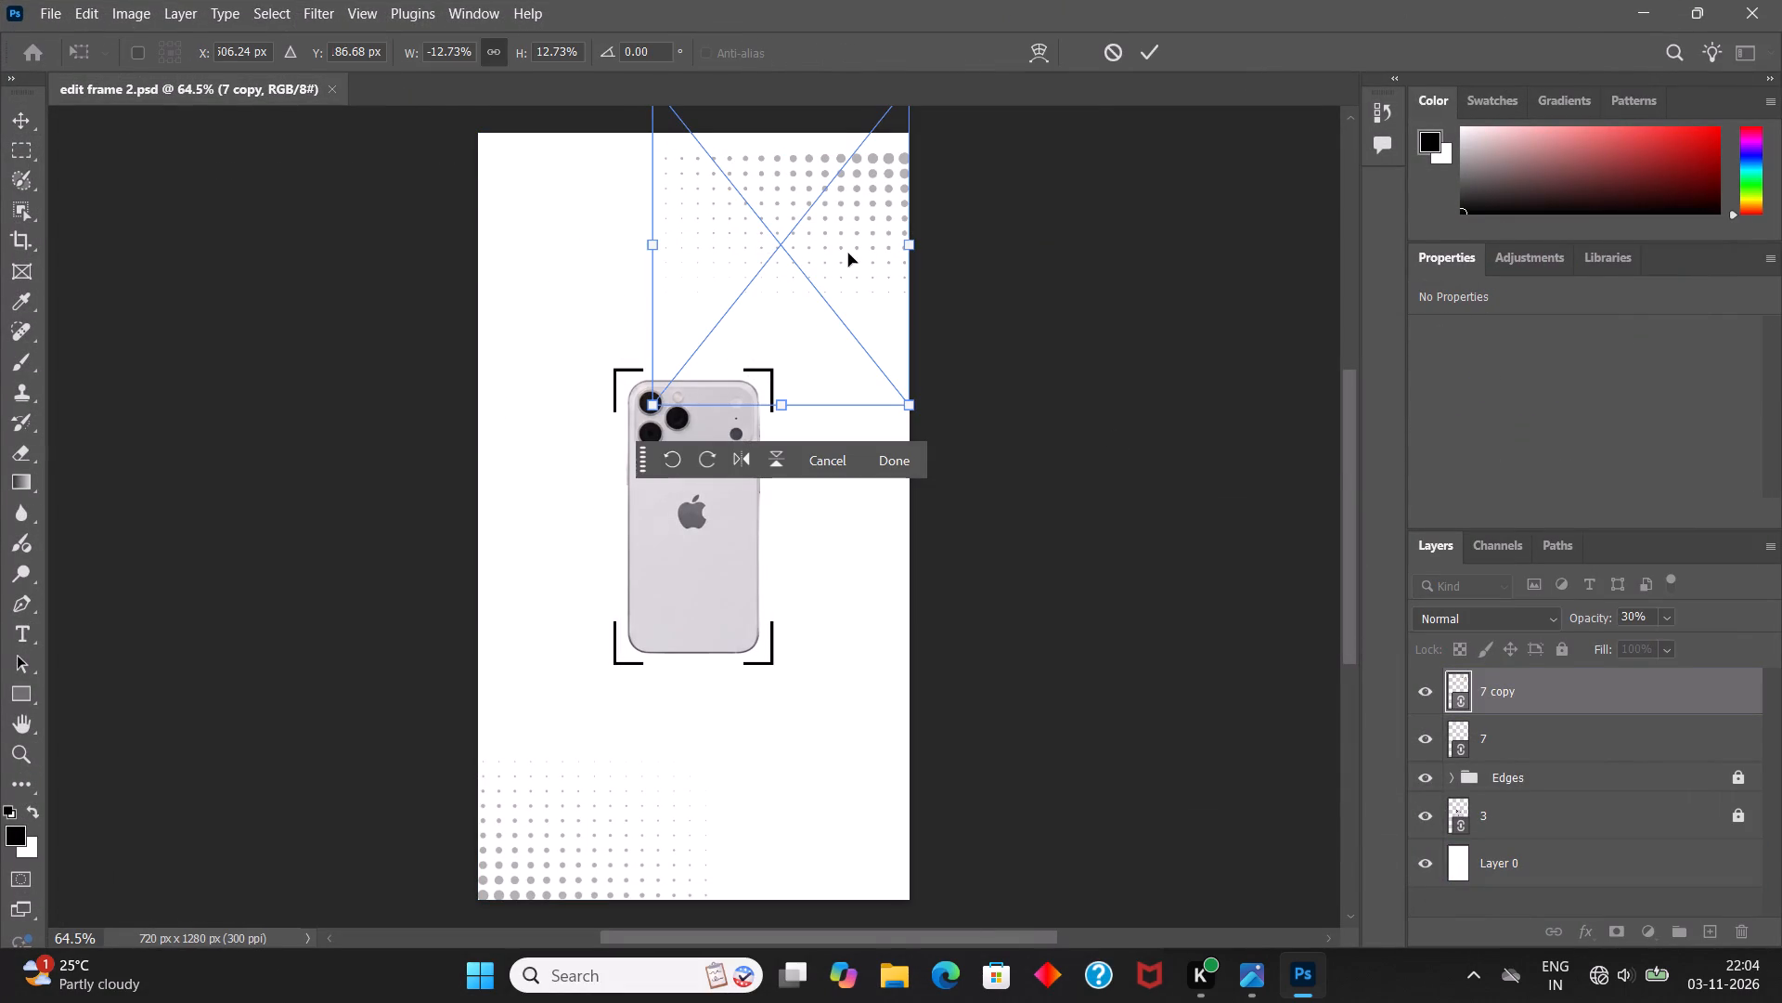
drag(848, 254, 844, 241)
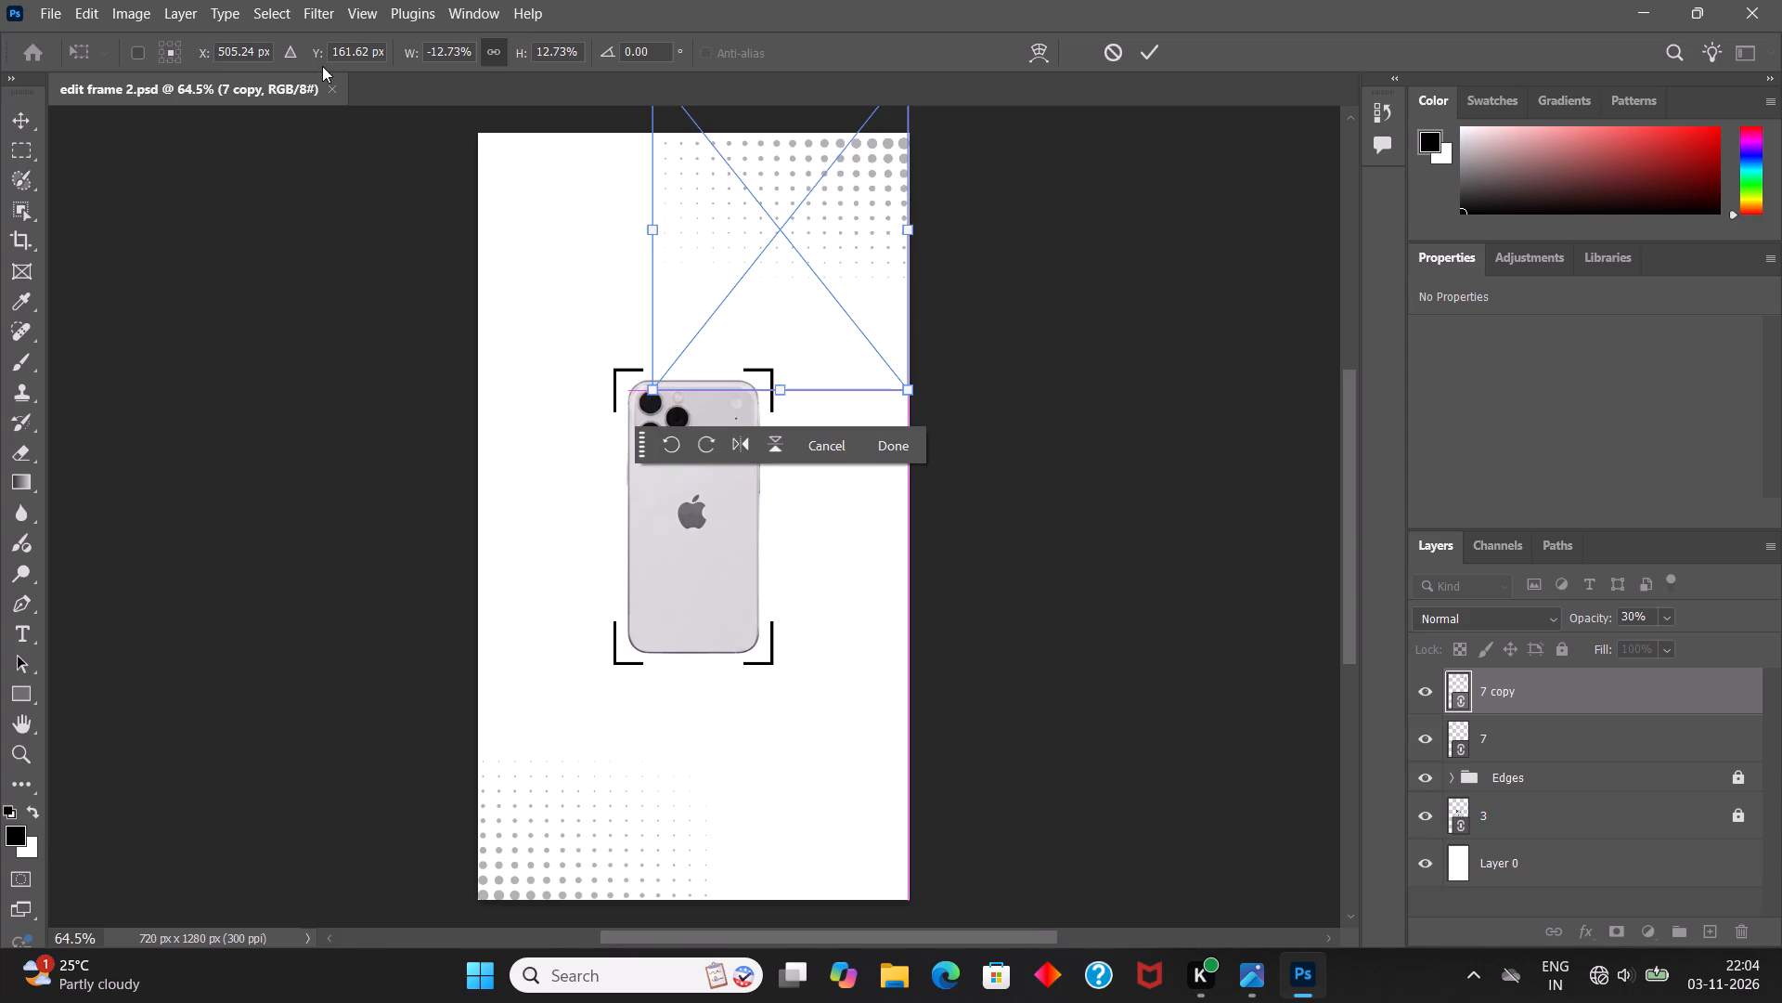
drag(316, 56, 311, 56)
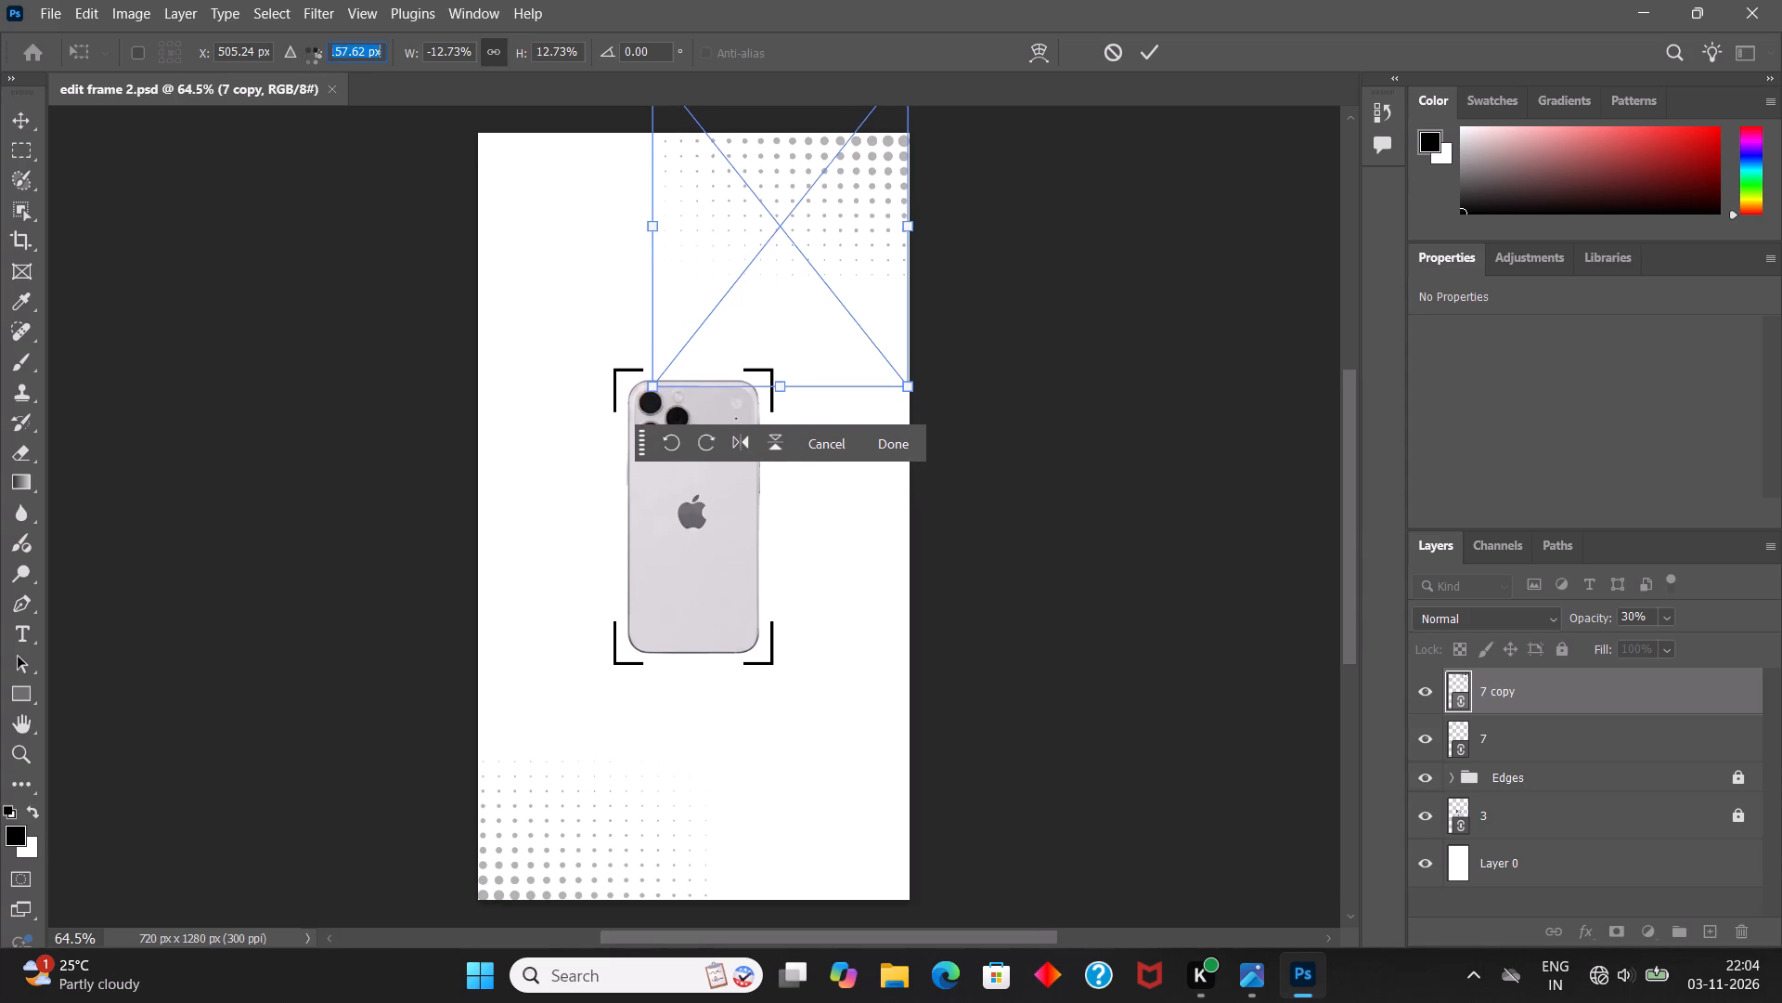
drag(311, 56, 305, 58)
click(203, 59)
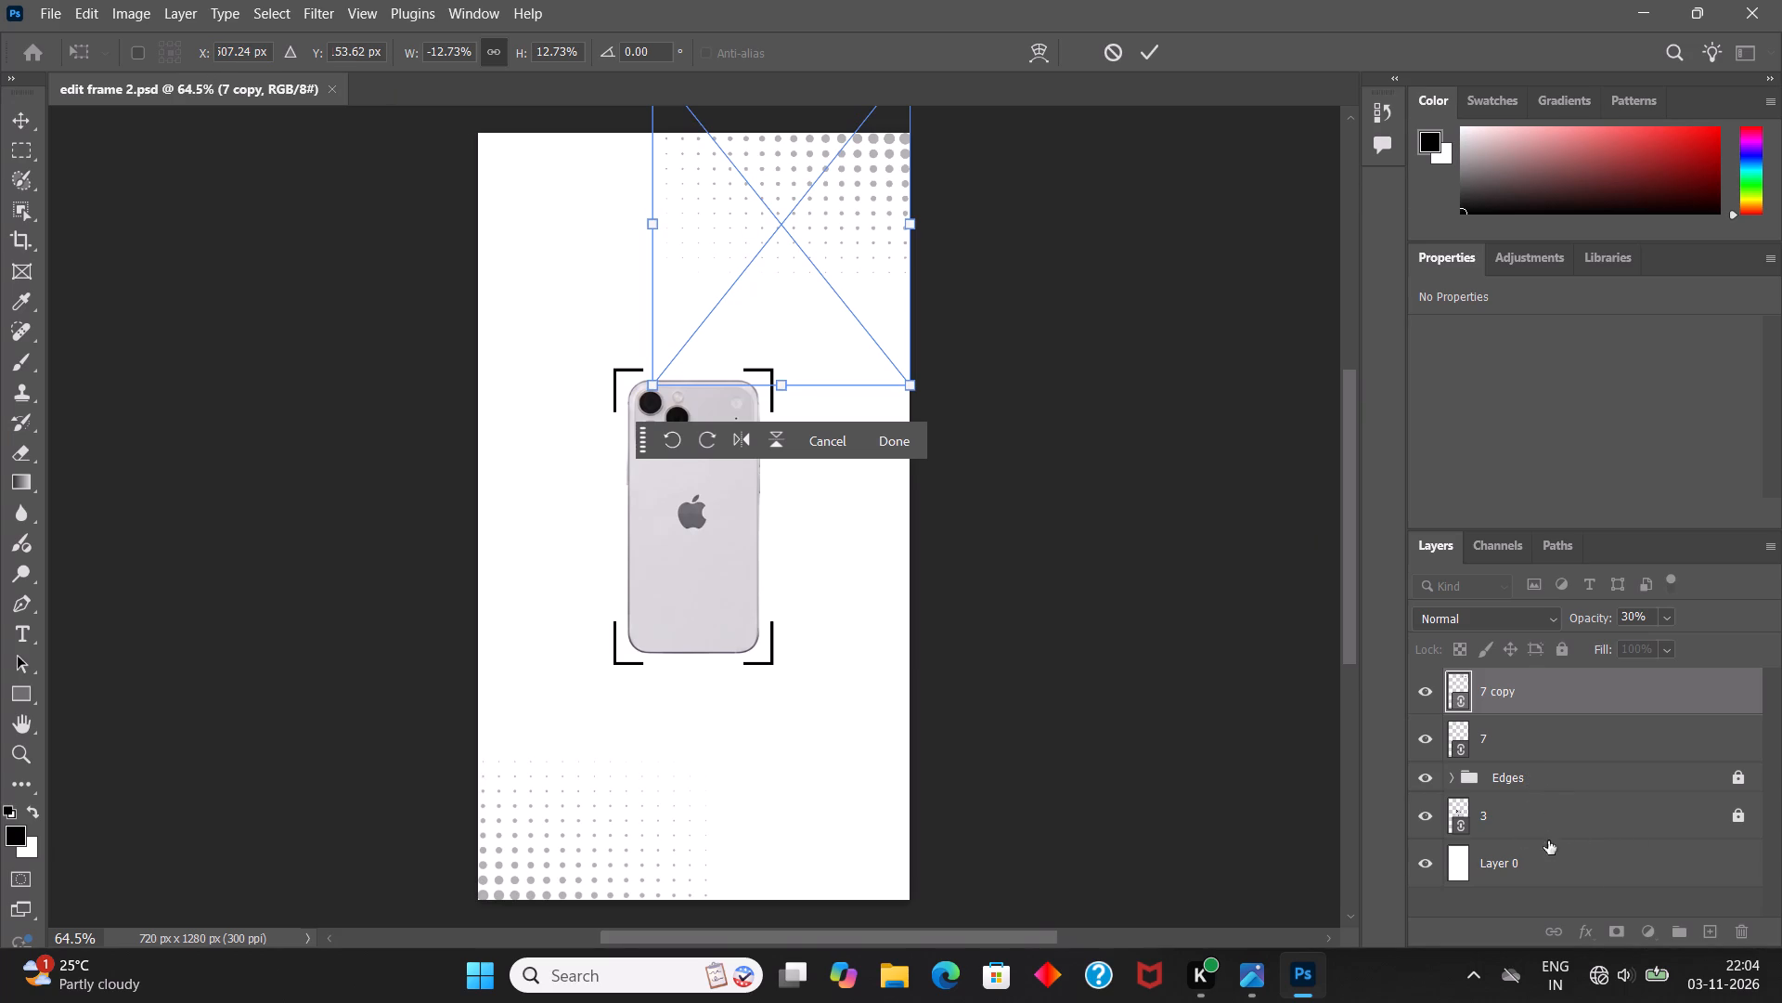
Apply the transform and align layer 7 copy with the right and top edges of Layer 0.
ctrl+click(1589, 869)
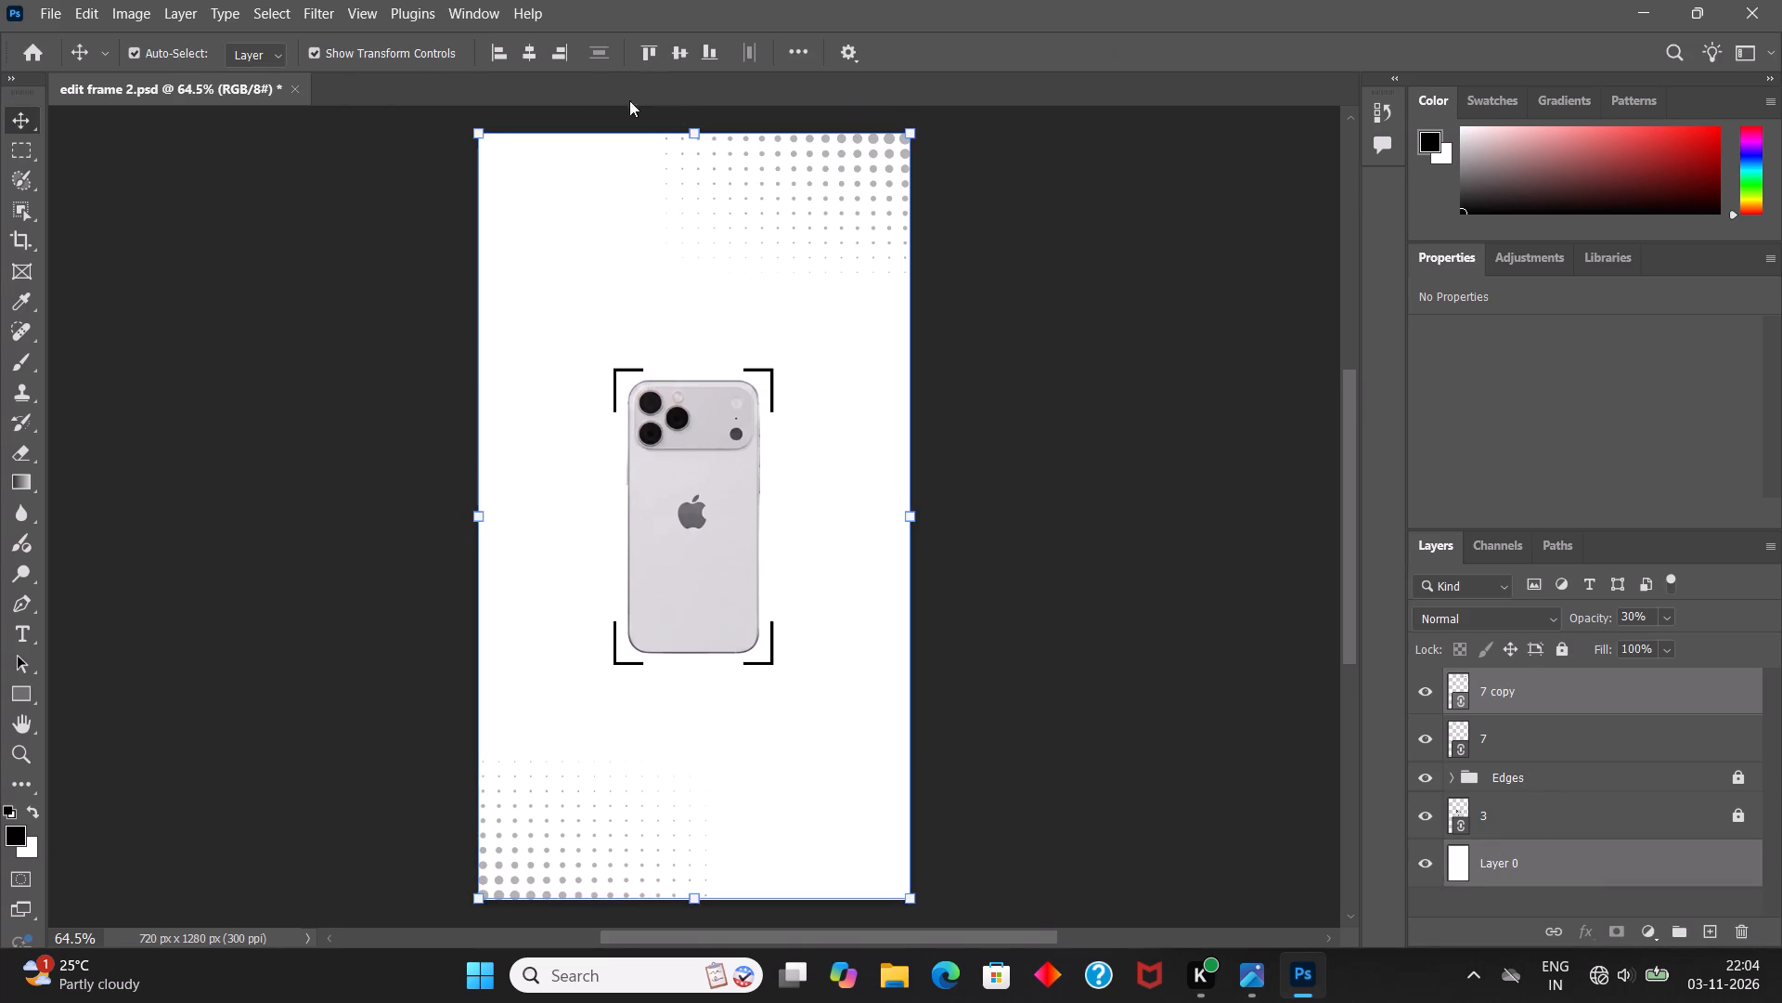
click(562, 54)
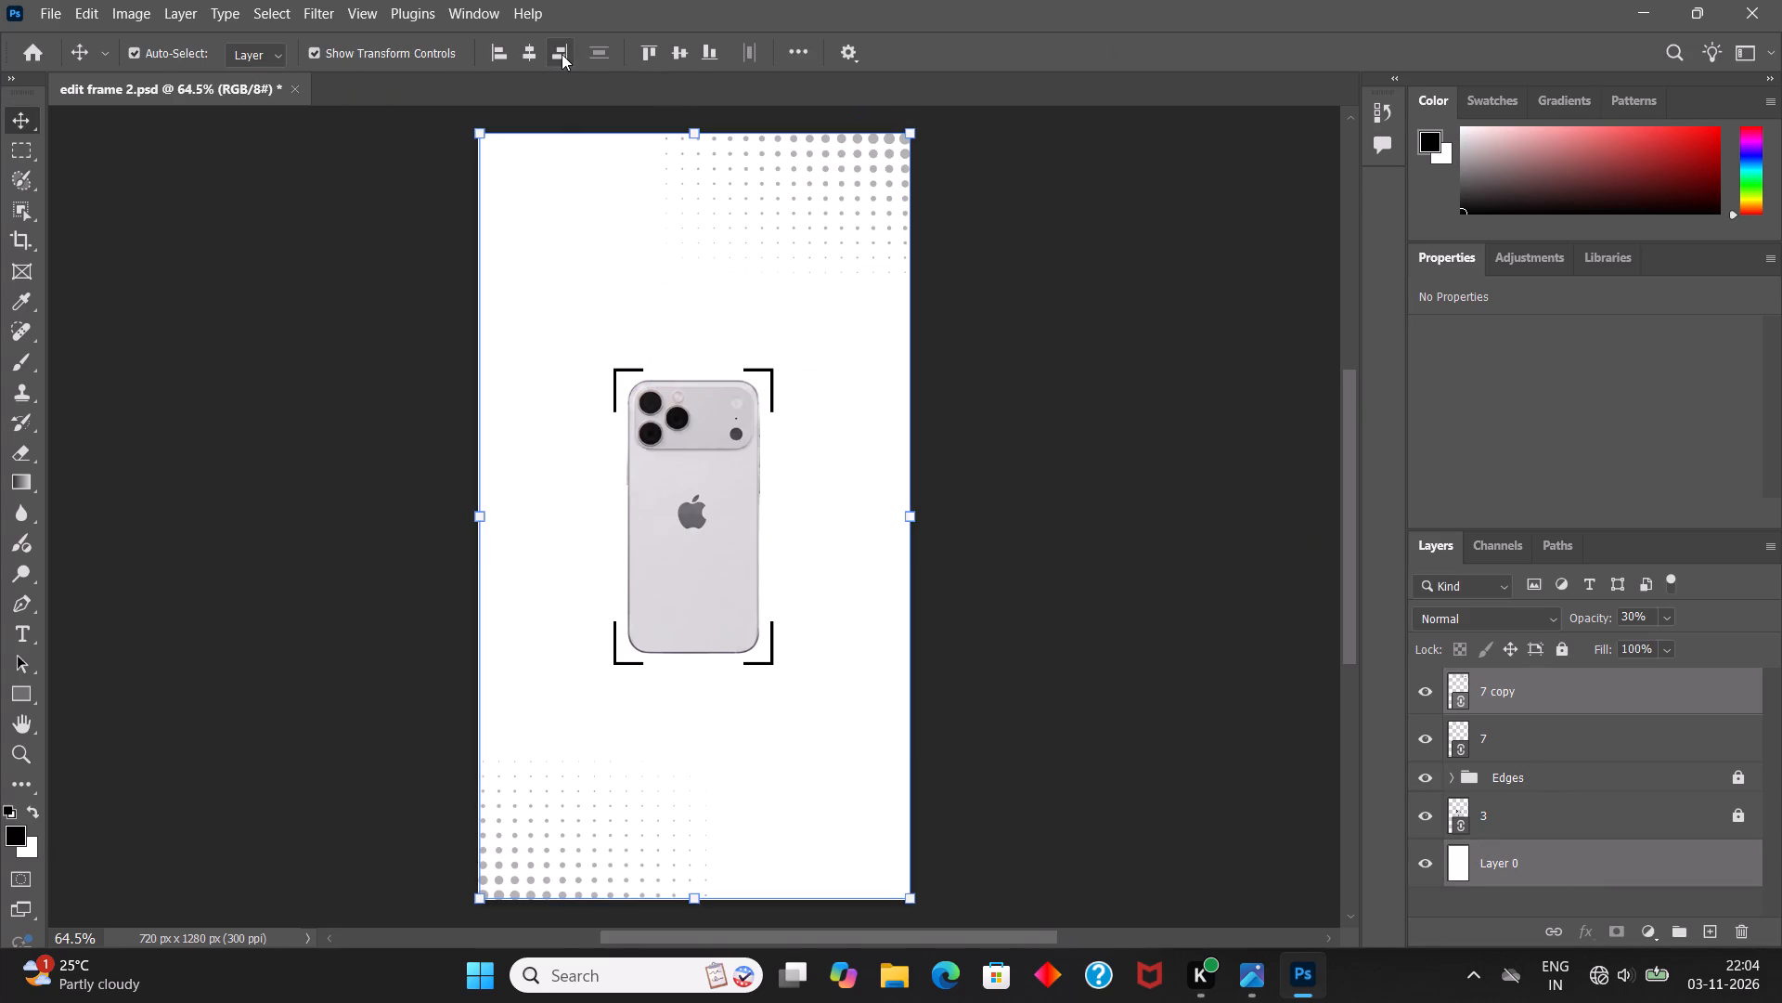
click(652, 54)
click(686, 56)
key(ctrl+z)
Align layer 7 copy with the top and right edges of Layer 0 and save the document.
click(642, 56)
click(561, 55)
click(510, 55)
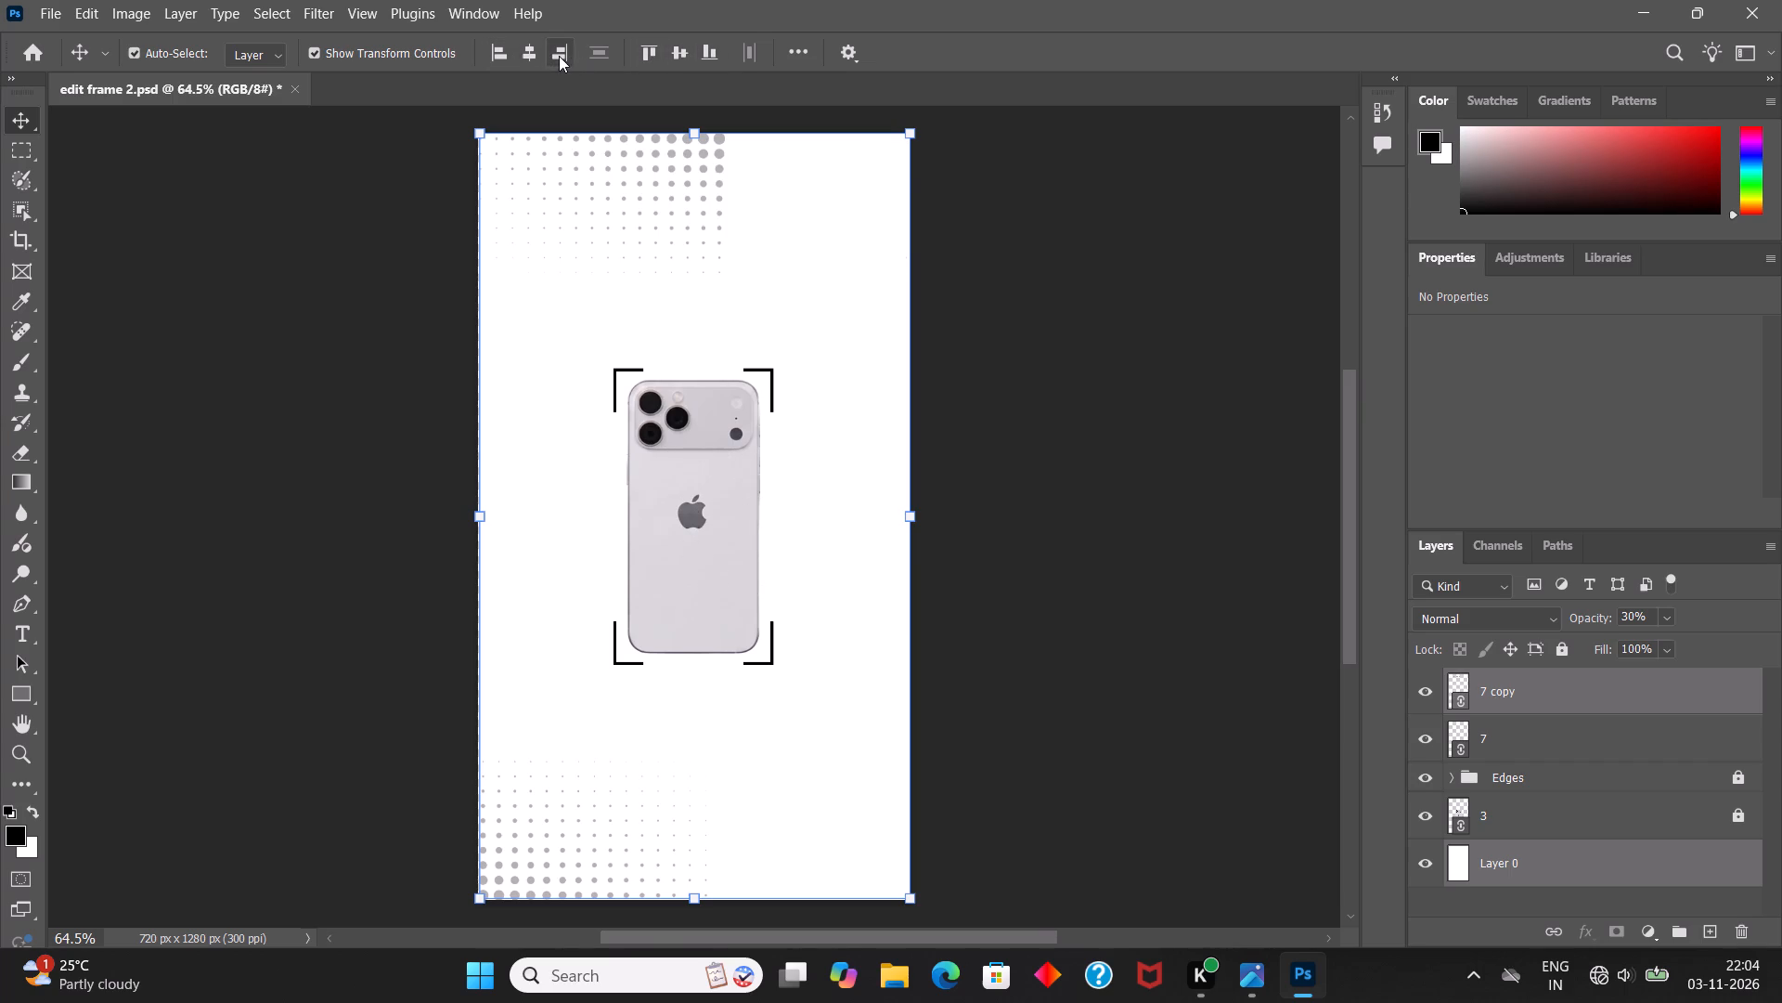
click(559, 56)
click(1190, 306)
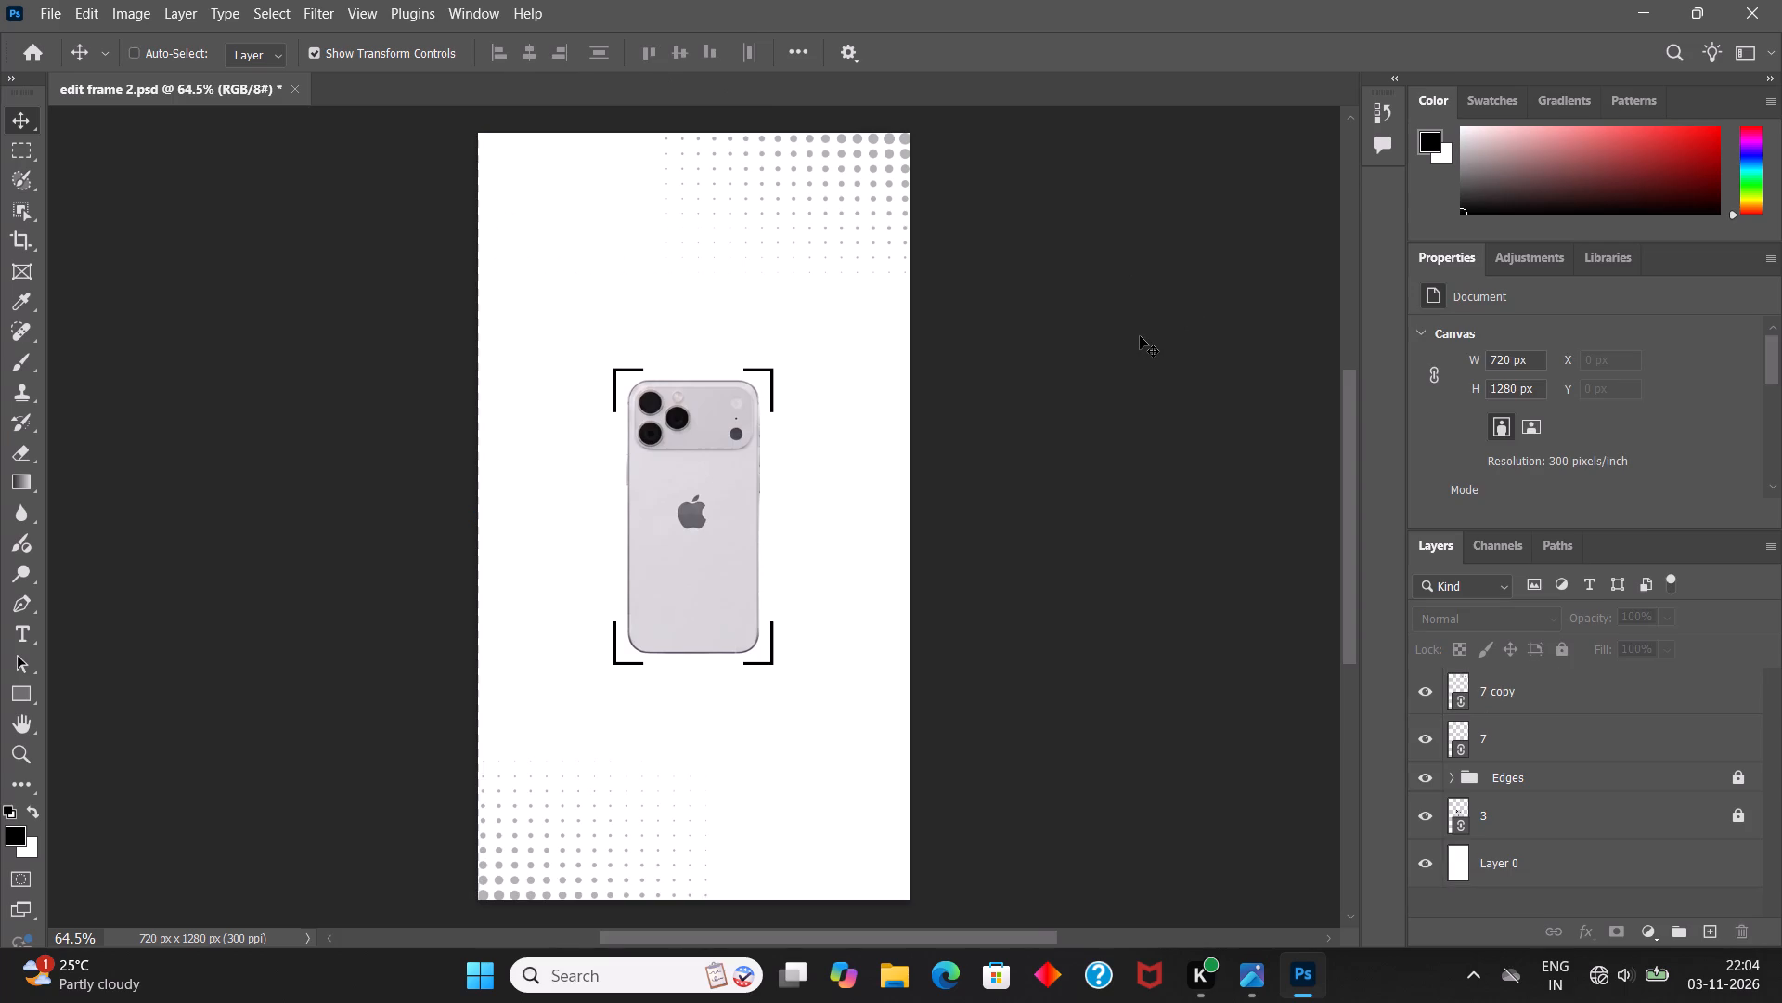
key(ctrl+s)
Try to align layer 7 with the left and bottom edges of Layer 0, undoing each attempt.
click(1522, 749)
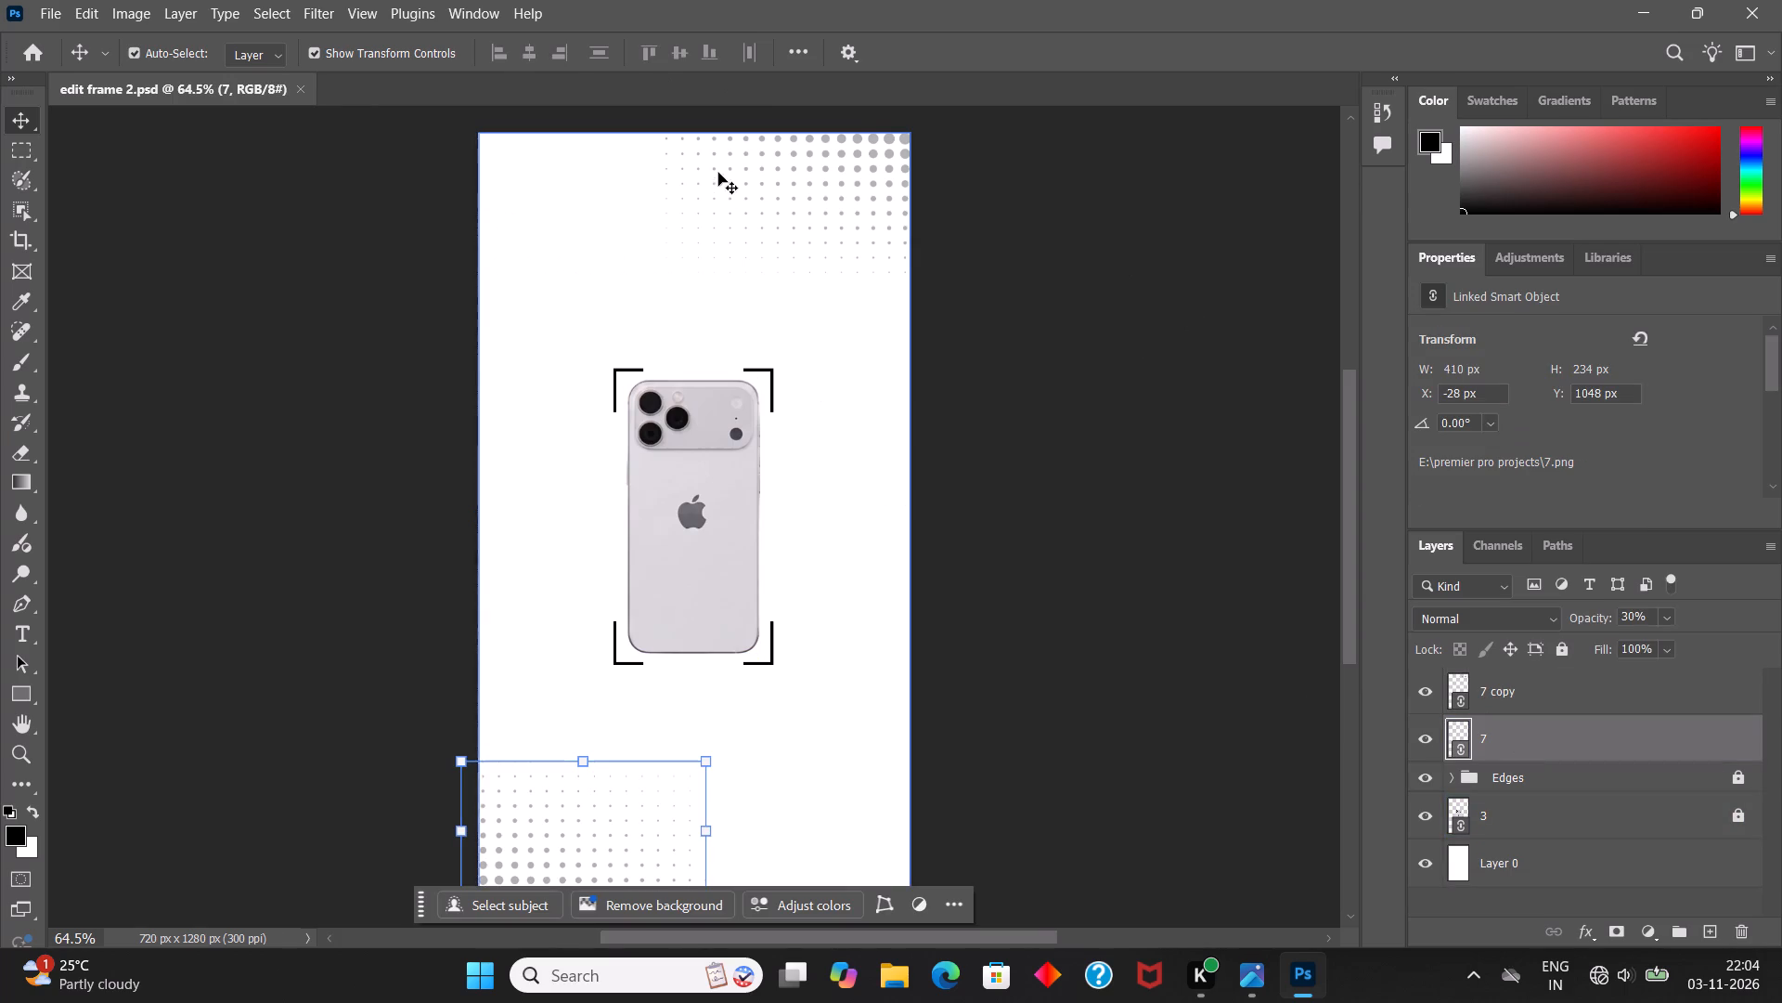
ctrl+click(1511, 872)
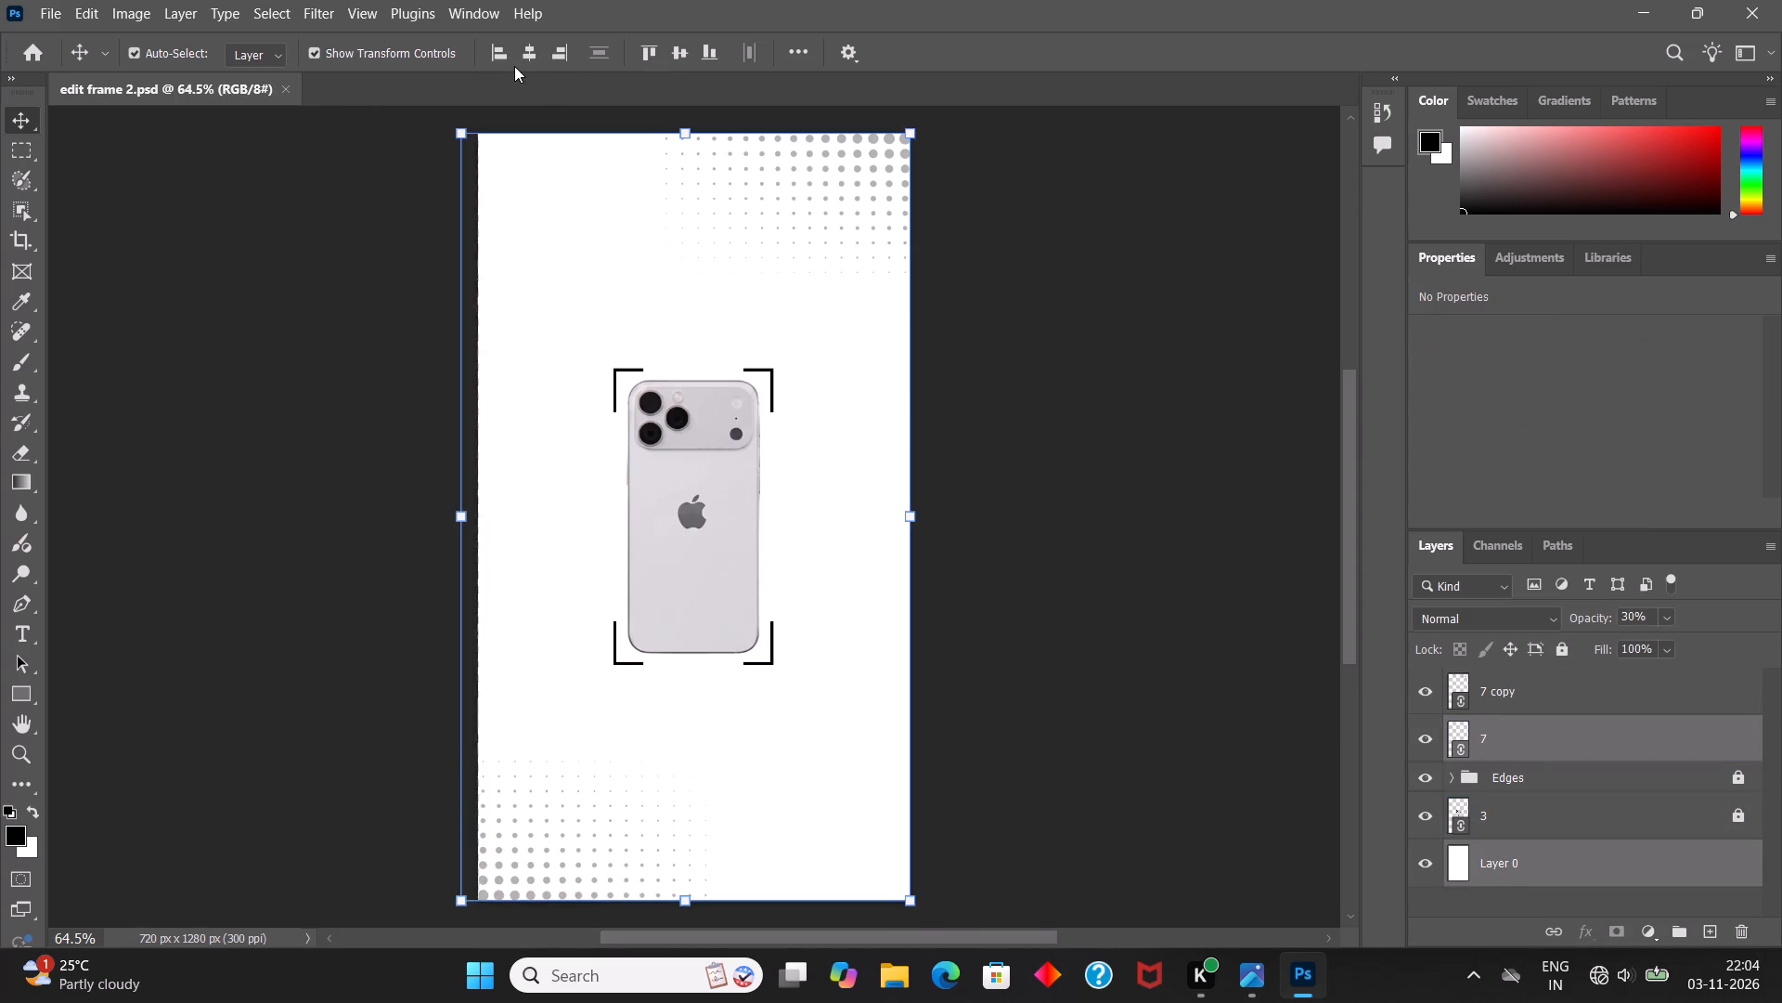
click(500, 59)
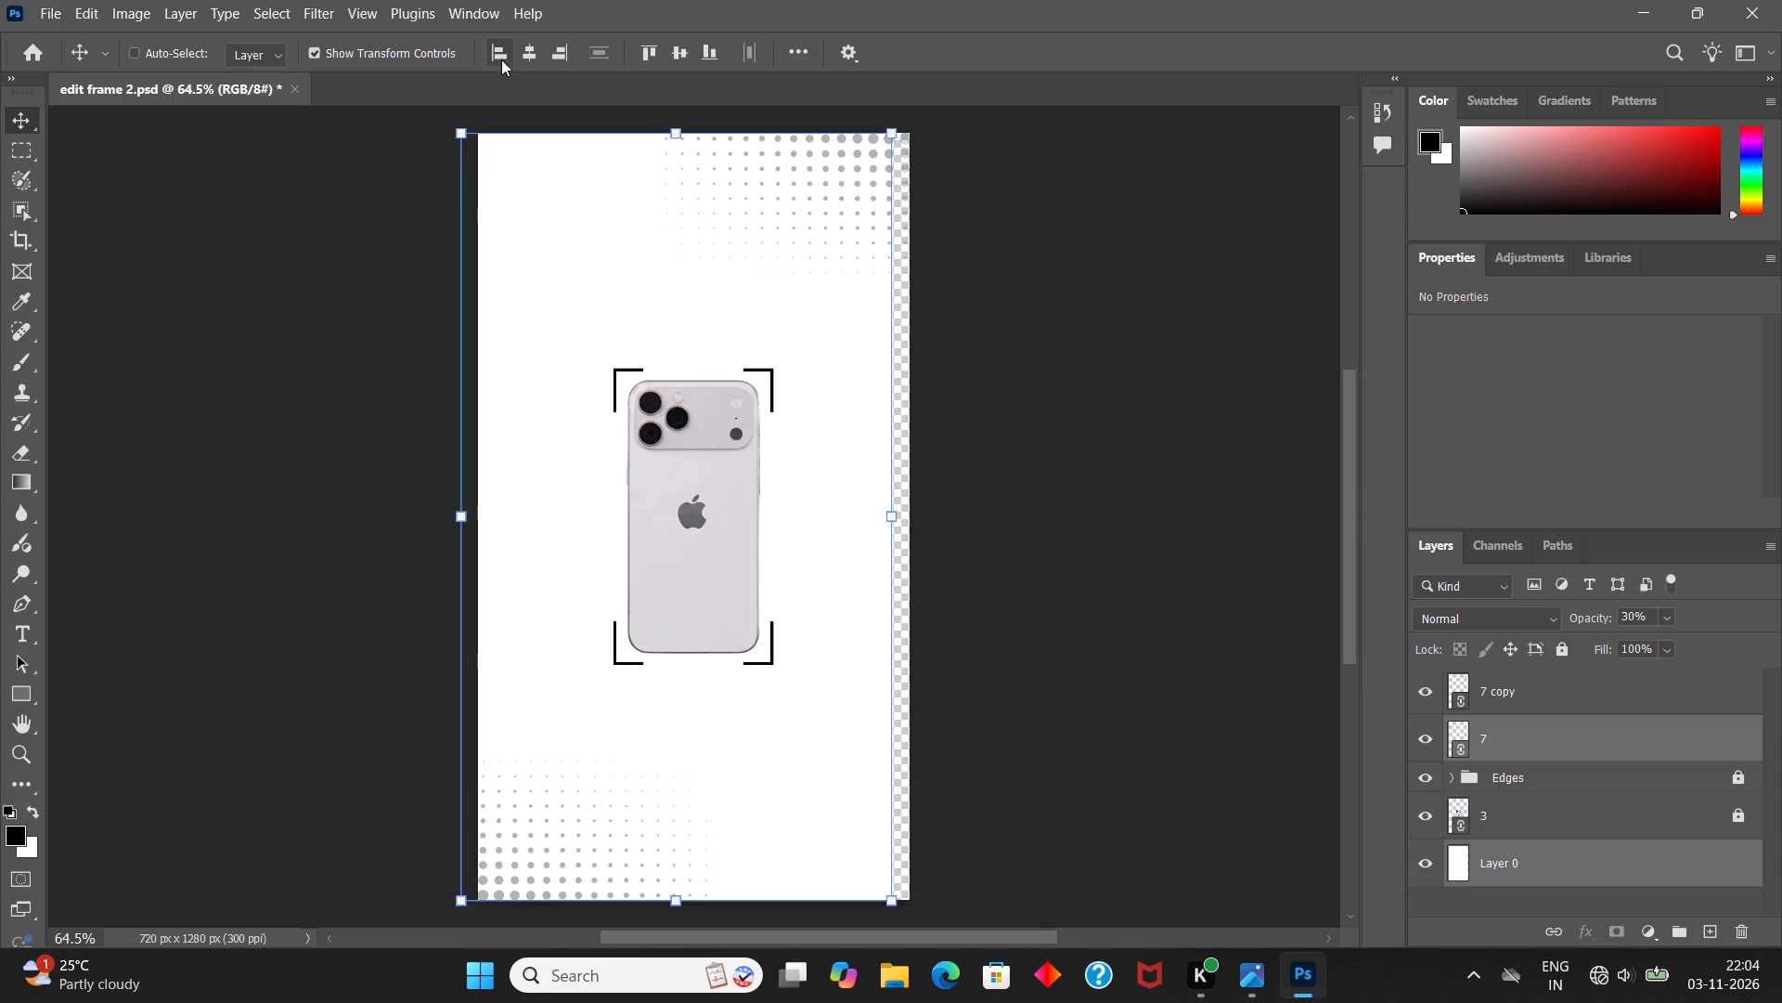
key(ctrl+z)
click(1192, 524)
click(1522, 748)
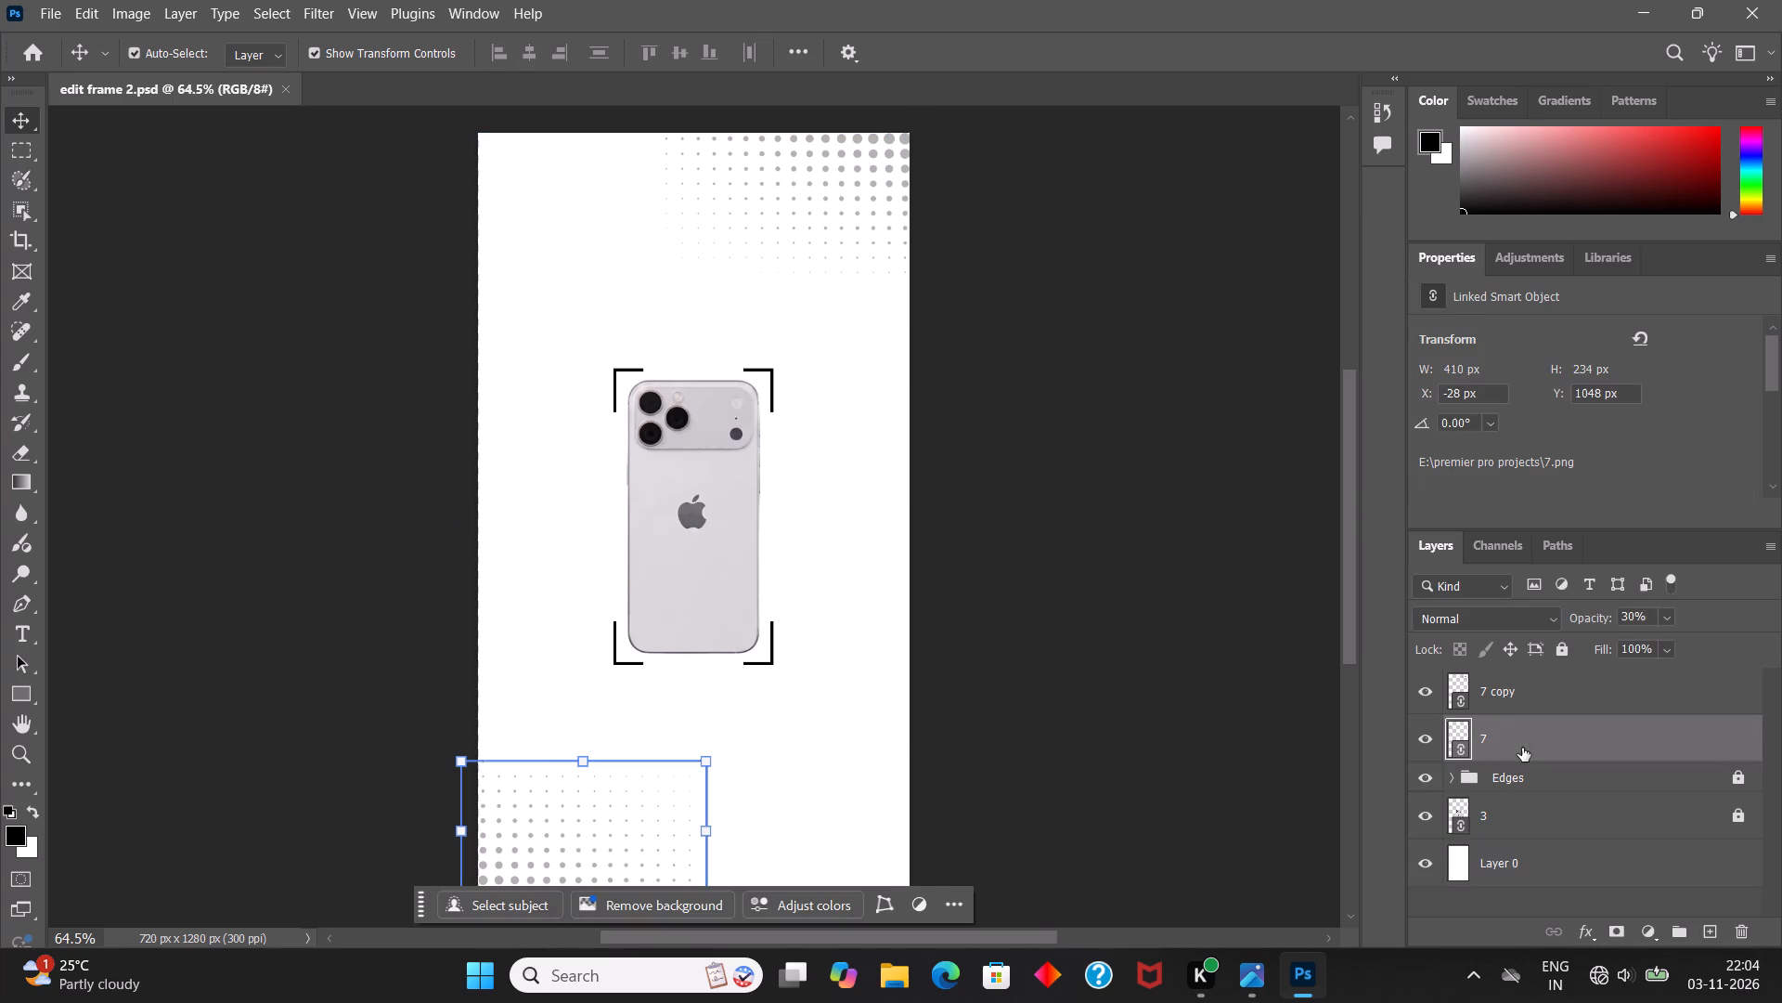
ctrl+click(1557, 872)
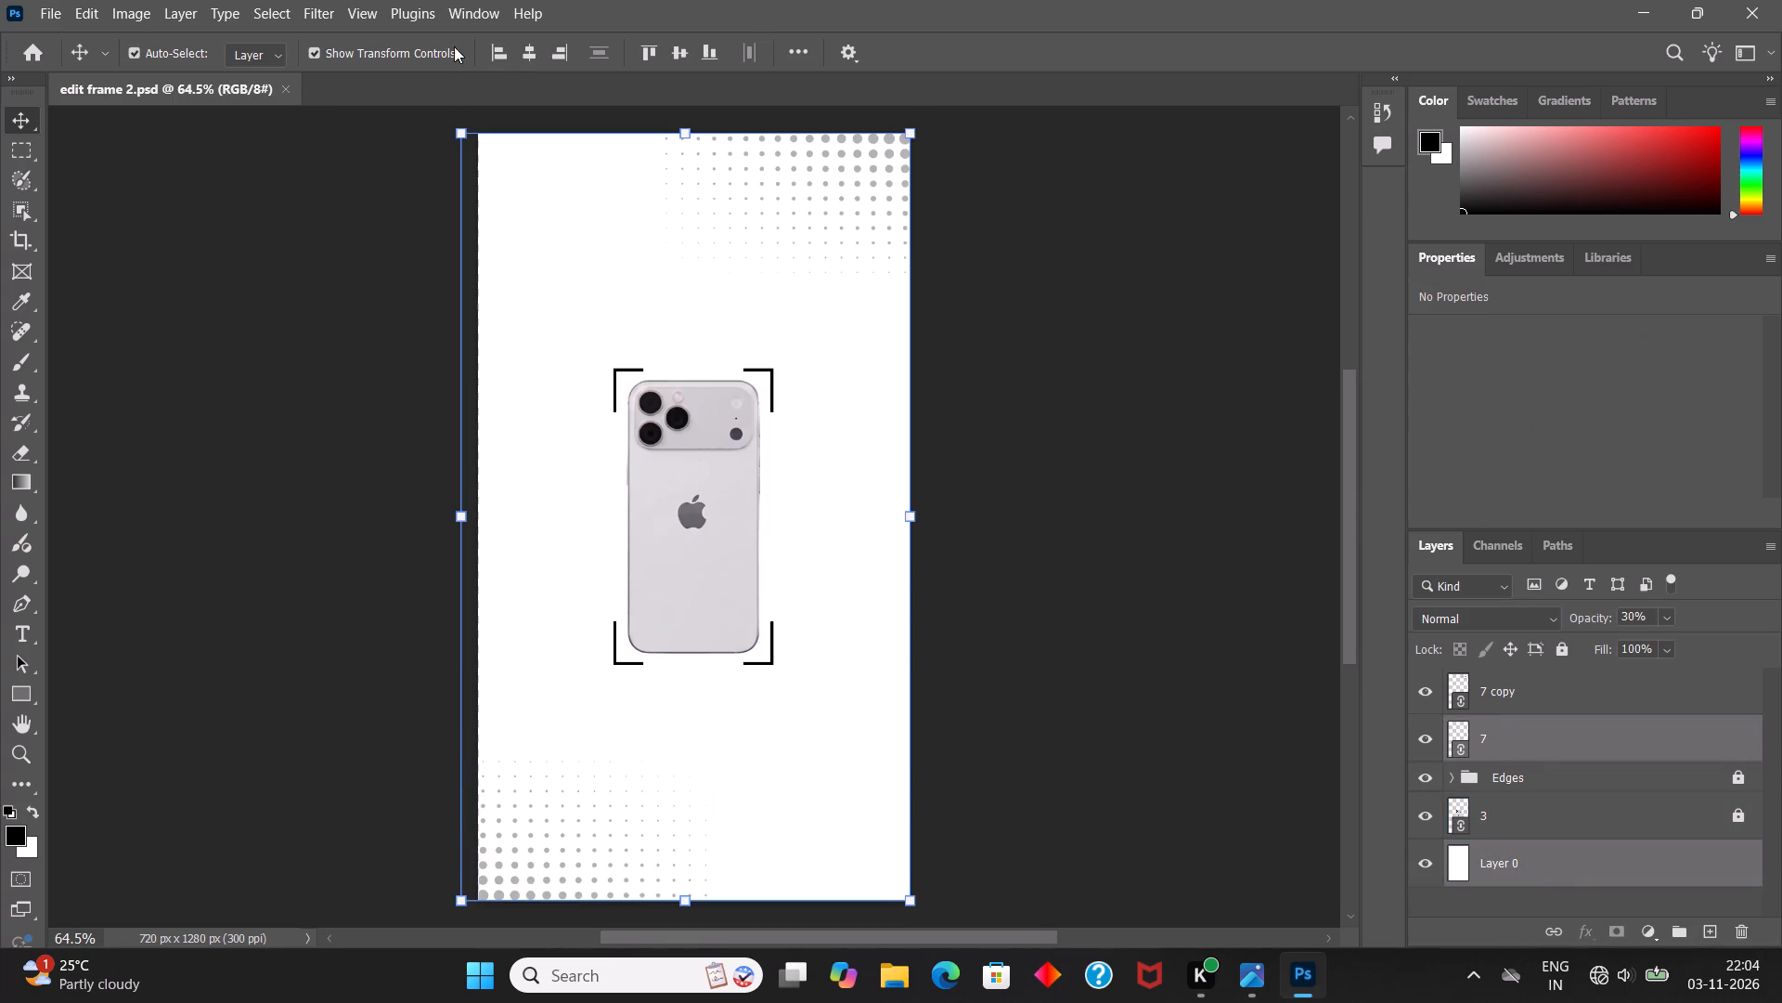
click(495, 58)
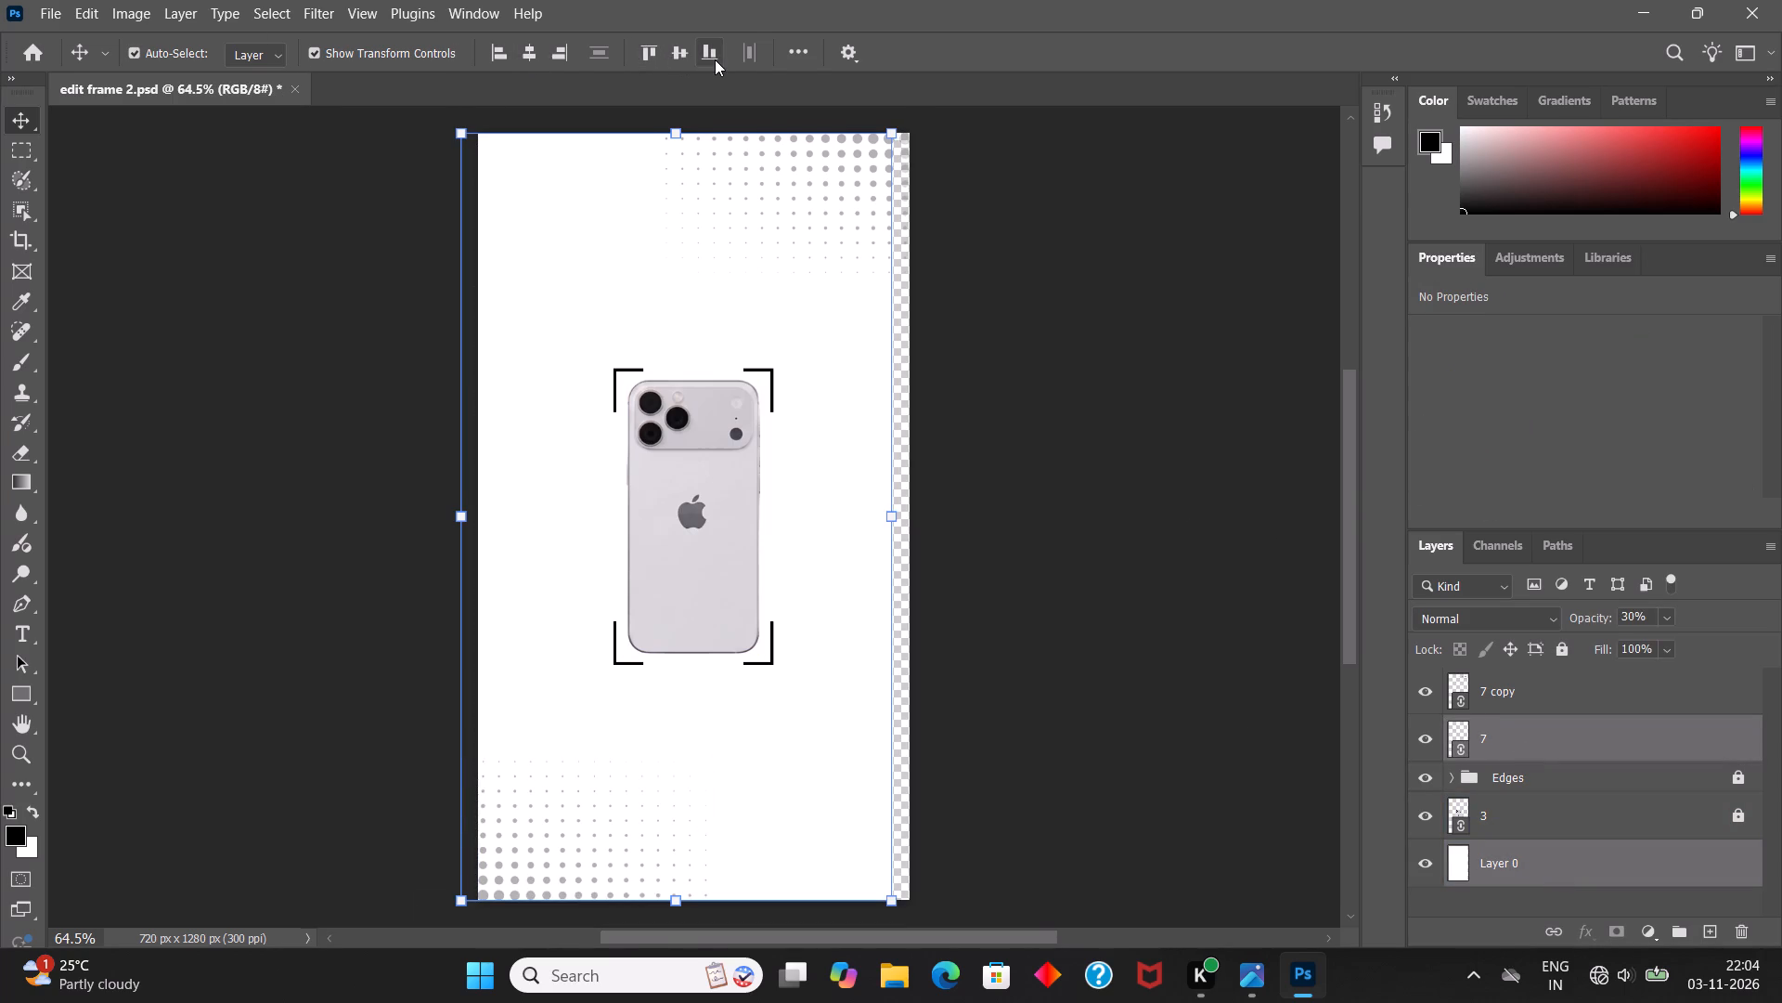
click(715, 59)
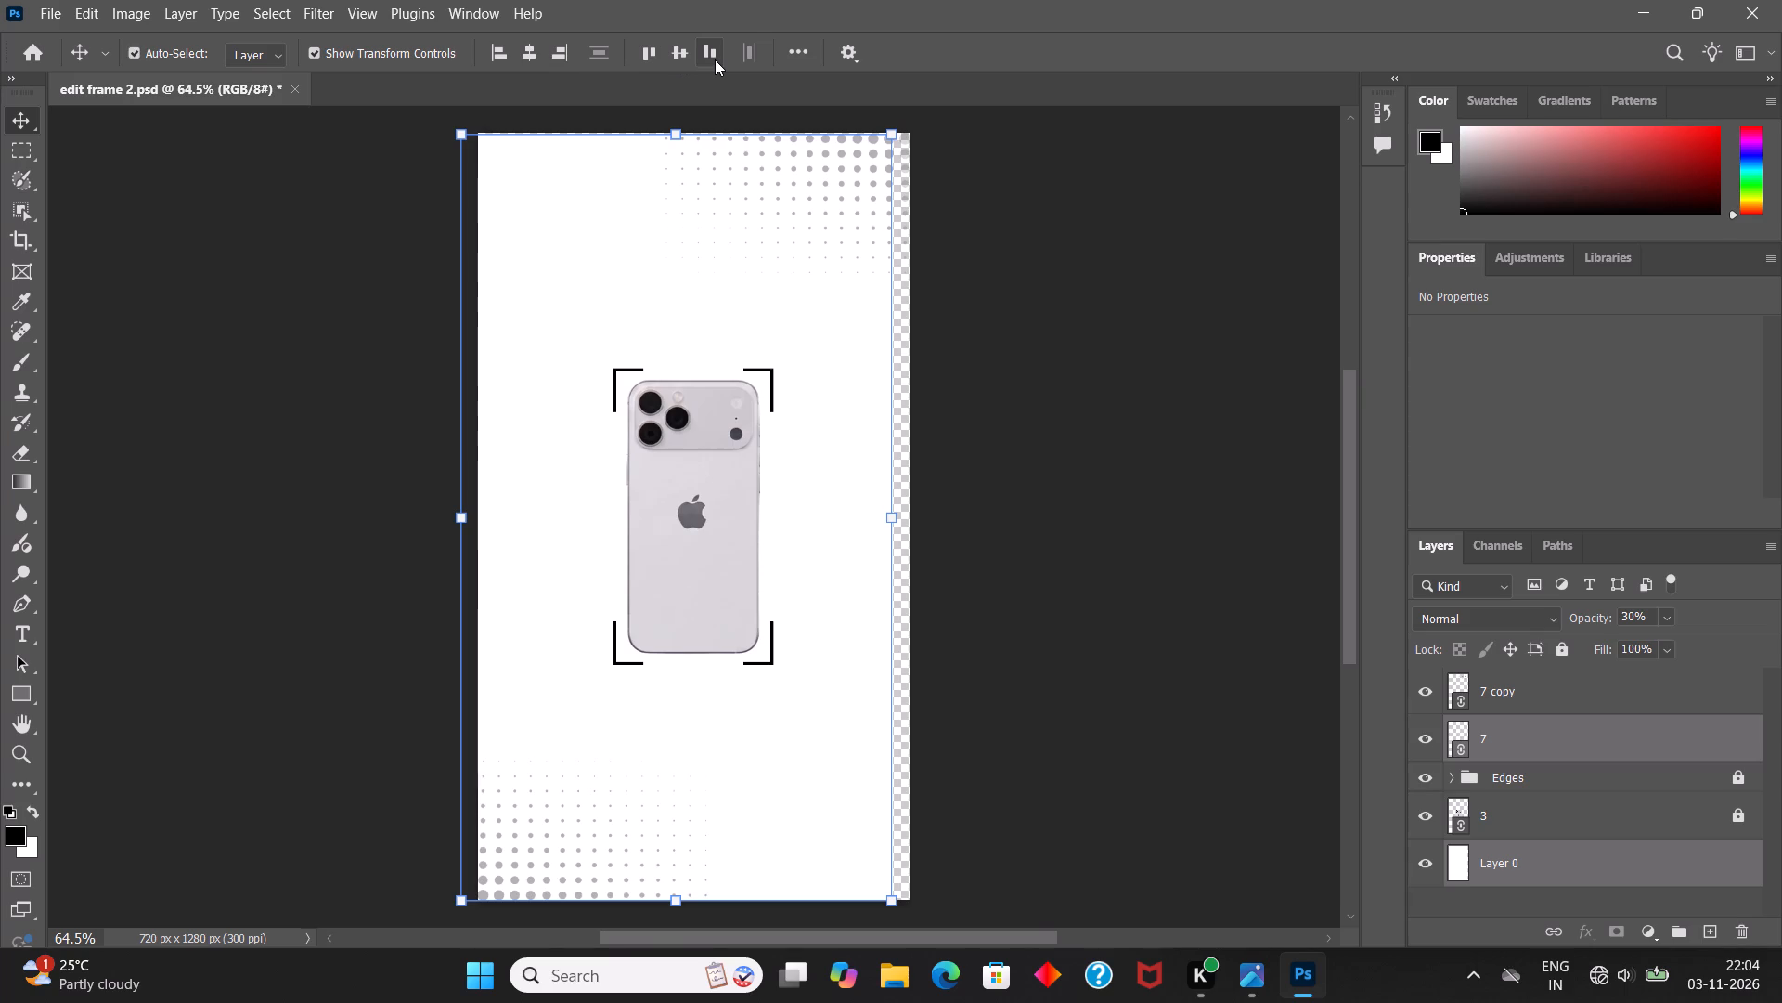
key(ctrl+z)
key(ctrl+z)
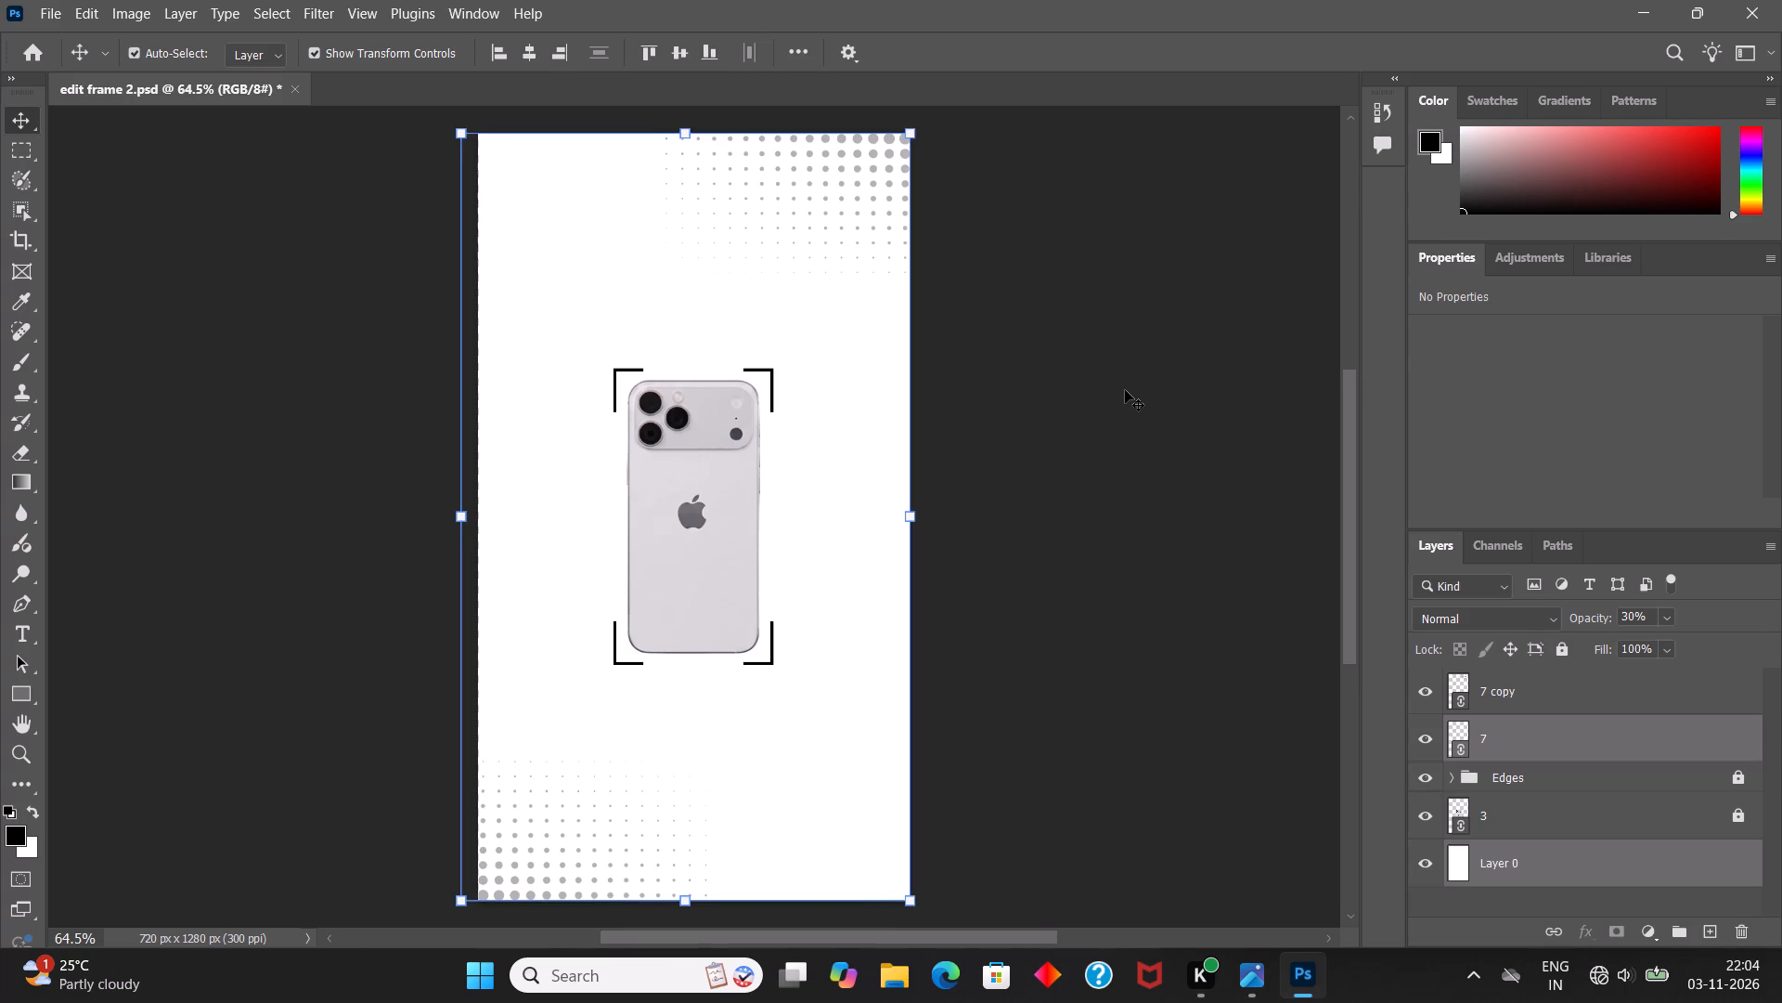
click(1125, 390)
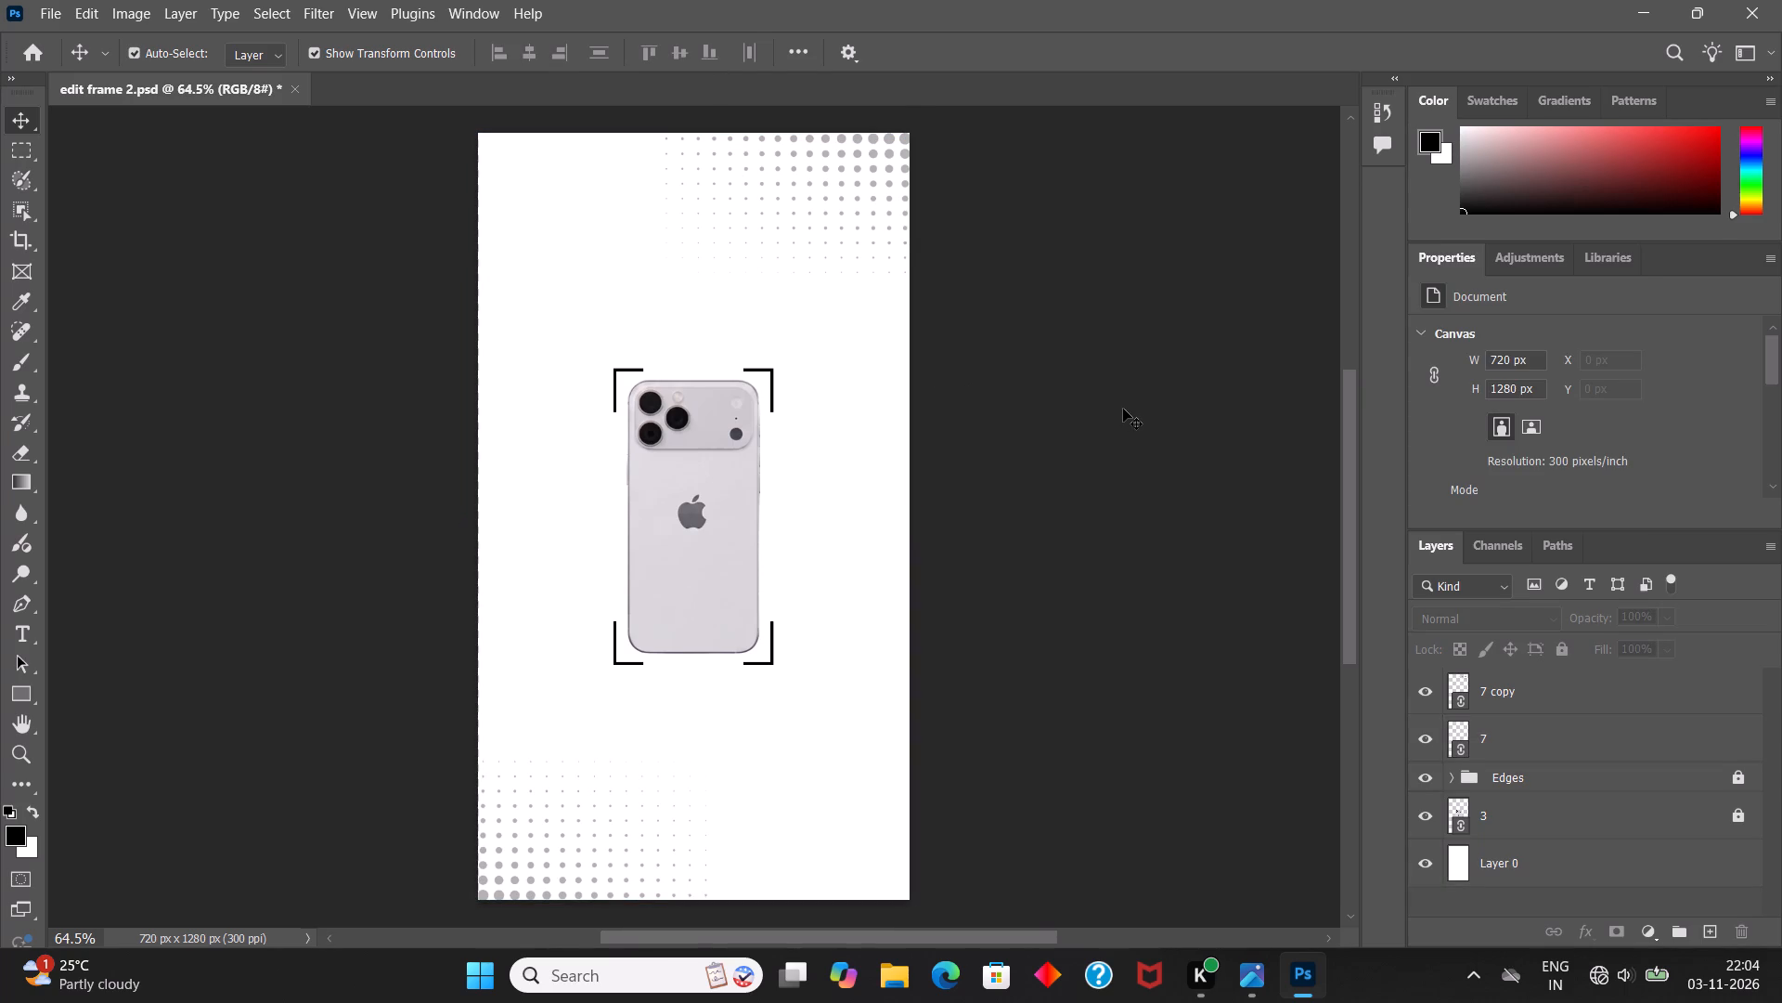
Save the document.
click(1123, 409)
key(ctrl+s)
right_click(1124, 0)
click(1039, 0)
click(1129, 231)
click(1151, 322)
Nudge layer 7 copy up to Y -3 px, apply the transform and save the document.
click(1522, 677)
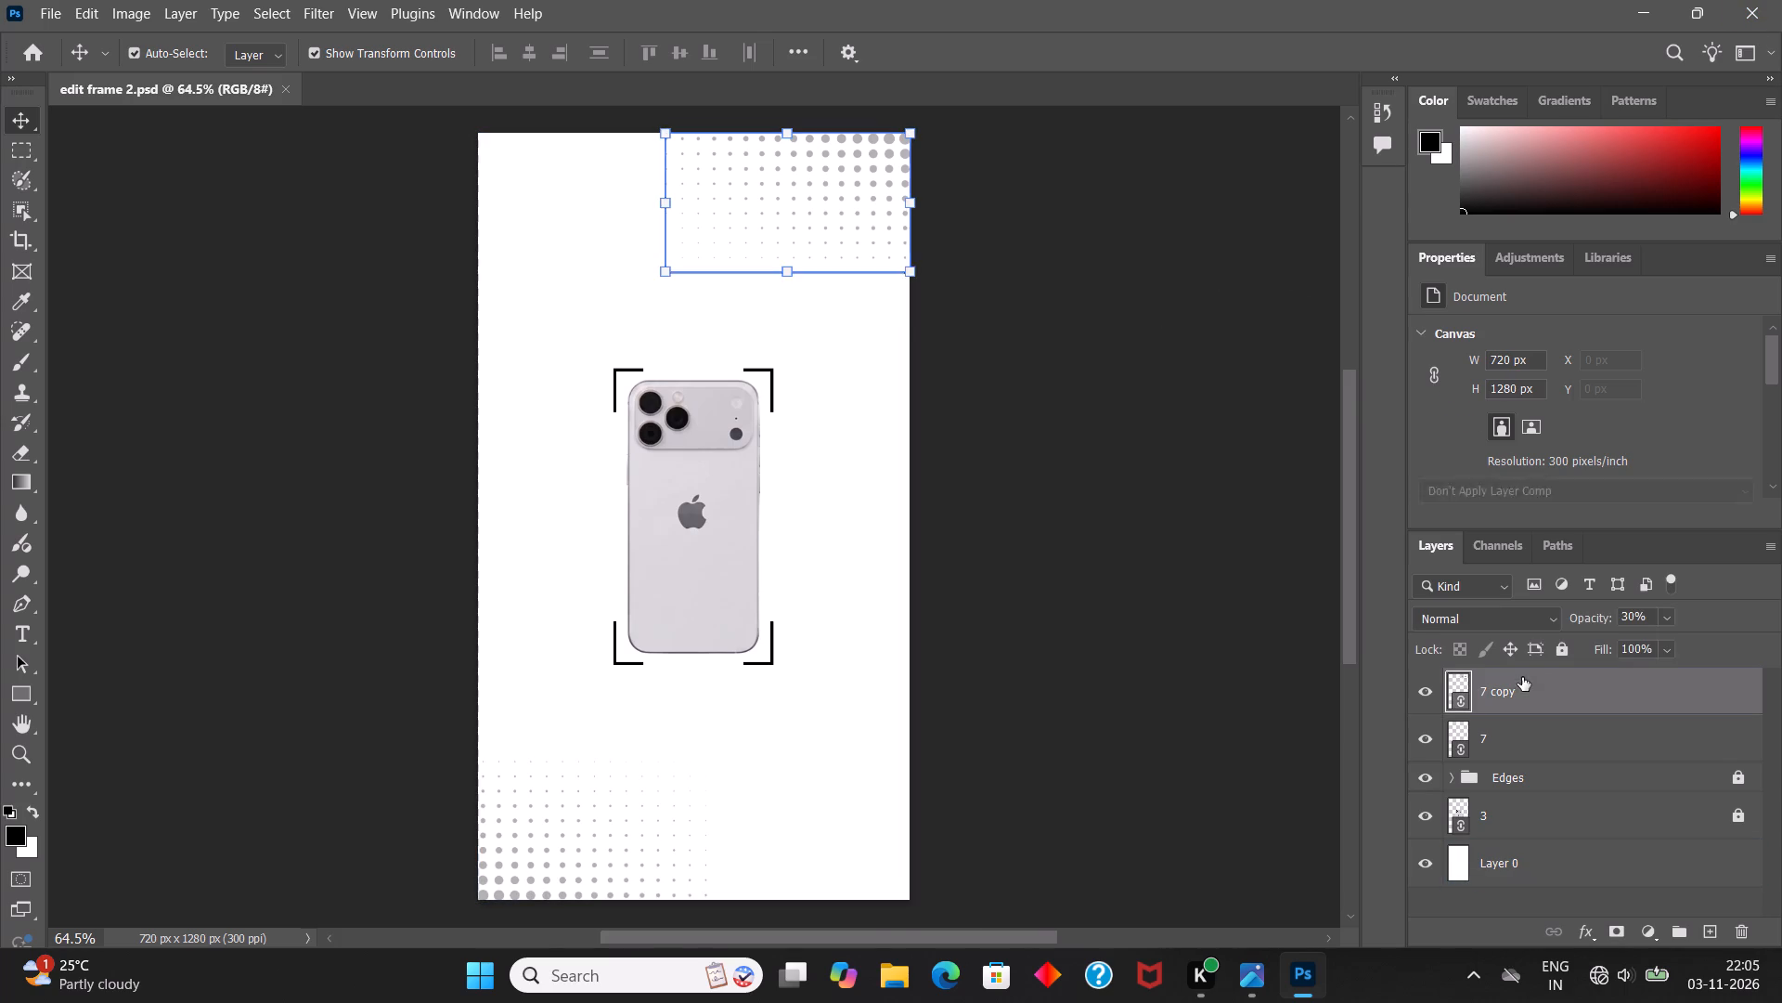
click(787, 131)
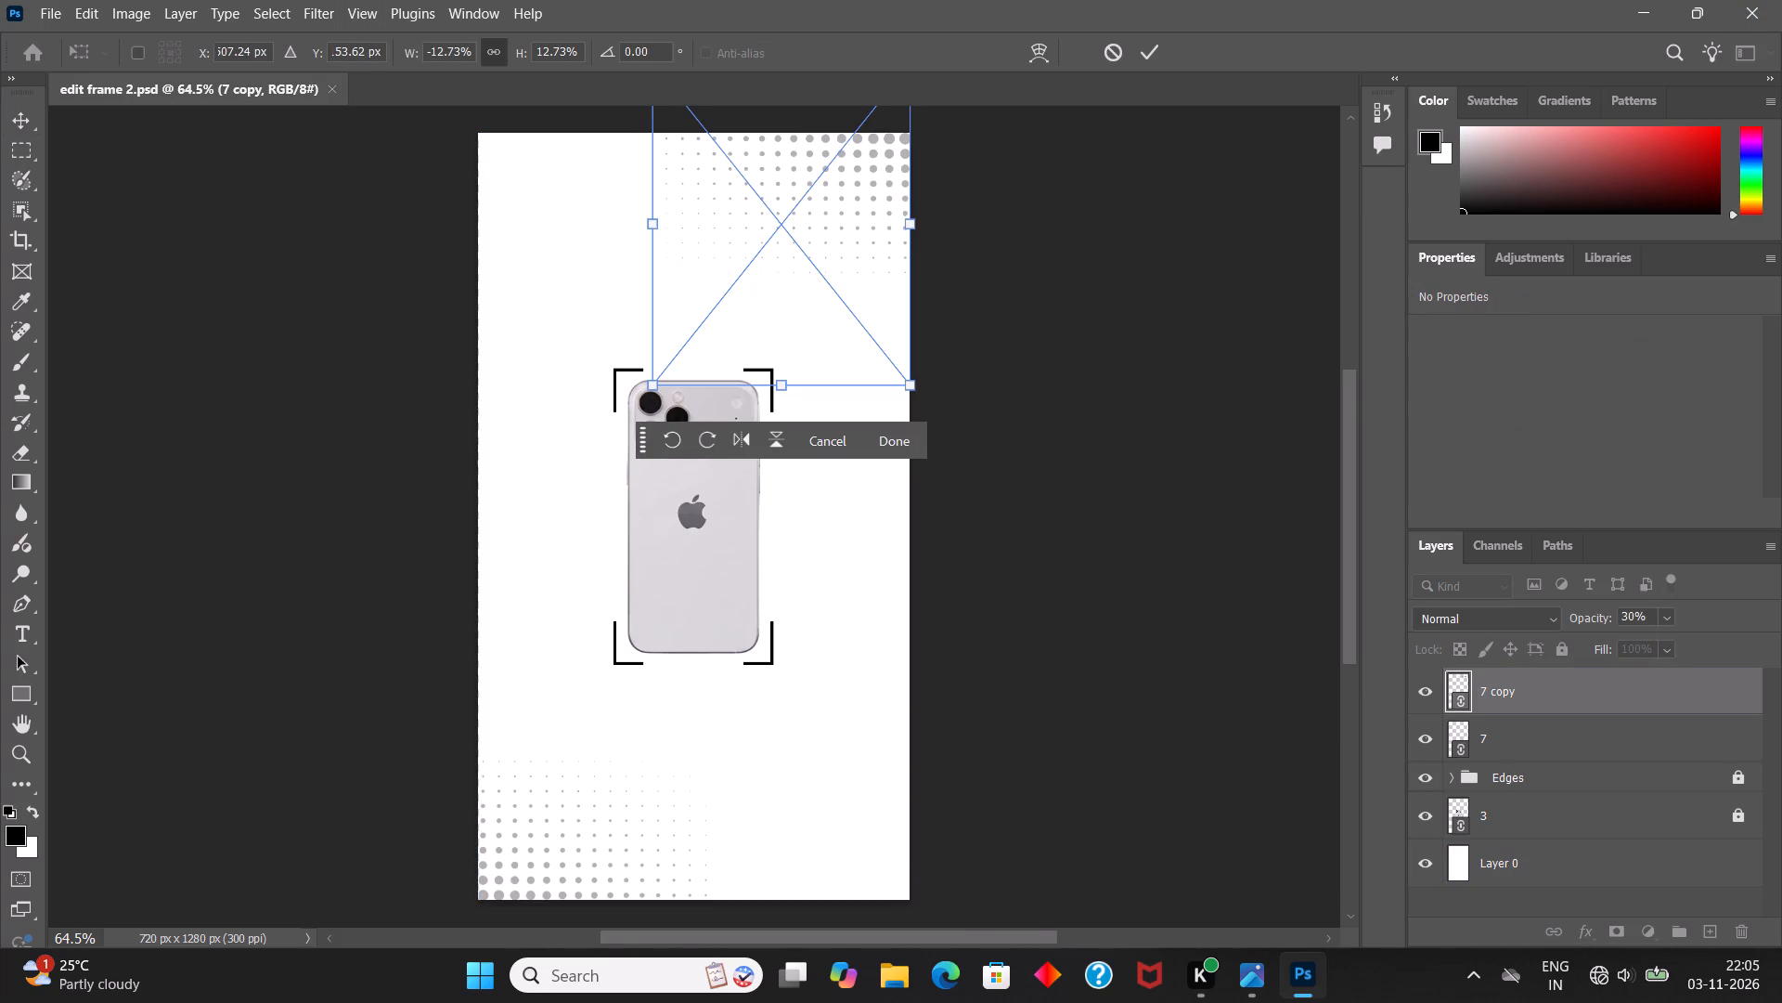
click(317, 52)
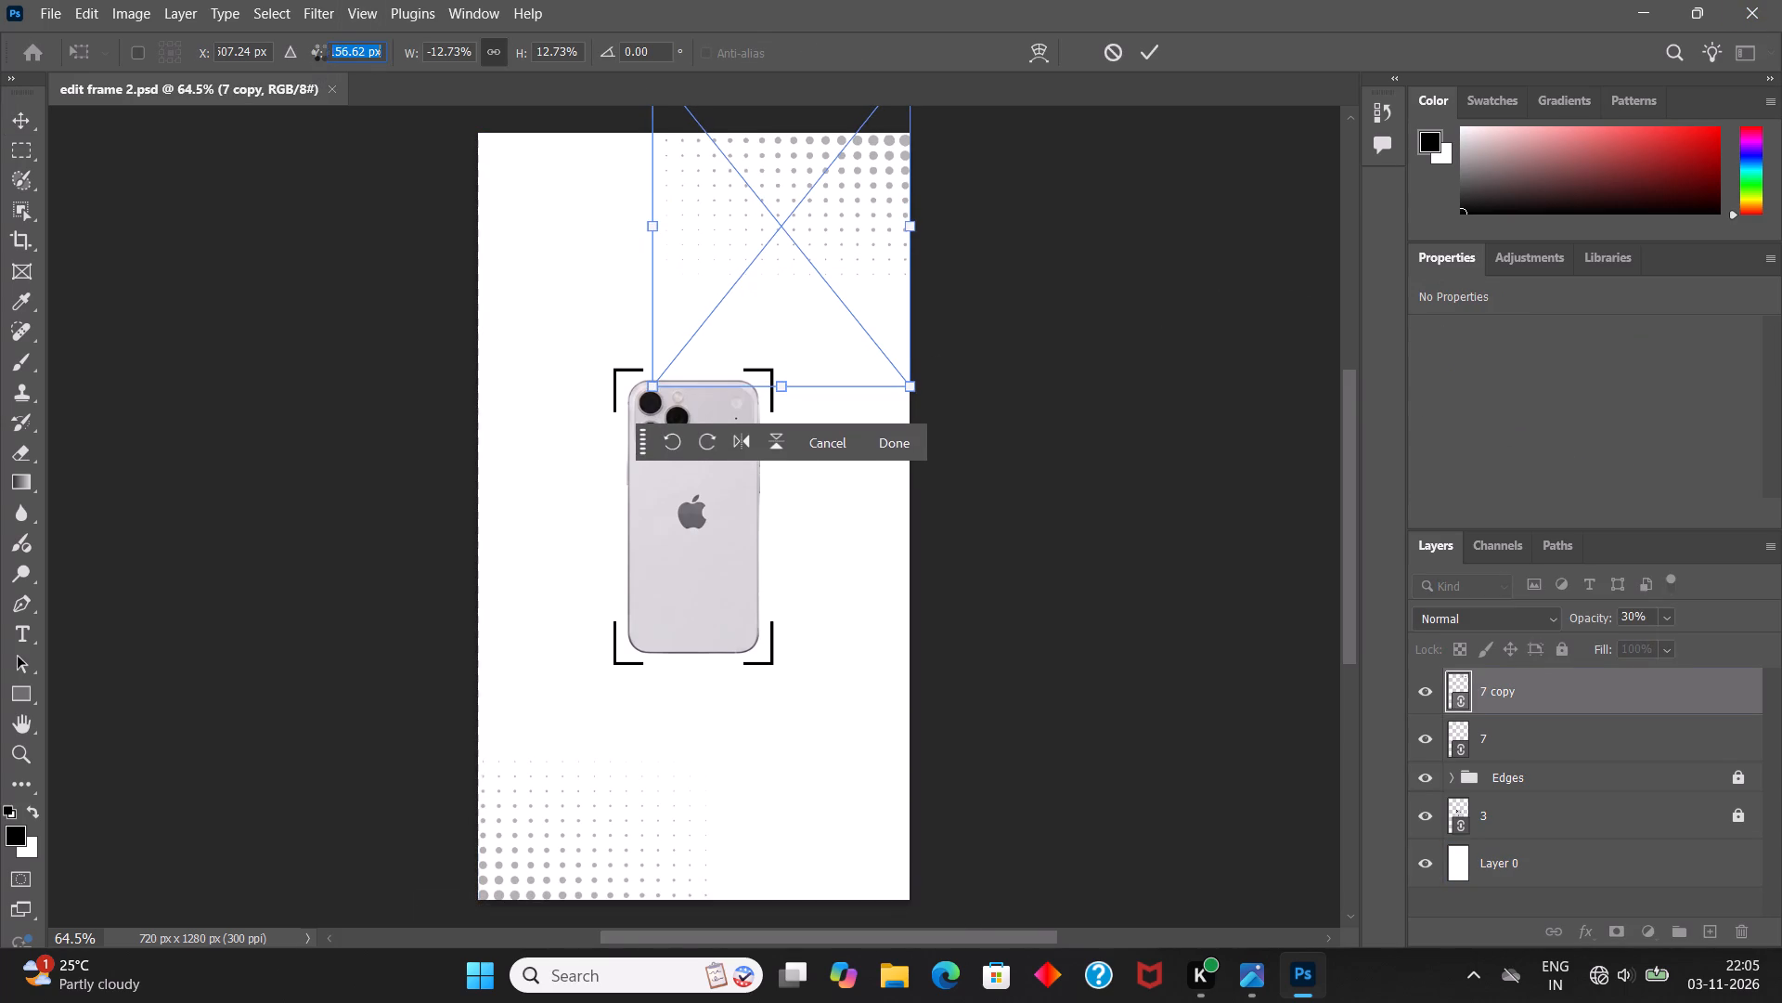
click(1134, 59)
click(1132, 242)
click(1139, 53)
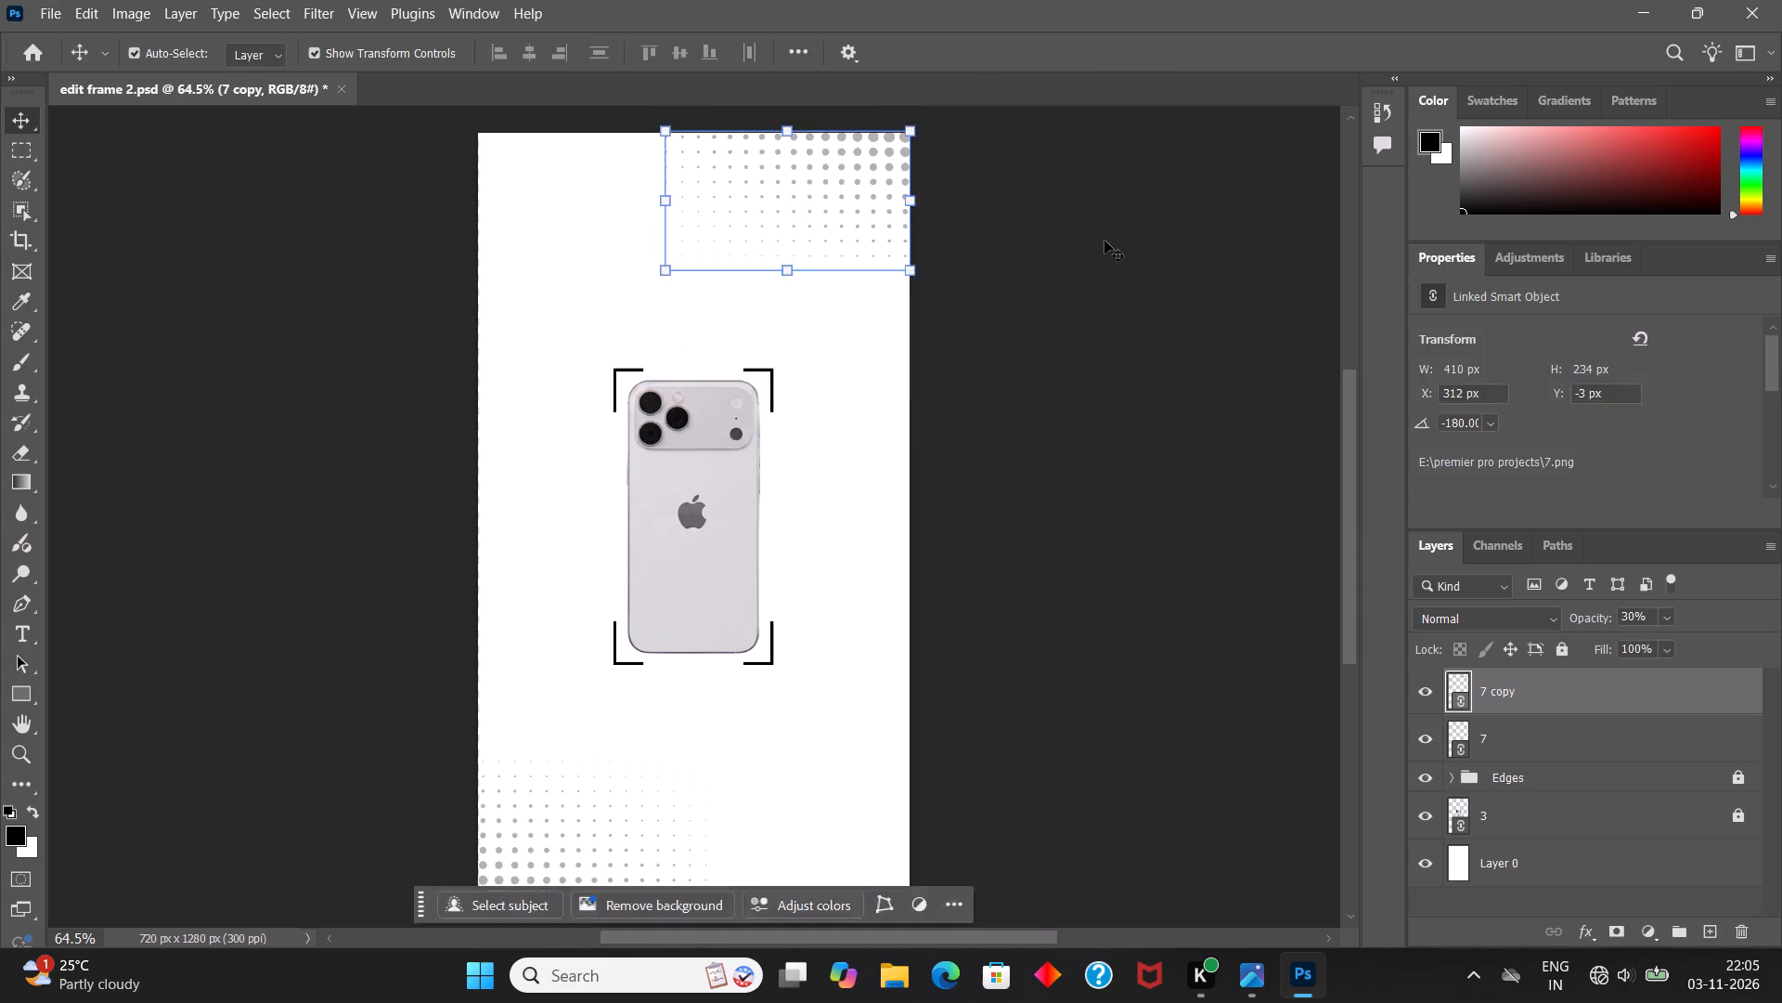
click(1104, 241)
key(ctrl+s)
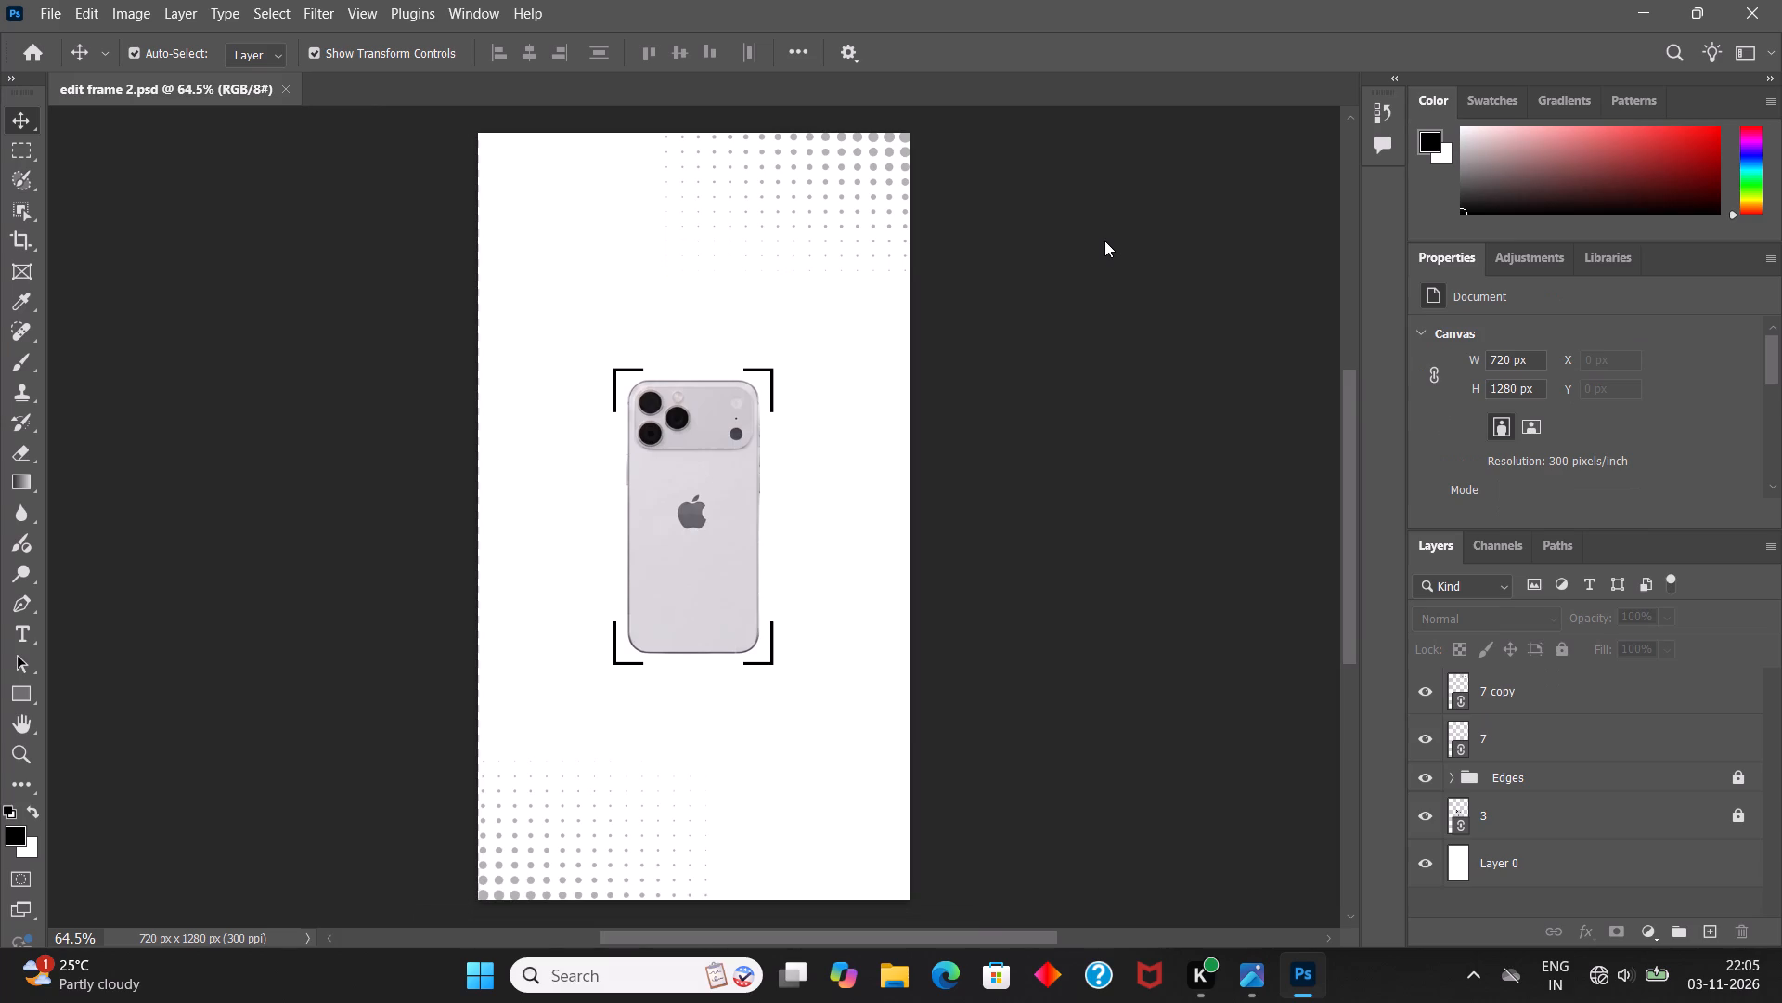
Place 5.png, the dot grid image, as a linked object centered on the canvas at its default size.
click(39, 12)
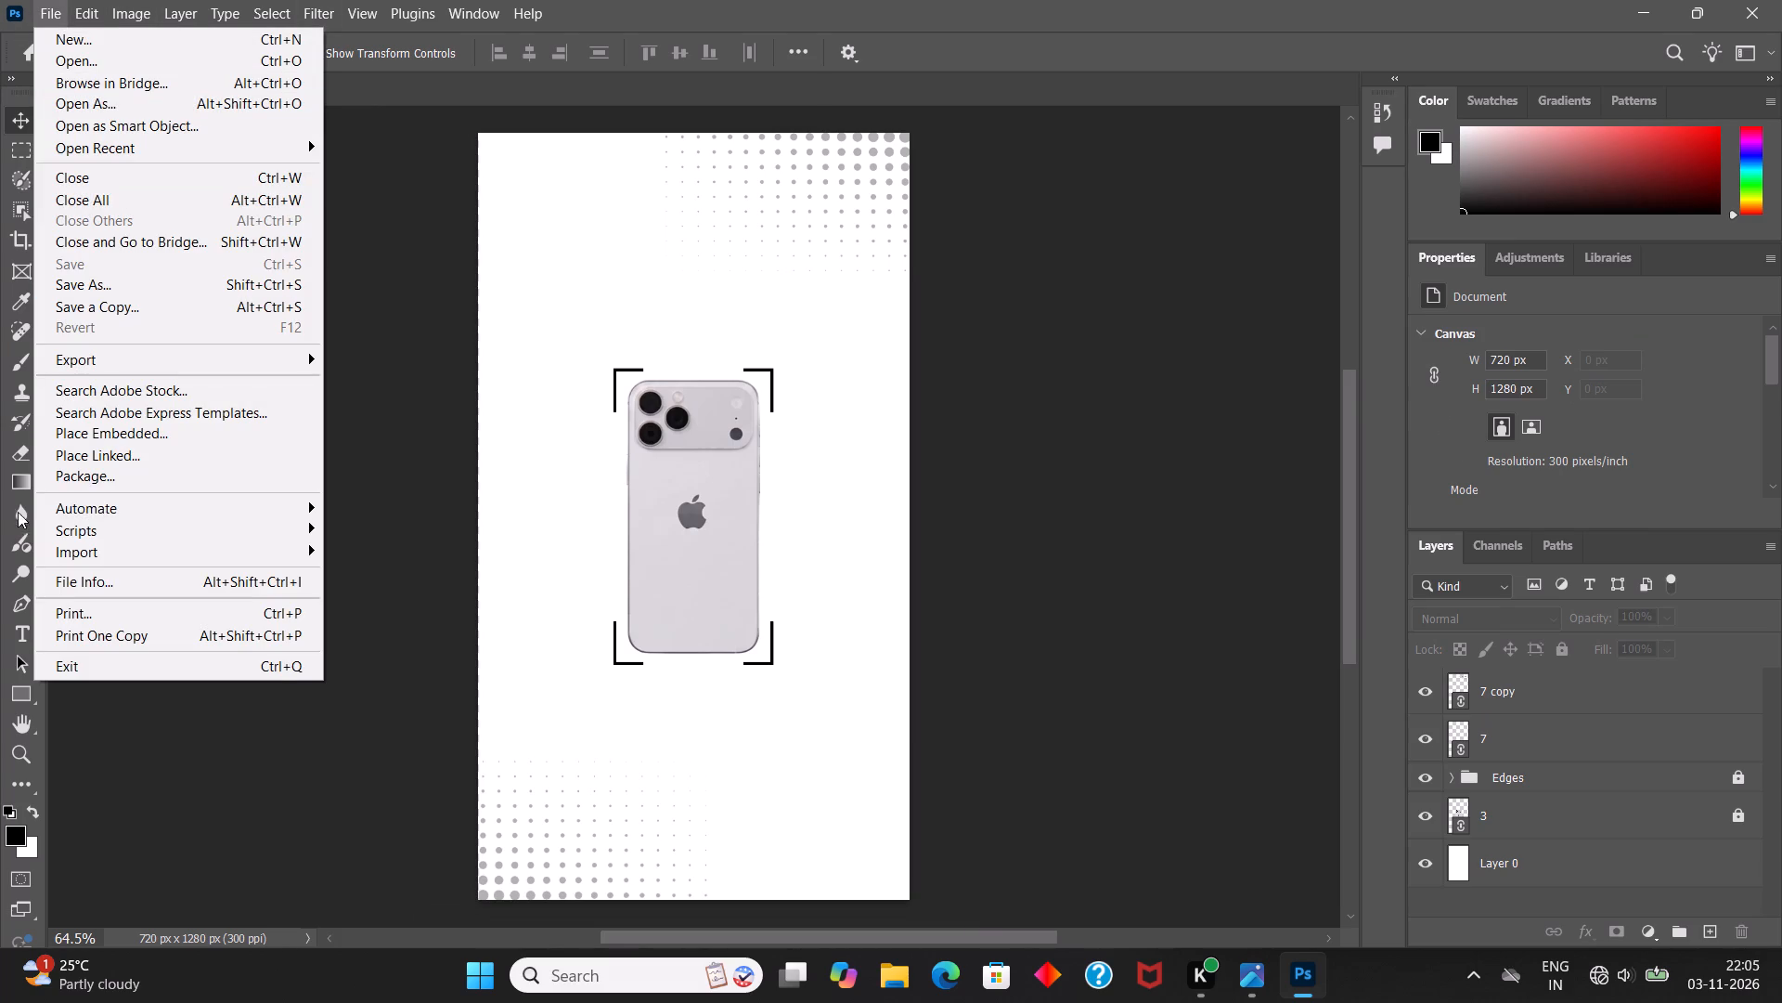
click(129, 452)
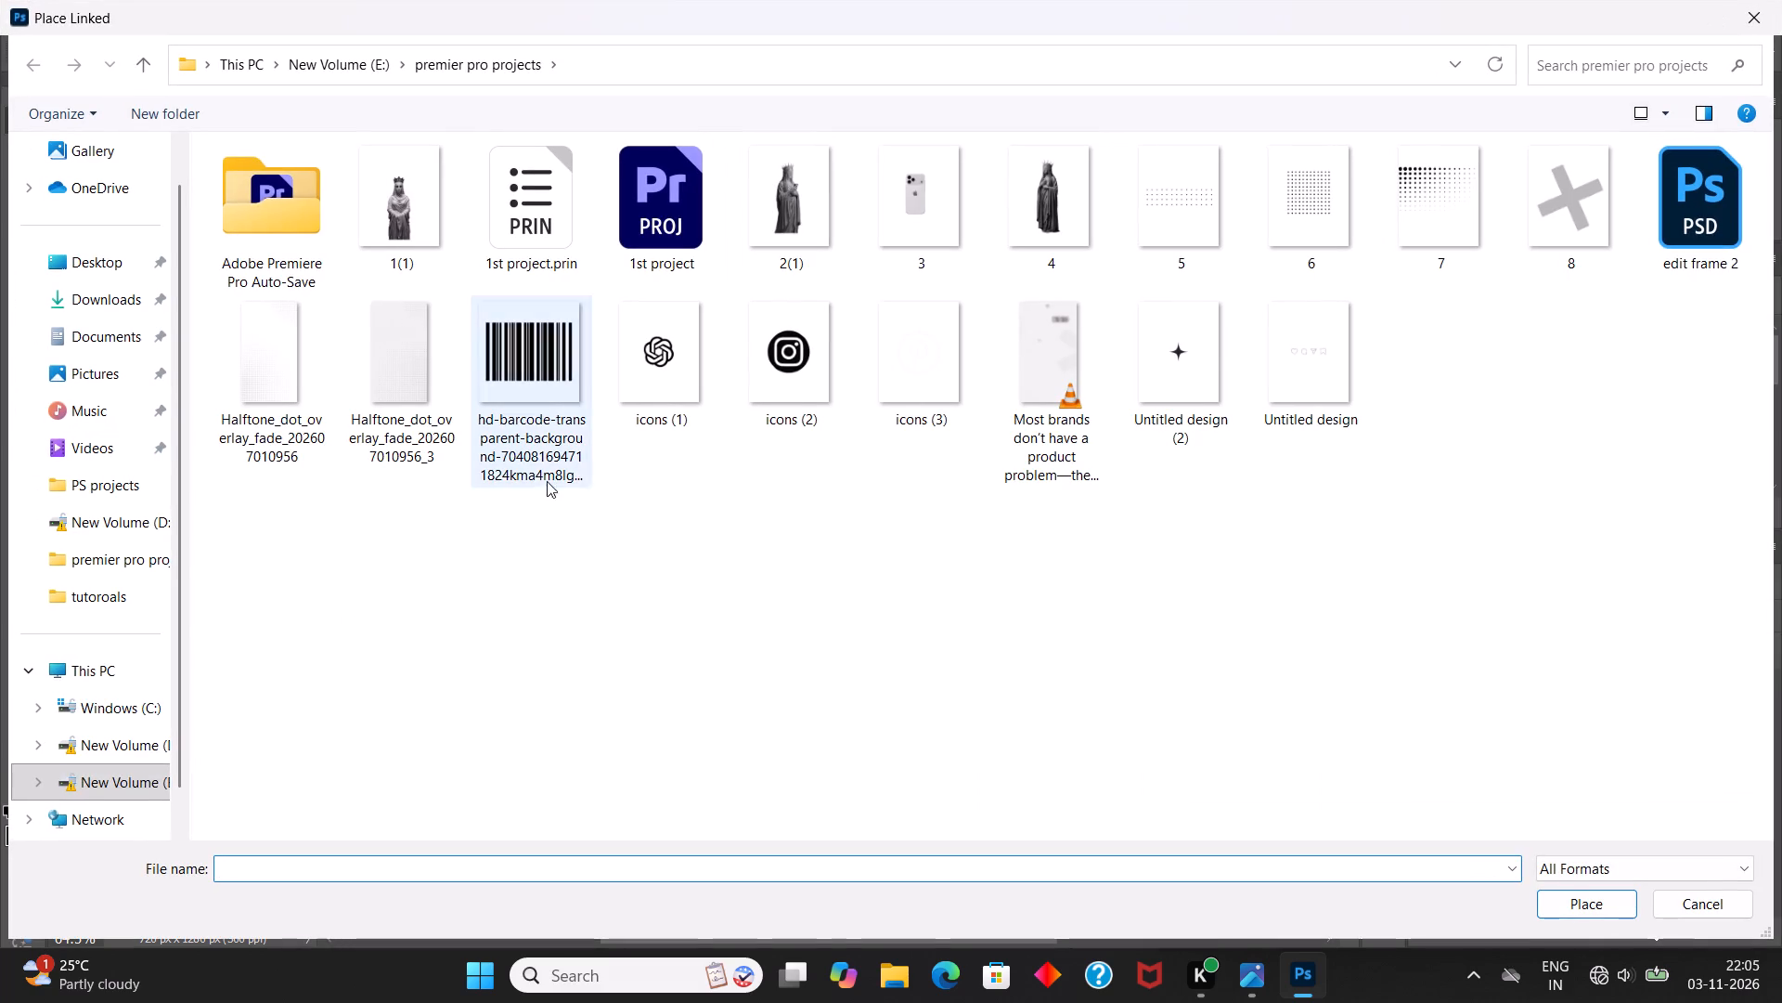
click(1205, 219)
click(1571, 900)
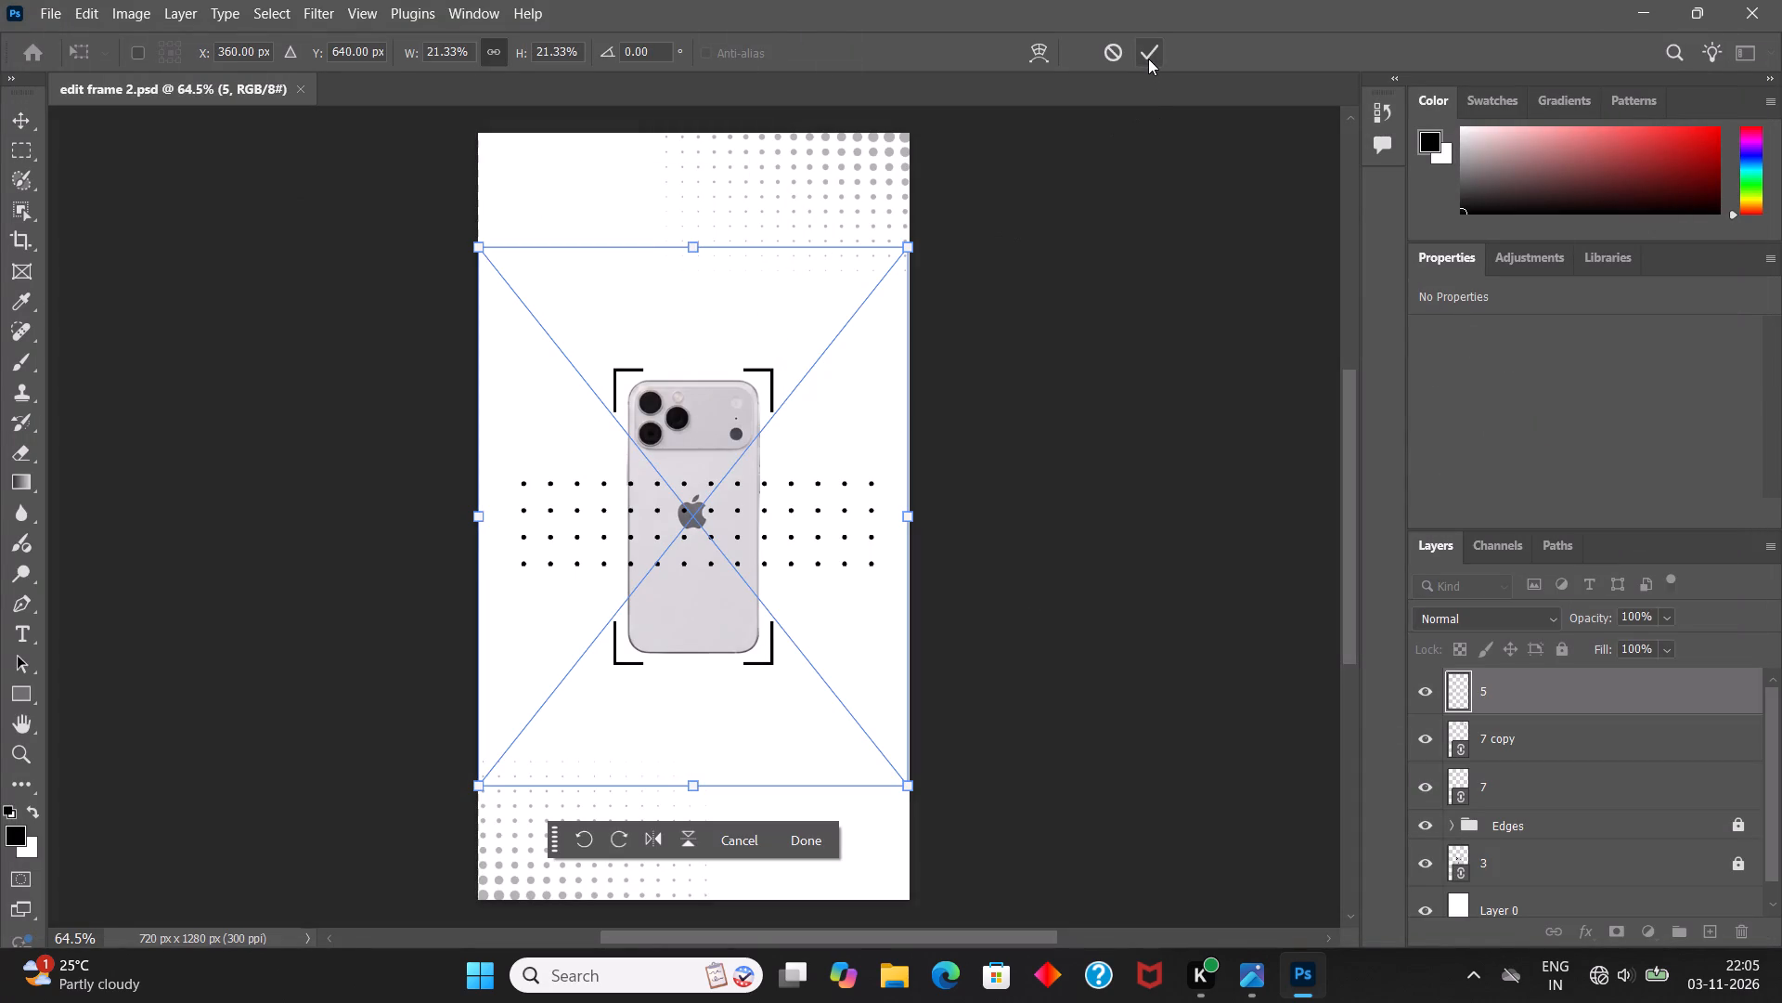
click(1148, 59)
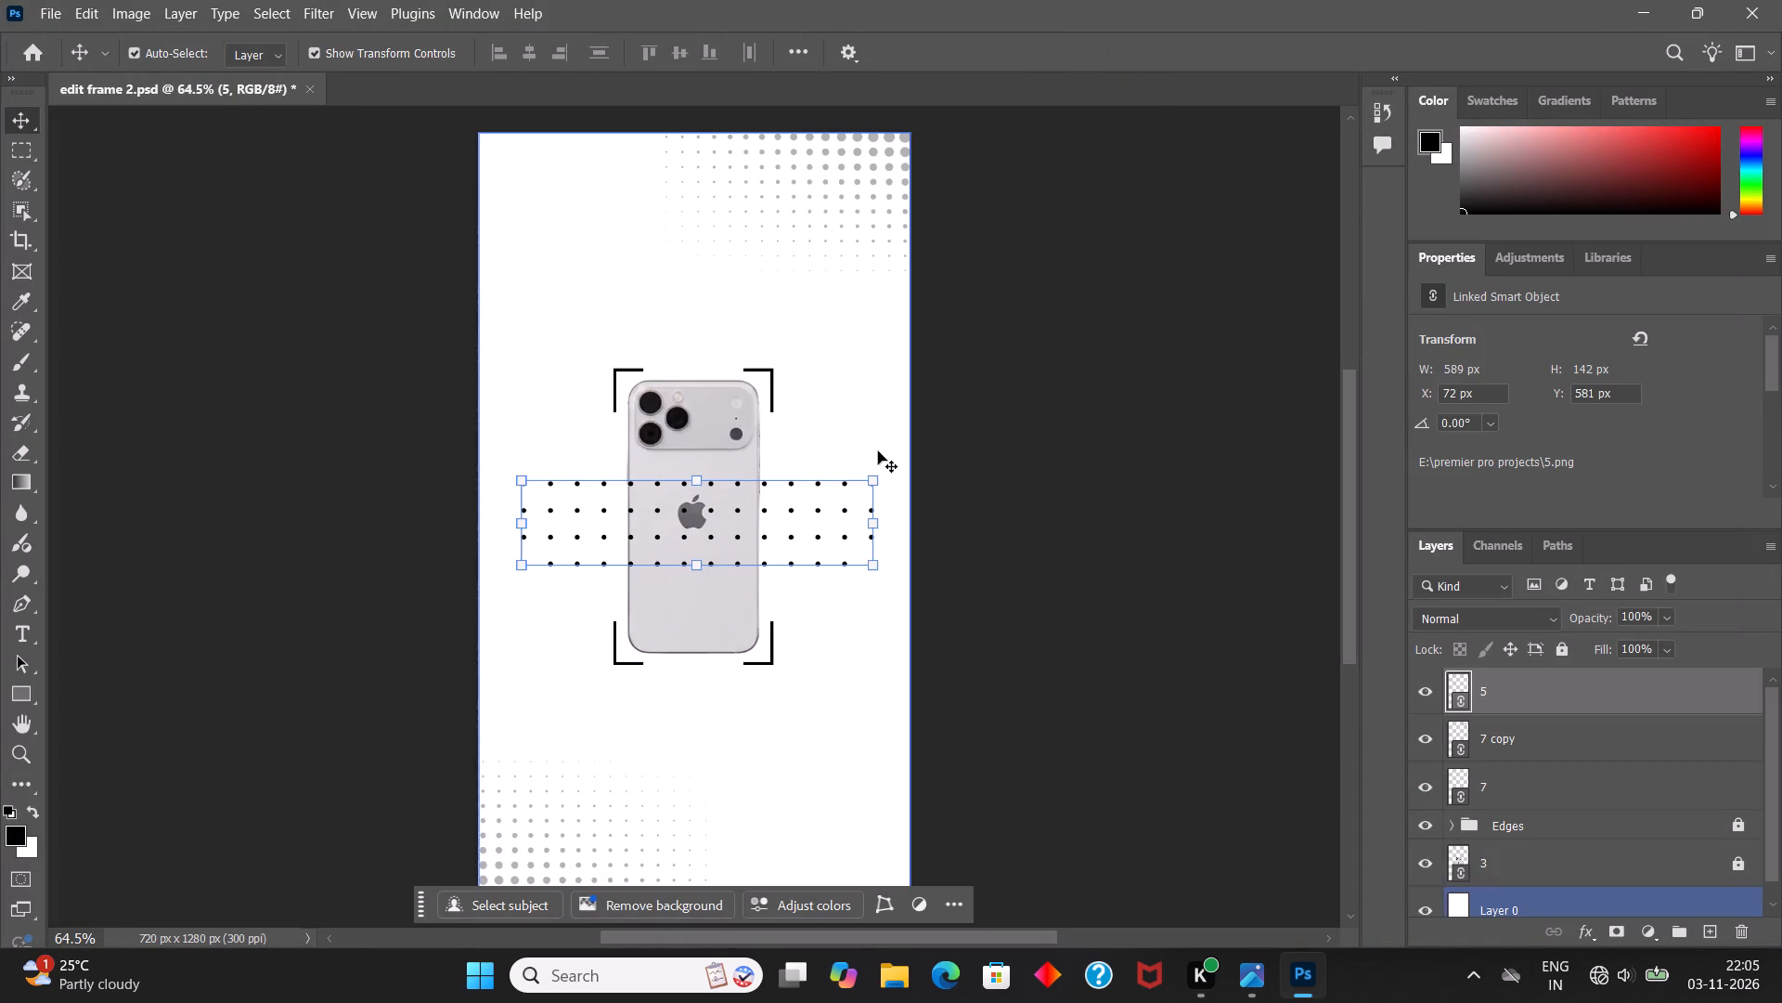
click(878, 451)
click(846, 500)
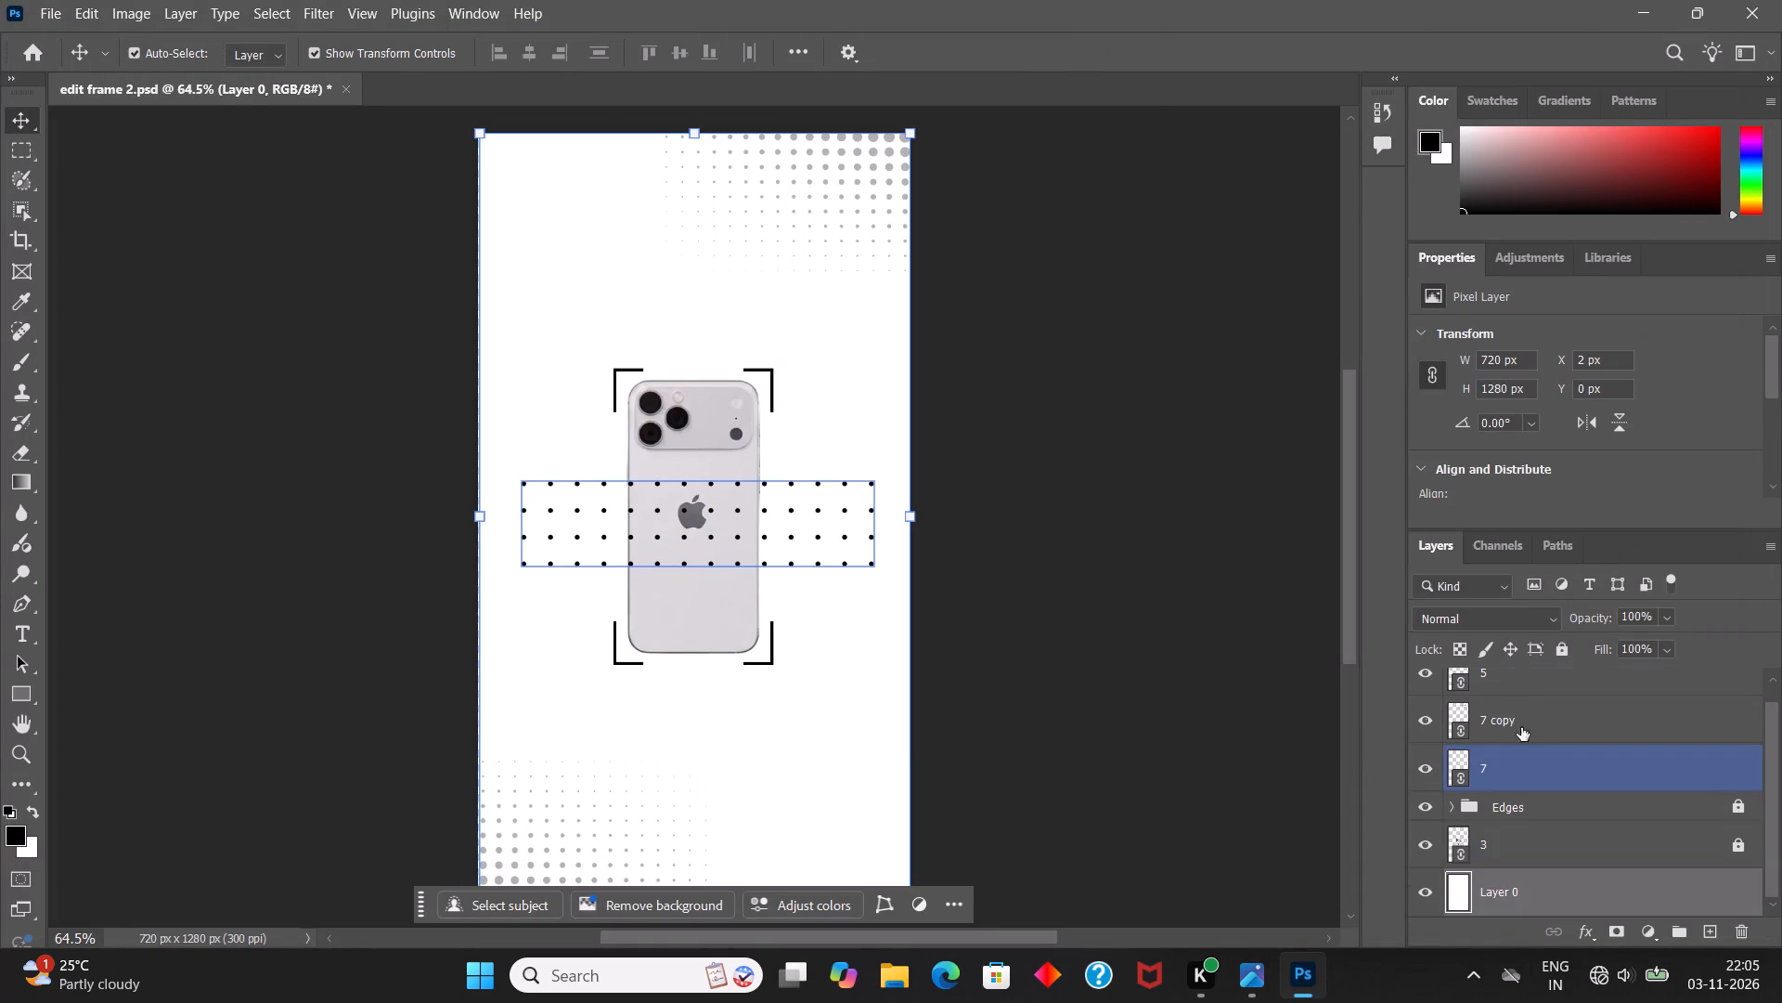
Fully lock layers 7 copy and 7.
click(1531, 723)
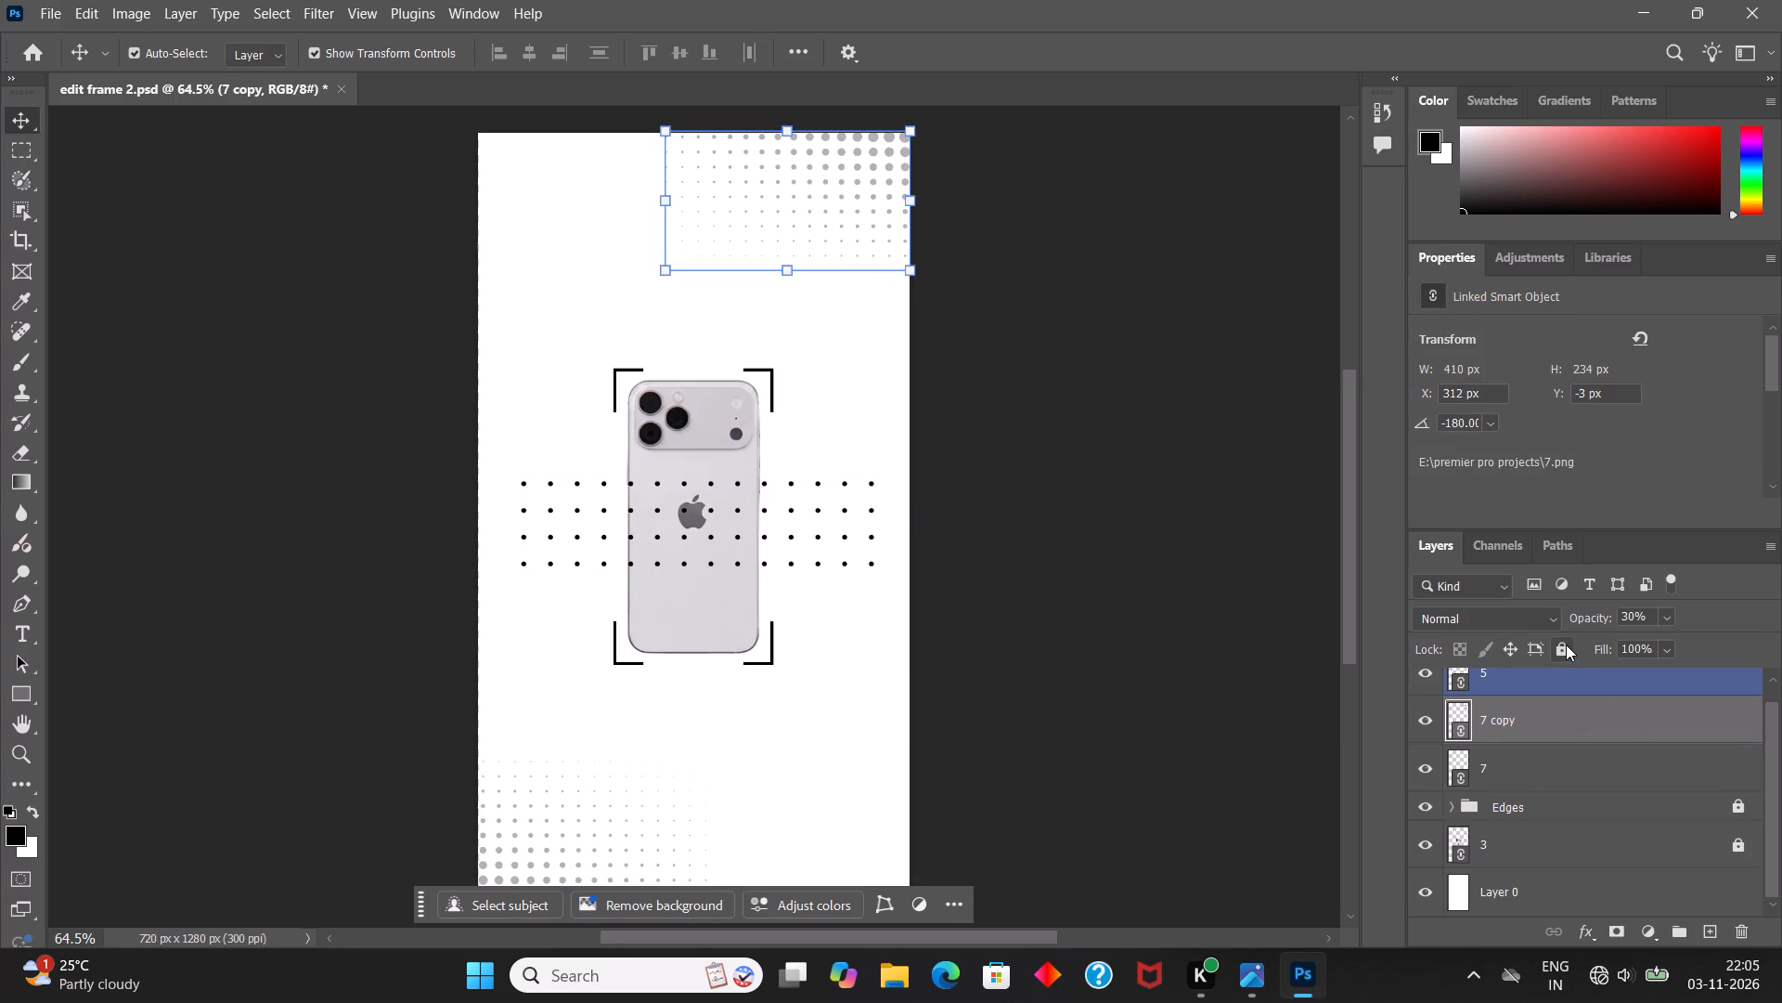
click(1566, 645)
click(1530, 768)
click(1559, 656)
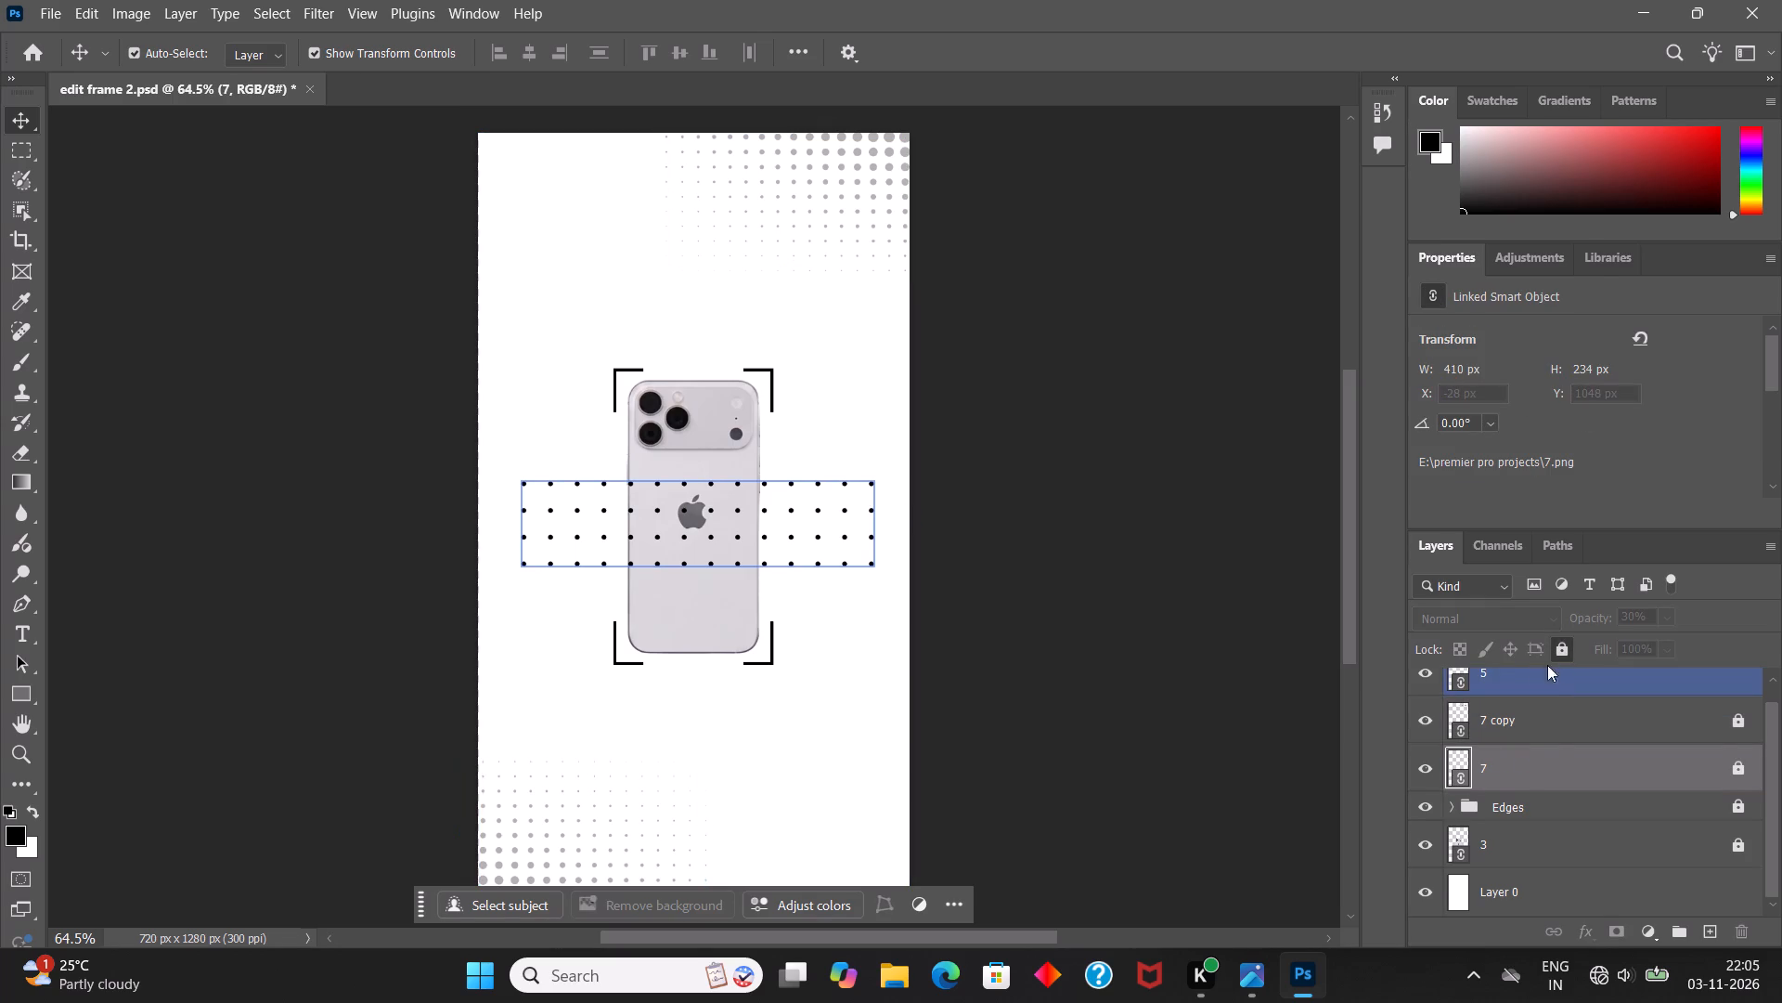
Rotate the dot grid on layer 5 clockwise to about 49.29 degrees and apply the transform.
scroll(1552, 741, up, 3)
click(1534, 711)
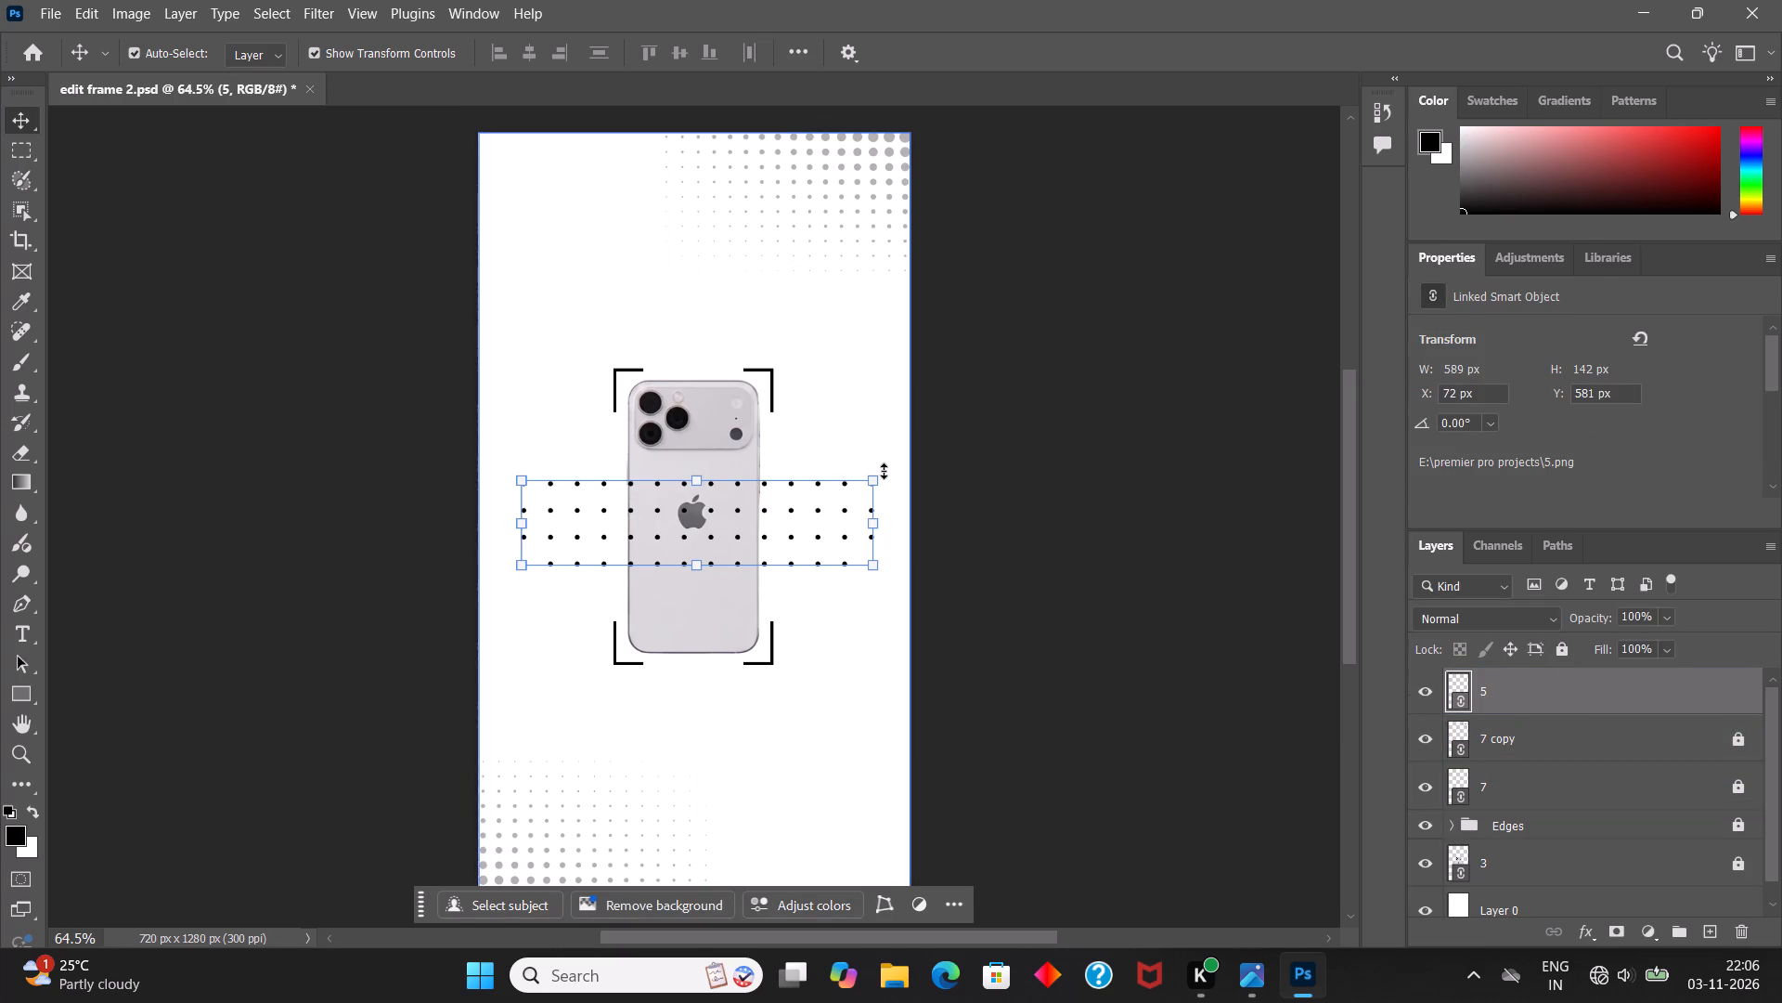
click(875, 483)
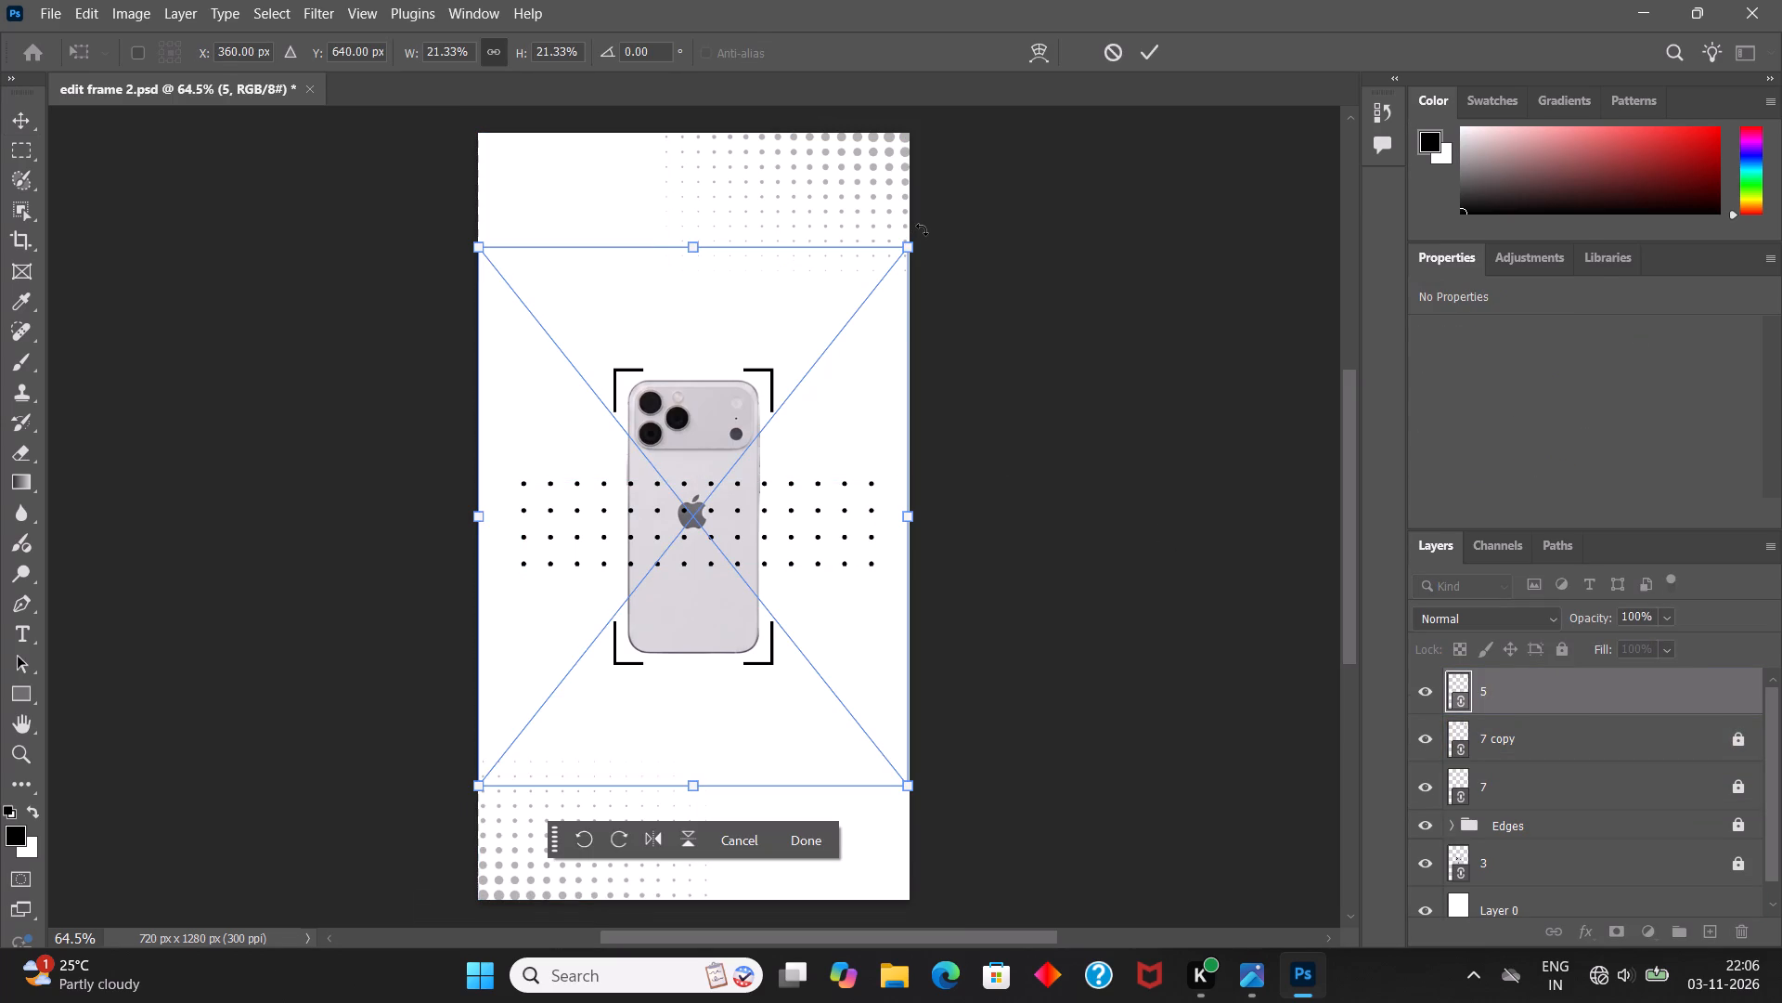
drag(922, 229, 954, 506)
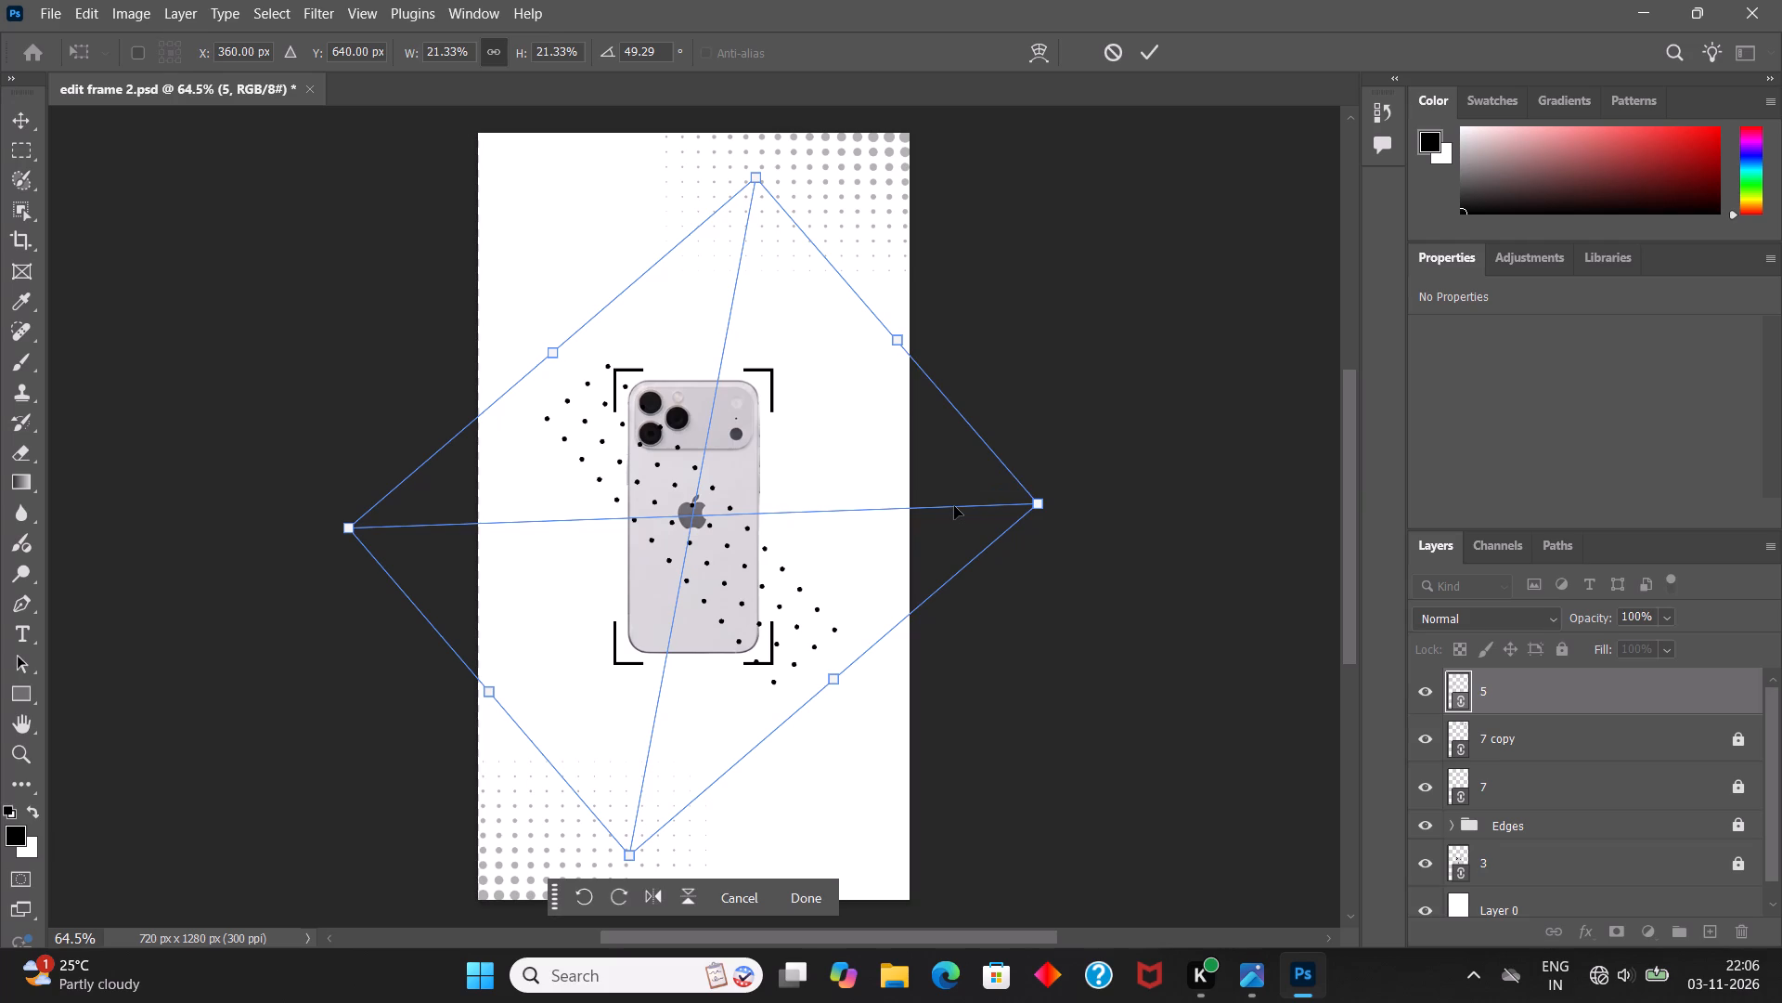
click(1154, 55)
click(1141, 263)
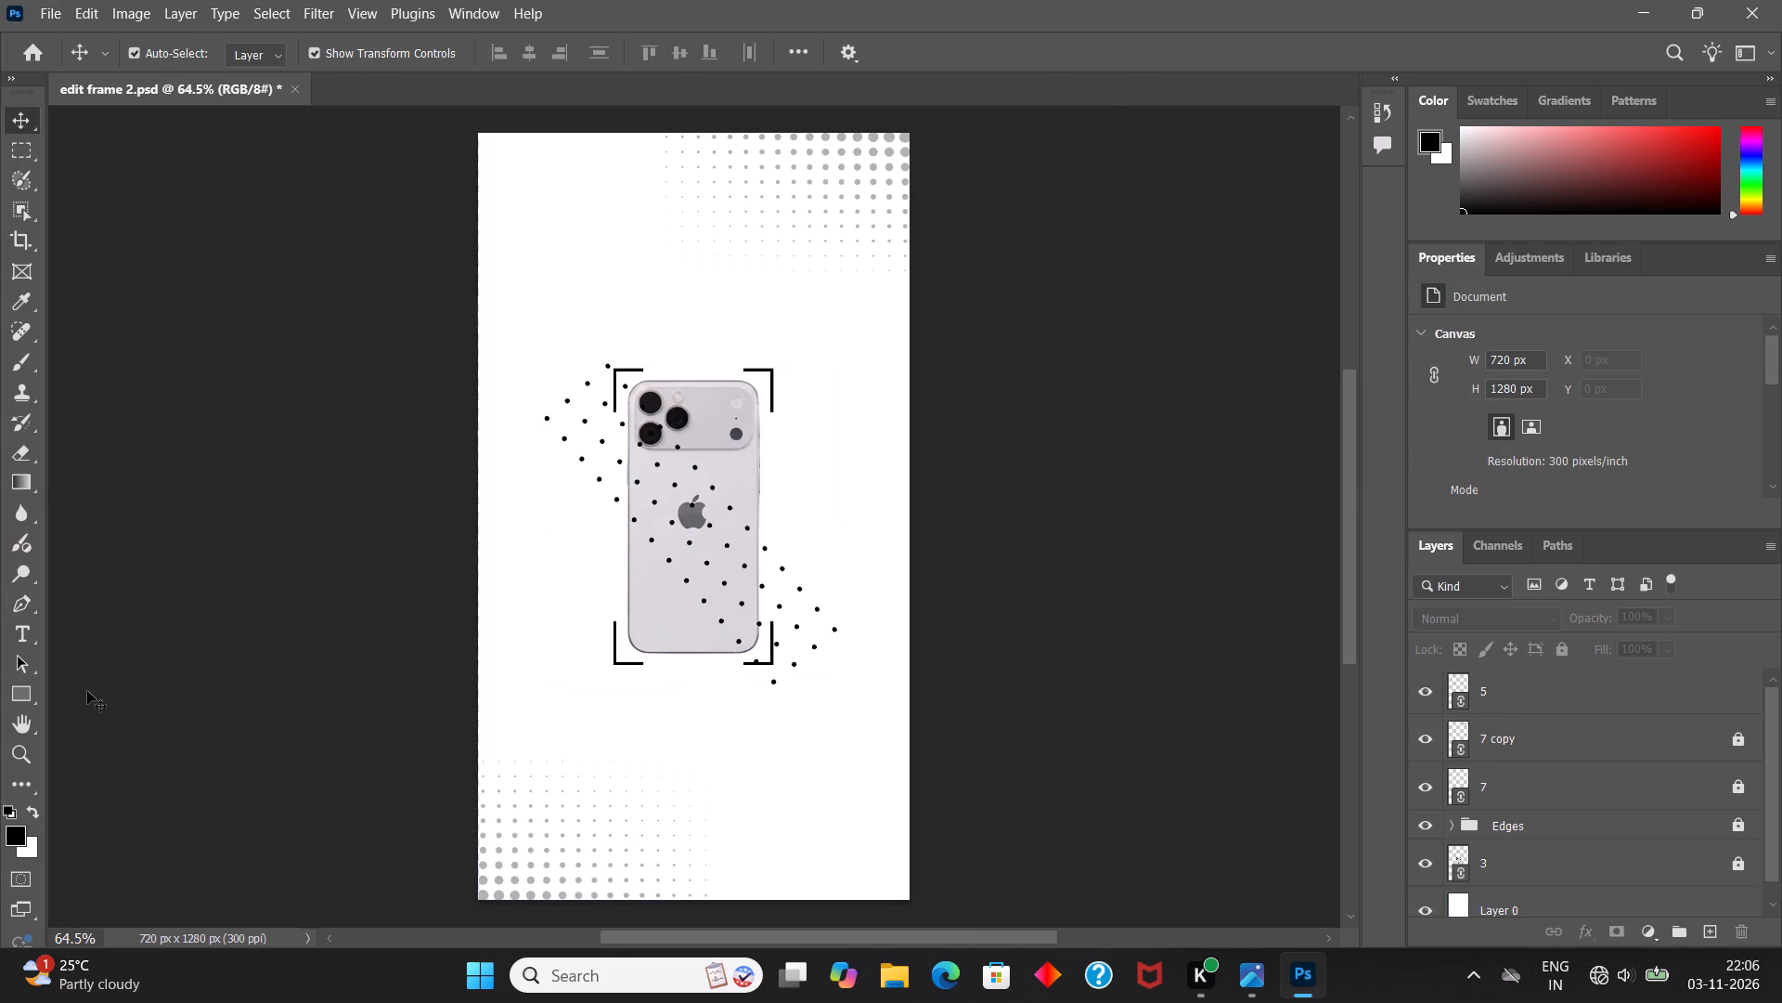
Draw a horizontal line about 233 px long with the Pen tool in the white area above and left of the phone.
click(24, 616)
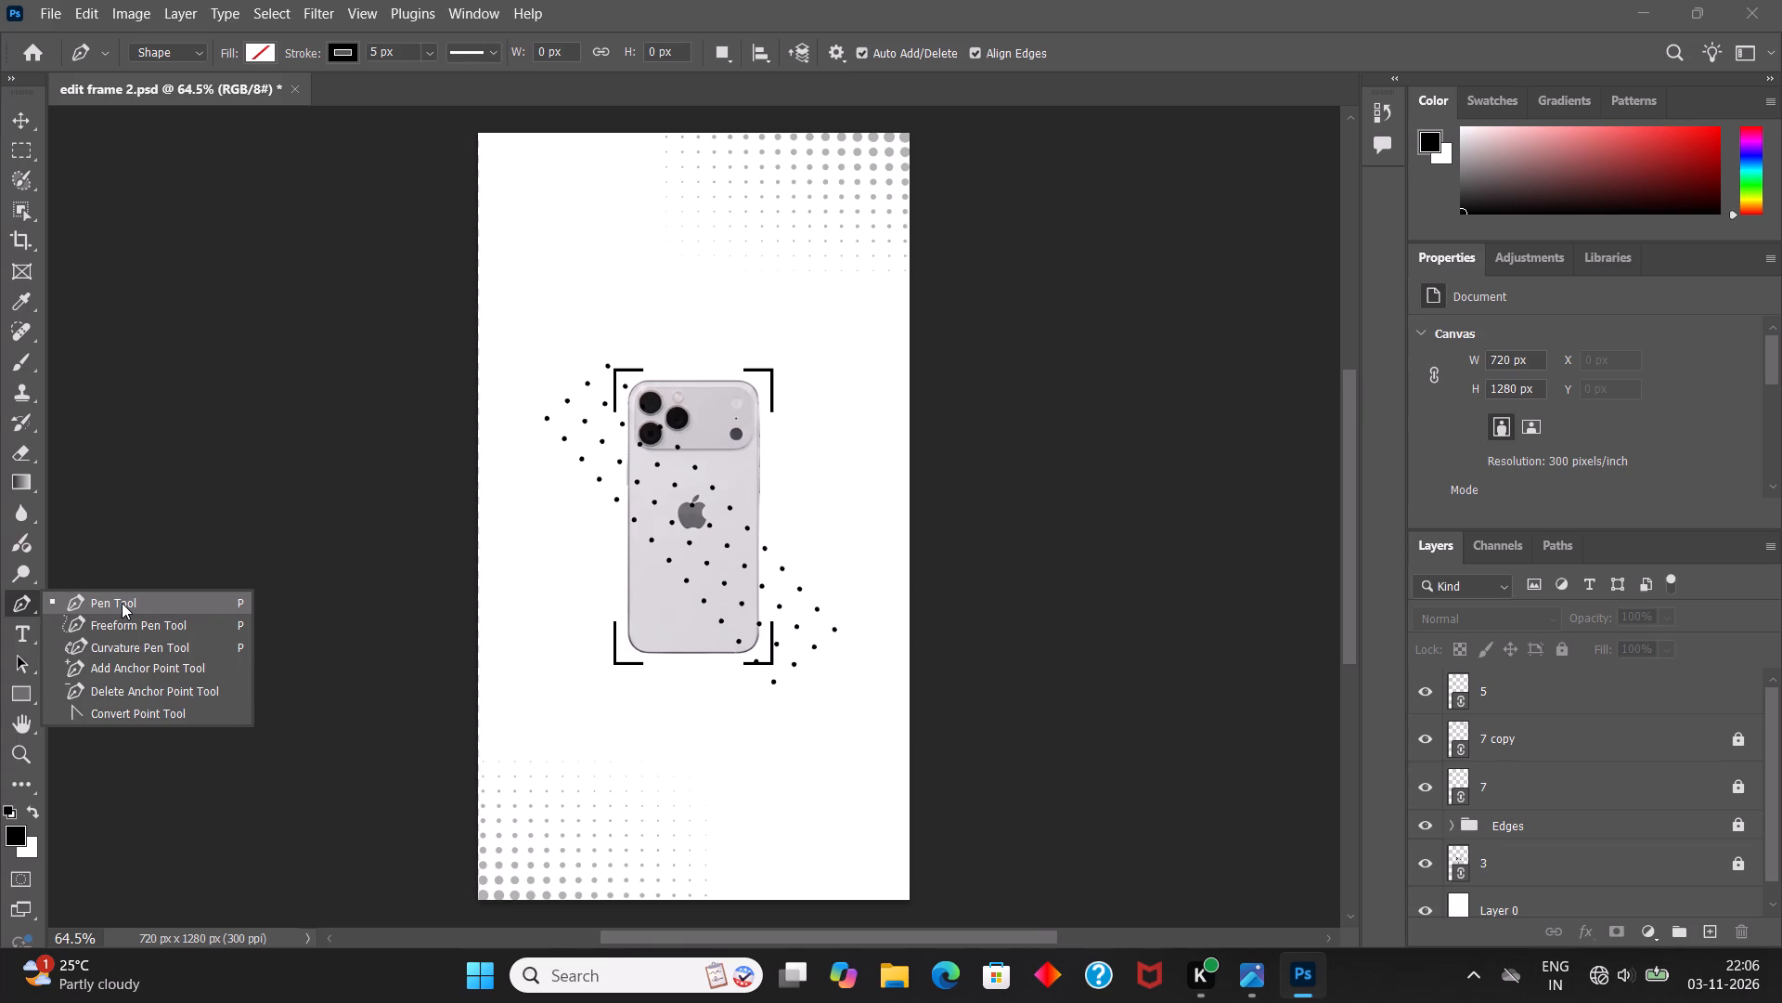
click(122, 603)
click(534, 258)
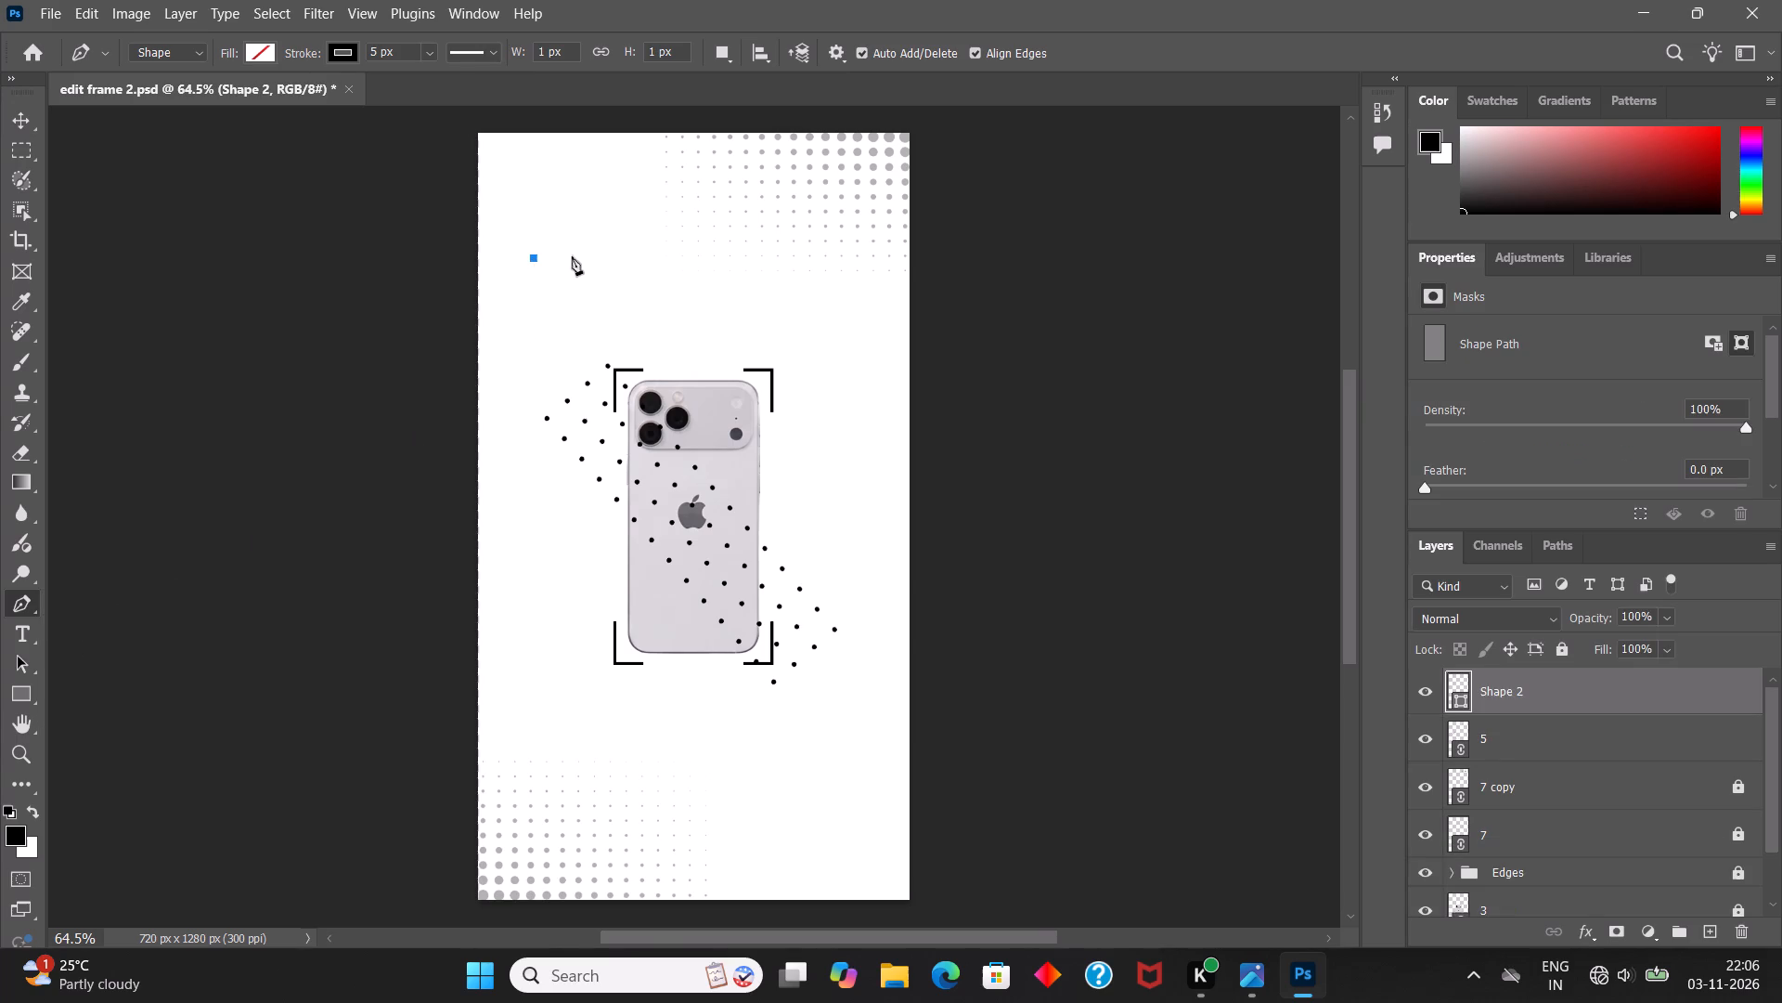
shift+click(674, 258)
Set the new line's stroke style to dotted.
click(194, 57)
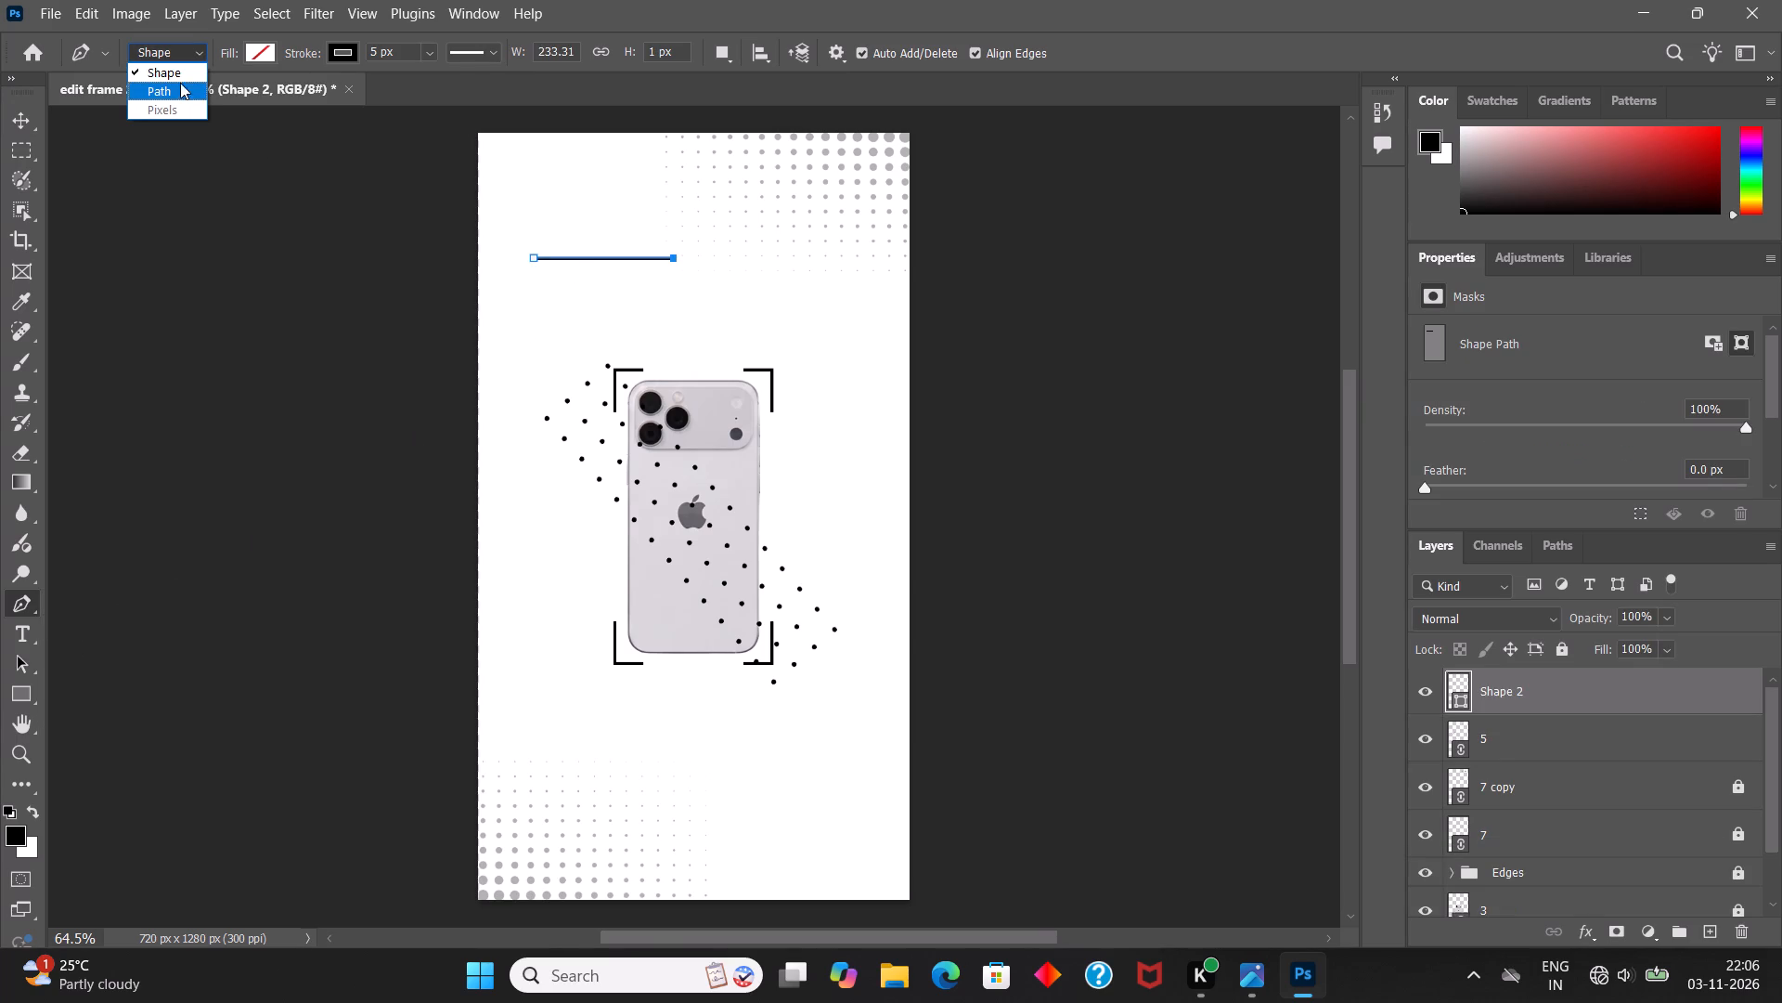
click(197, 54)
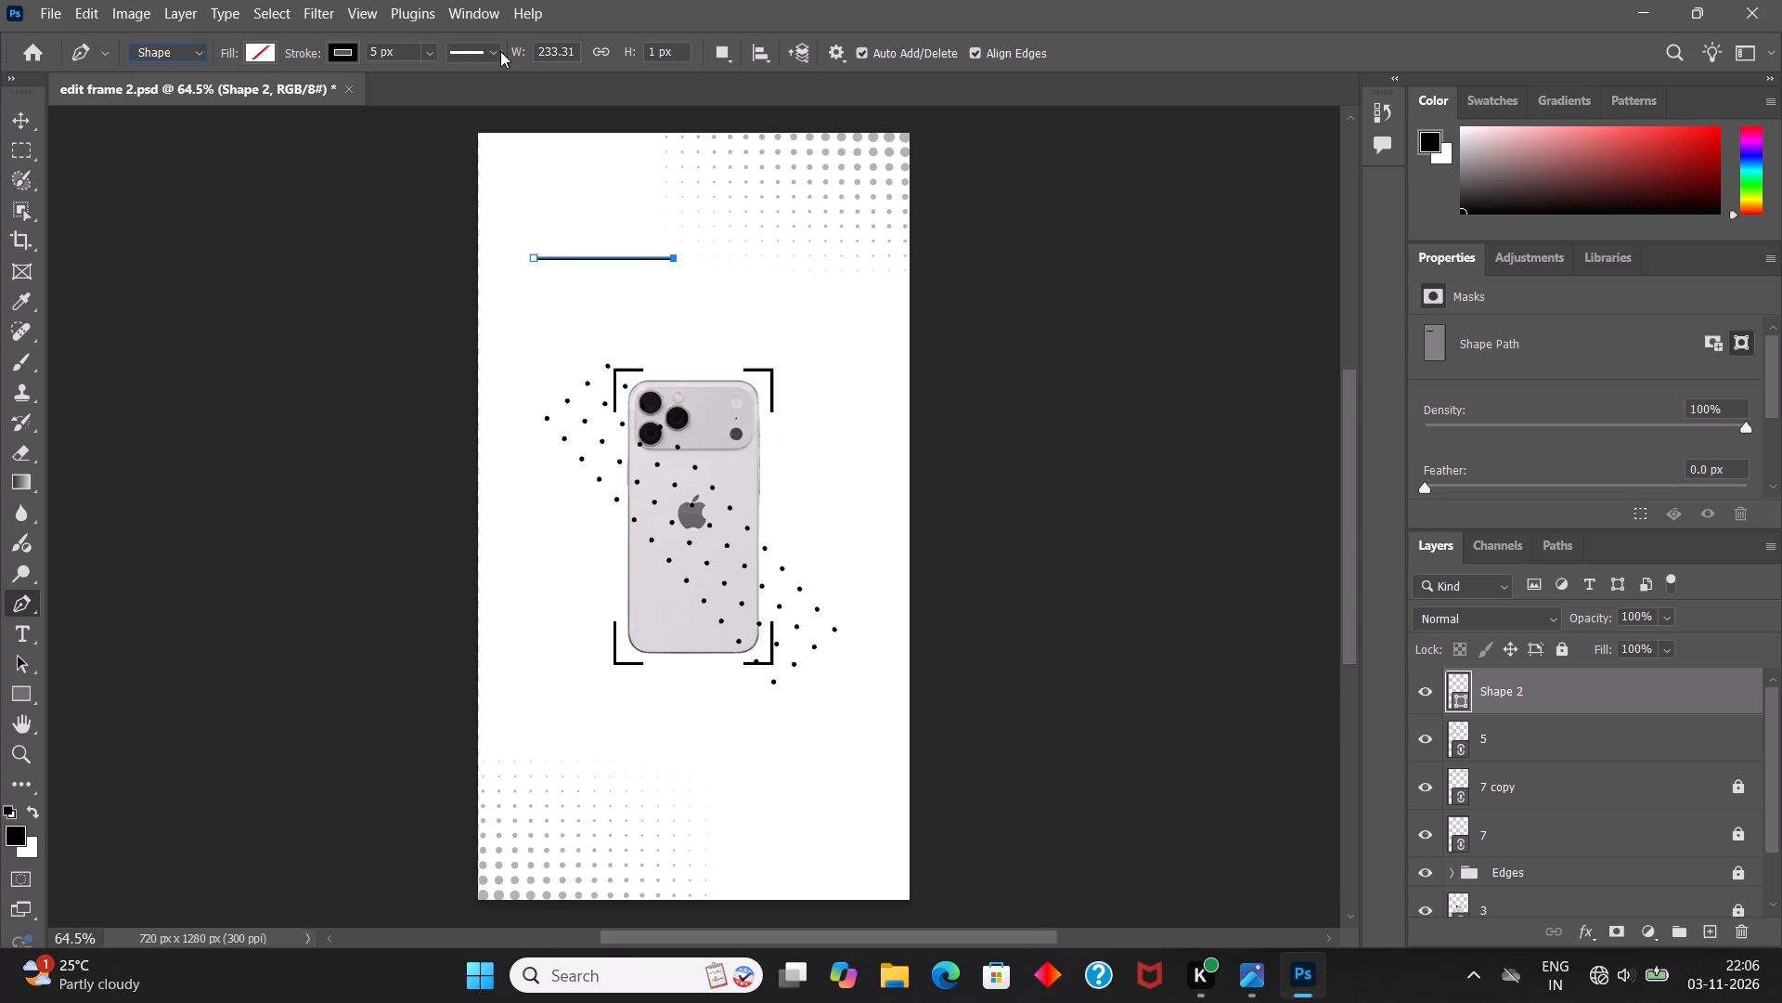
click(495, 52)
click(477, 196)
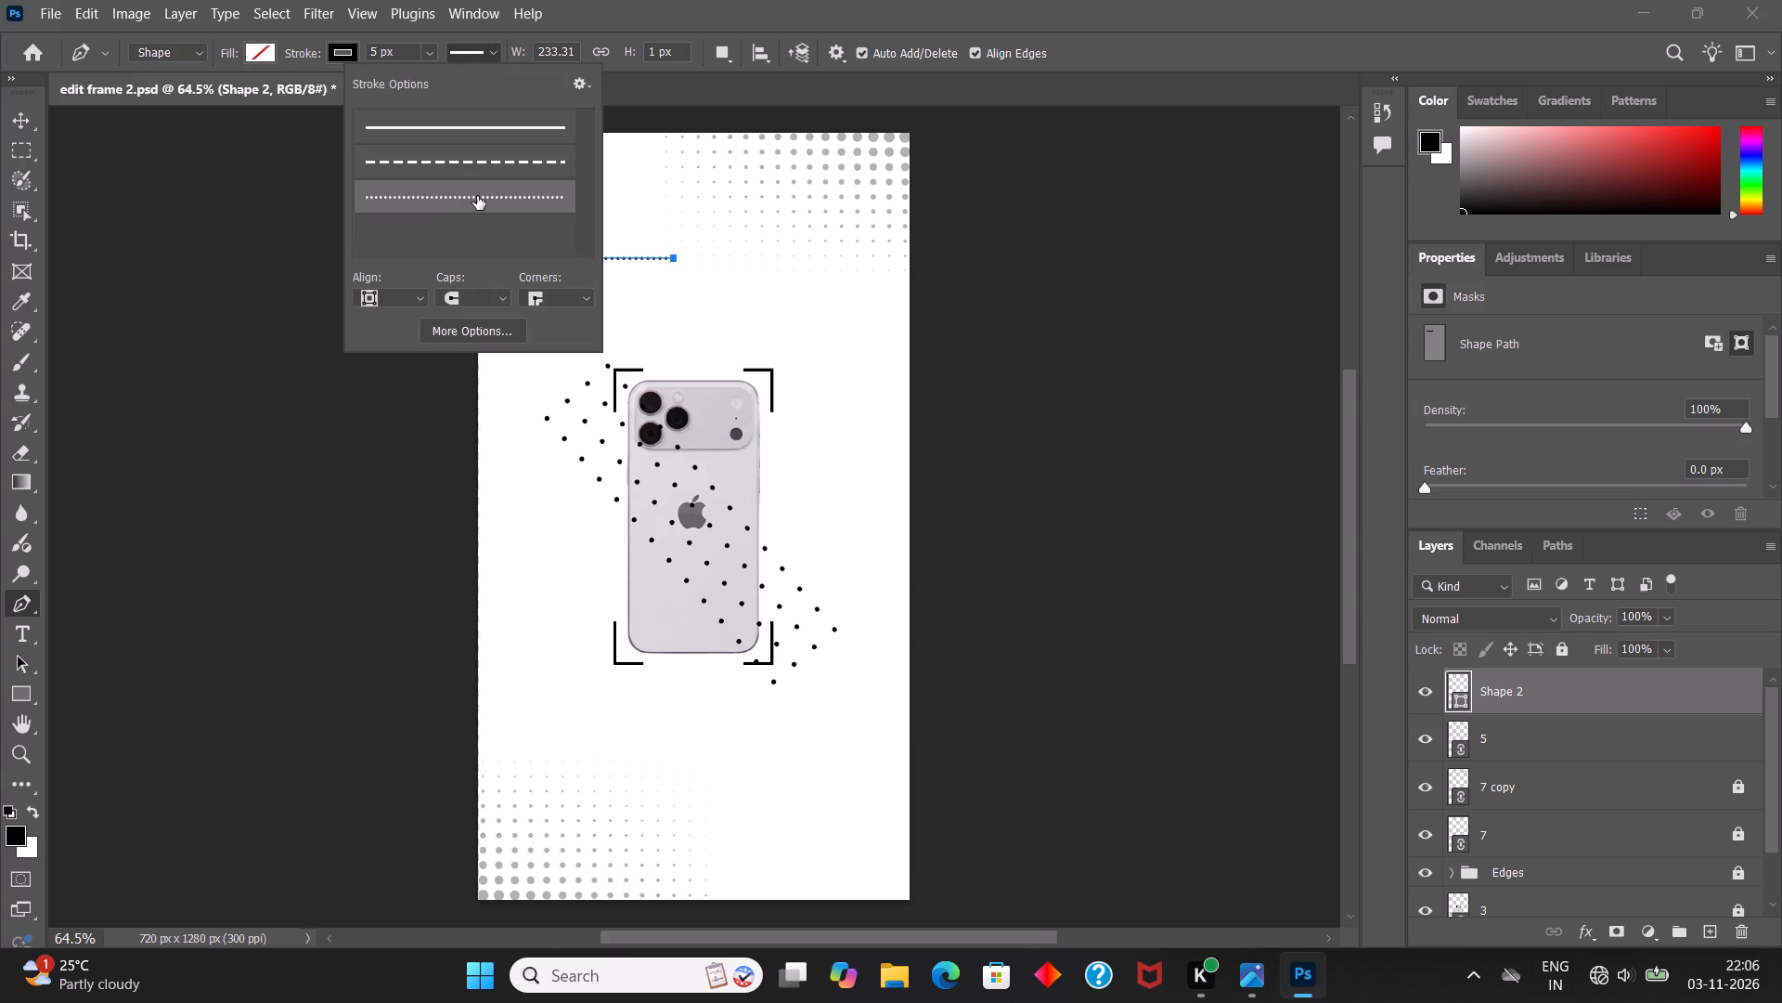
Examine the new dotted line's dots up close and within the whole poster.
click(15, 115)
click(278, 239)
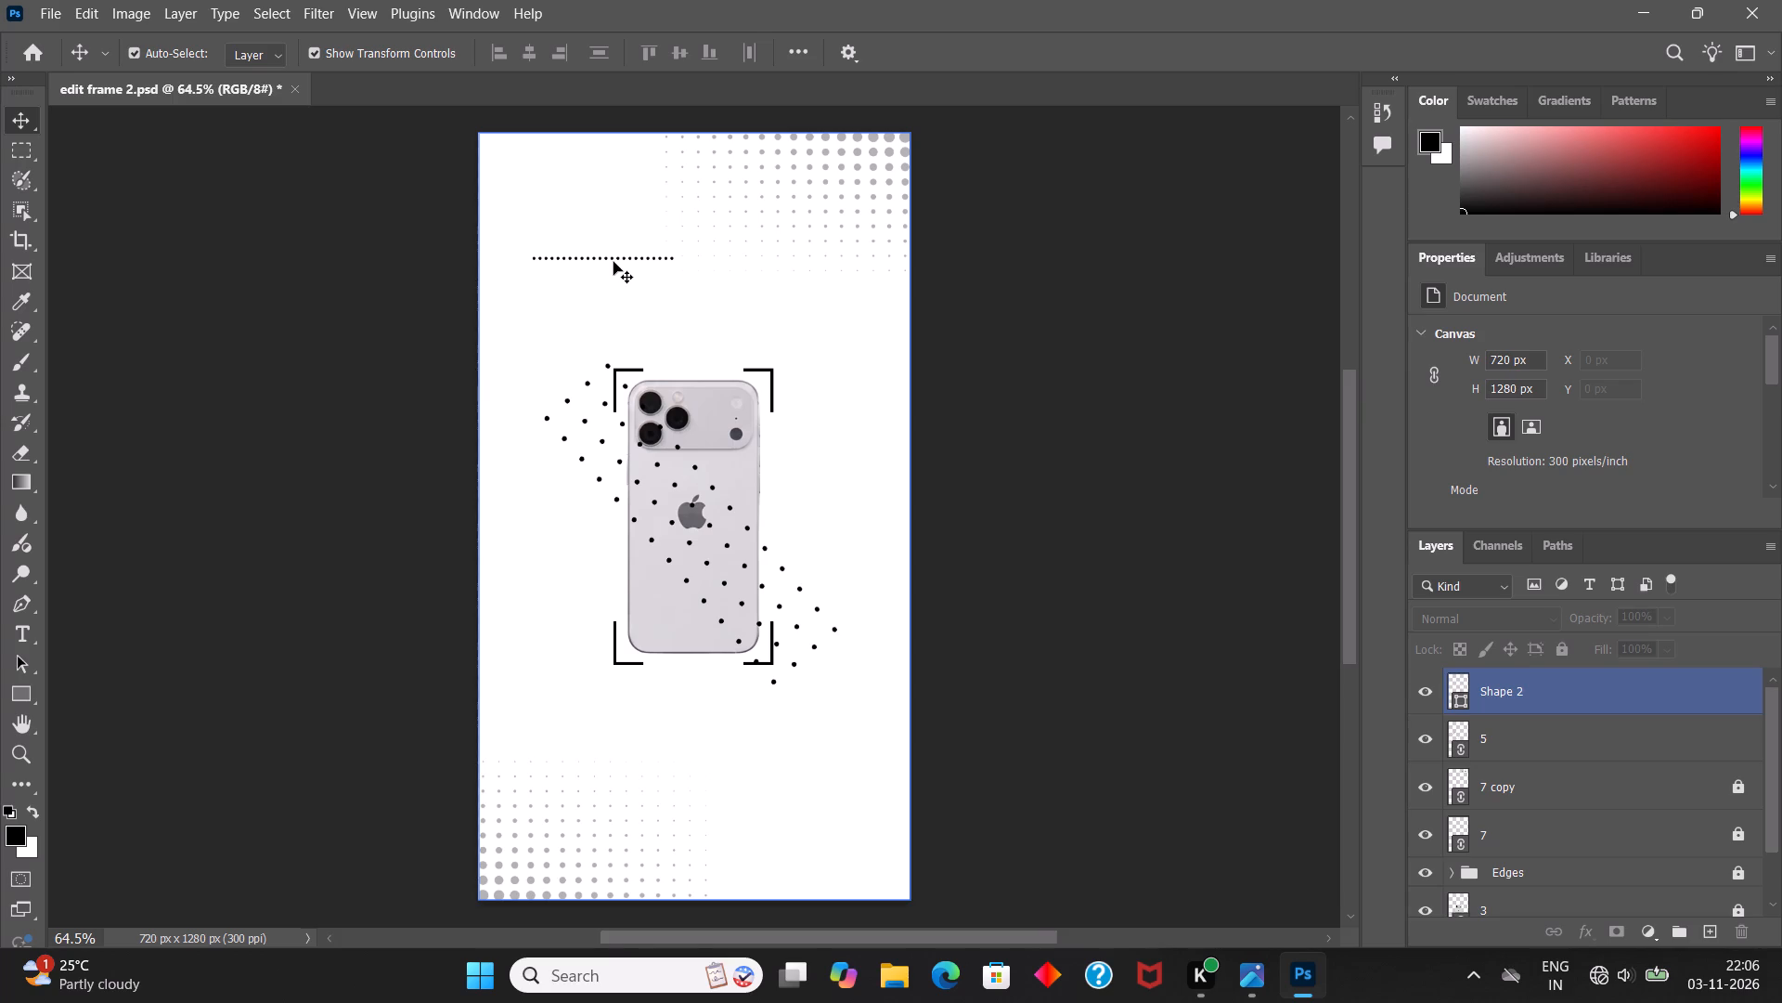
alt+scroll(613, 262, up, 11)
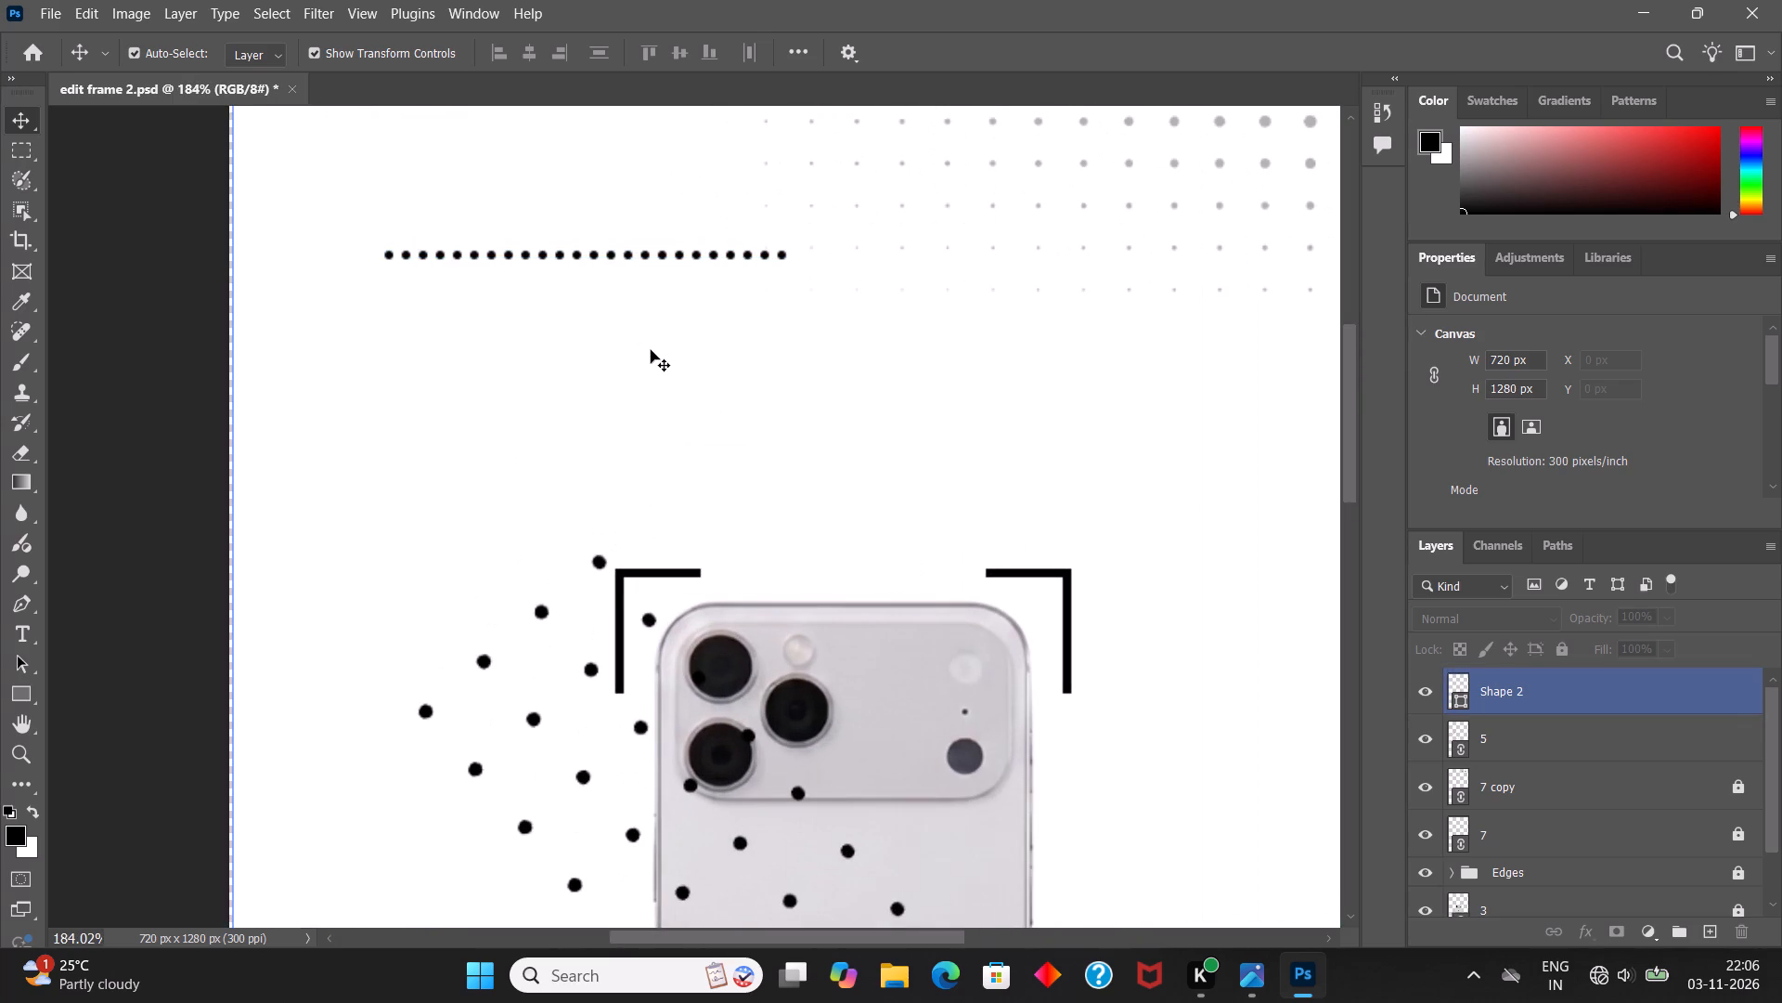
alt+scroll(651, 350, down, 11)
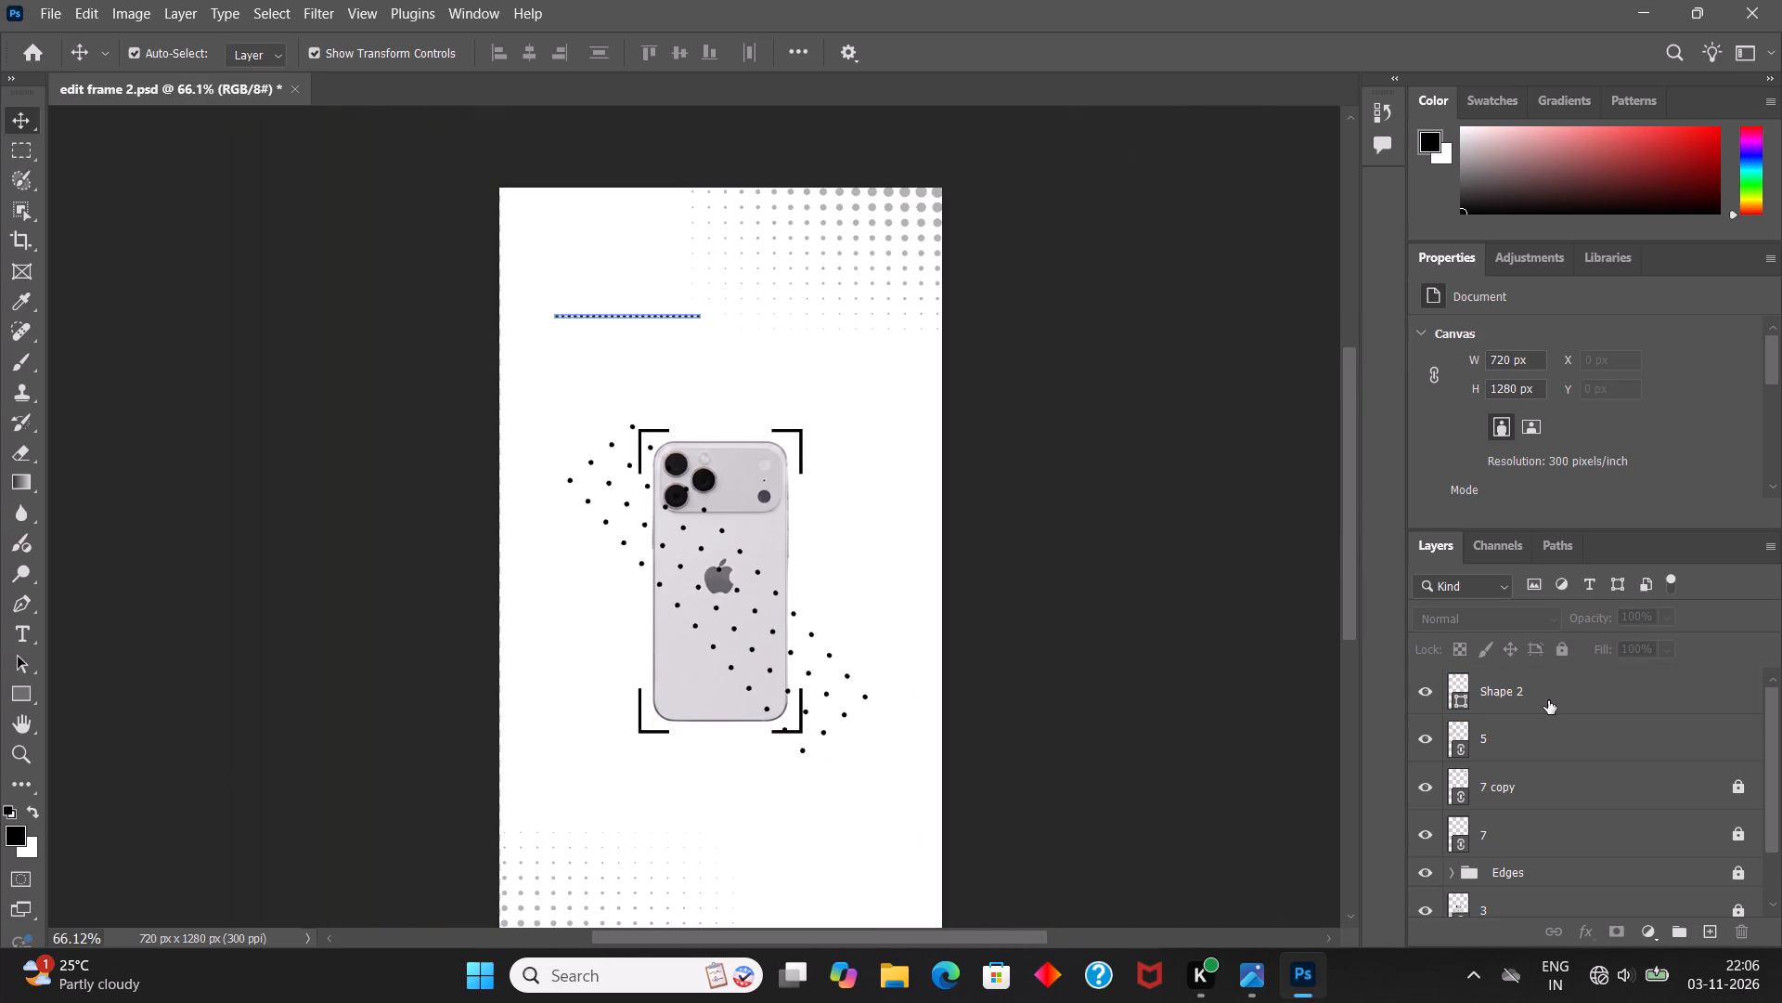
click(1548, 700)
click(1170, 625)
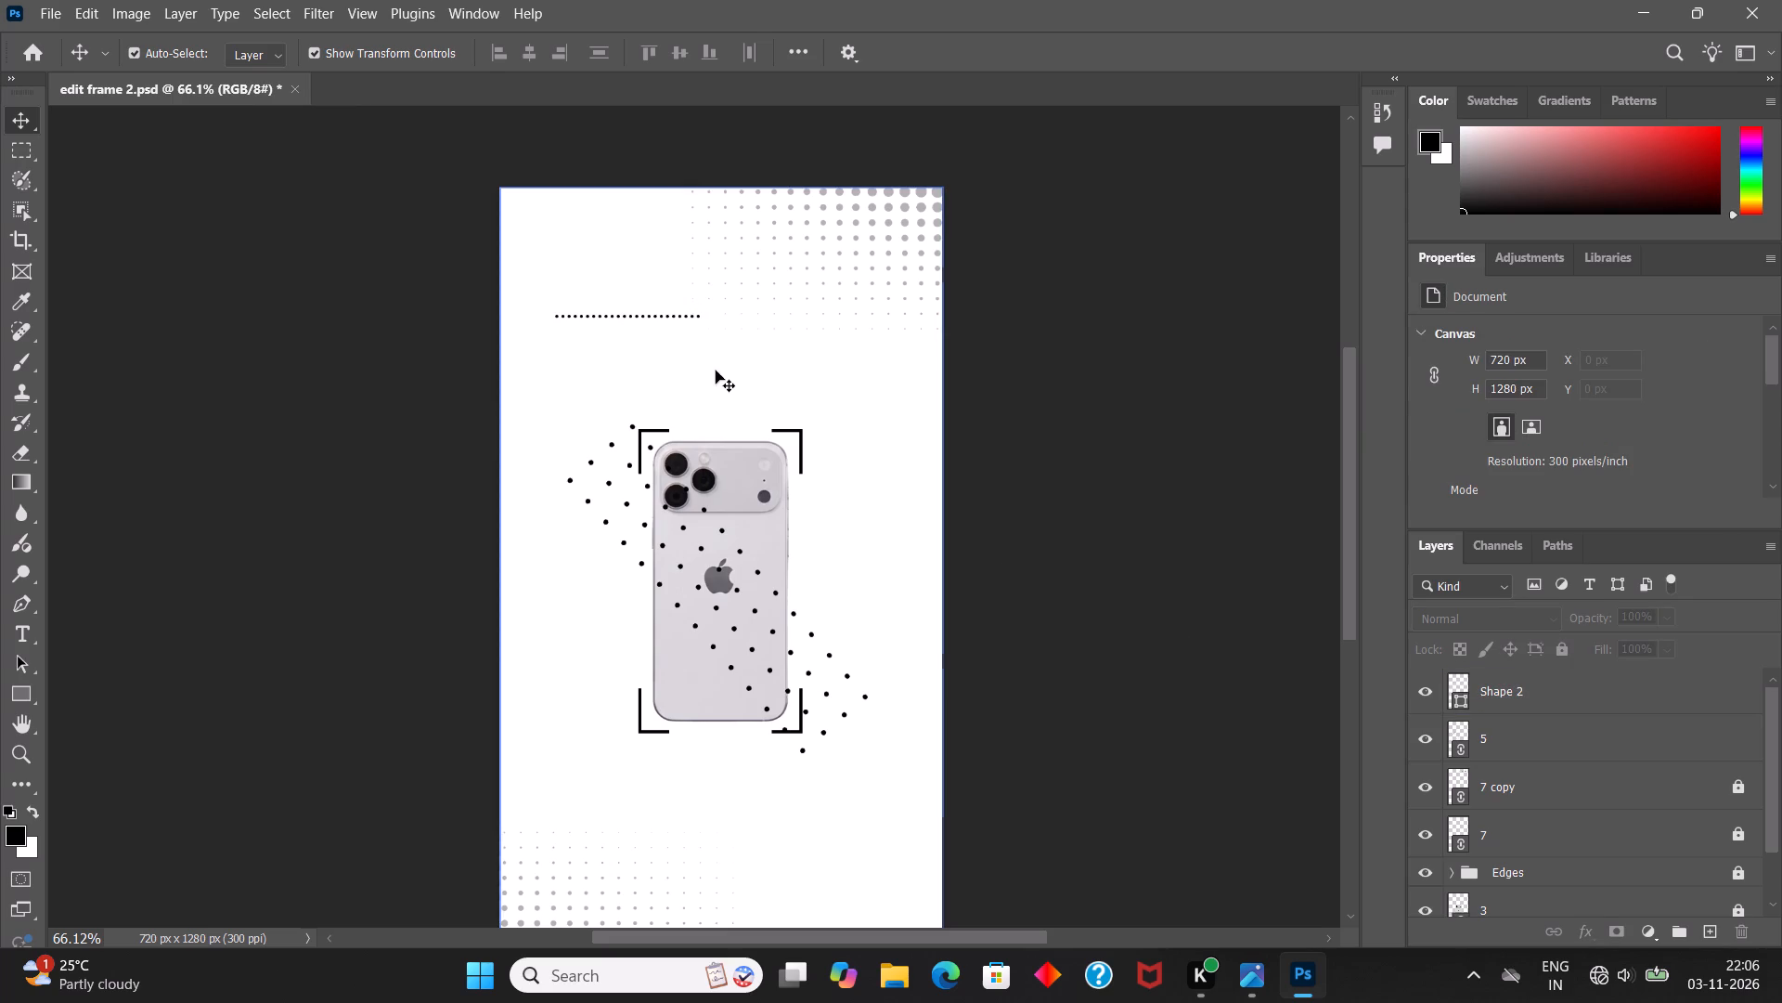
click(1543, 697)
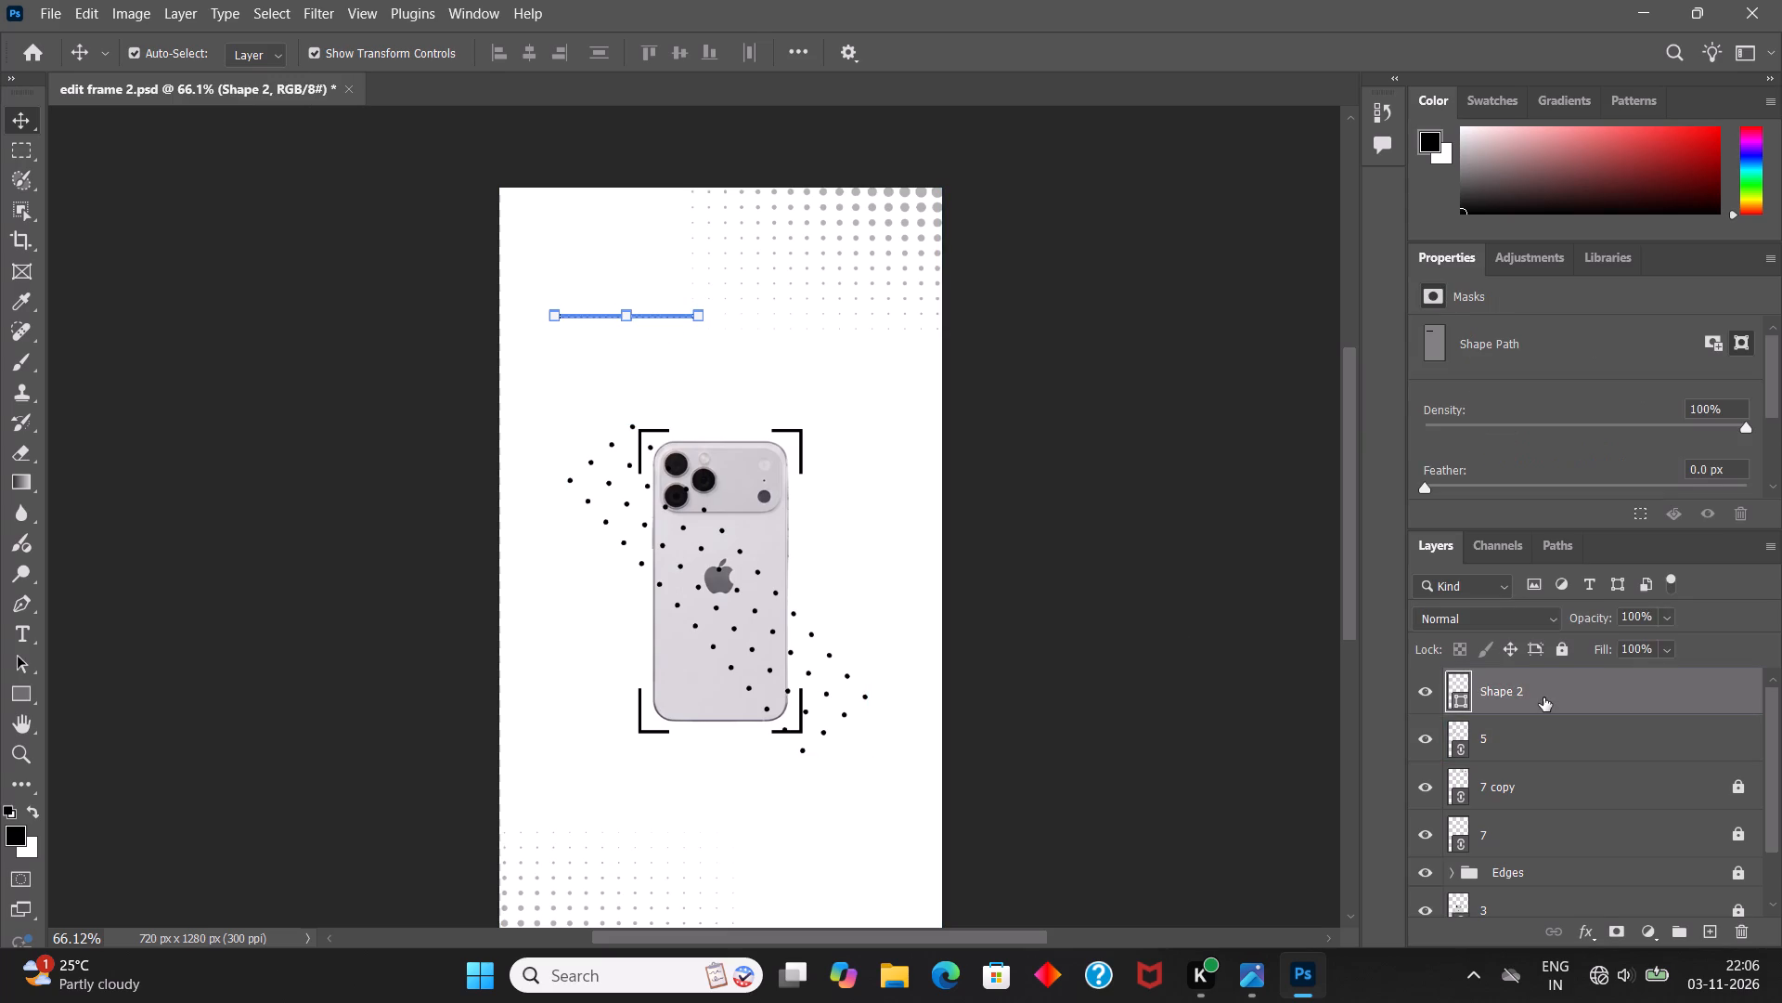
Delete layer 5 with the rotated dot grid over the phone.
click(1514, 732)
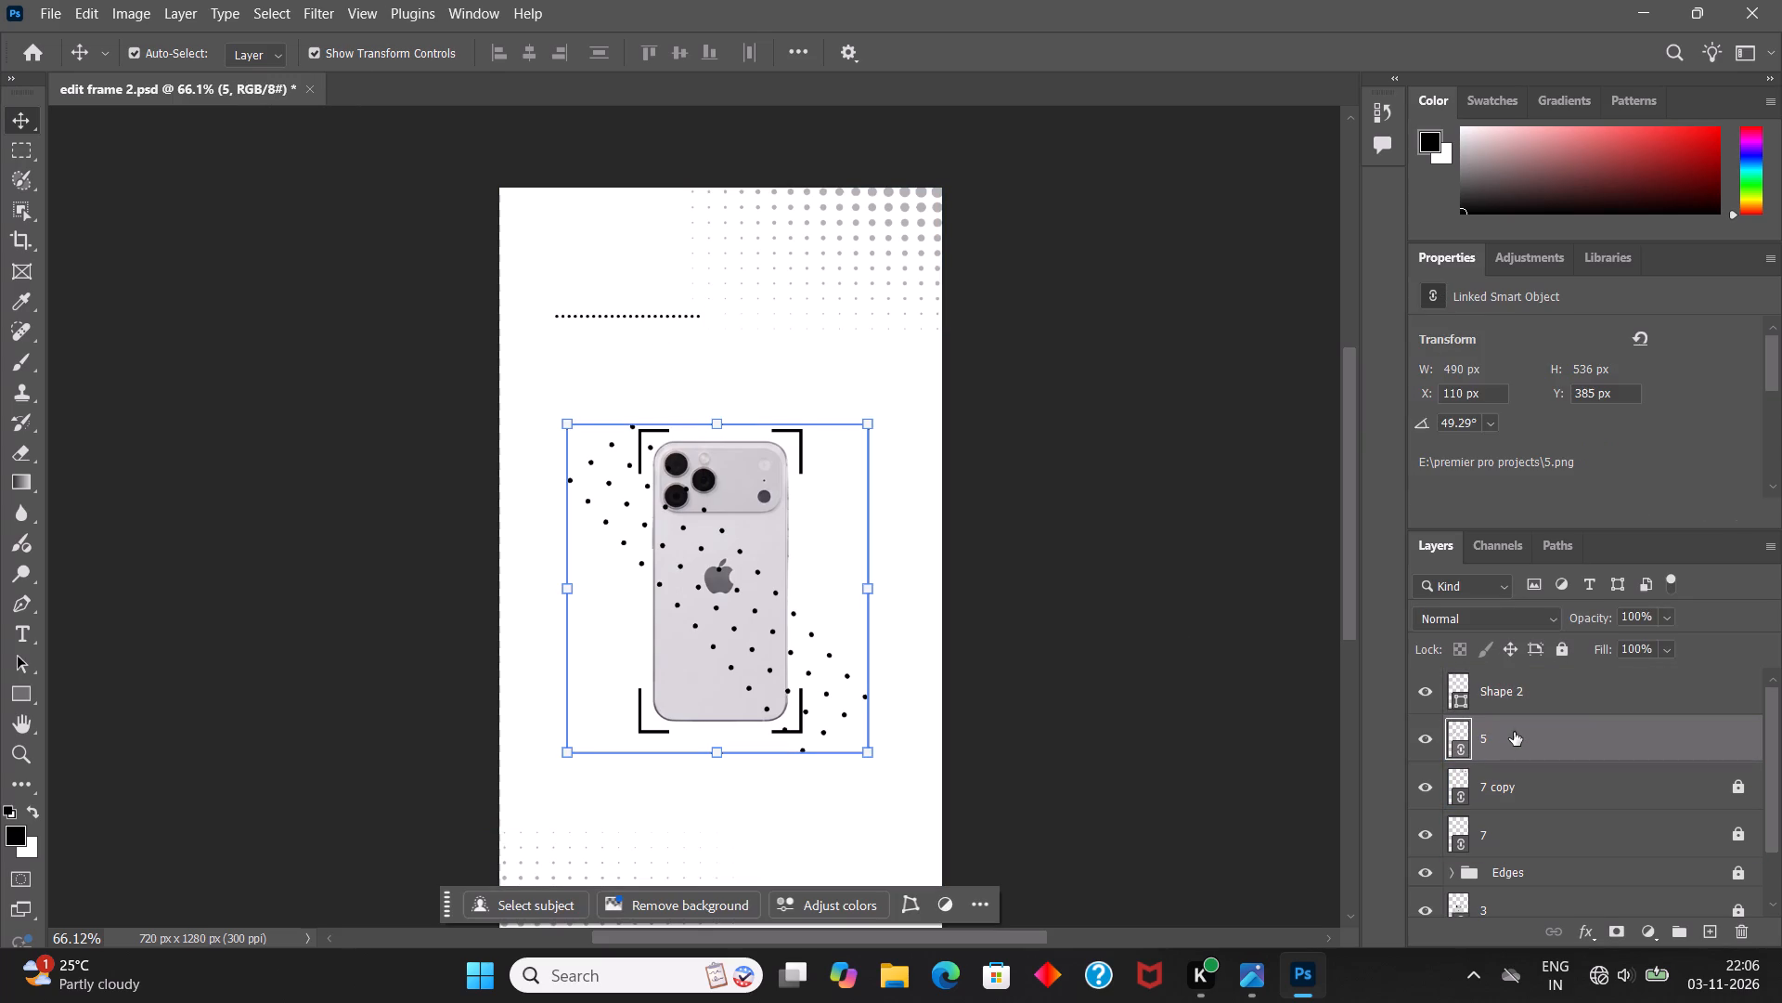
key(Delete)
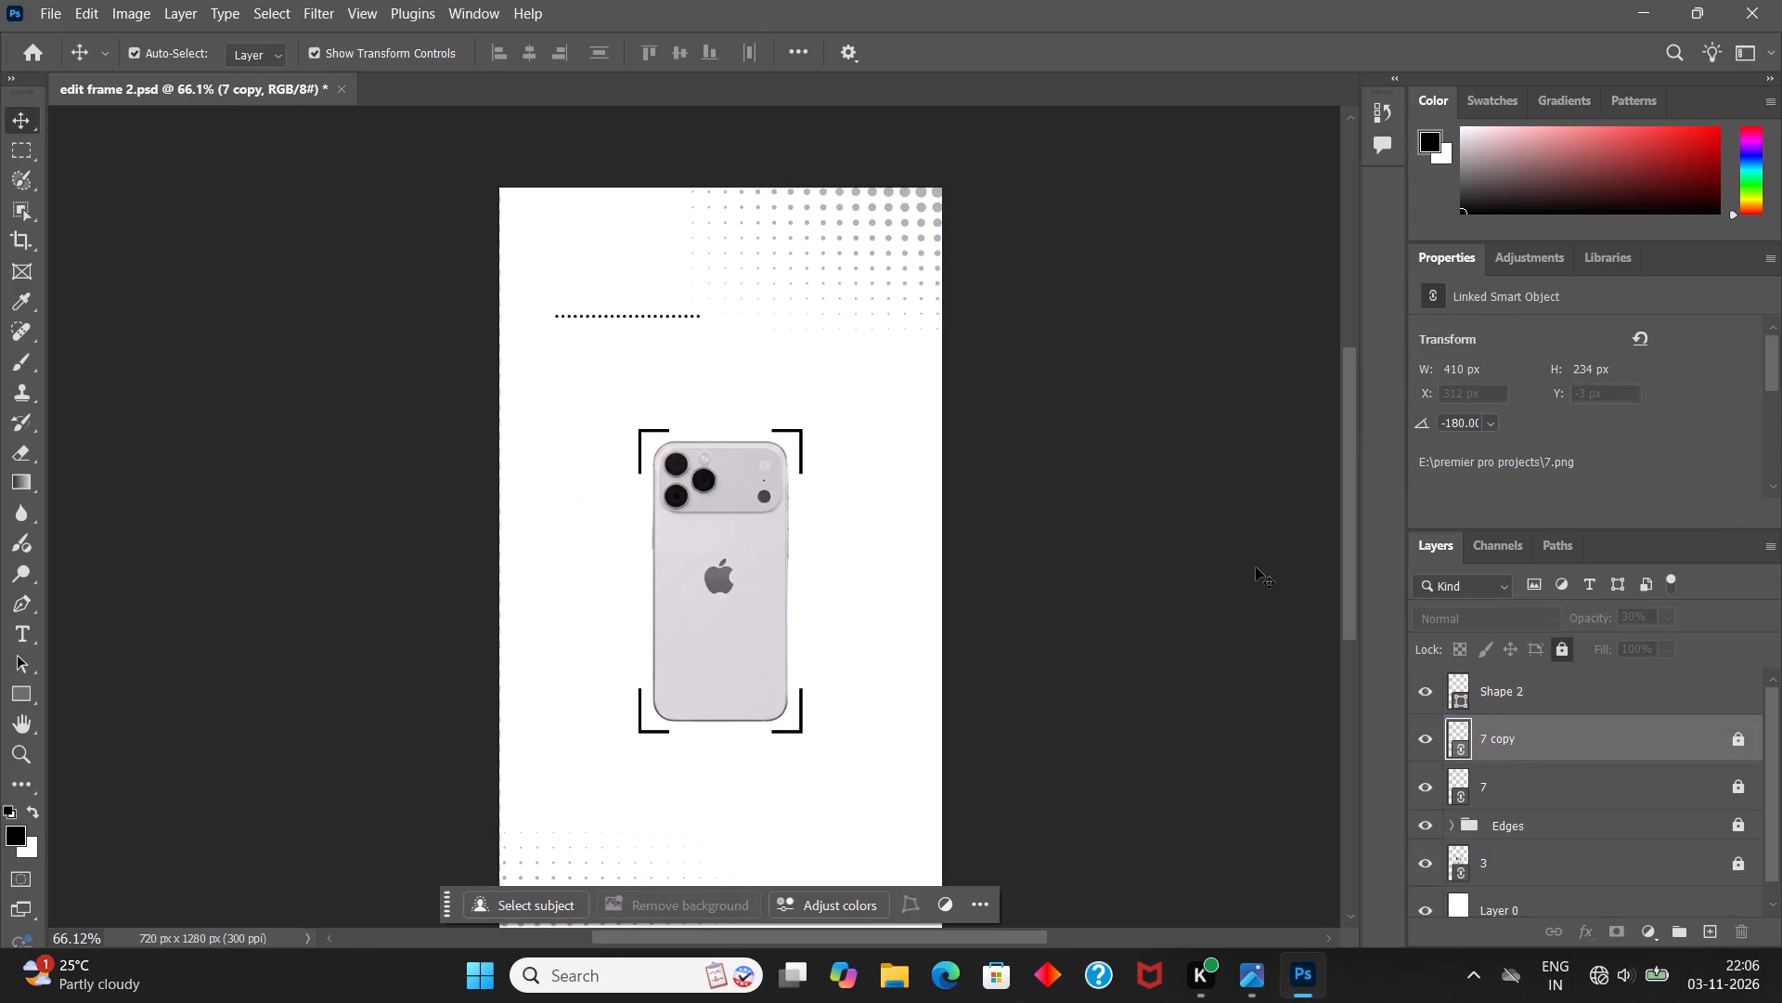
click(1256, 567)
Duplicate the dotted line on layer Shape 2 and move the copy straight down to Y 225 px, applying the transform.
click(1522, 683)
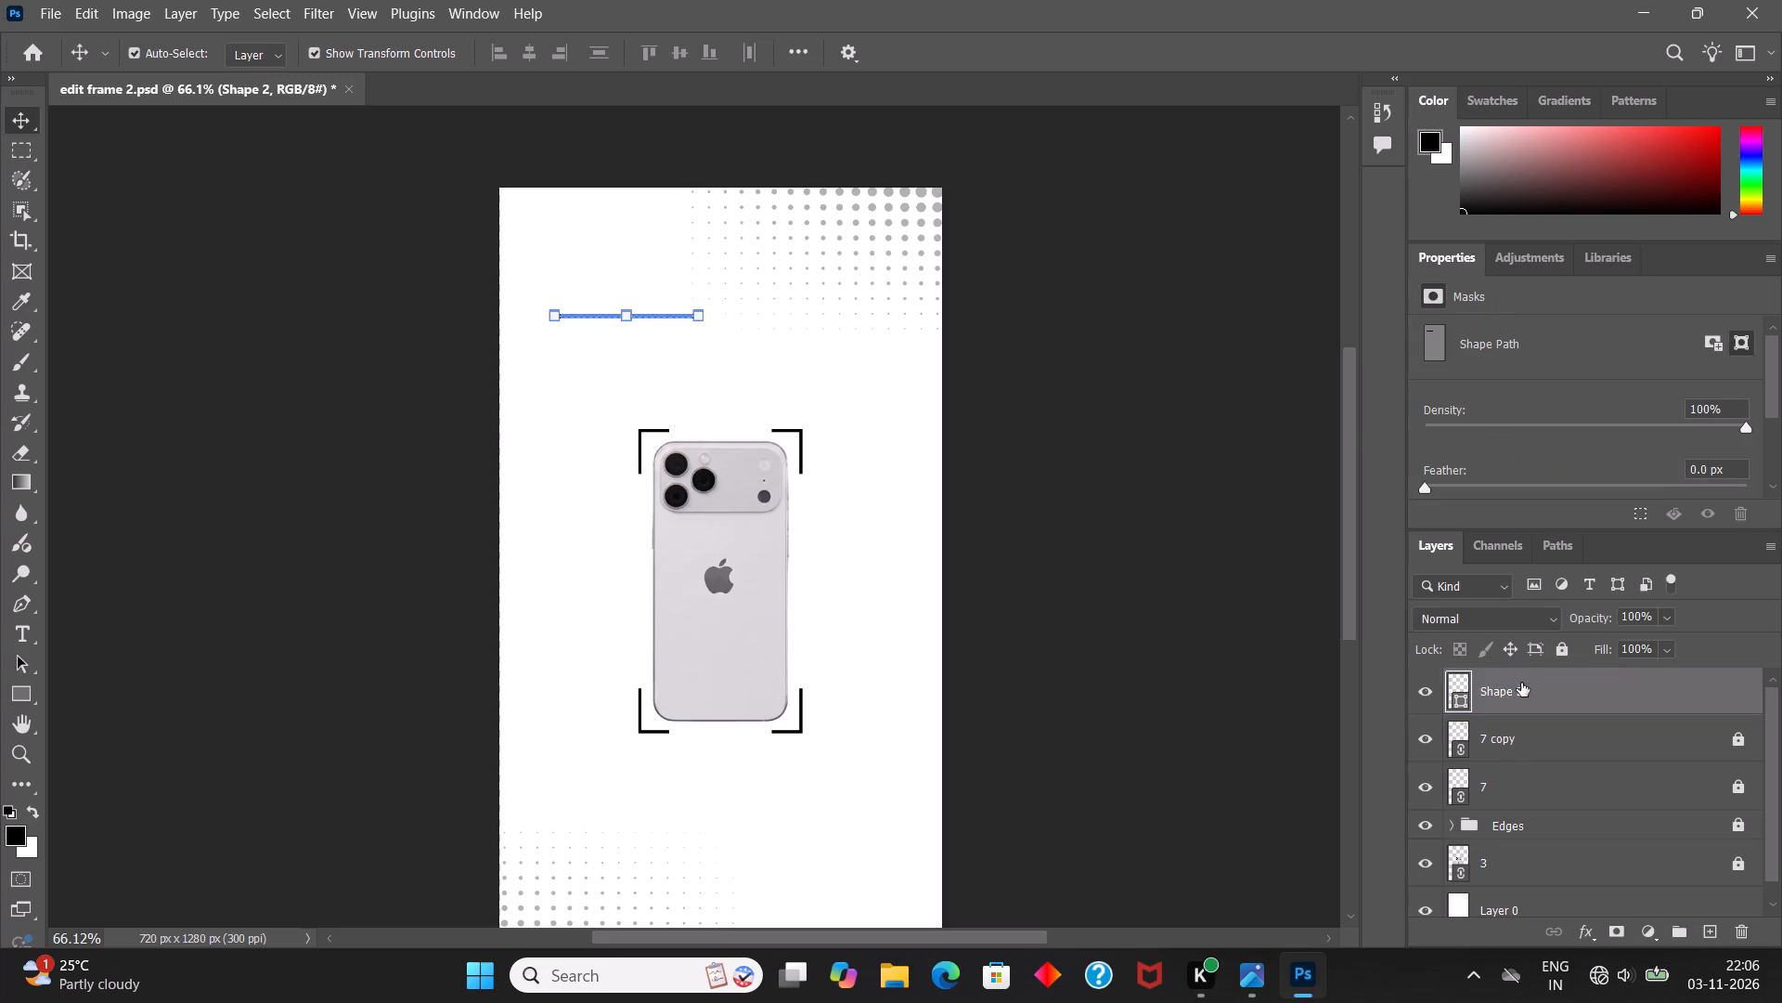
key(ctrl+j)
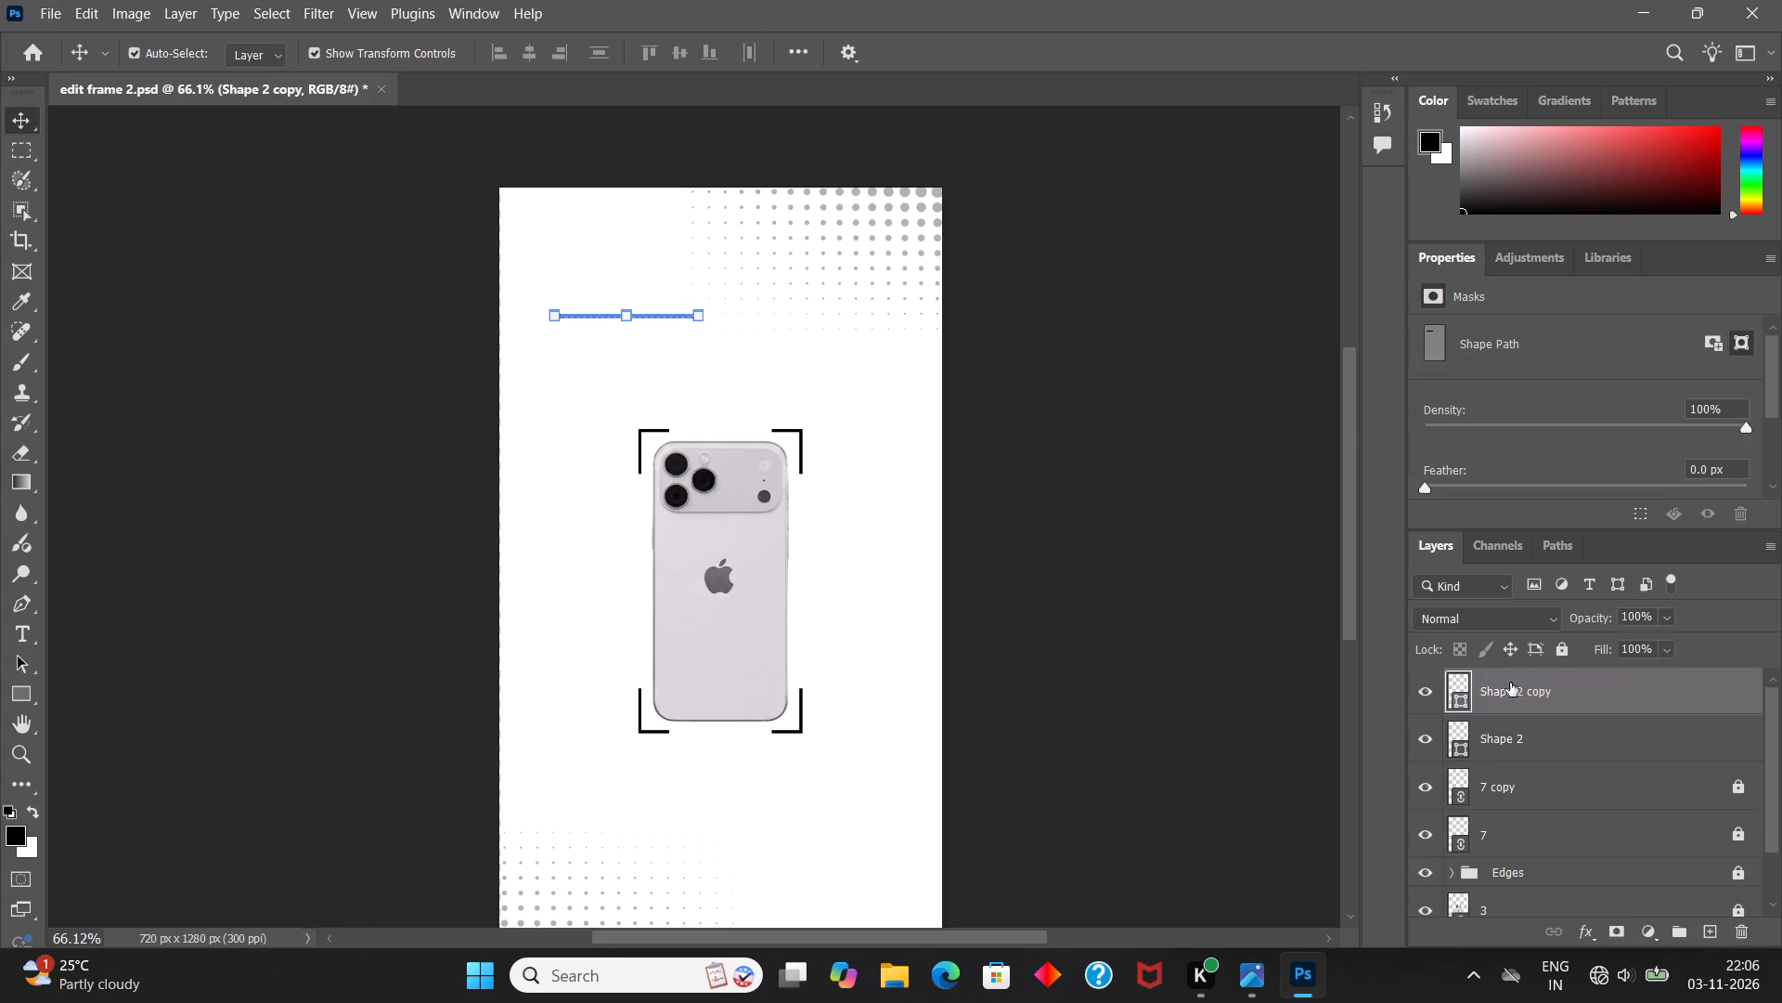
key(p)
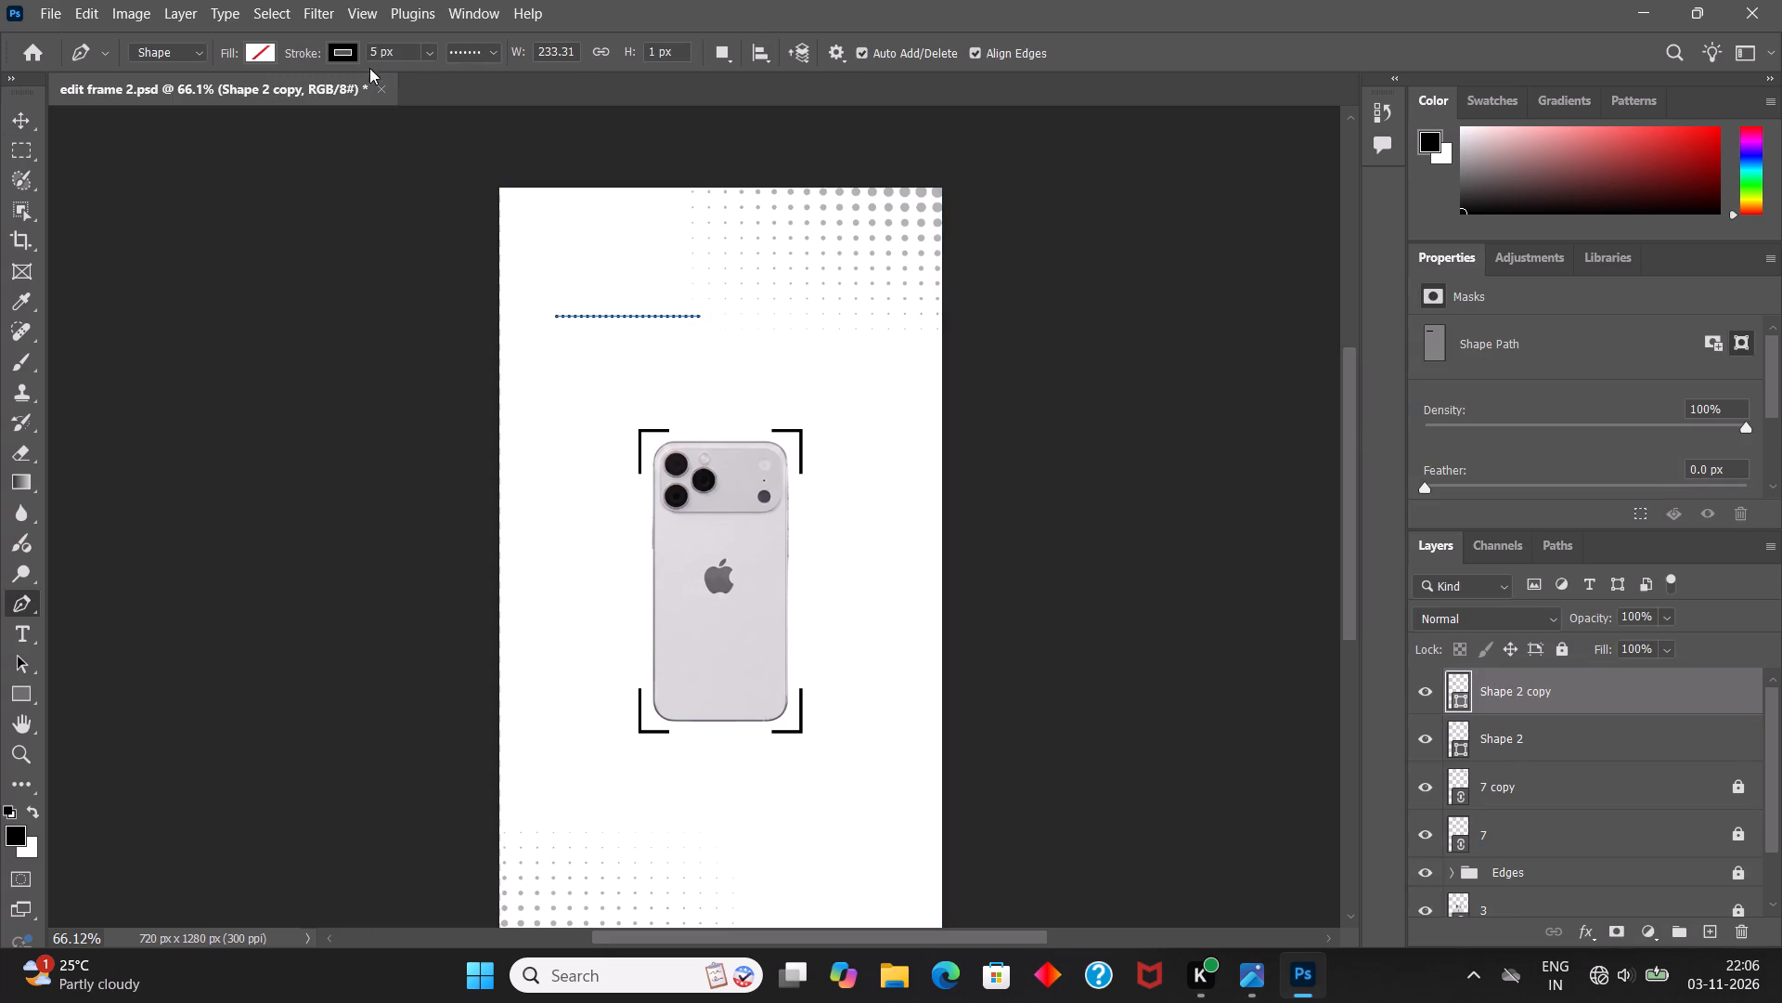
click(13, 124)
click(1558, 700)
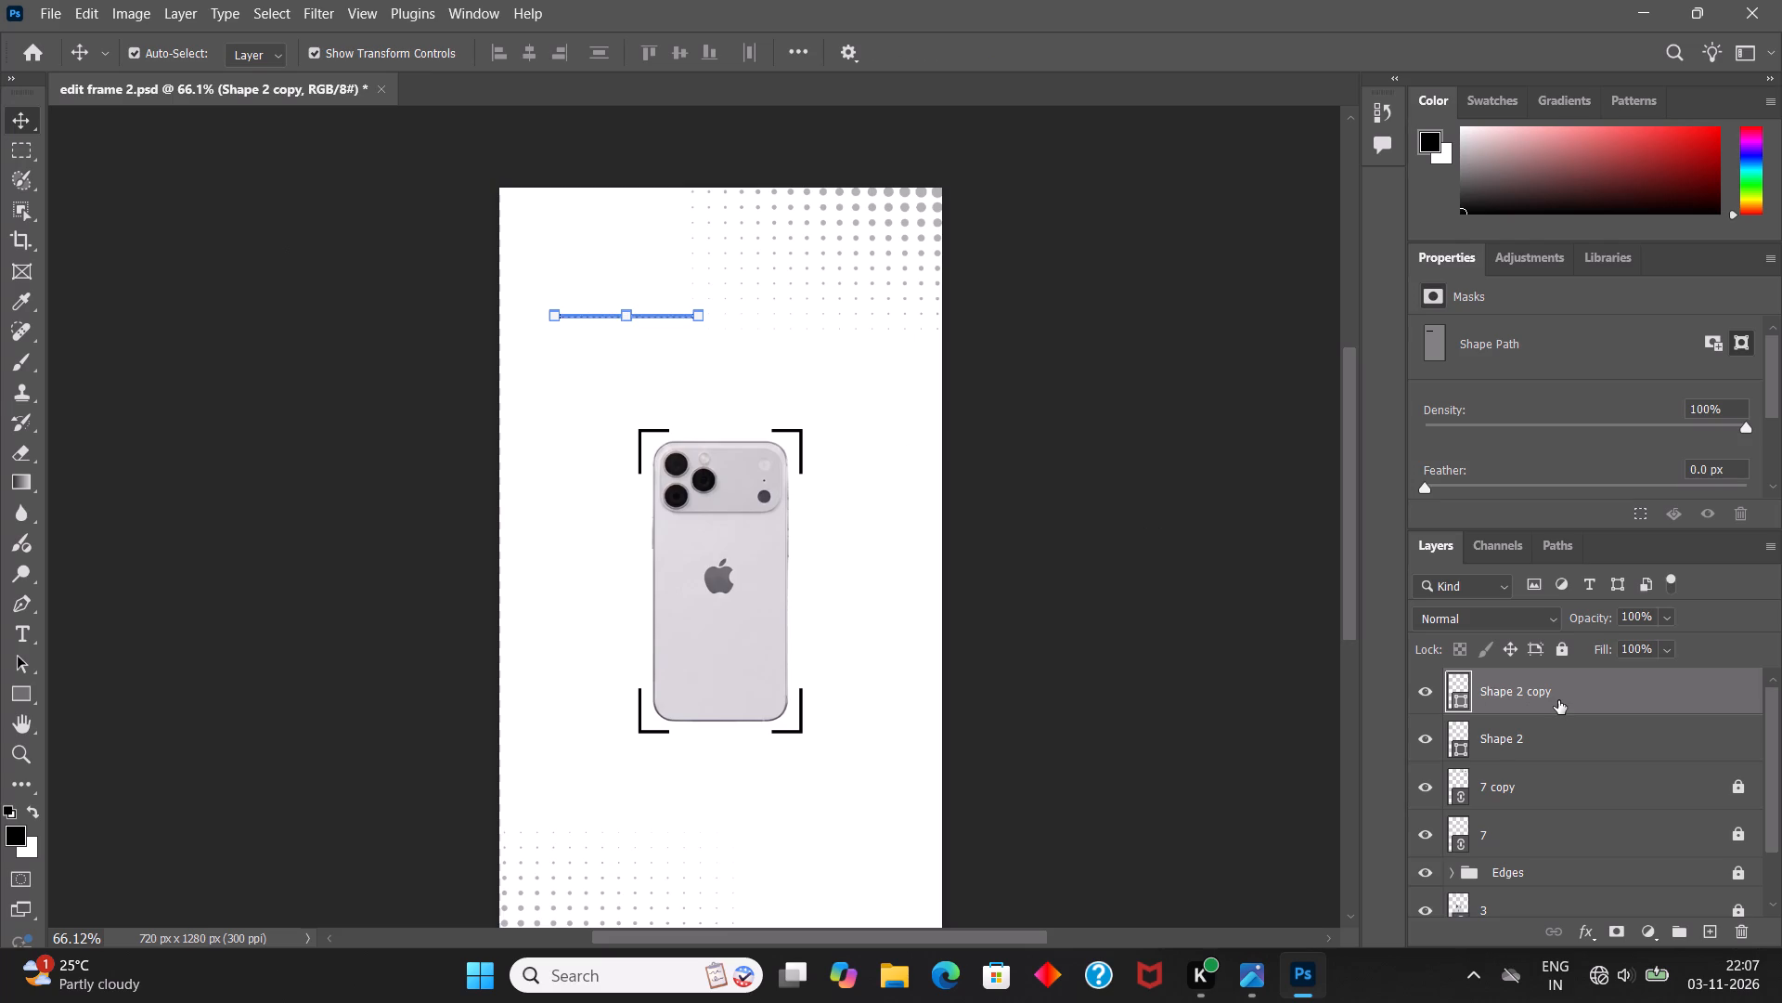
key(ctrl+t)
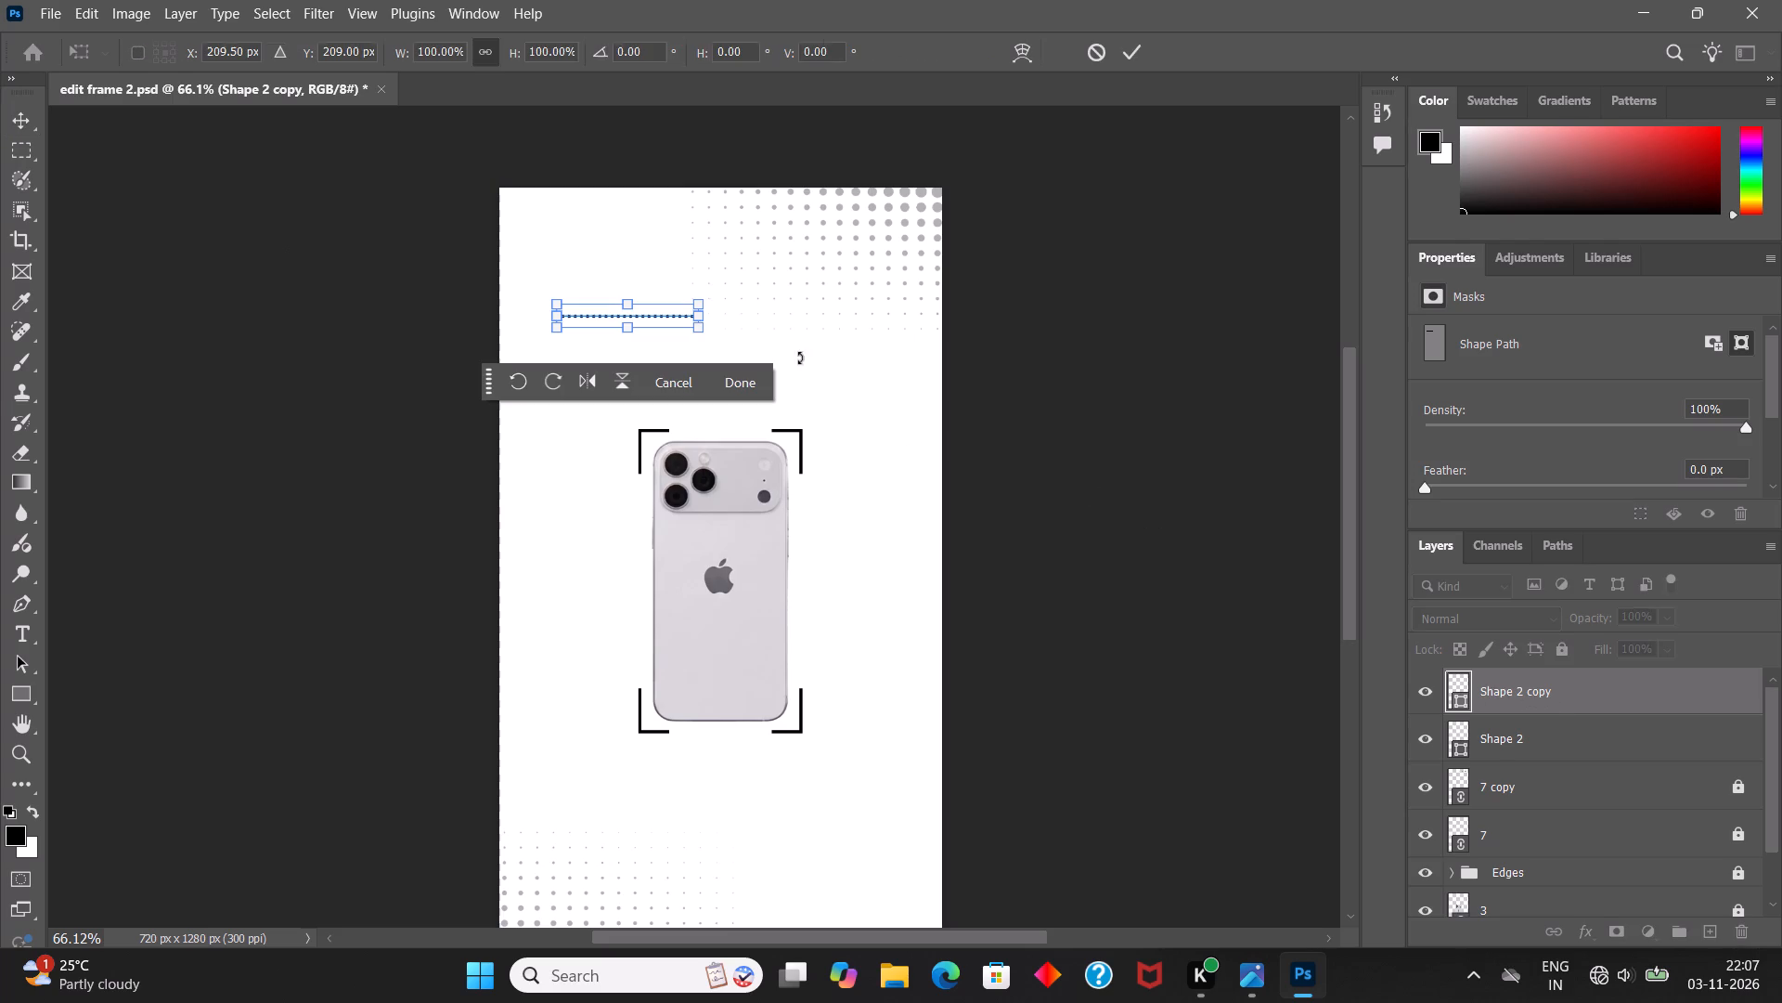
drag(308, 56, 320, 56)
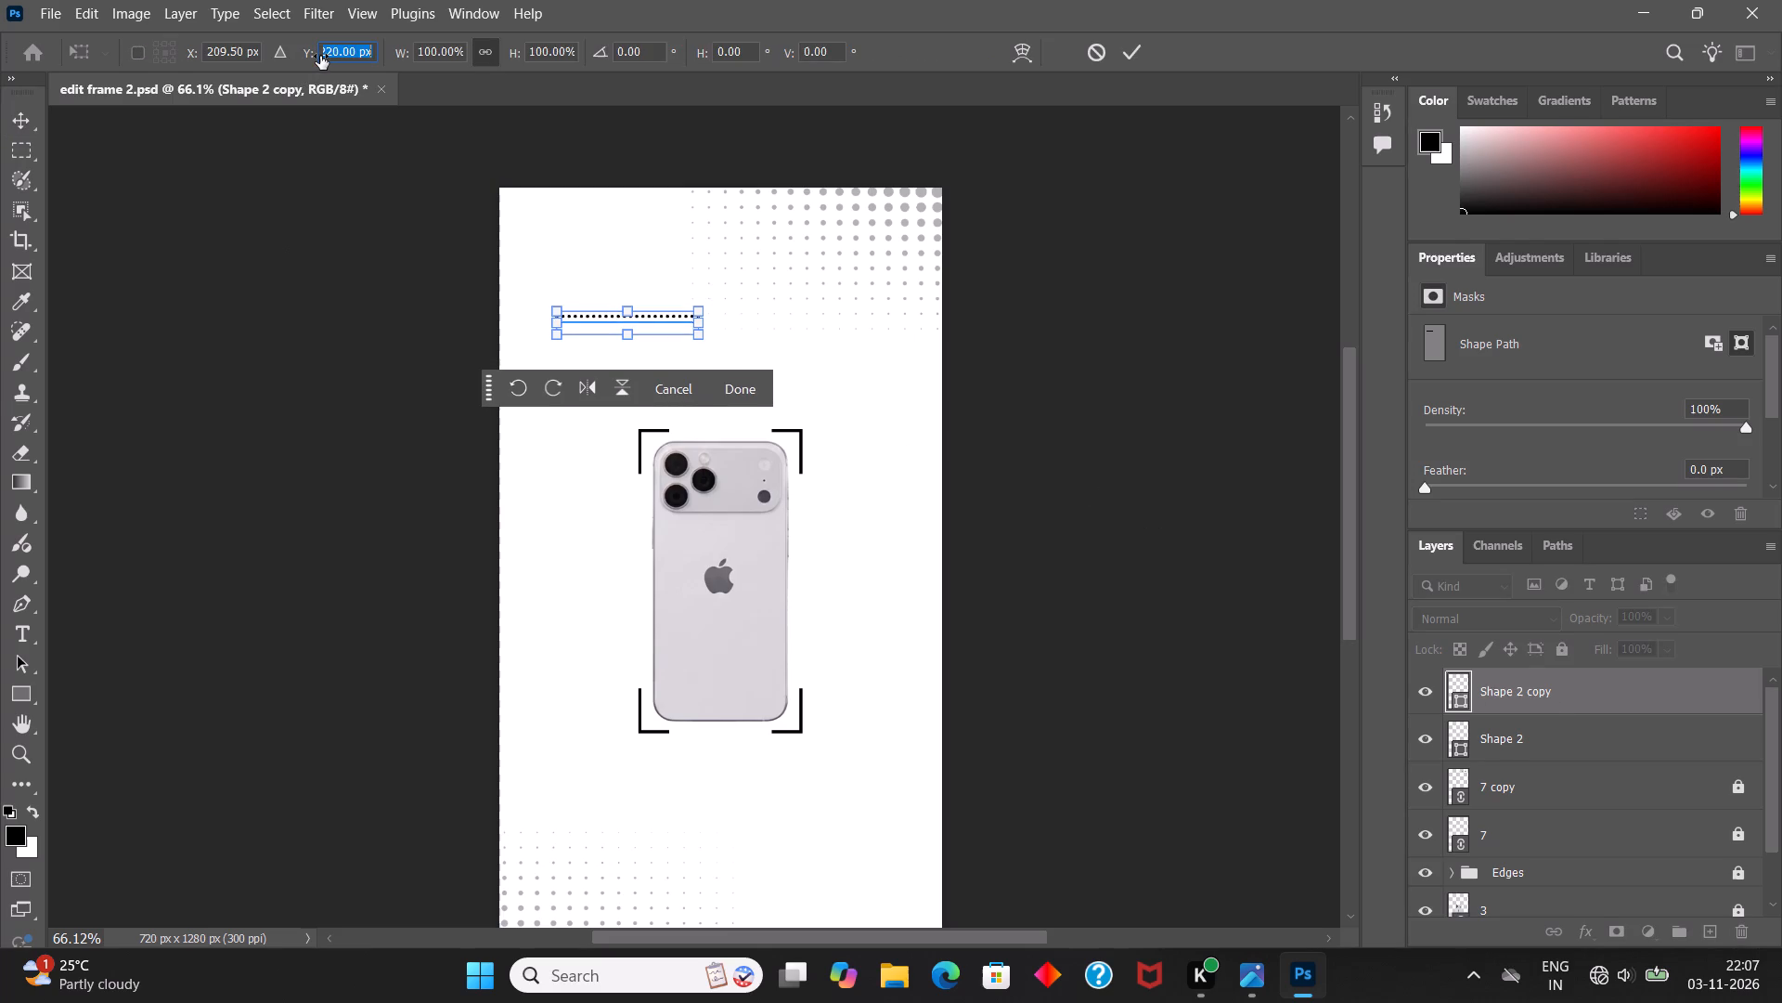
drag(320, 56, 326, 57)
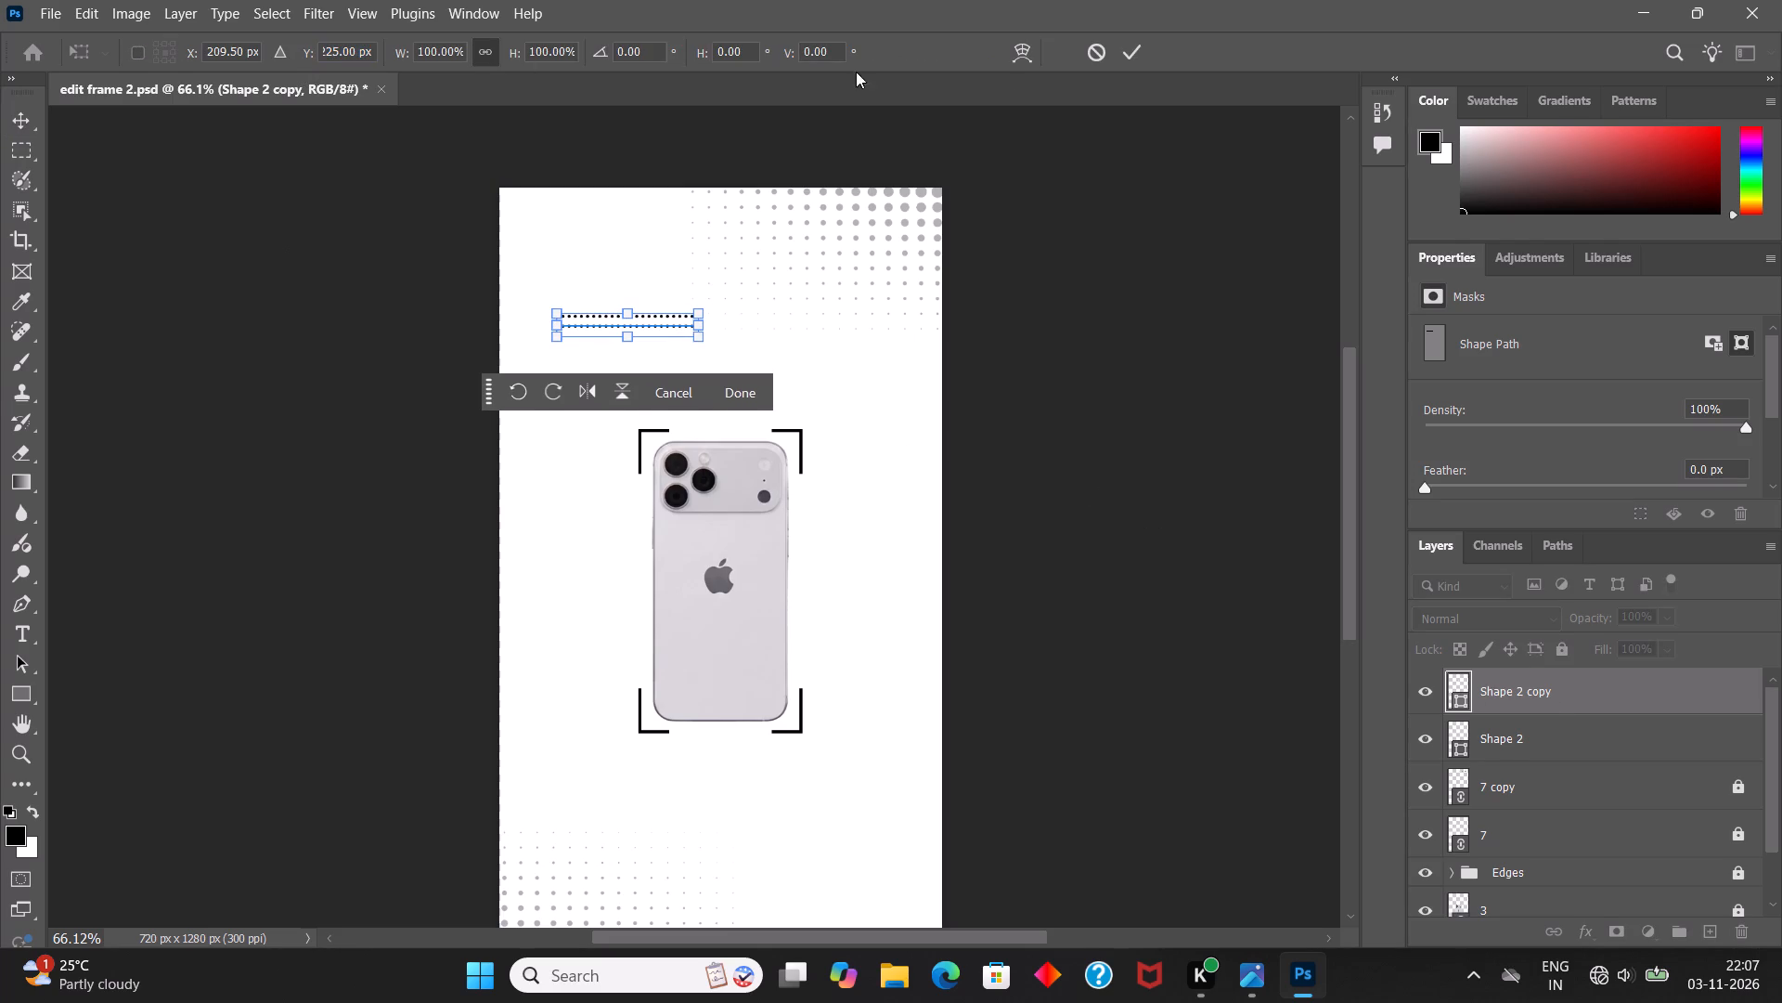
click(1129, 53)
Duplicate the lower dotted line and move the new copy straight down to Y 237 px as a third row.
click(1558, 704)
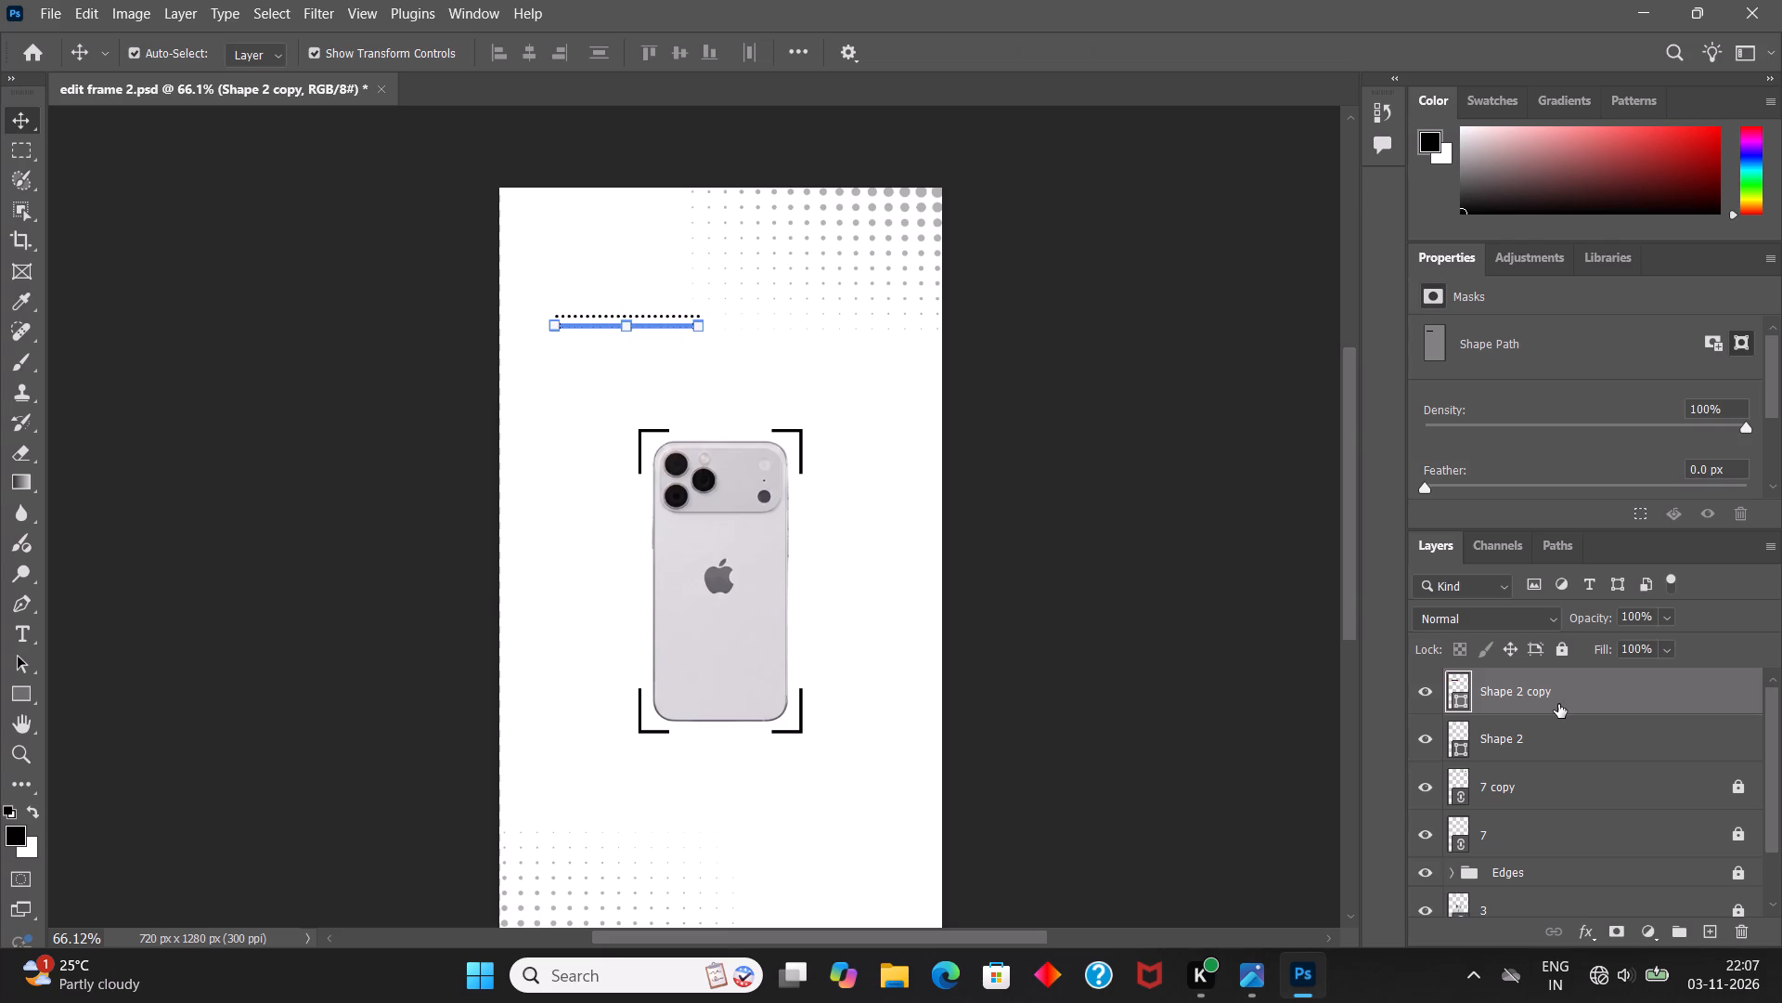
key(ctrl+j)
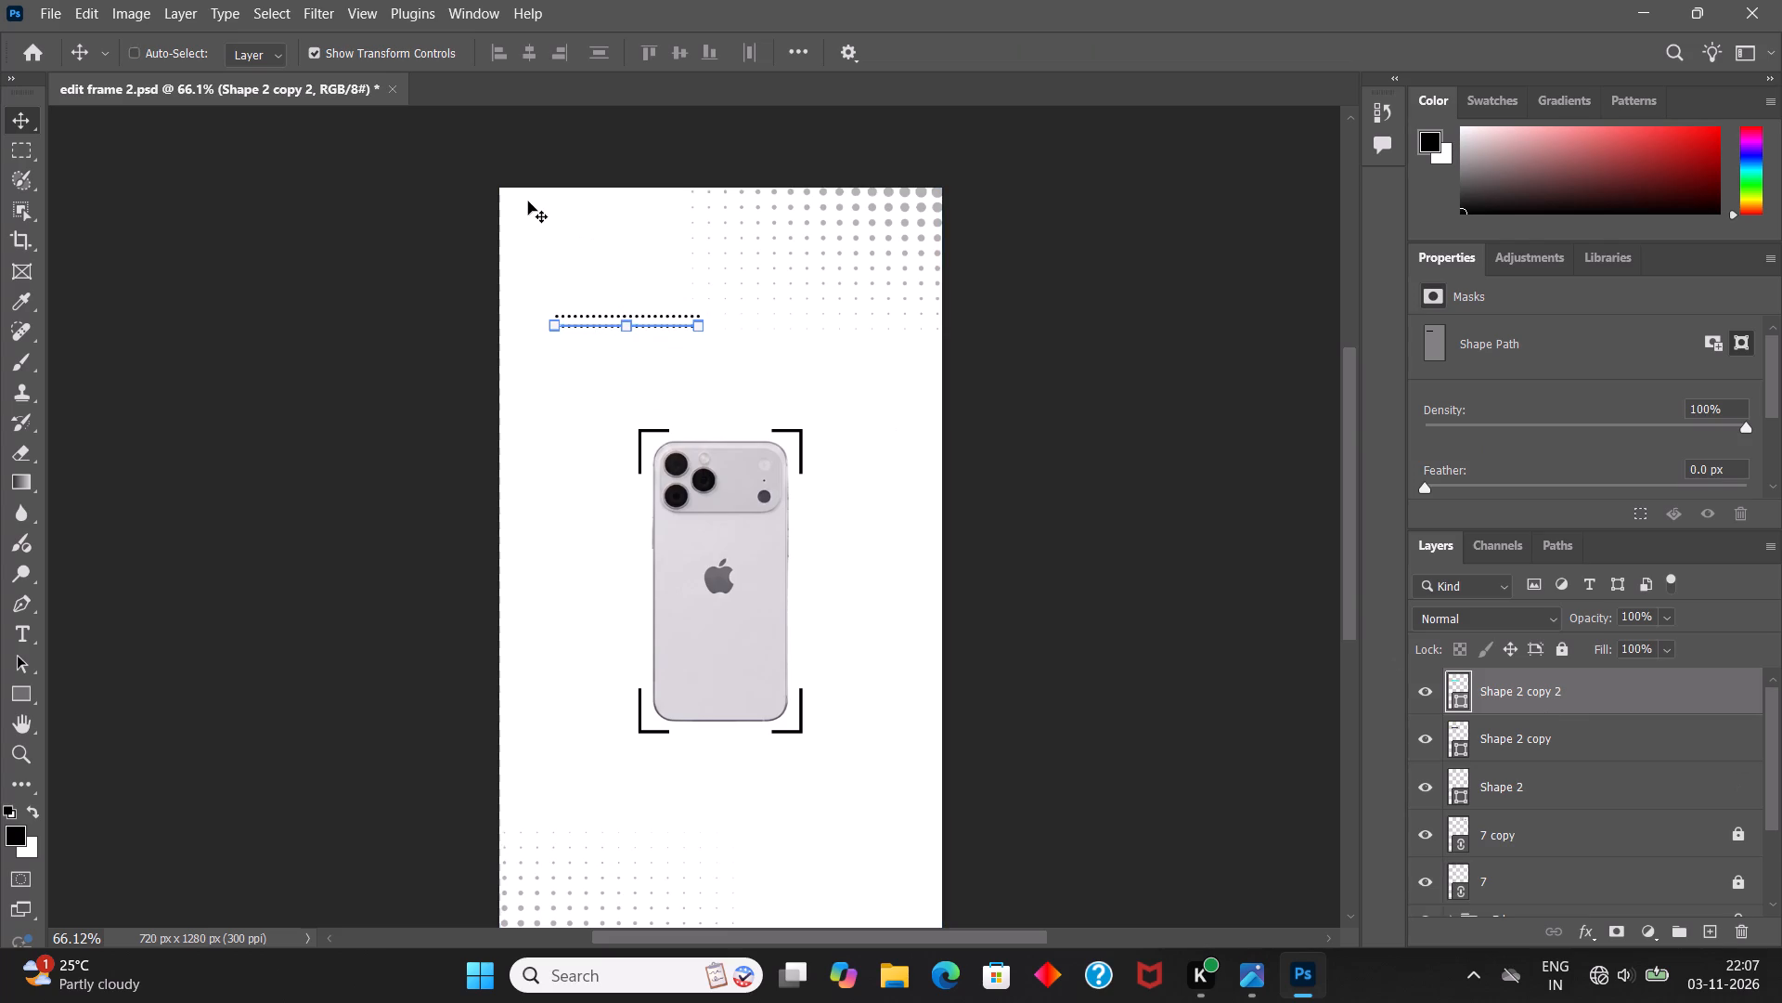
key(ctrl+t)
drag(307, 59, 321, 59)
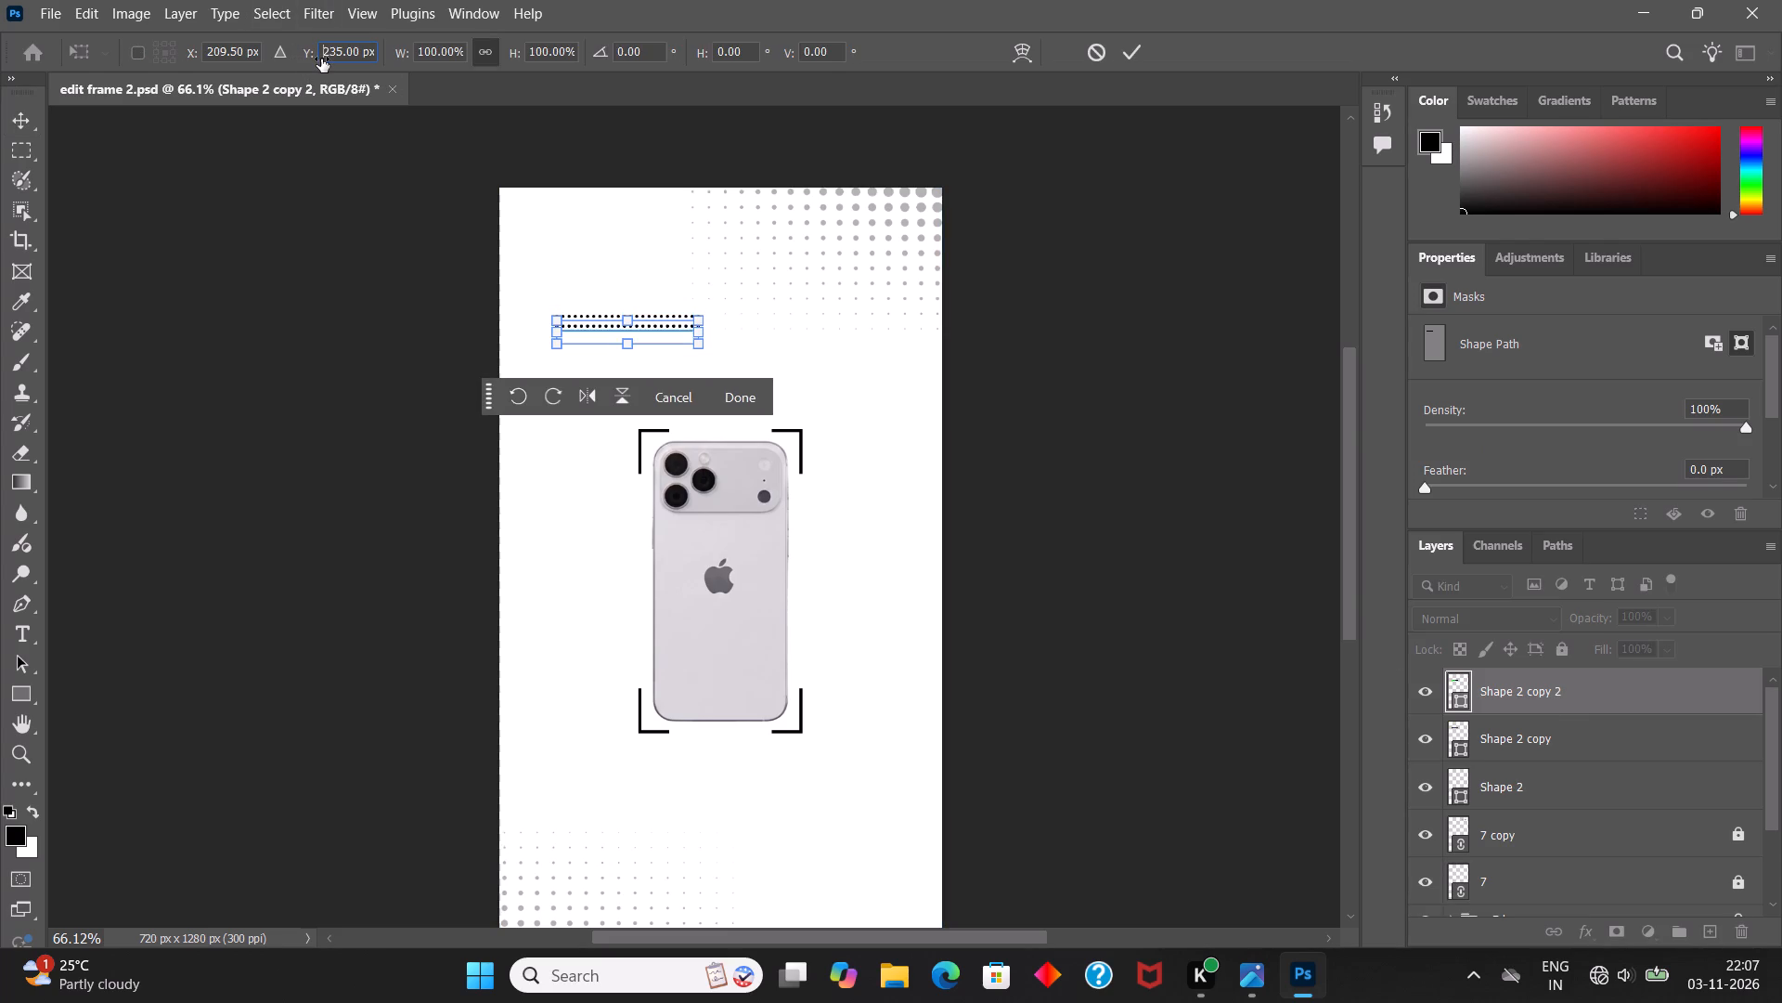
drag(321, 59, 322, 59)
click(1120, 43)
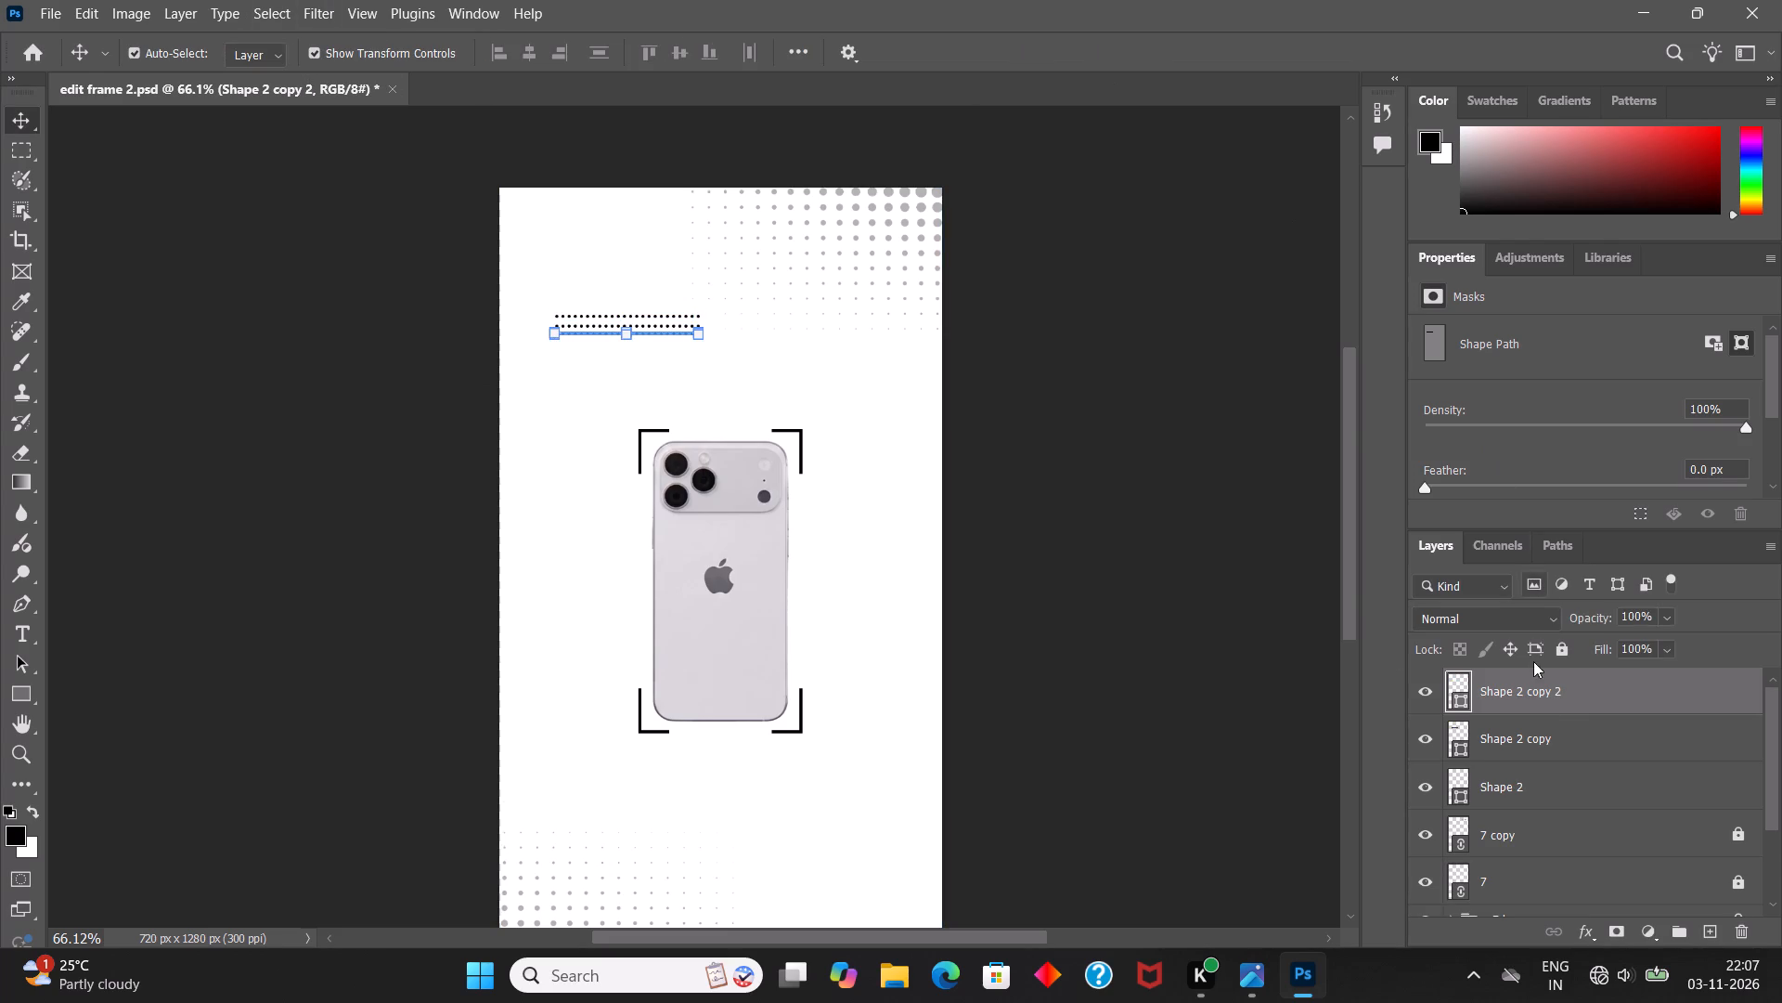
Duplicate the third dotted line and move the copy straight down to Y 252 px as a fourth row.
click(1534, 684)
key(ctrl+j)
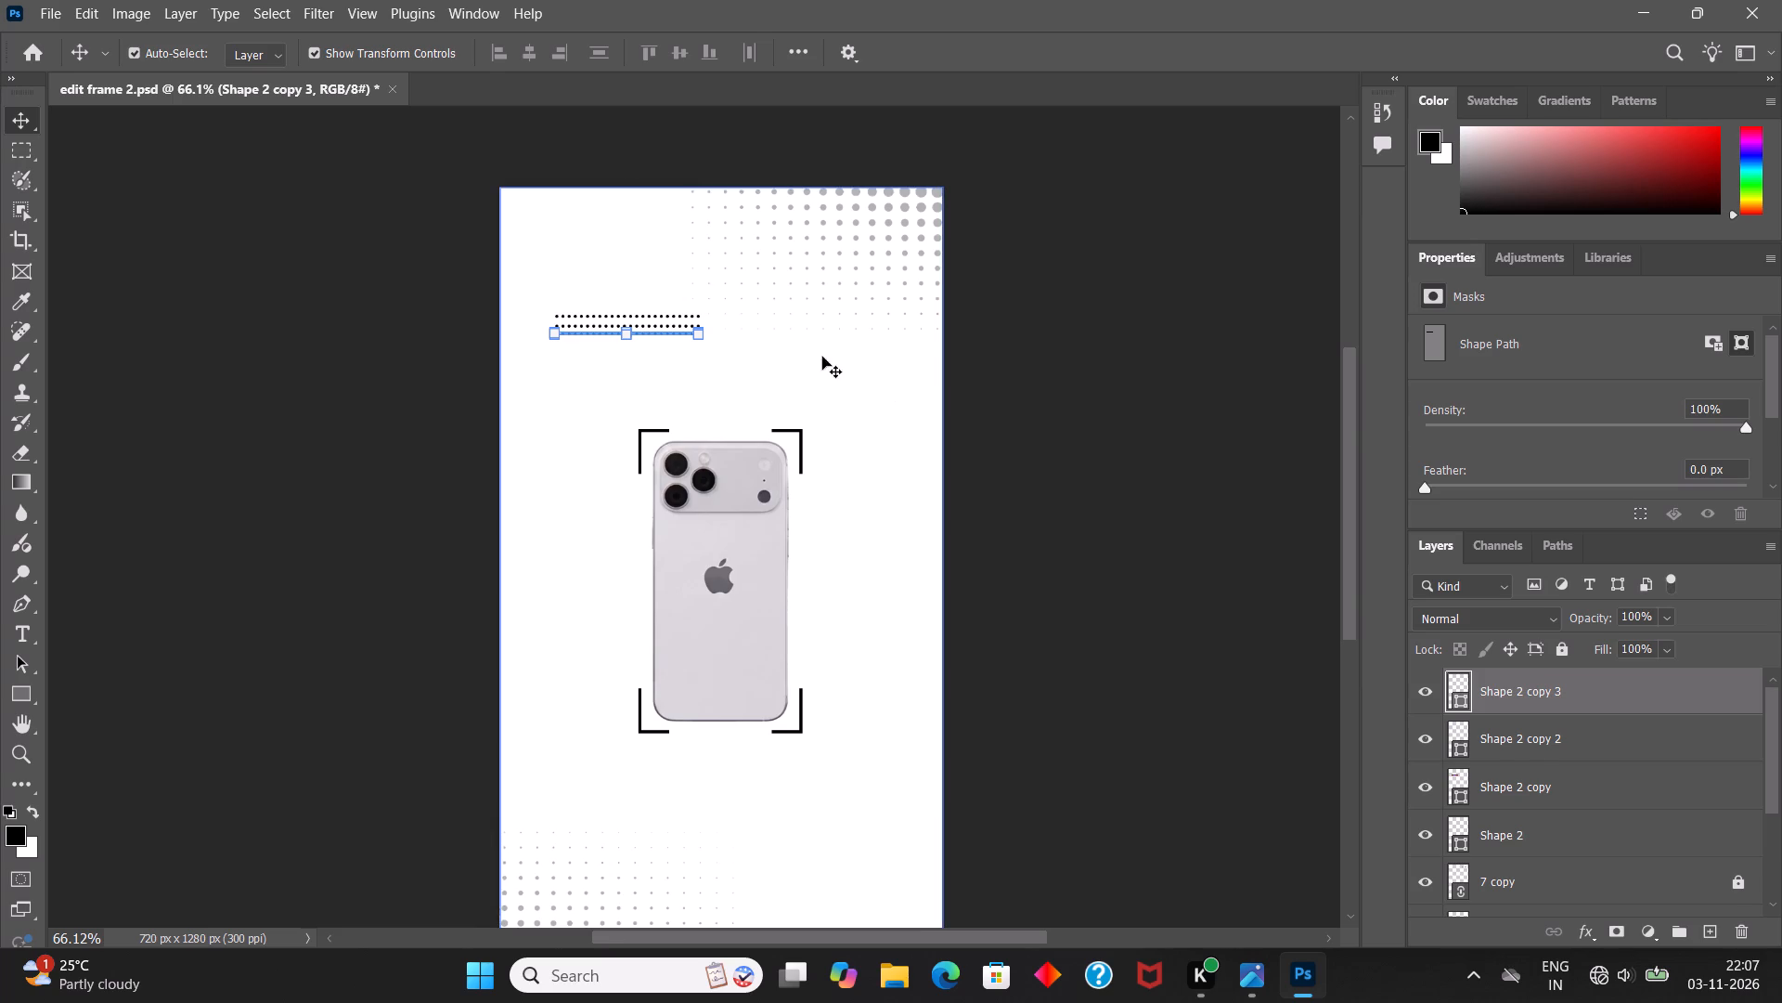
key(ctrl+t)
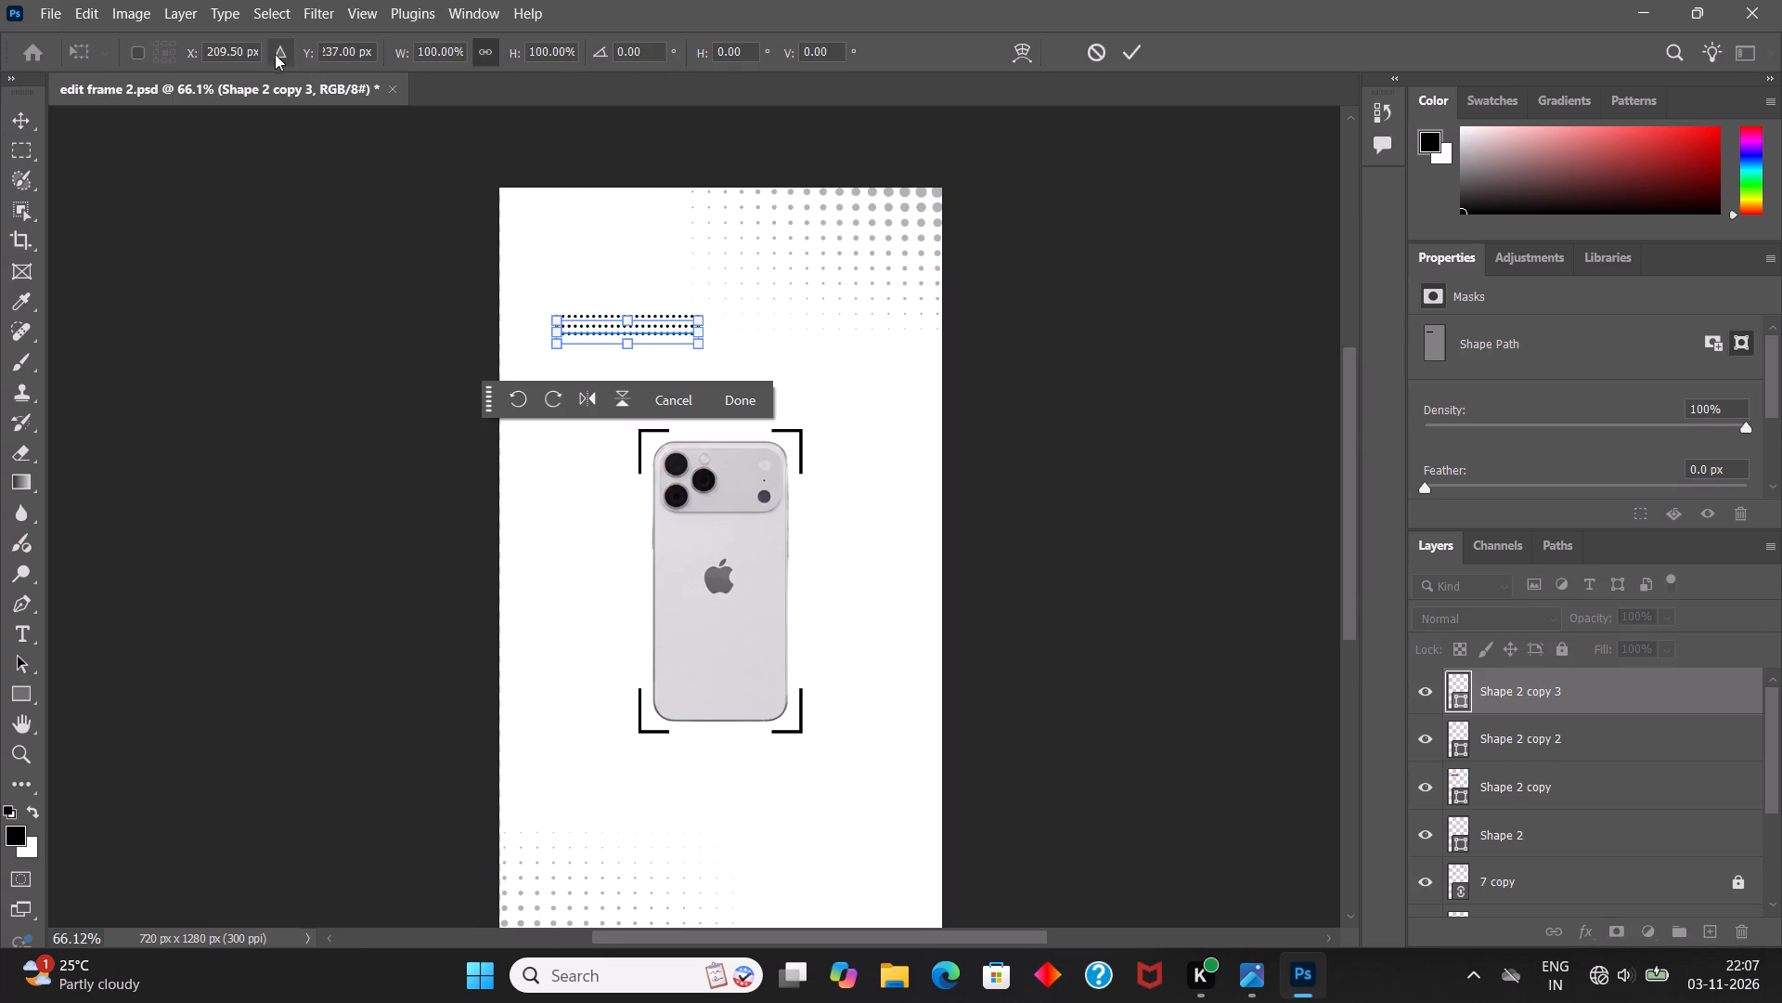
drag(308, 57, 325, 56)
click(1123, 56)
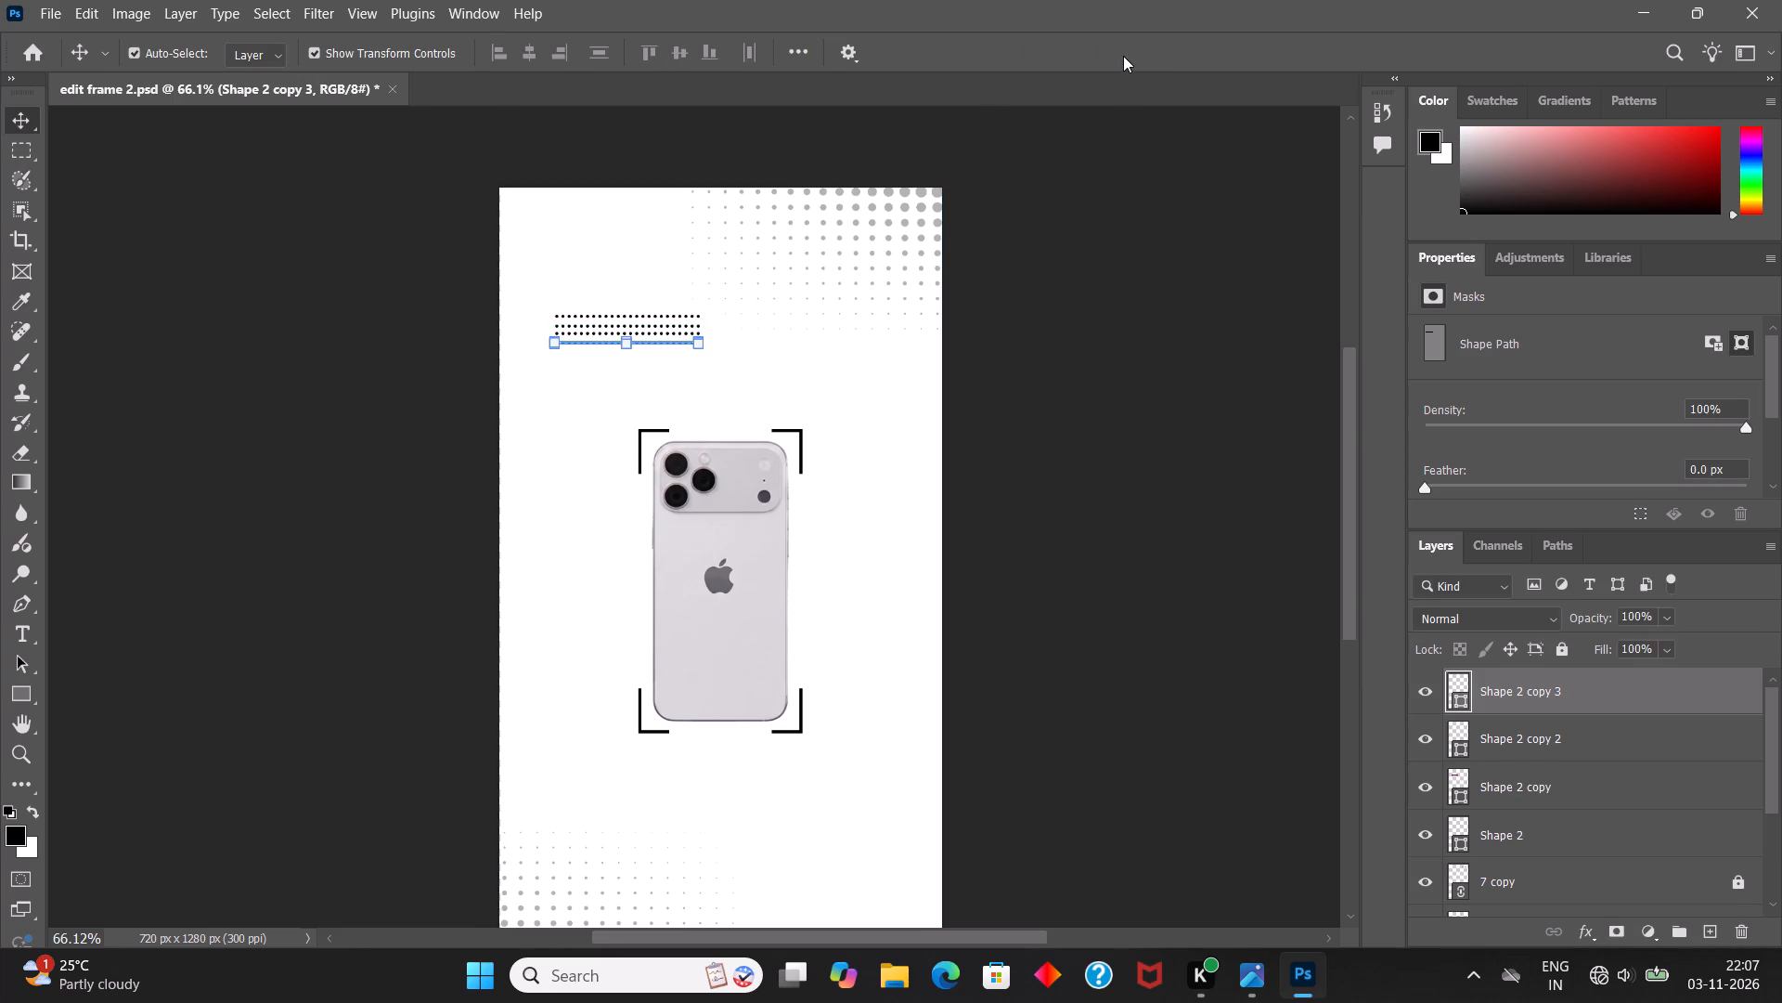
Duplicate the fourth dotted line and move the copy straight down to Y 266 px as a fifth row.
click(1508, 689)
click(1070, 456)
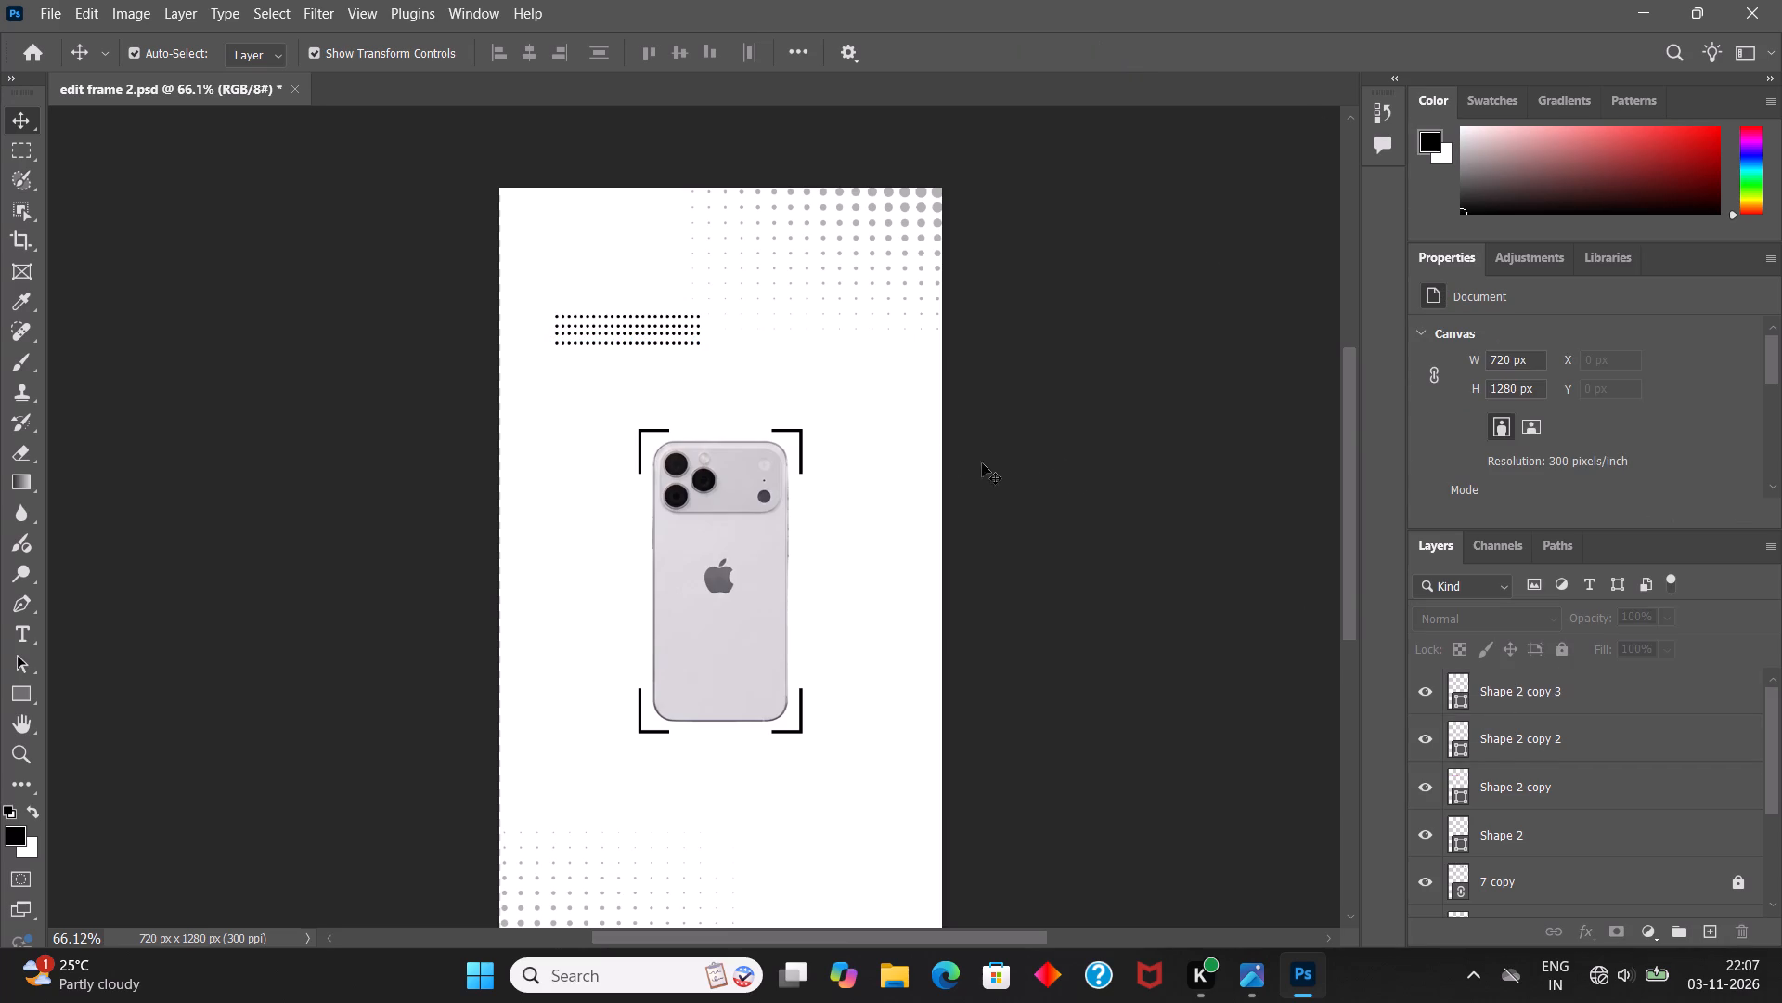
click(1545, 708)
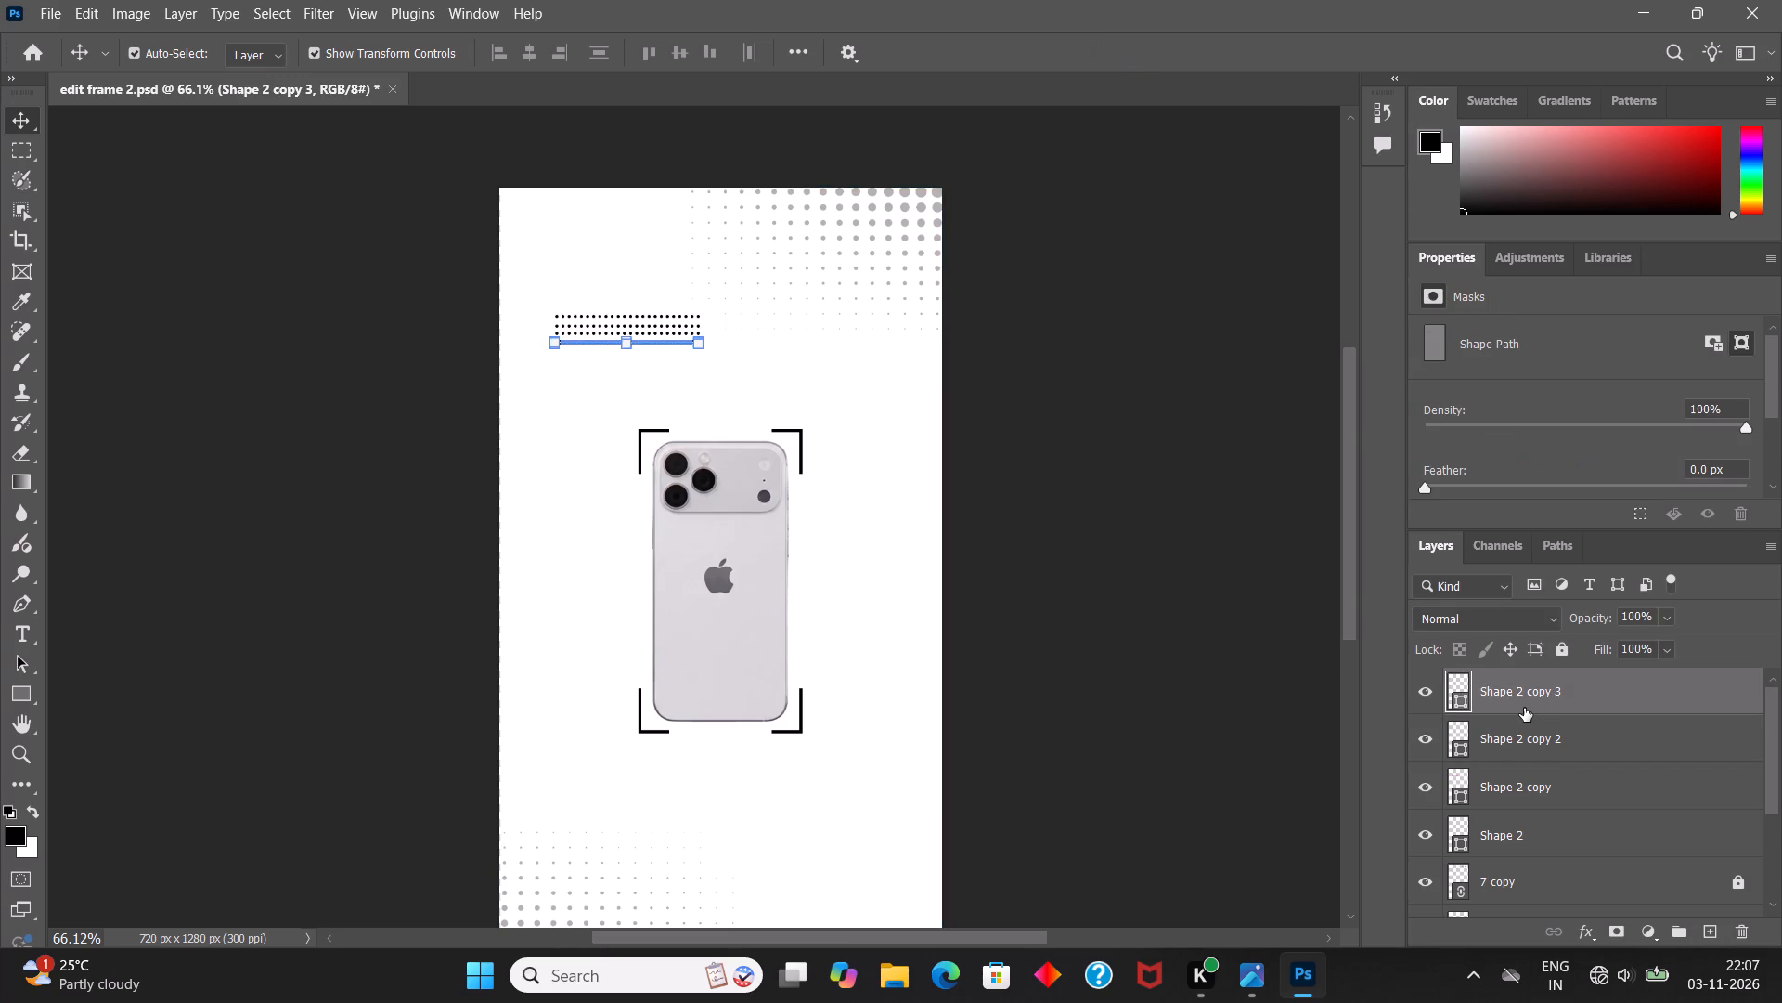
key(ctrl+j)
click(1544, 697)
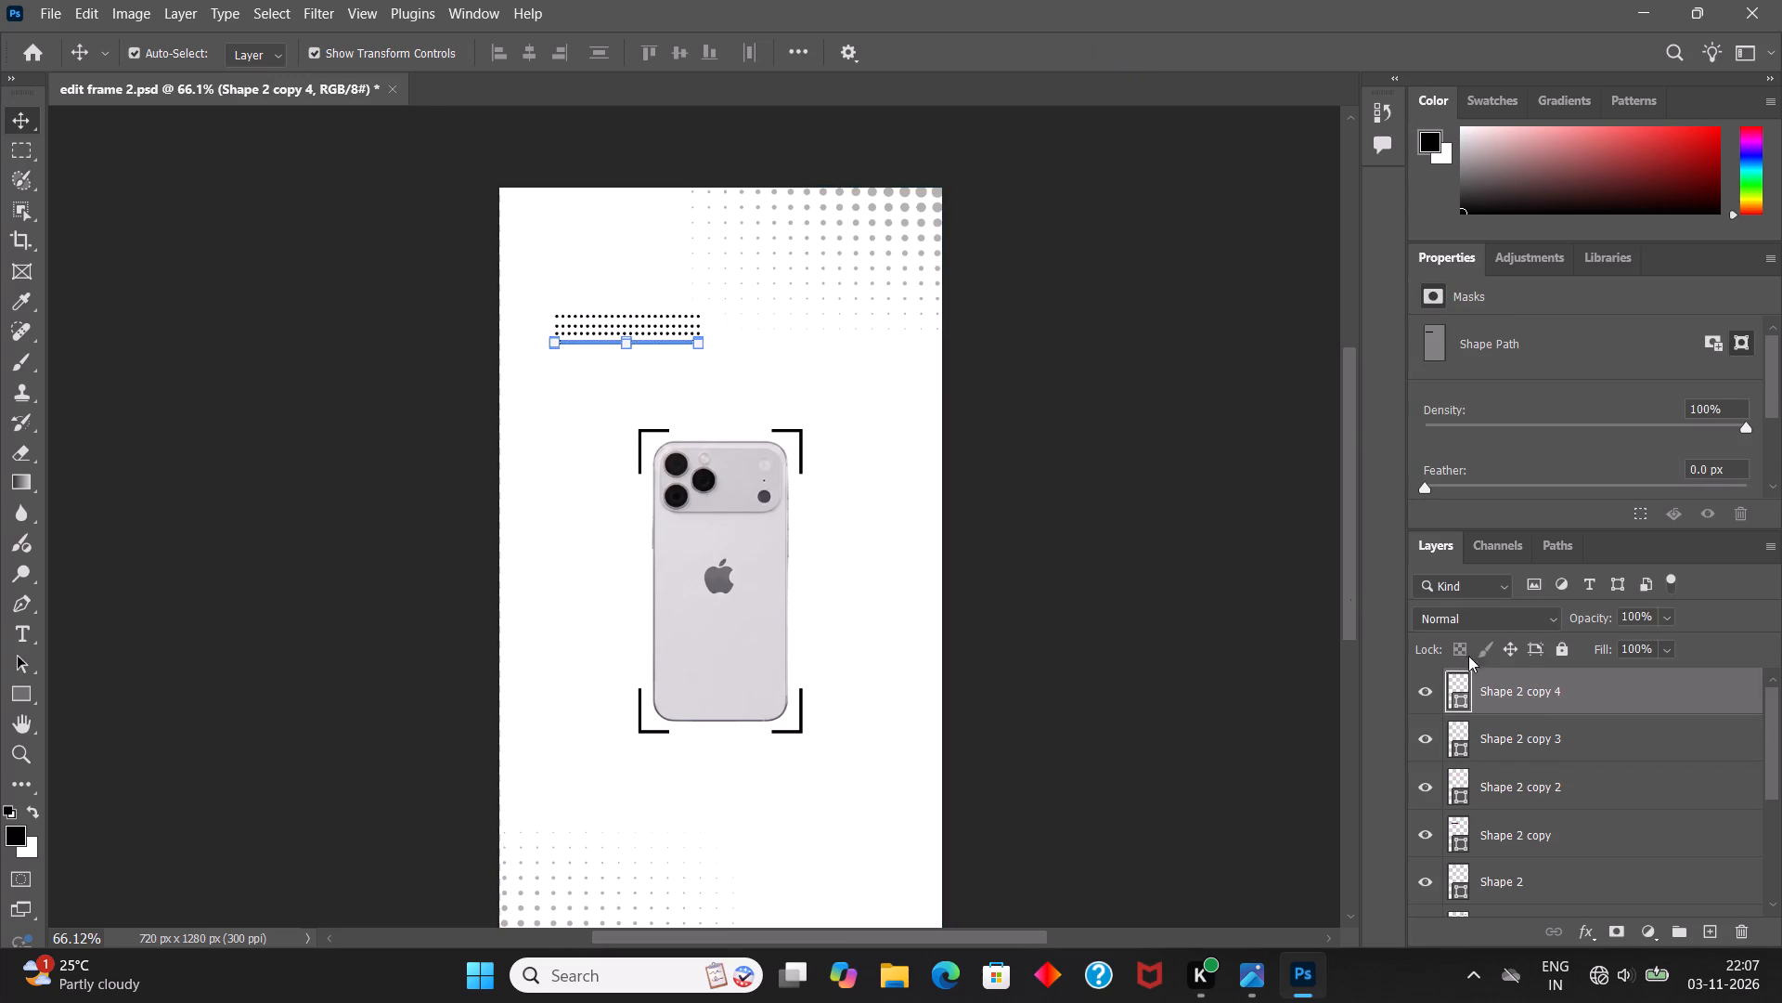
key(ctrl+t)
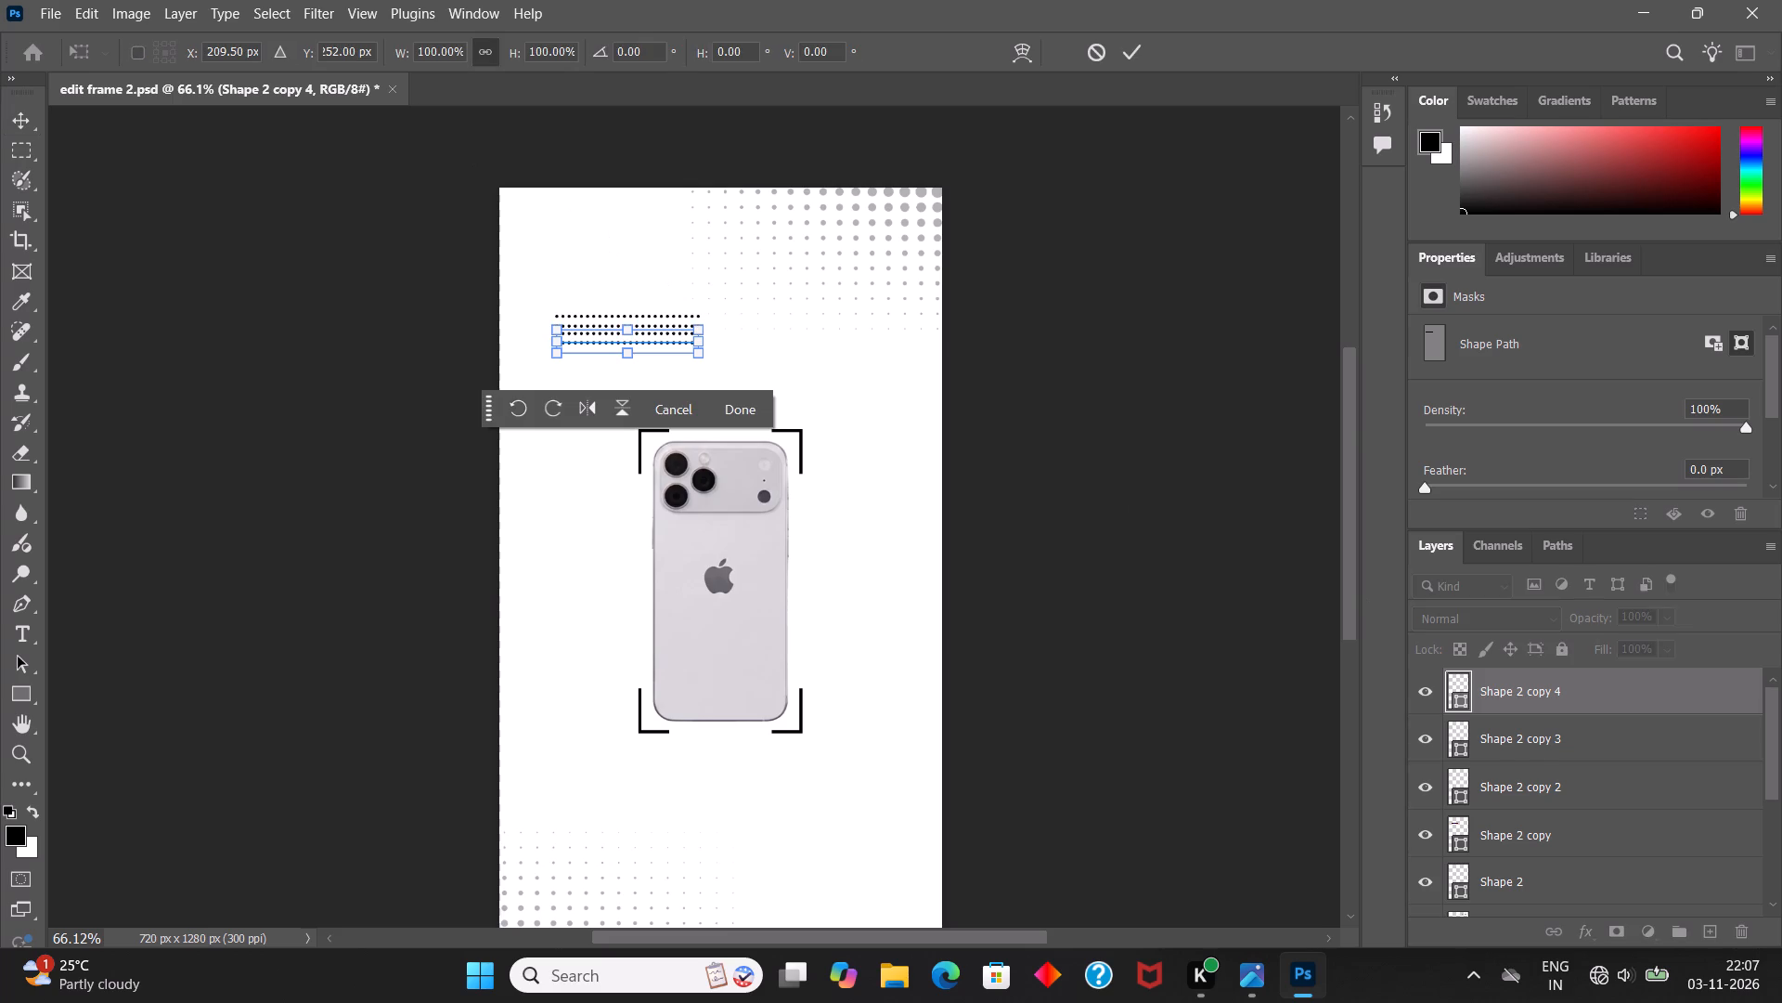
drag(303, 55, 319, 55)
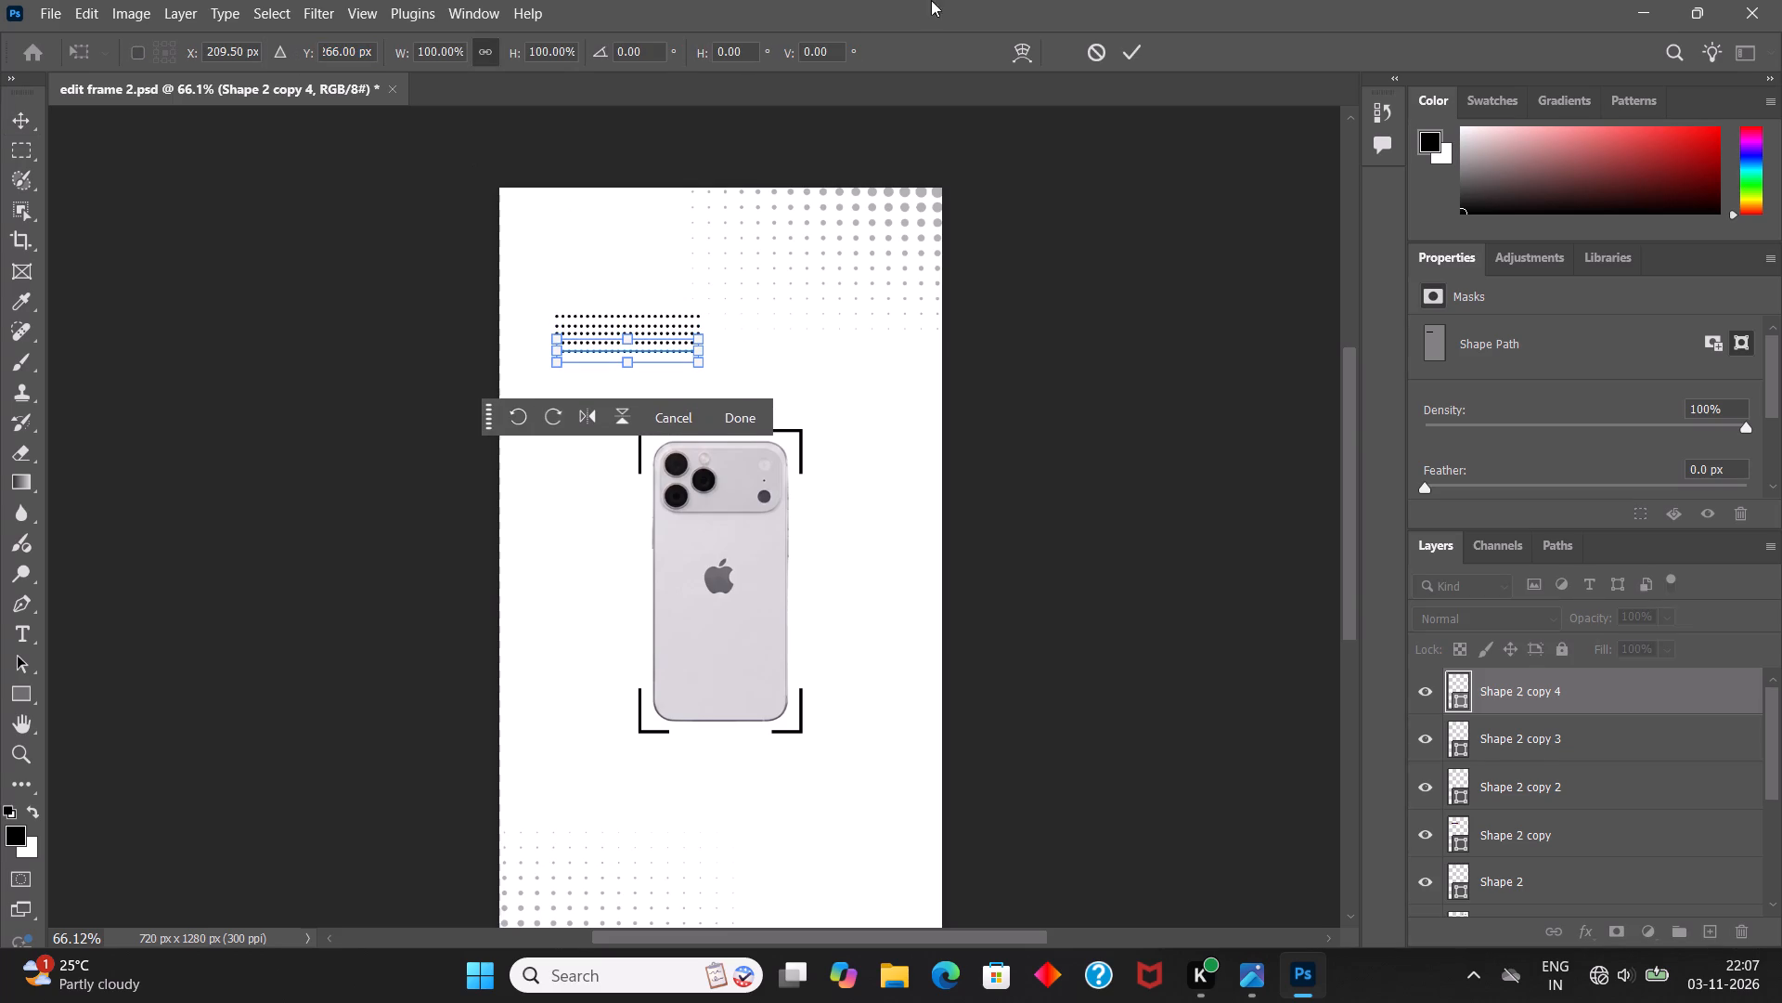
click(1128, 51)
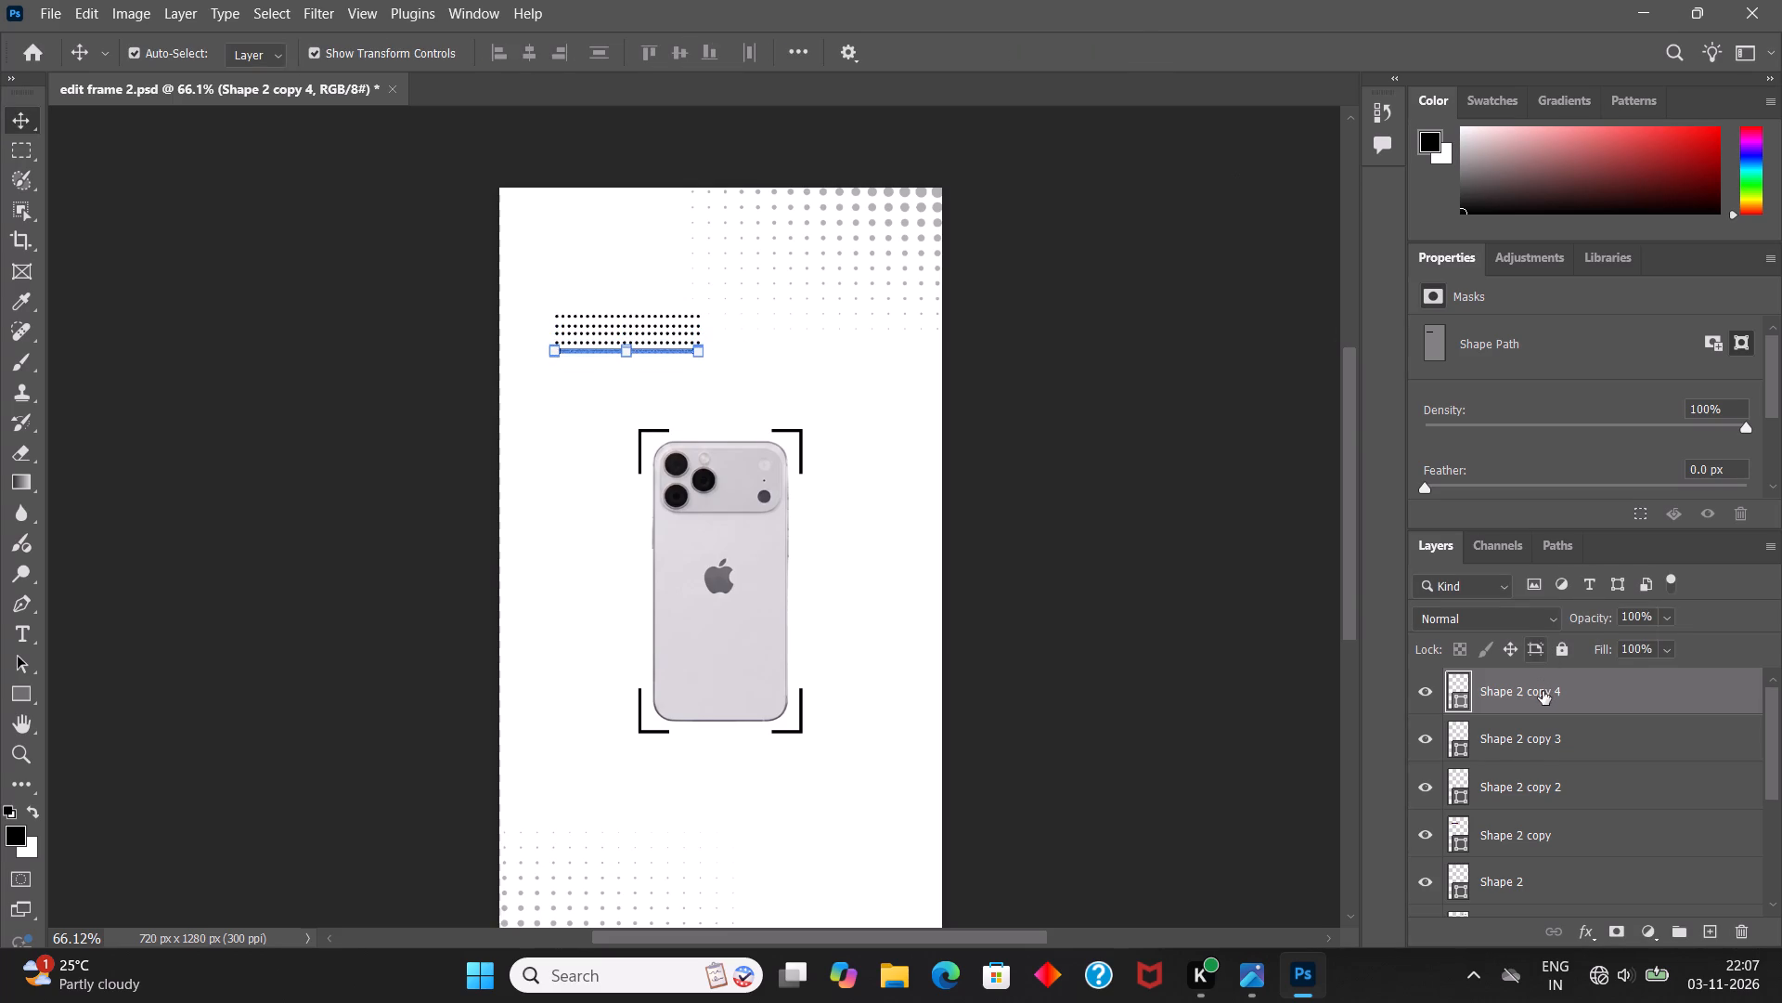
Duplicate the fifth dotted line and move the copy straight down to Y 291 px as a sixth row.
click(1543, 691)
key(ctrl+j)
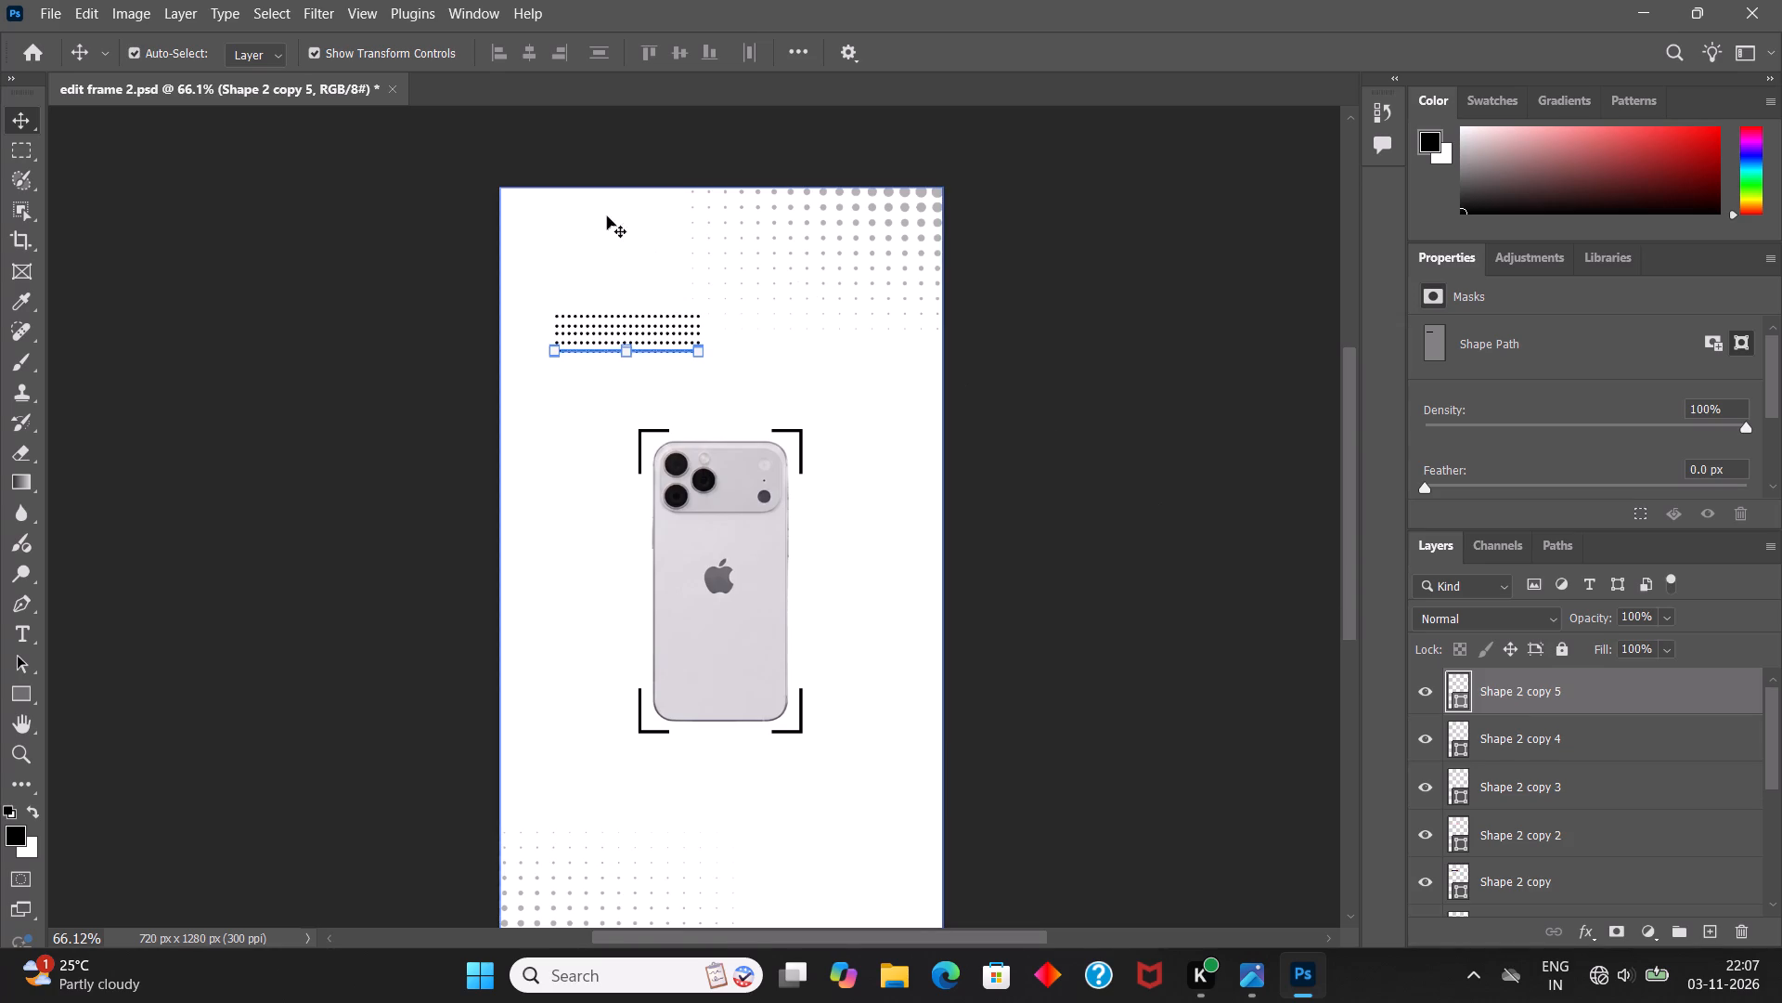
key(ctrl+t)
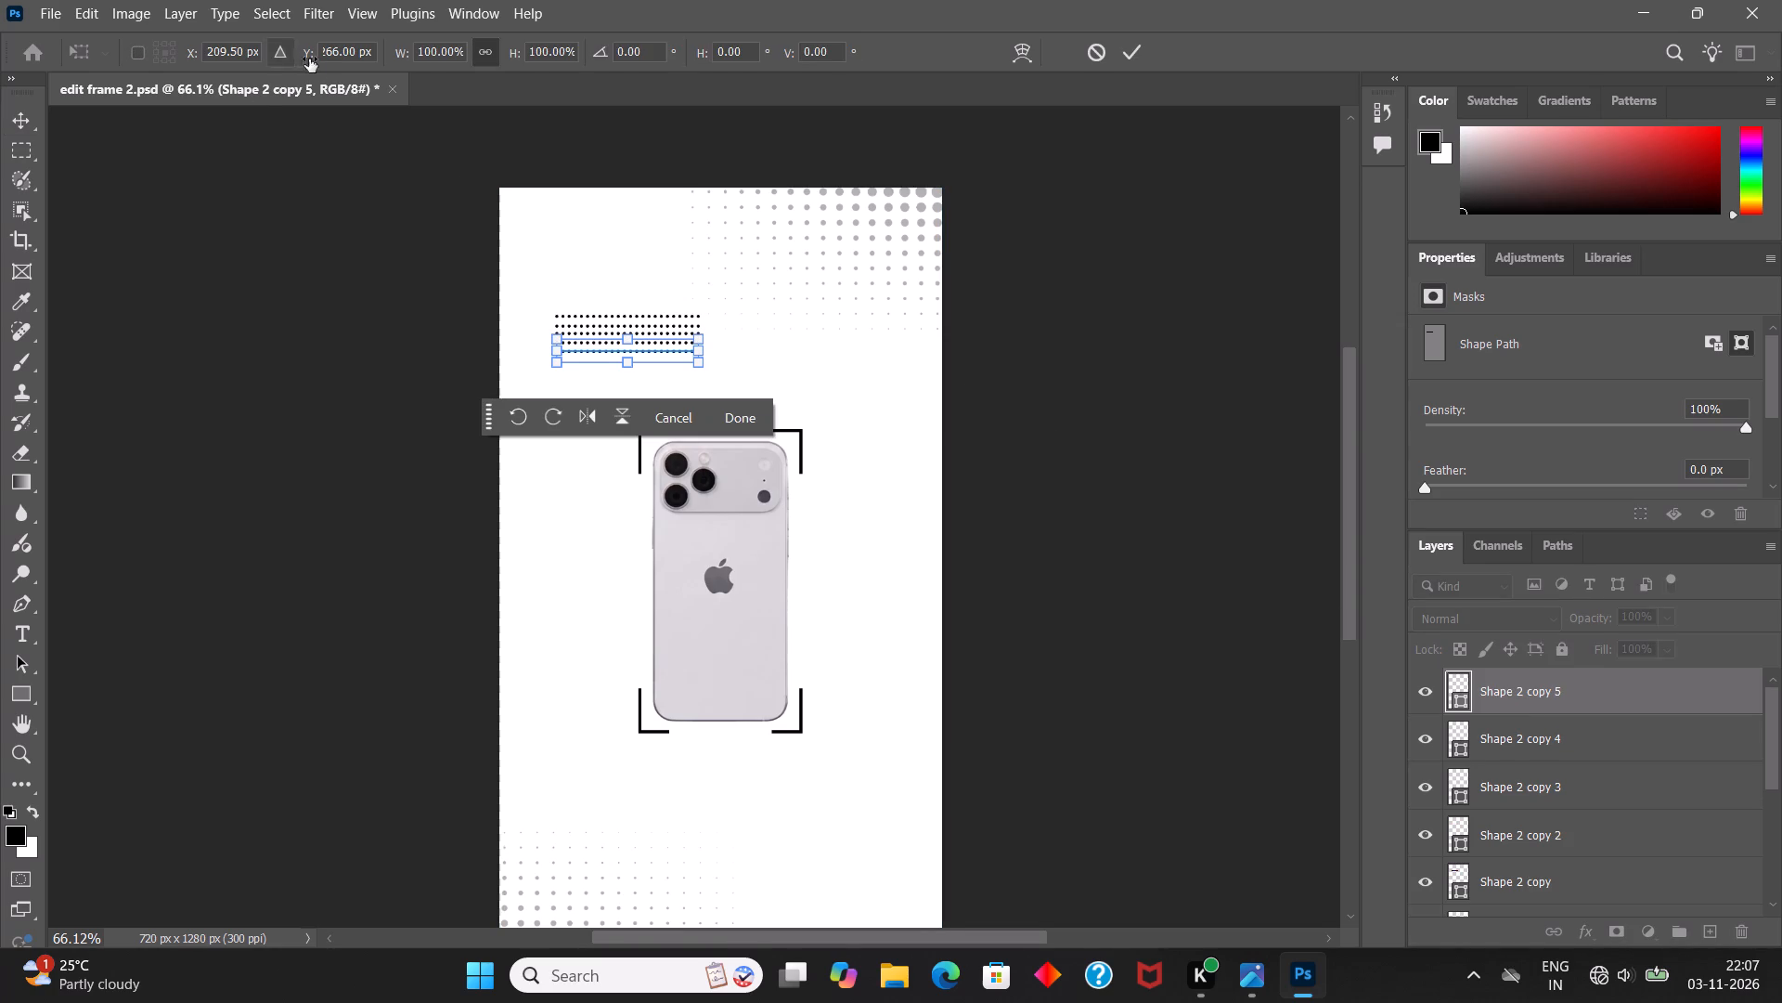
drag(306, 53, 322, 53)
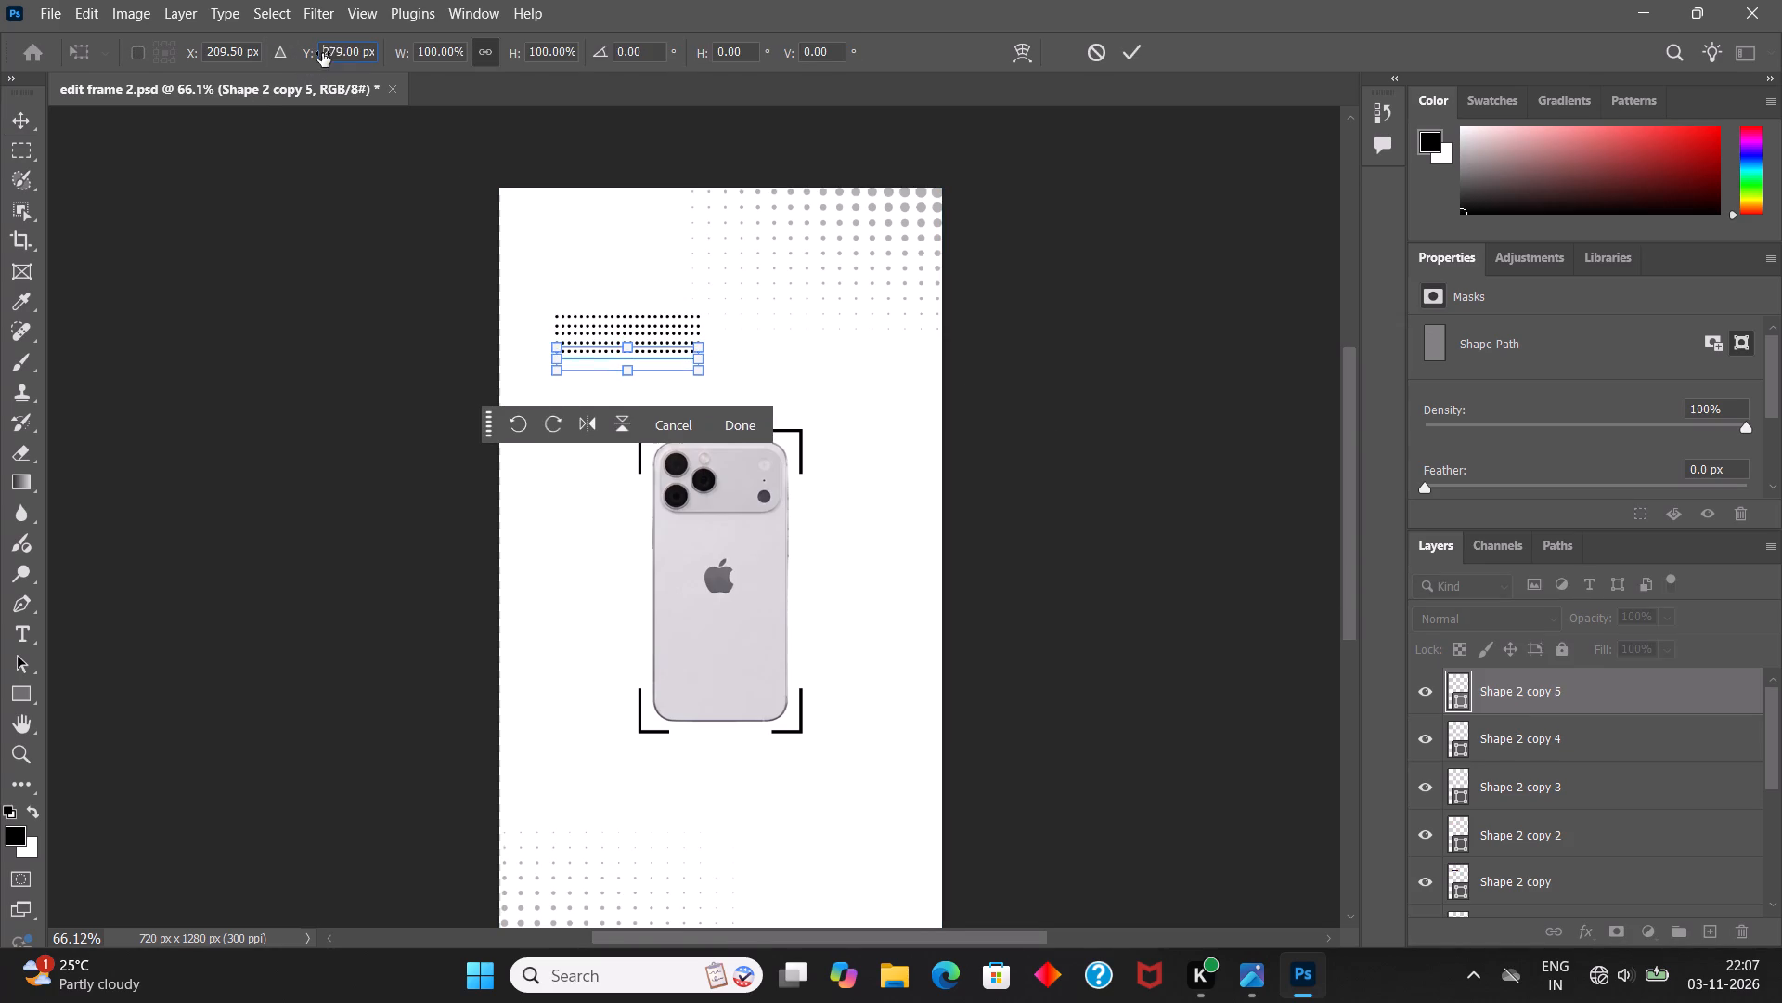
drag(322, 53, 336, 54)
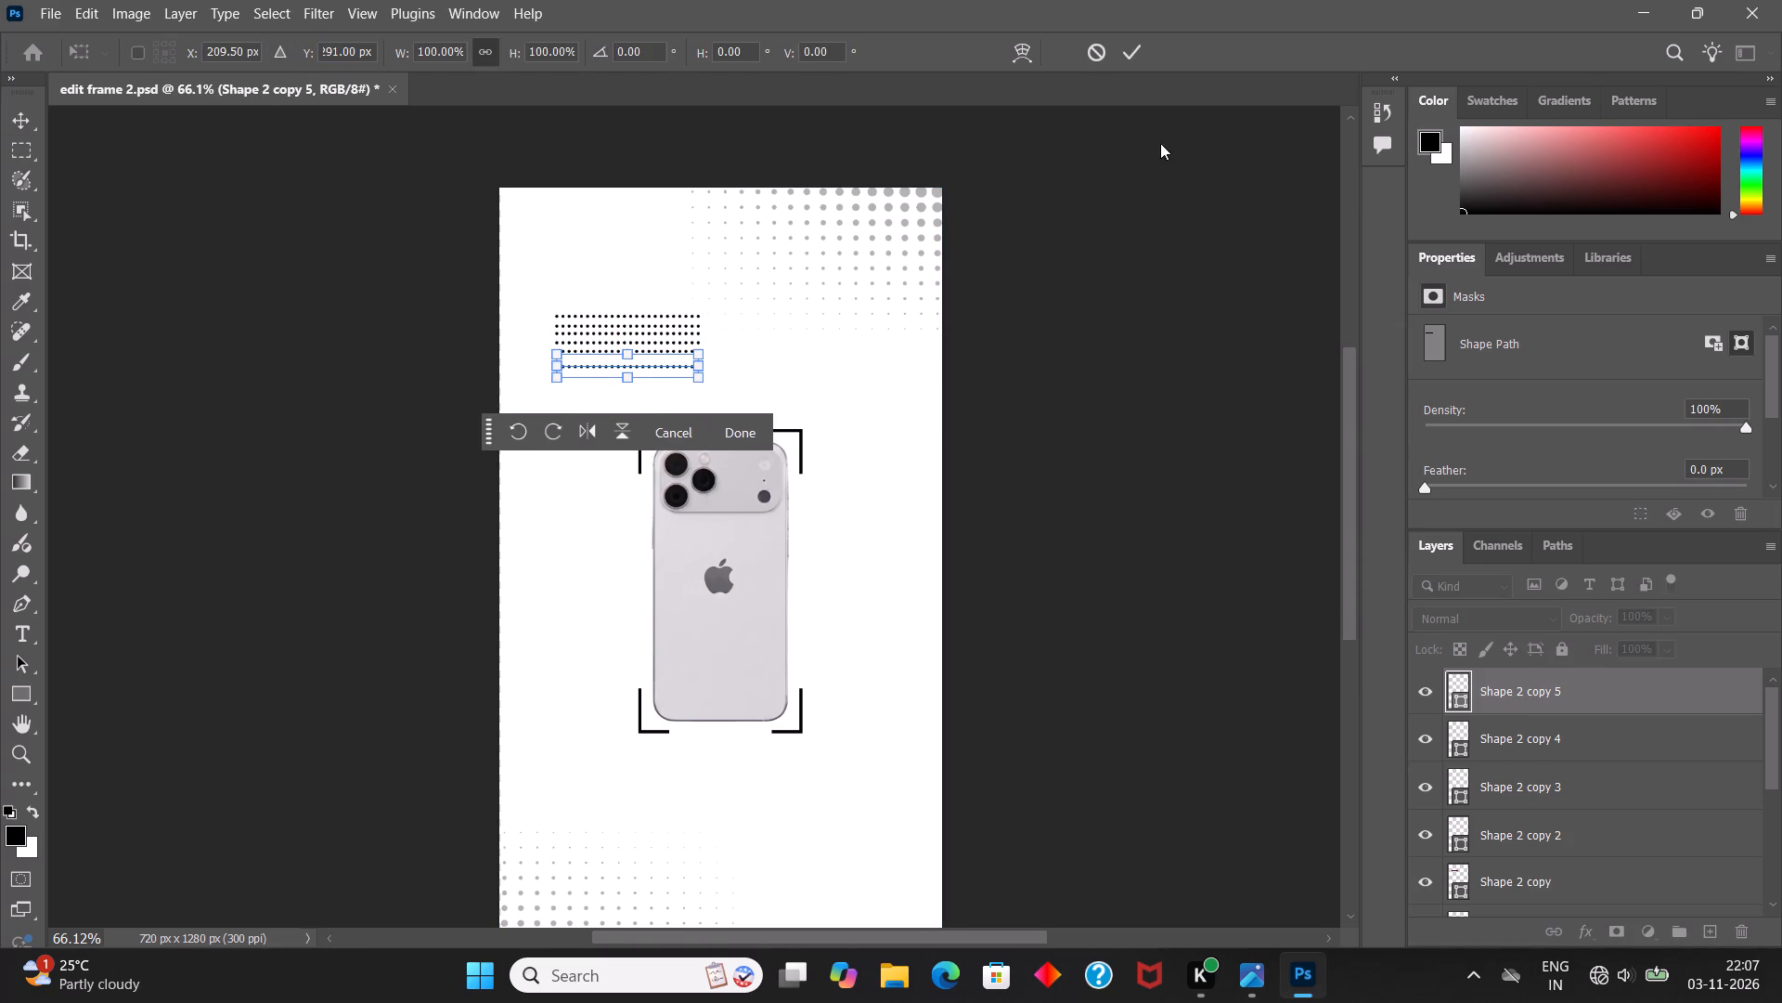
click(1127, 49)
Duplicate the sixth dotted line and move the copy straight down to Y 305 px as a seventh row.
click(1599, 701)
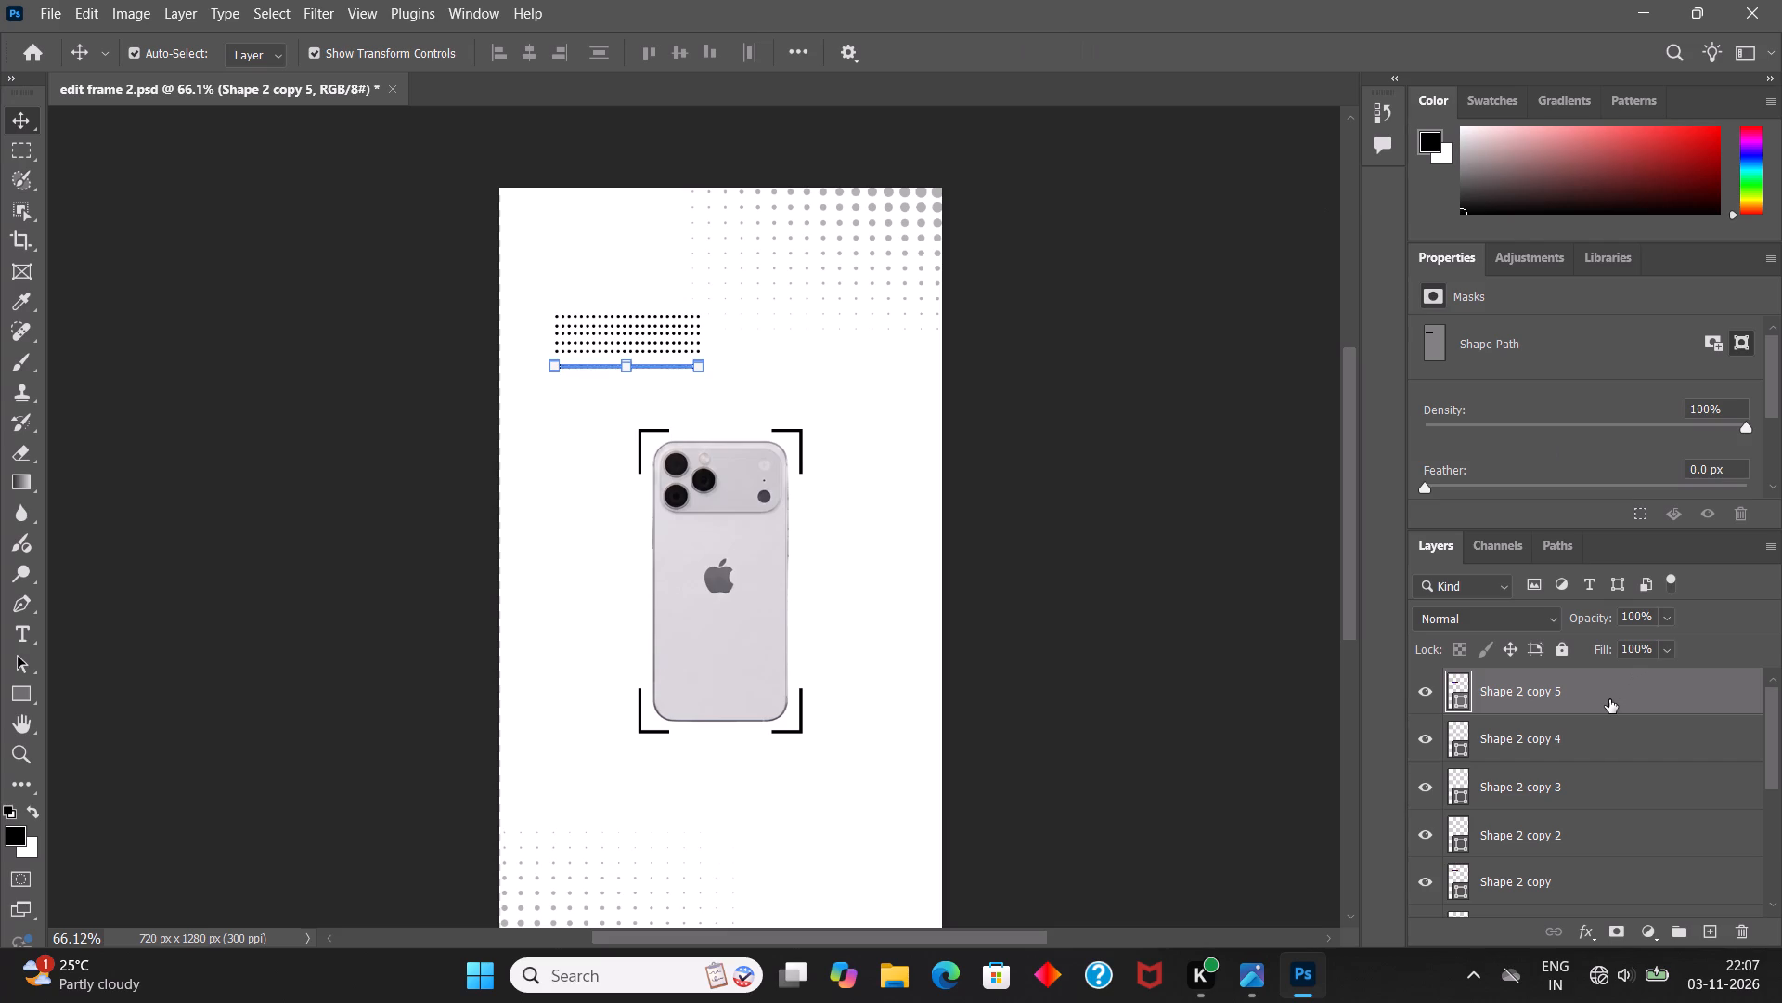
key(ctrl+j)
key(ctrl+t)
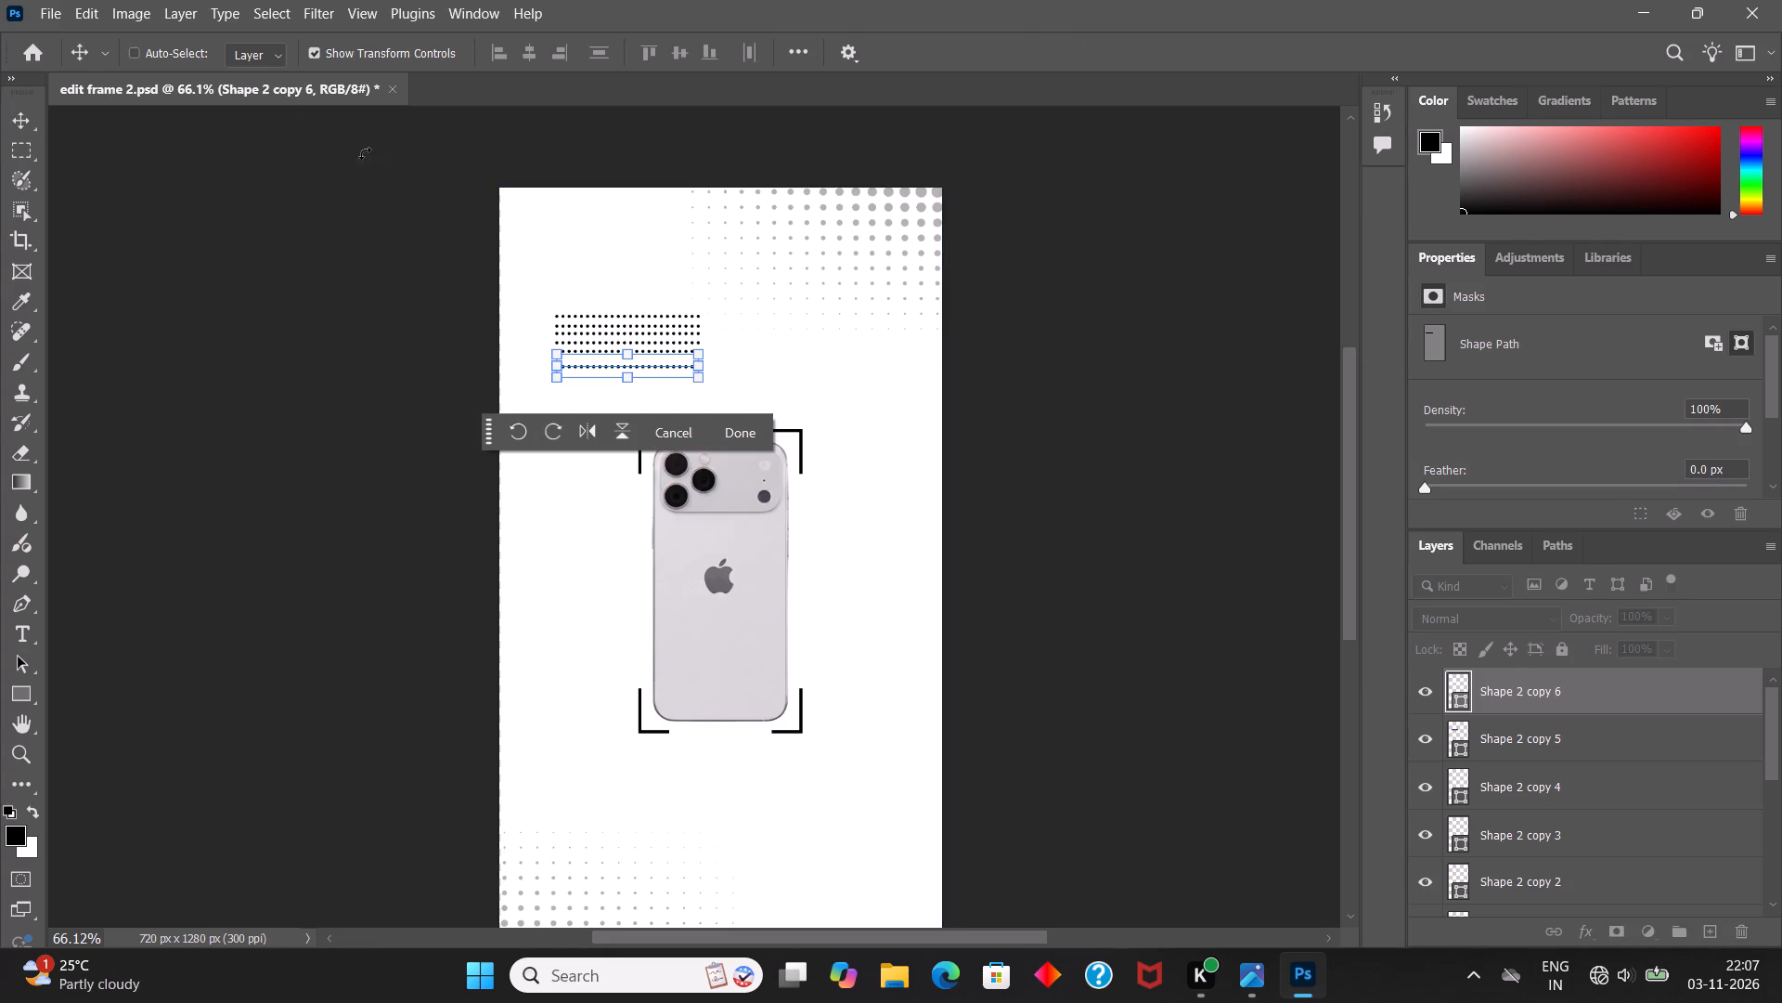
drag(307, 59, 323, 59)
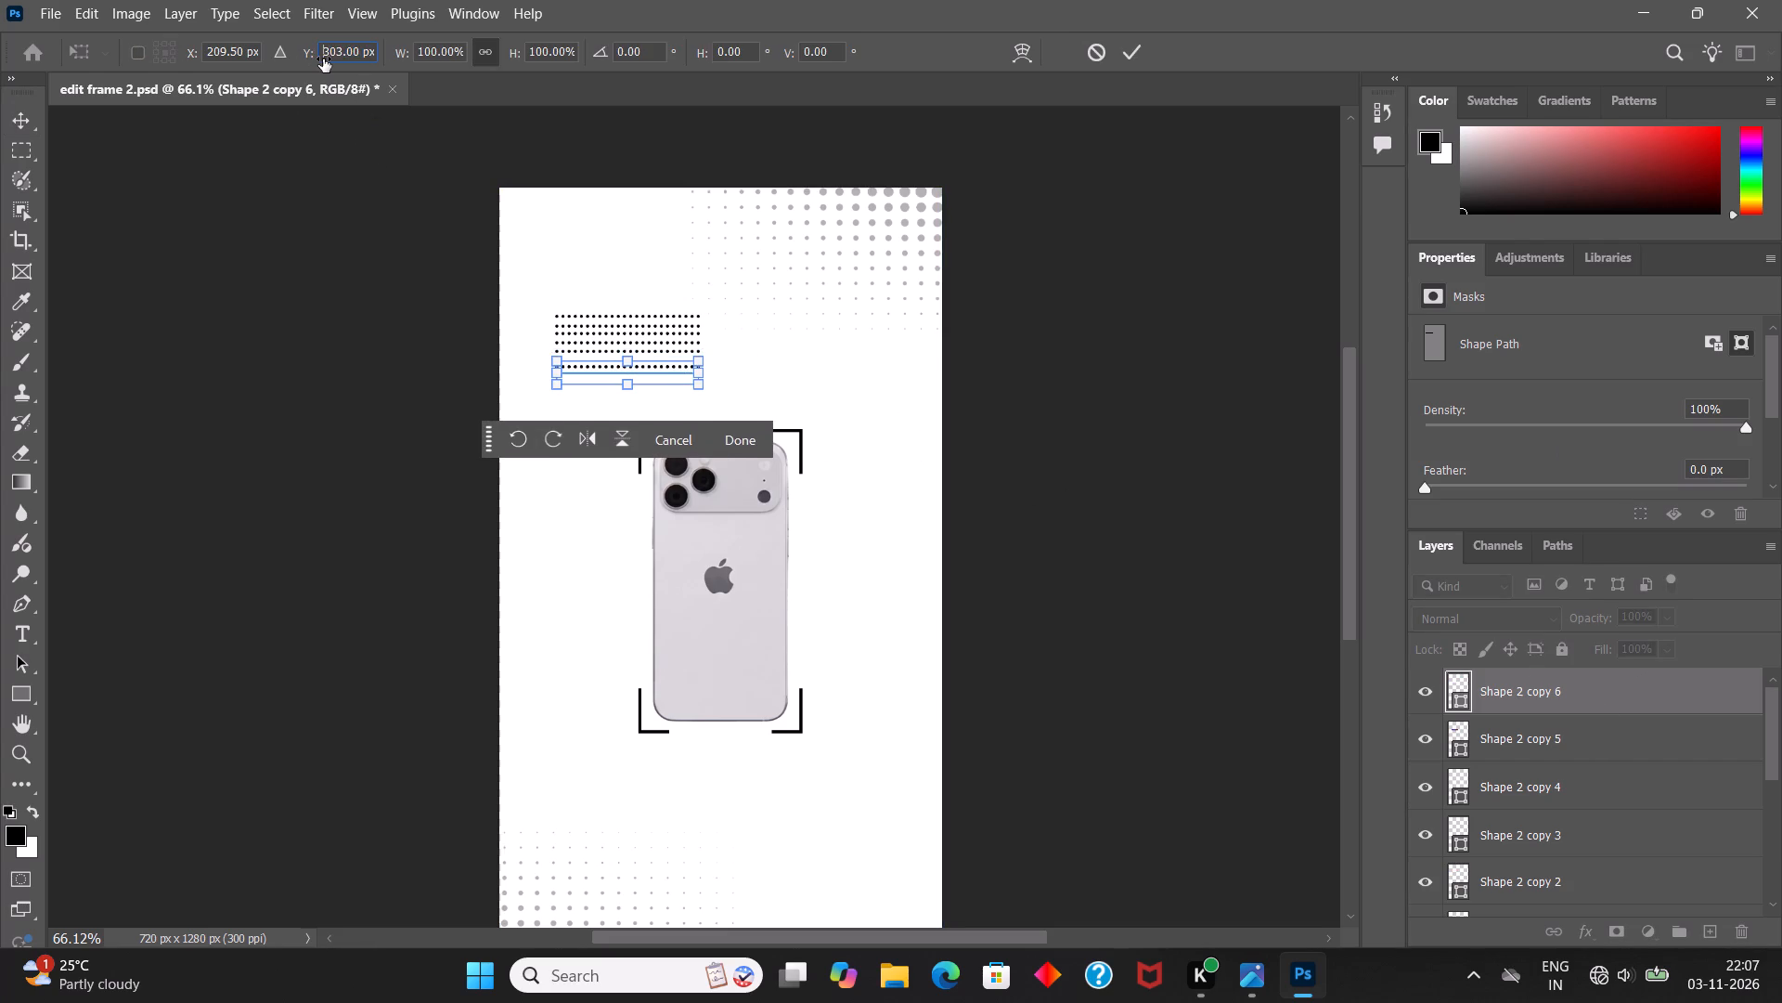
drag(323, 59, 324, 59)
click(1140, 59)
click(1101, 240)
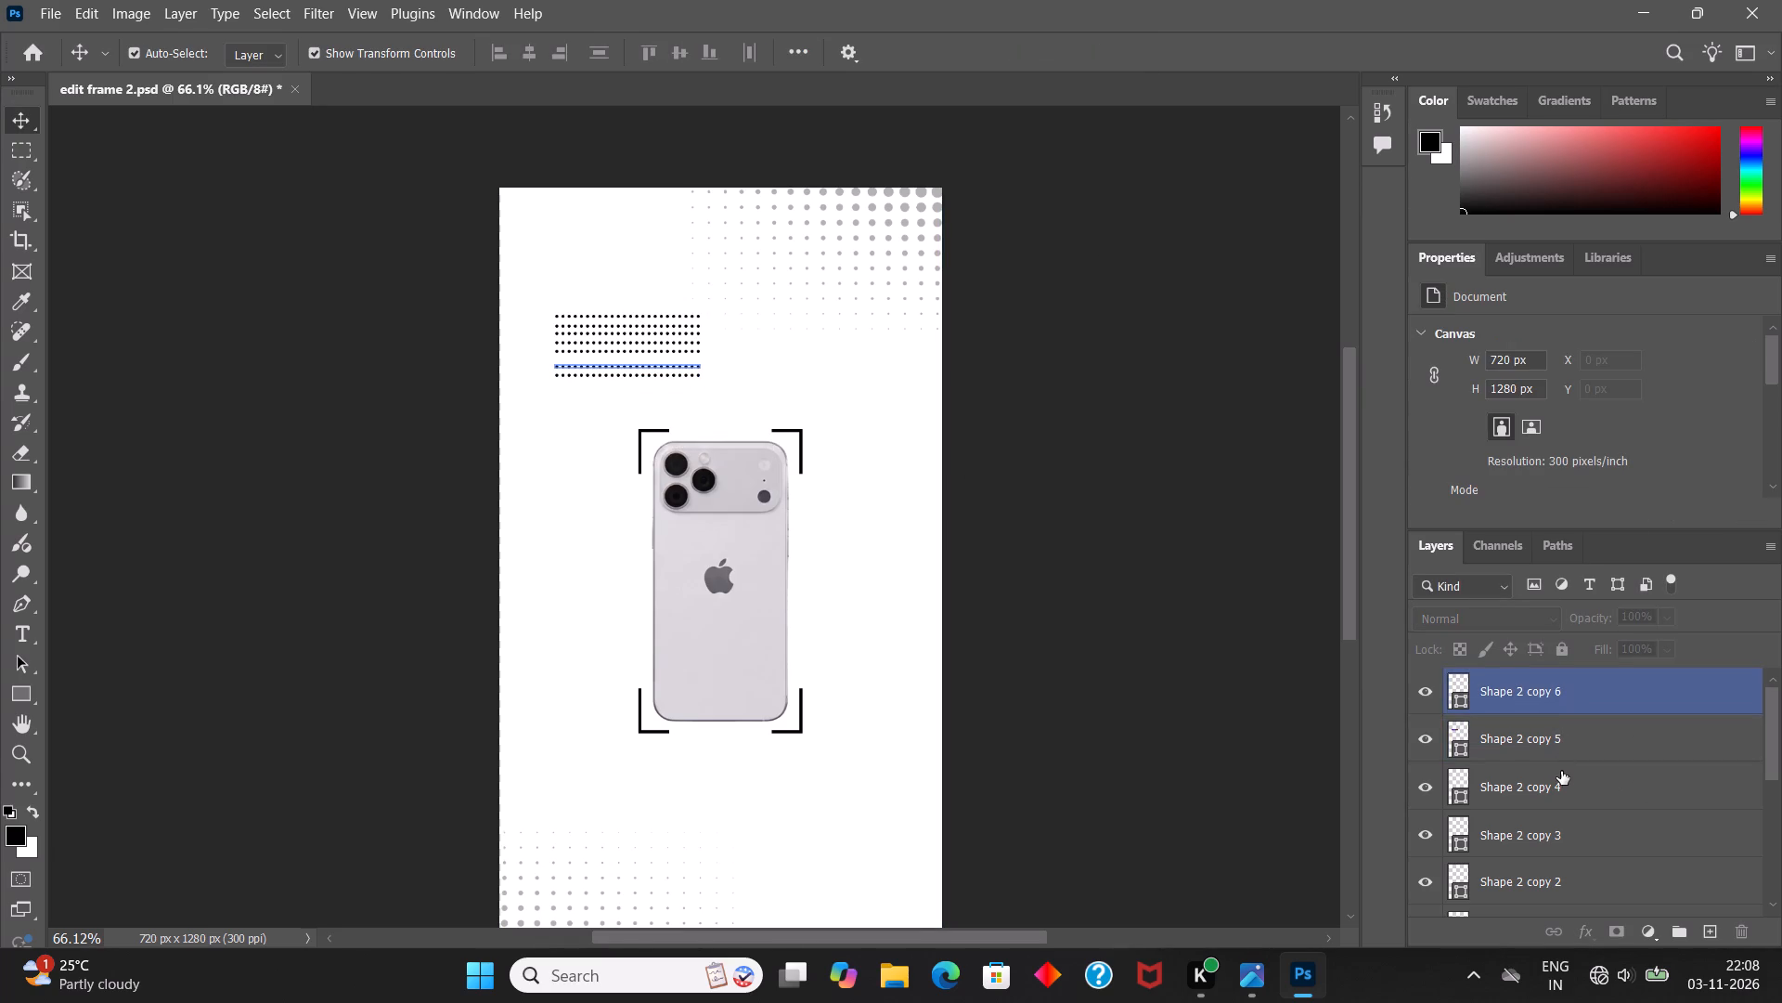
Duplicate the seventh dotted line and move the copy slightly straight down as an eighth row.
scroll(1561, 774, down, 2)
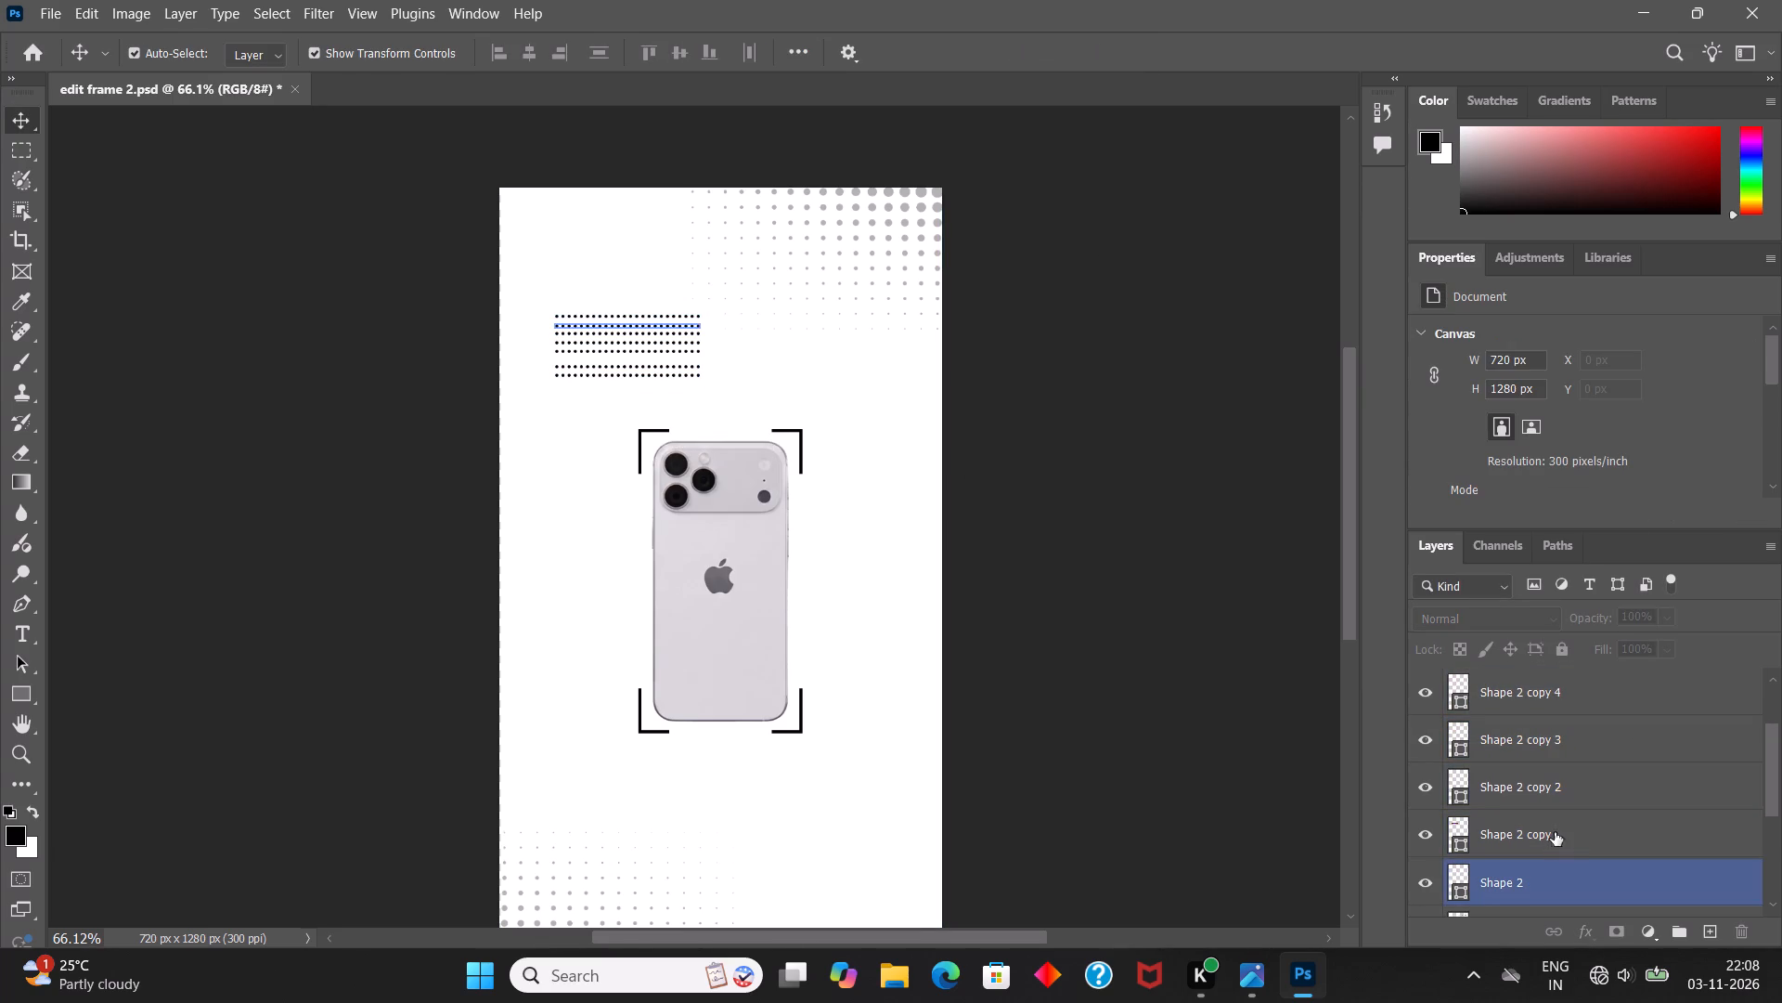
scroll(1565, 694, up, 2)
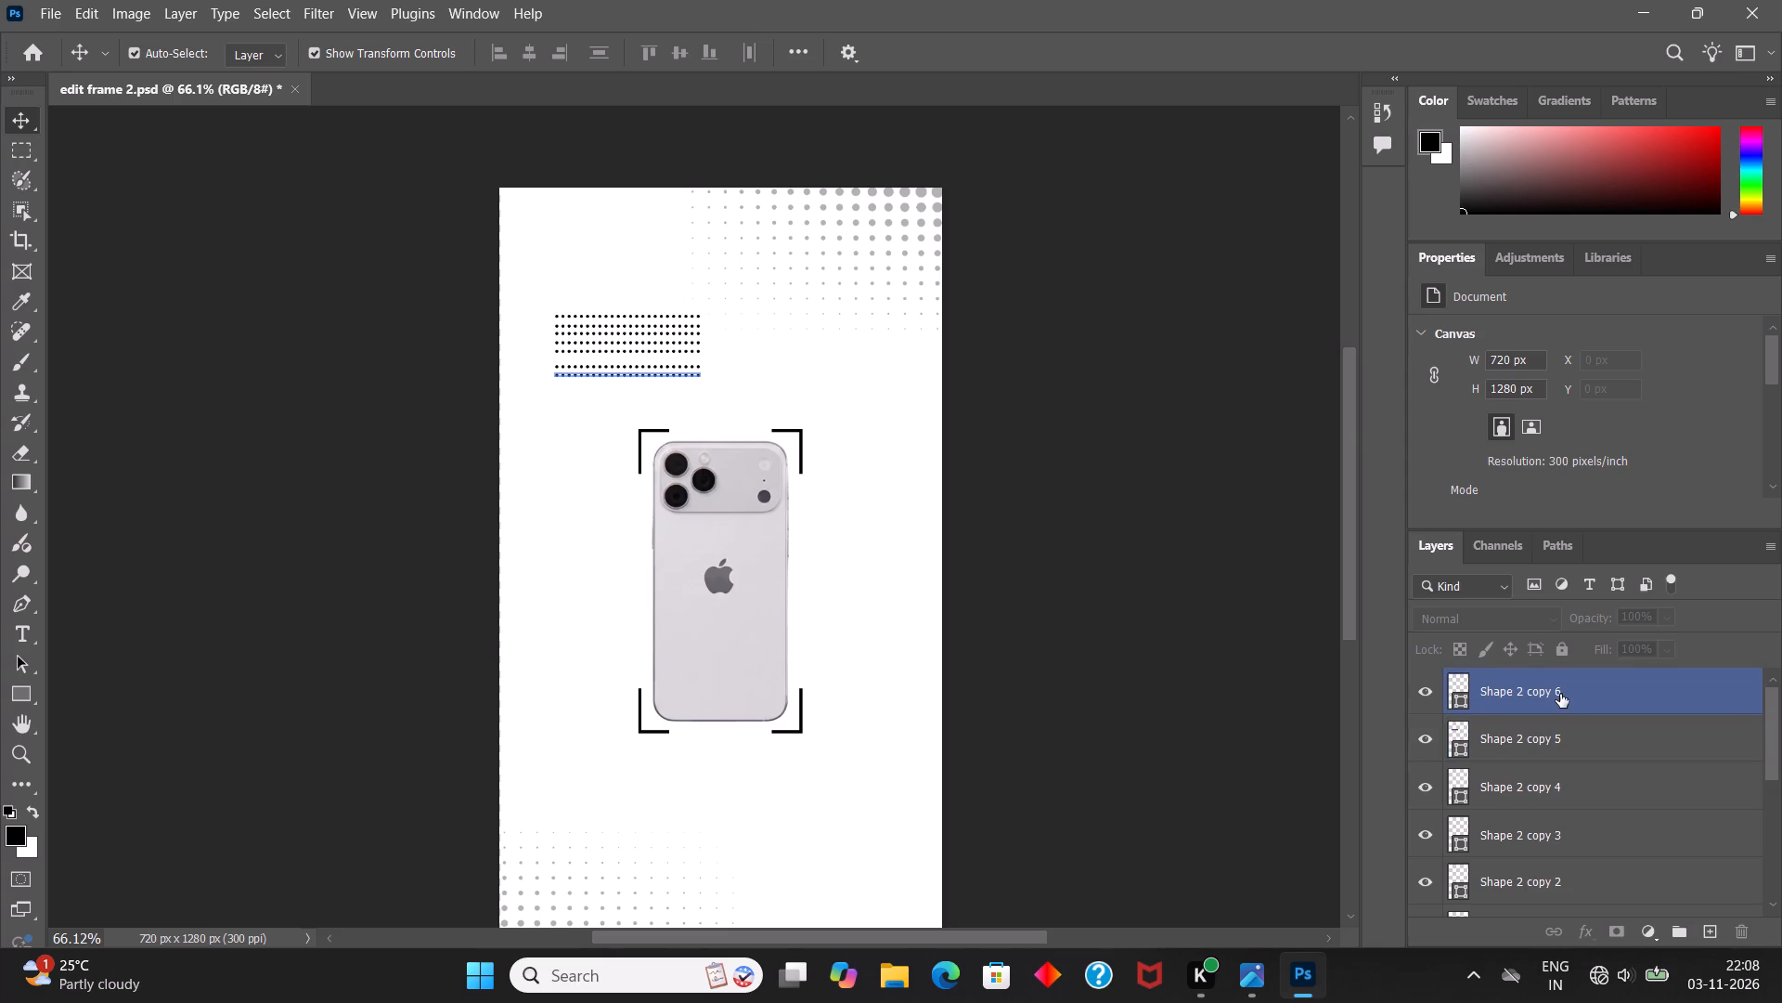
scroll(1630, 748, up, 7)
click(1587, 708)
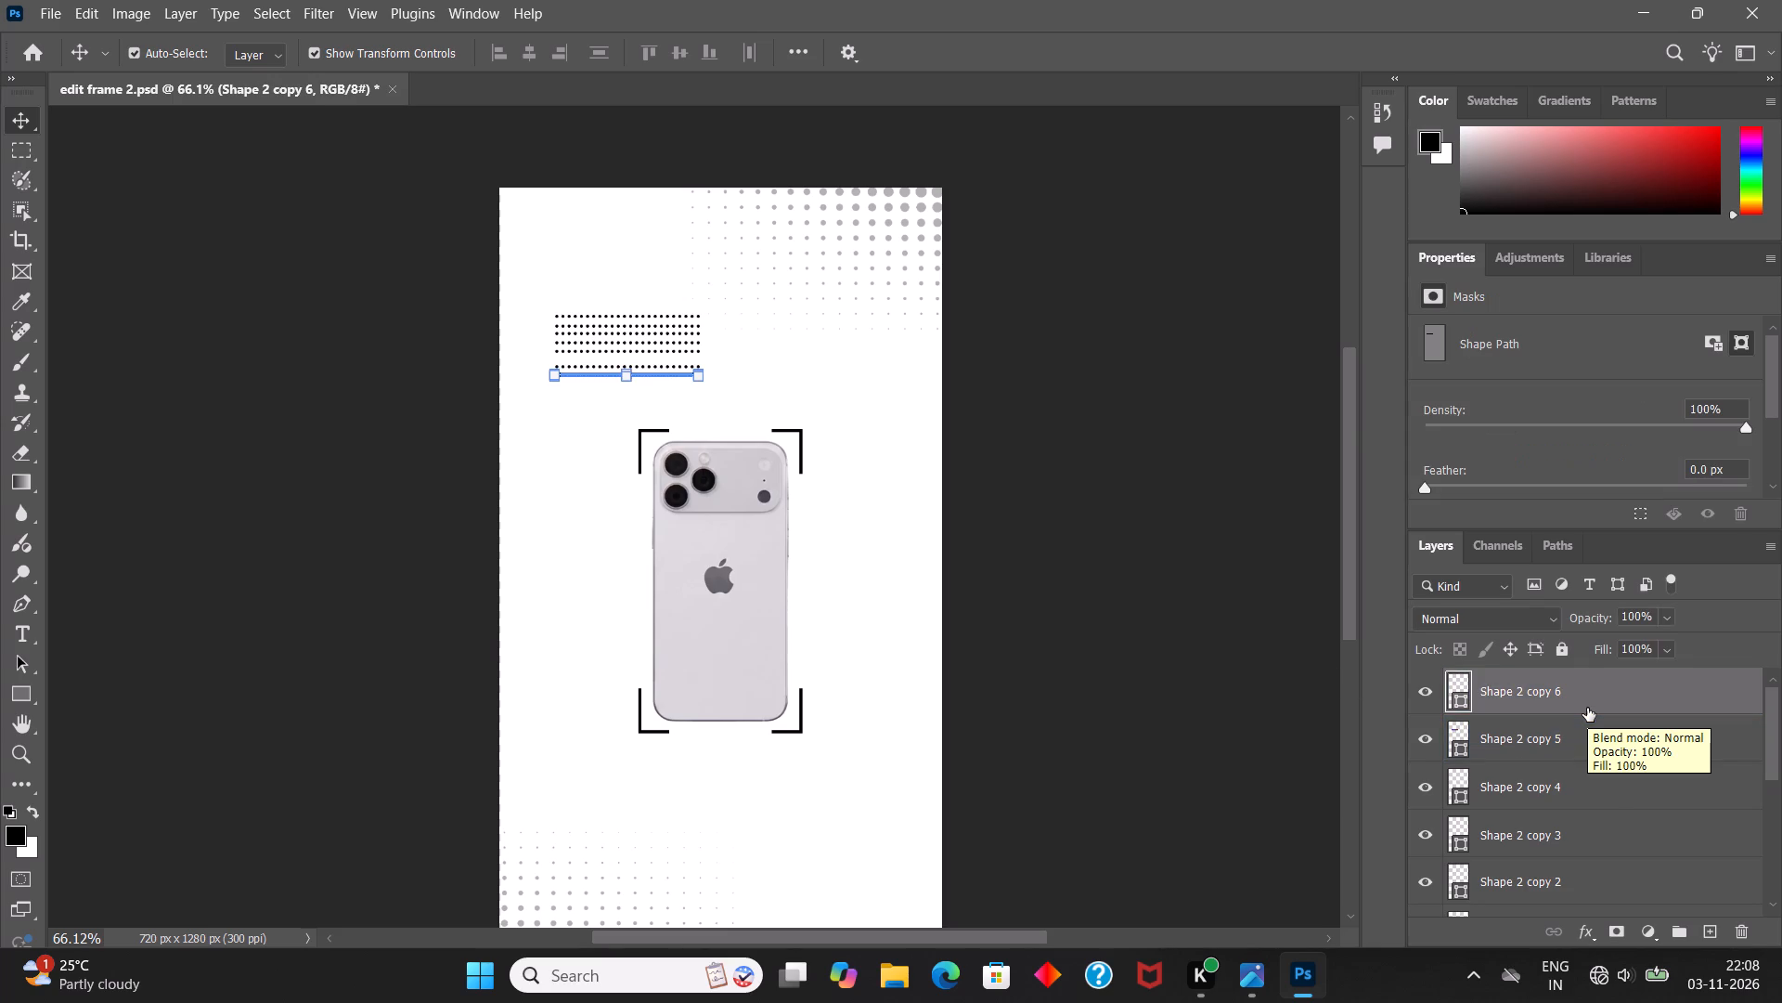
click(1587, 708)
key(ctrl+j)
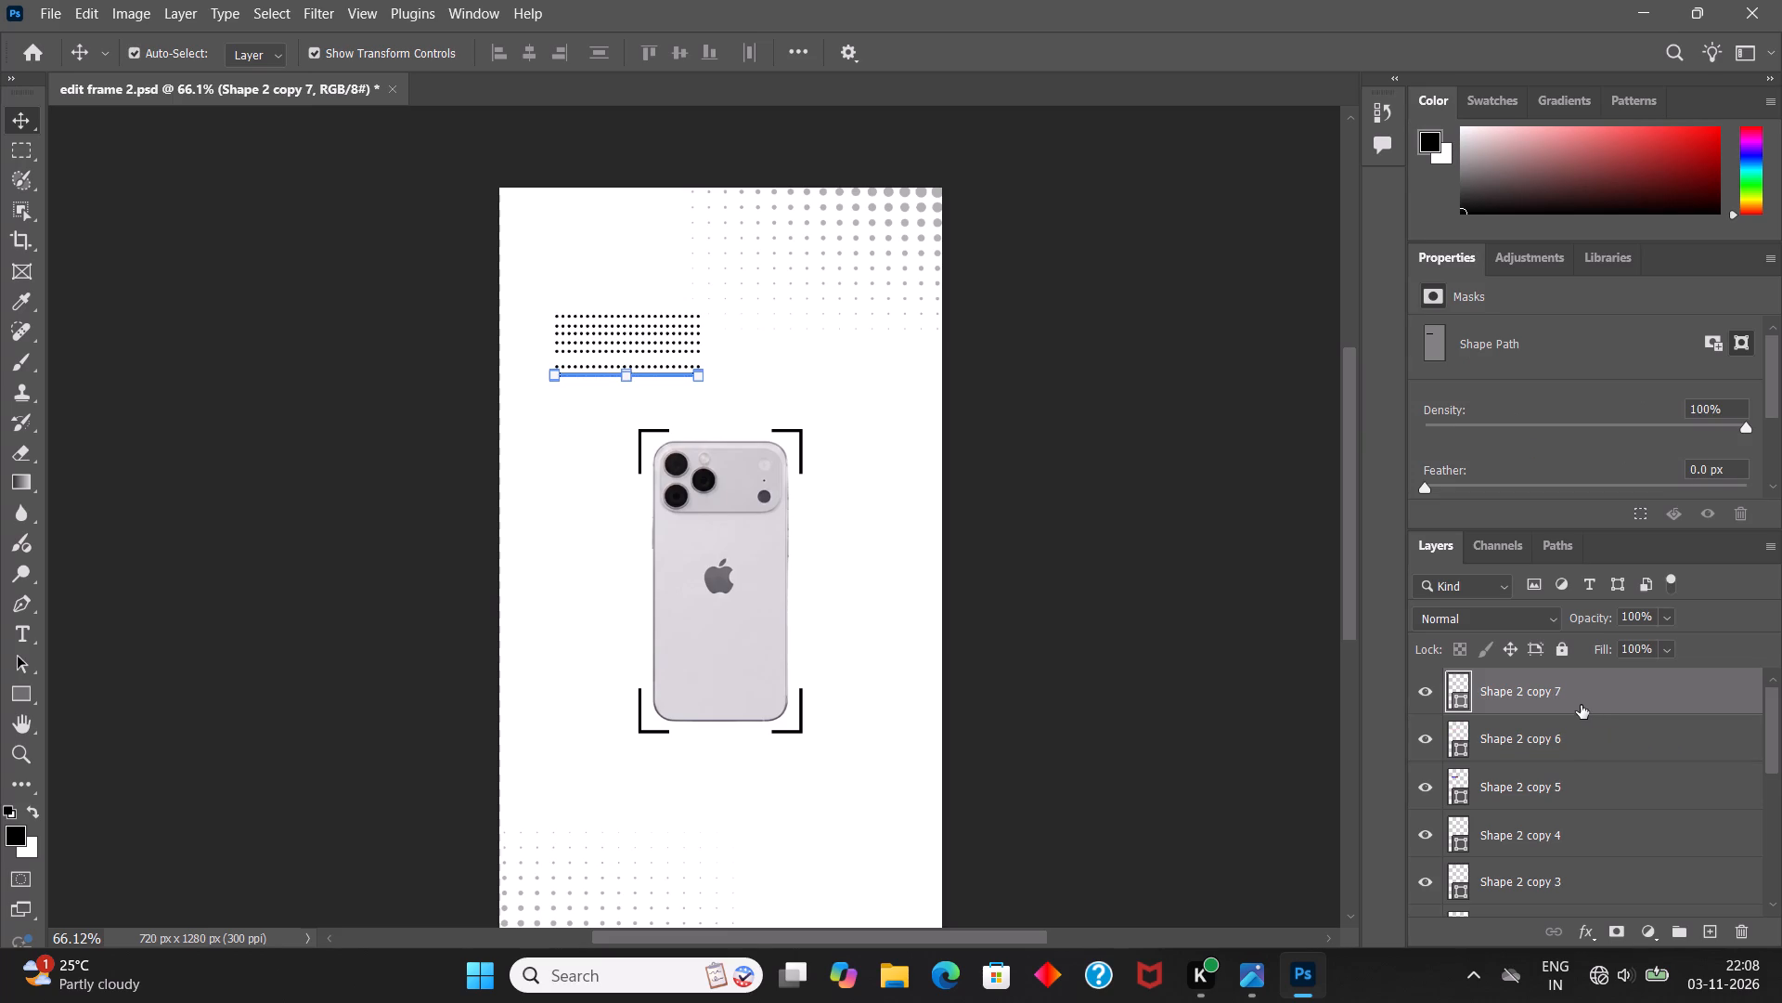
click(1573, 699)
key(ctrl+t)
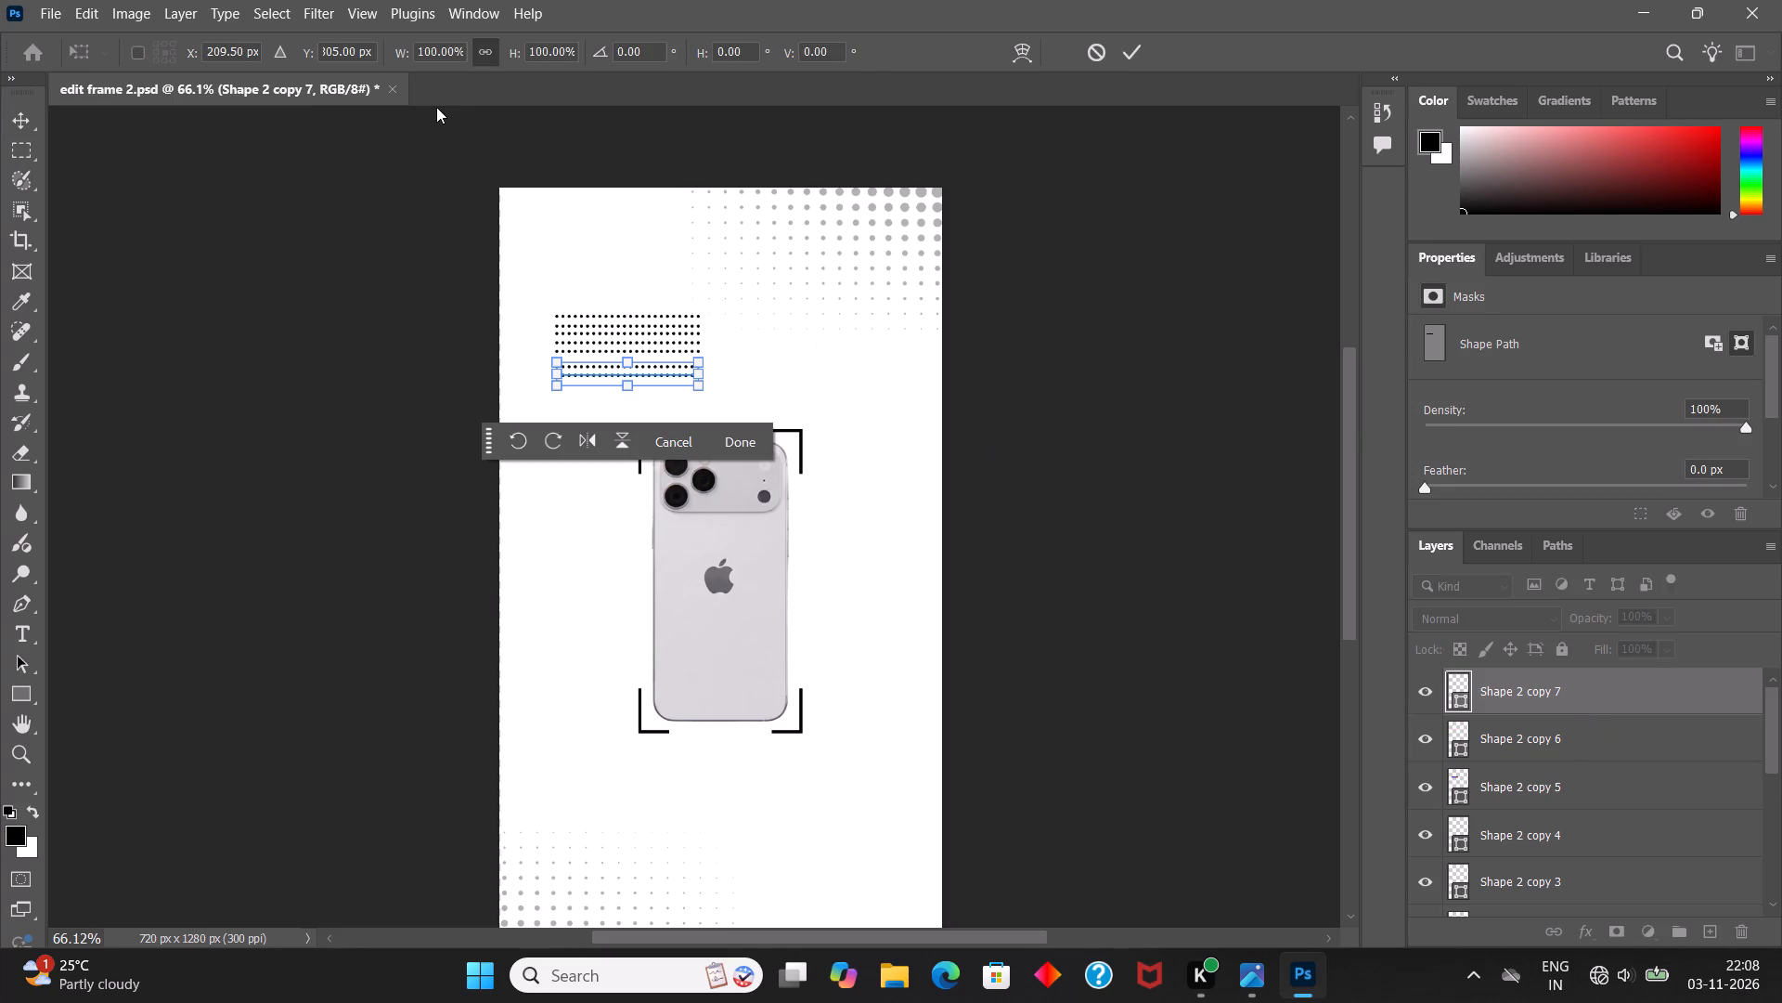
drag(306, 57, 319, 57)
click(1143, 61)
click(1091, 283)
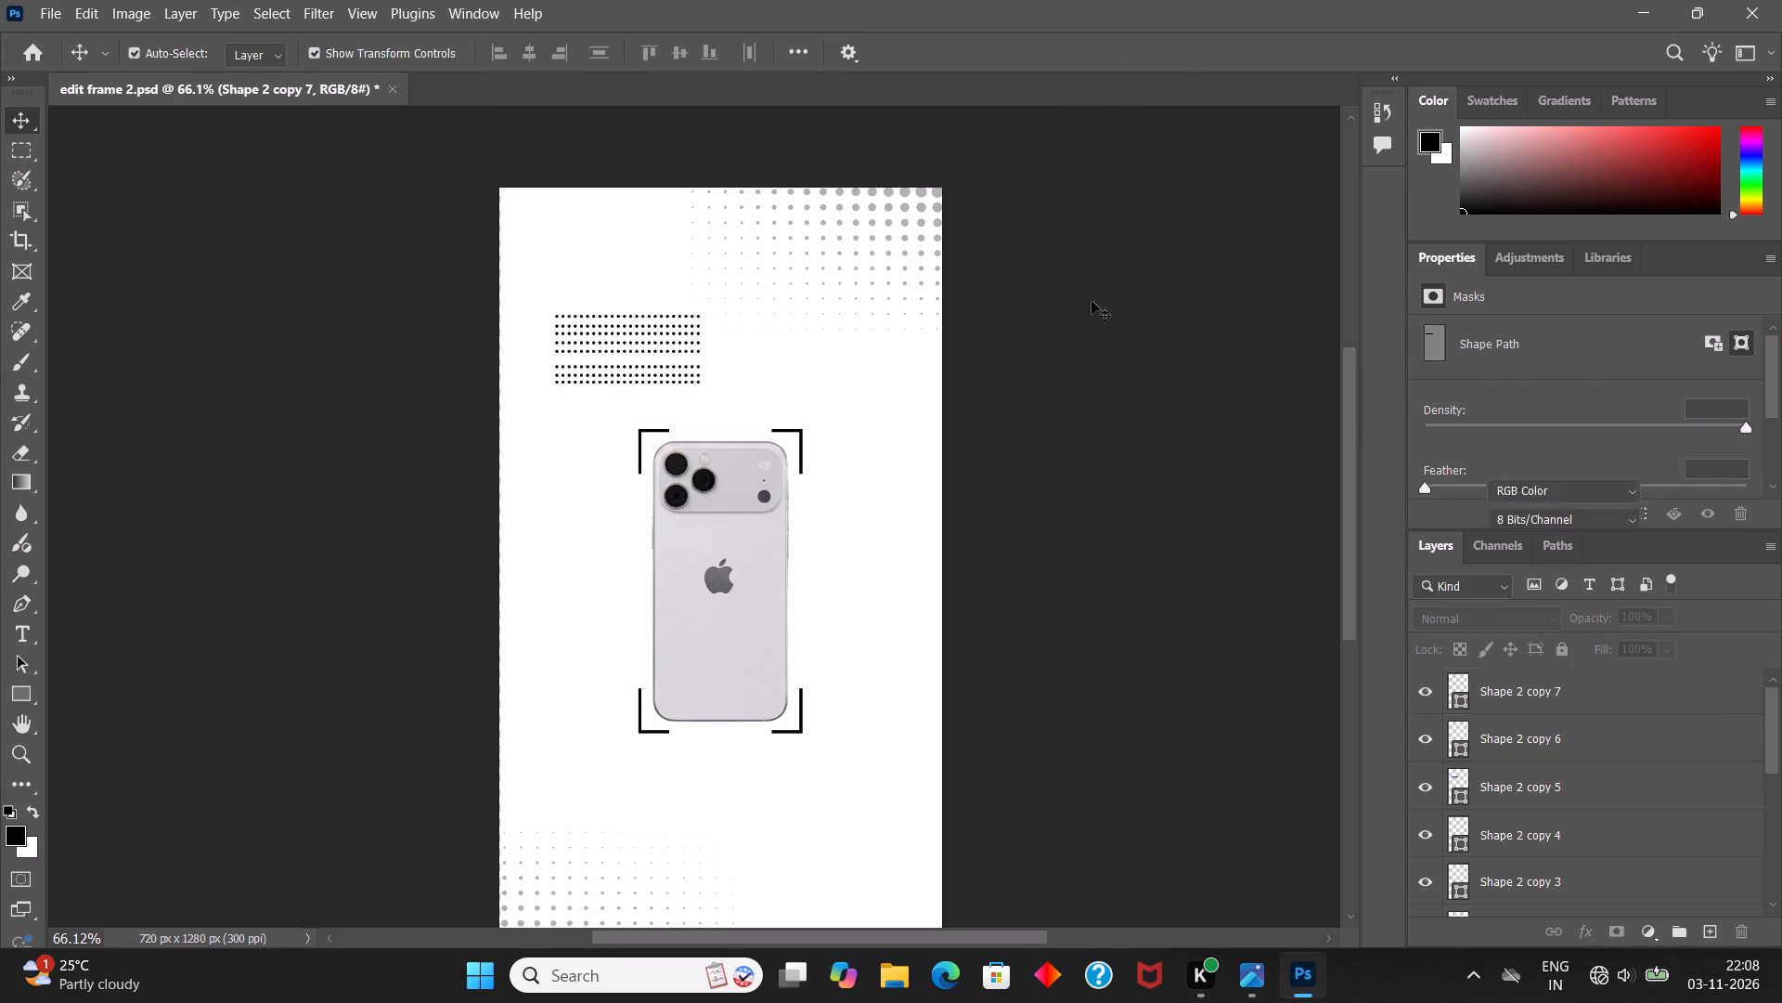
Select all eight dotted line layers, Shape 2 through Shape 2 copy 7, and distribute them evenly in the vertical direction.
click(1582, 687)
scroll(1582, 687, down, 3)
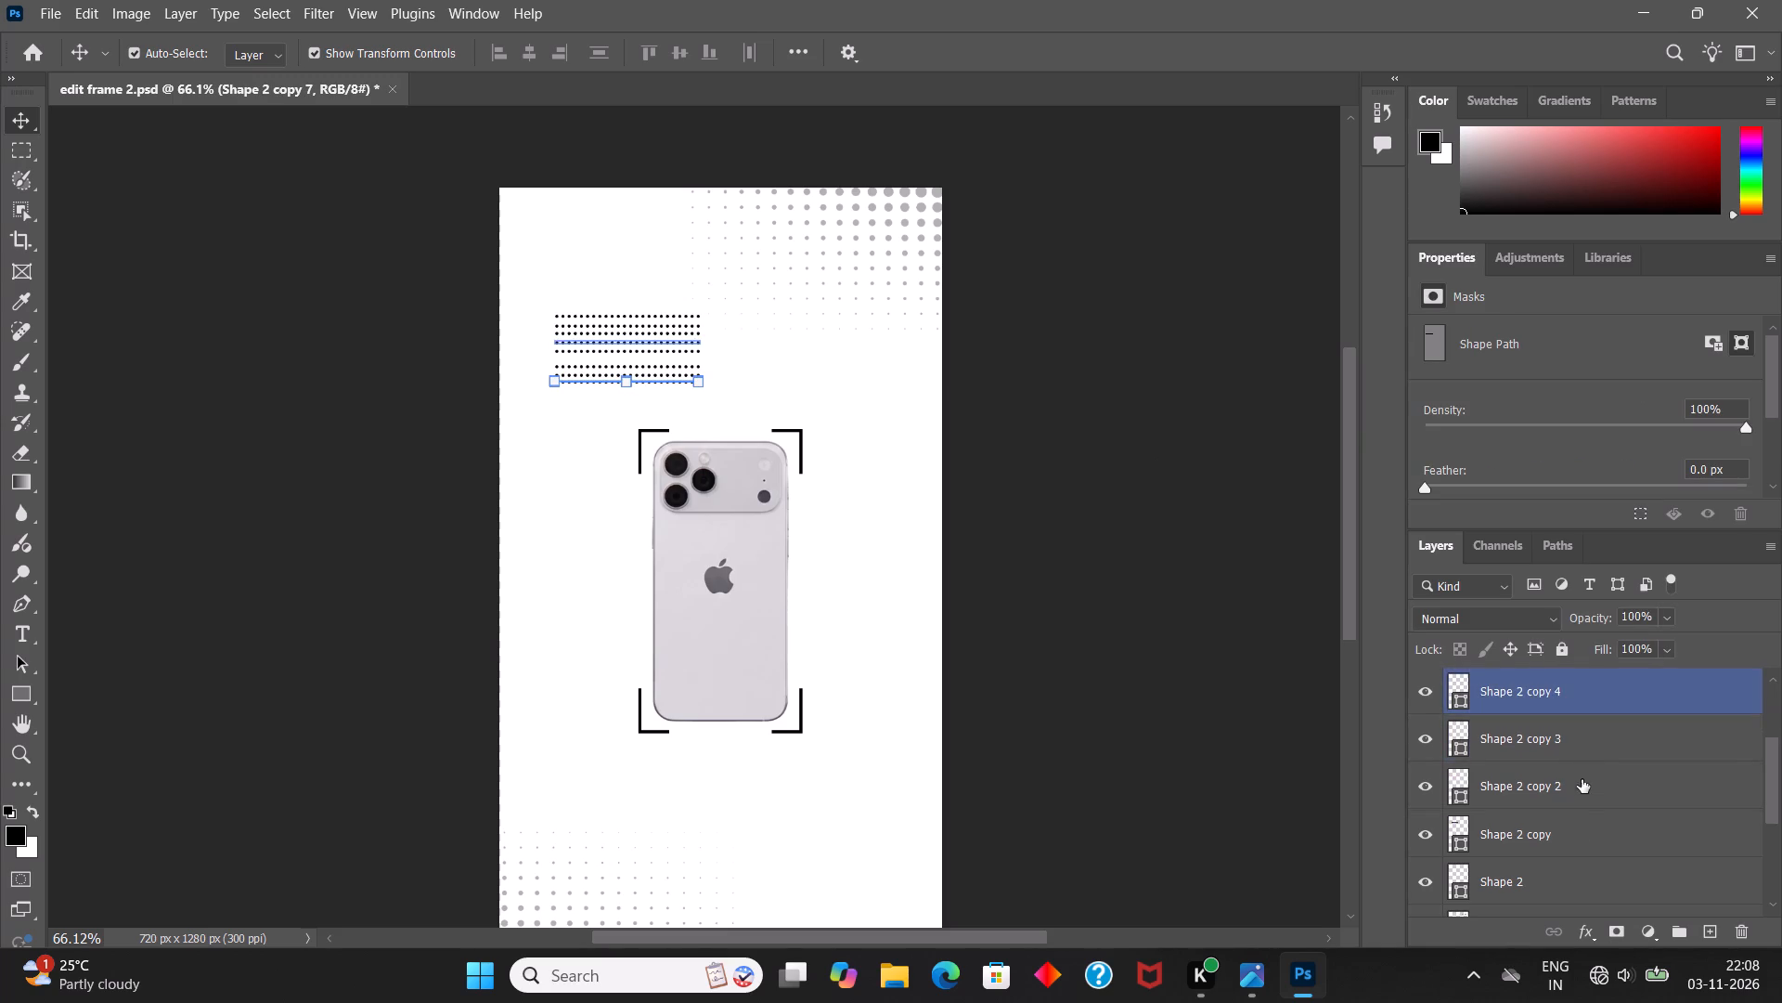
scroll(1570, 834, down, 1)
shift+click(1556, 832)
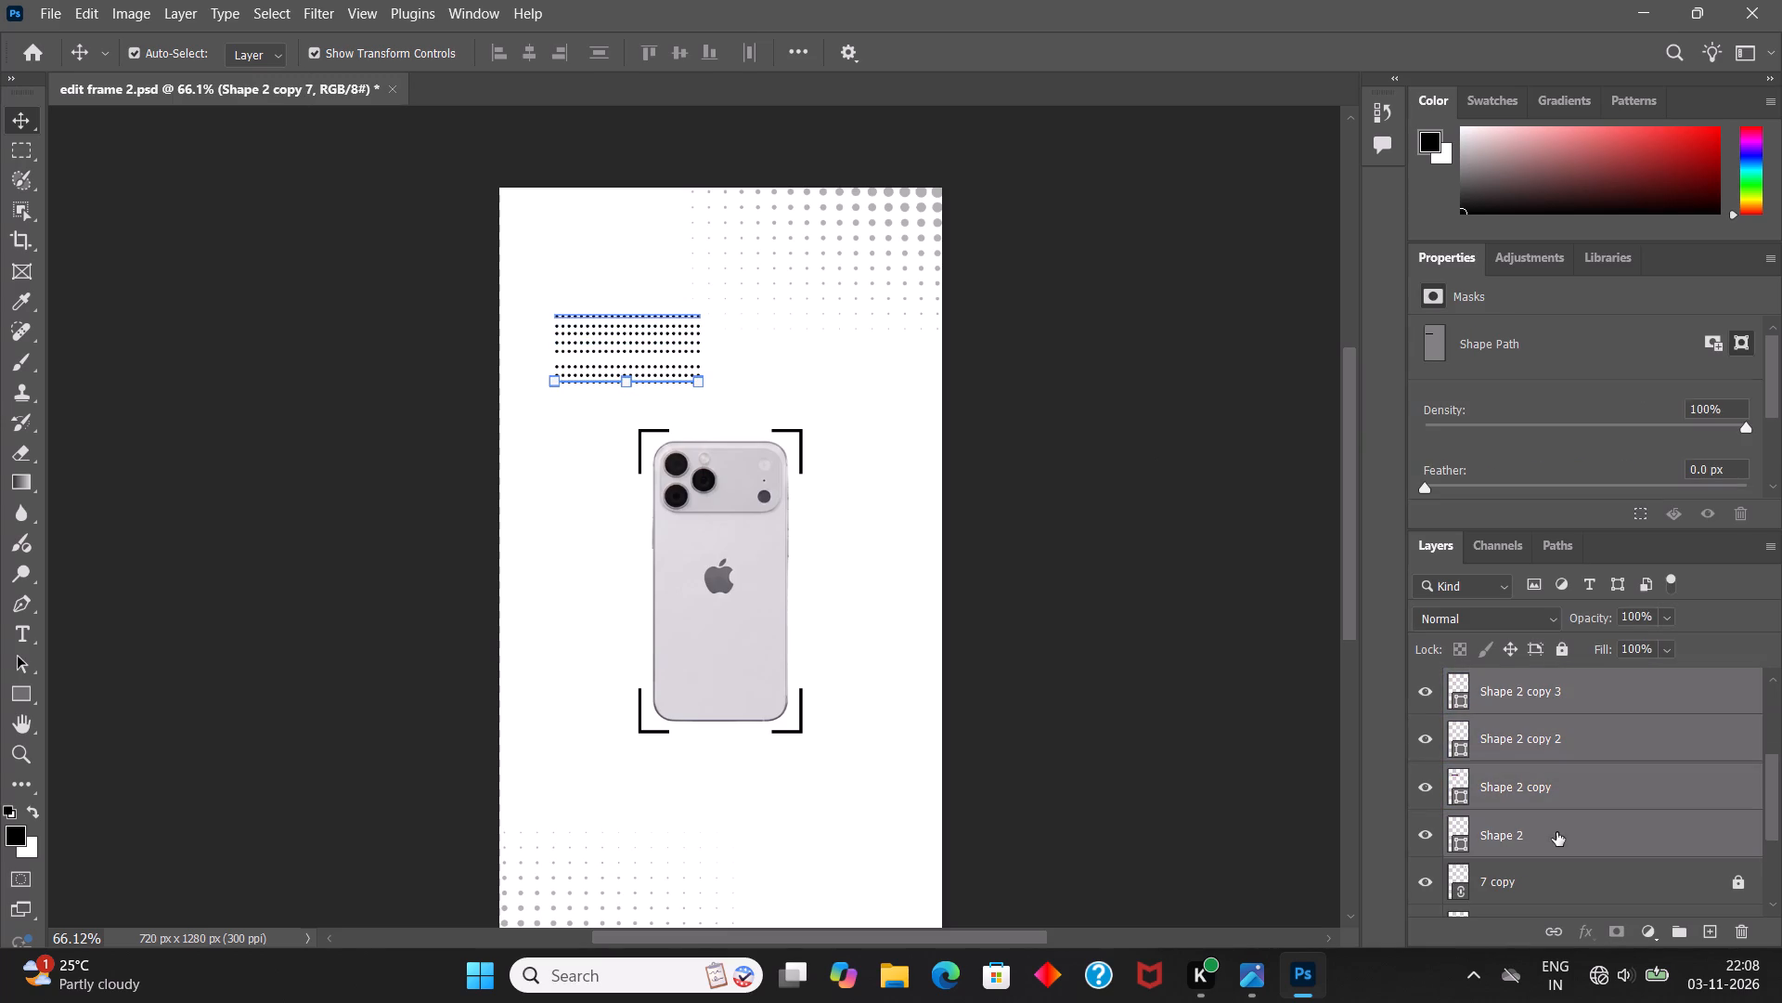
click(748, 60)
click(748, 58)
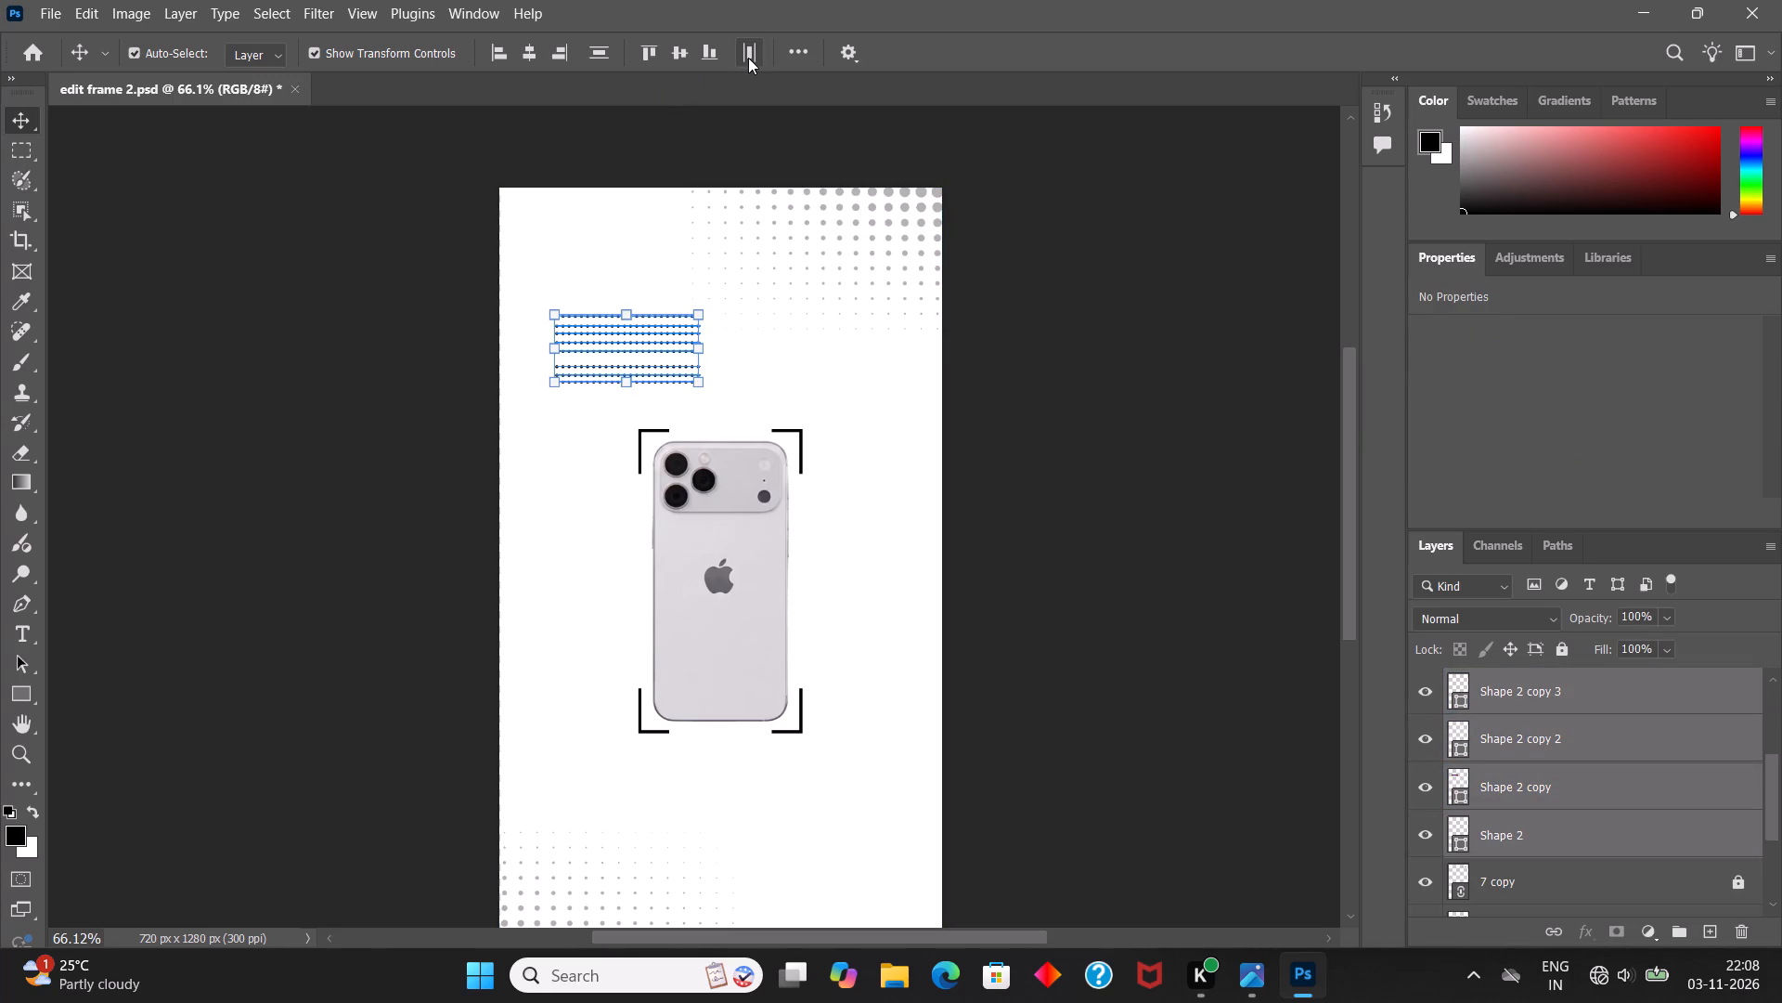
click(748, 51)
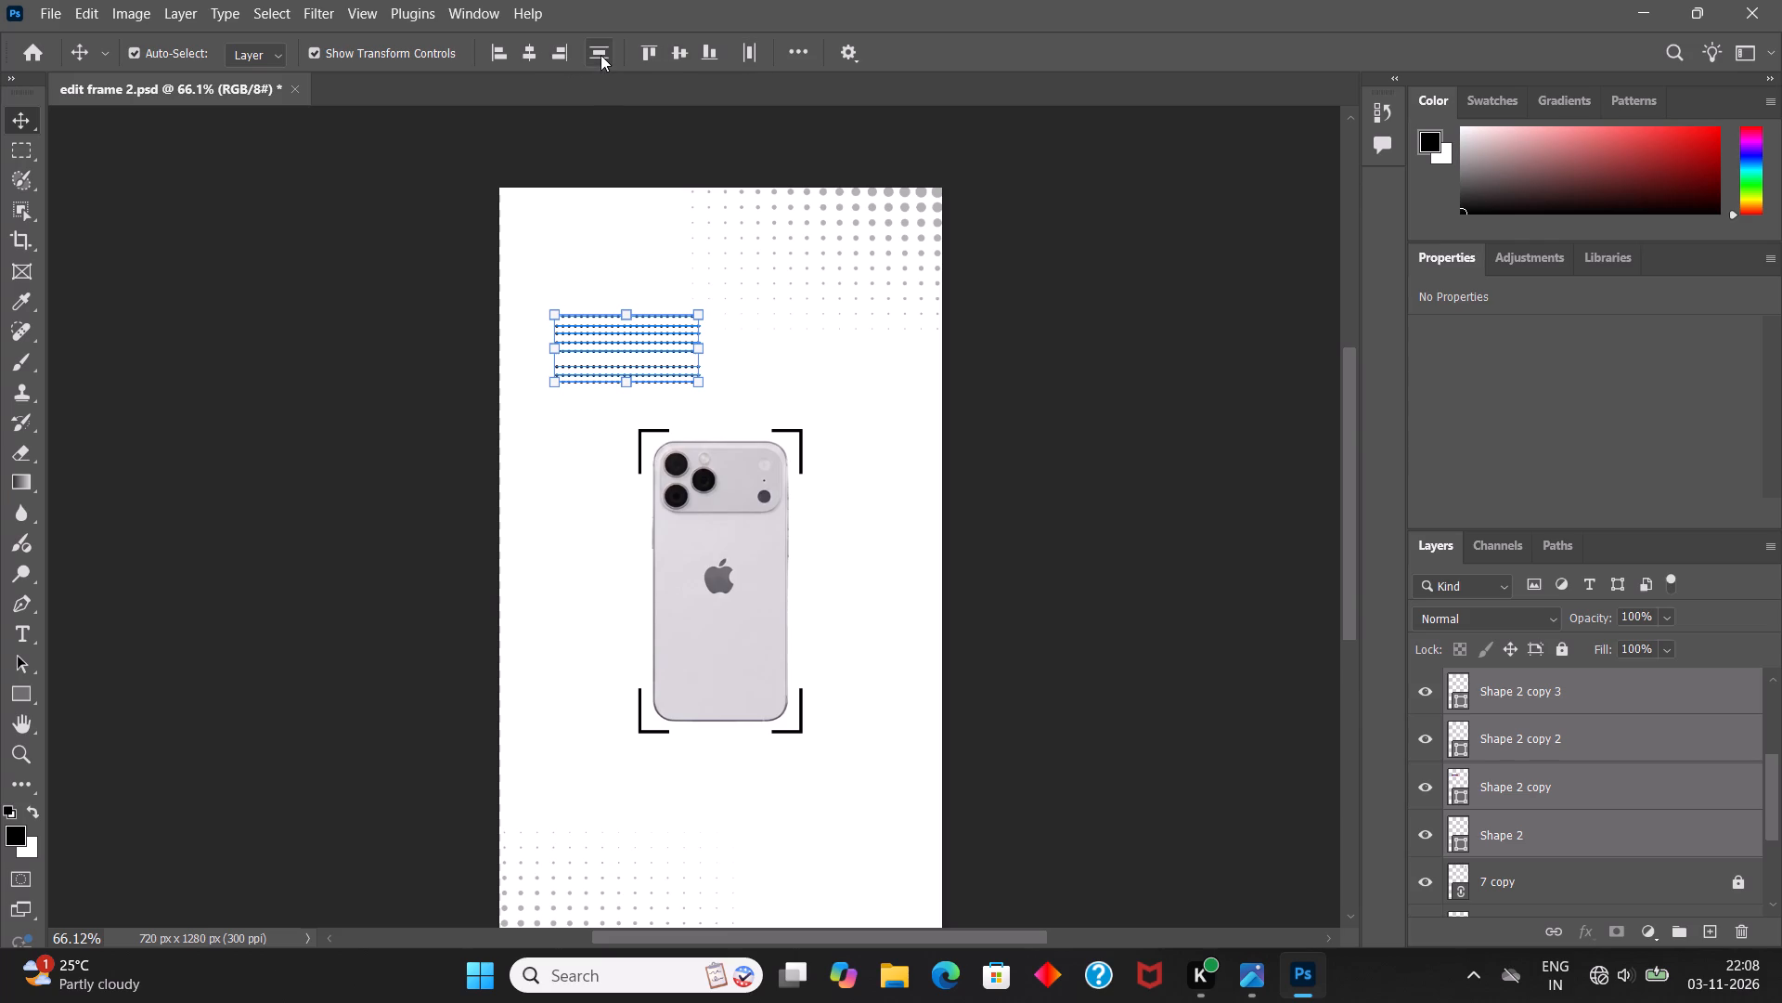
click(600, 55)
click(1166, 278)
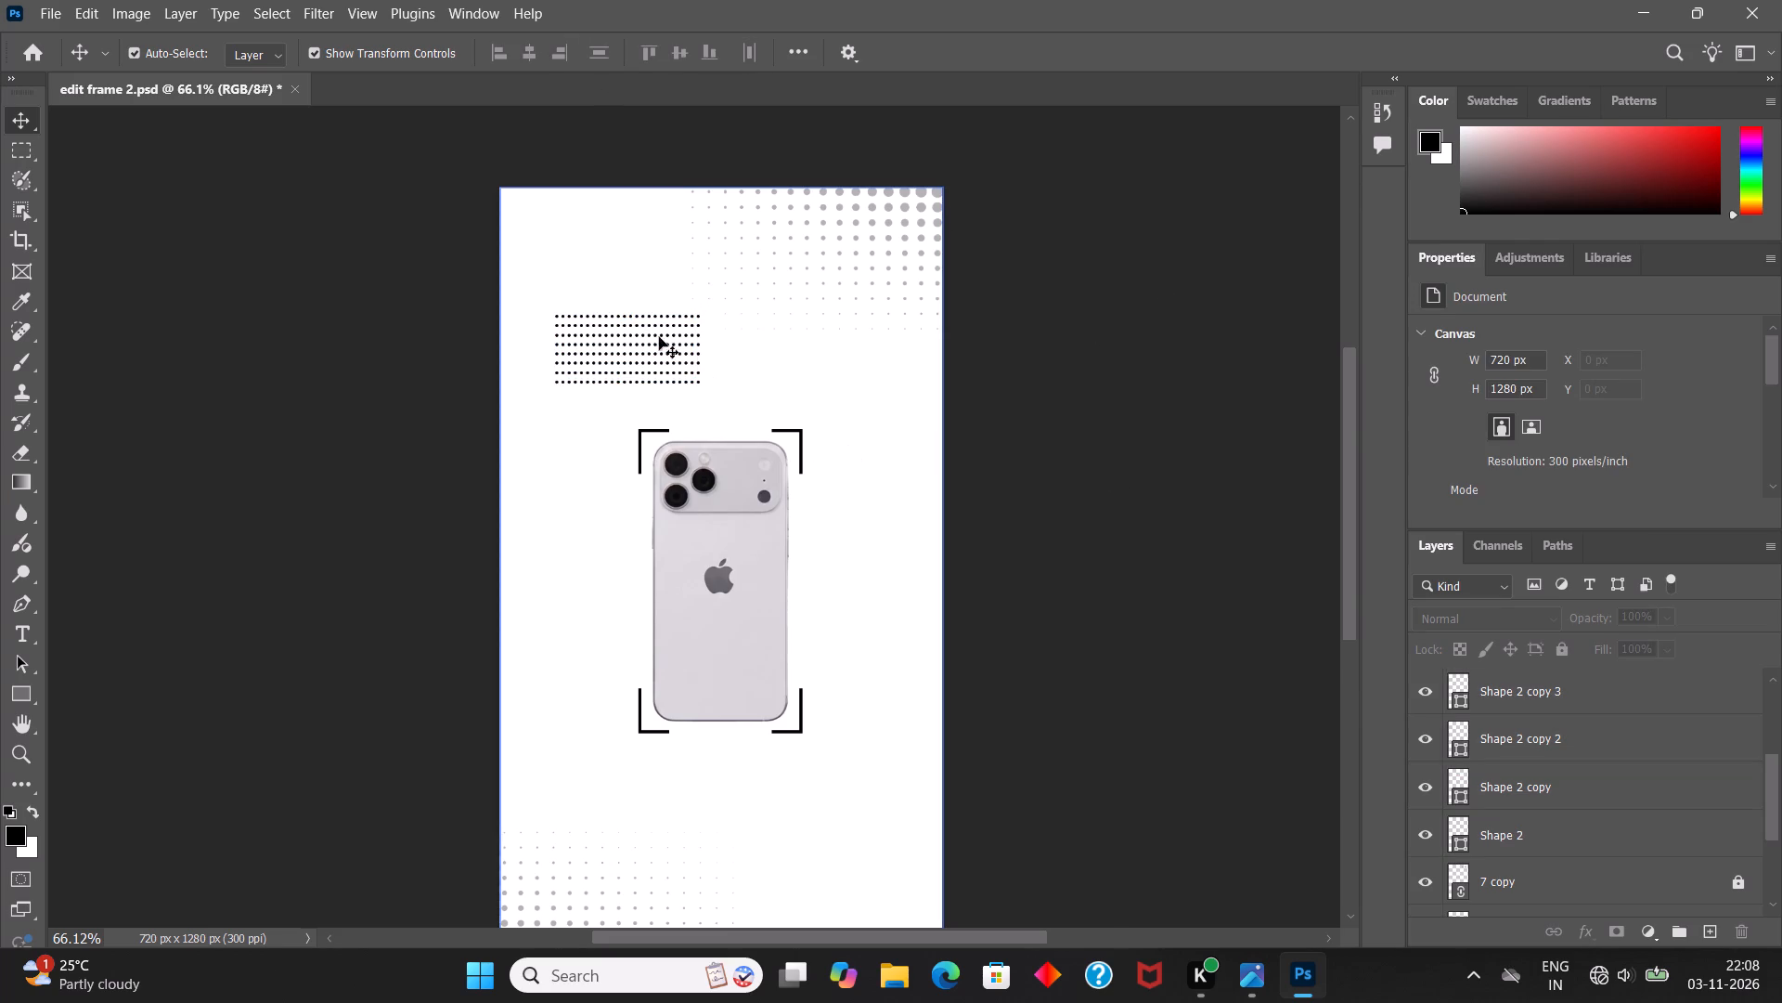
Group all eight dotted line layers, Shape 2 through Shape 2 copy 7.
alt+scroll(640, 337, up, 10)
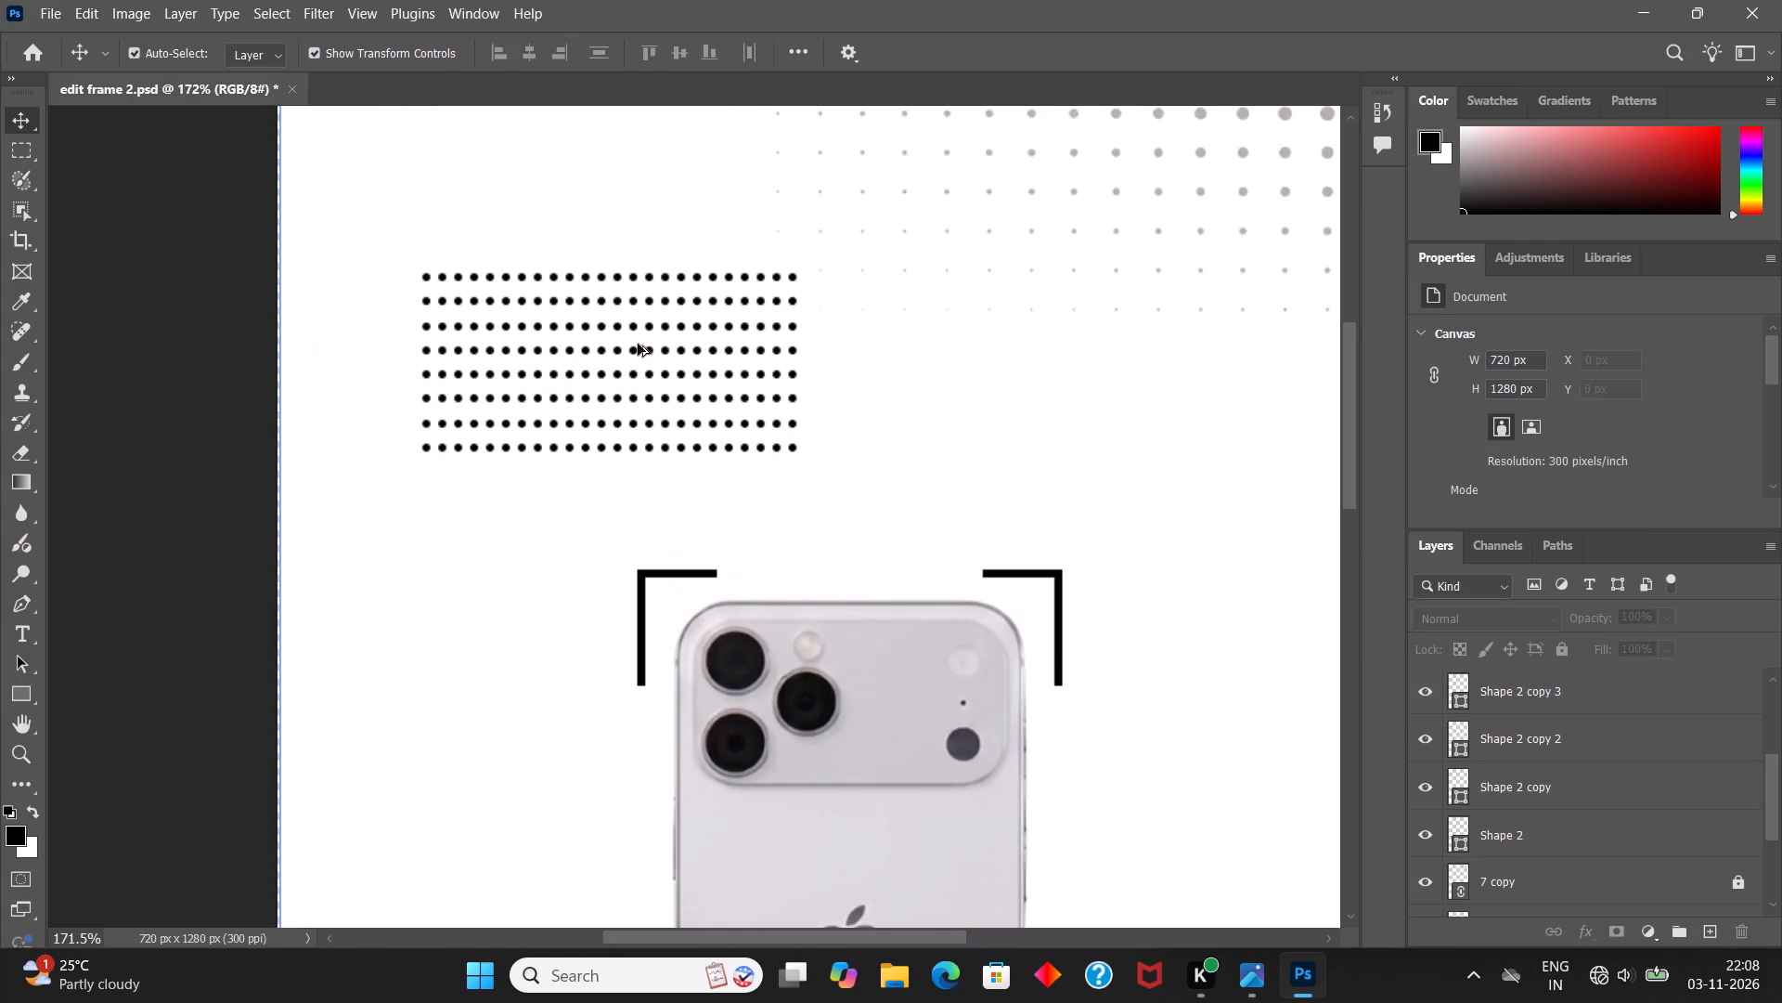
alt+scroll(638, 344, down, 8)
scroll(1557, 707, up, 7)
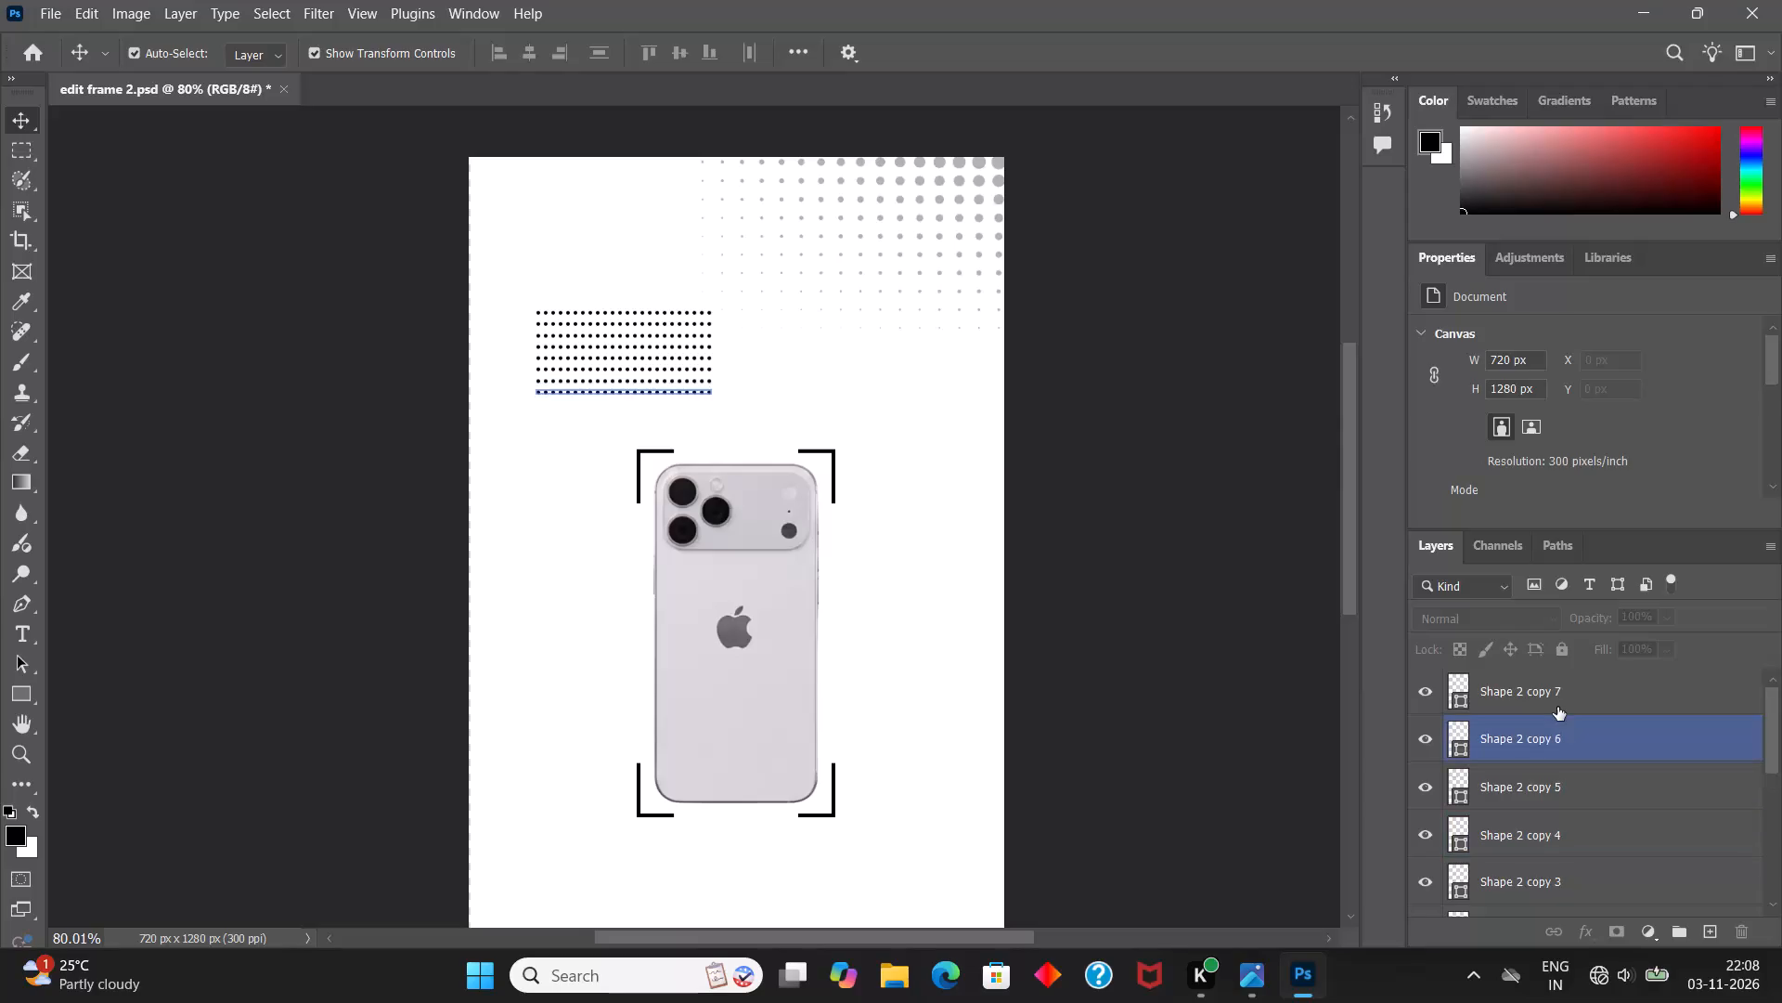
scroll(1557, 707, up, 3)
click(1558, 701)
scroll(1556, 710, down, 5)
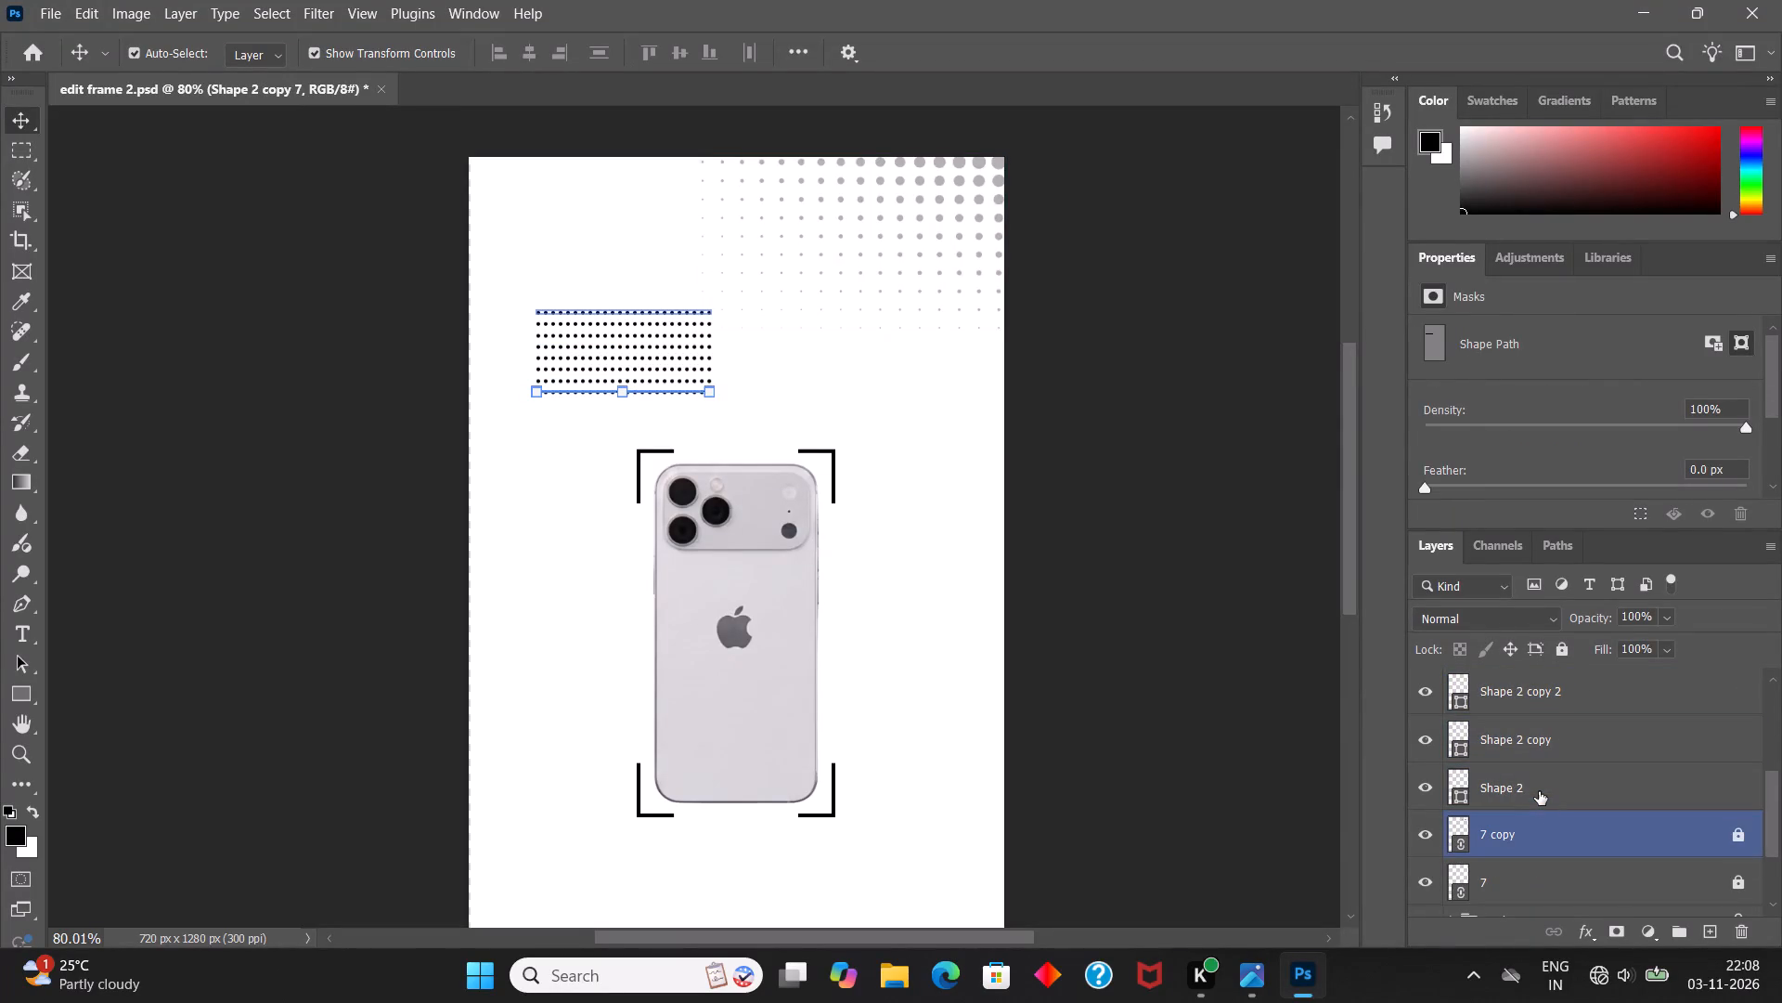
shift+click(1539, 791)
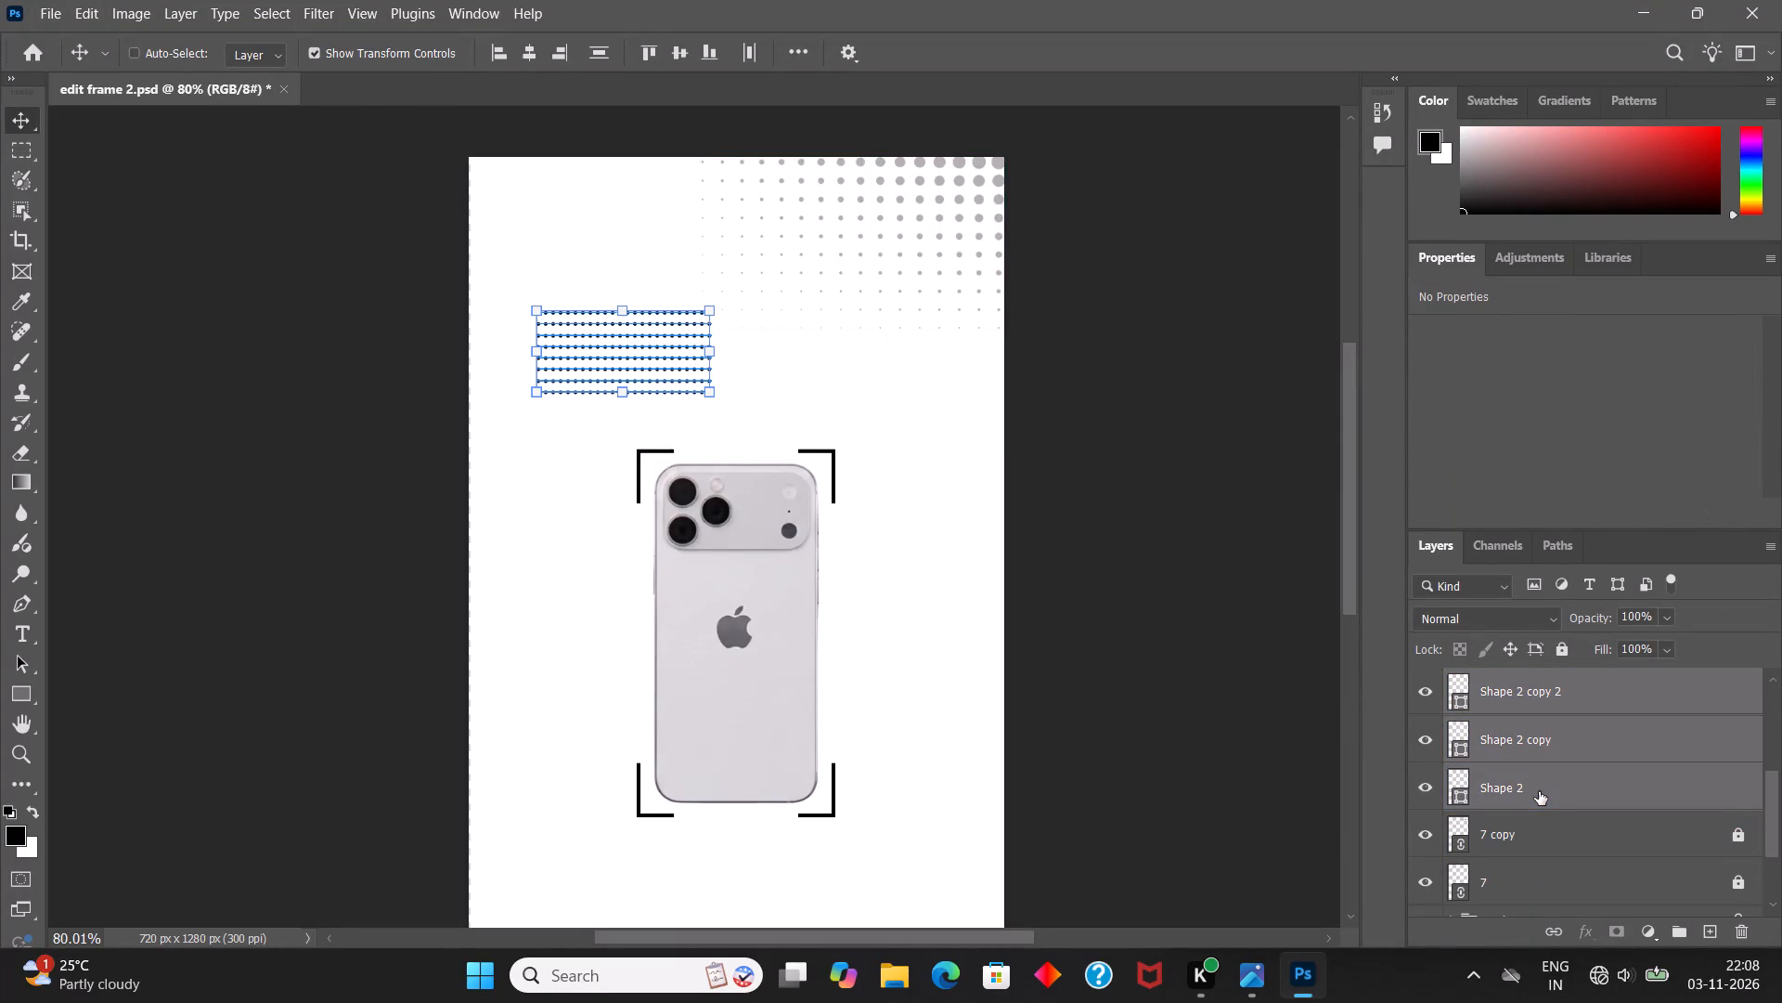
key(ctrl+g)
Rename the new dotted line group as dotted lines.
double_click(1516, 686)
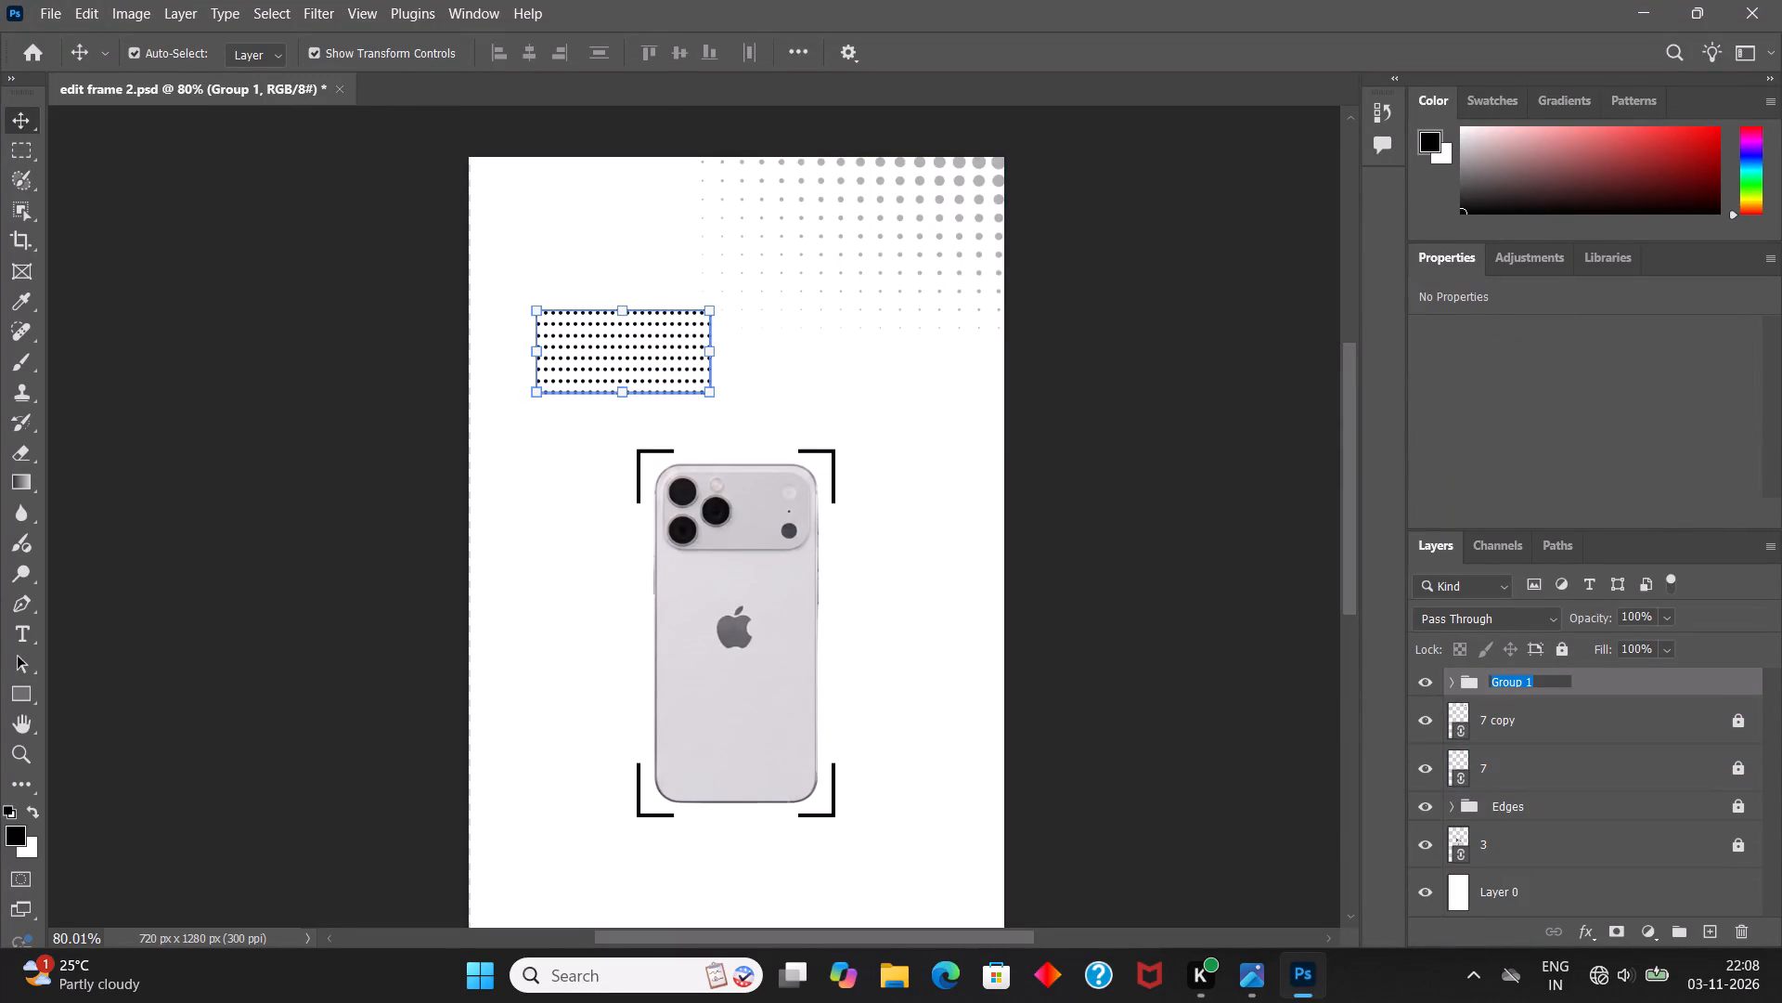
text(dotted)
key(space)
text(lines)
key(Return)
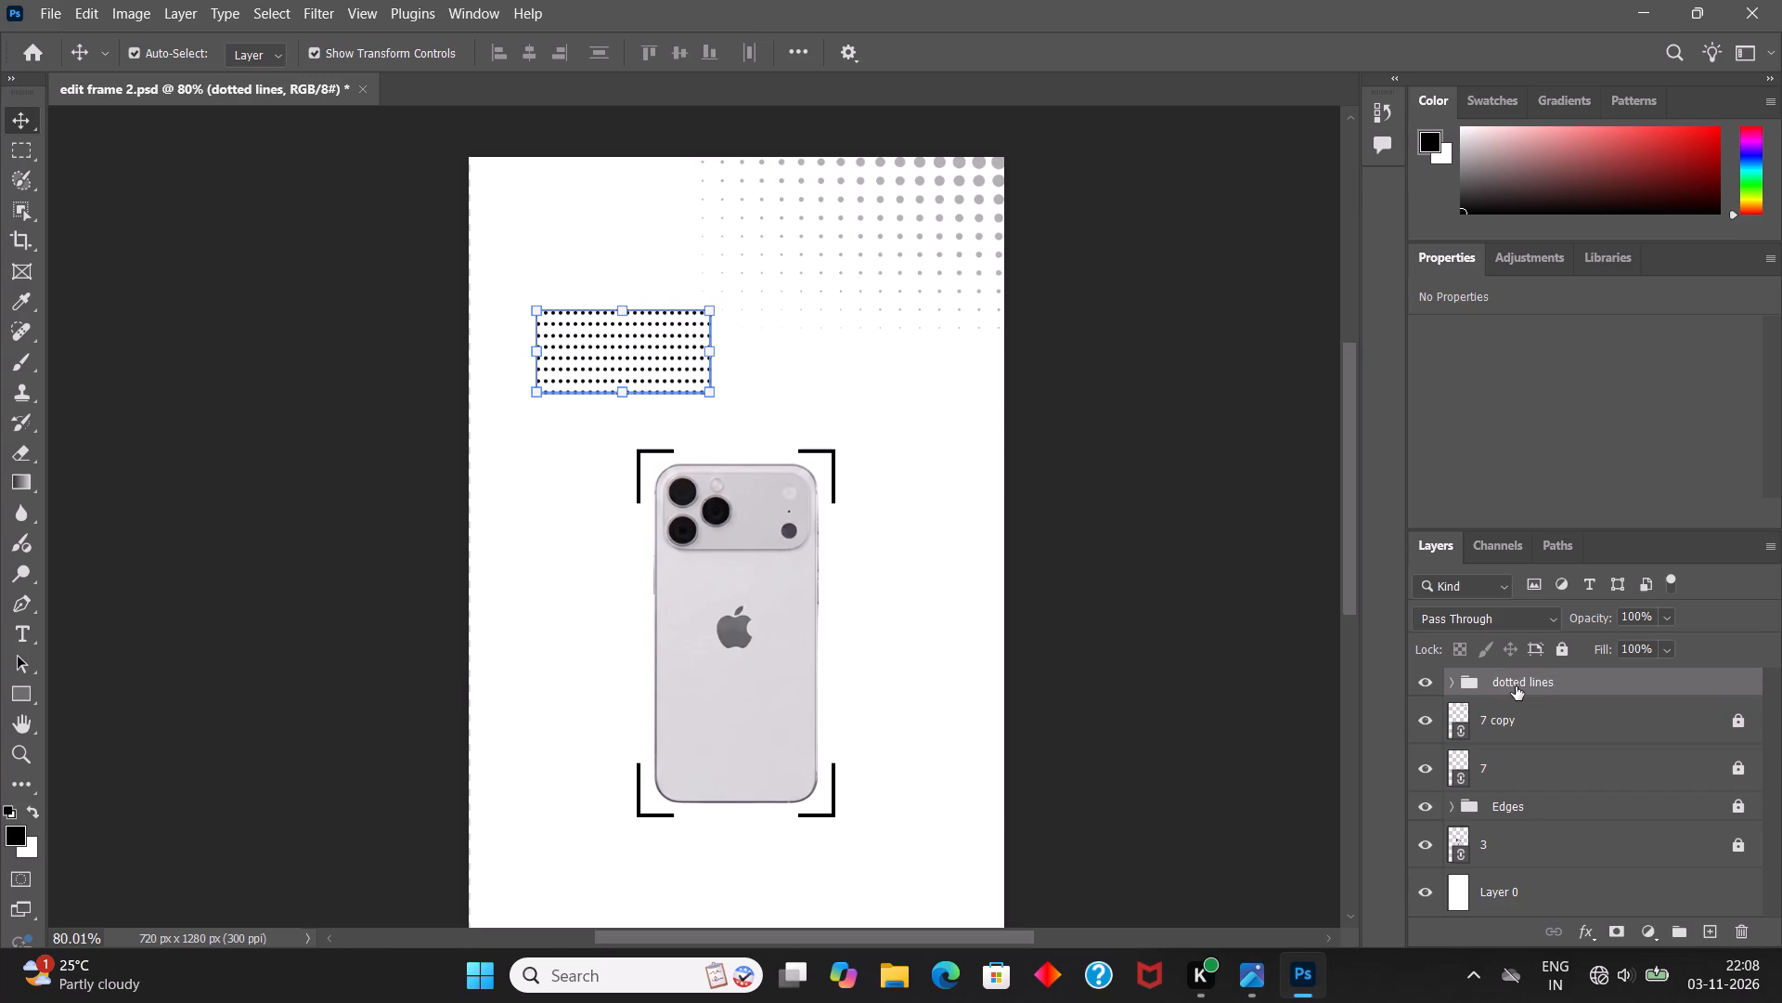
click(1146, 580)
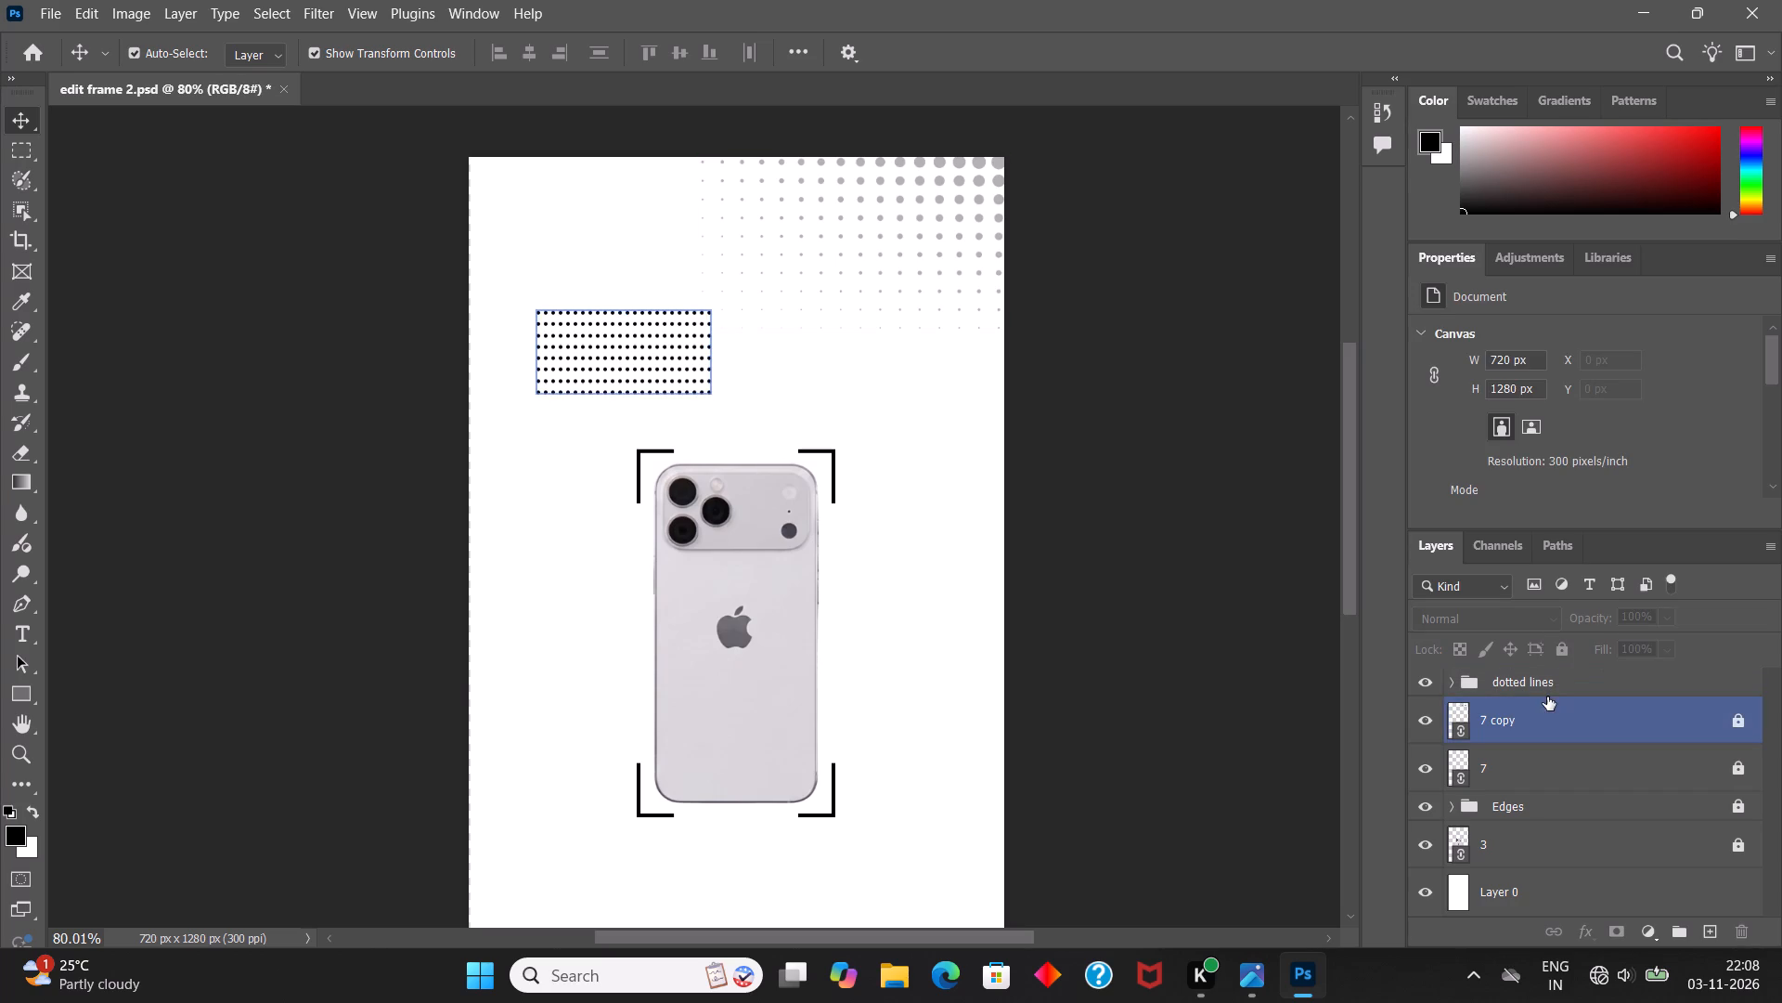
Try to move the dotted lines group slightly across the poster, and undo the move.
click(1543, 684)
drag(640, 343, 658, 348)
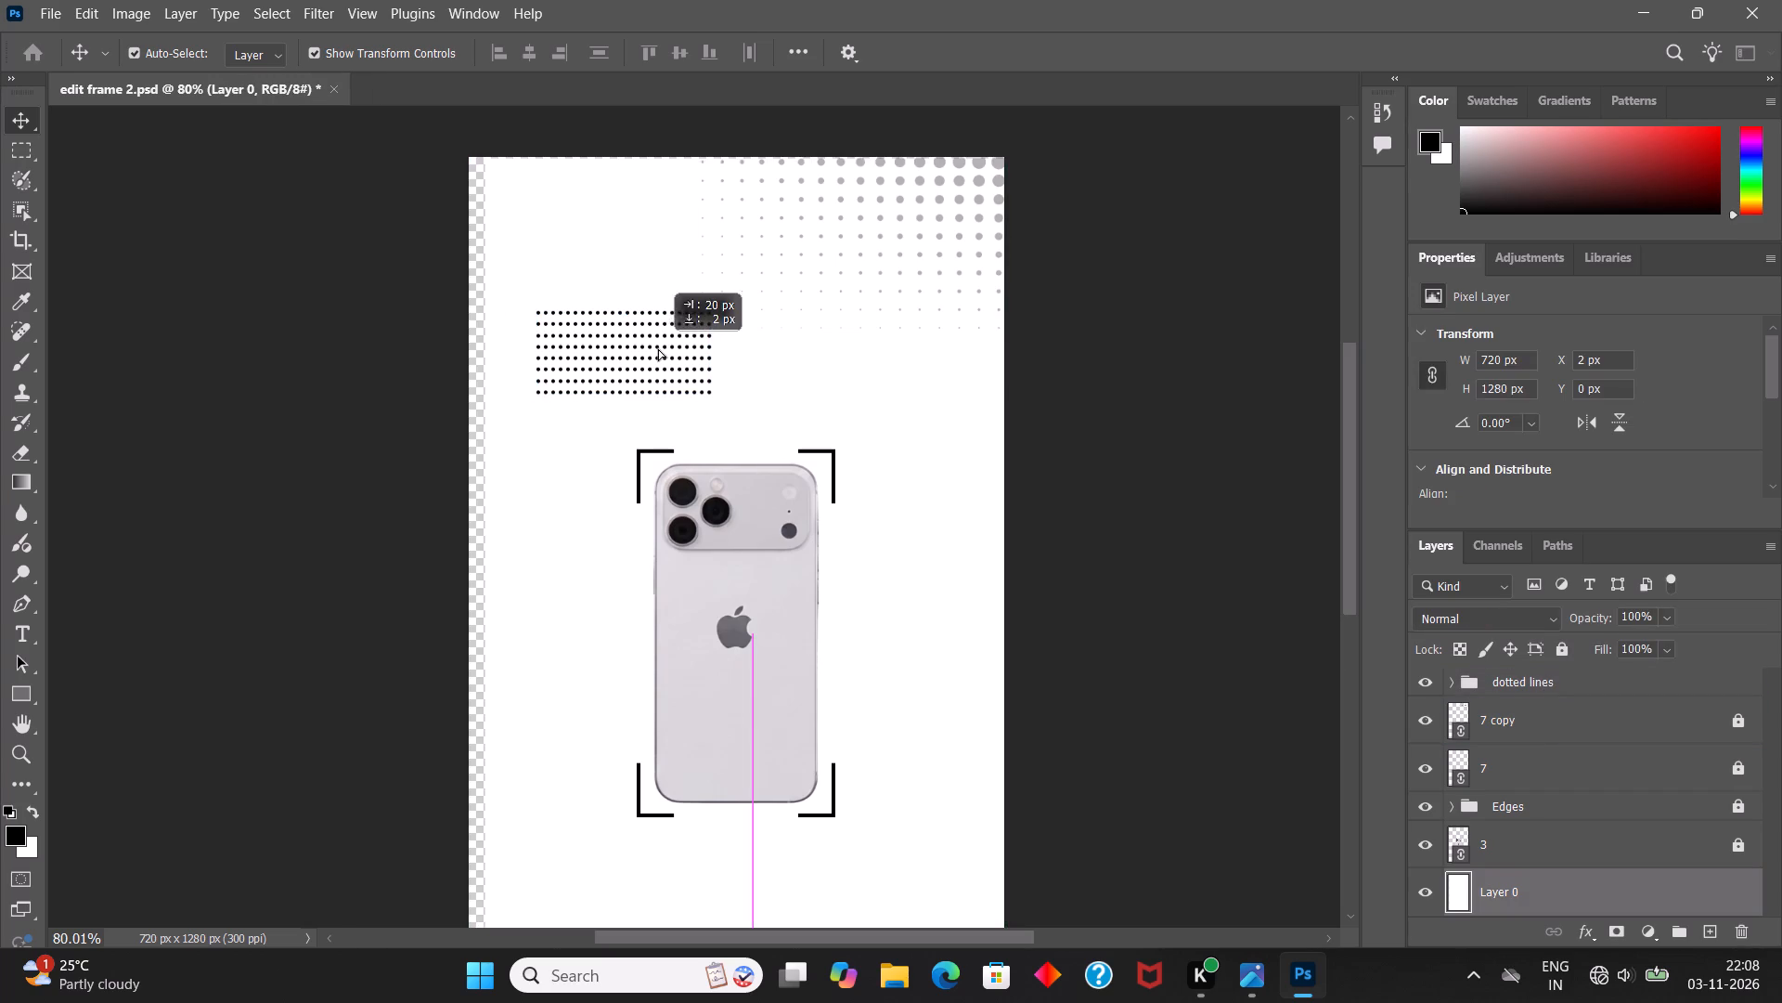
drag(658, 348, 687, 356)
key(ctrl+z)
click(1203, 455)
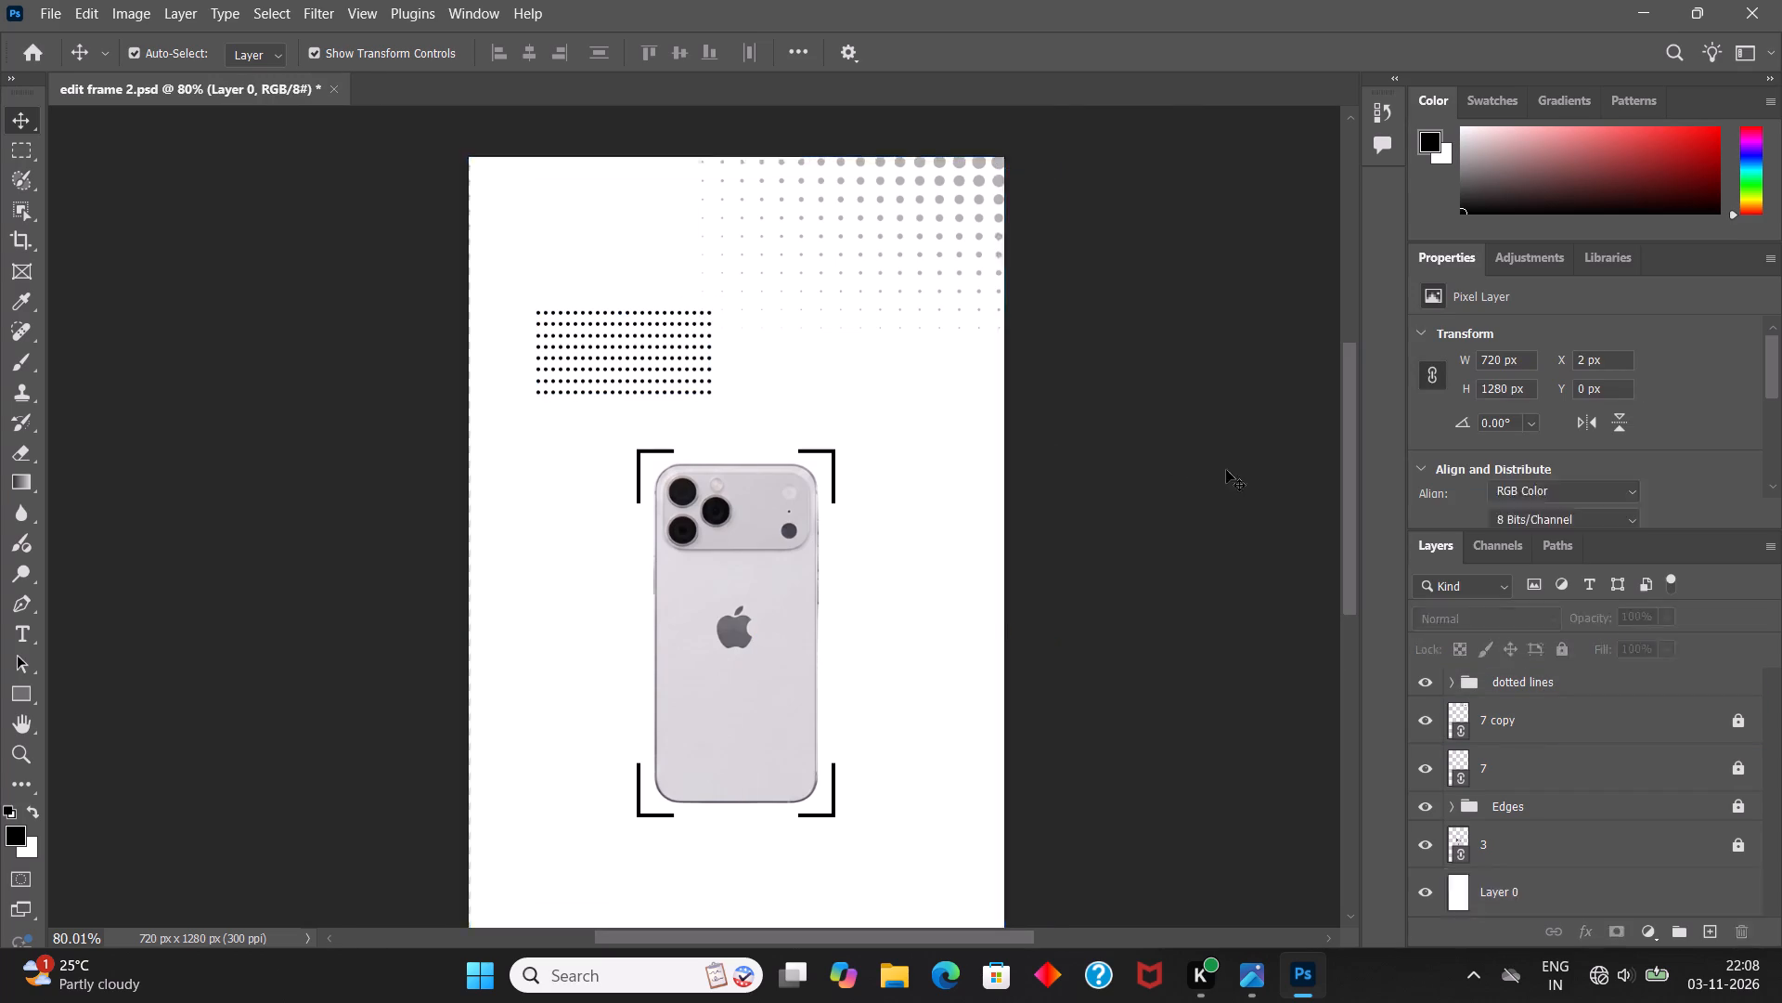
Lock the white background layer, Layer 0.
scroll(1504, 738, down, 4)
scroll(1513, 736, up, 4)
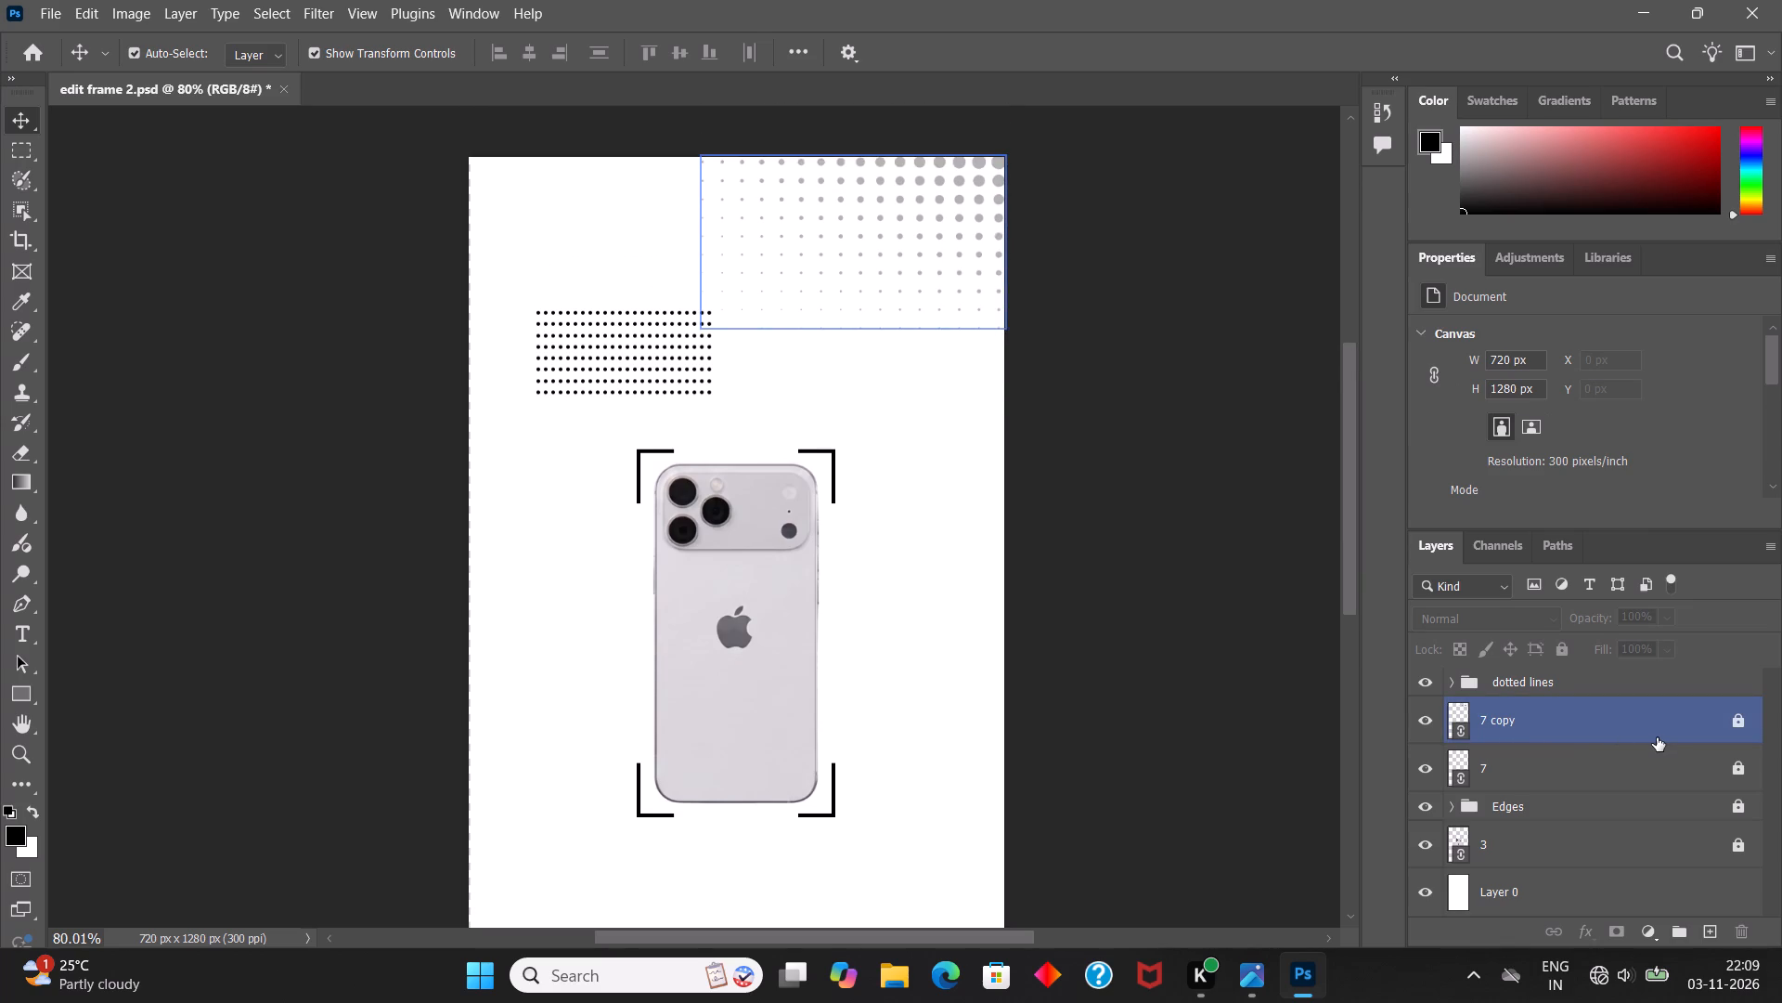
scroll(1657, 737, down, 4)
click(1657, 737)
scroll(1657, 737, down, 6)
scroll(1628, 794, up, 6)
click(1550, 891)
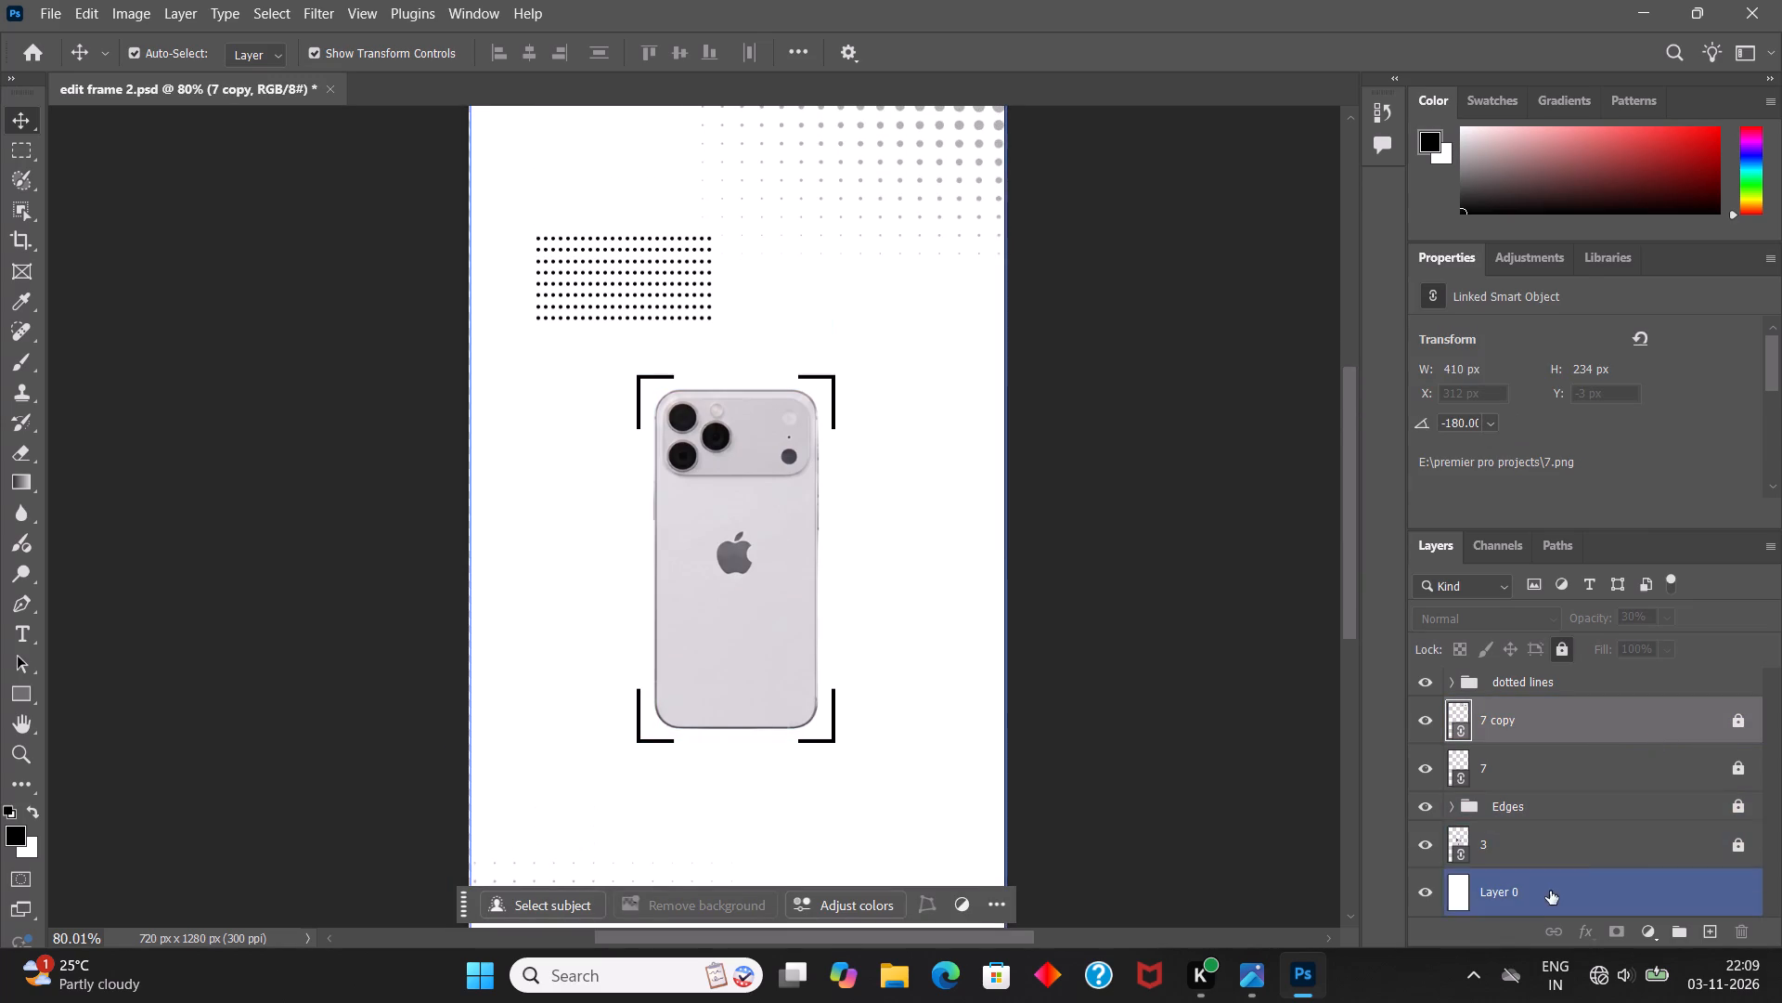
click(1554, 656)
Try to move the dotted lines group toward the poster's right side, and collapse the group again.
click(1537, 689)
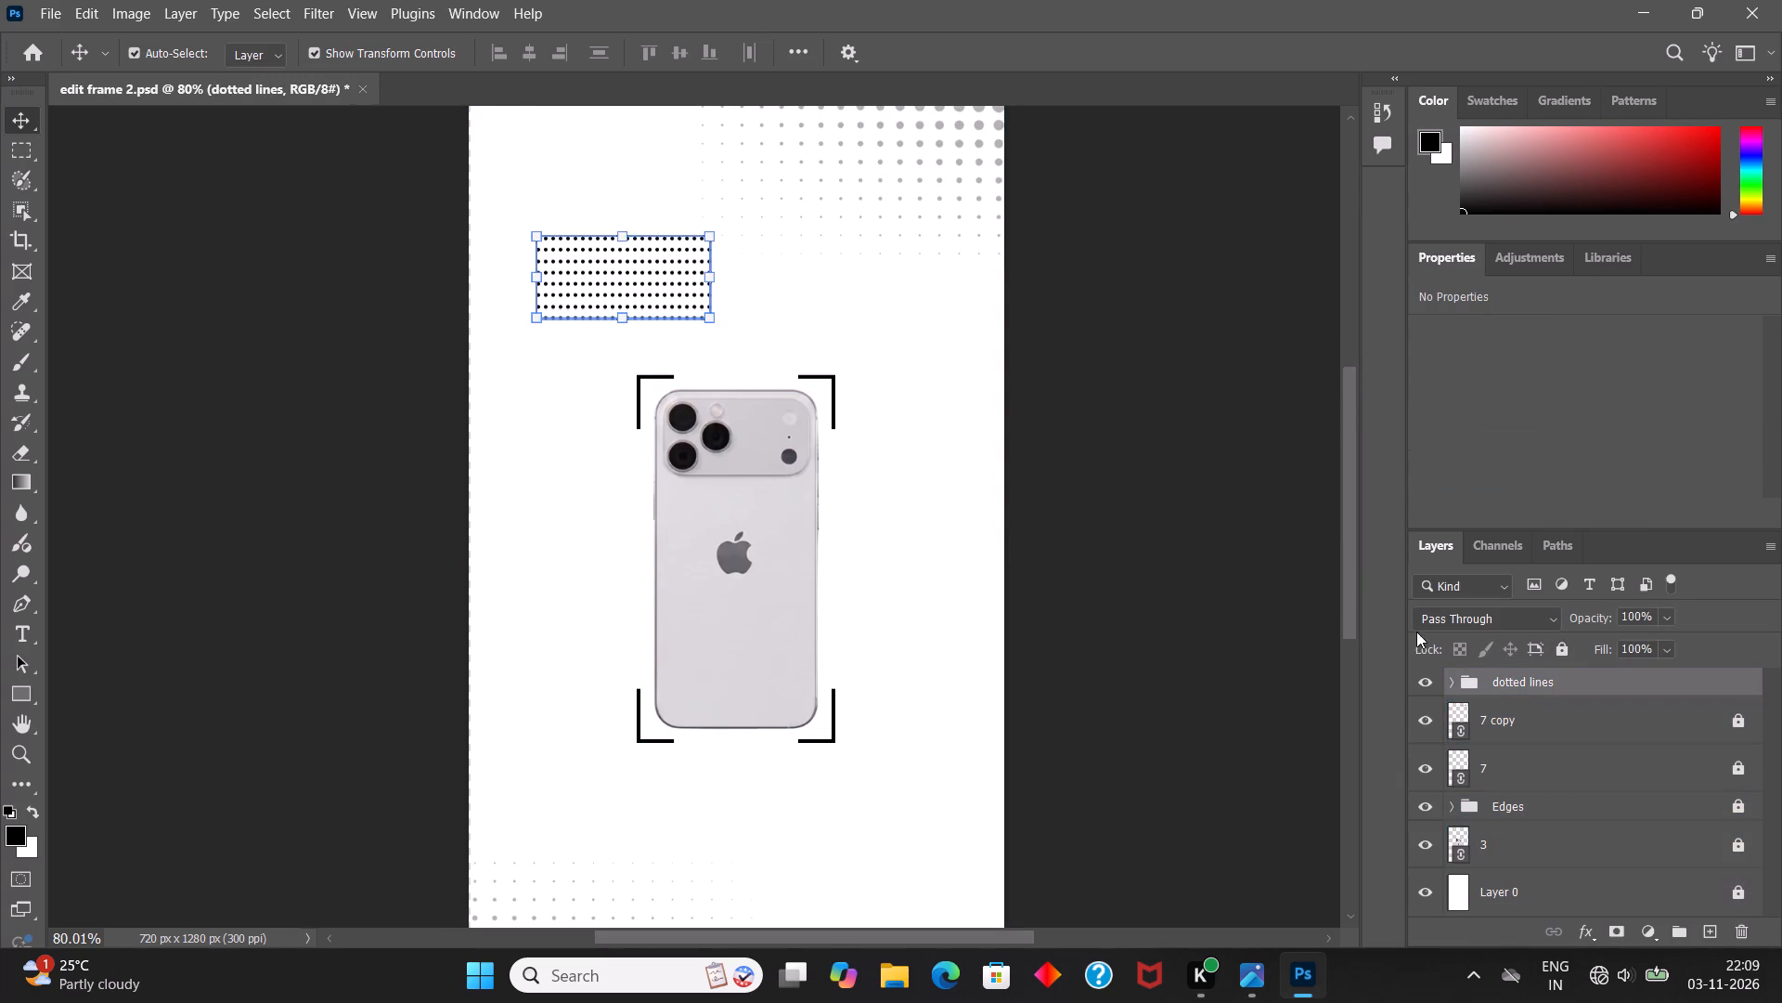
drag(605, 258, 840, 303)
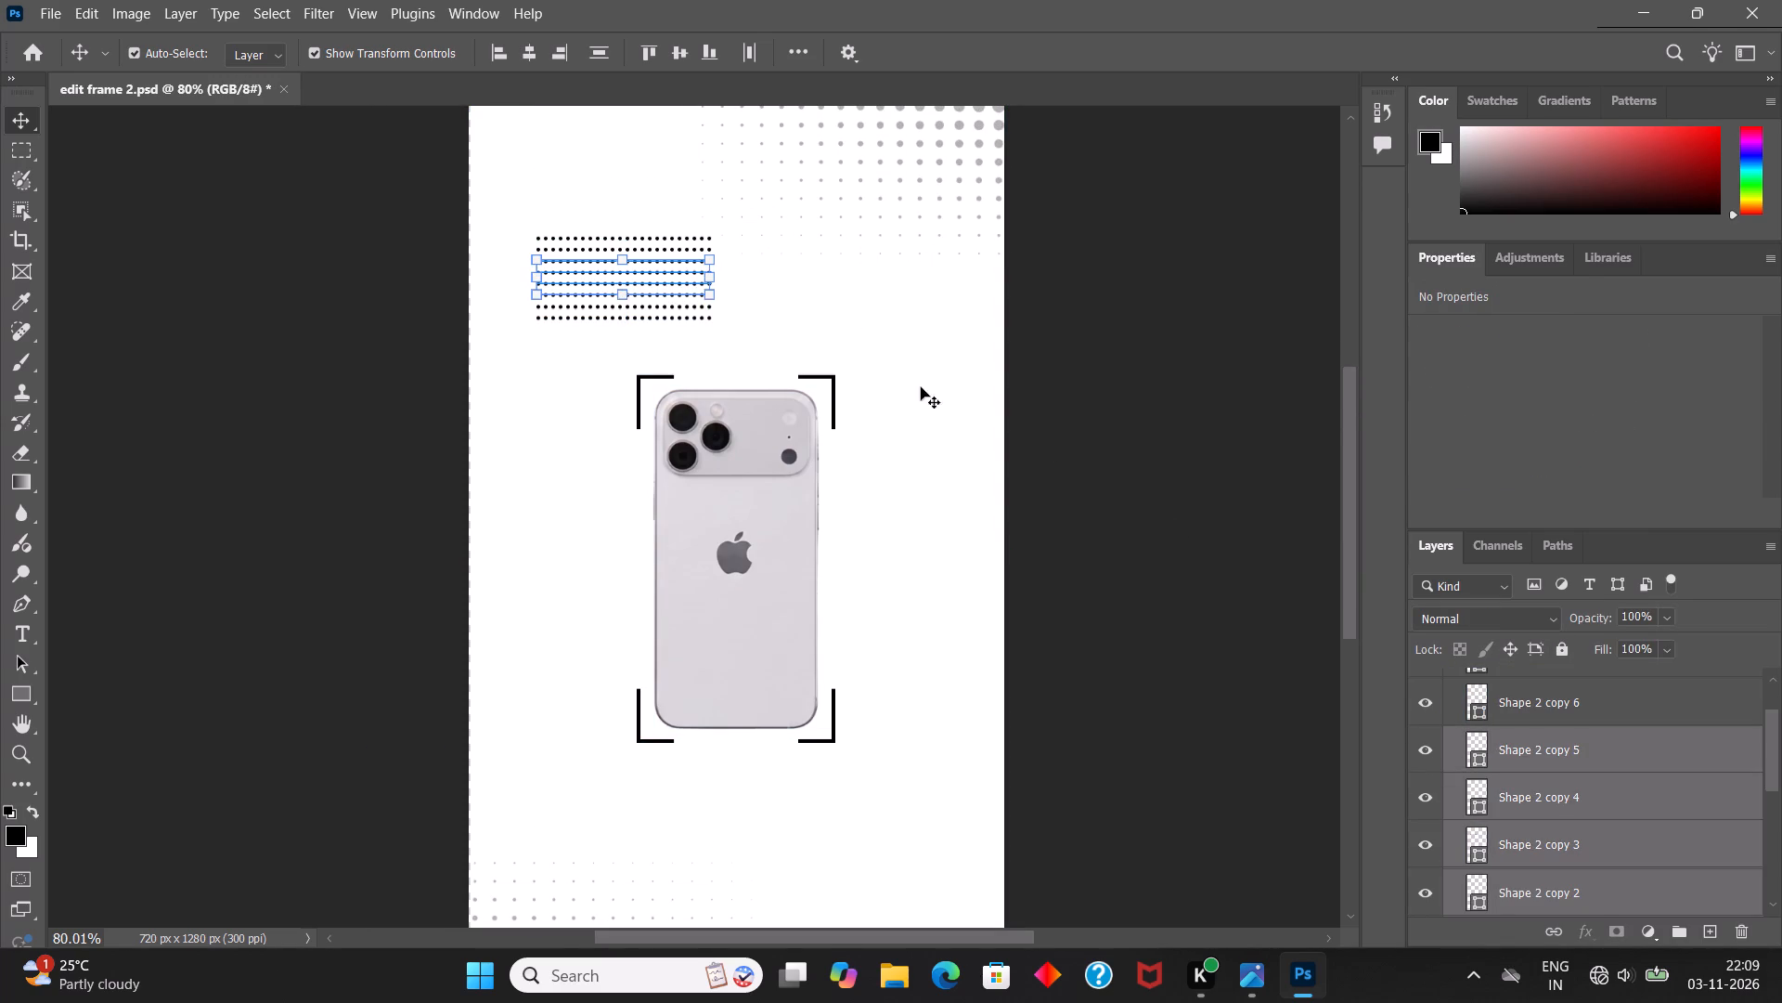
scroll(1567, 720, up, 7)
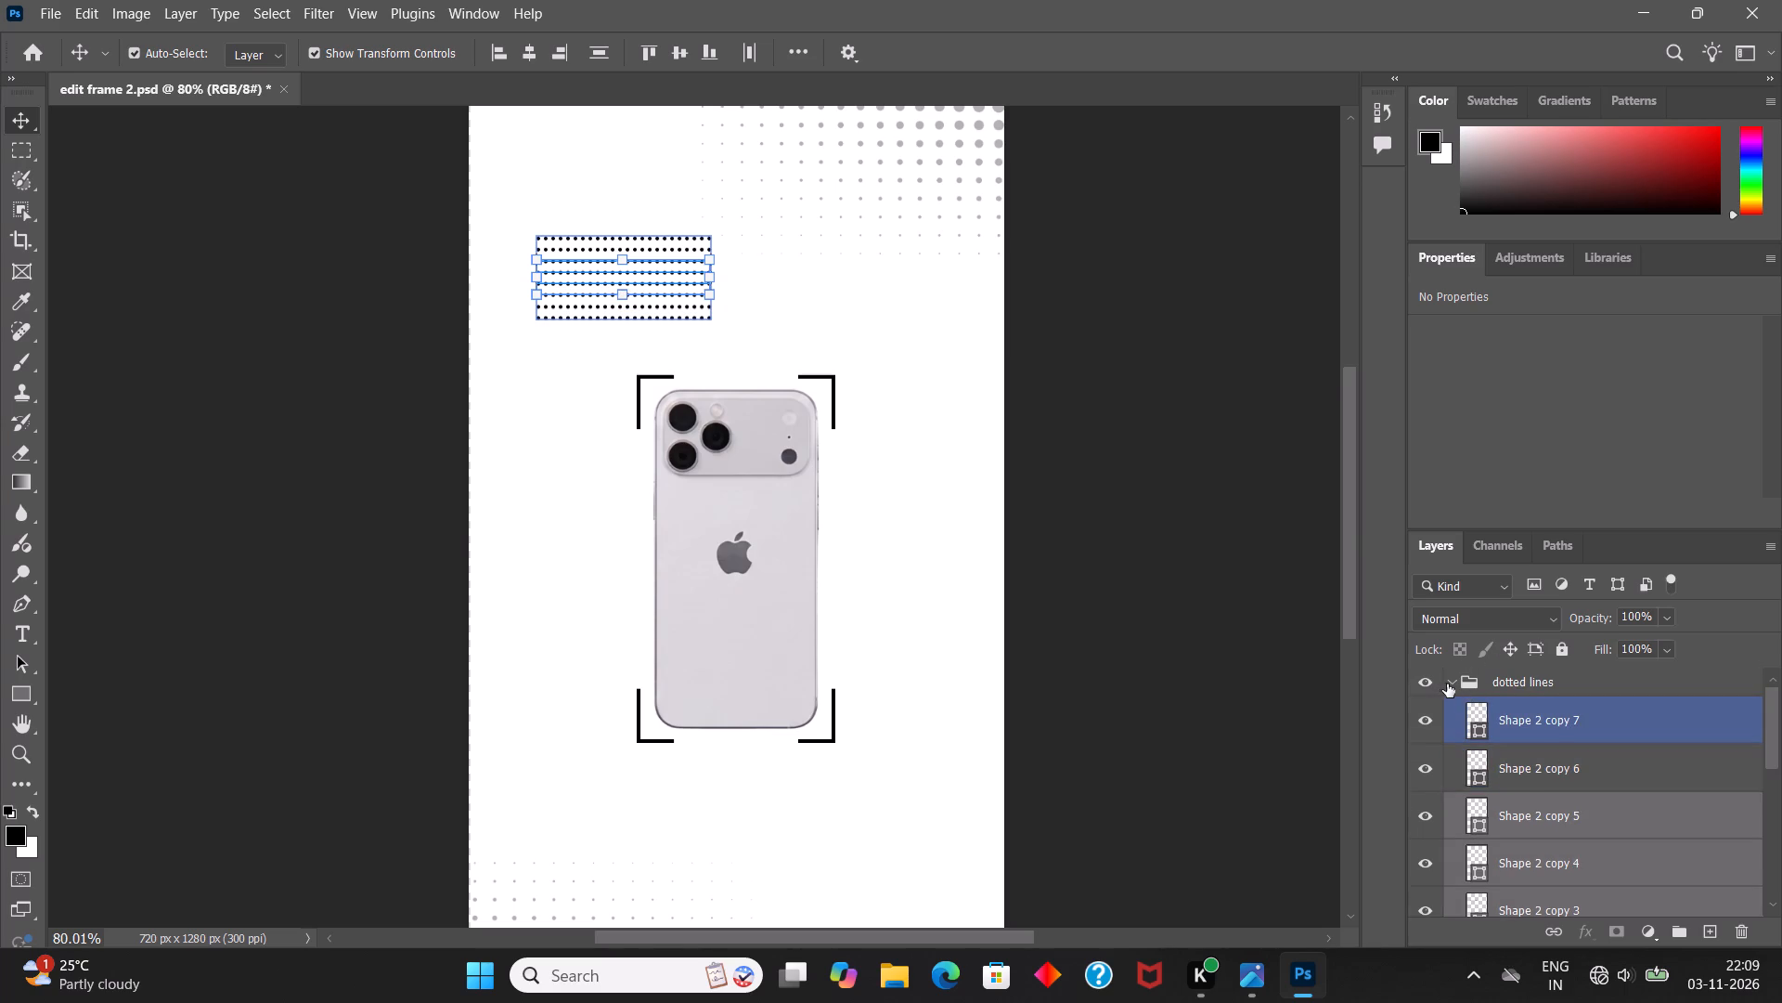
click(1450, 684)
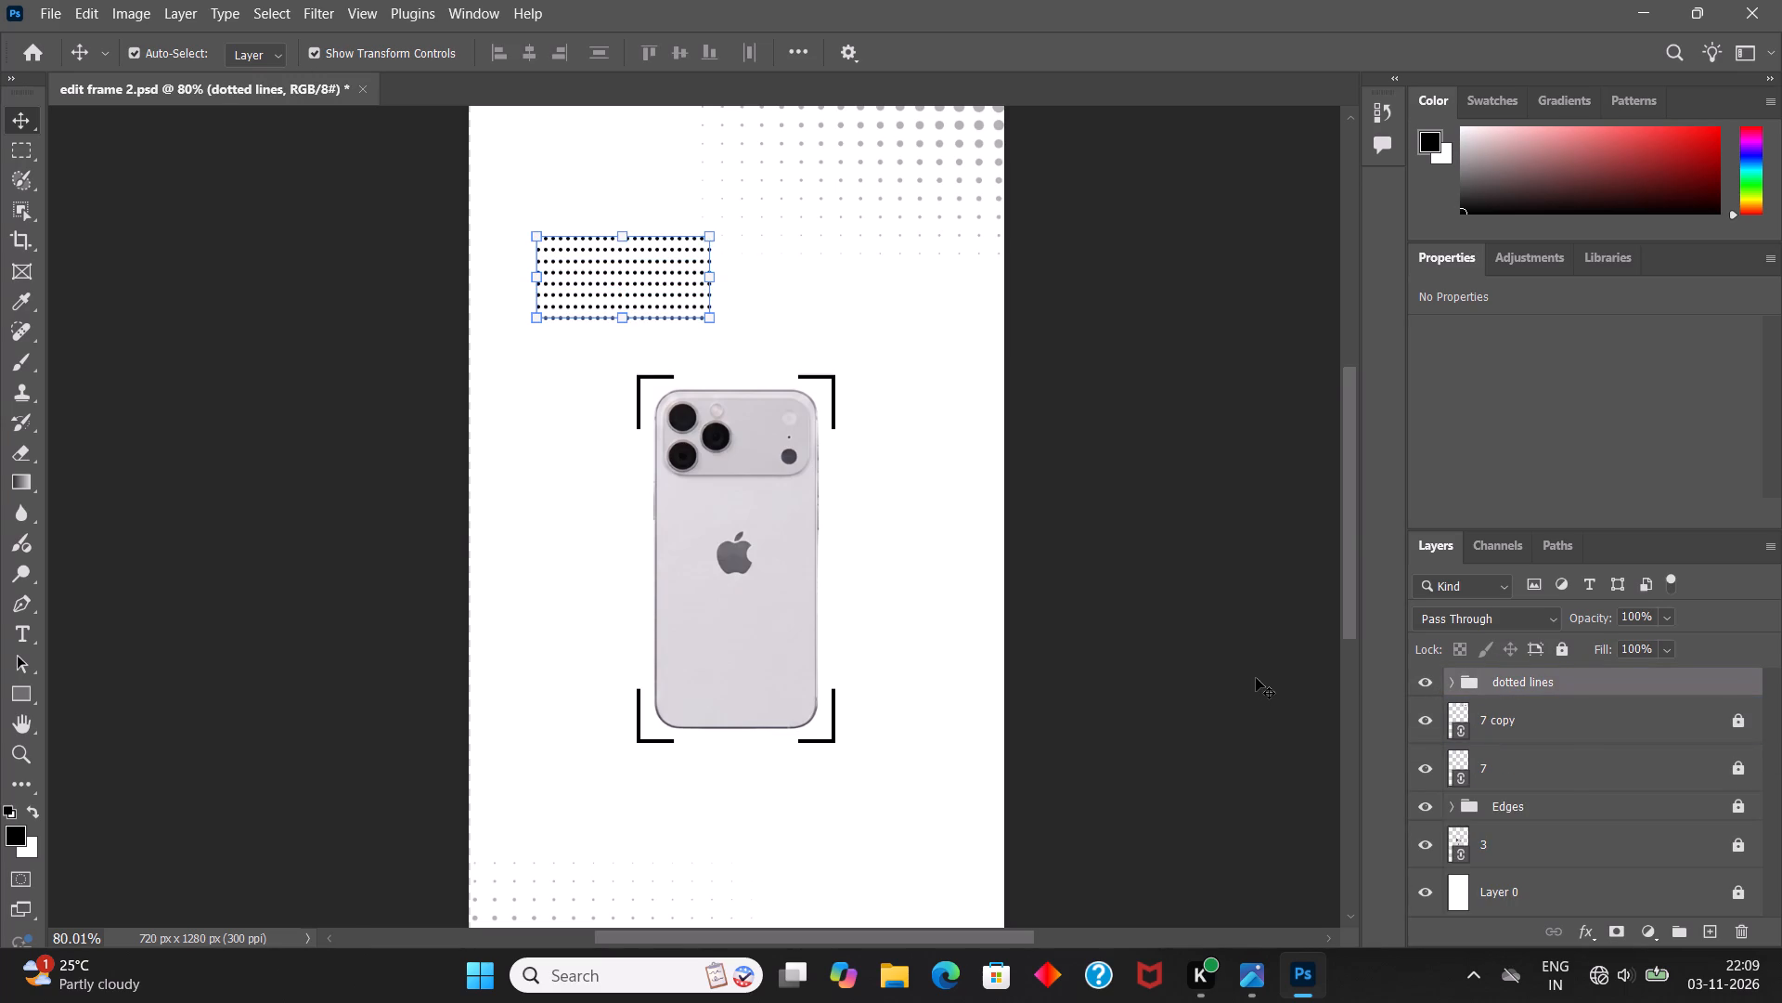
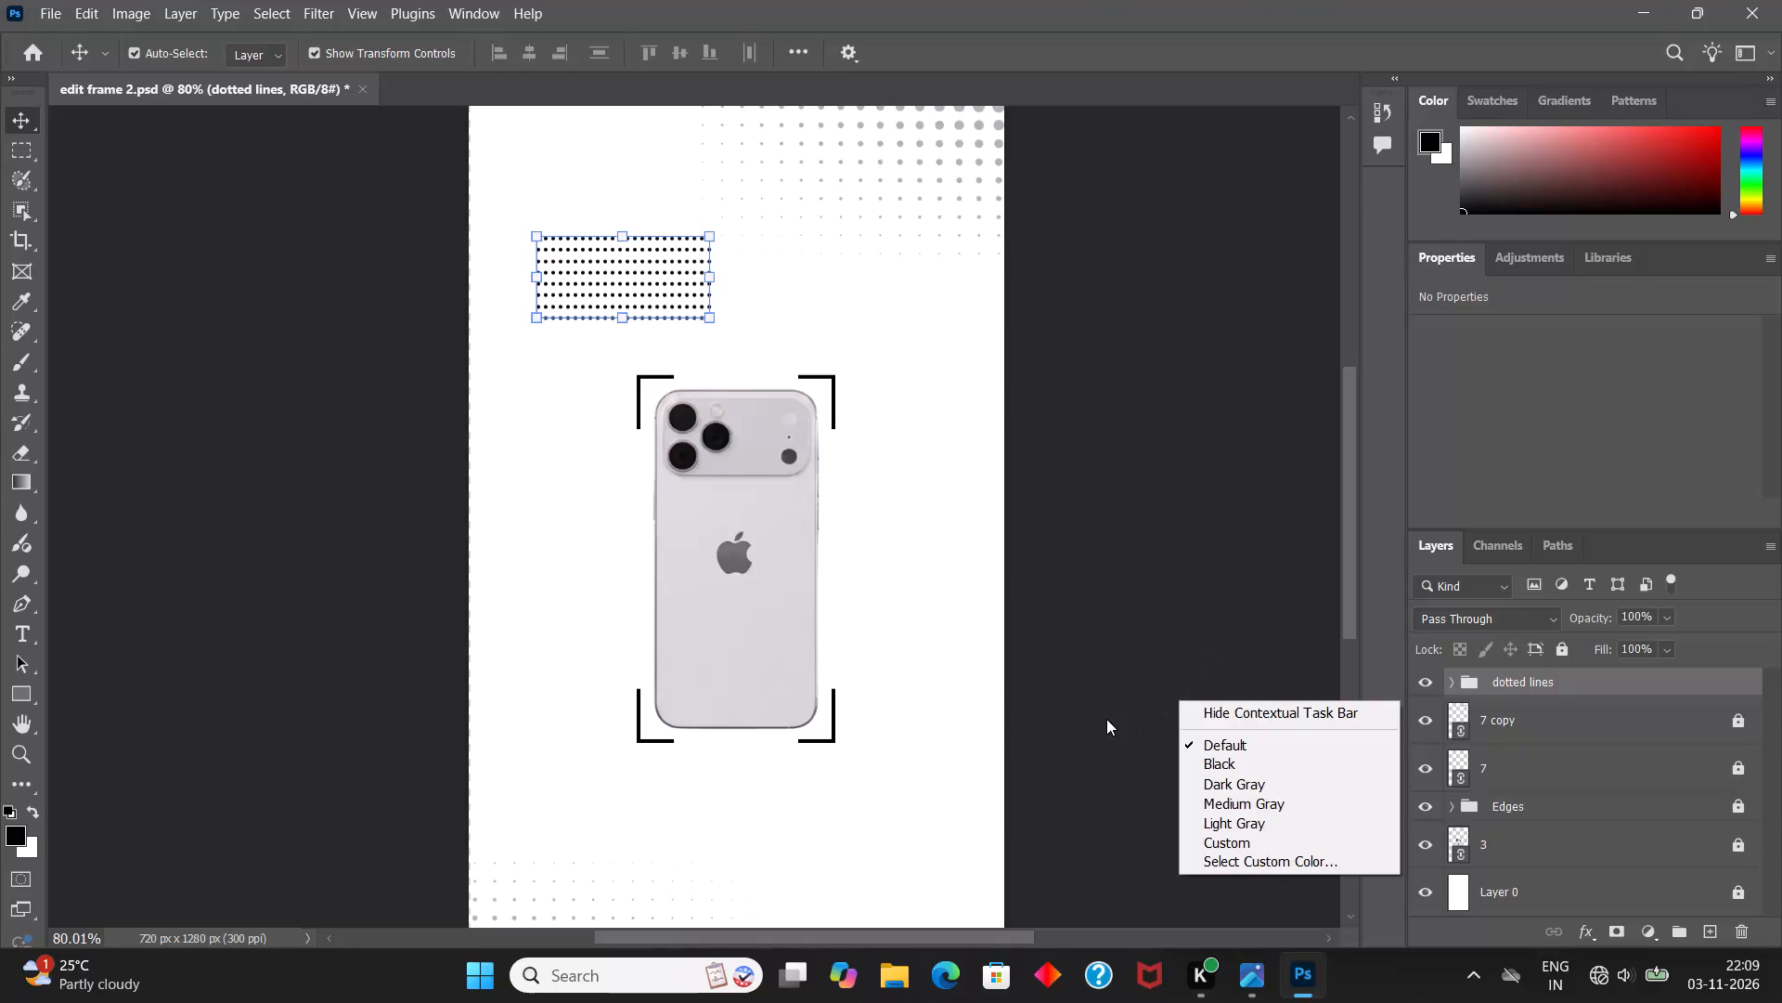
Deselect the dotted lines group so that no layer is active.
click(1105, 719)
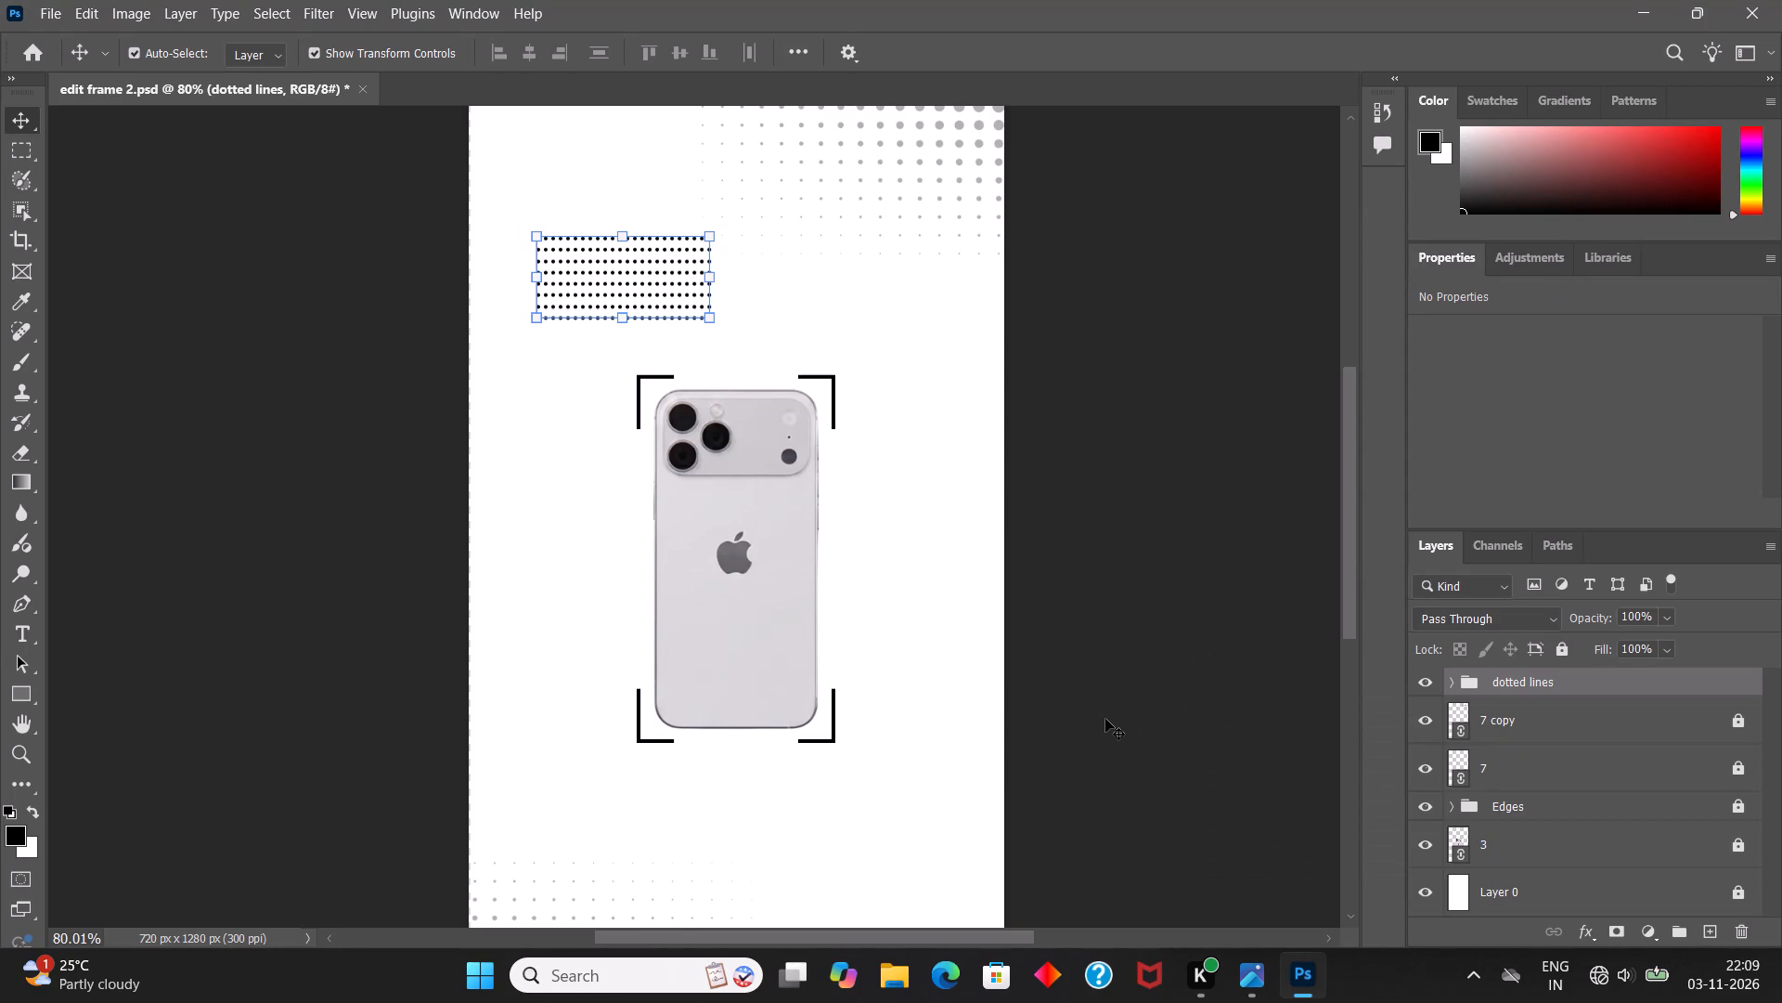
right_click(1143, 0)
right_click(1144, 187)
click(1122, 185)
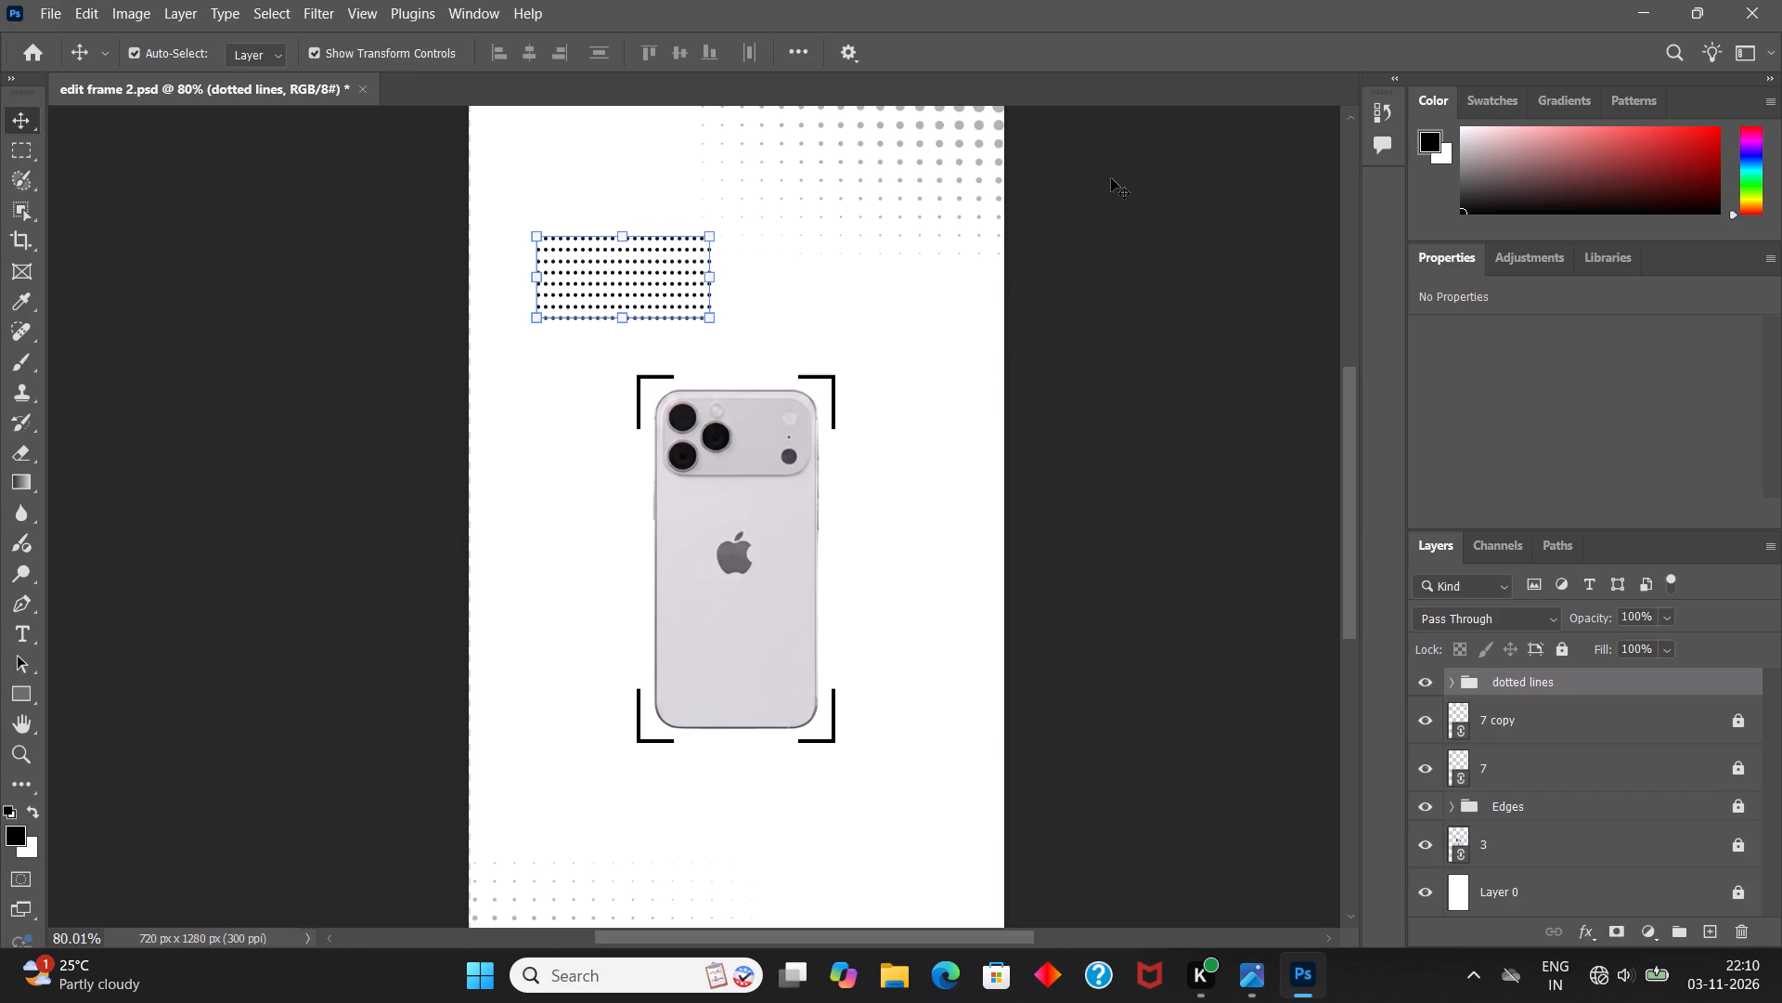
click(1126, 184)
right_click(1126, 184)
click(1086, 181)
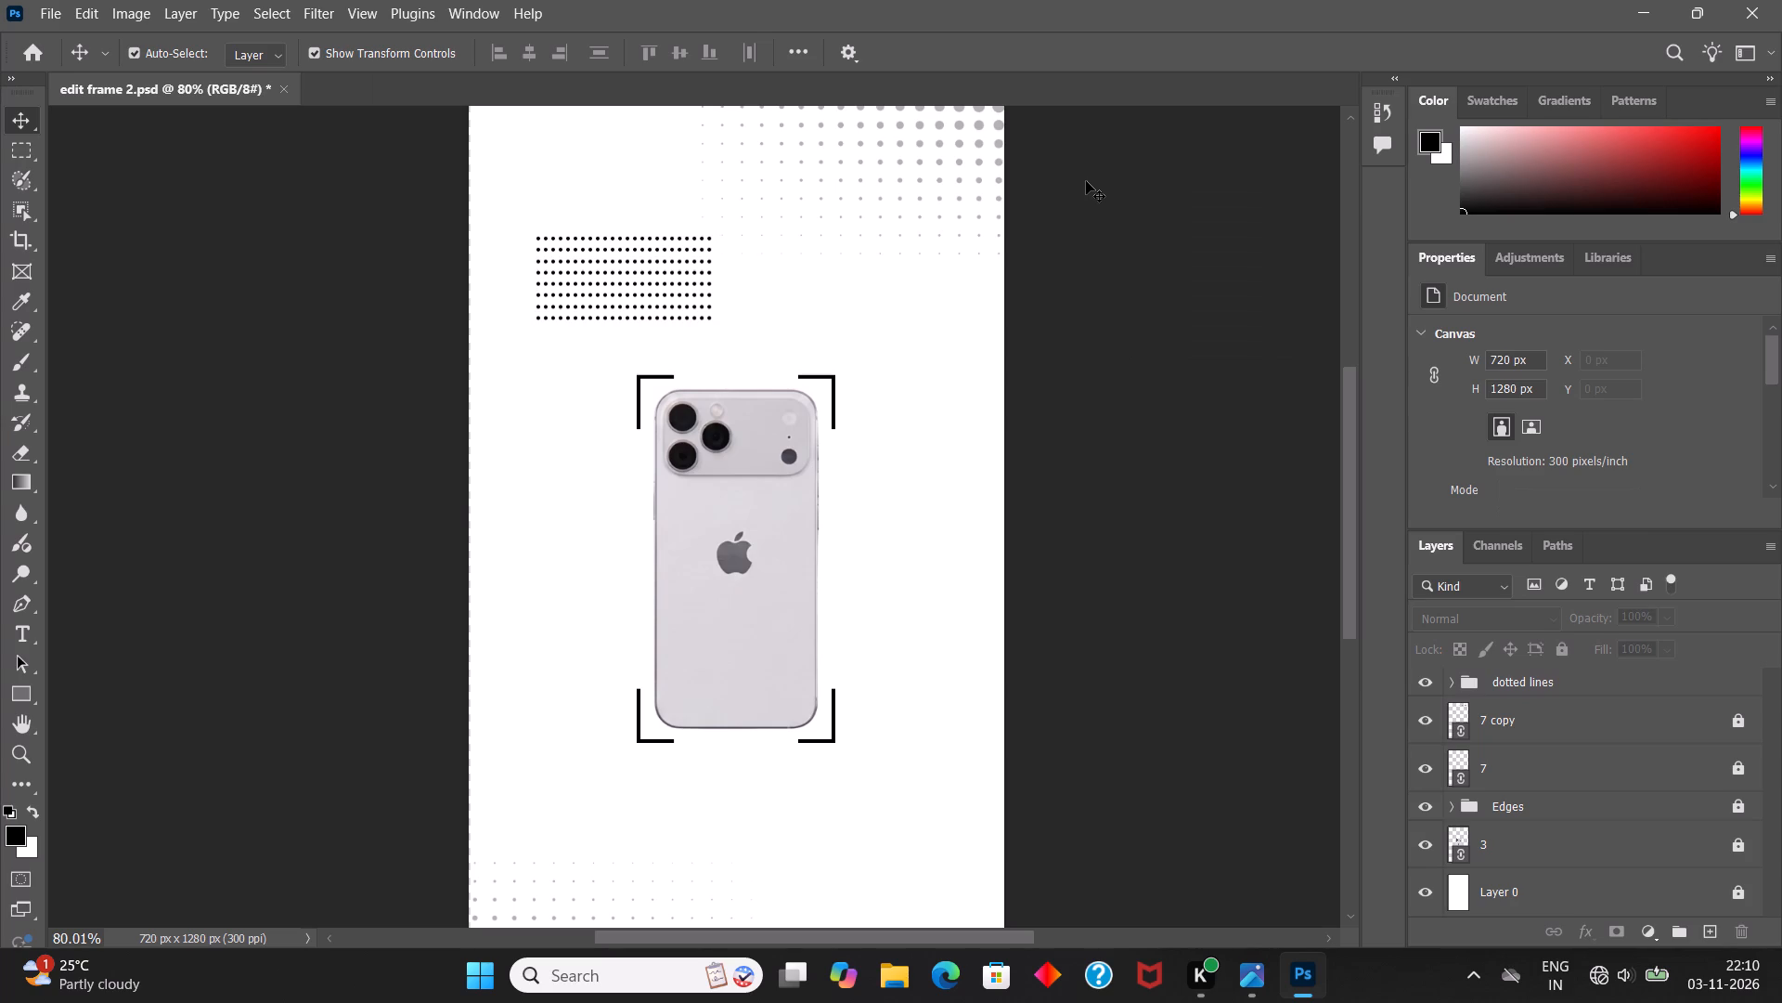
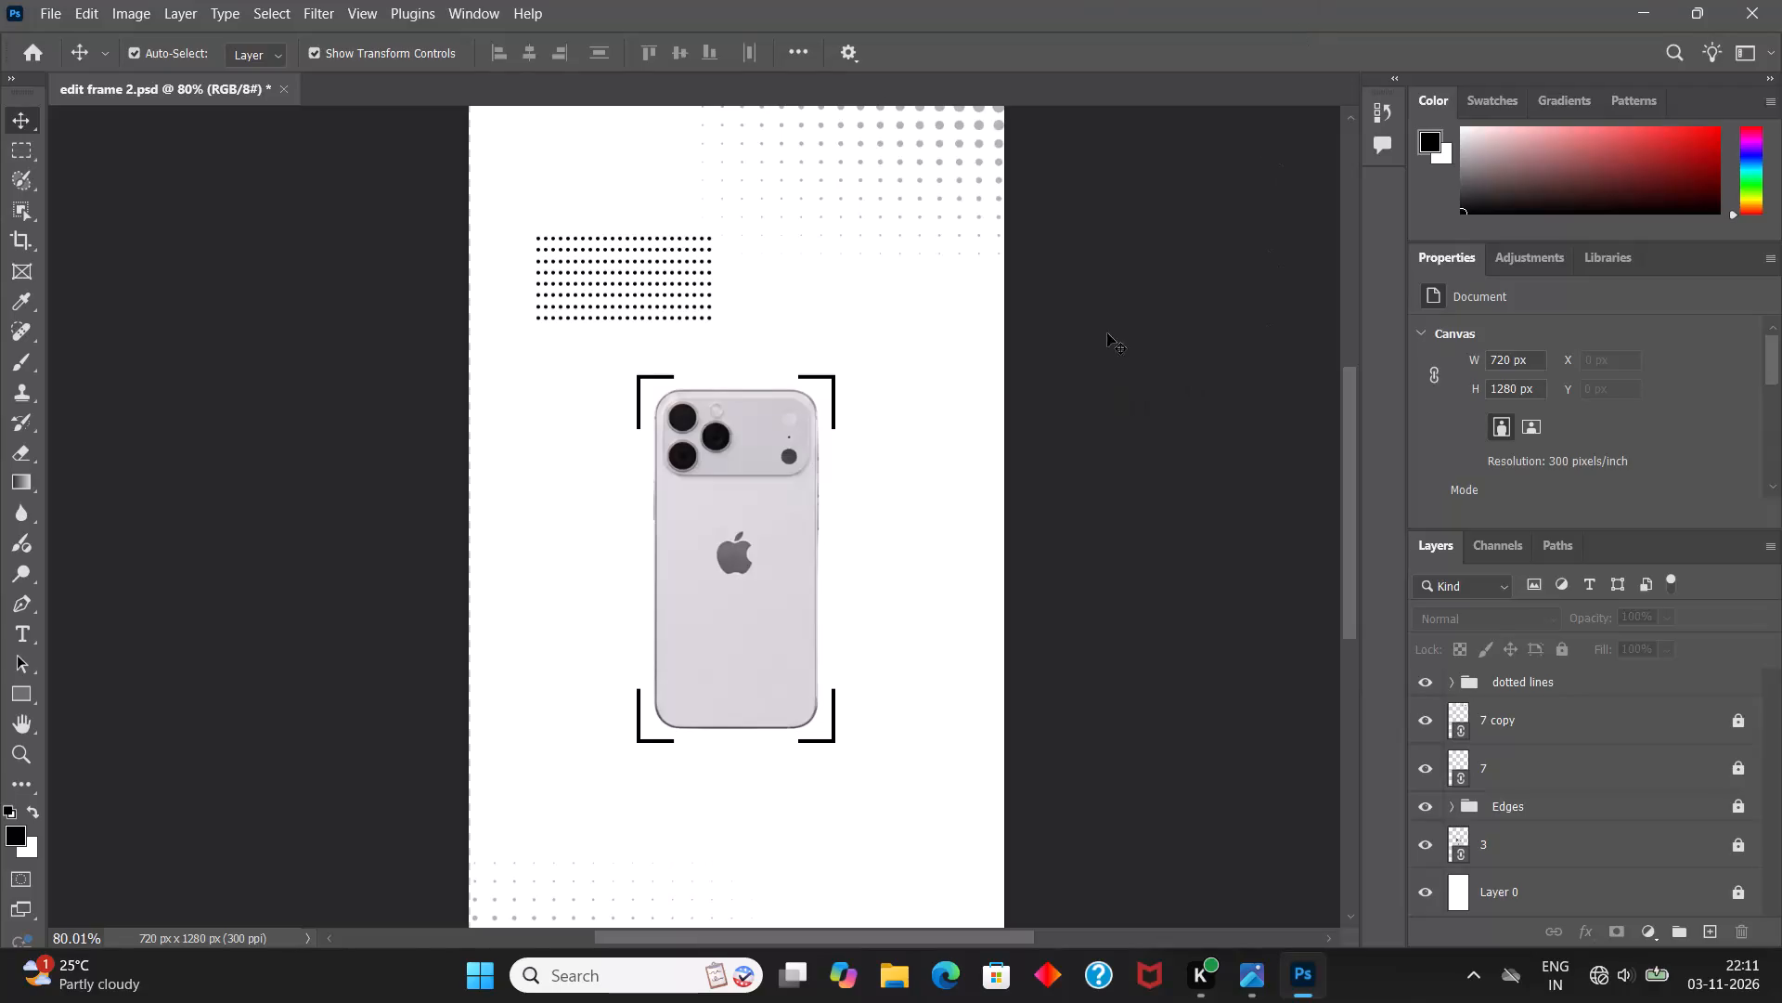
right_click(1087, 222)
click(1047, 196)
Free-transform the dotted lines group, shifting it horizontally to about X 468 px and rotating it about 33° clockwise.
scroll(1554, 715, up, 4)
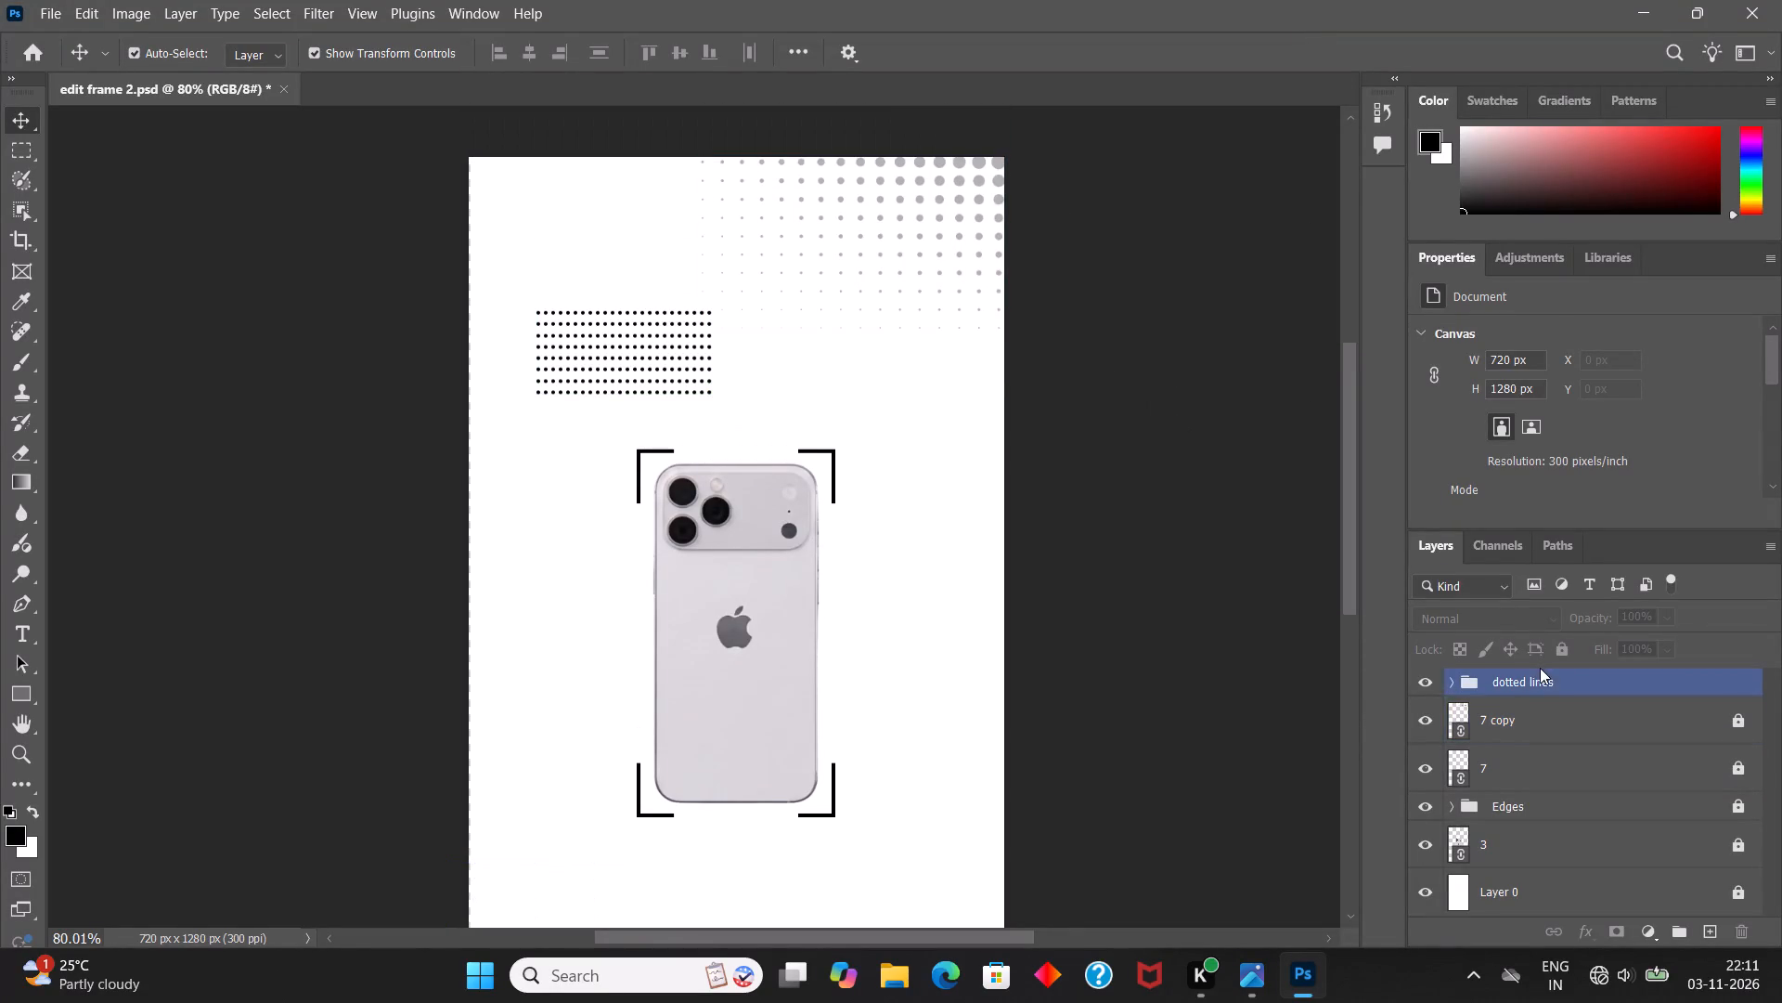
click(1540, 668)
click(1536, 684)
key(ctrl+t)
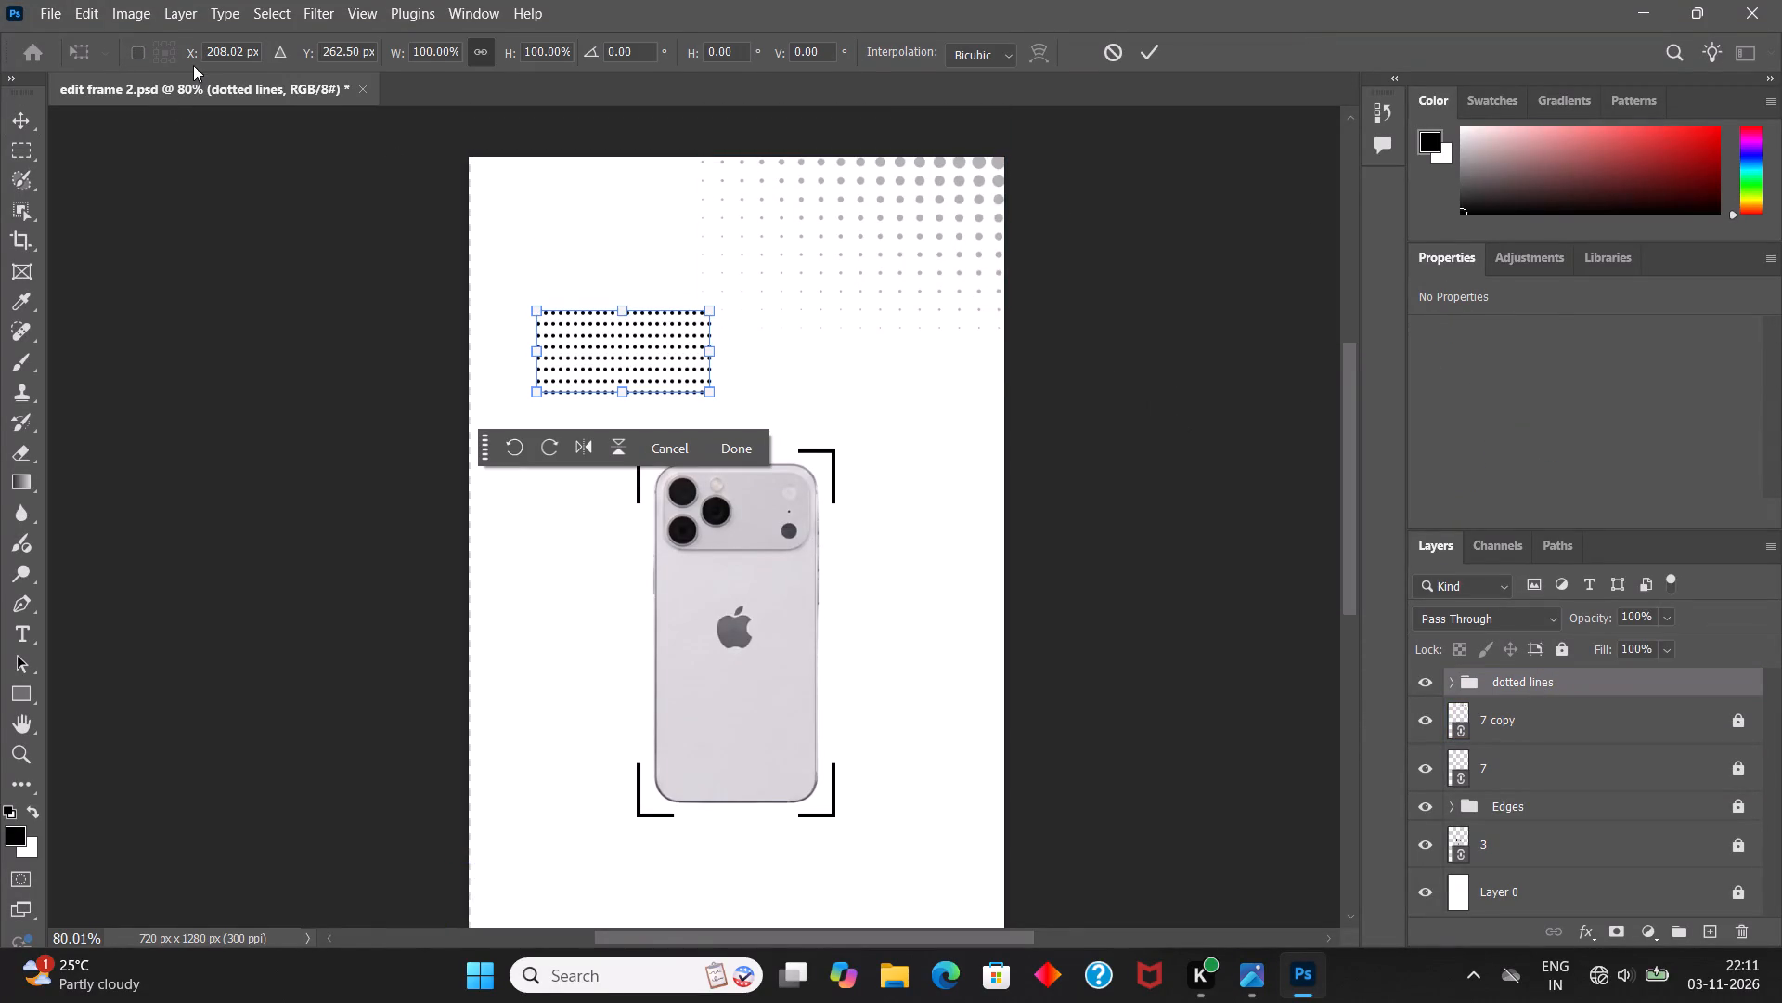
drag(189, 58, 416, 62)
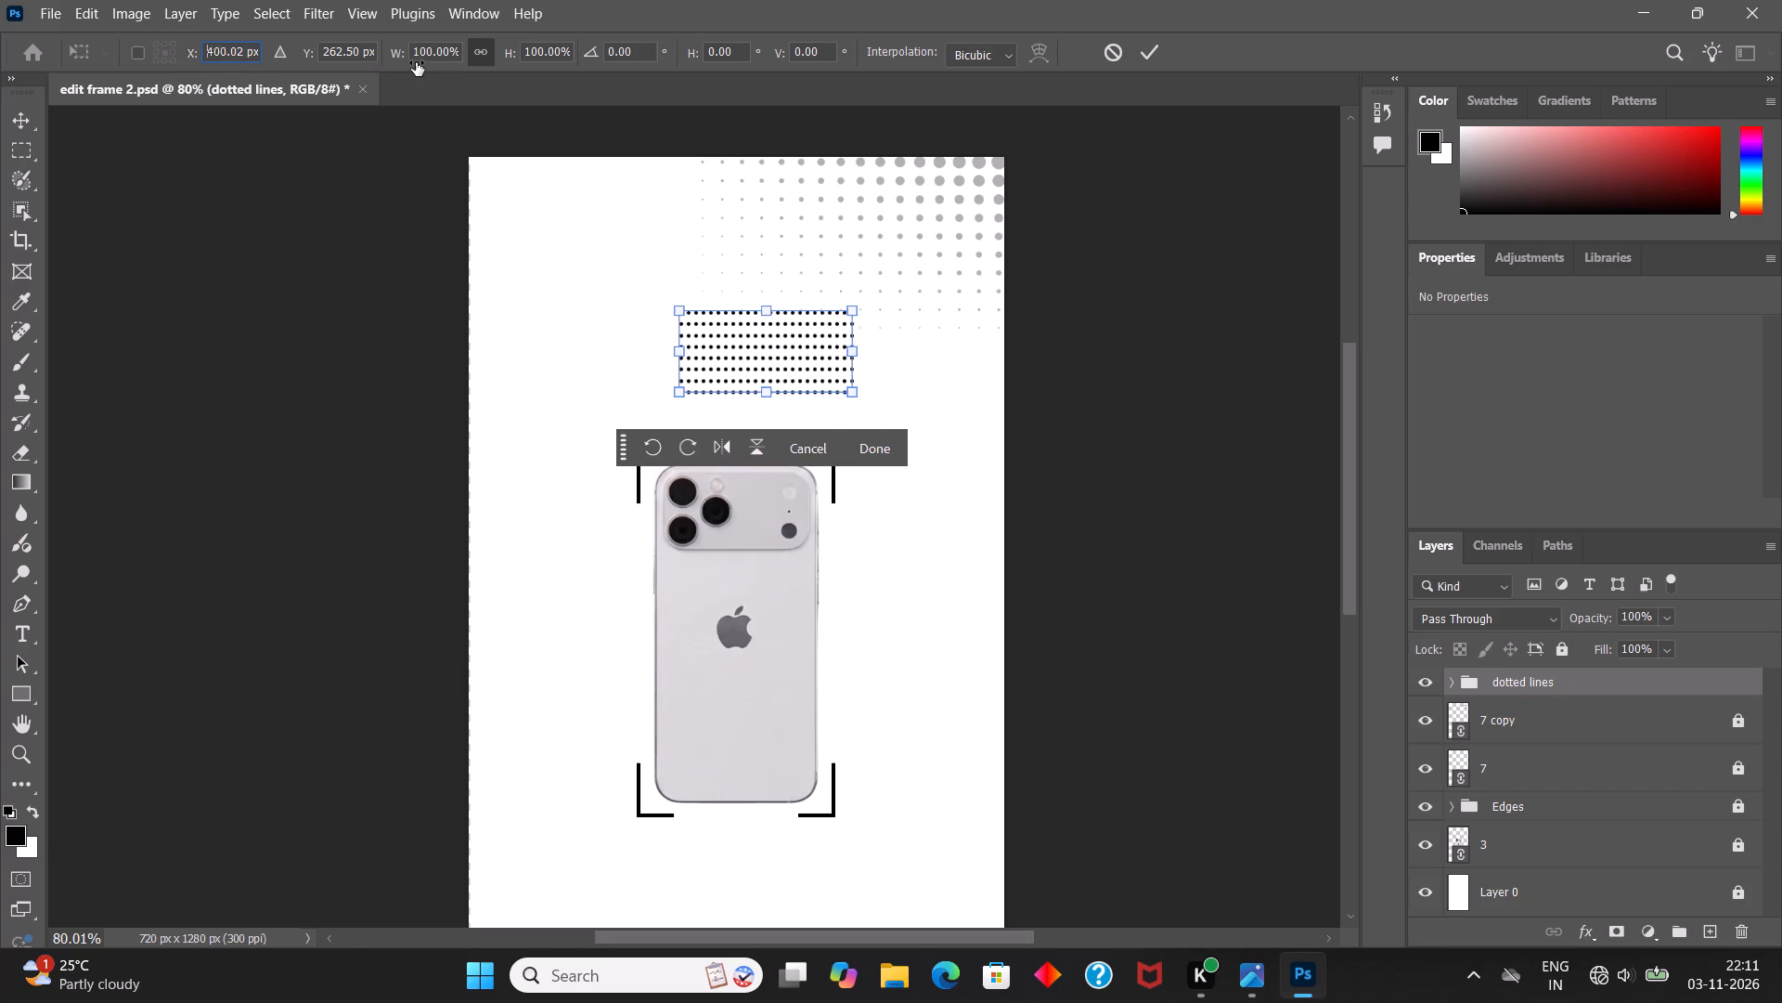
drag(416, 62, 491, 70)
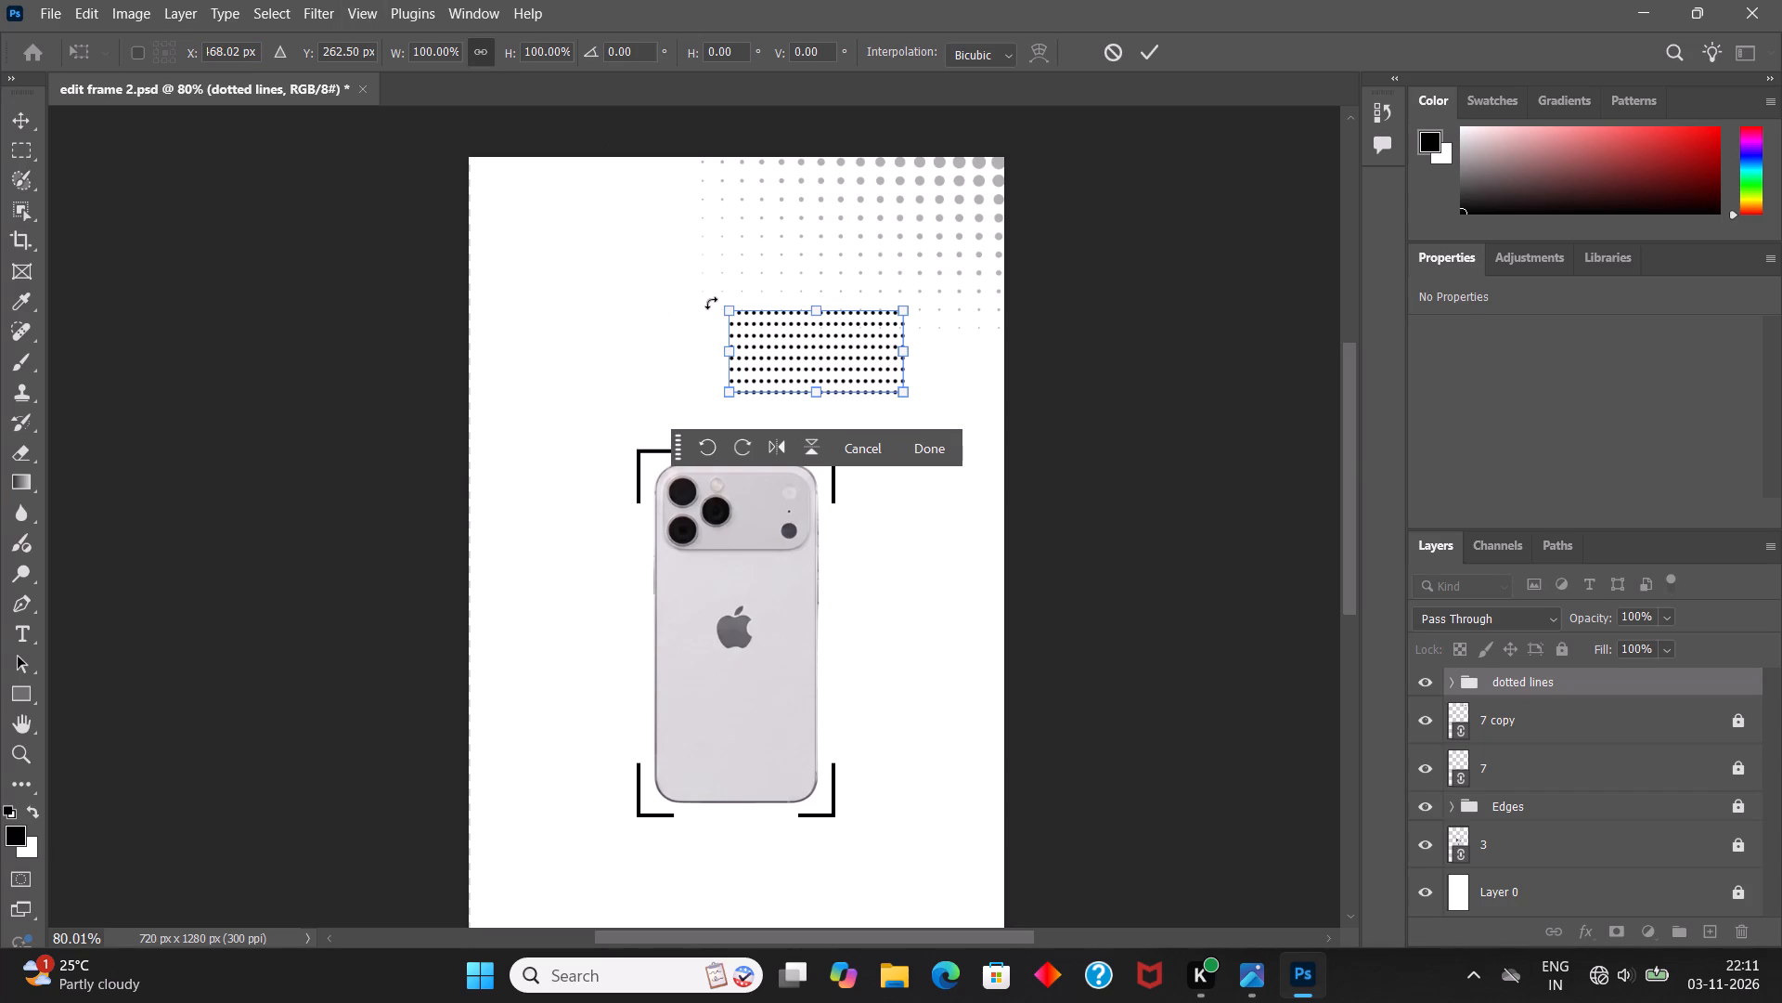
drag(711, 303, 783, 280)
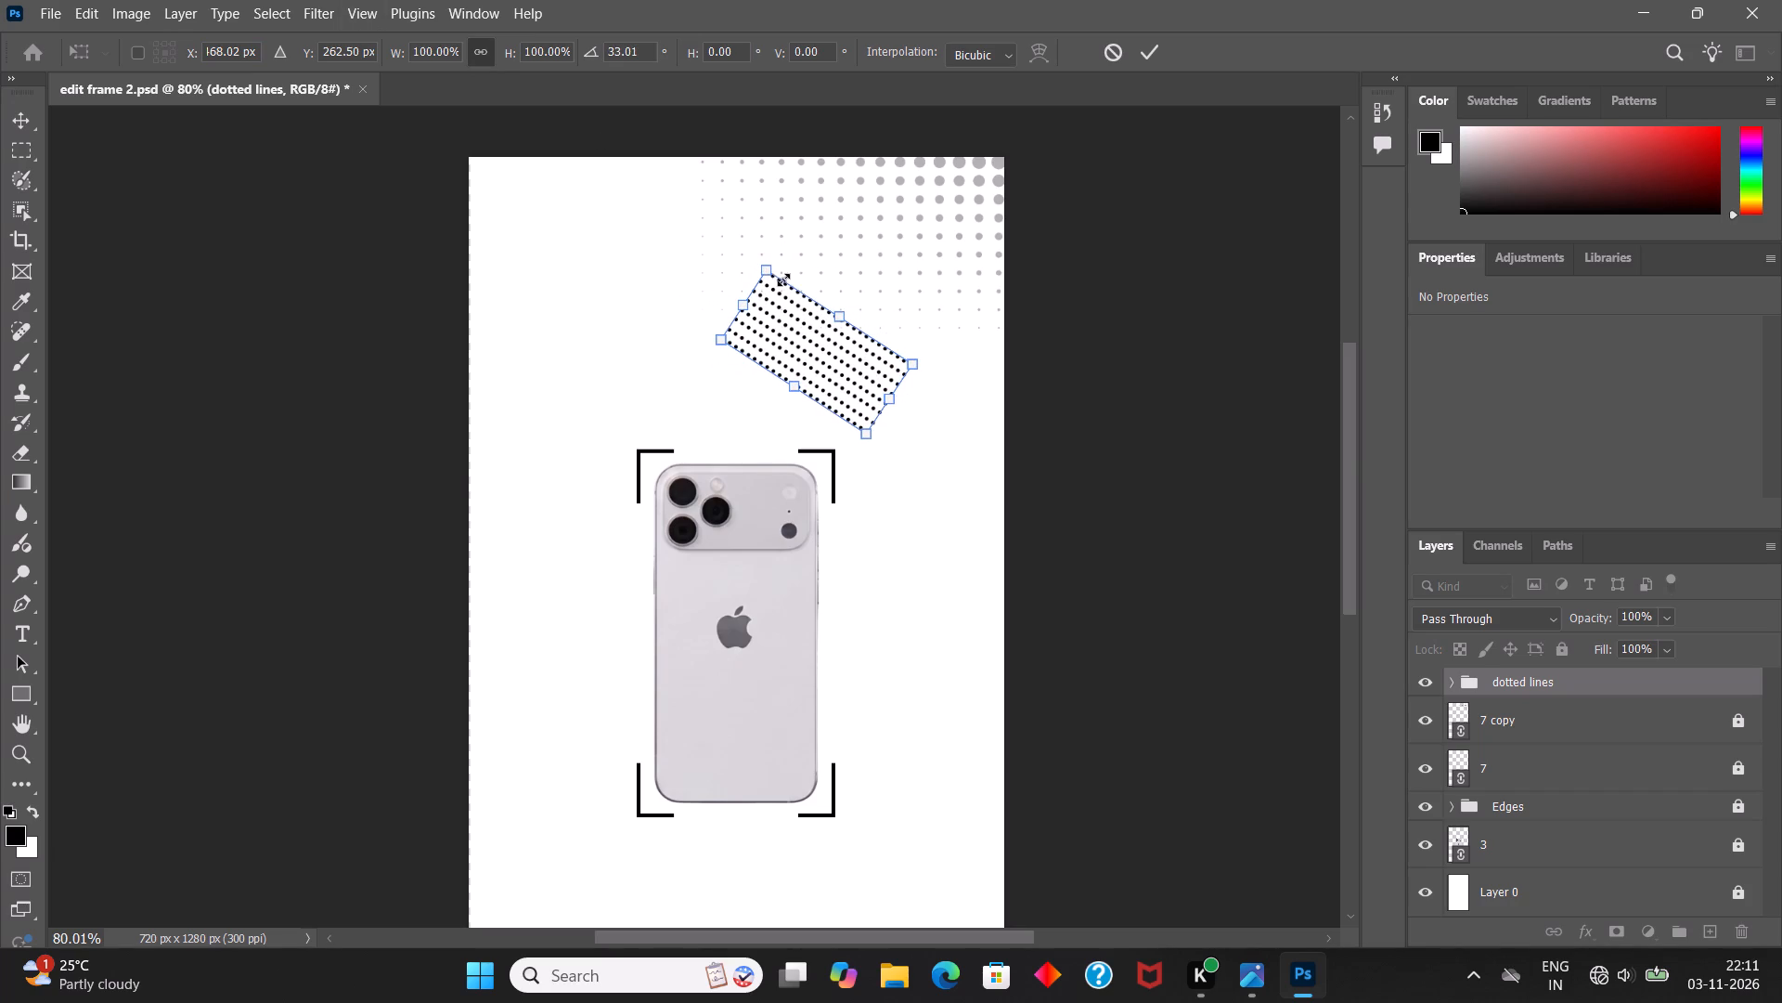
drag(783, 280, 769, 276)
Enlarge the rotated dotted lines group to about 122% and place it overhanging the poster's right edge beside the phone's camera area.
drag(892, 398, 923, 422)
drag(815, 335, 872, 396)
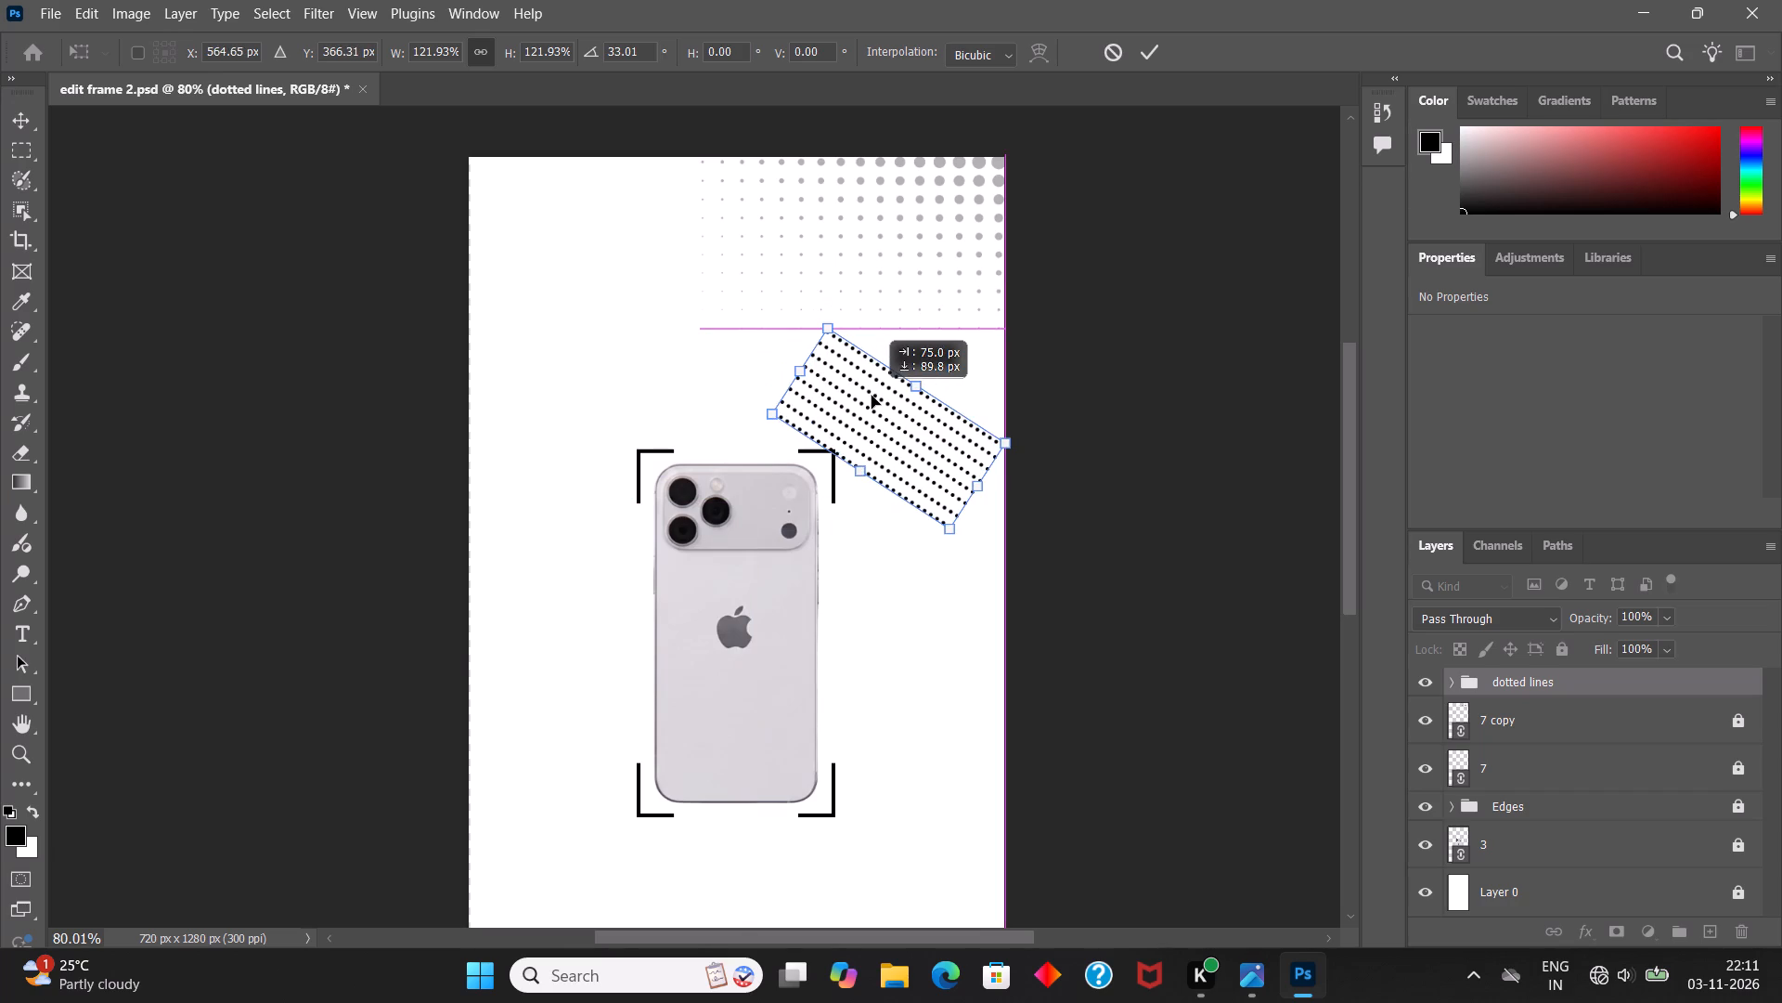
drag(872, 396, 919, 447)
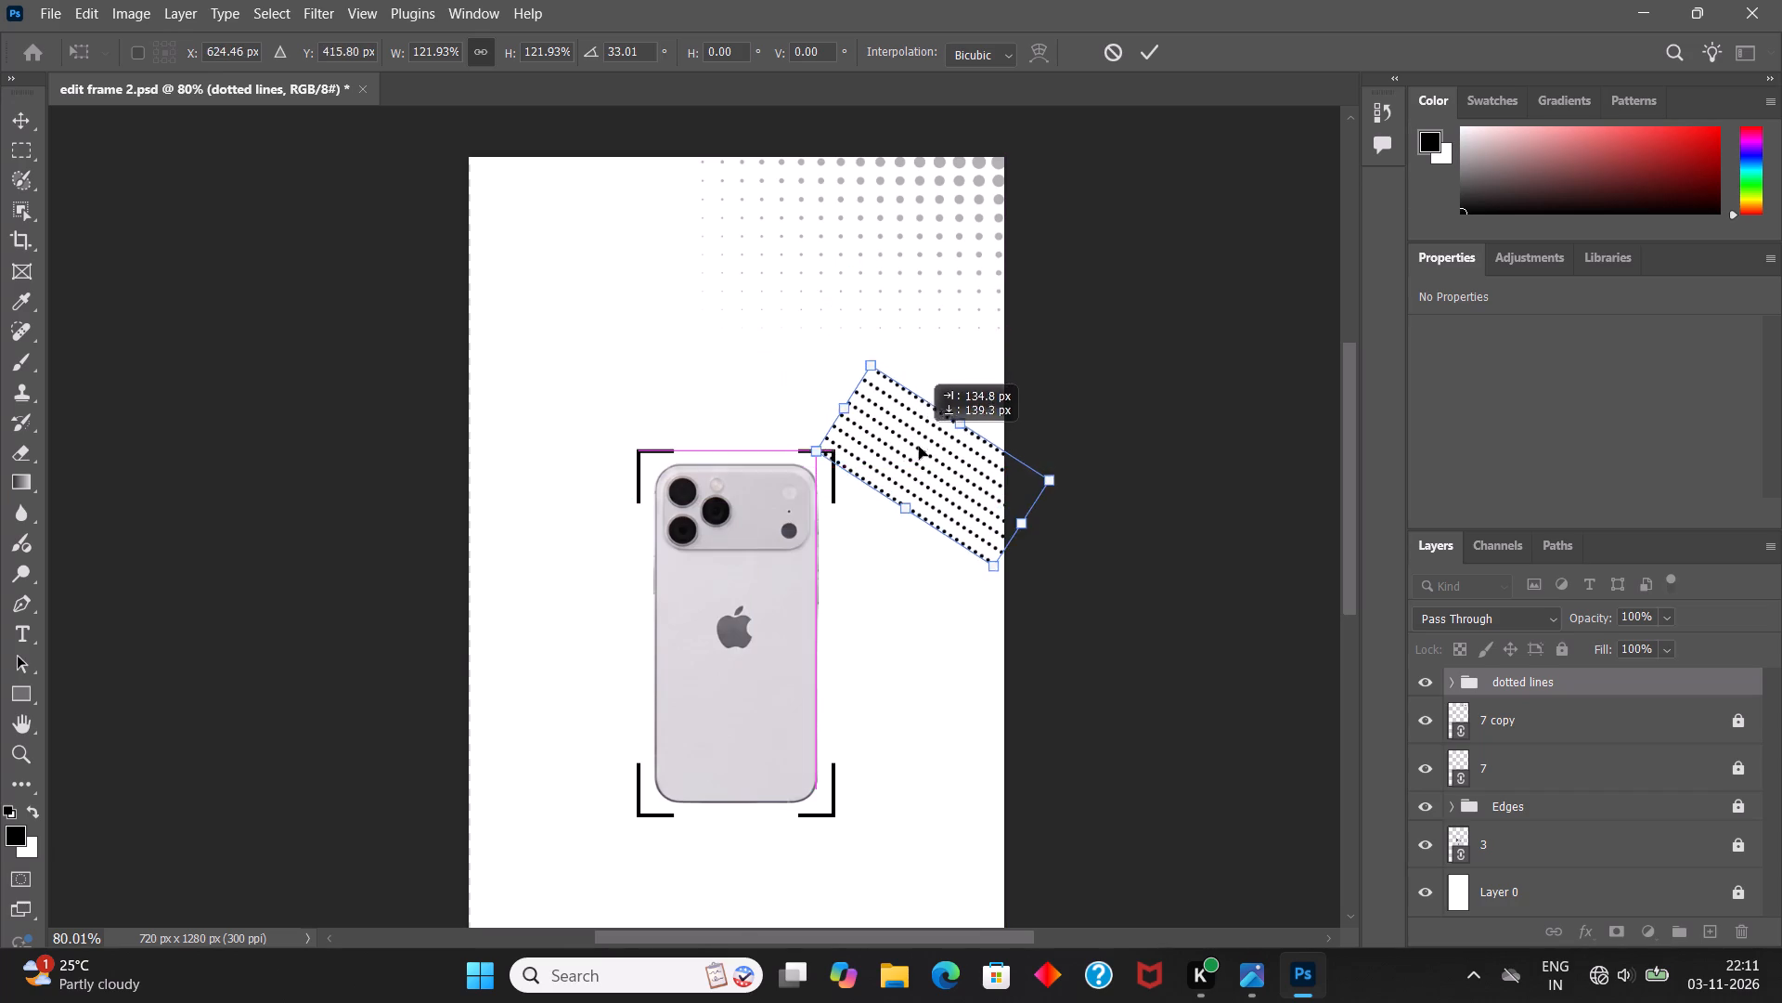
drag(919, 447, 962, 493)
click(1140, 53)
click(1132, 371)
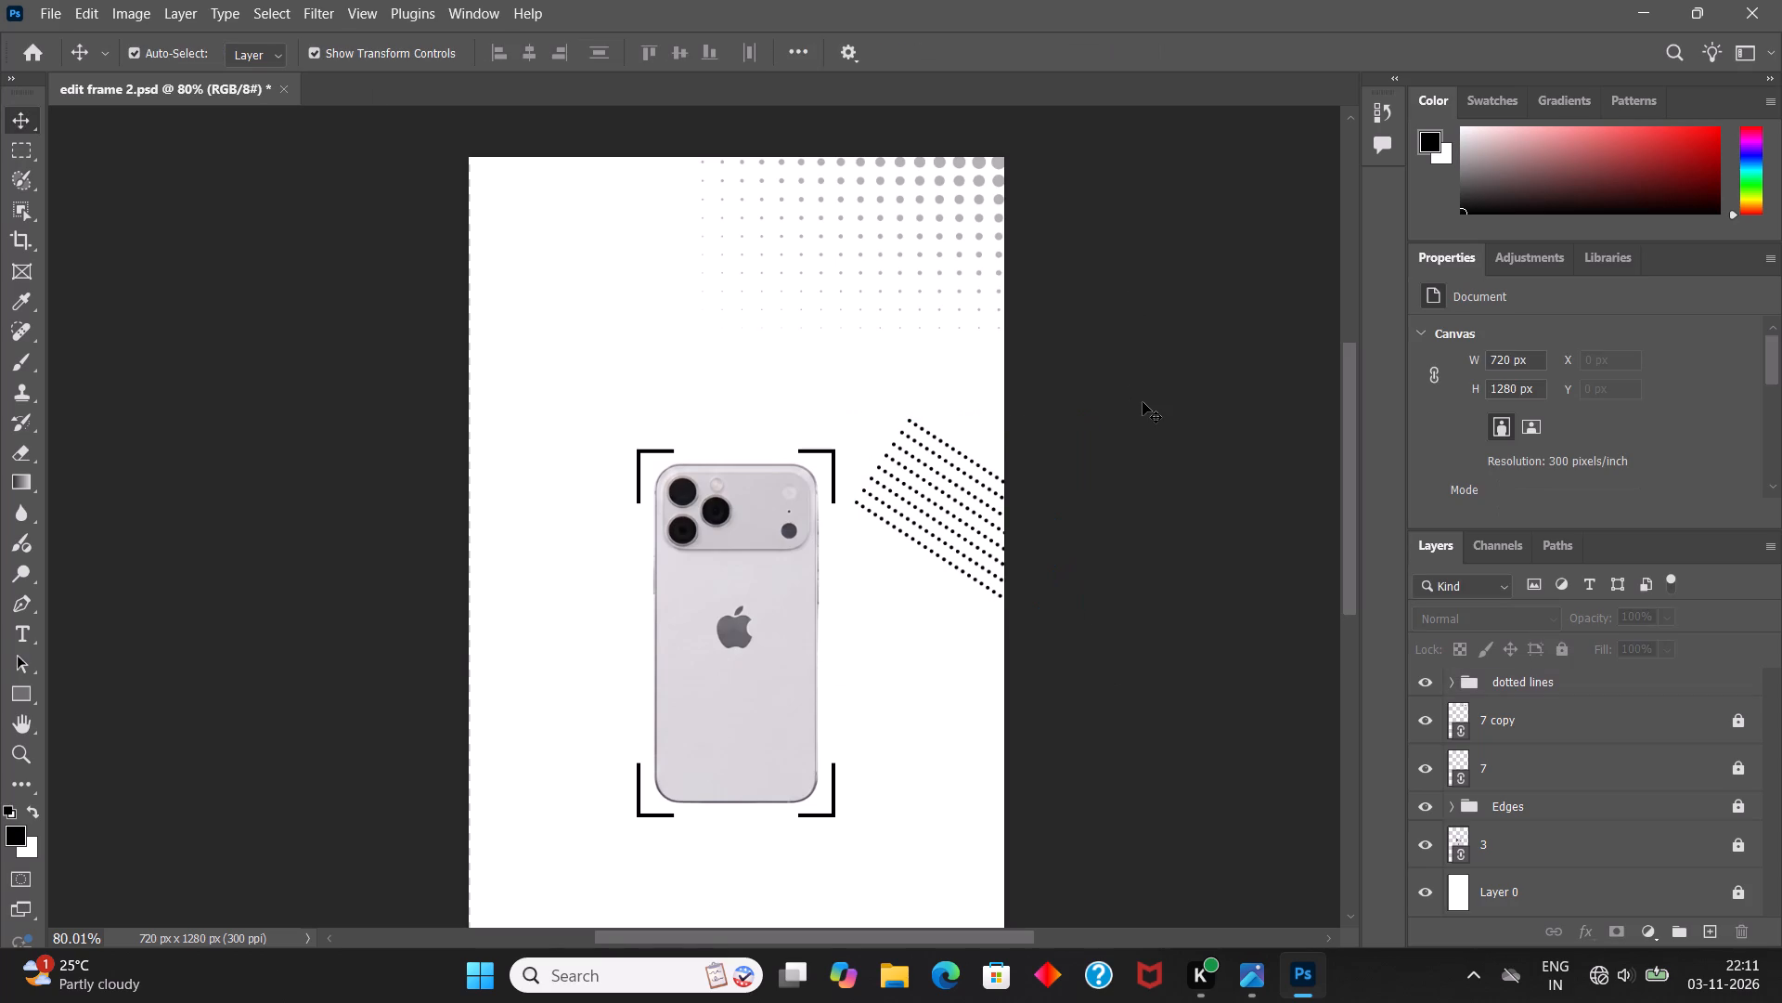
Set the dotted lines group's opacity to 30%.
click(1557, 686)
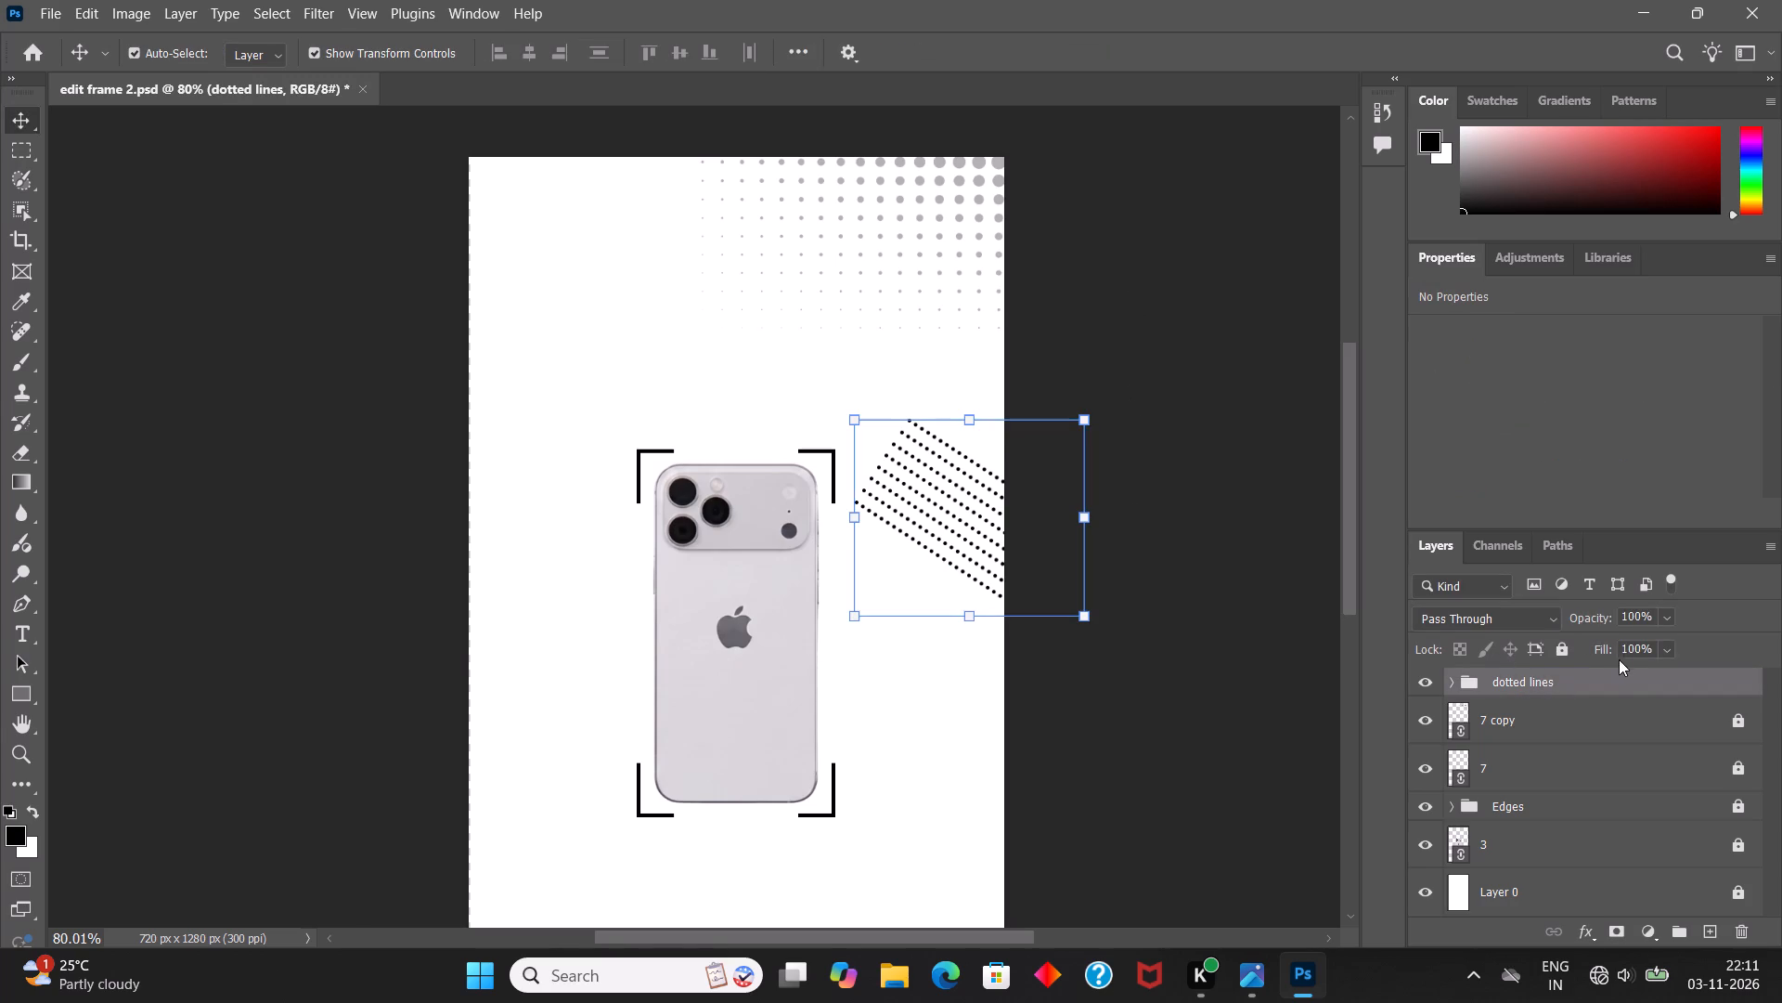
click(1646, 618)
key(ctrl+a)
text(30)
key(Return)
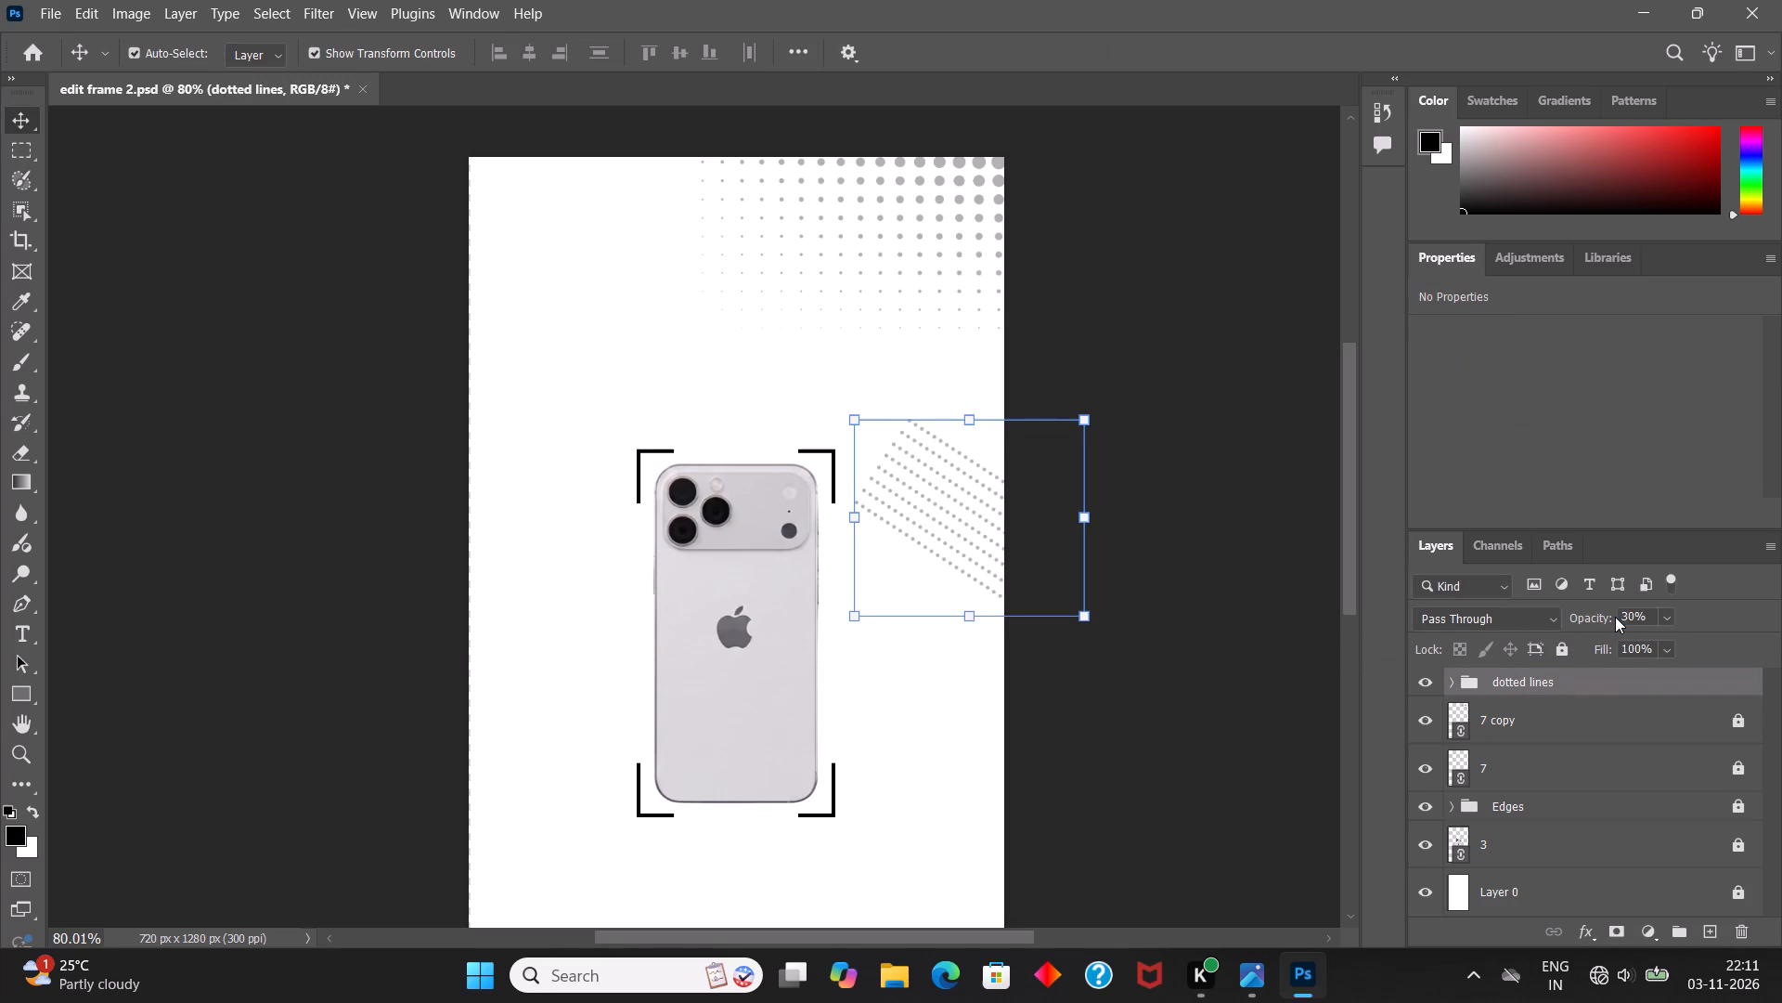
click(1164, 613)
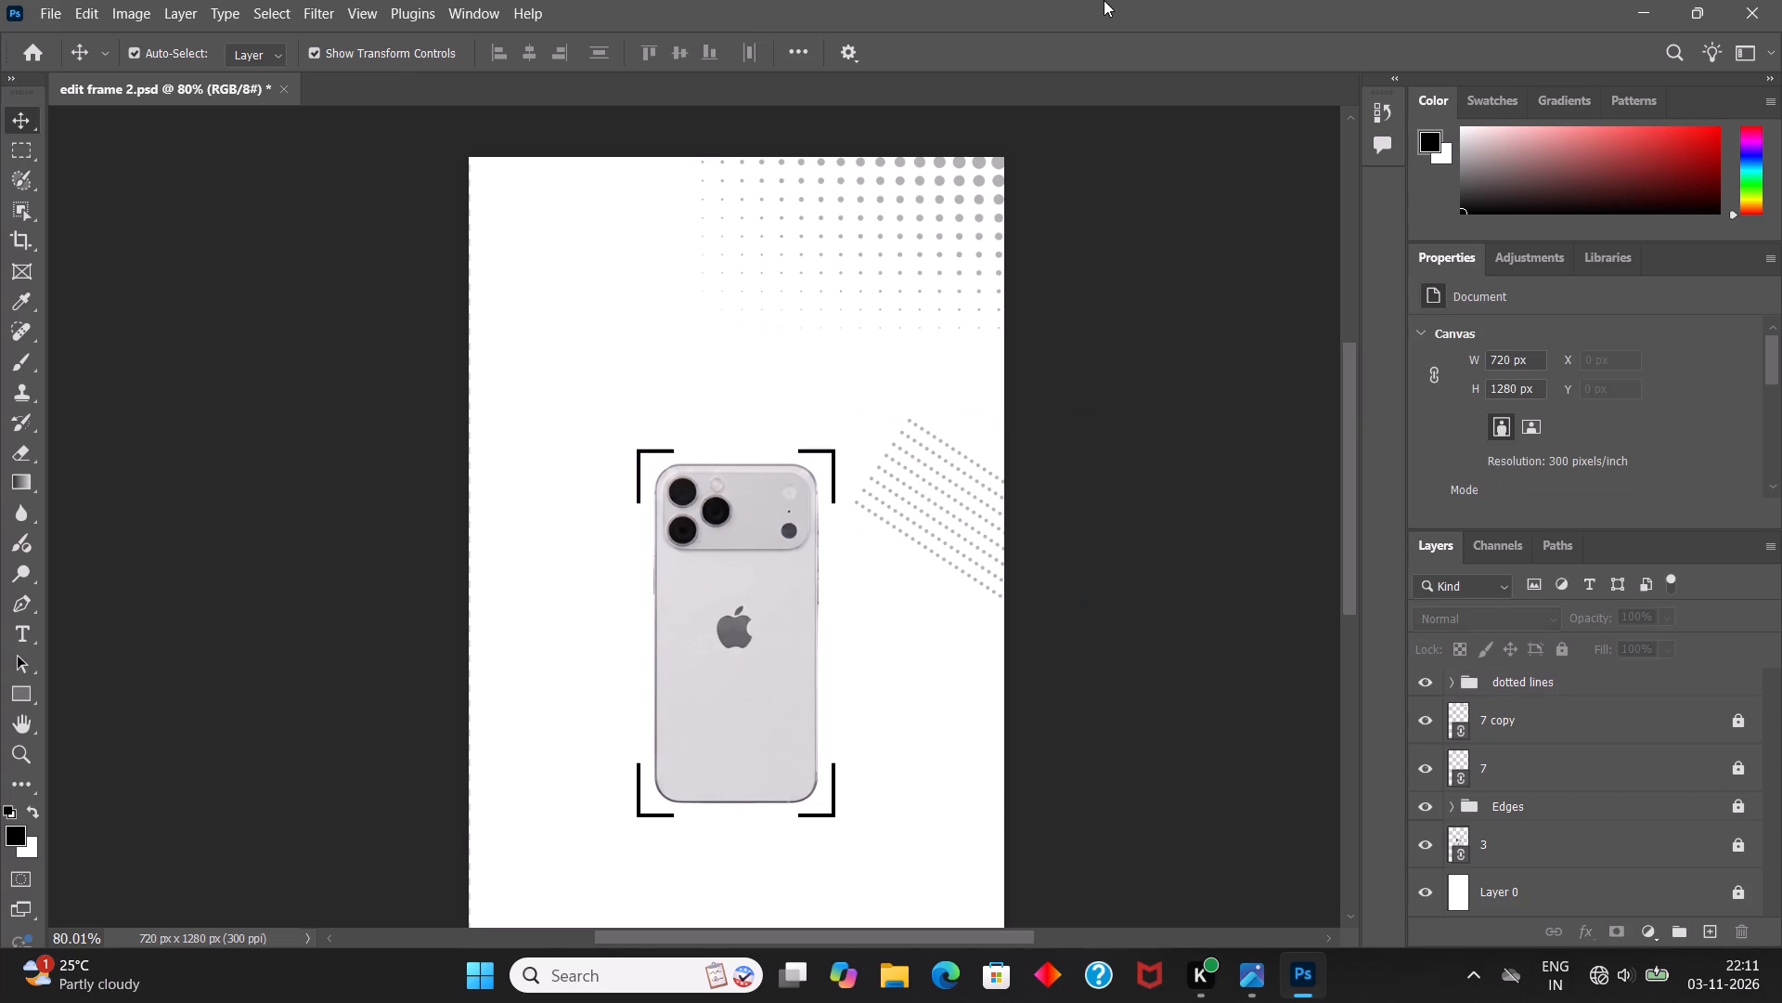
Save the poster document.
right_click(1136, 3)
click(1237, 293)
key(ctrl+s)
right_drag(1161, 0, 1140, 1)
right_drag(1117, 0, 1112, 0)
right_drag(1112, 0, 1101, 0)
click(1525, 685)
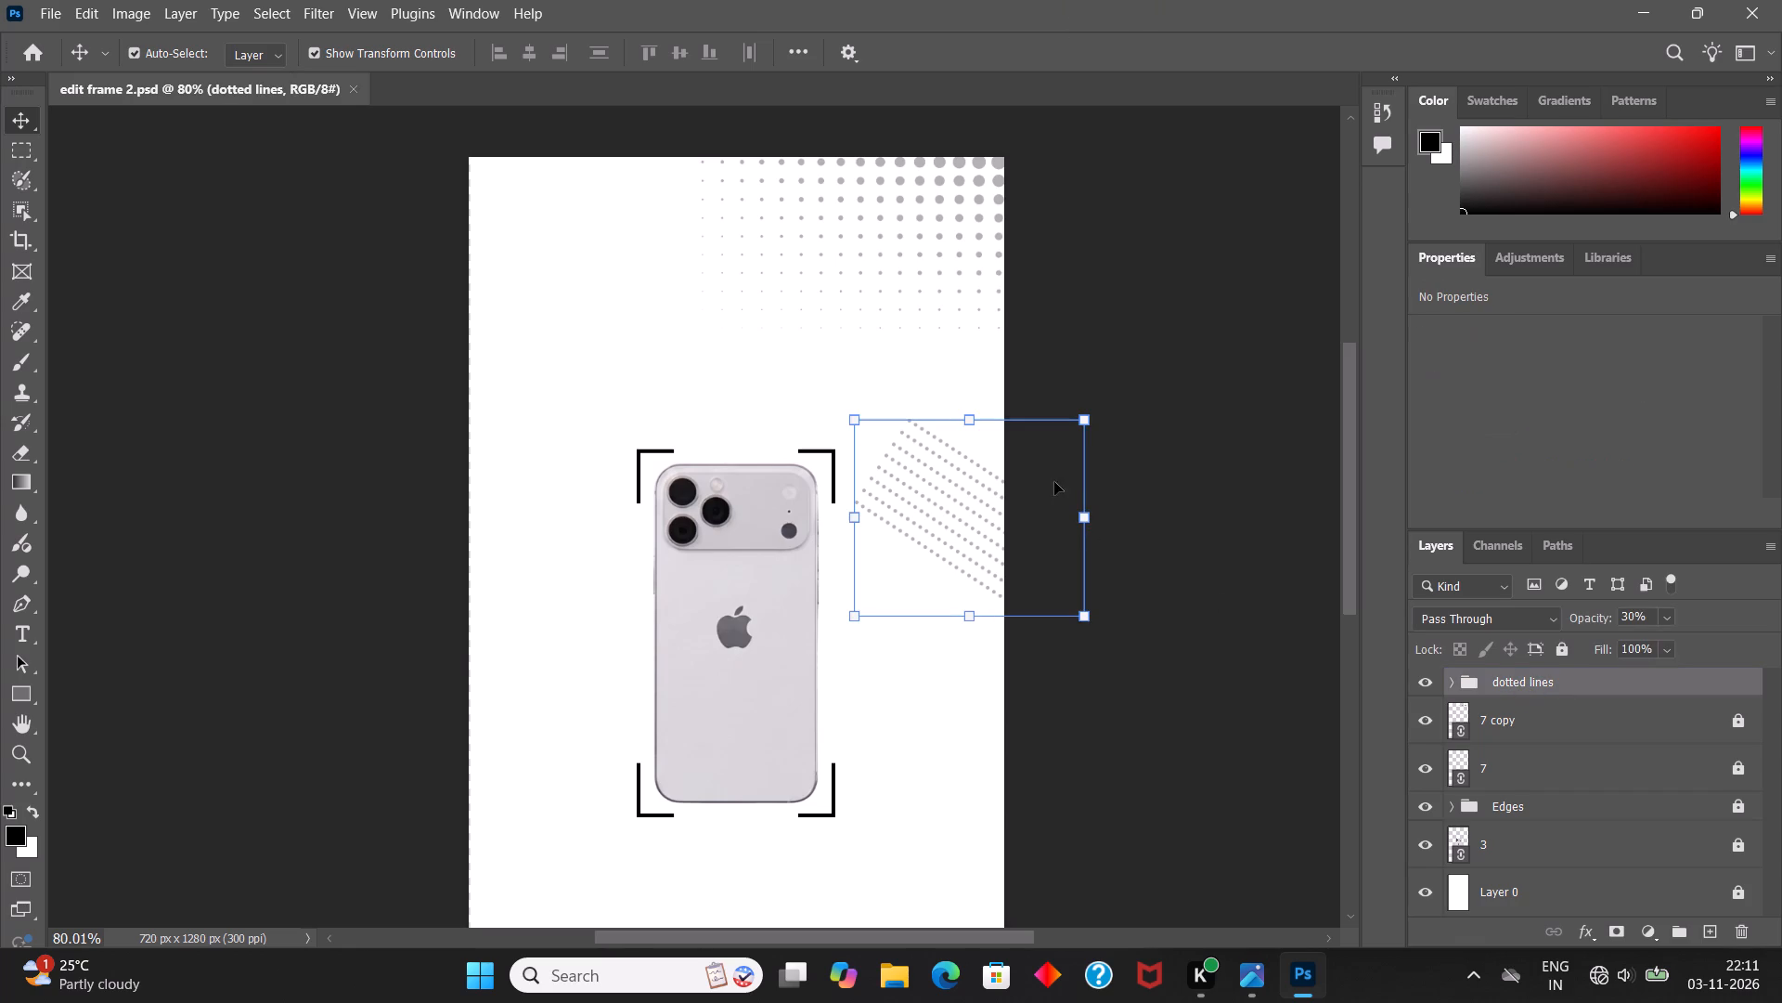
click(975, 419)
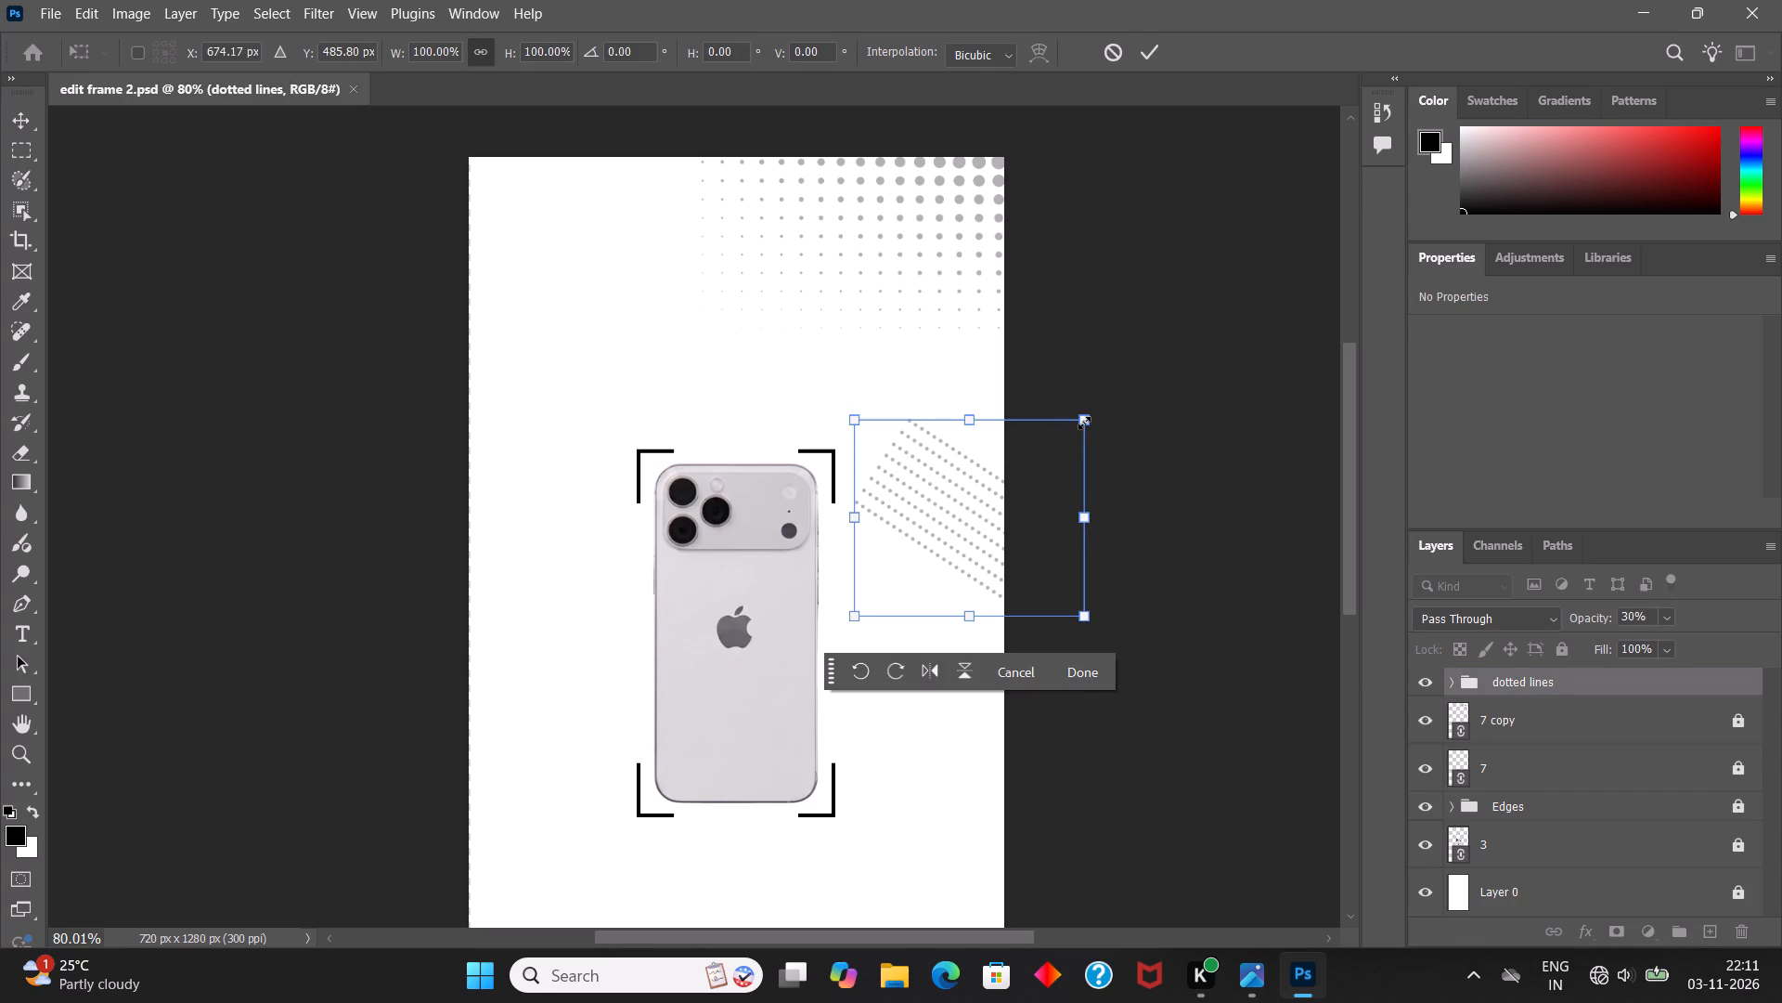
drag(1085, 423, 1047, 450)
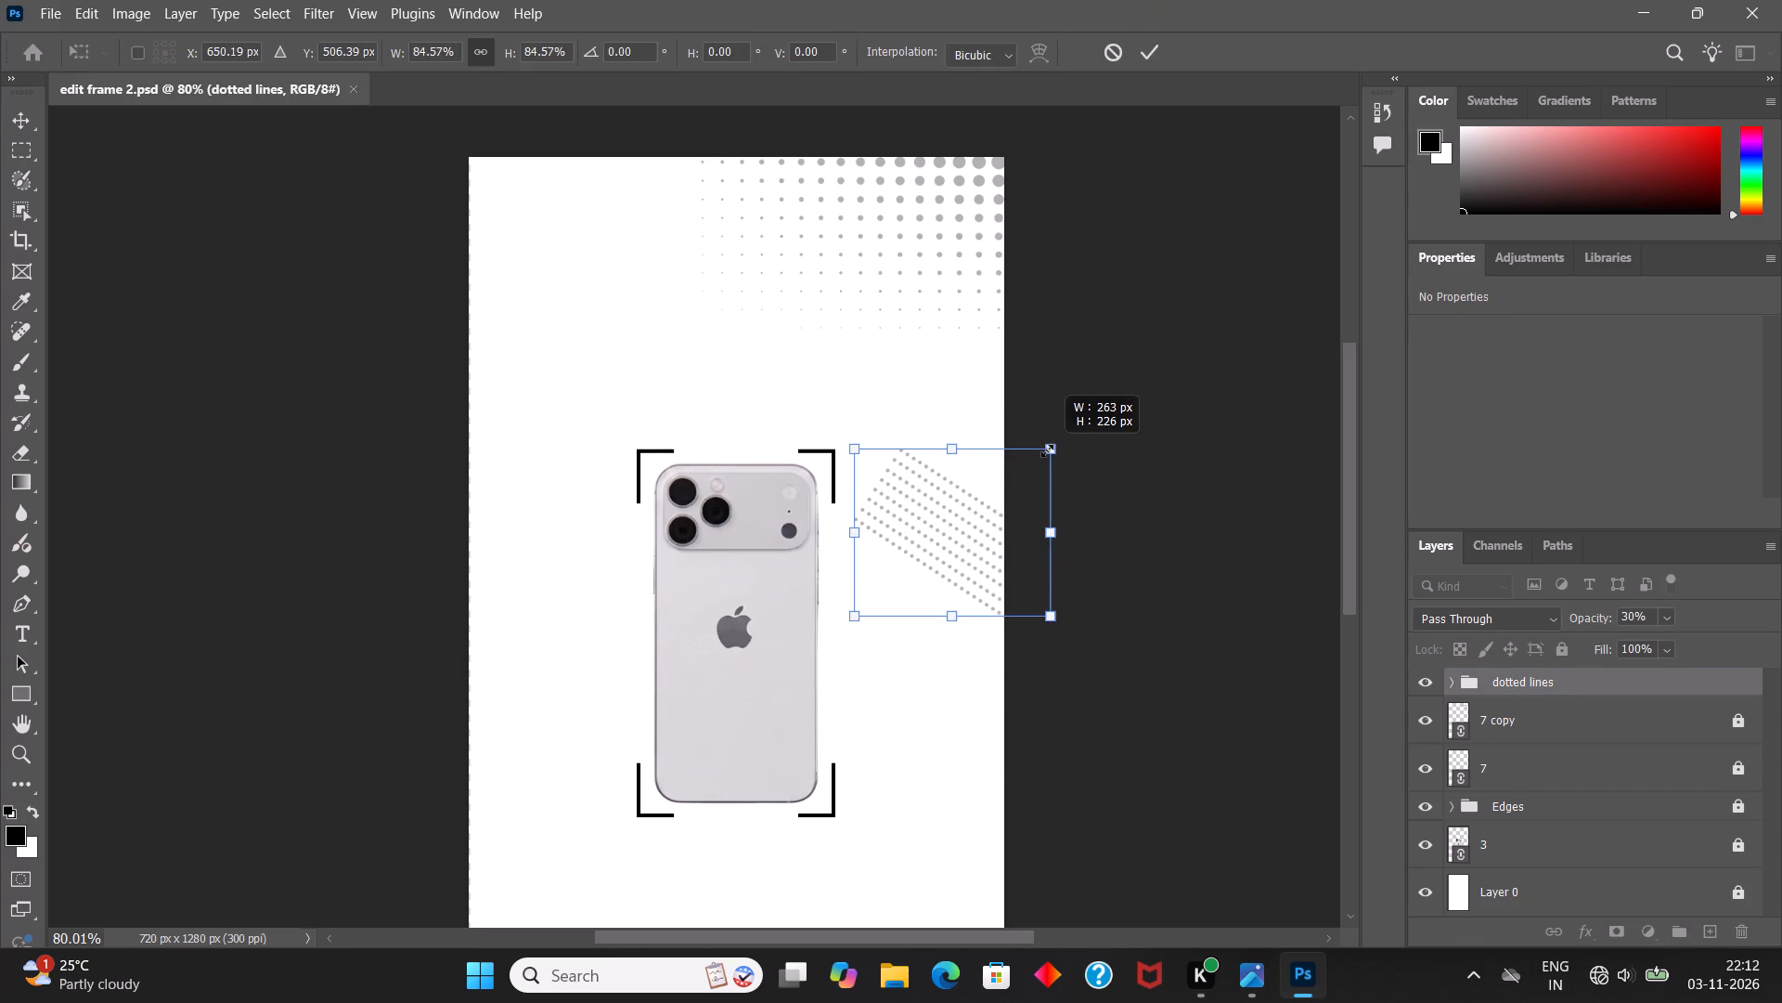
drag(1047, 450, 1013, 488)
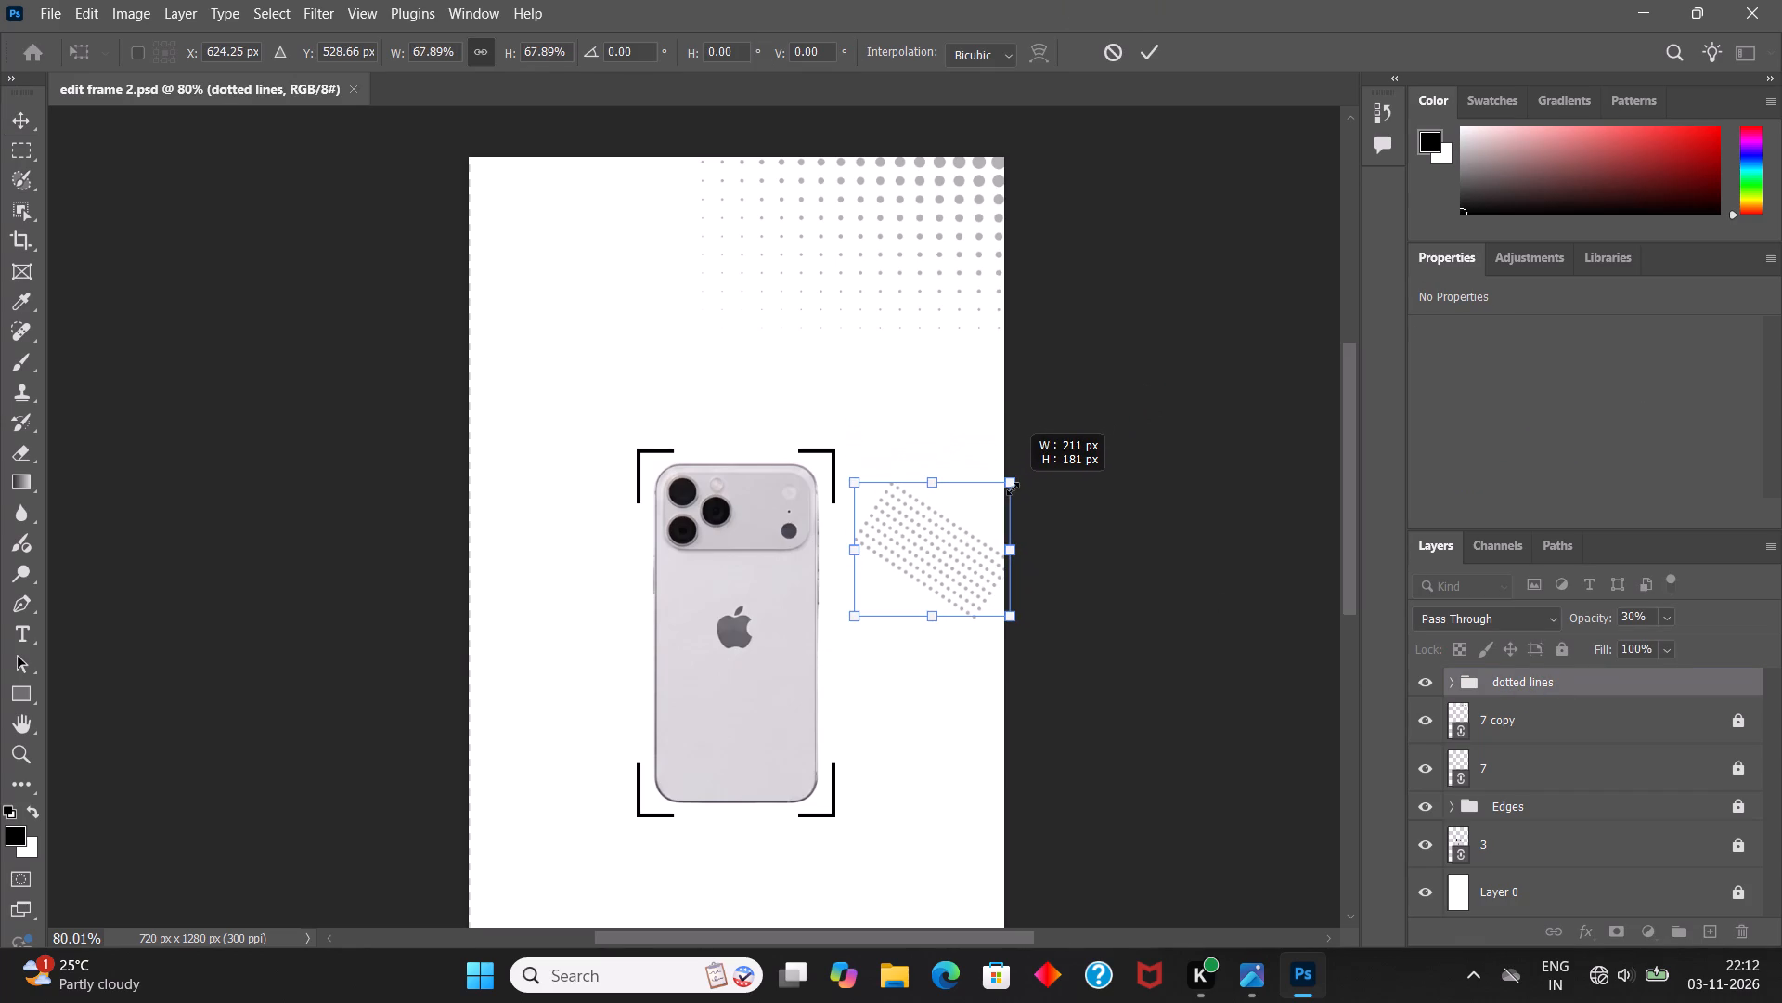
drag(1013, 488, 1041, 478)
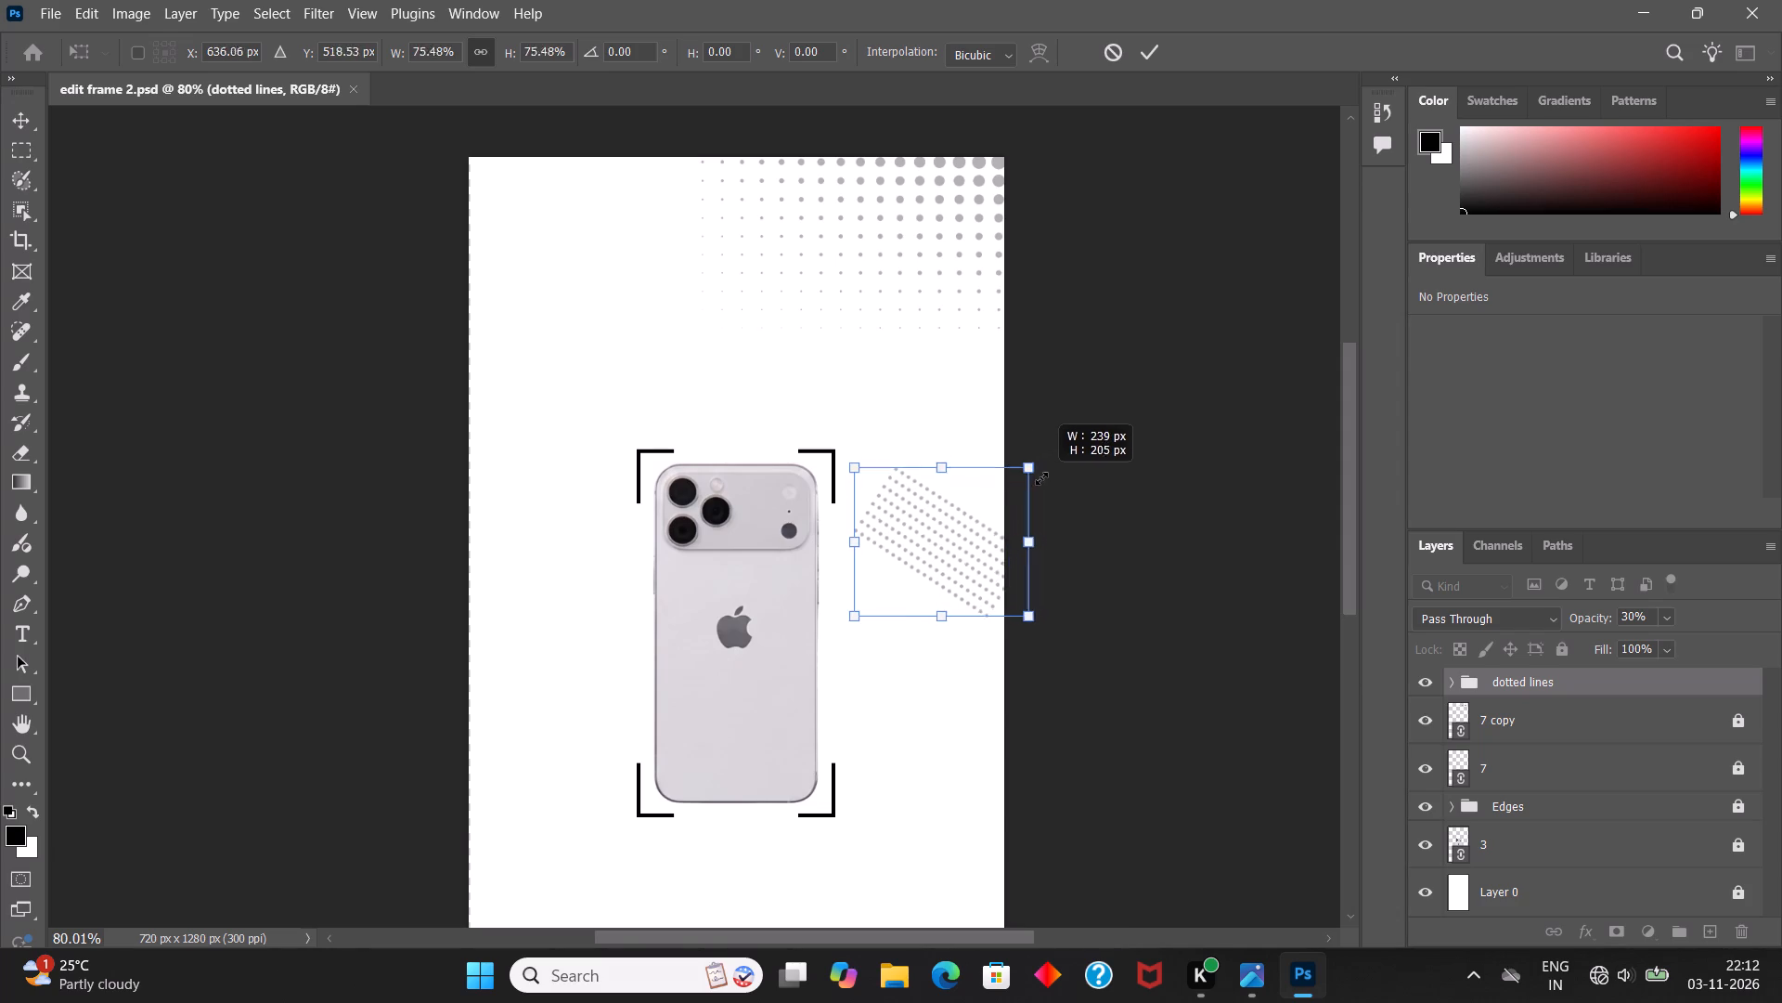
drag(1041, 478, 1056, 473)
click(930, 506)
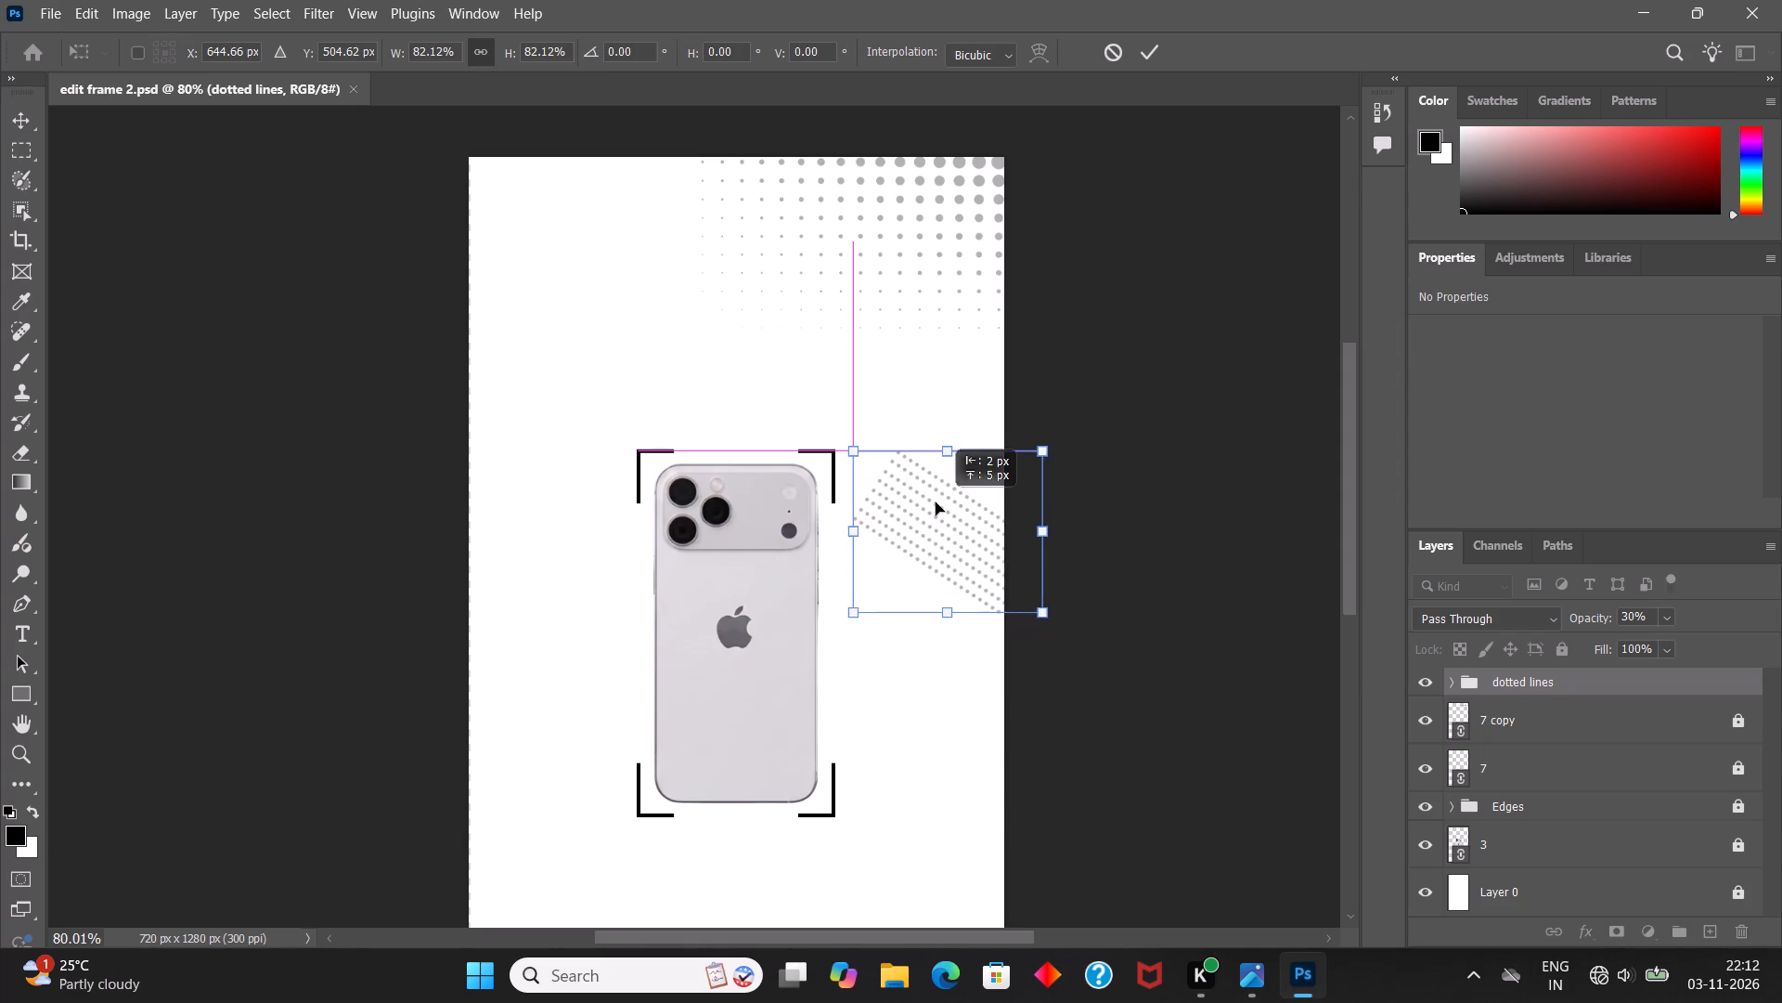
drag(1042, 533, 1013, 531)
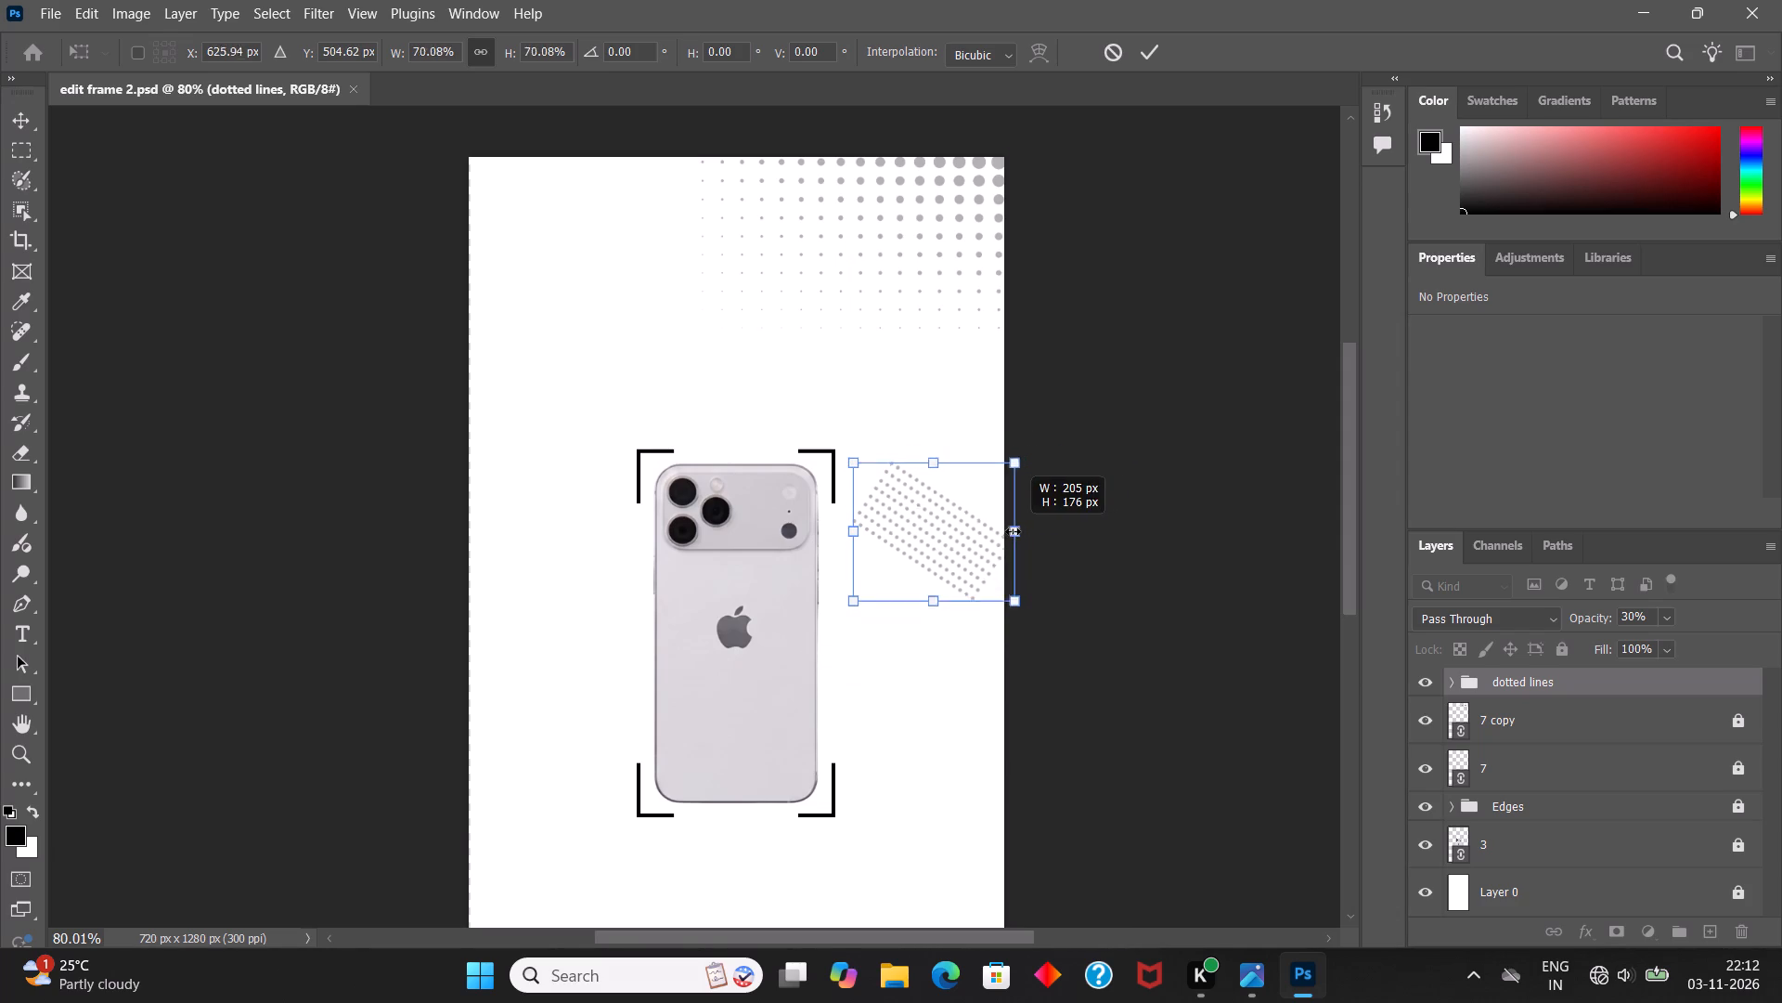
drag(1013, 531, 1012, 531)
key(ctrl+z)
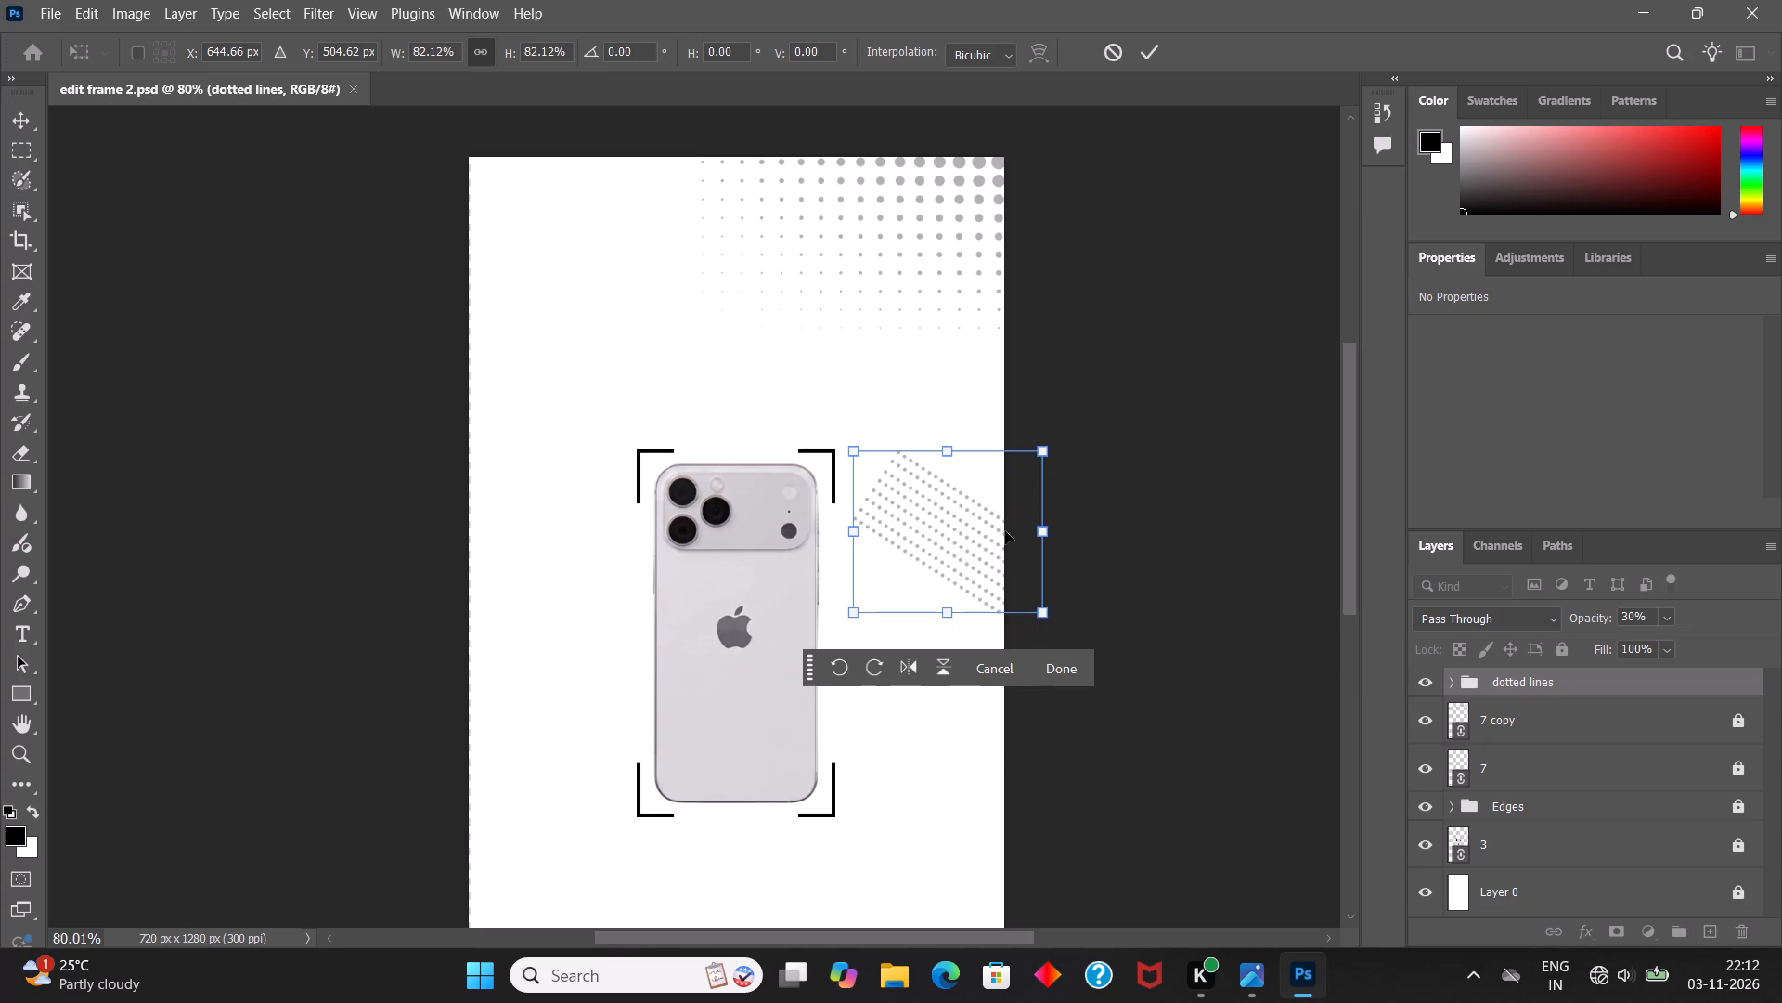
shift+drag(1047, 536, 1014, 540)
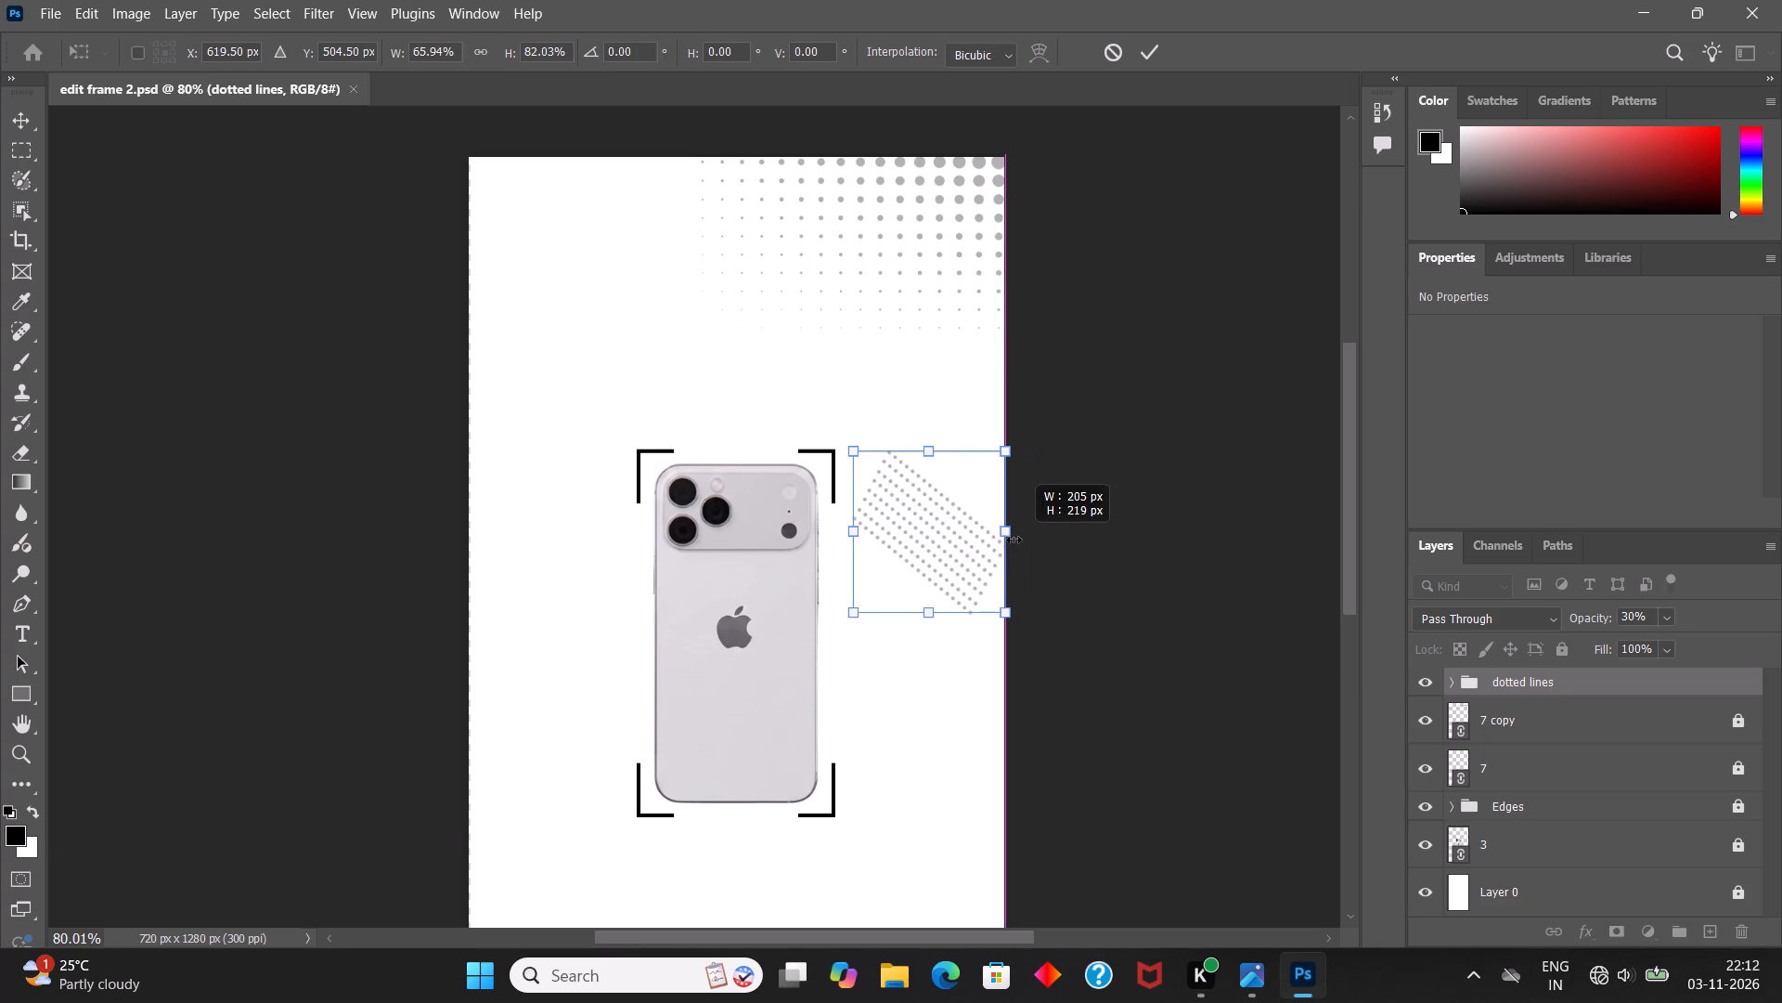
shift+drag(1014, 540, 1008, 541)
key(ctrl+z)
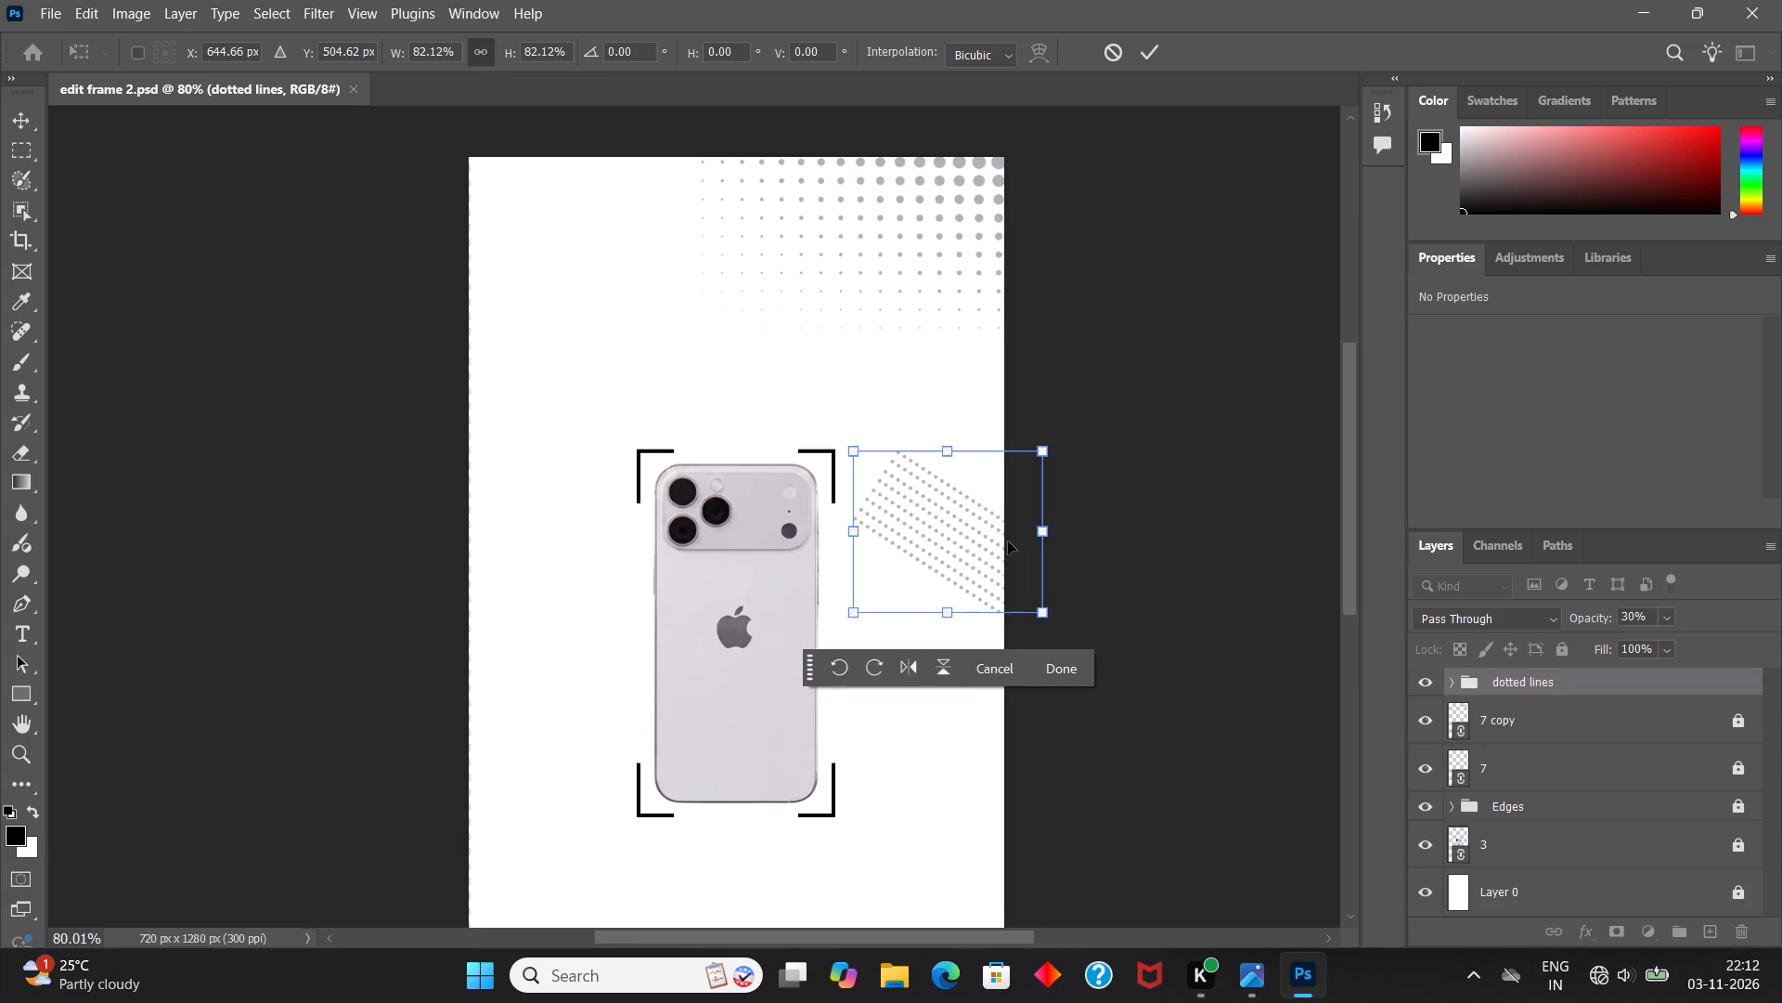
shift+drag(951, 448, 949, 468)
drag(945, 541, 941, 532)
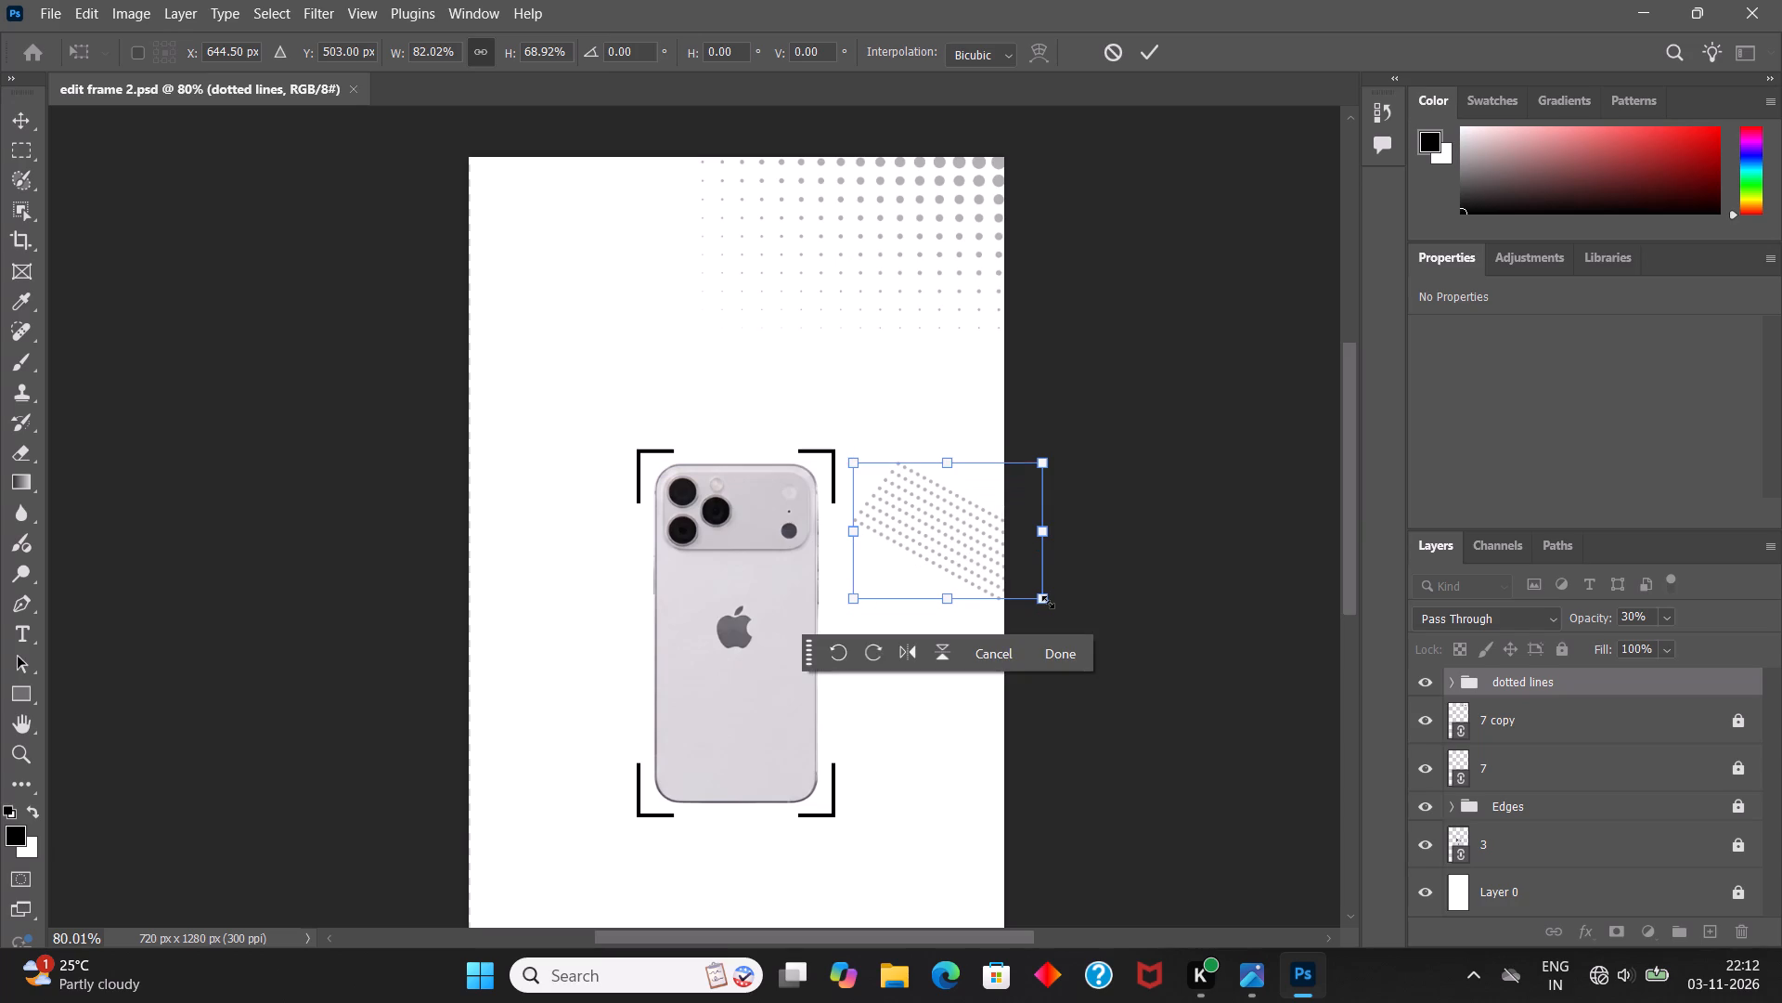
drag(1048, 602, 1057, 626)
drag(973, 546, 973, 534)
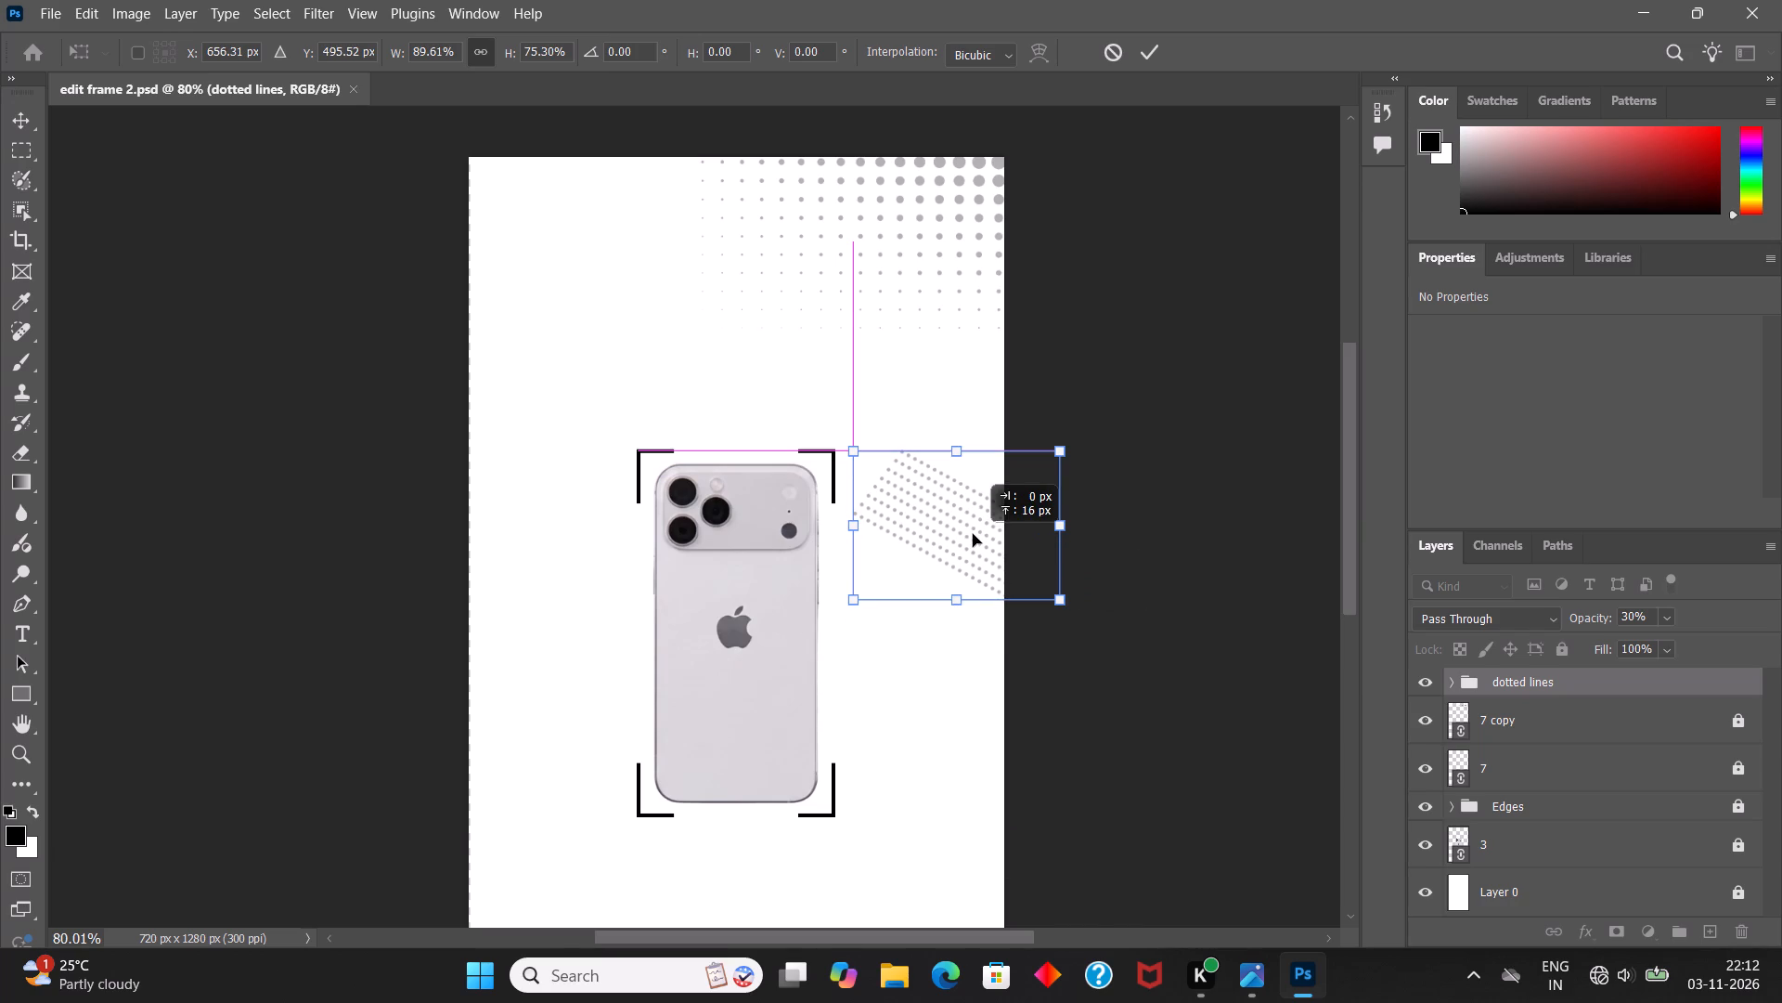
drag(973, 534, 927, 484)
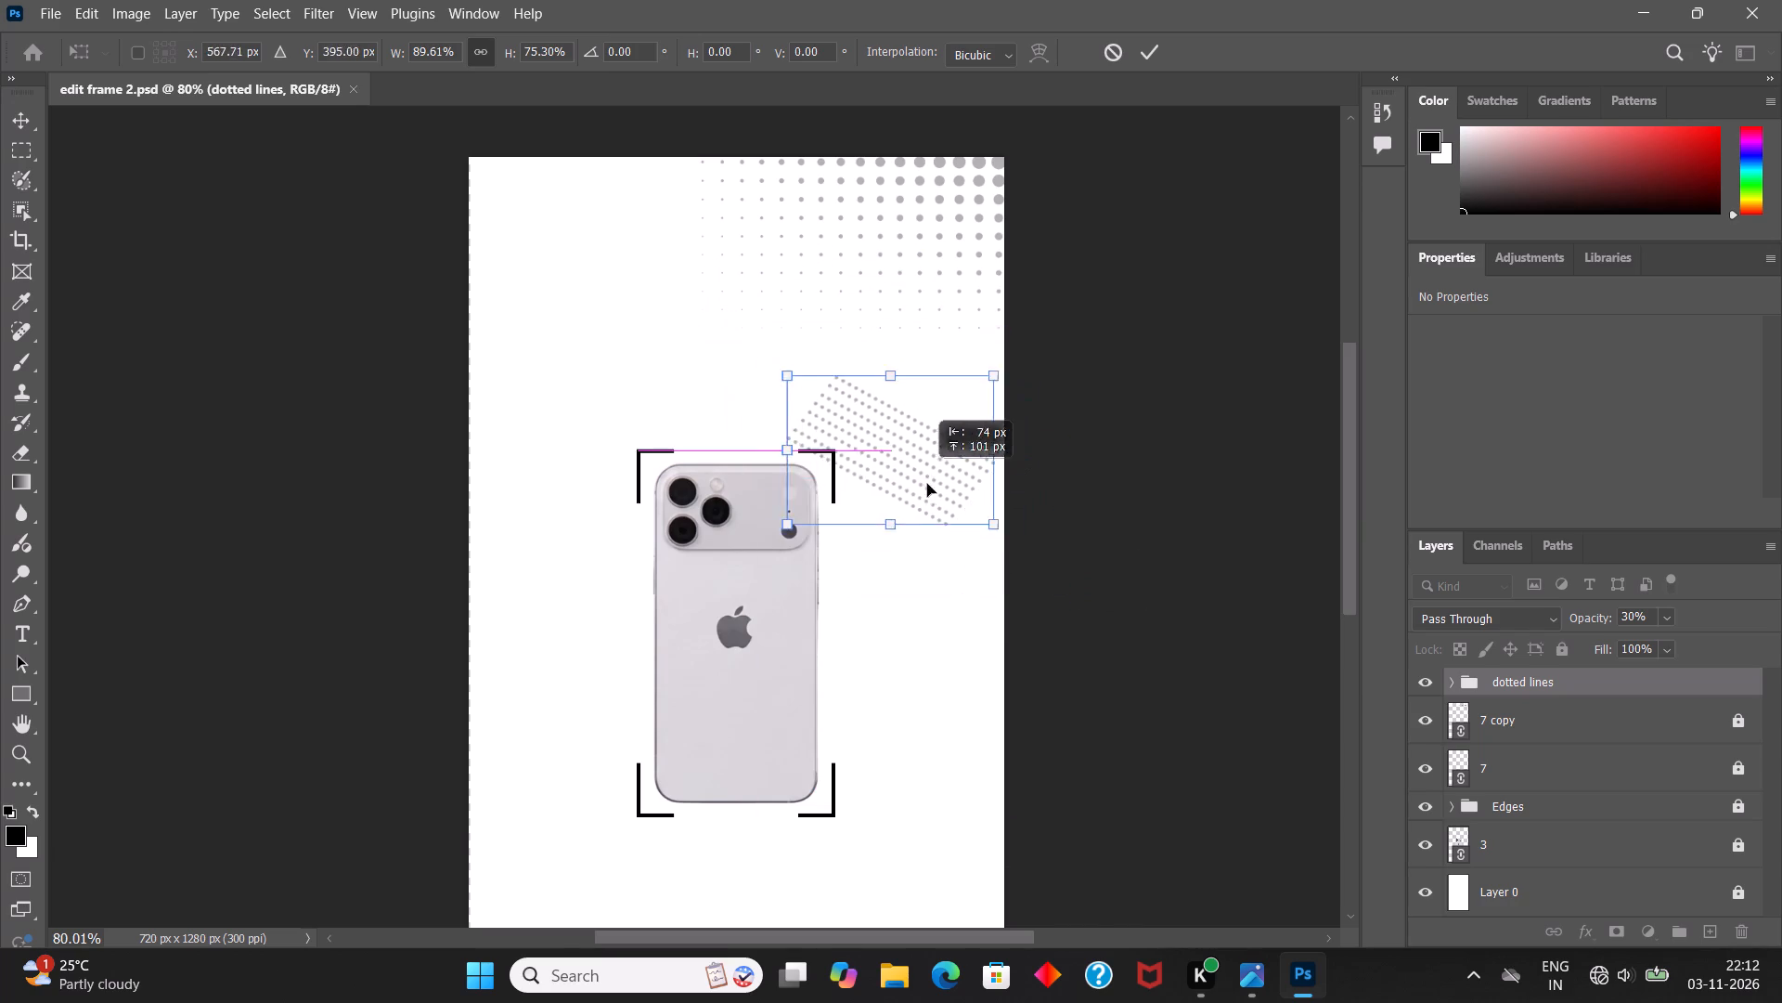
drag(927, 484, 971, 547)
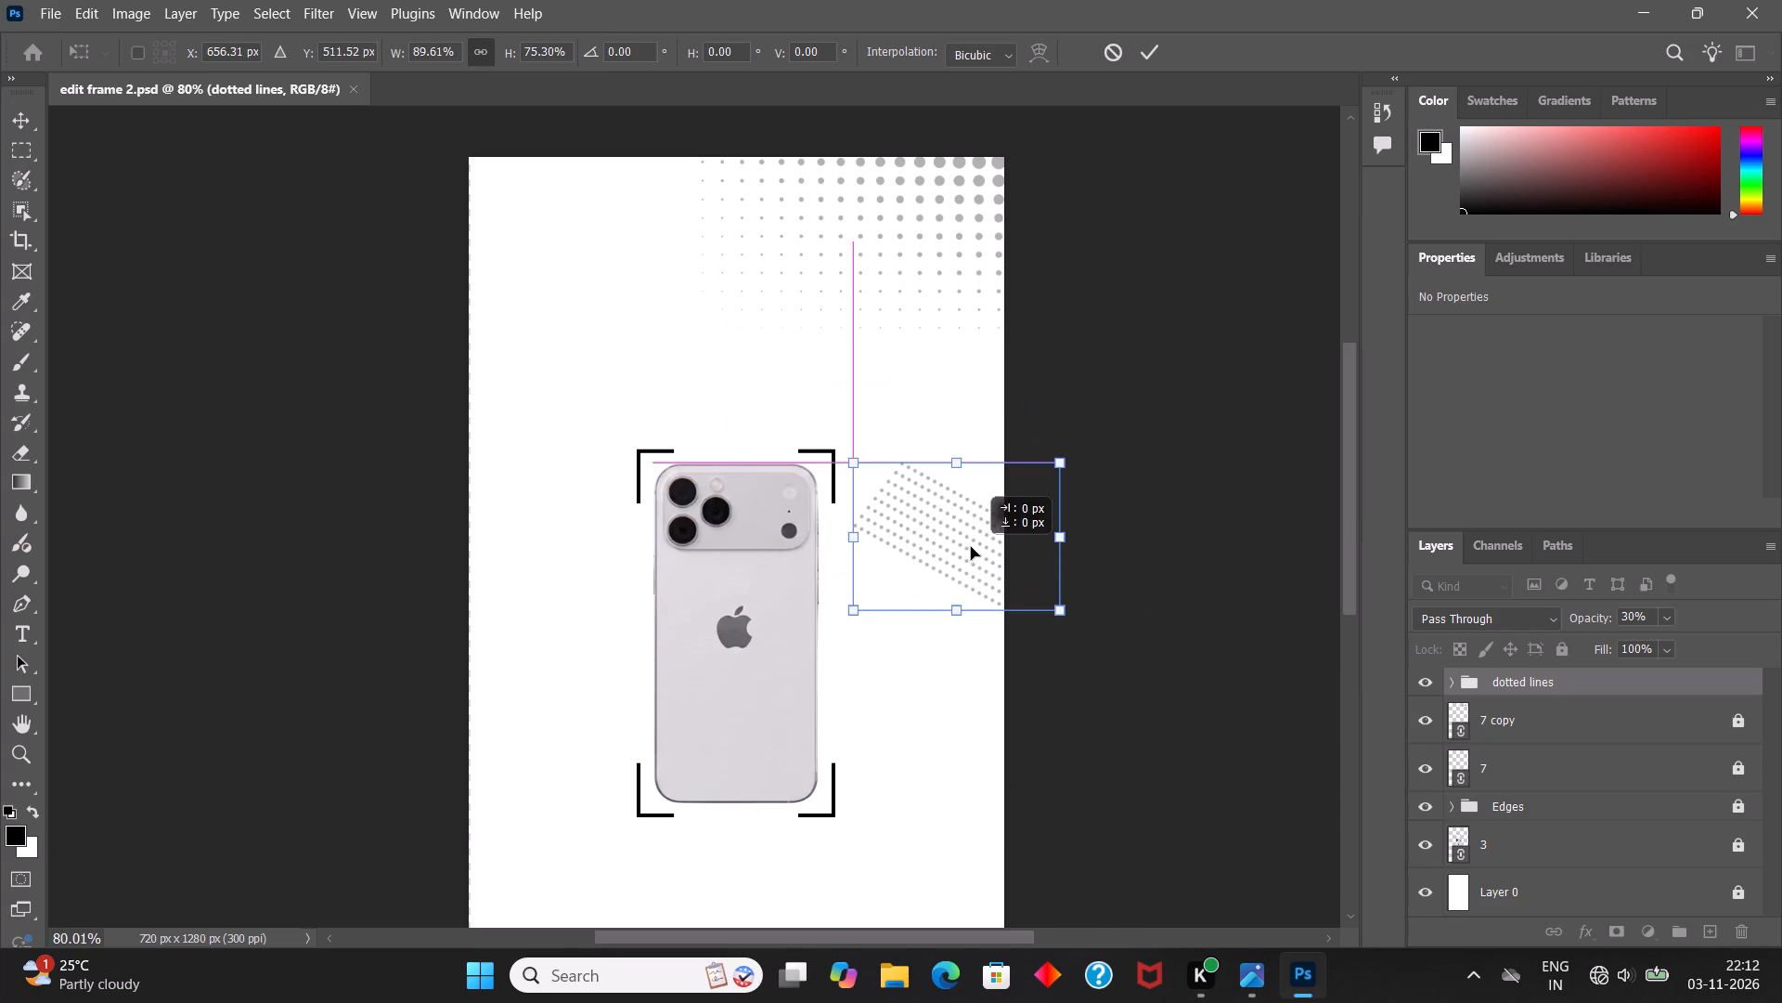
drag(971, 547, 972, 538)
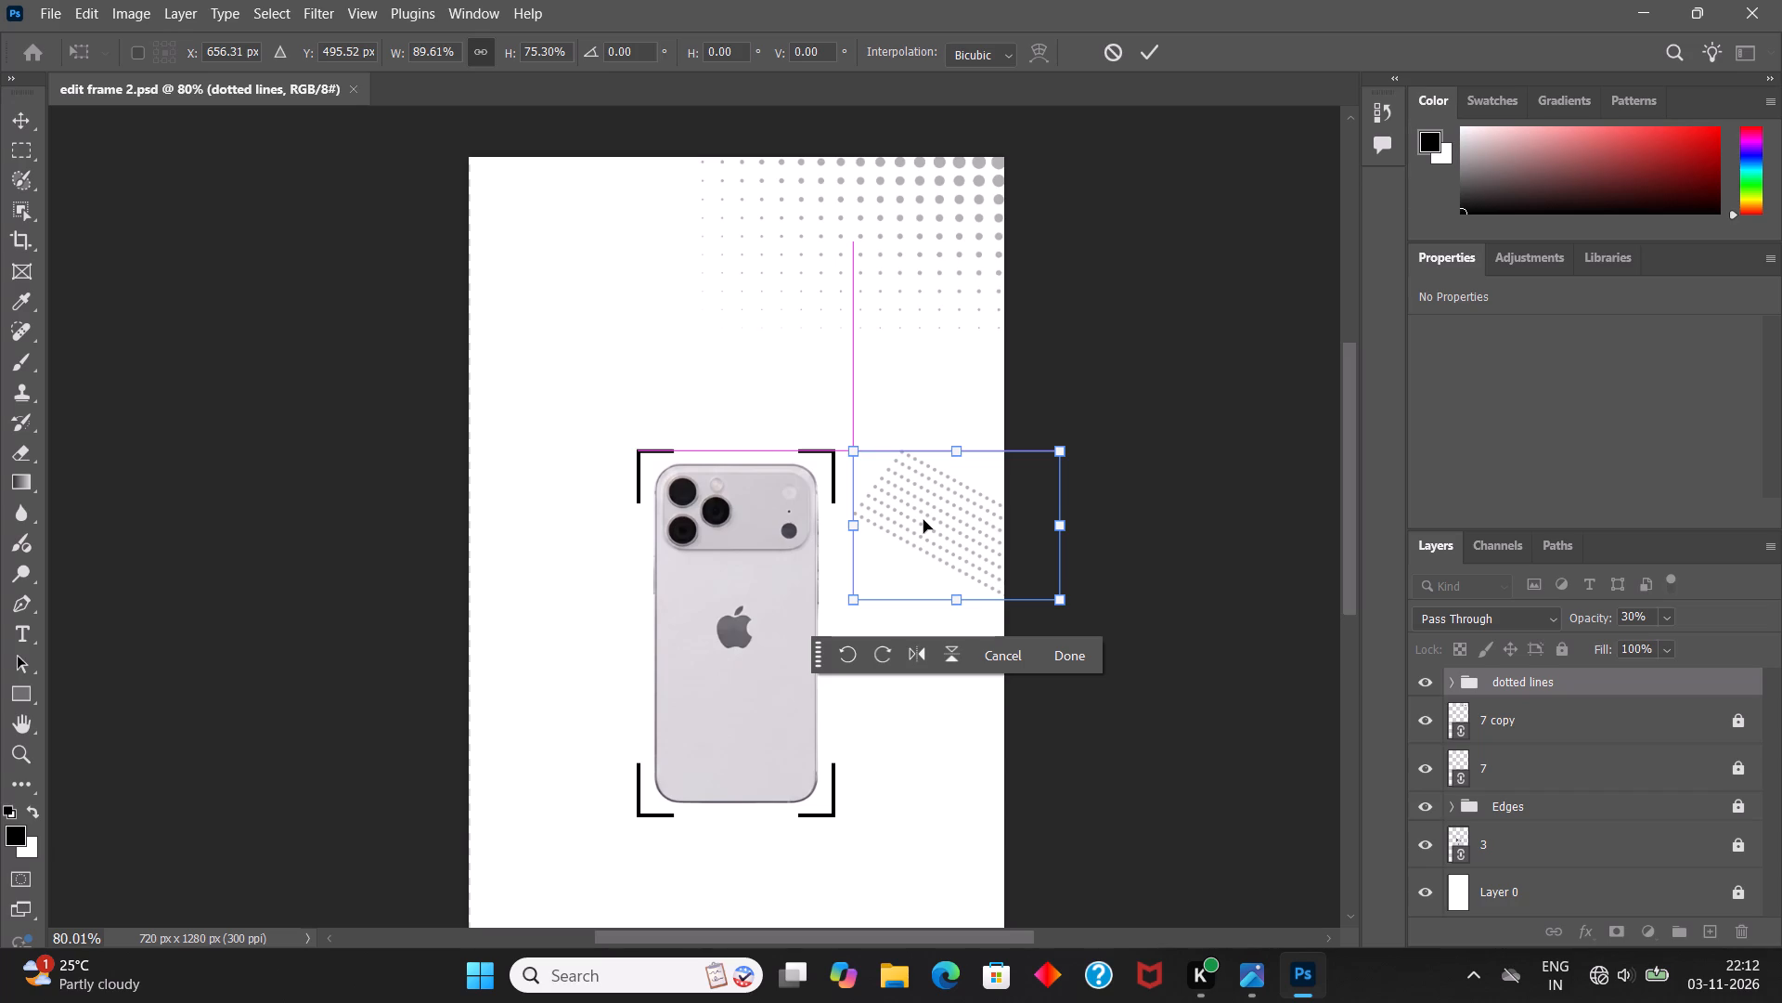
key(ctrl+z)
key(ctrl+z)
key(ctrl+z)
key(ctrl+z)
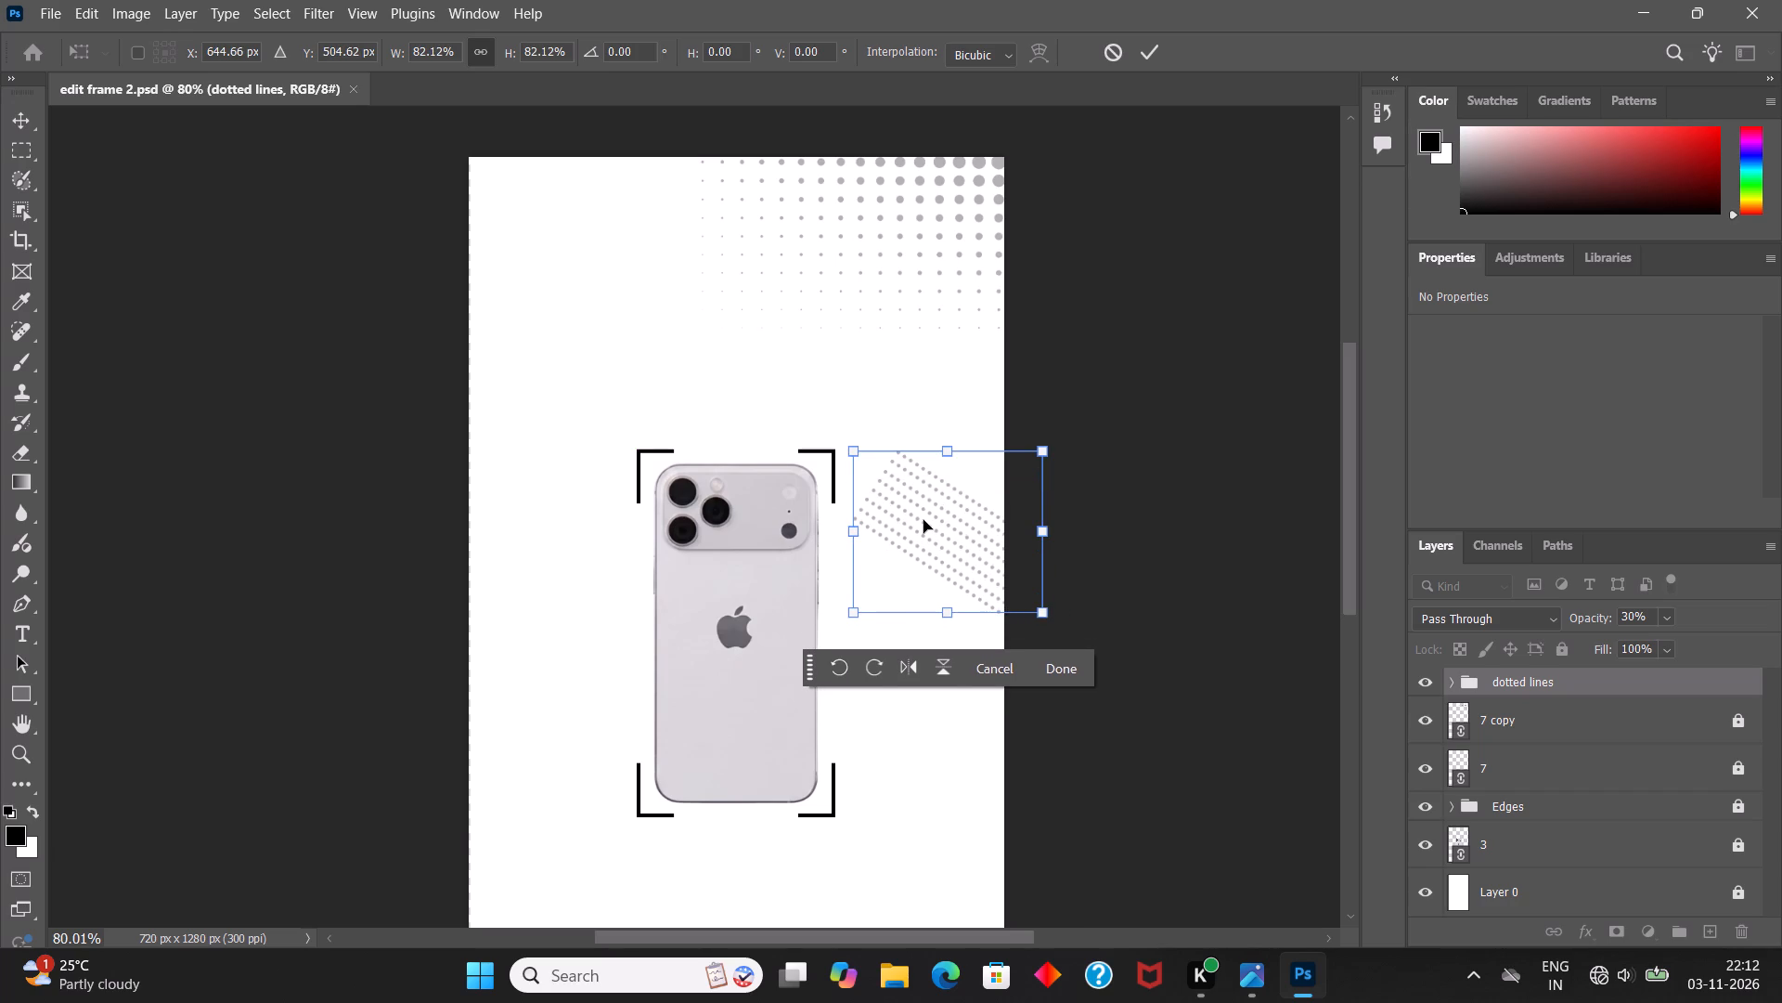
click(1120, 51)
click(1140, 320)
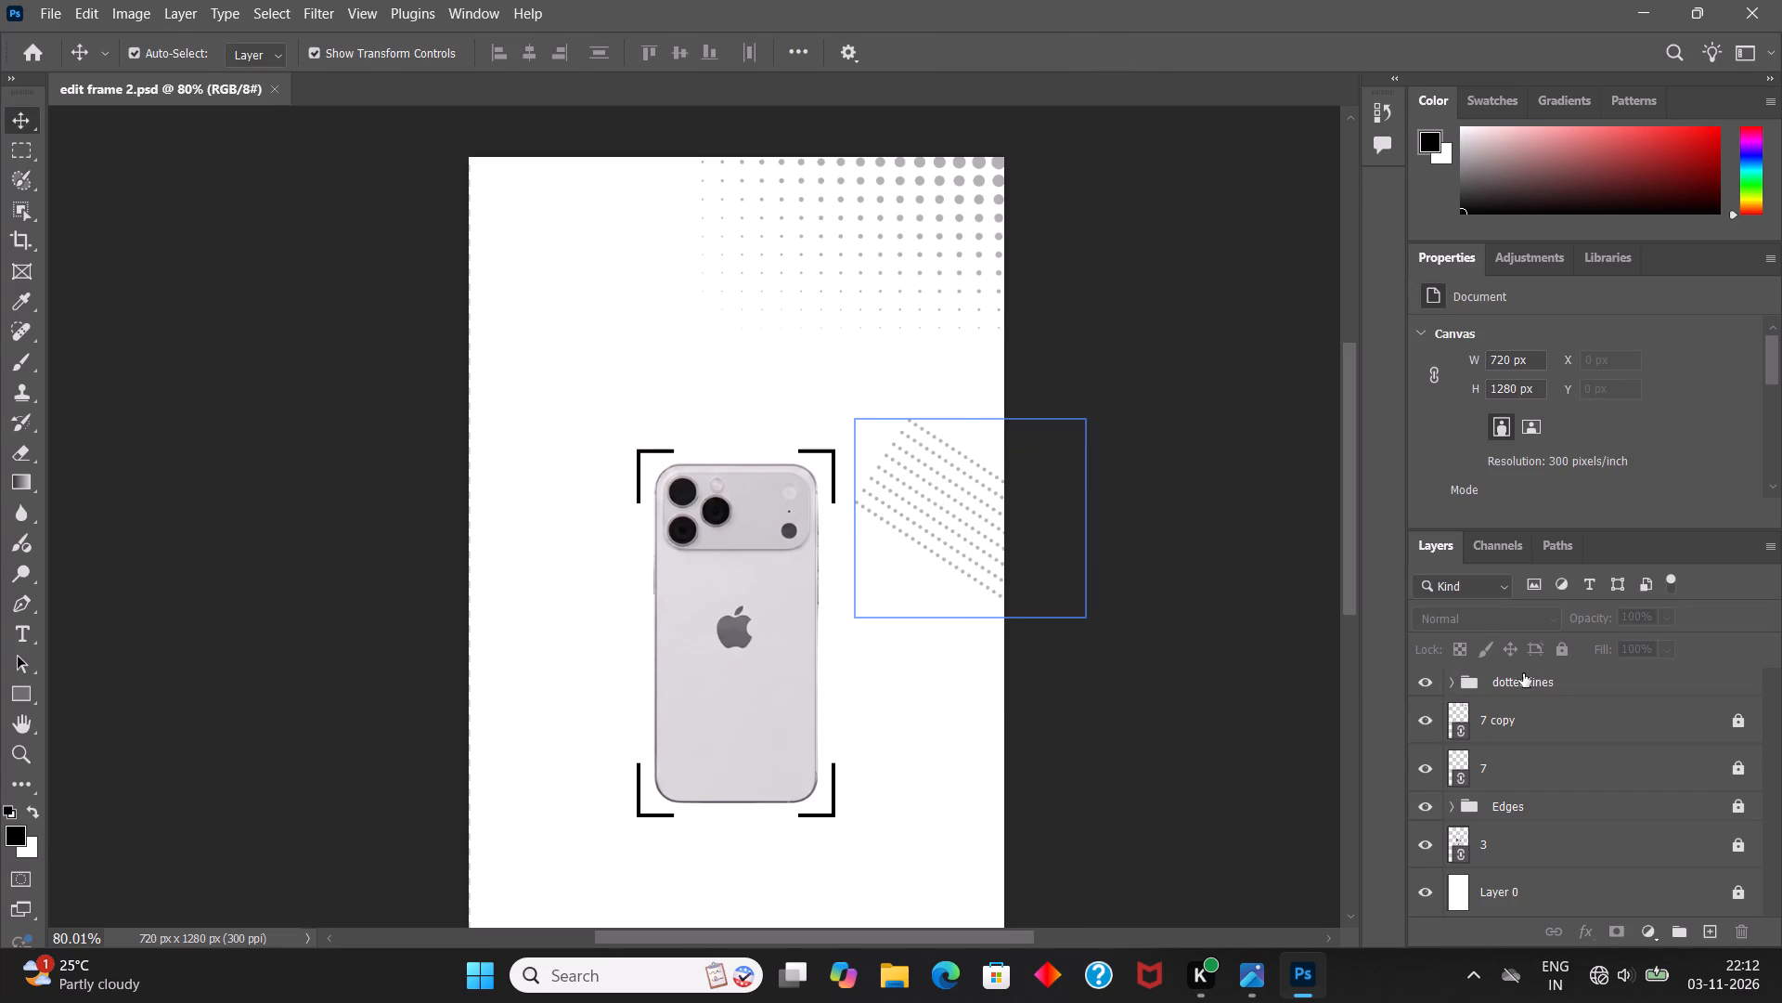
Scale the dotted lines group to about 82%, keep it overhanging the poster's right edge, and rotate it slightly clockwise.
click(1523, 673)
key(ctrl+t)
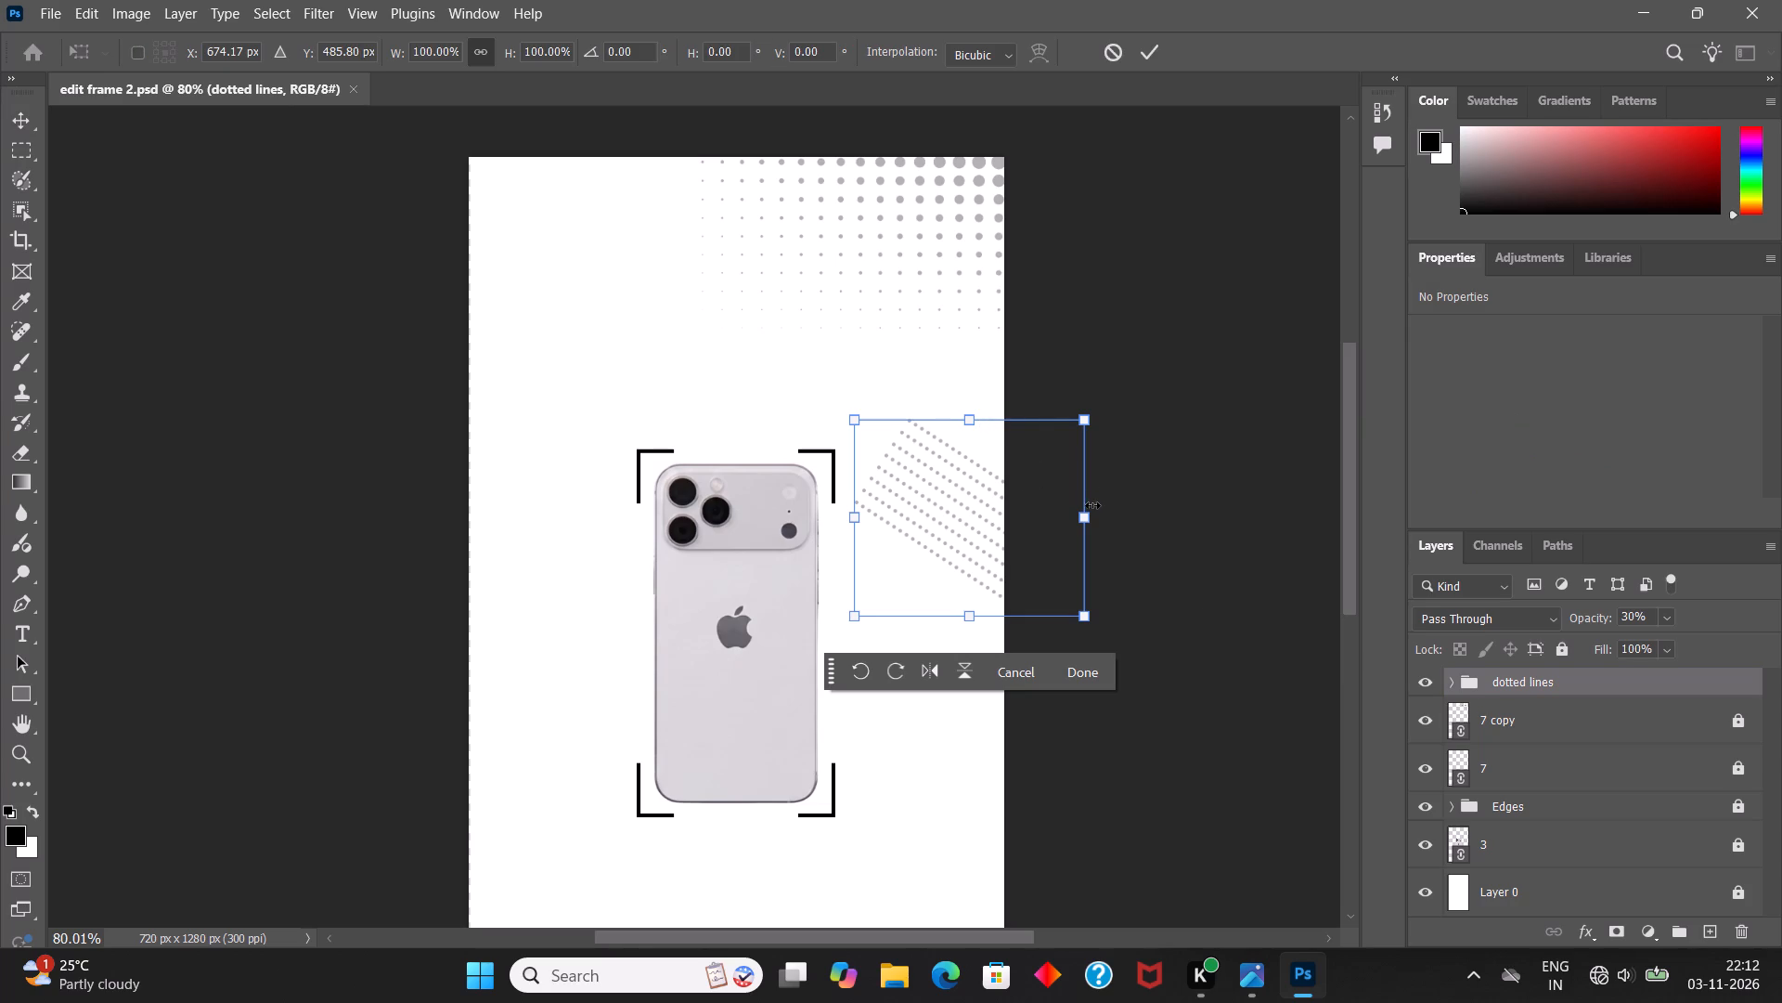
drag(1082, 523, 1040, 521)
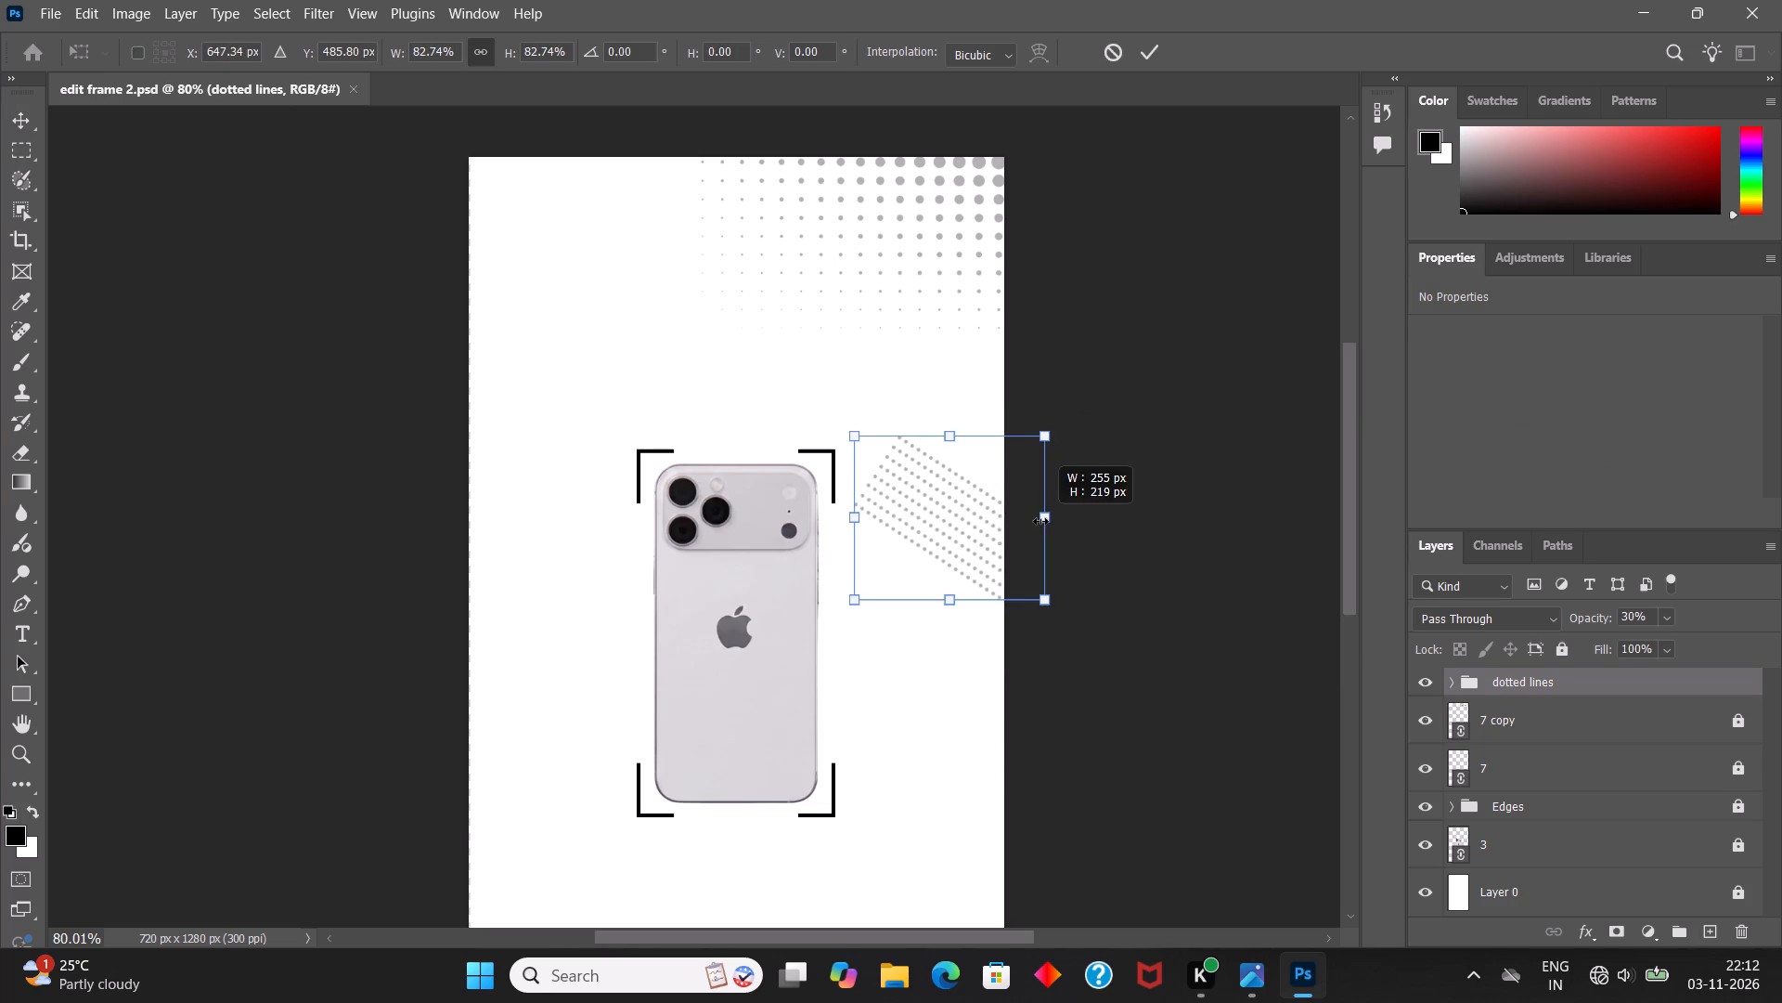
drag(1040, 521, 1039, 521)
drag(963, 524, 974, 533)
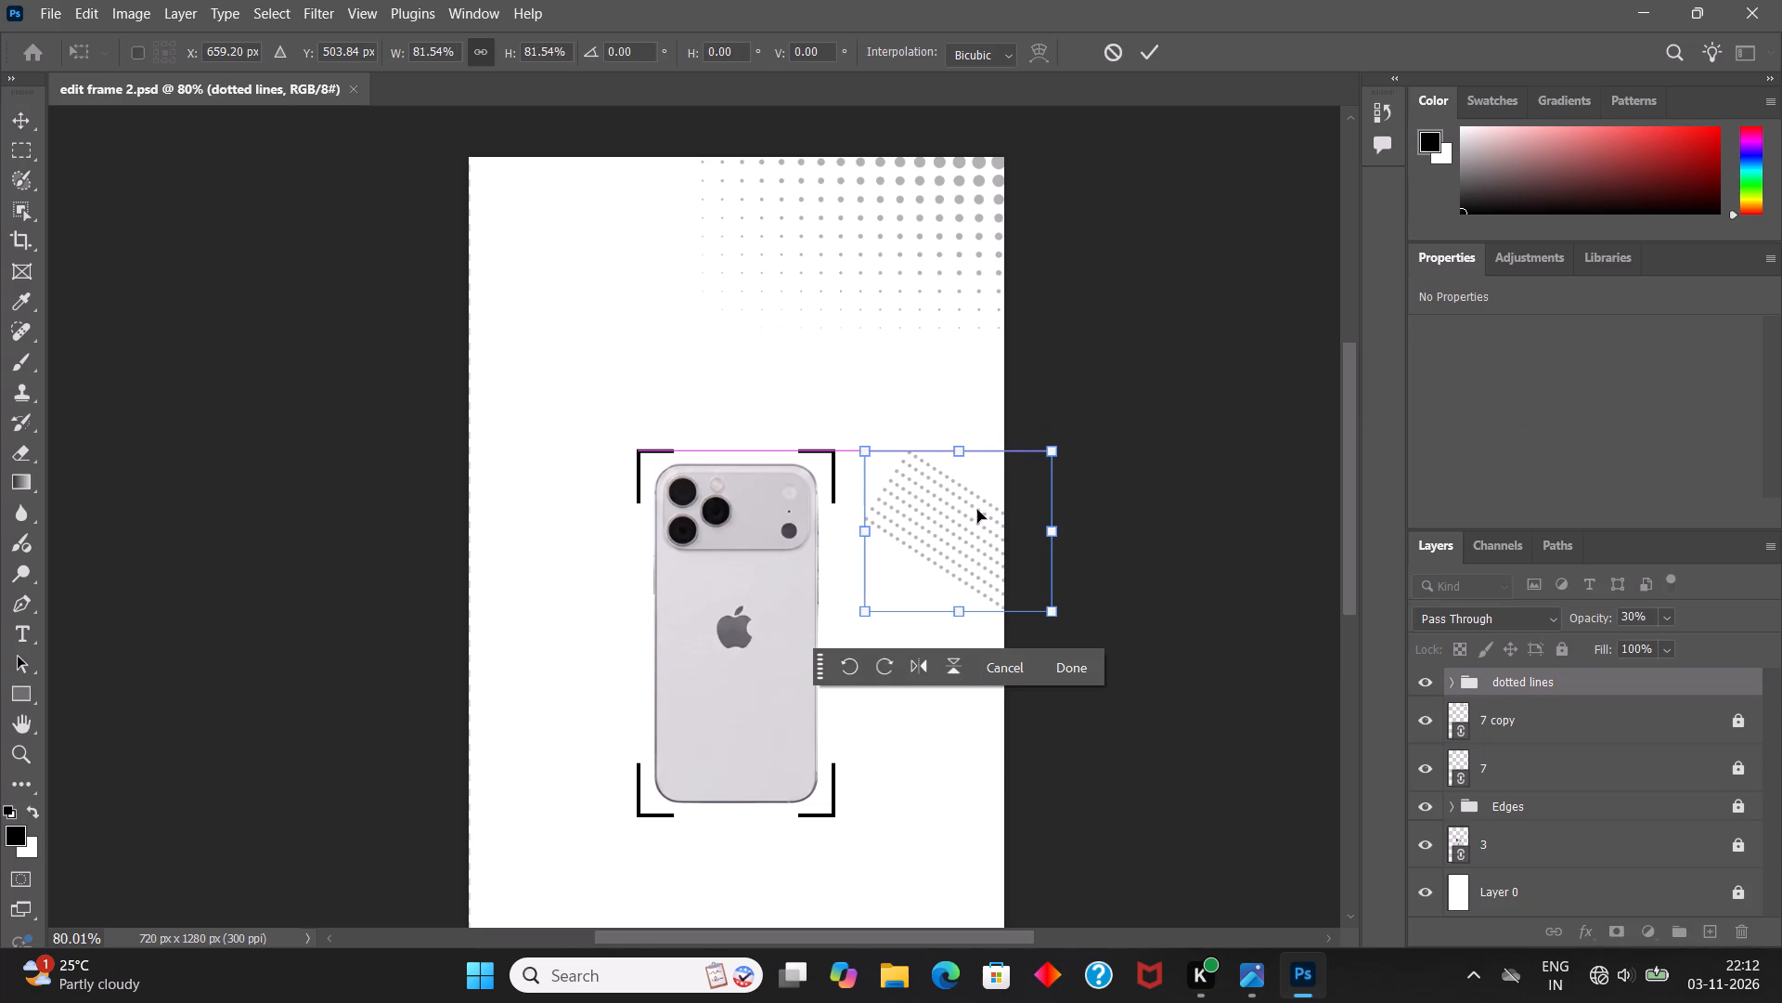
drag(848, 437, 863, 434)
click(1153, 51)
click(1148, 302)
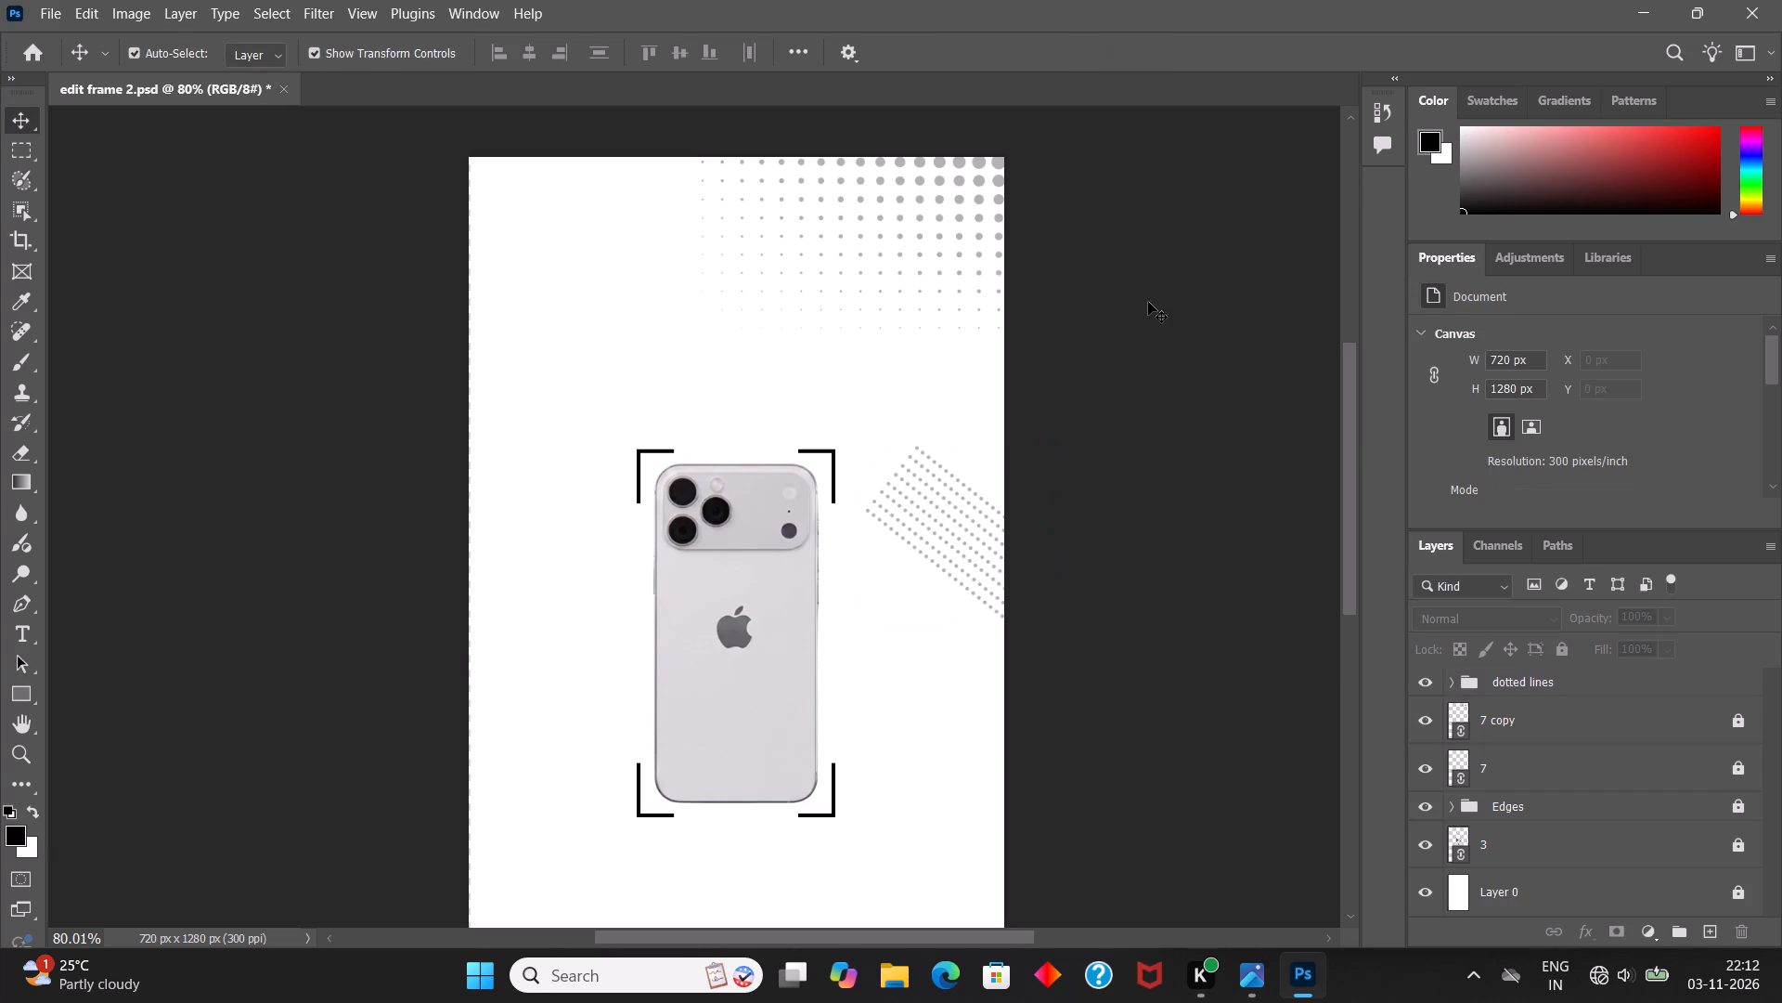
Save the poster document.
key(ctrl+s)
Free-transform the dotted lines group, moving it fully onto the poster at about X 598 px, Y 465 px.
click(1556, 678)
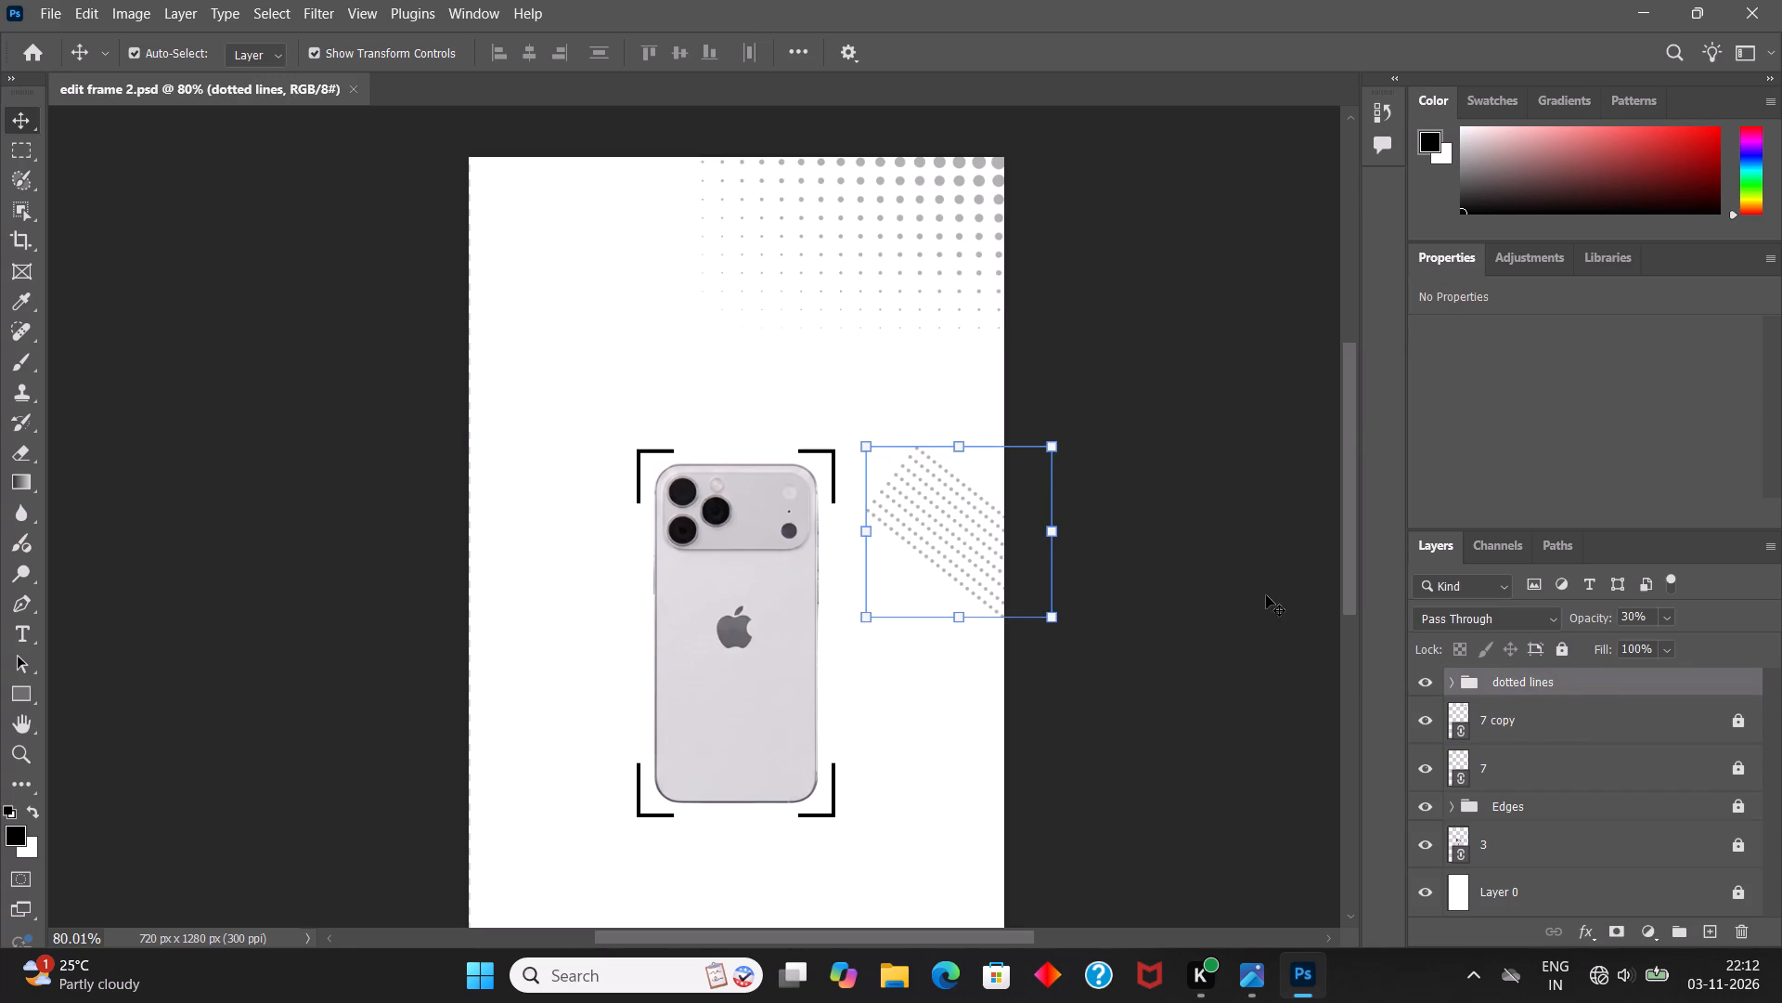
key(ctrl+t)
drag(973, 518, 925, 513)
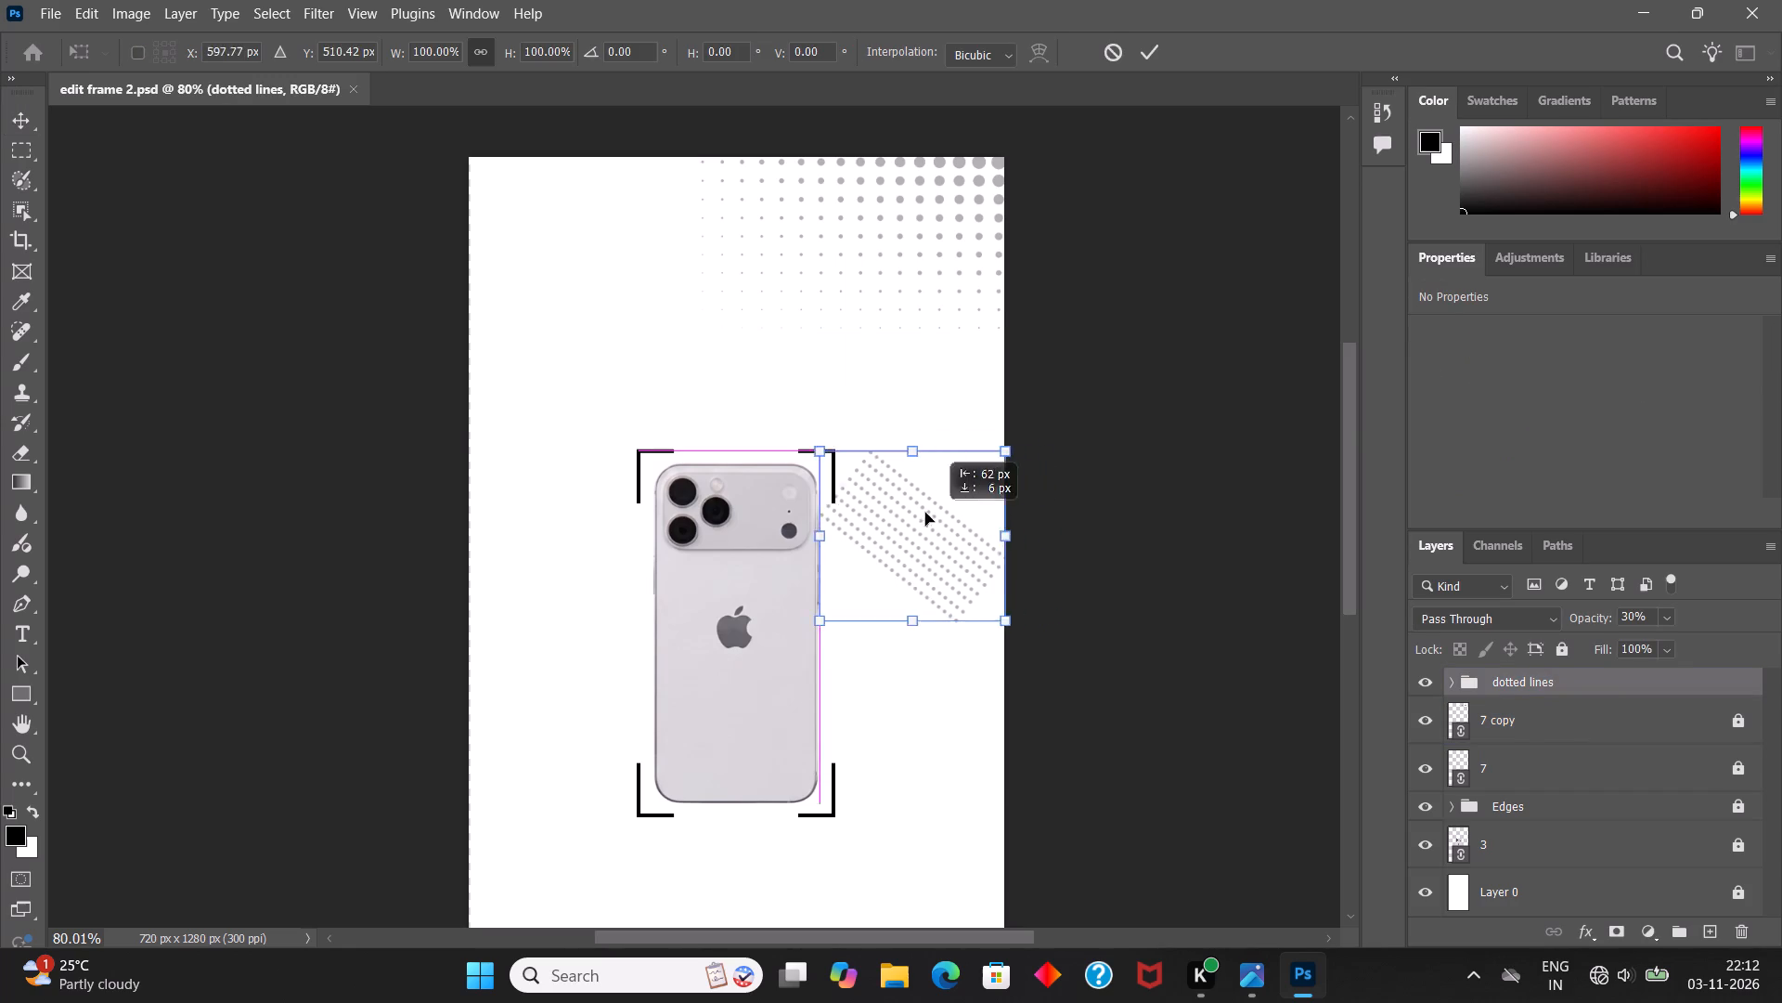
drag(925, 513, 928, 484)
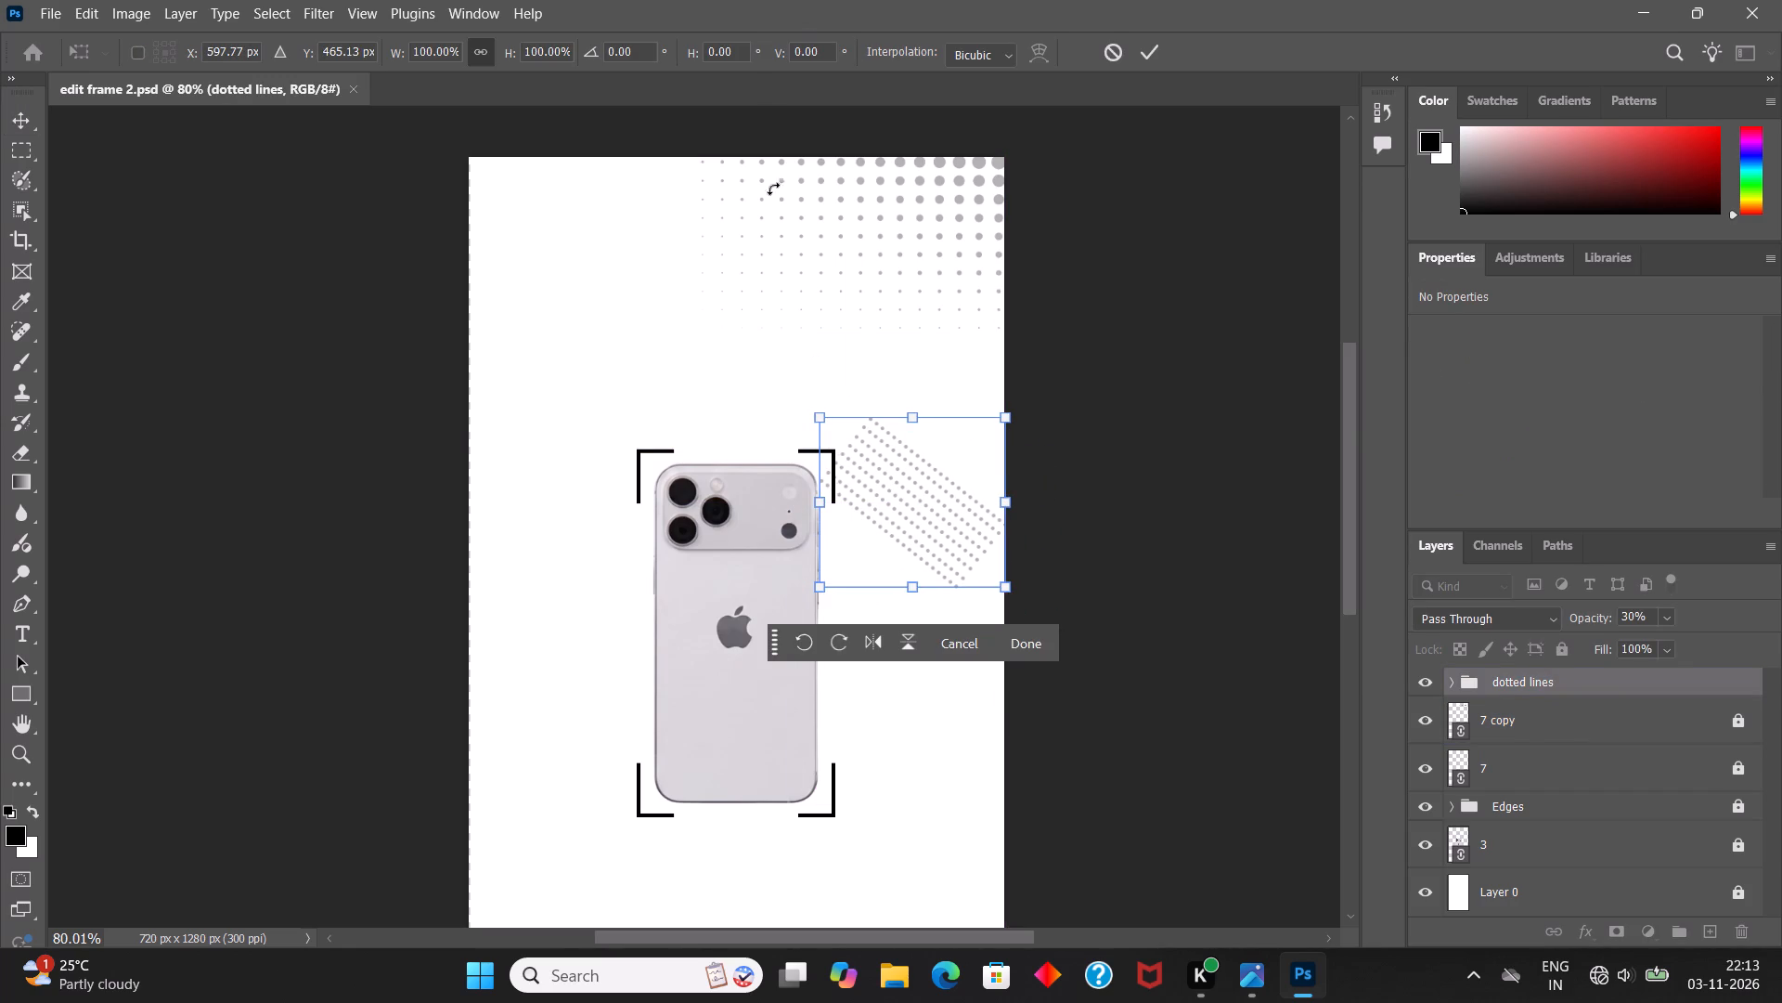
Rotate the dotted lines group 50° clockwise so its lines run nearly vertical, and apply the transform.
drag(803, 406, 920, 371)
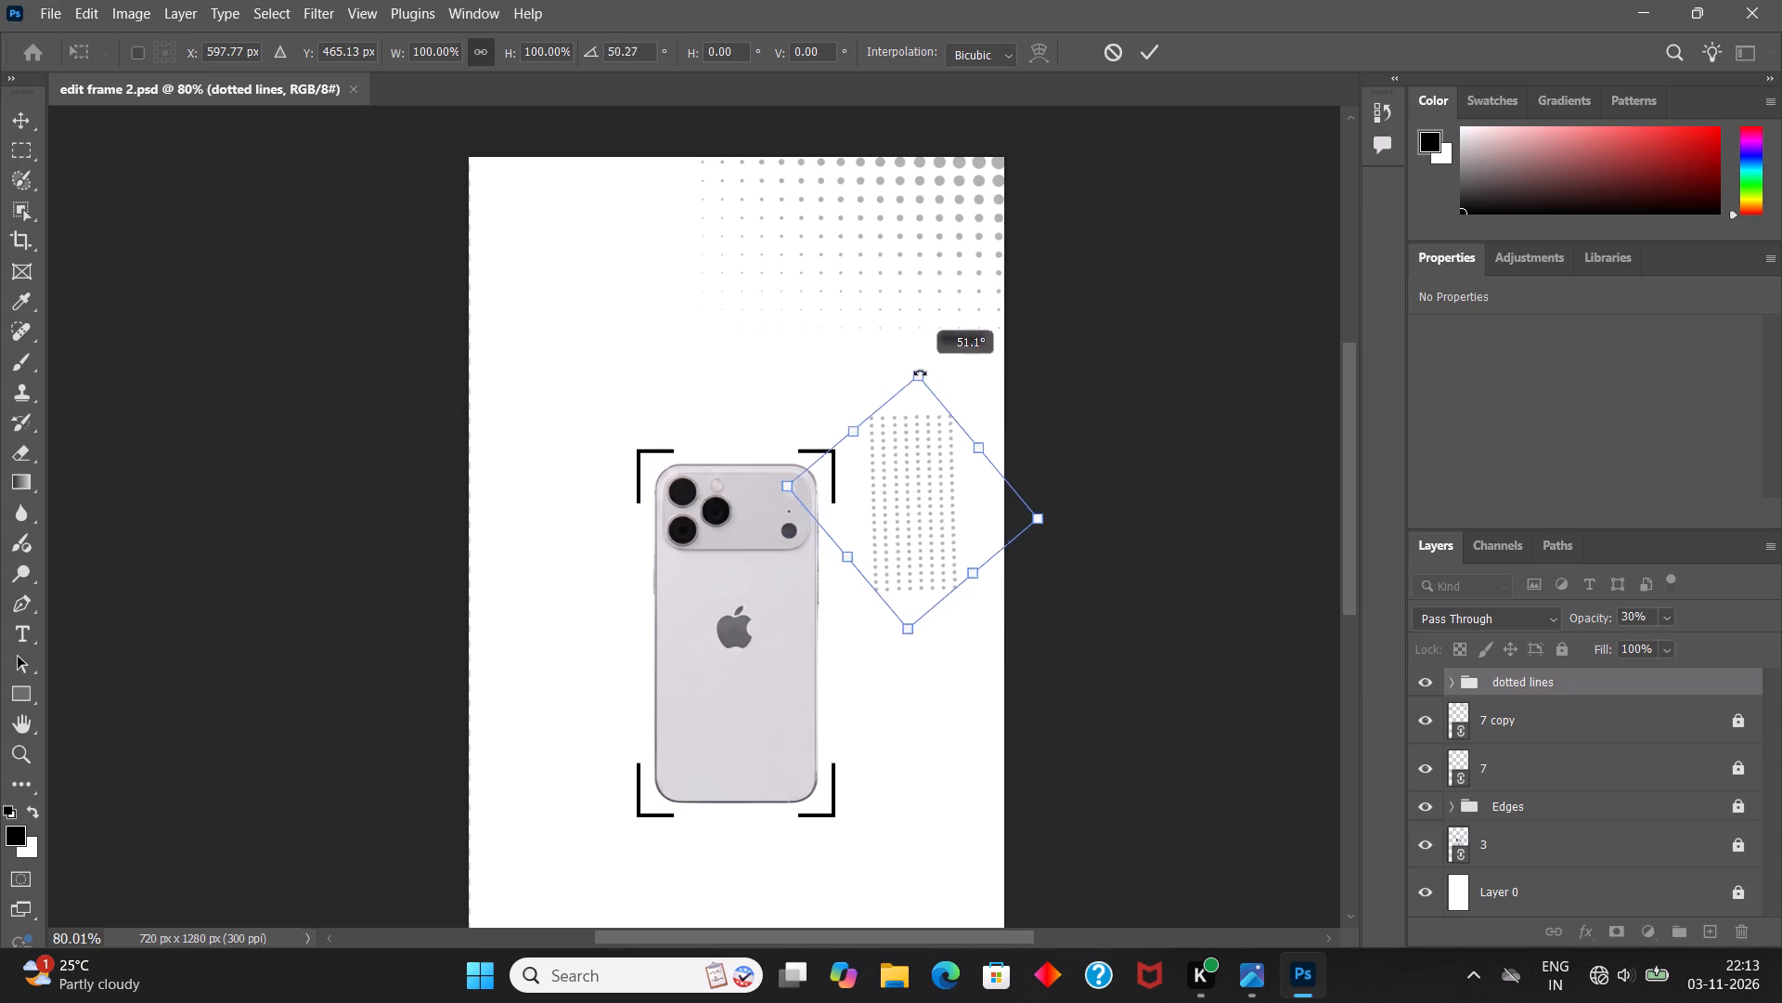
drag(920, 371, 916, 370)
click(625, 50)
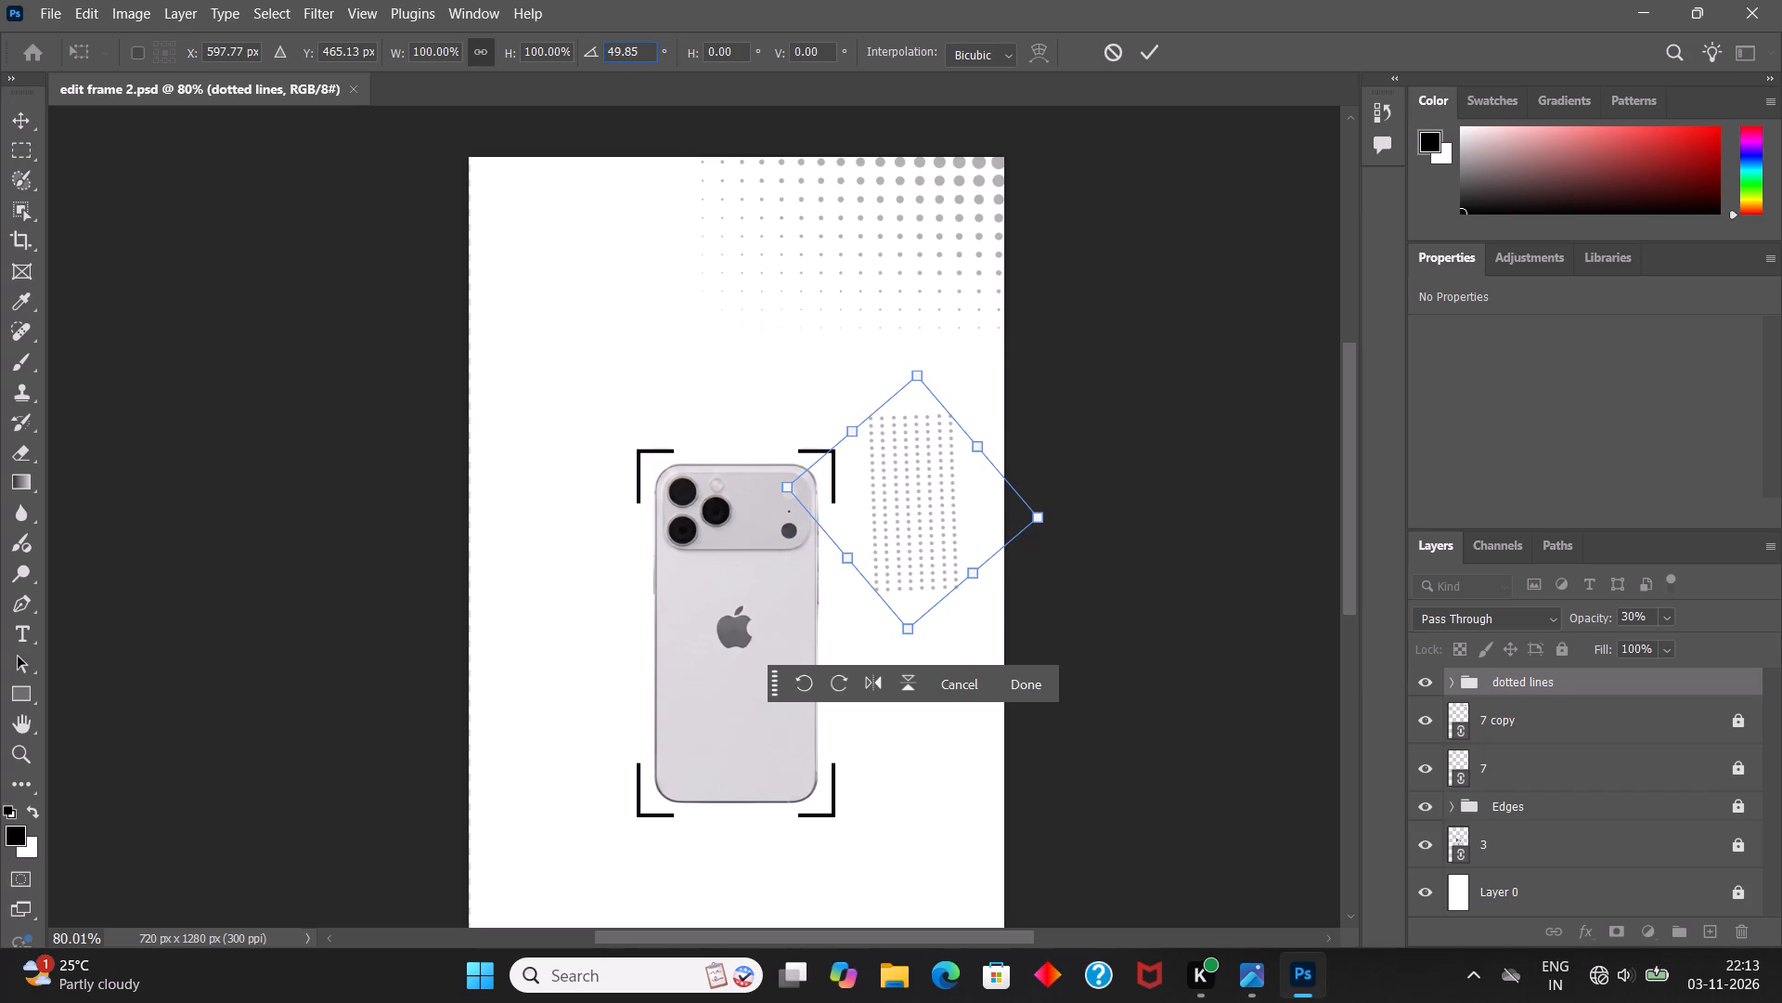
key(ctrl+a)
text(45)
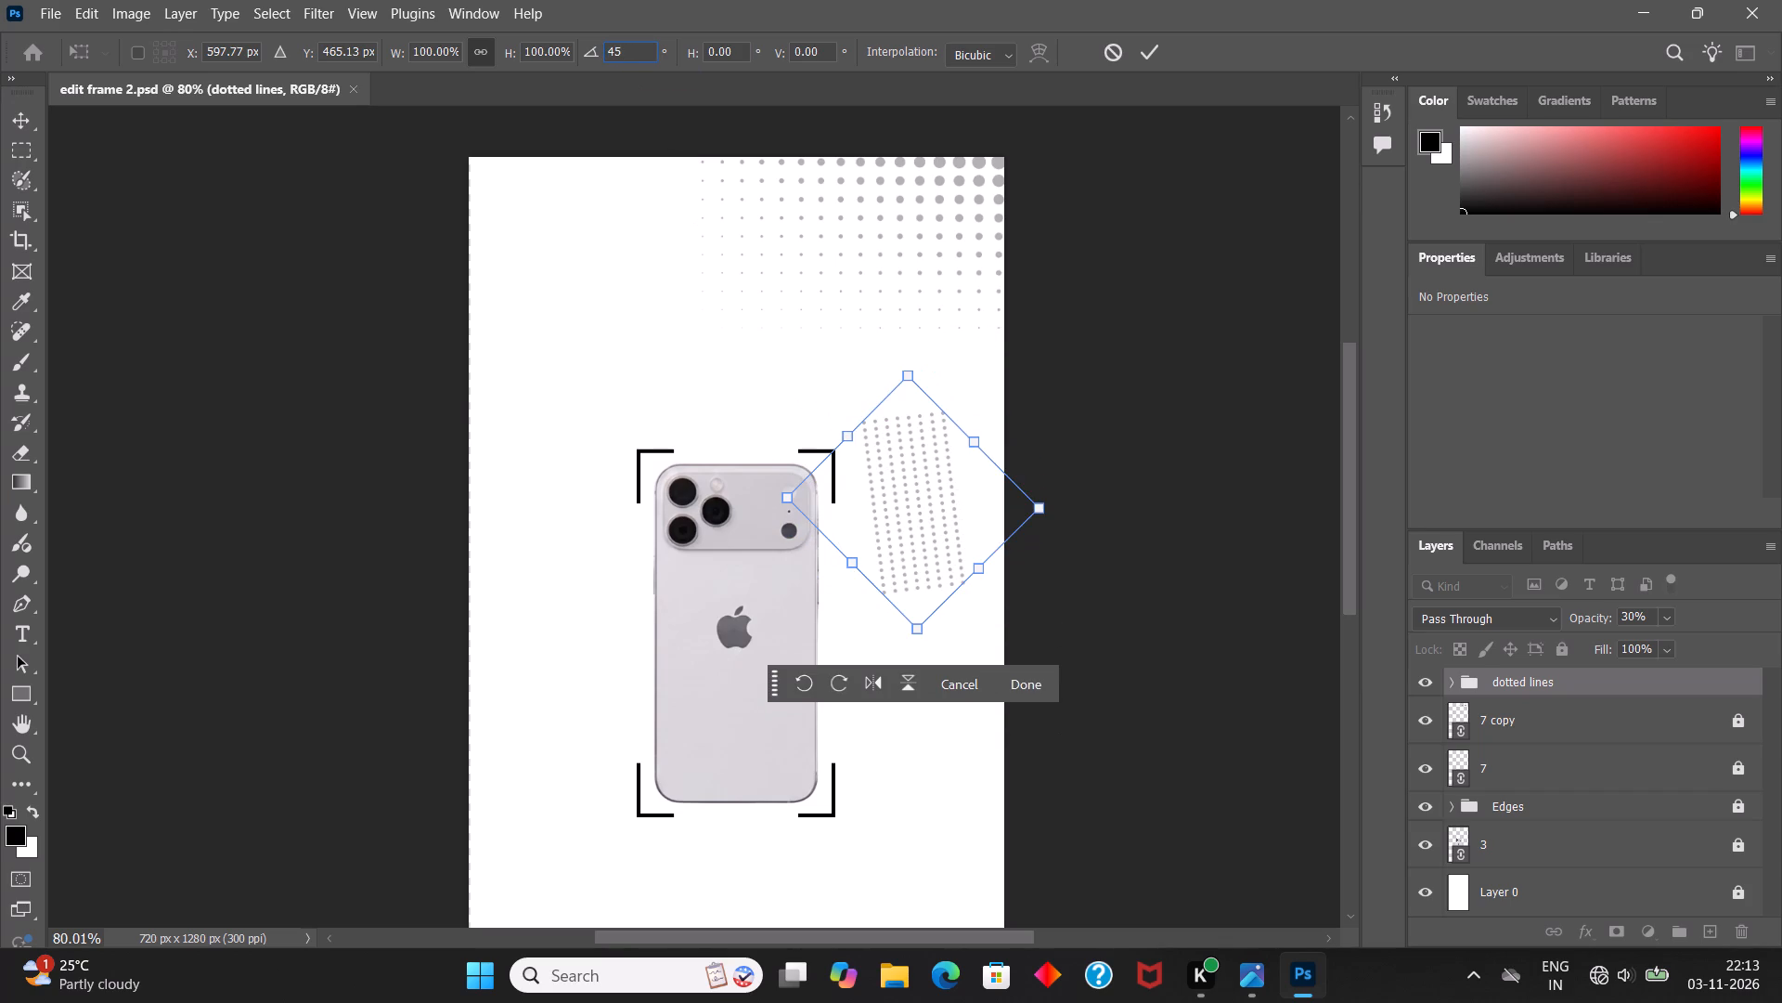
key(BackSpace)
key(7)
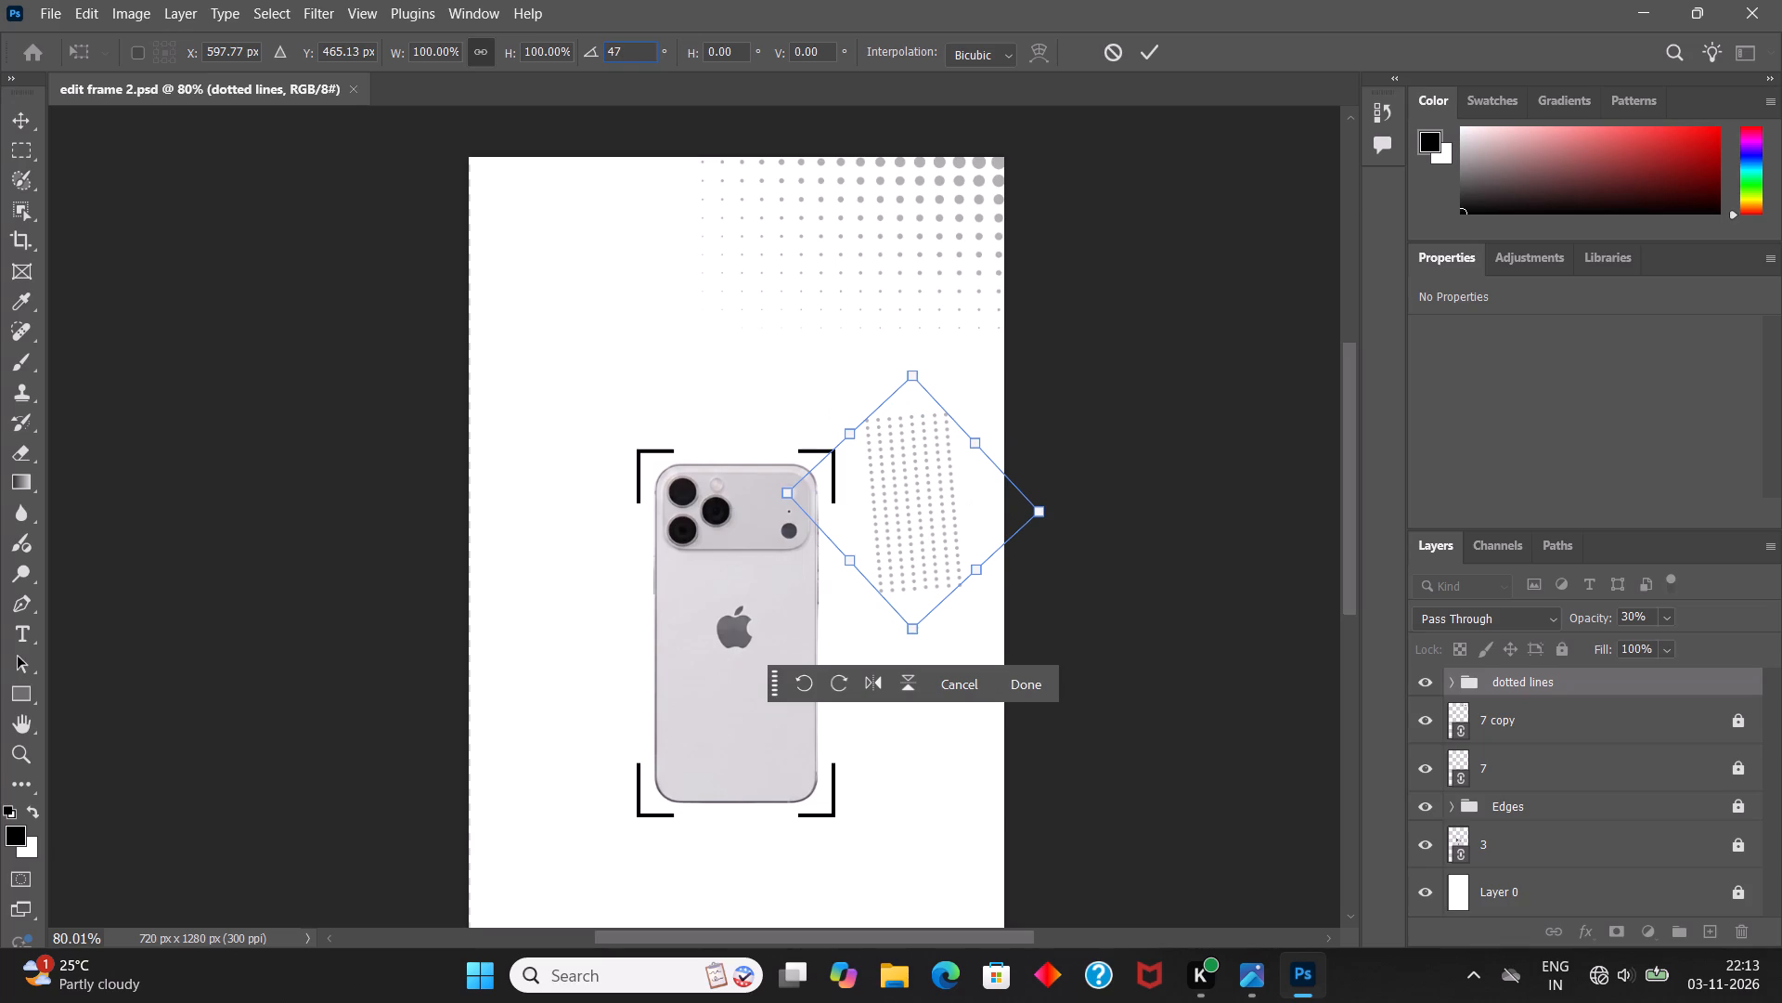
key(BackSpace)
key(BackSpace)
text(50)
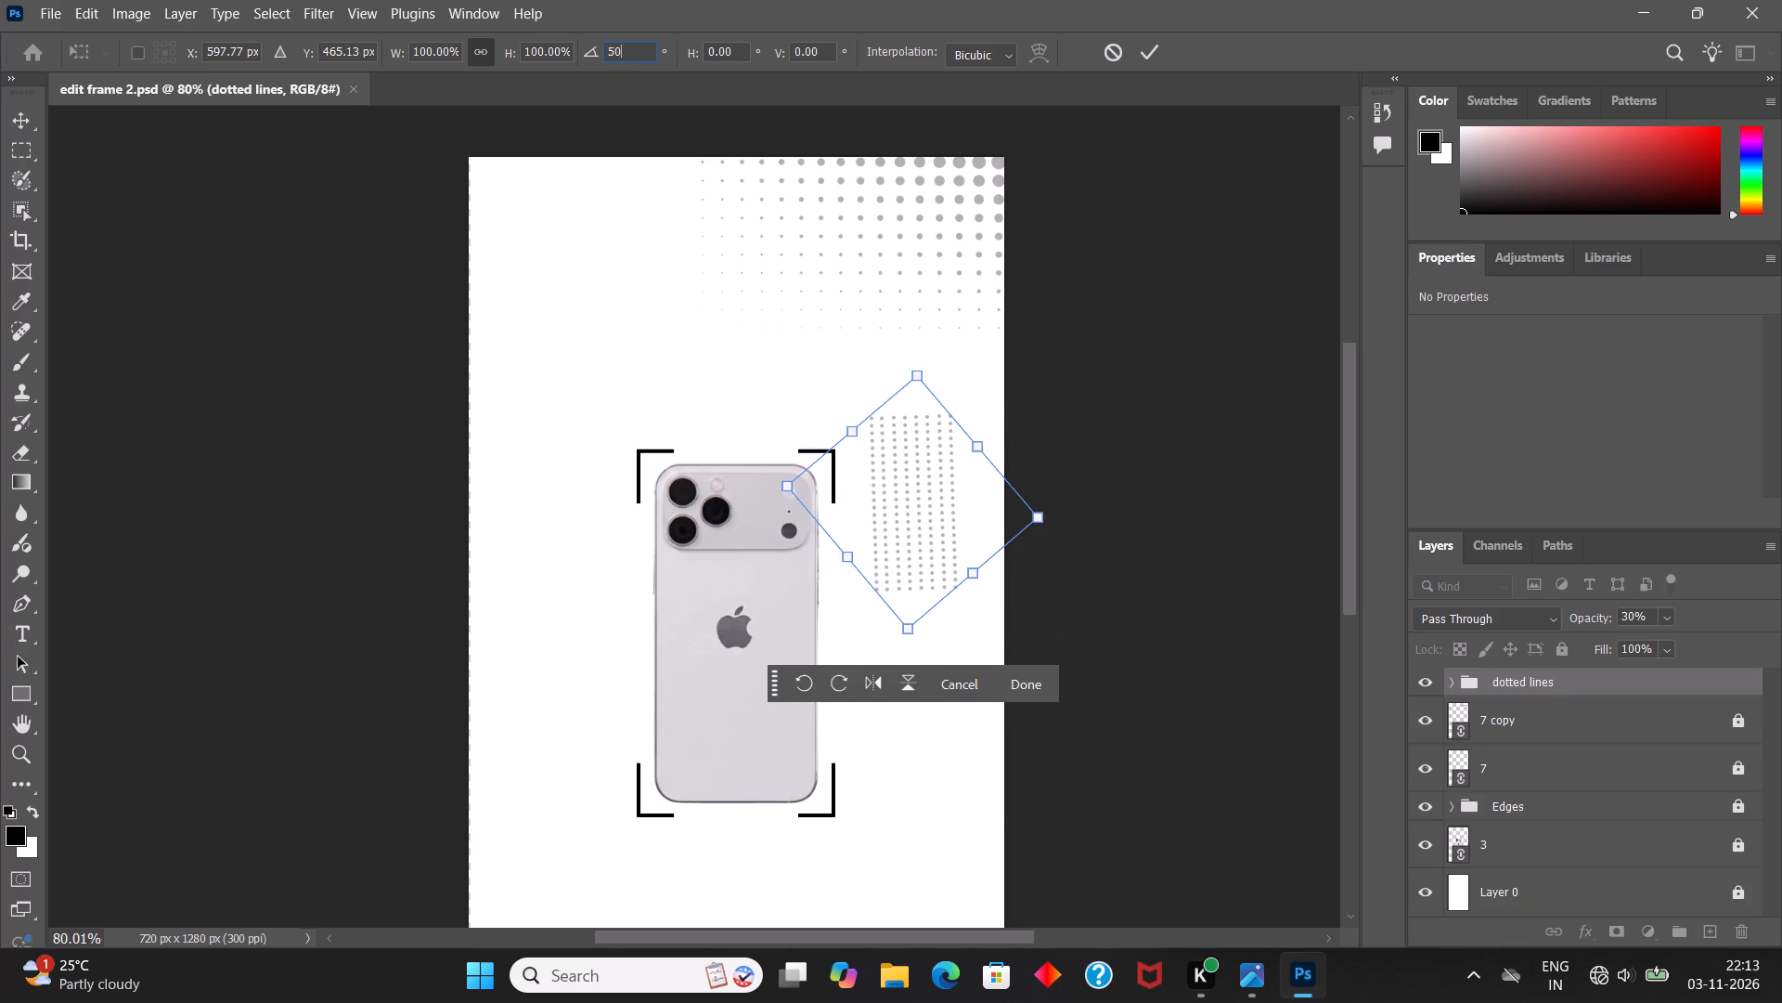
key(Return)
click(1137, 59)
click(1148, 356)
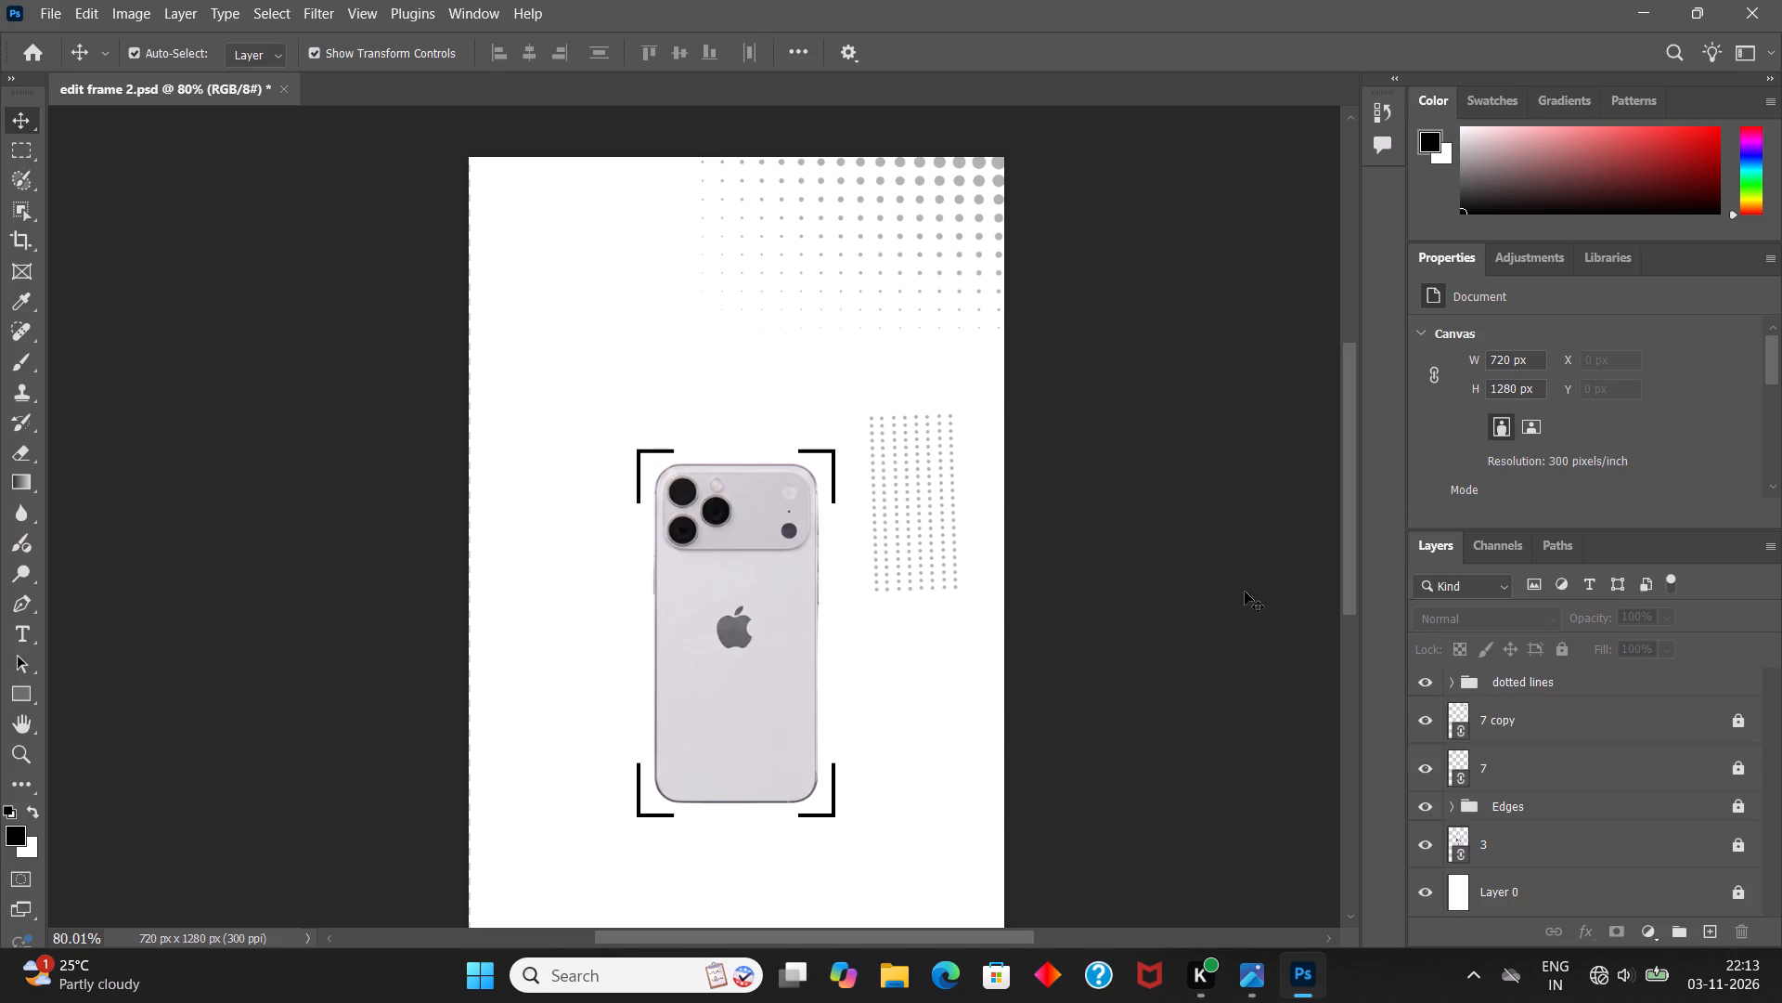
Free-transform the dotted lines group, reducing its height to about 93% and rotating it about 38° counterclockwise.
click(1563, 684)
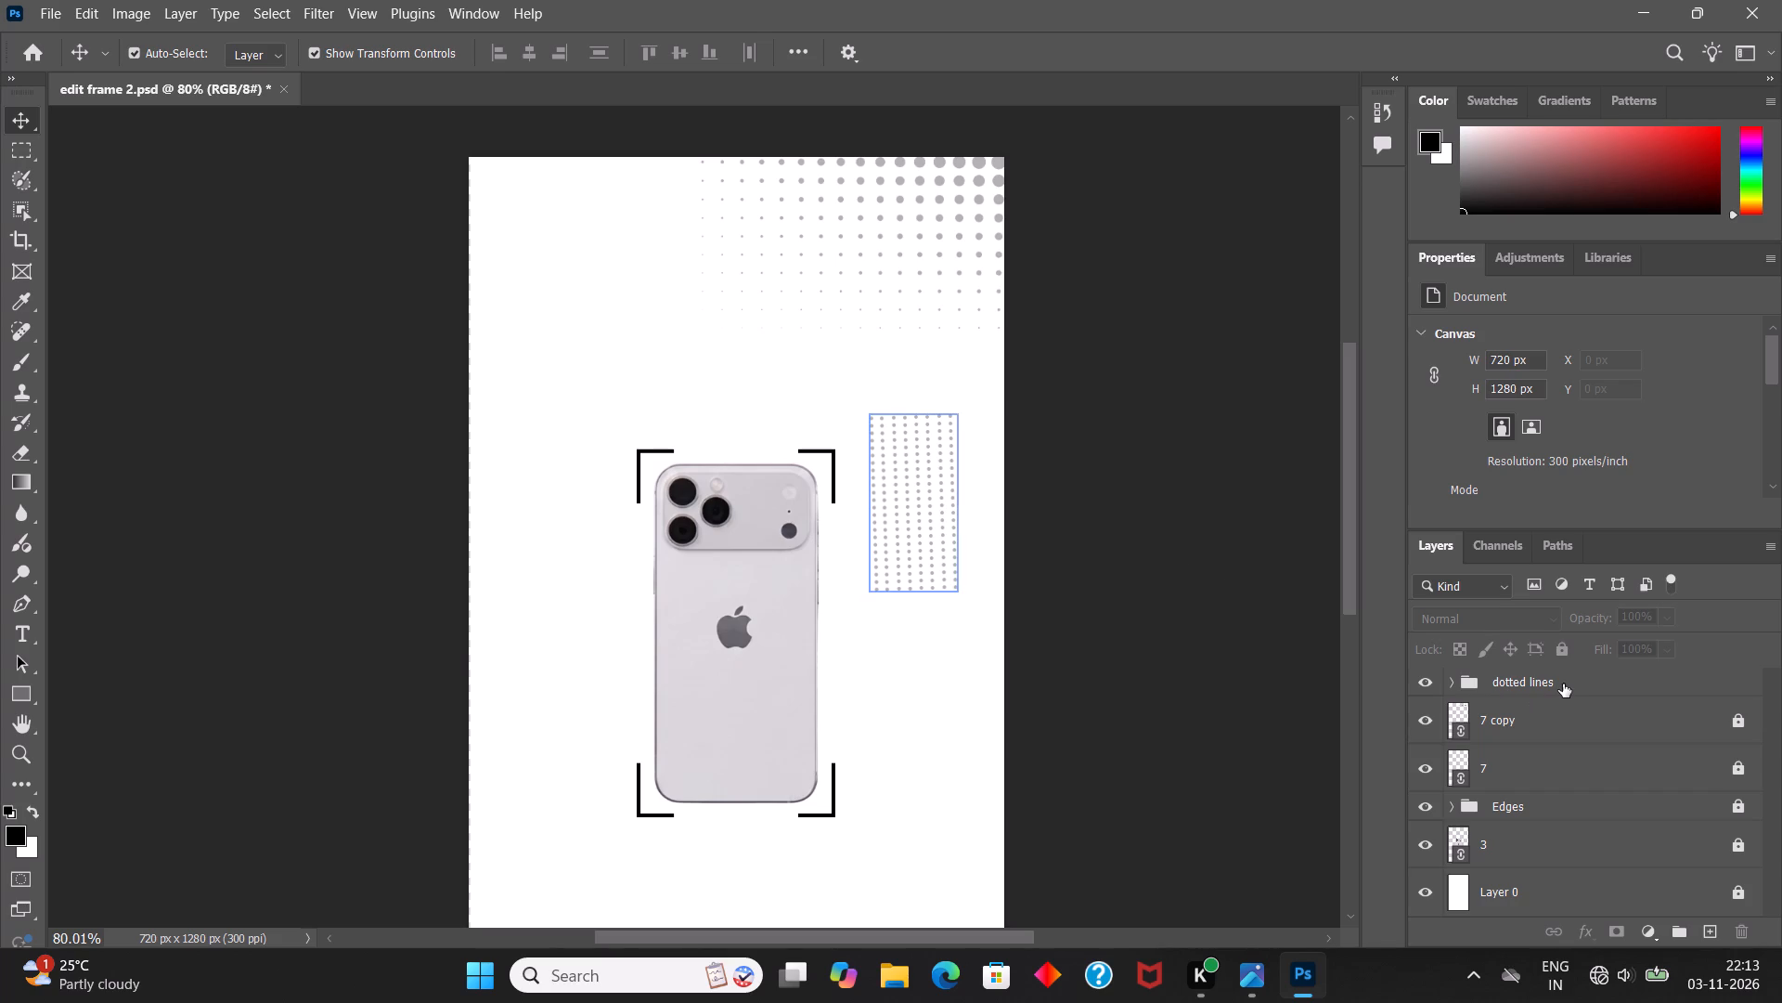
click(913, 410)
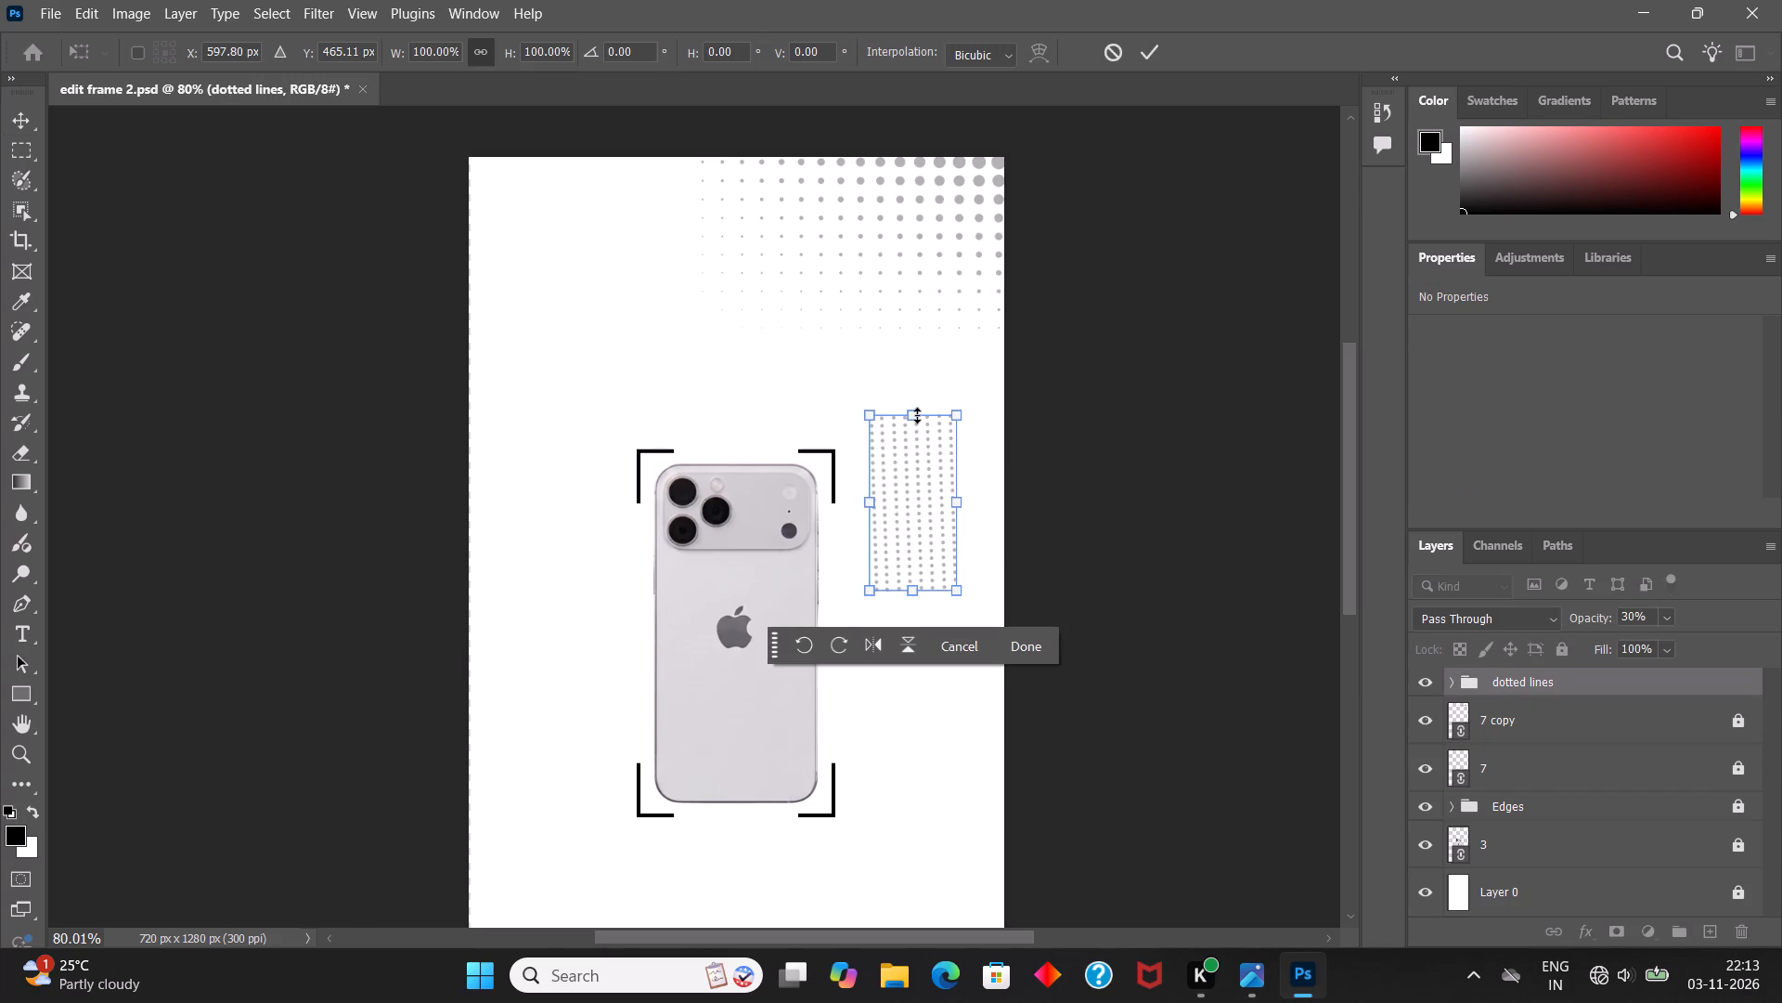
shift+drag(917, 415, 916, 428)
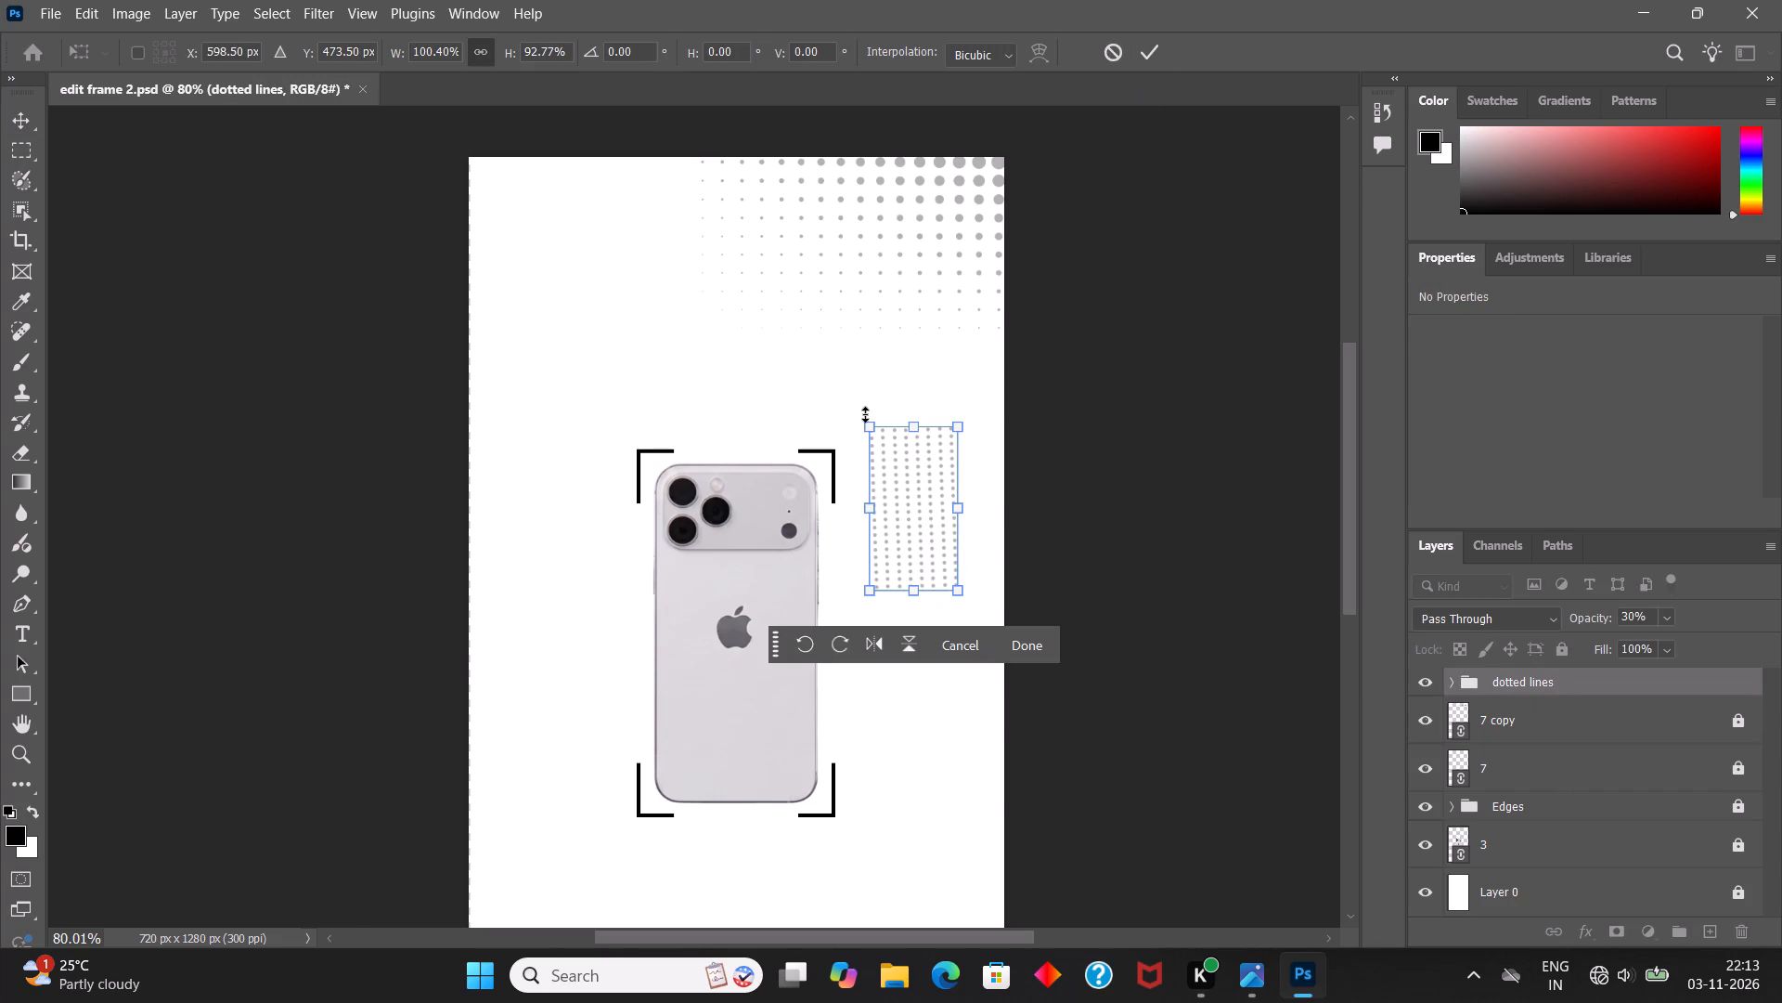
drag(854, 406, 799, 463)
Enlarge the dotted lines group to about 107% width and 99% height, overhanging the poster's right edge beside the phone's cameras.
drag(897, 502, 937, 537)
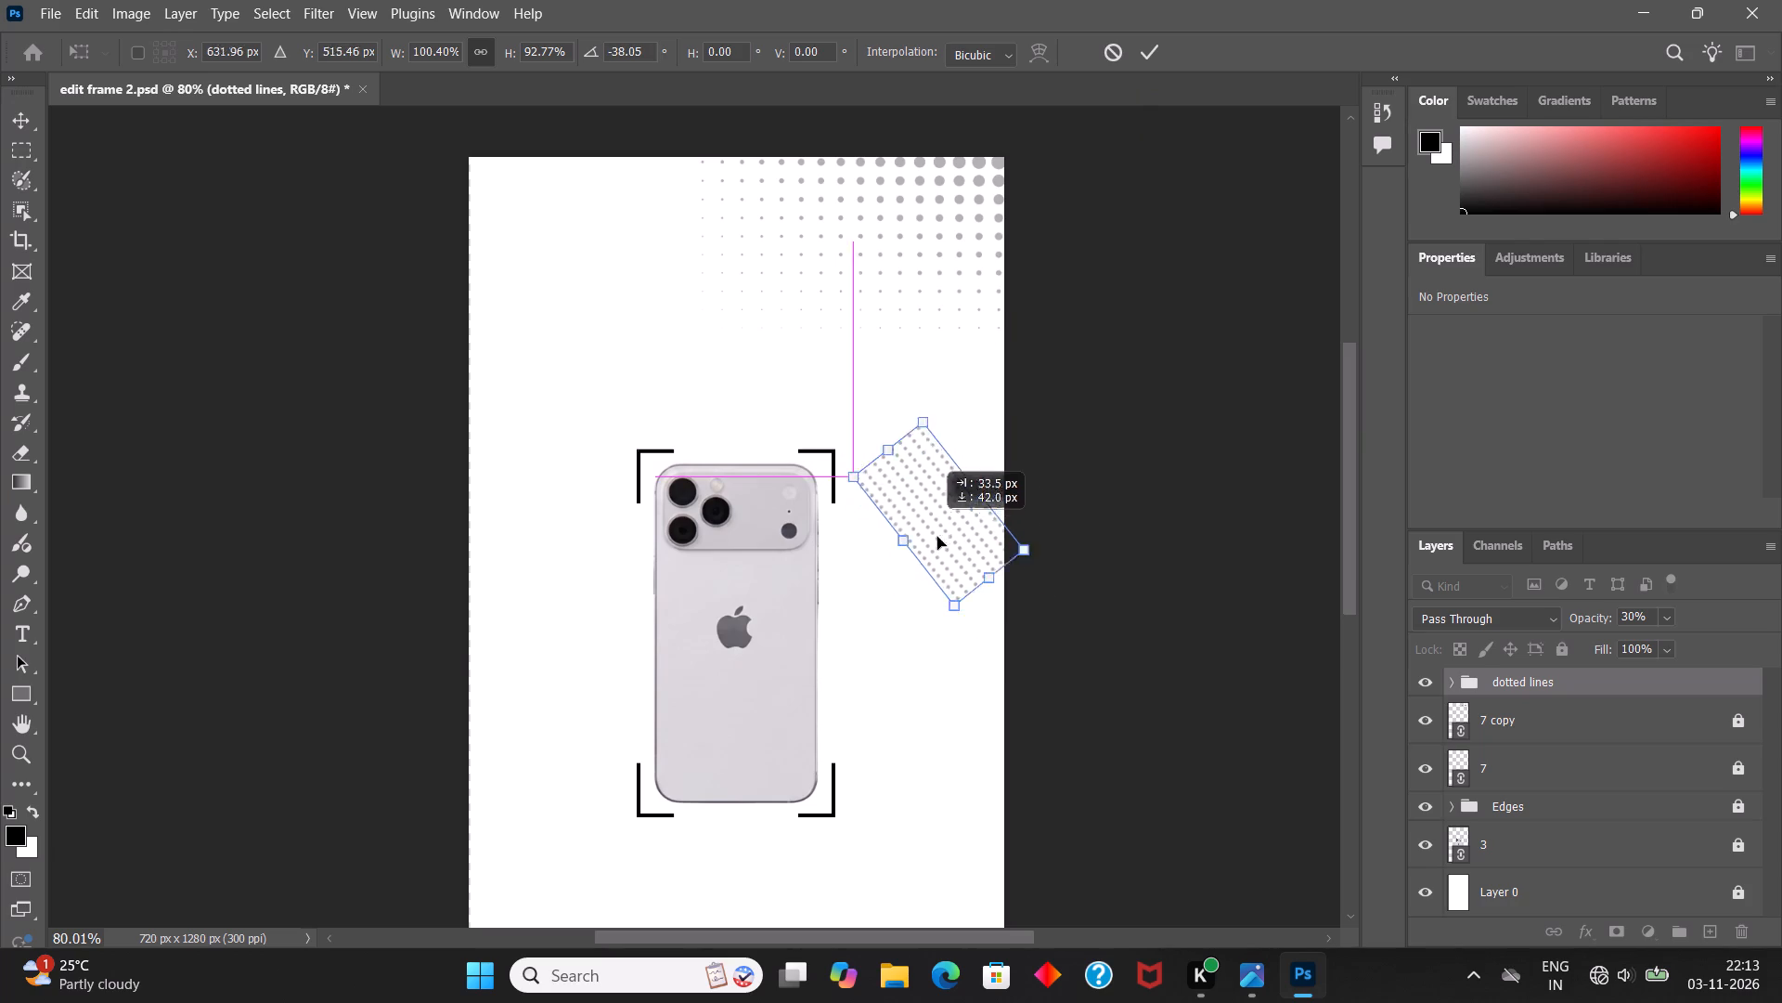
drag(937, 537, 942, 530)
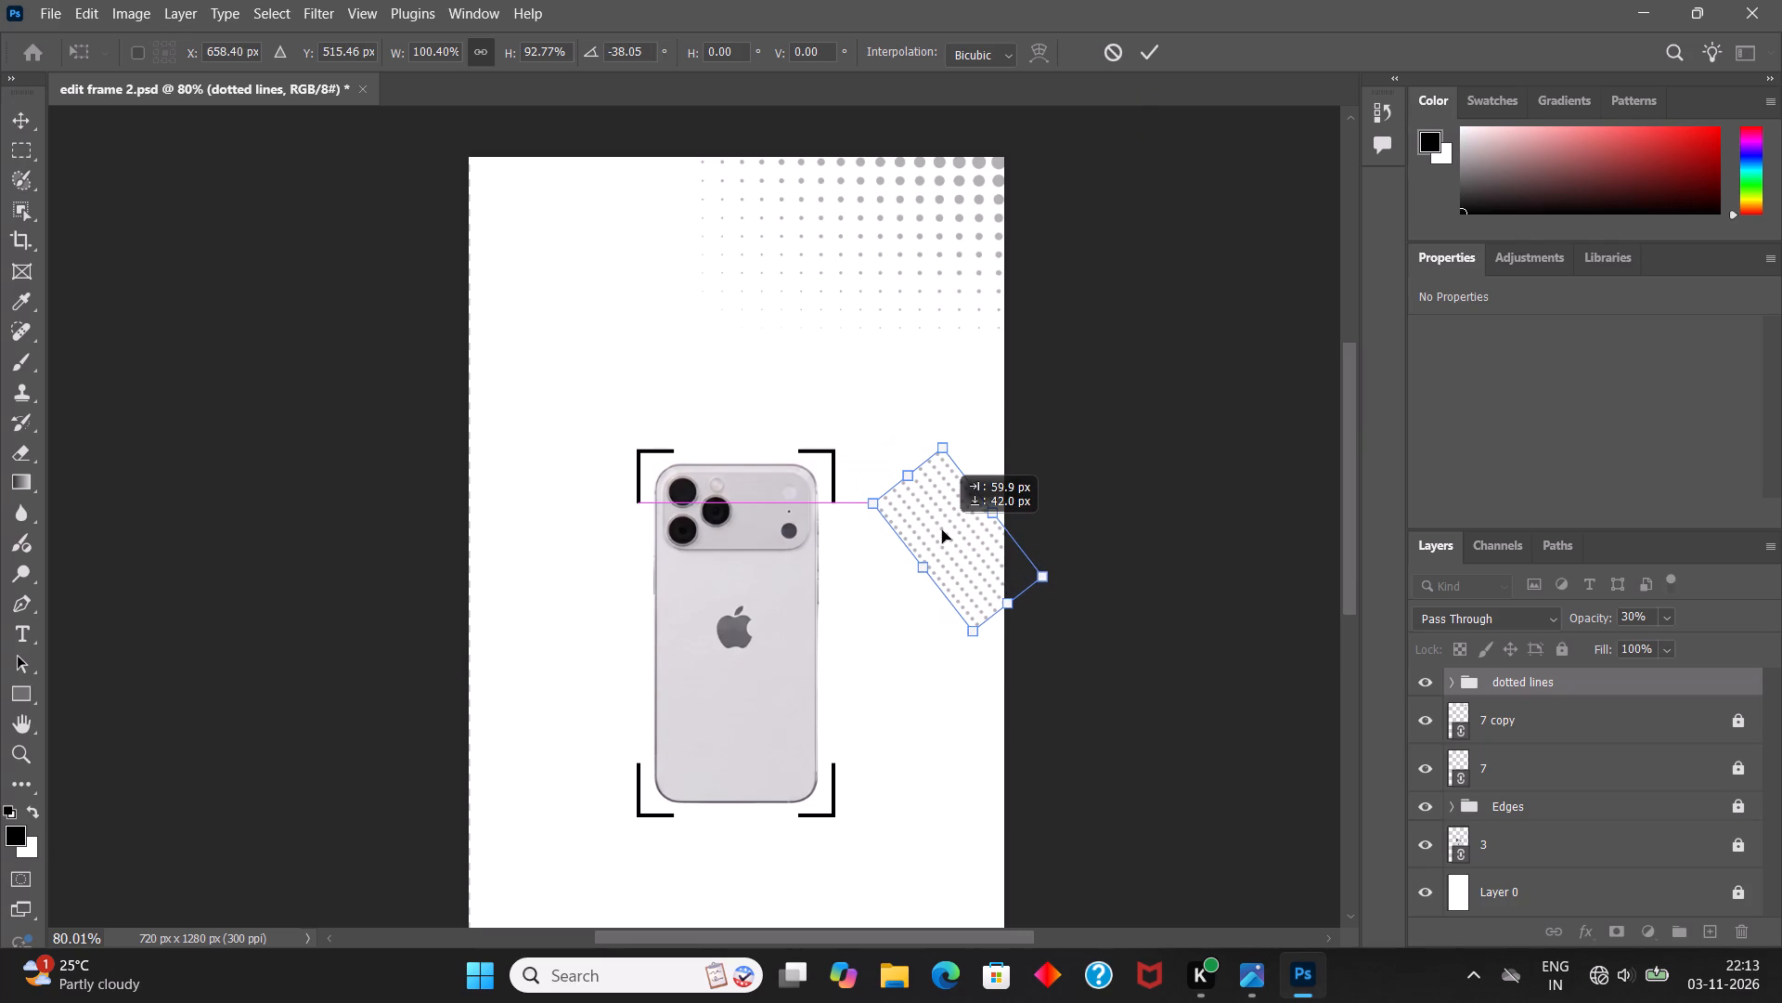
drag(942, 530, 936, 501)
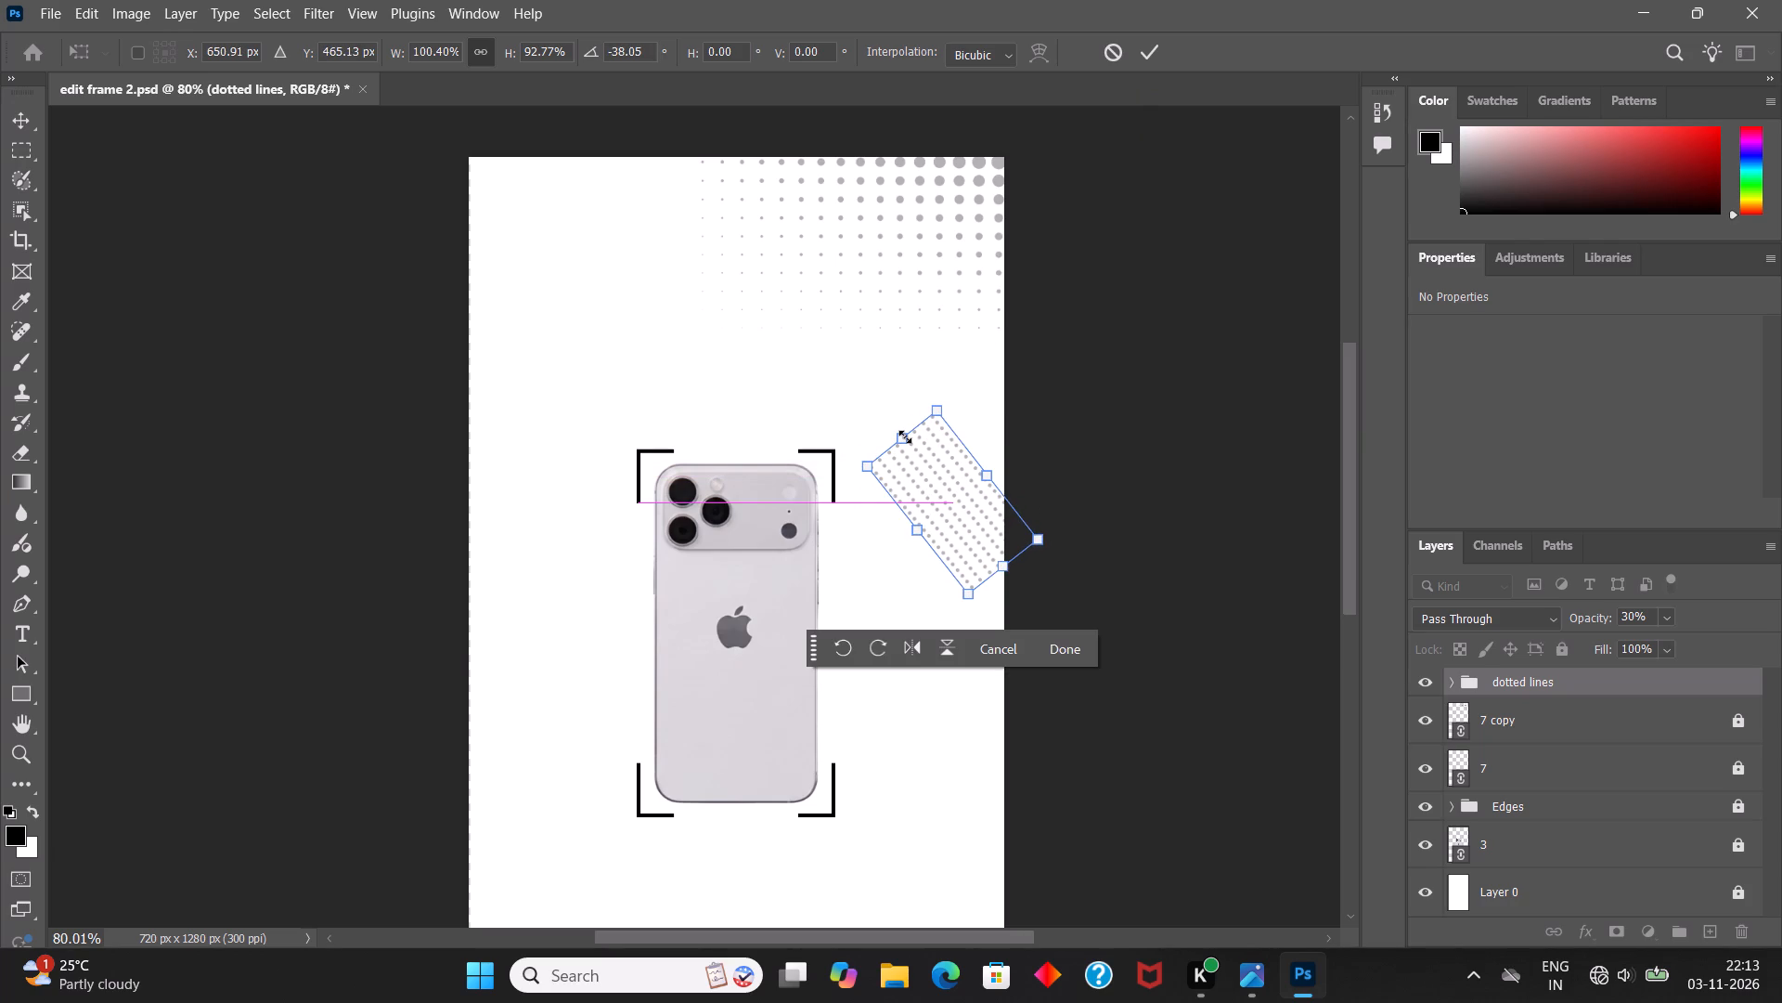
drag(905, 436, 899, 426)
drag(945, 514, 941, 520)
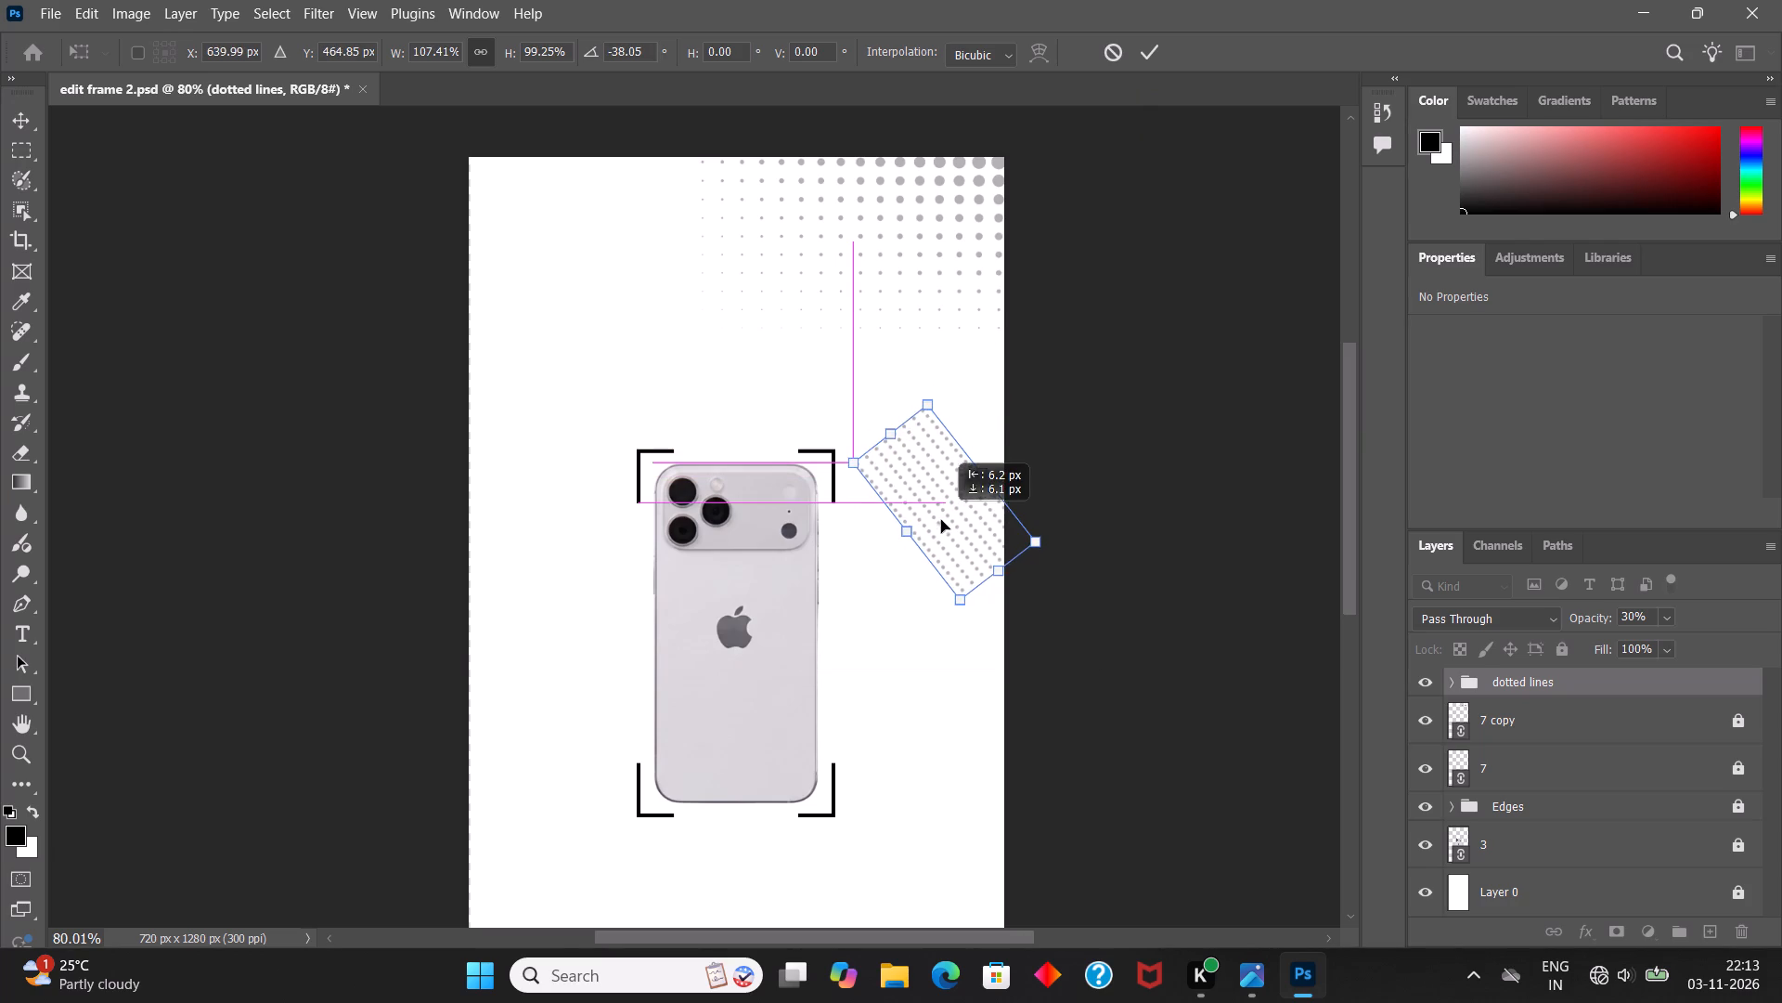
drag(941, 520, 950, 548)
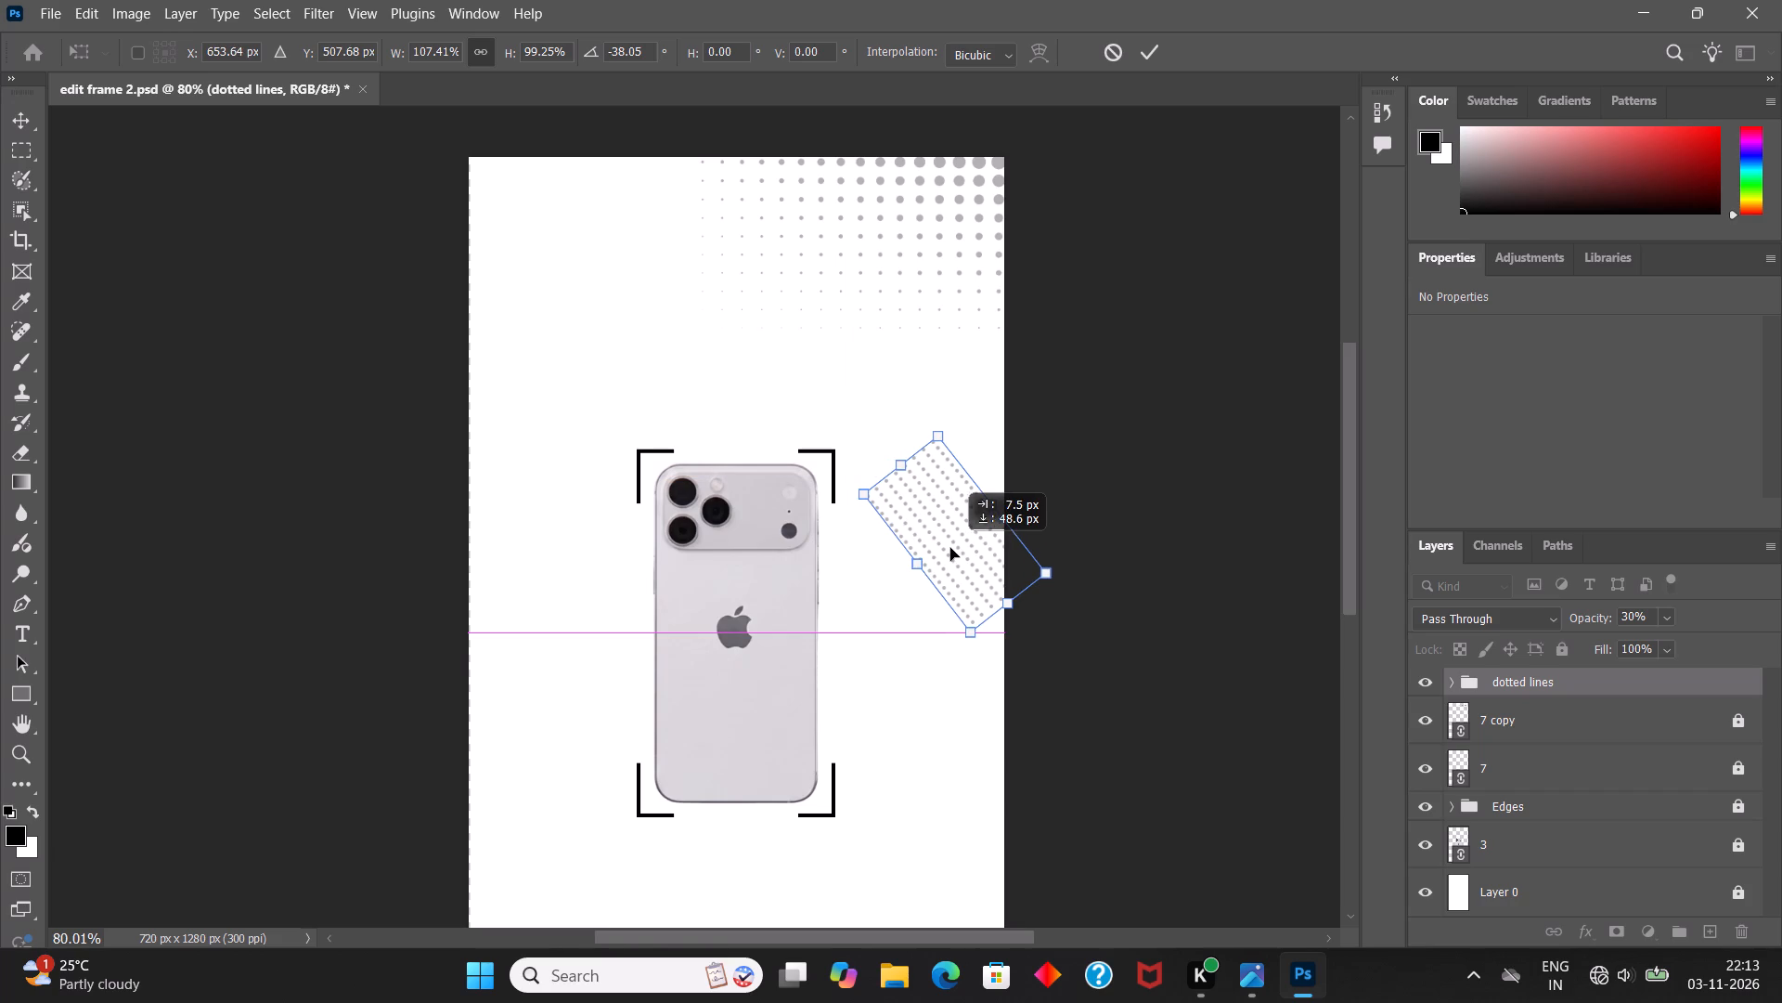
drag(950, 548, 949, 548)
click(1157, 57)
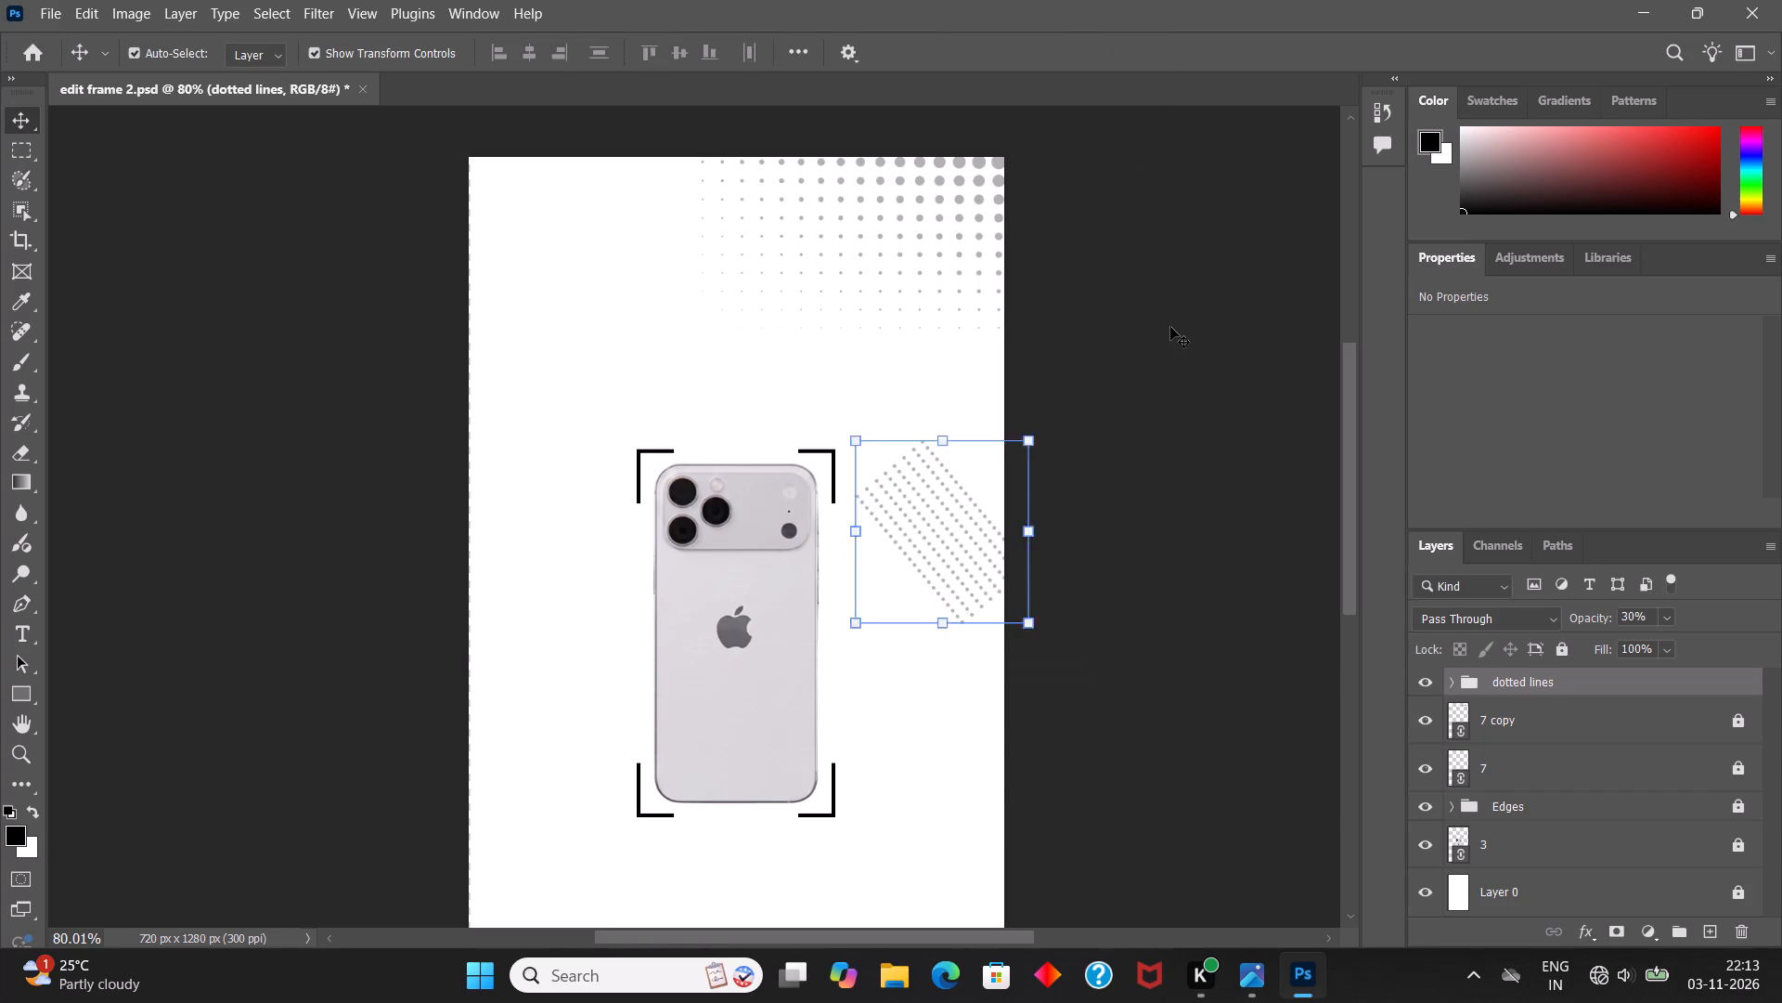
click(1170, 327)
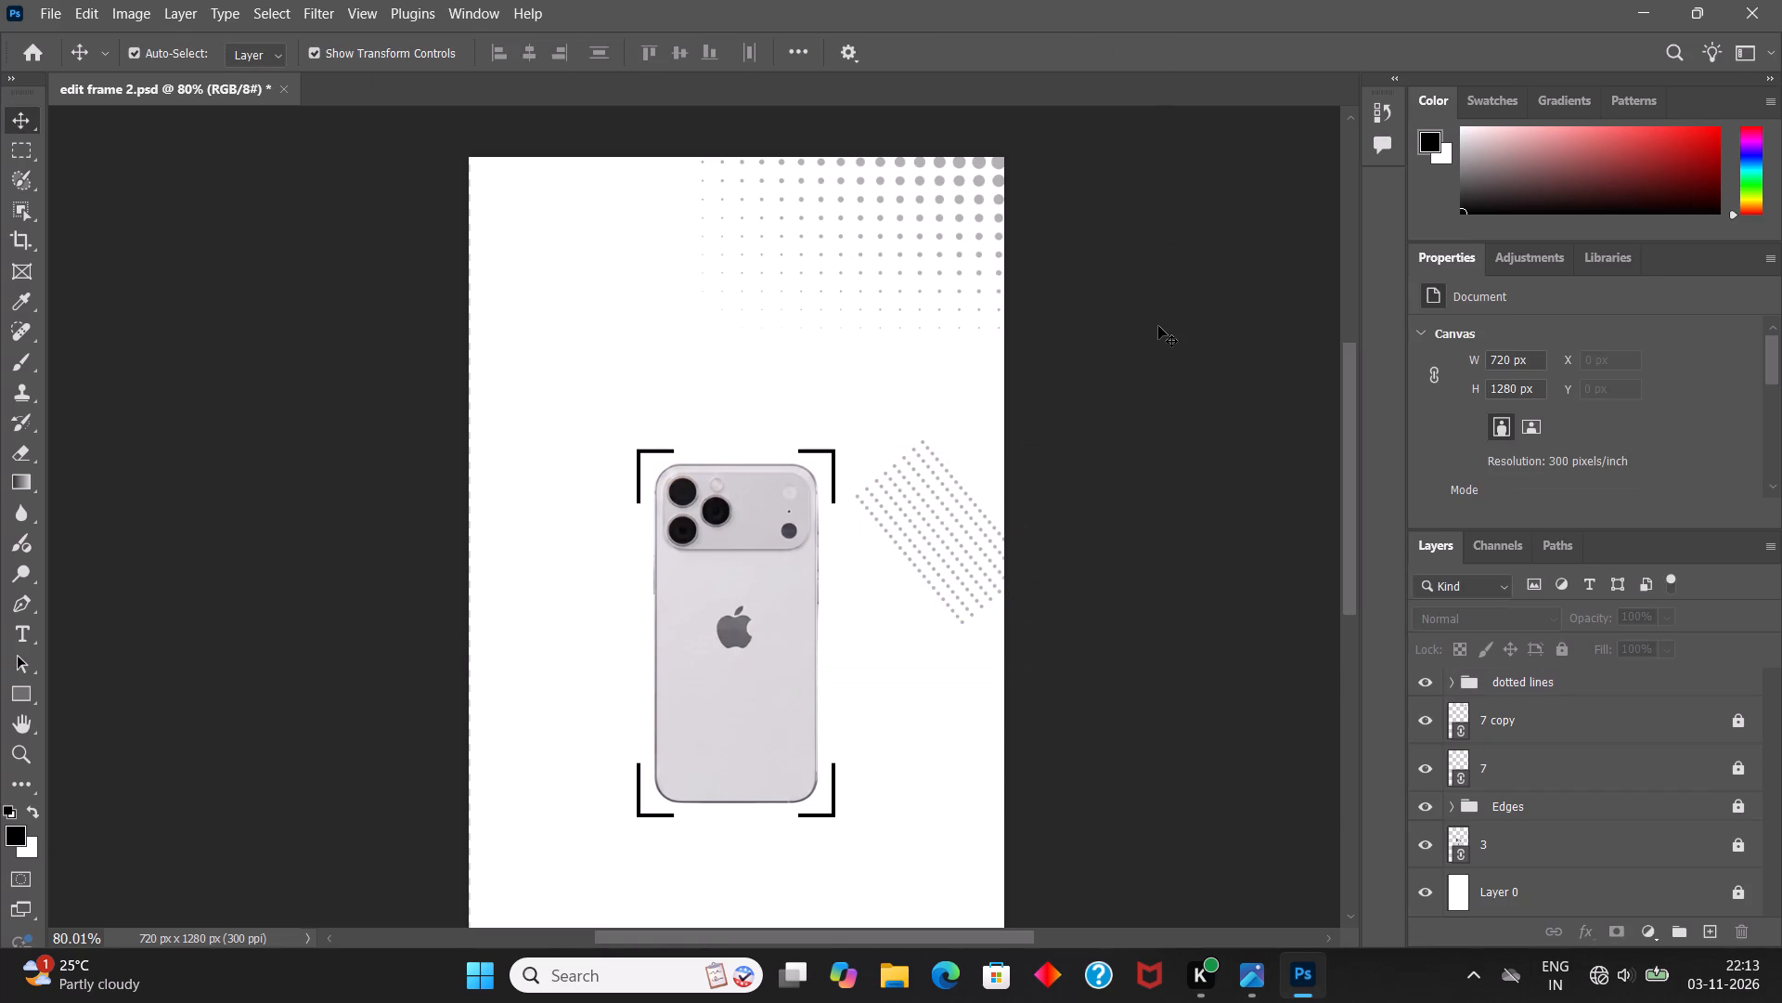
Rotate the dotted lines group about 6° counterclockwise and shift it to about X 647 px, Y 505 px.
click(937, 485)
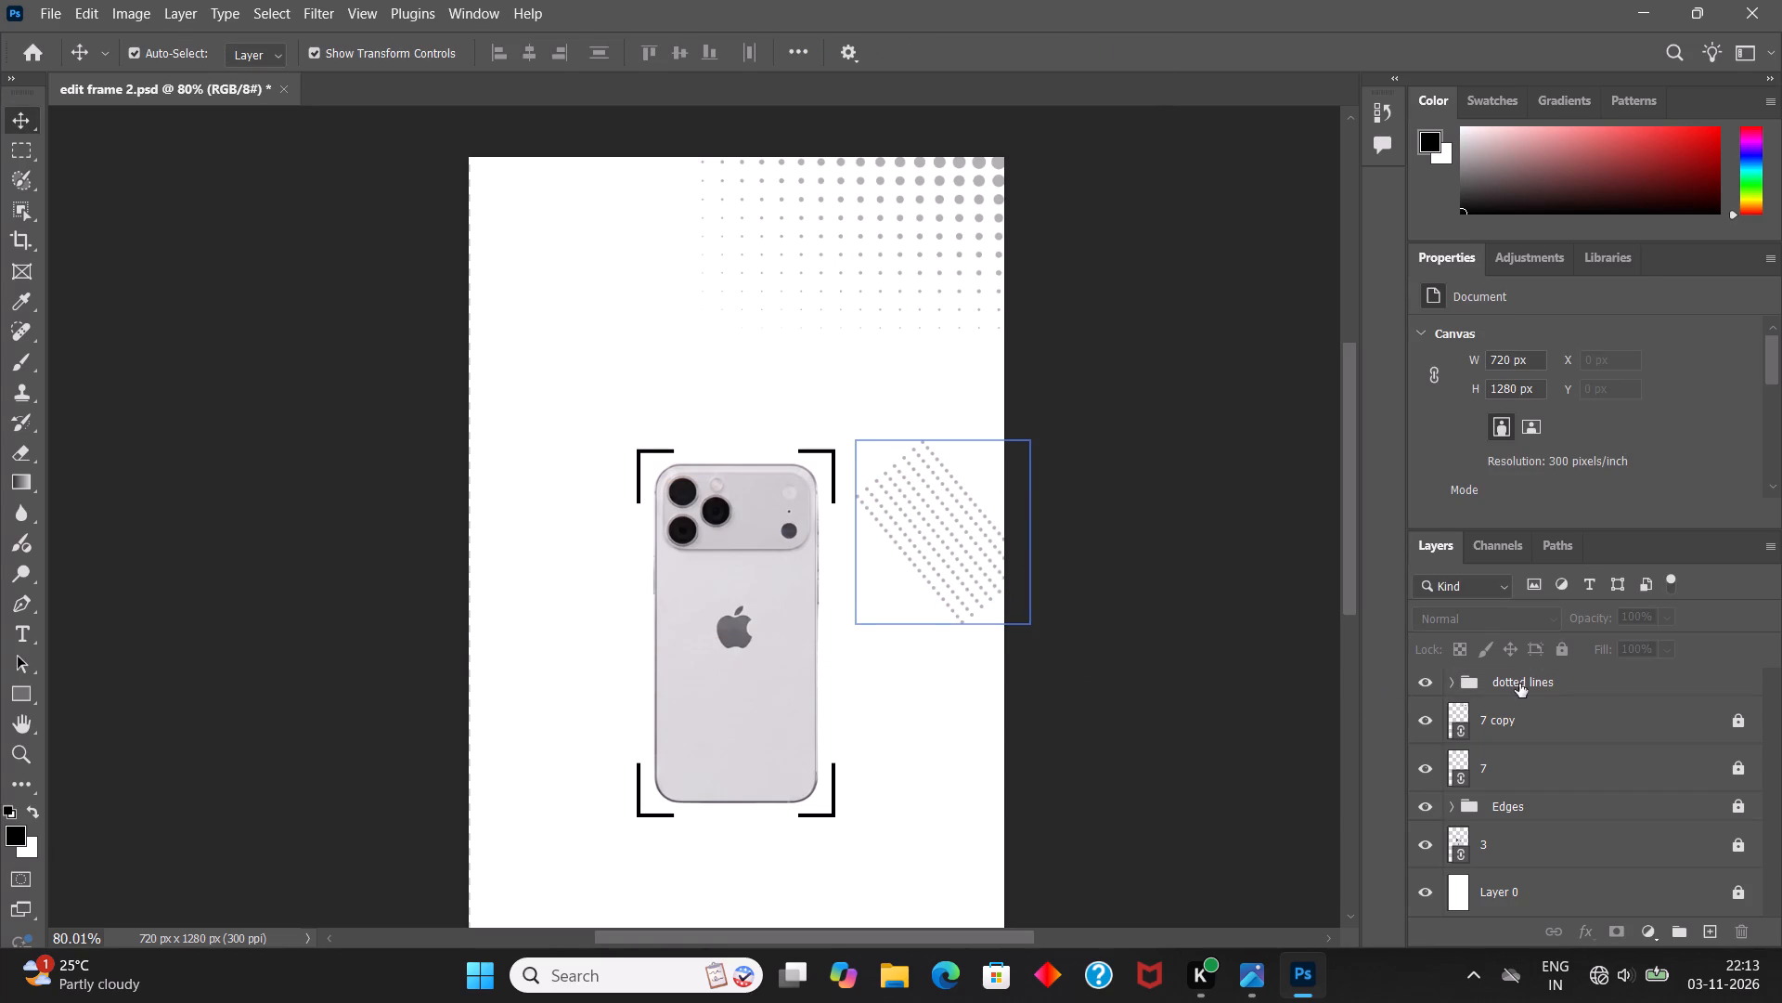
click(1519, 684)
click(946, 437)
drag(844, 425, 829, 434)
drag(939, 526, 948, 528)
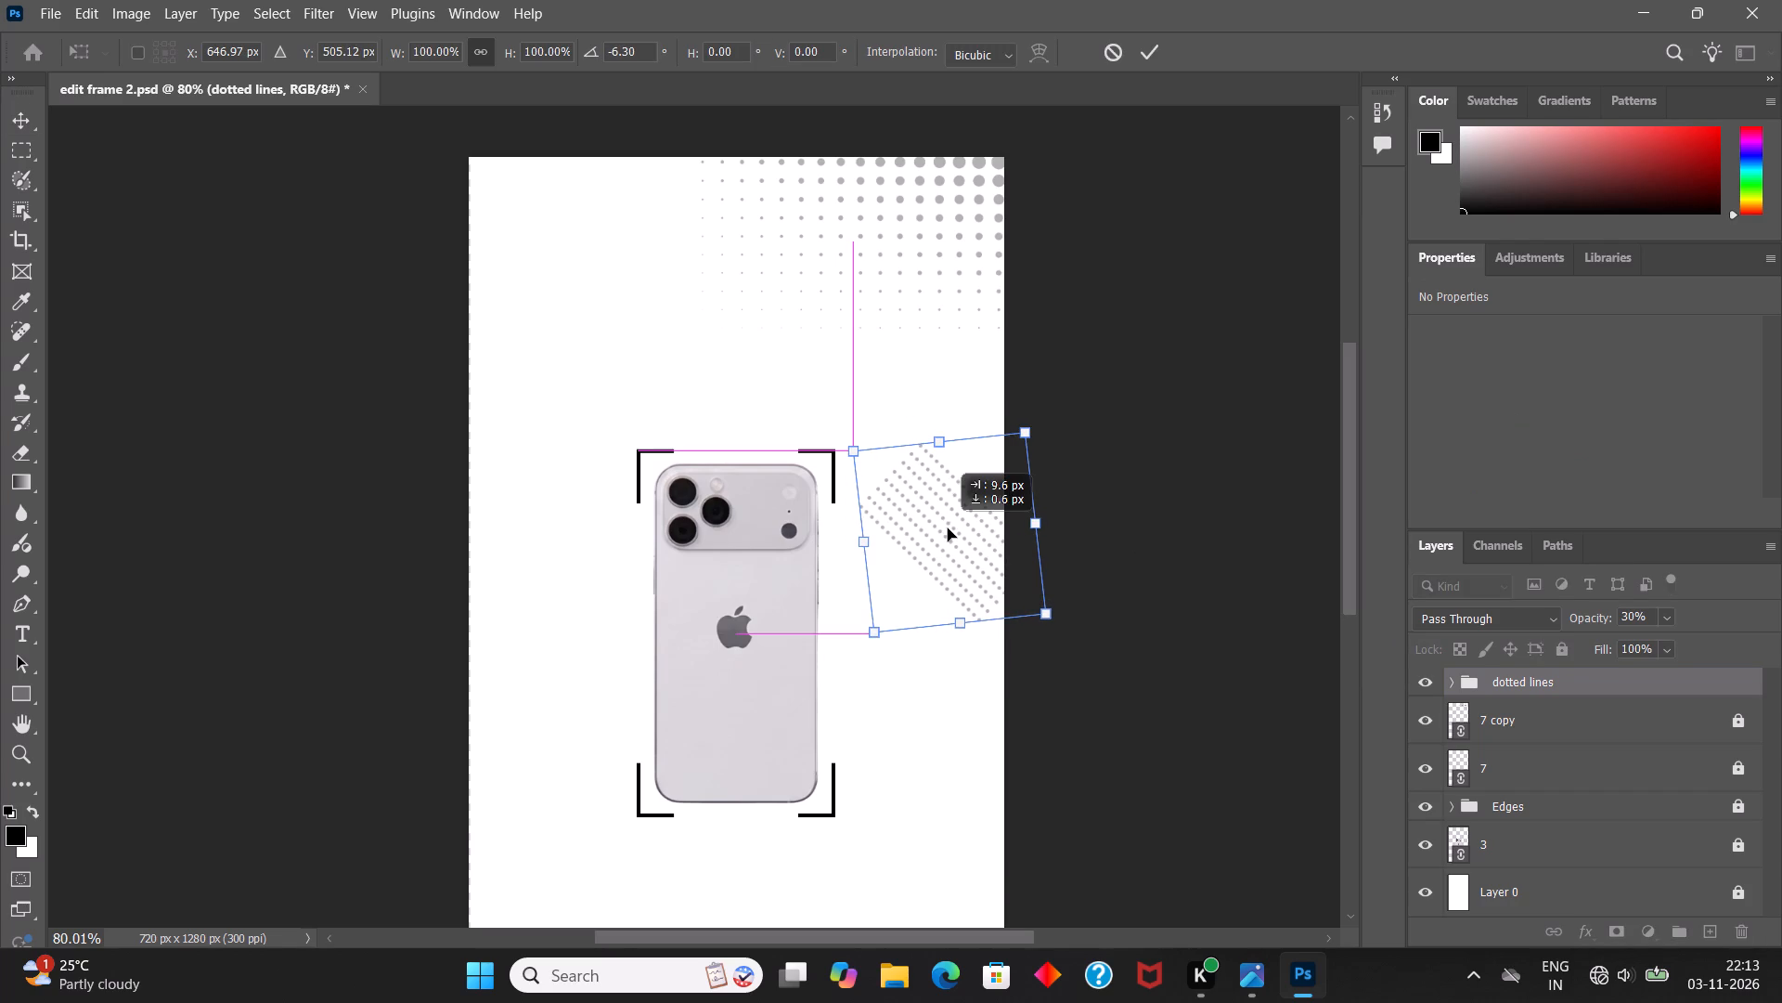
drag(948, 528, 949, 529)
click(1142, 47)
click(1156, 298)
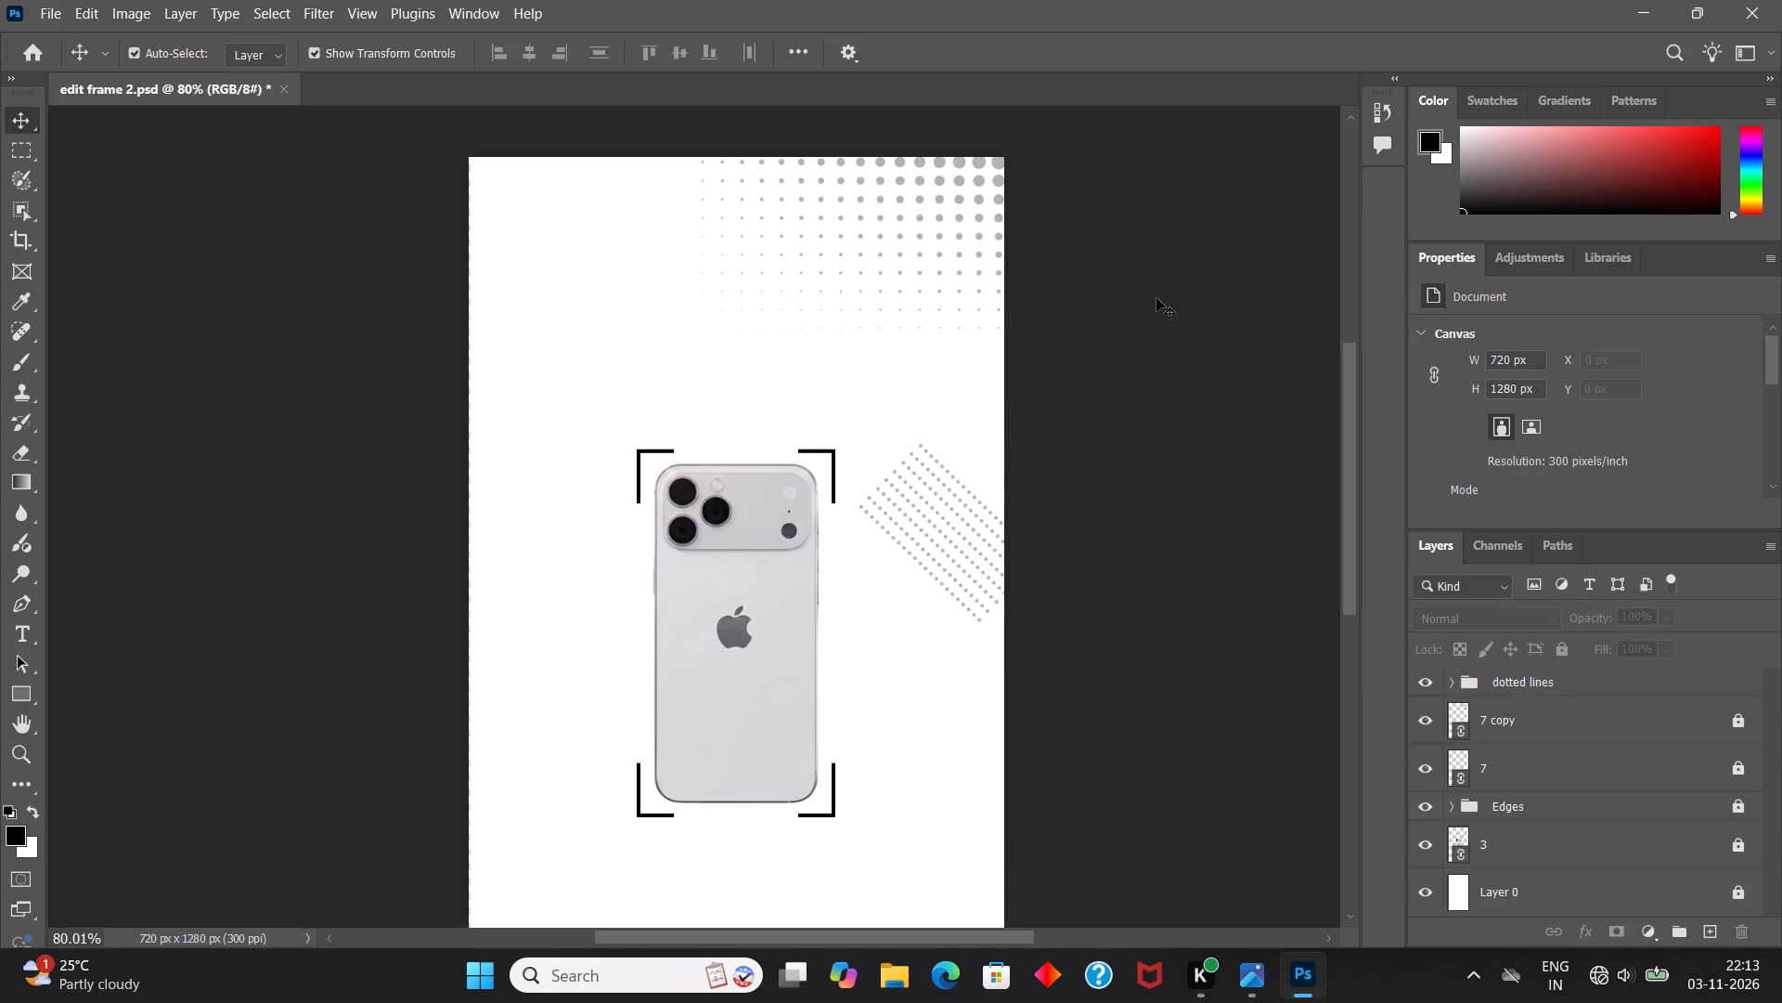
Save the poster document.
key(ctrl+s)
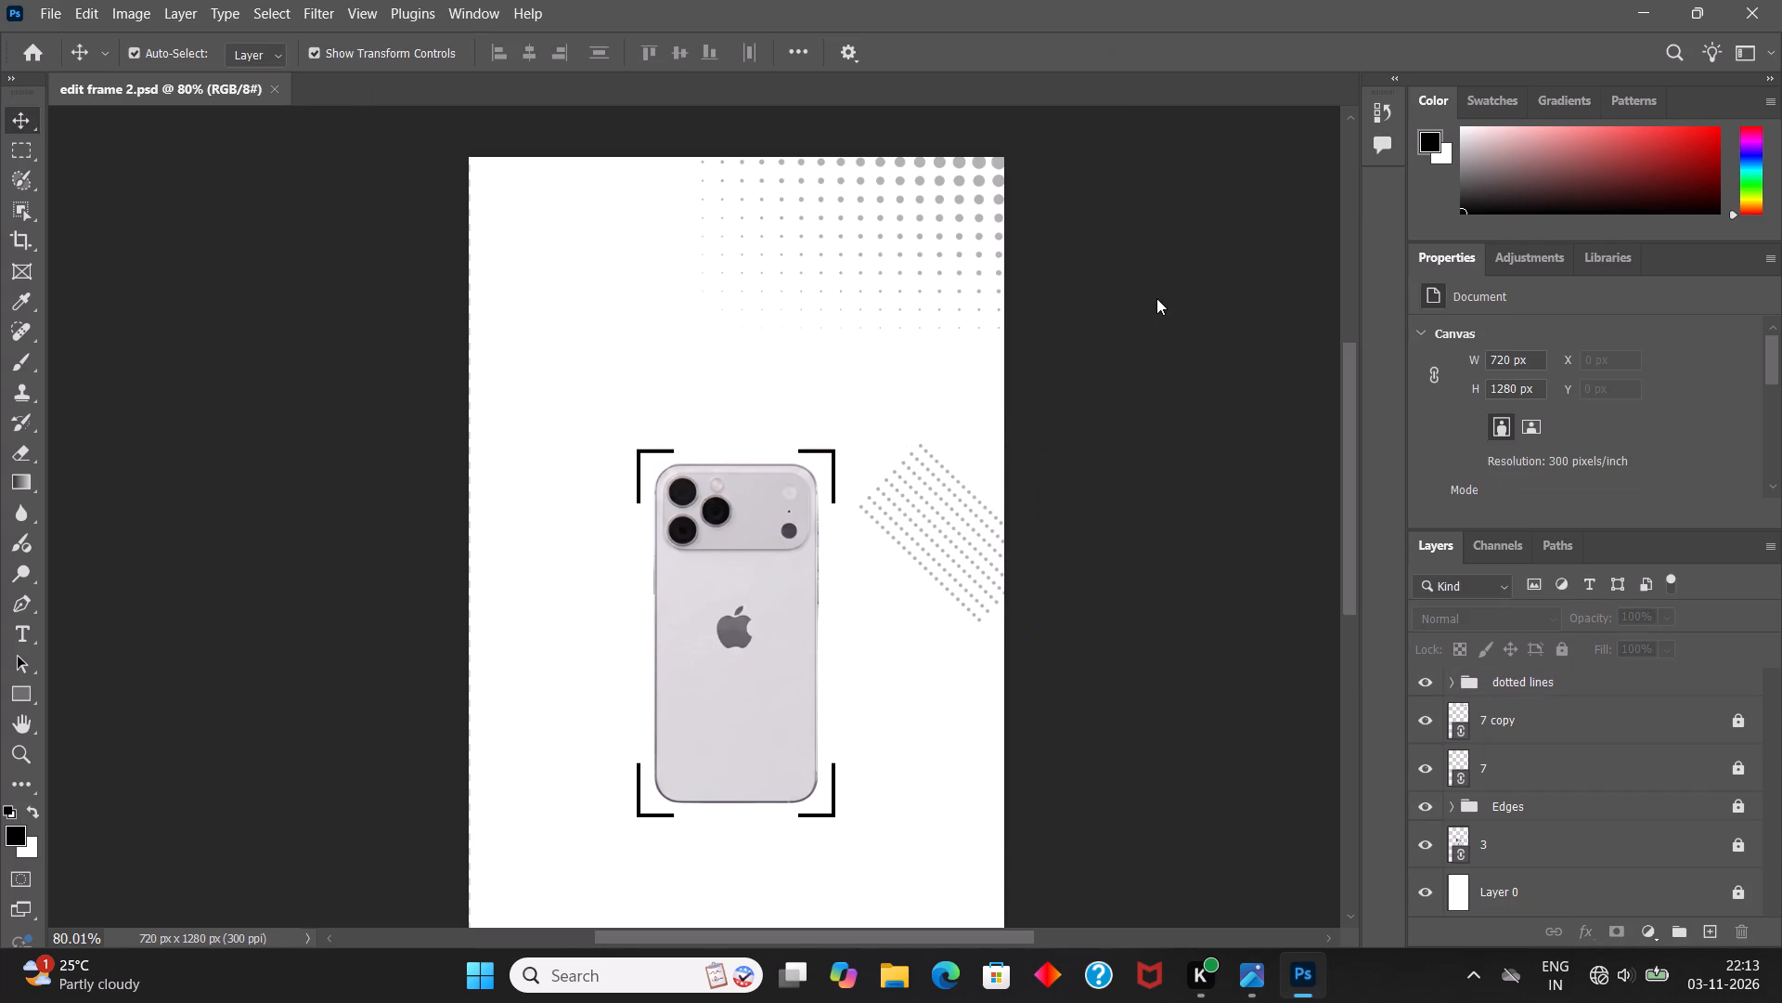
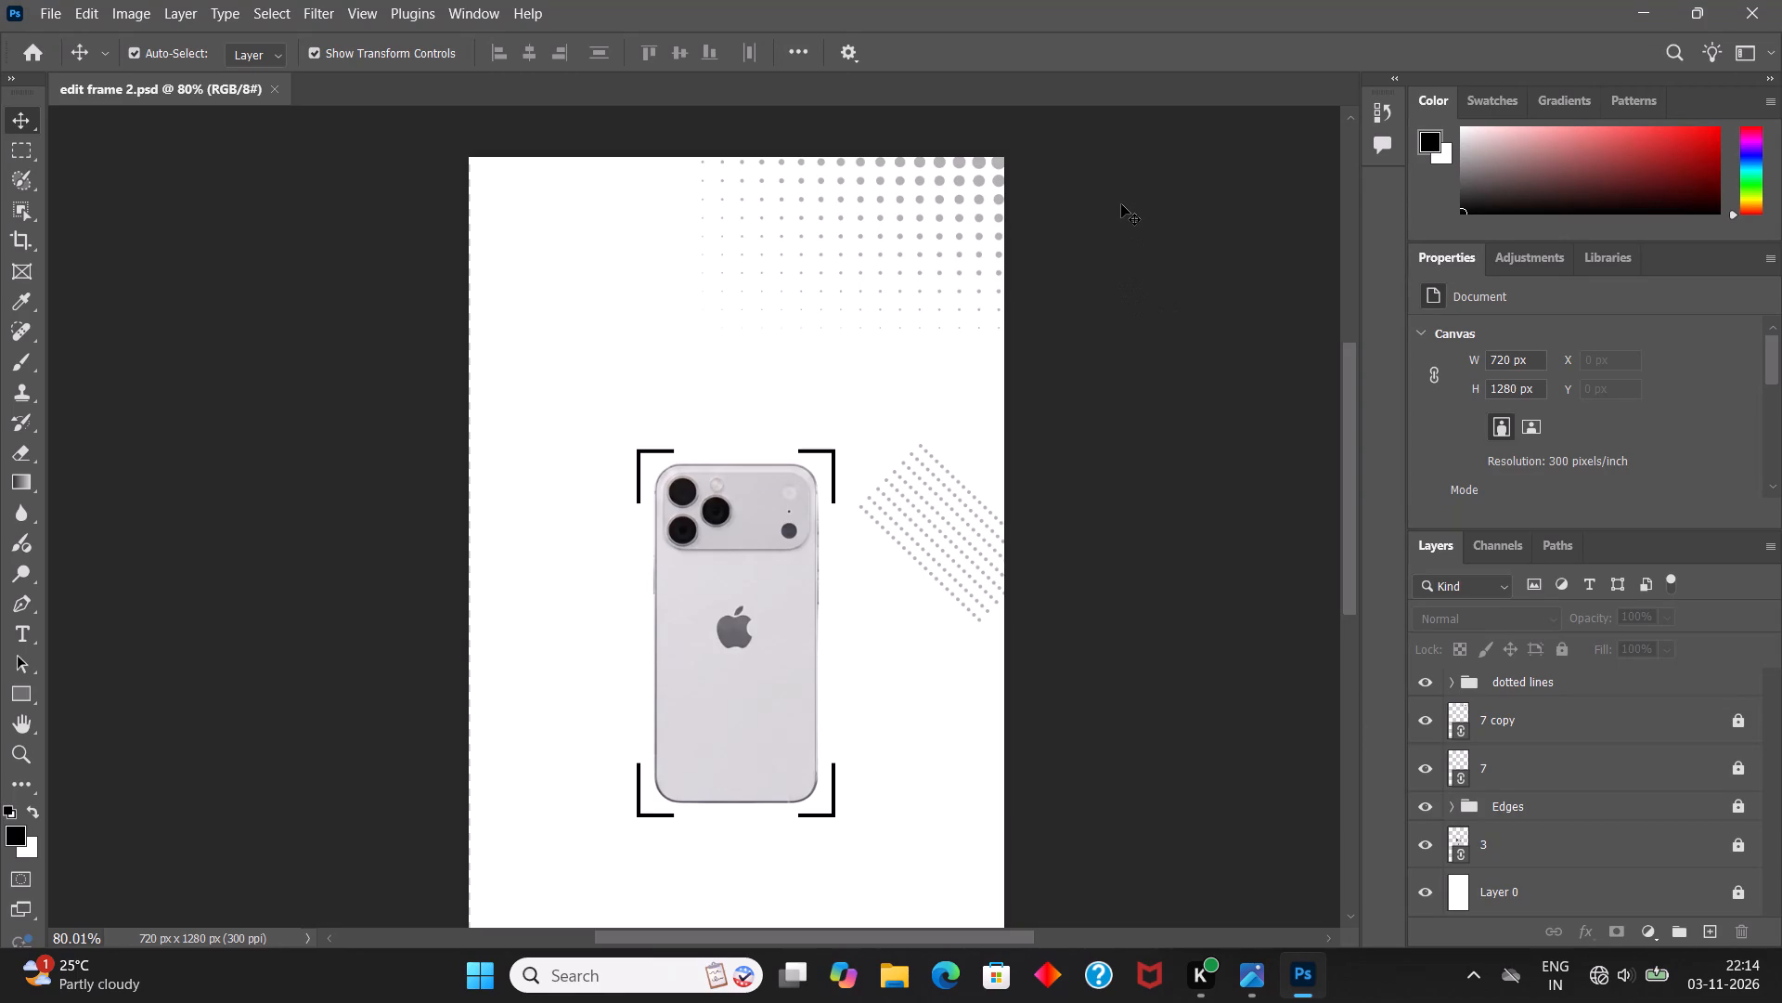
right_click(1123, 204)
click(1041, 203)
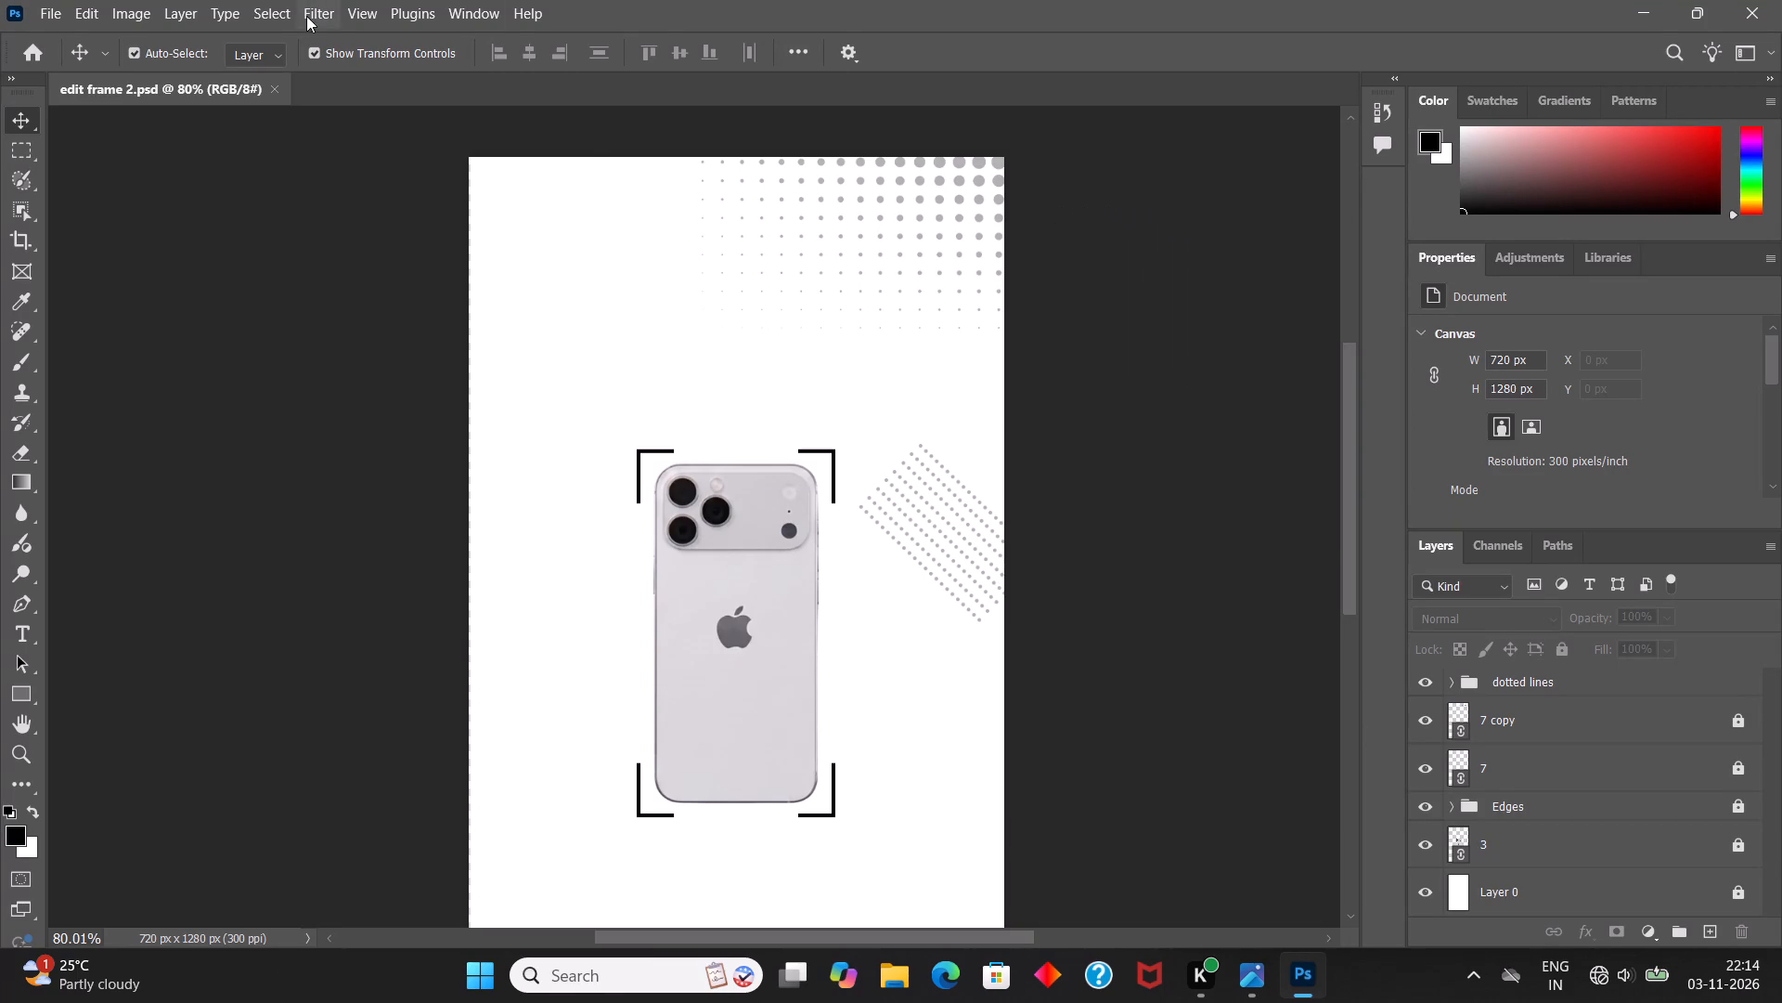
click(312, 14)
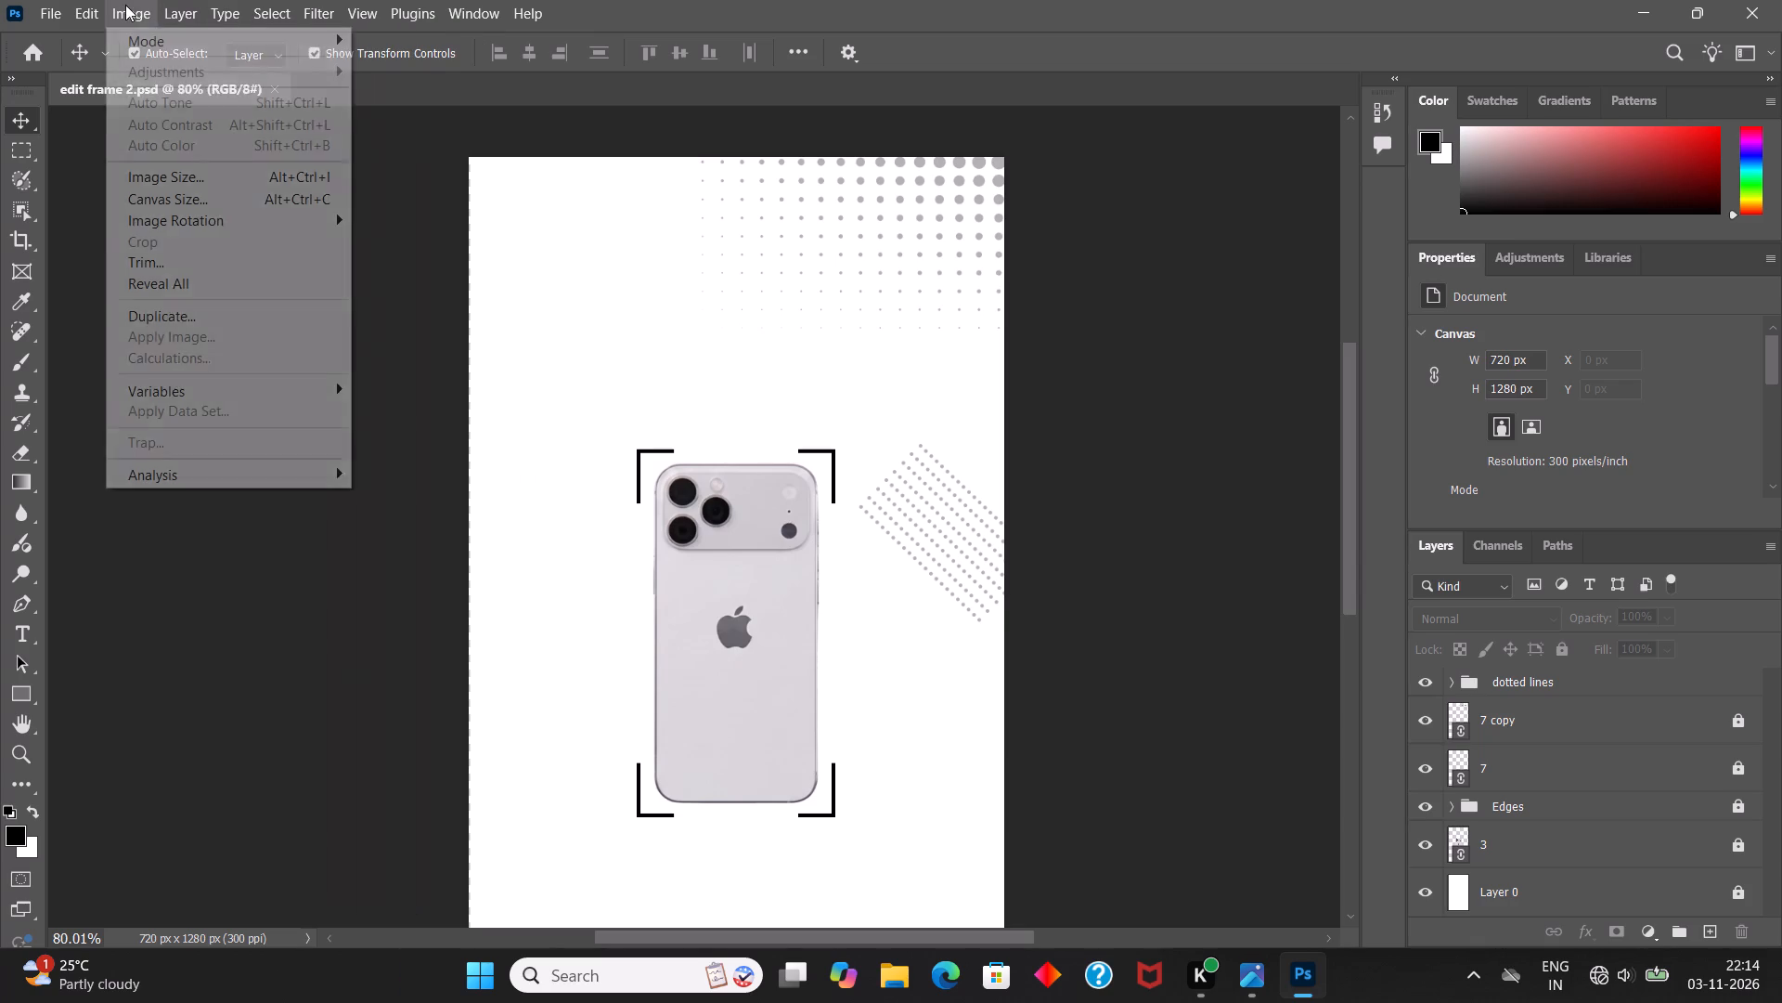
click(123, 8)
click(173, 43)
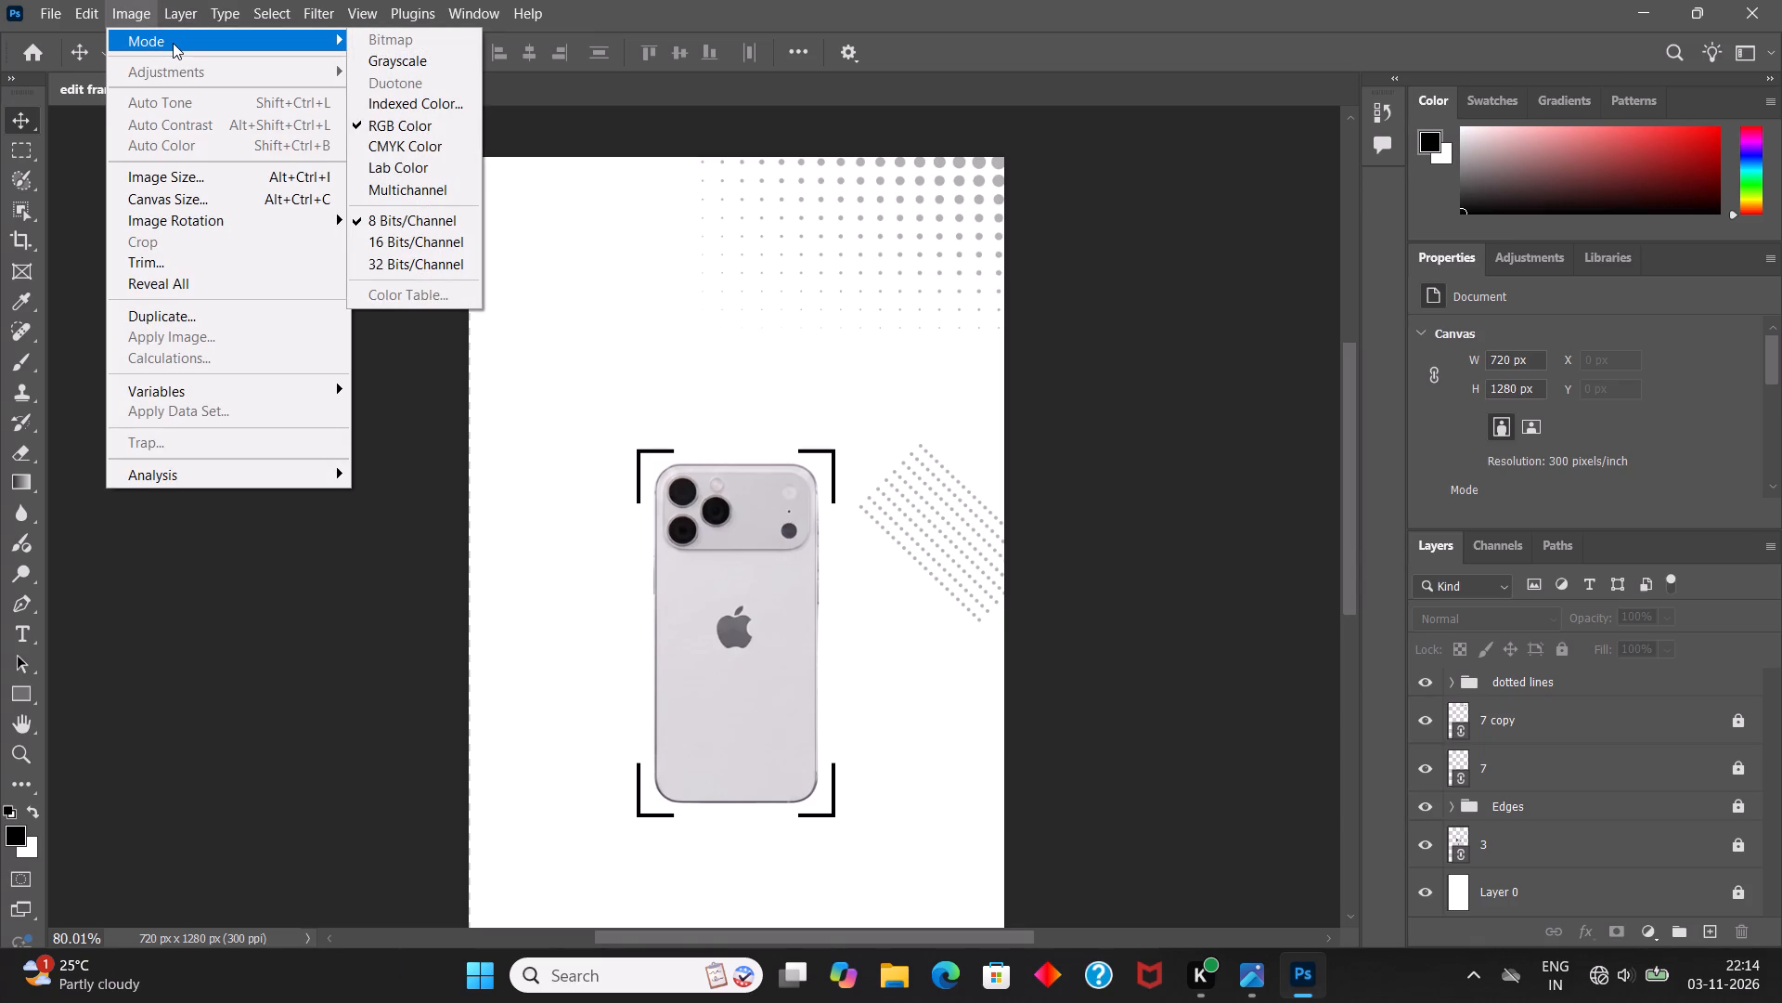
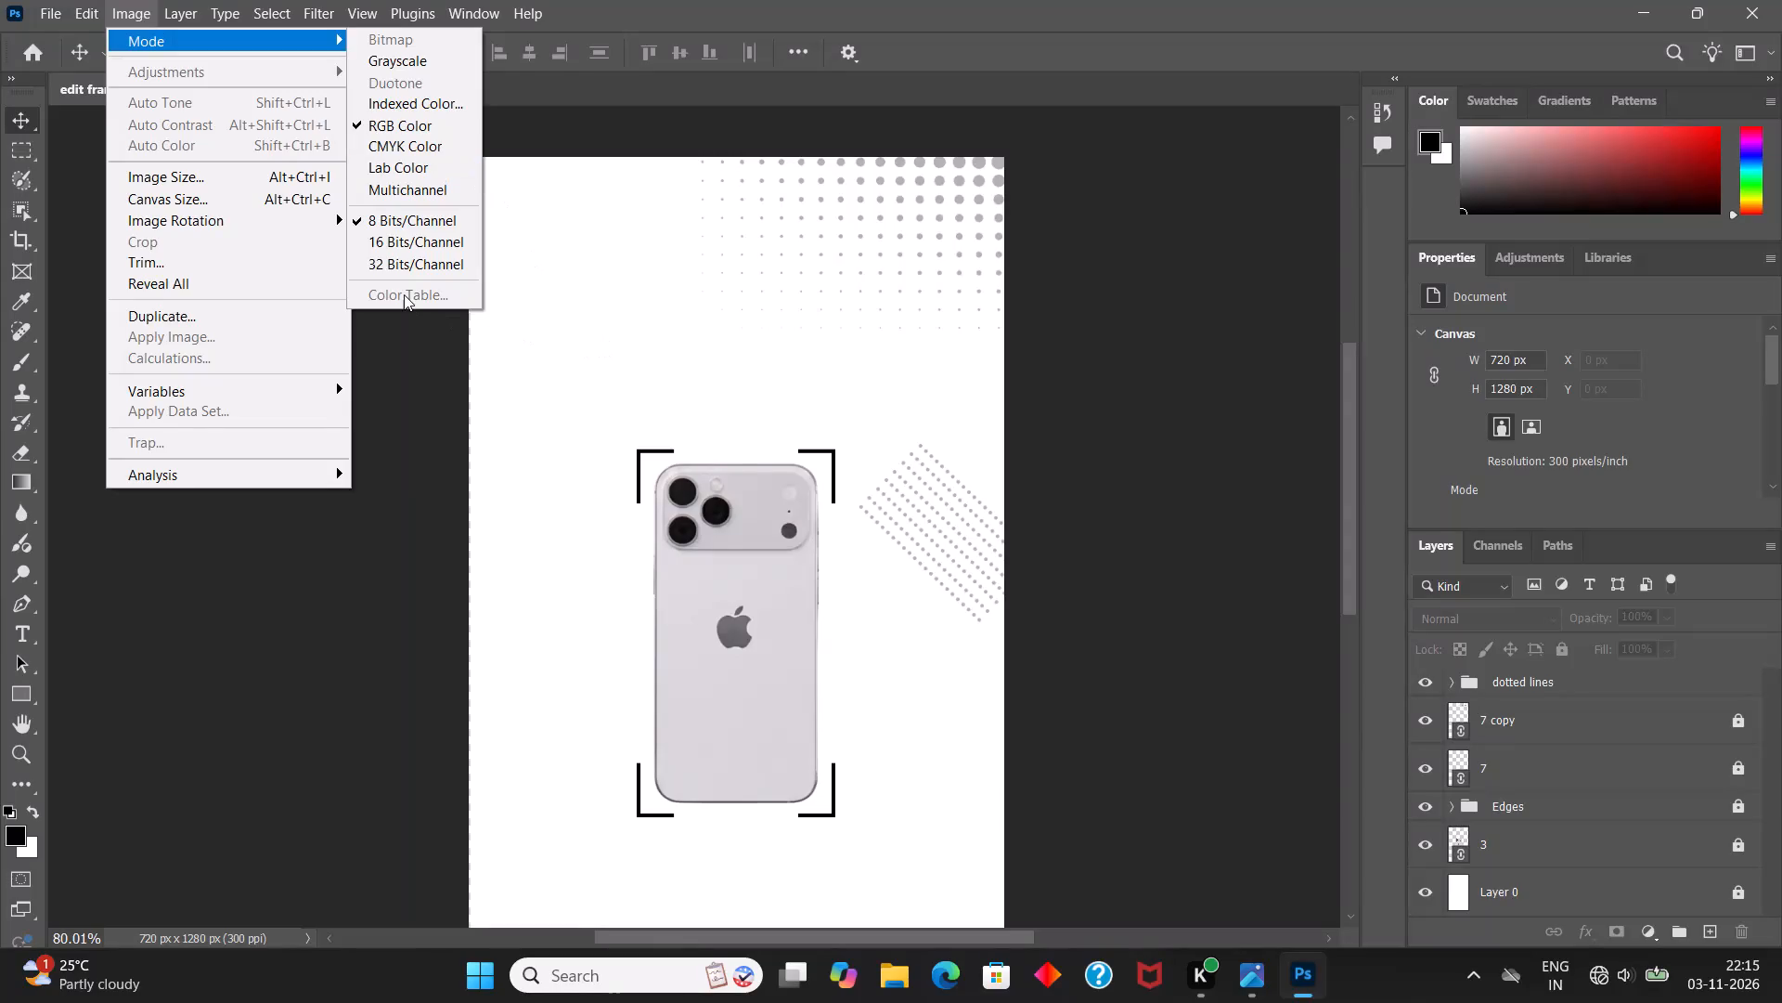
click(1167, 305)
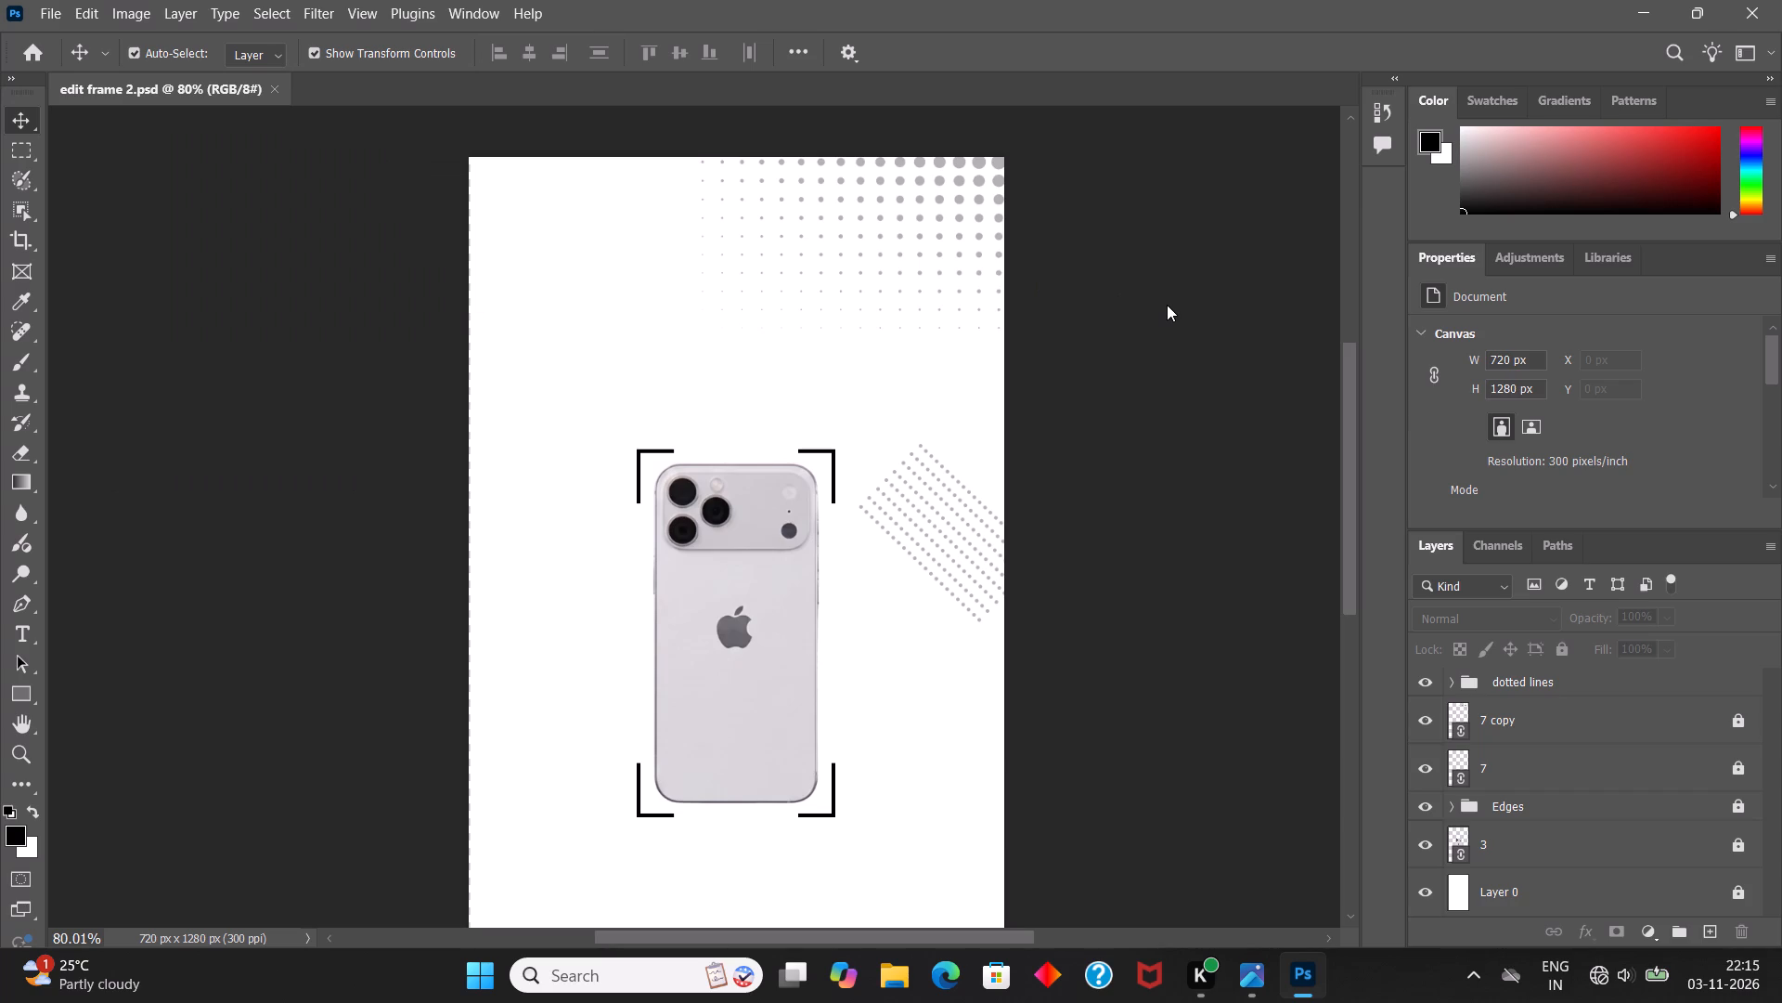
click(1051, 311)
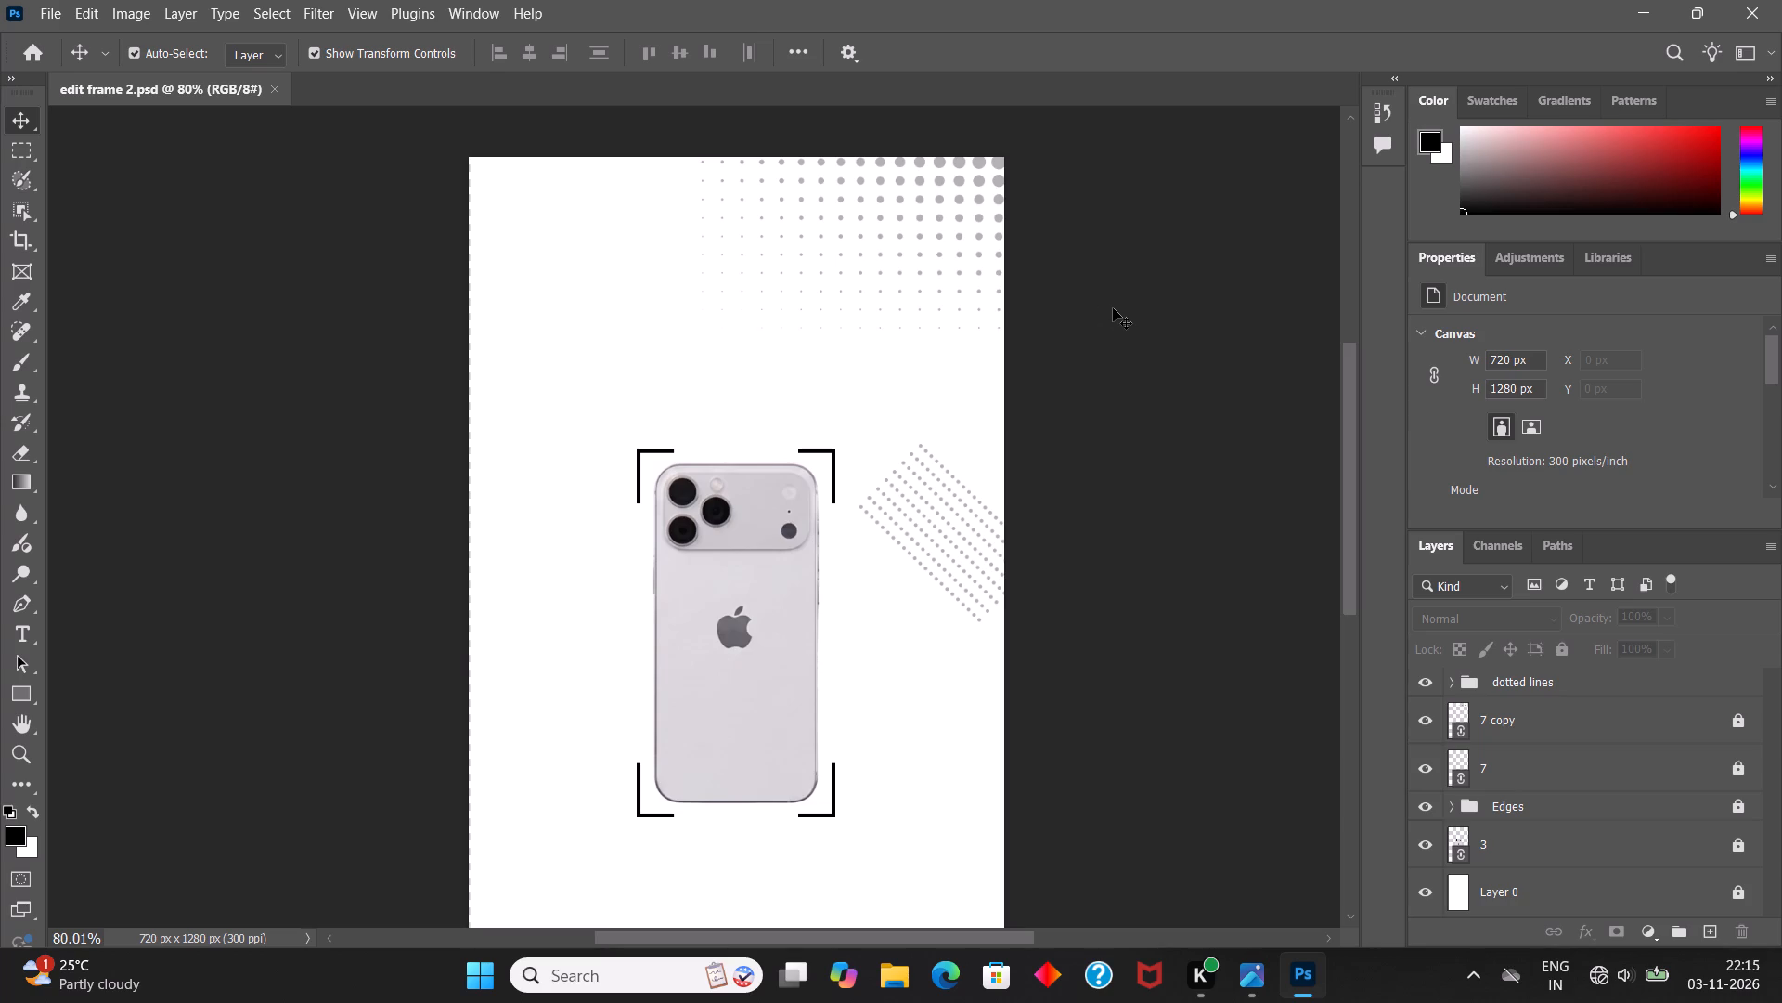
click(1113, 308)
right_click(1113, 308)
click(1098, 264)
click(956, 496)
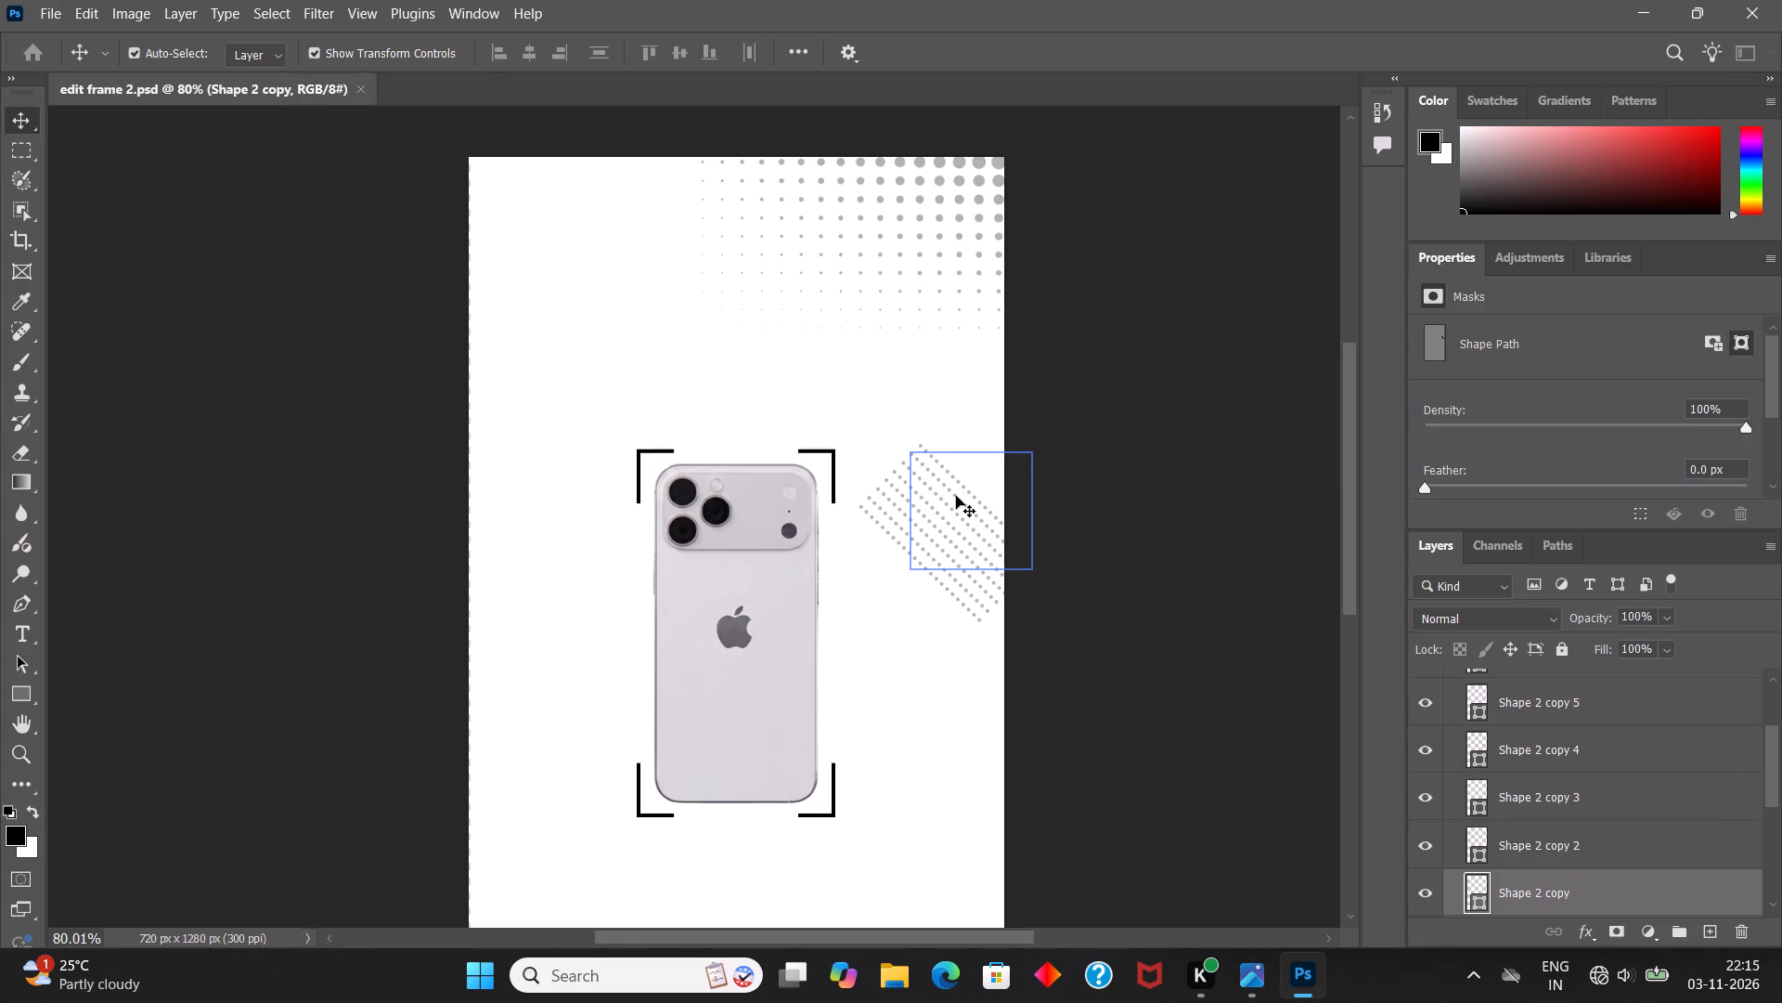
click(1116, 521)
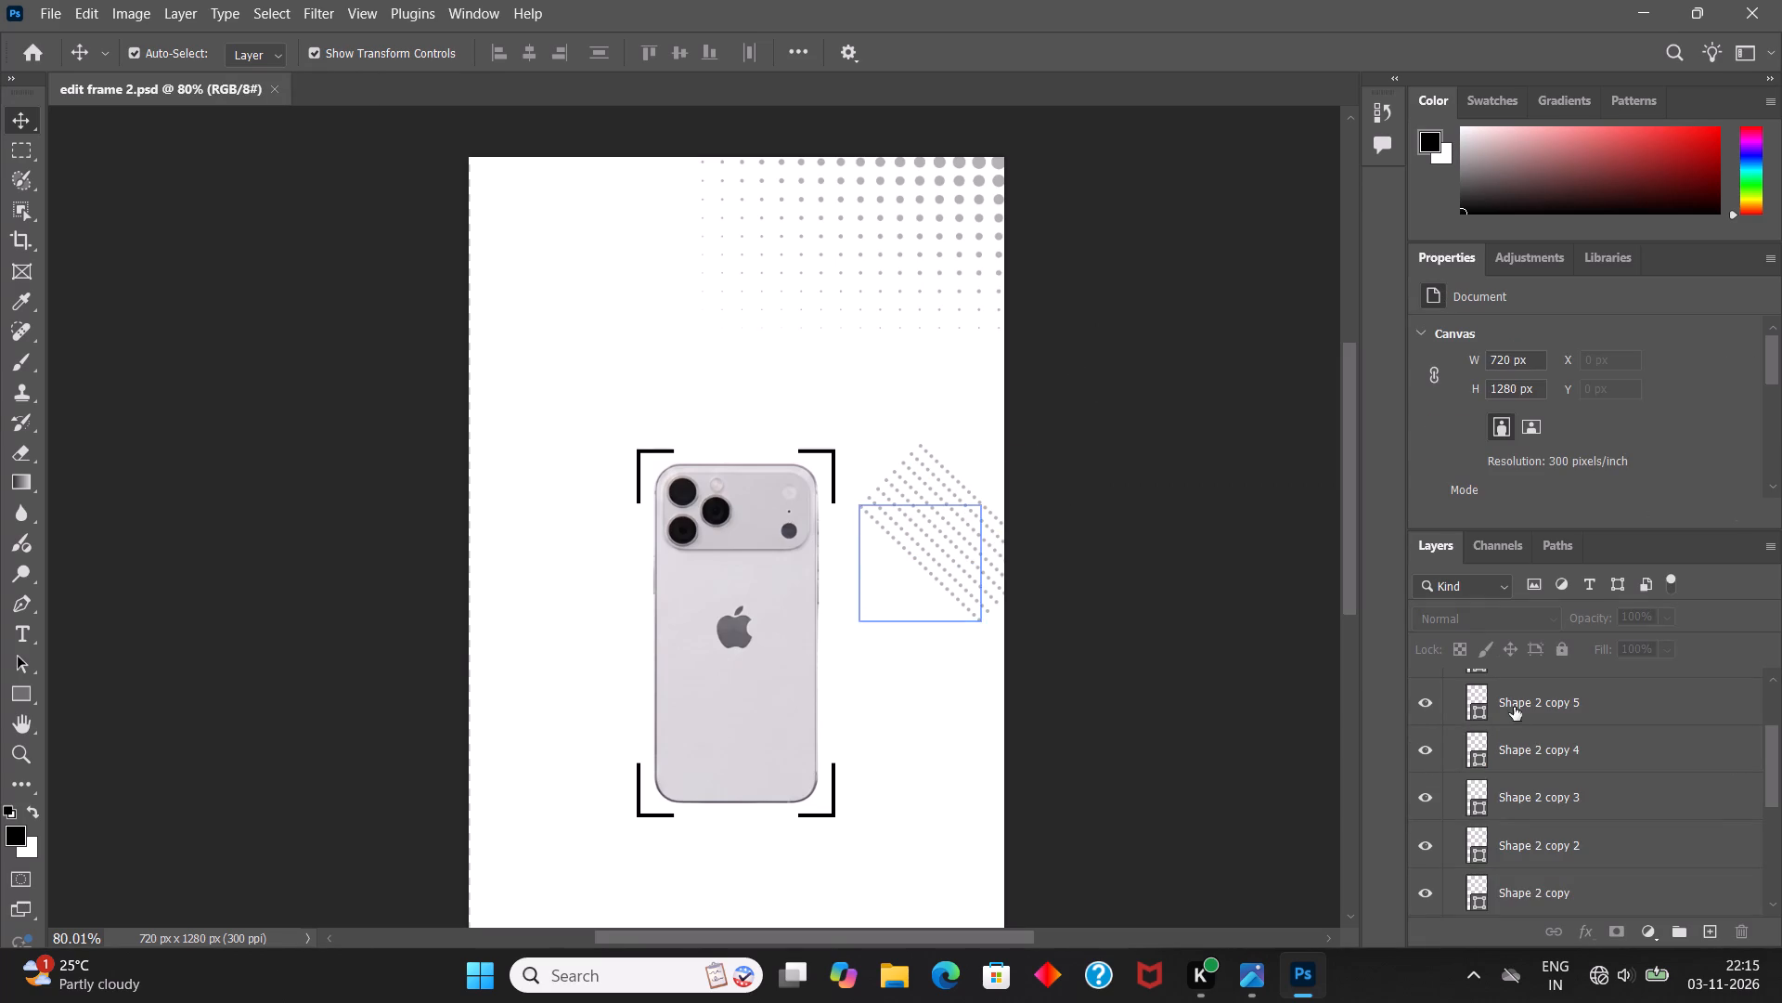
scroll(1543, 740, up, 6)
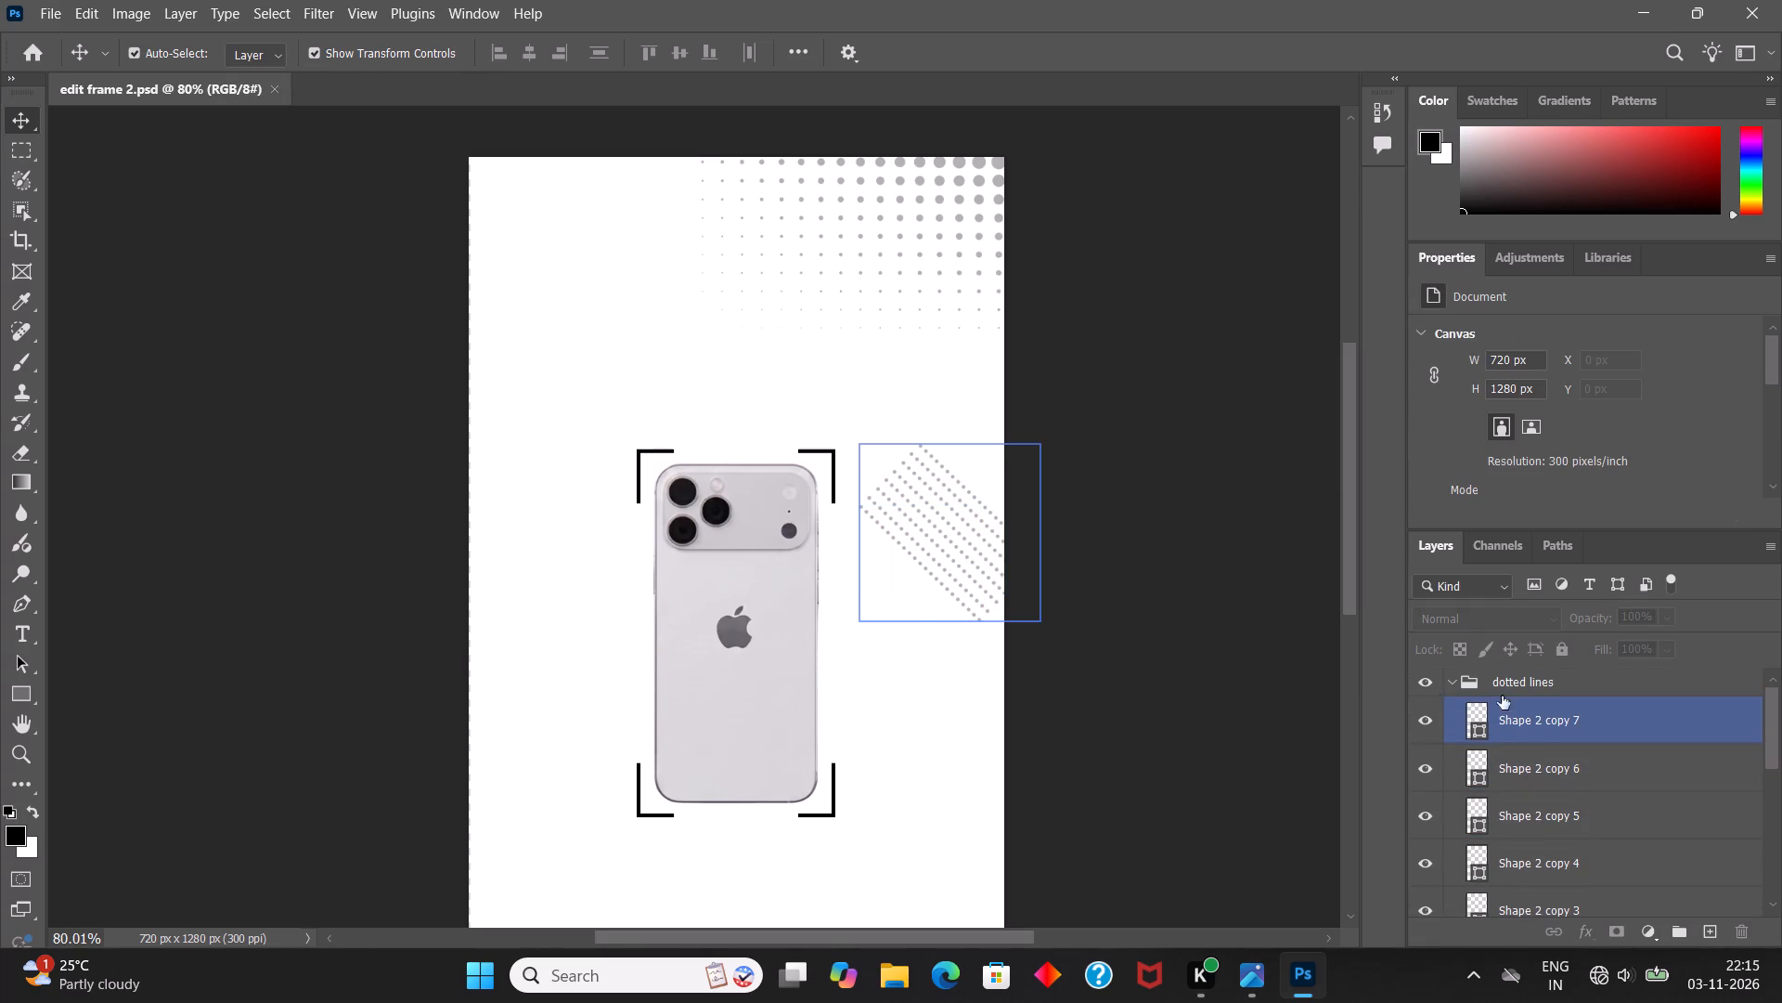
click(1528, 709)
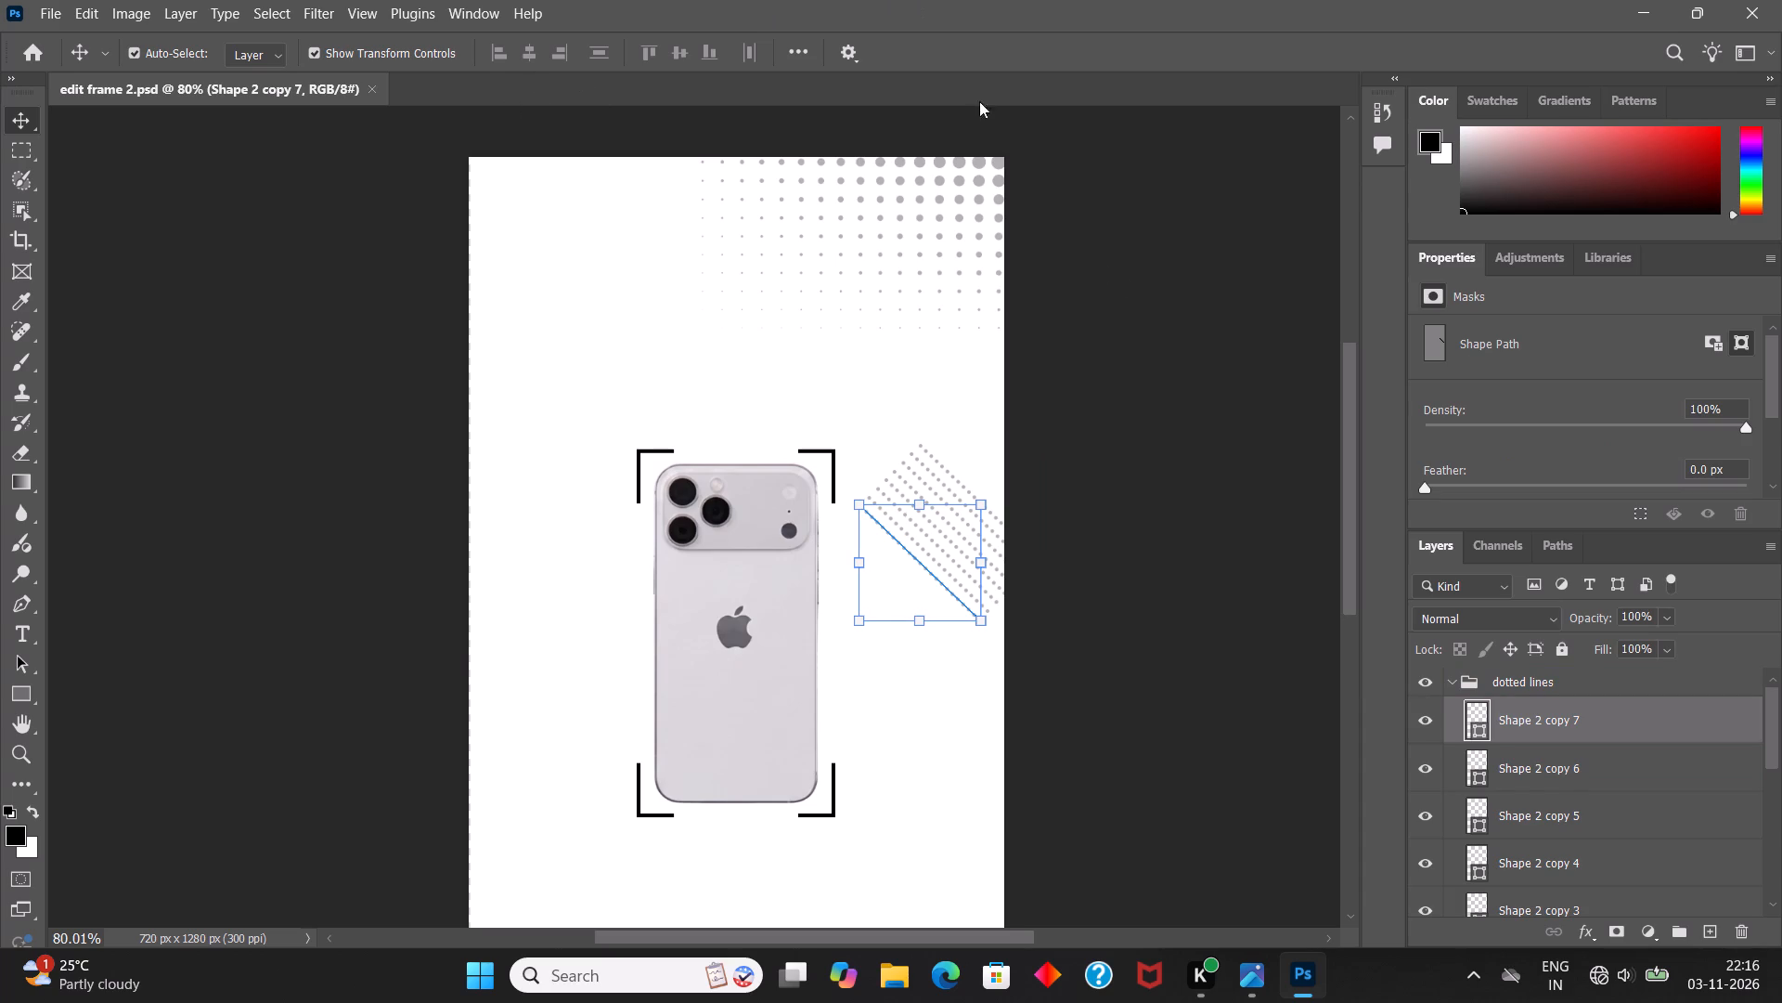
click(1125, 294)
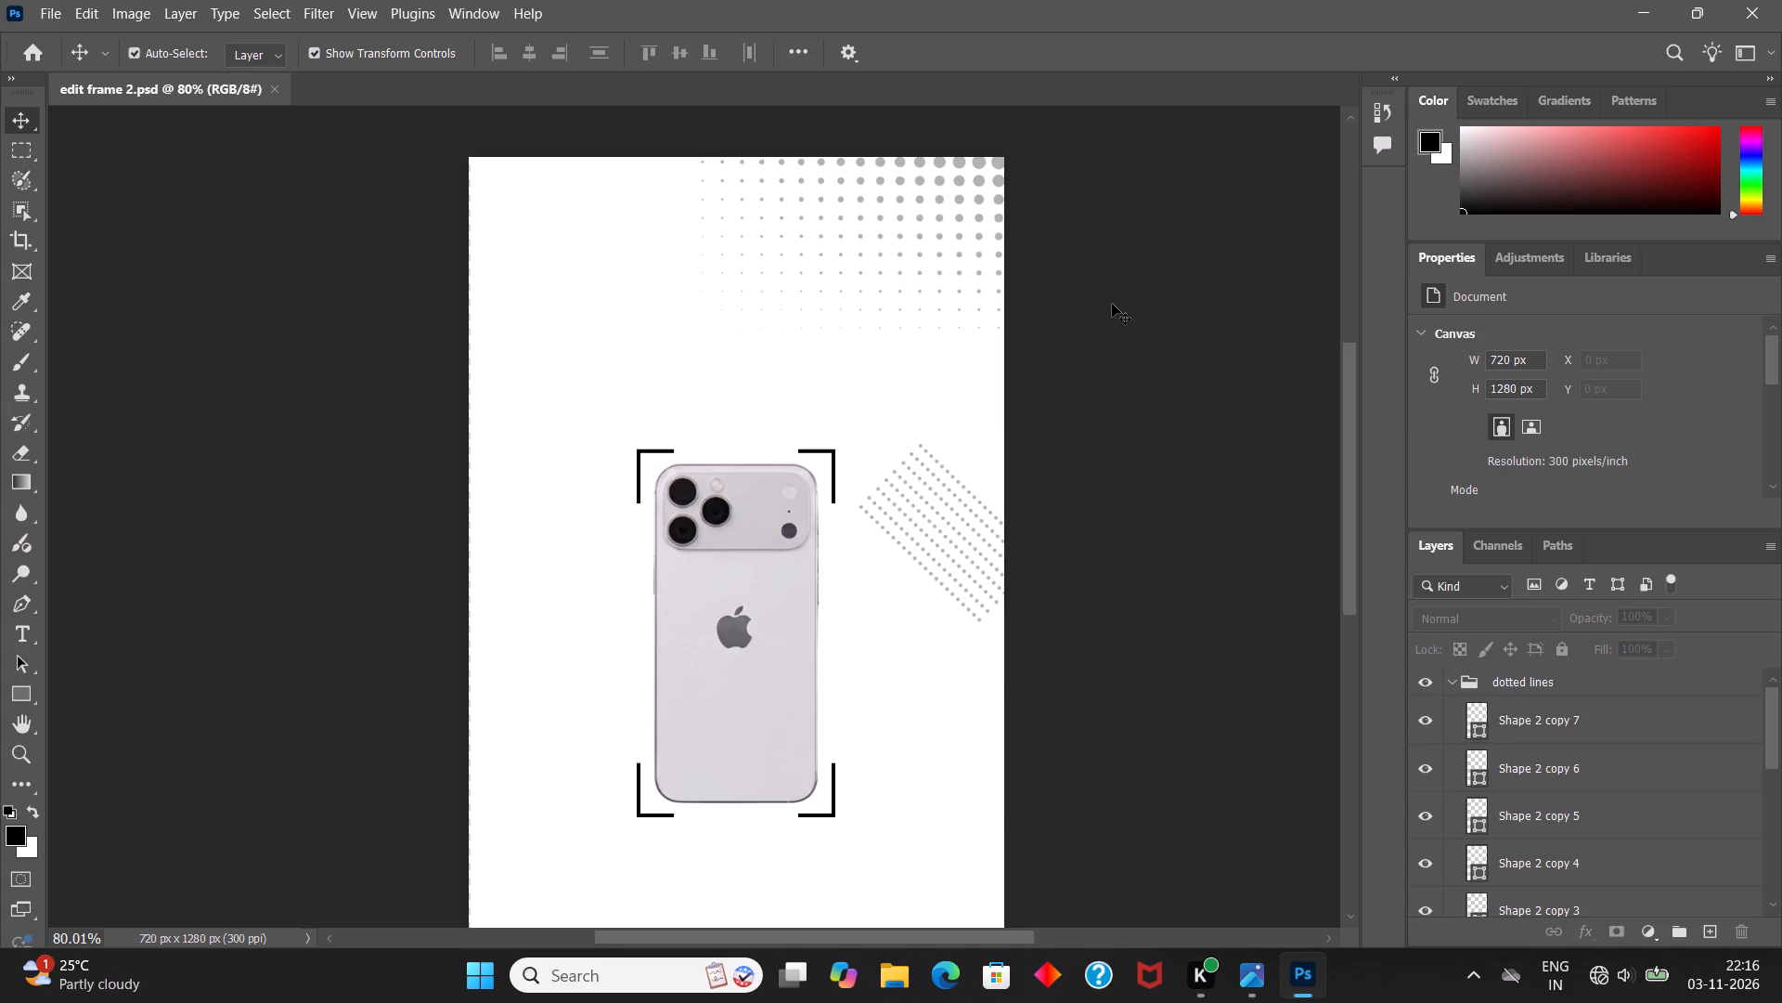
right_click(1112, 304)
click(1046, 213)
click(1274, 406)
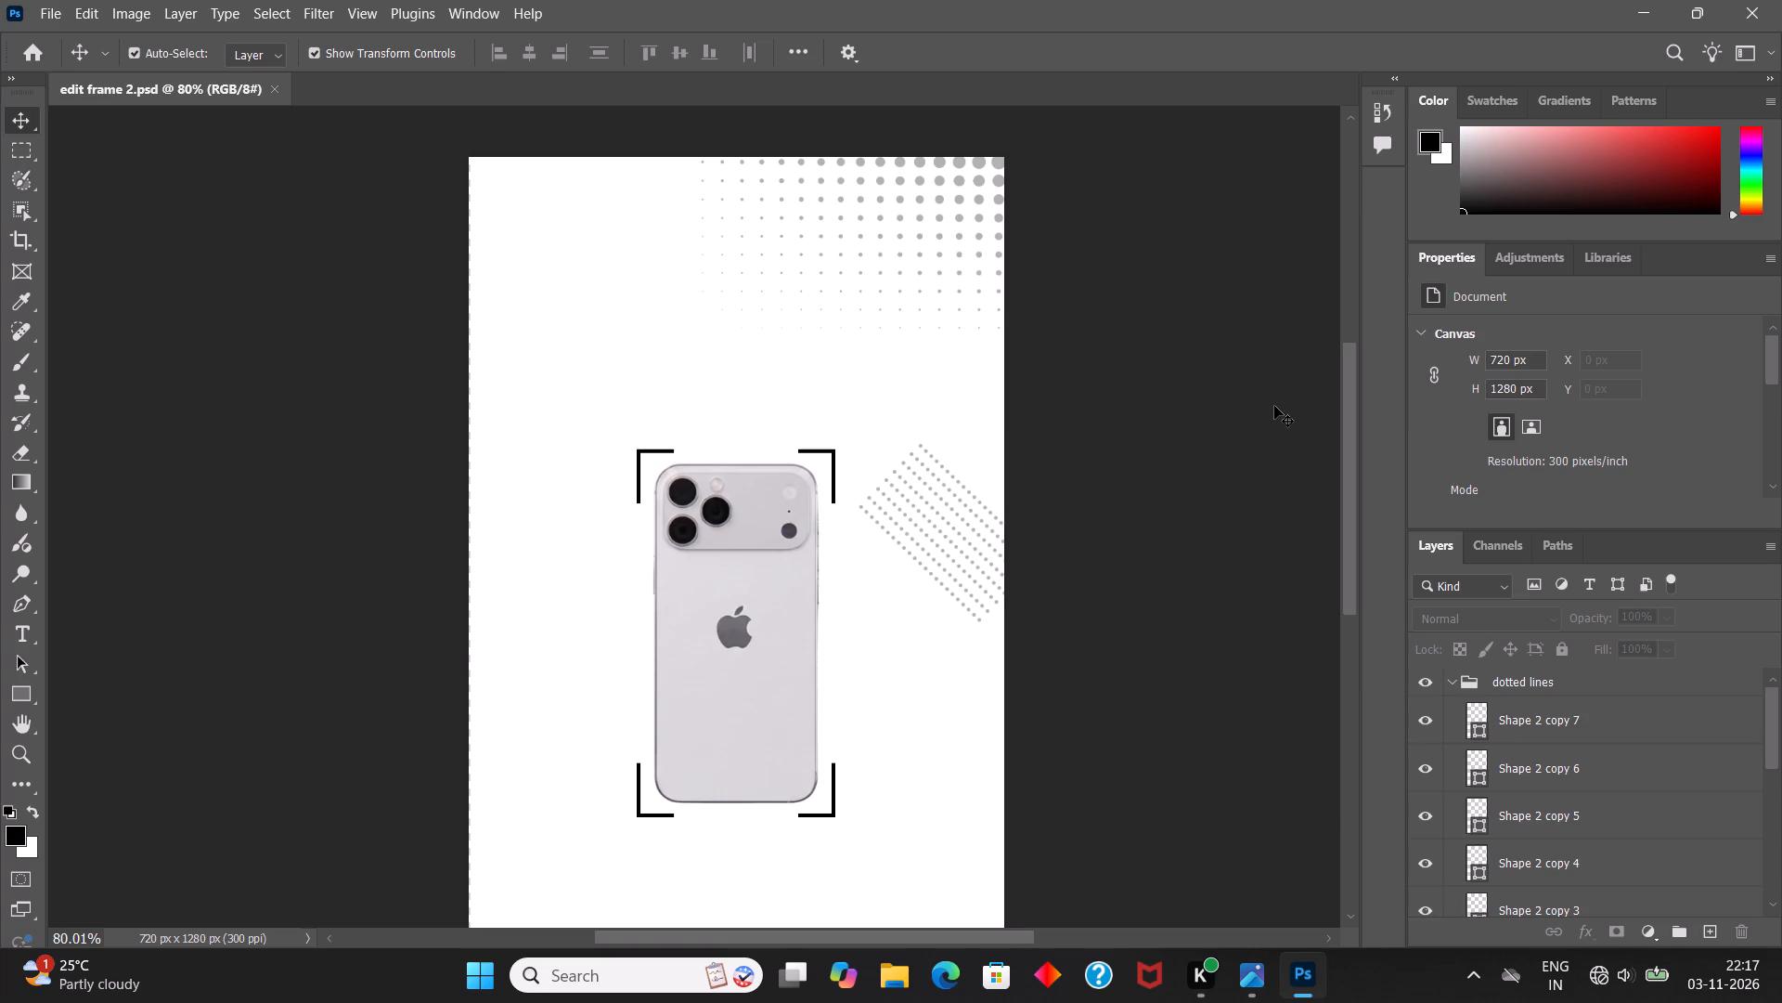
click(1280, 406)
Preview the two Halftone_dot_overlay_fade images in the premier pro projects folder while choosing a file to place as linked.
key(ctrl+0)
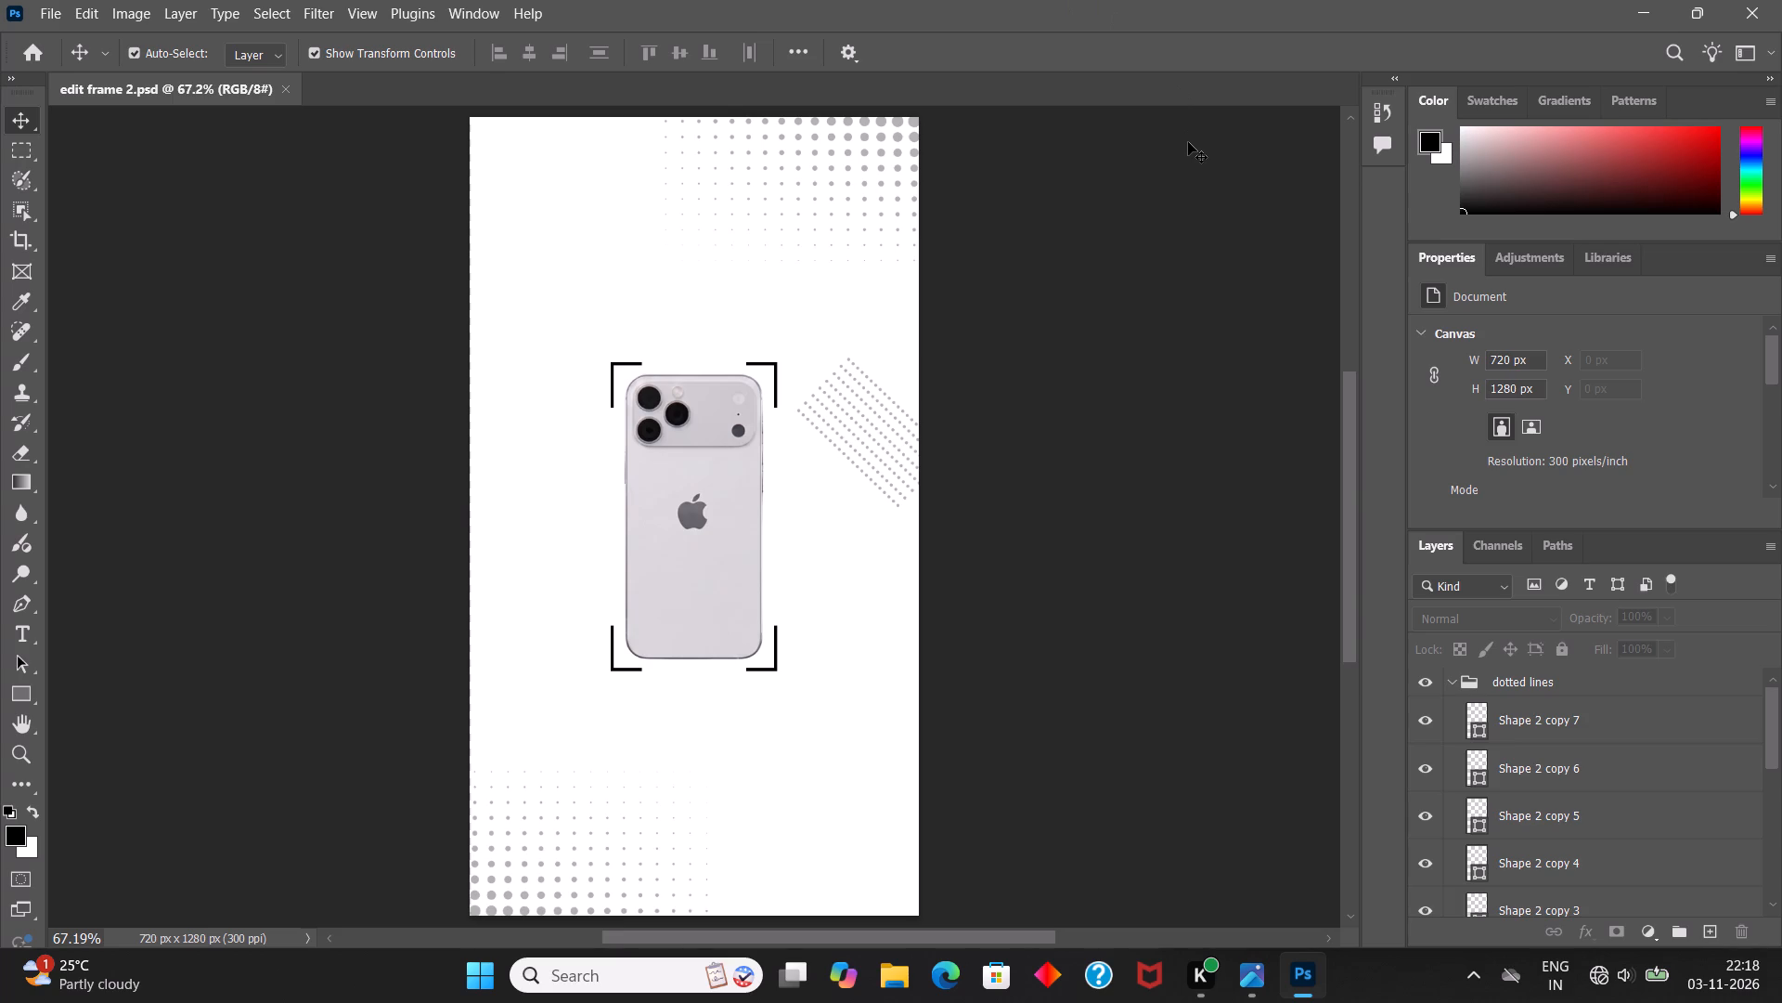
click(49, 9)
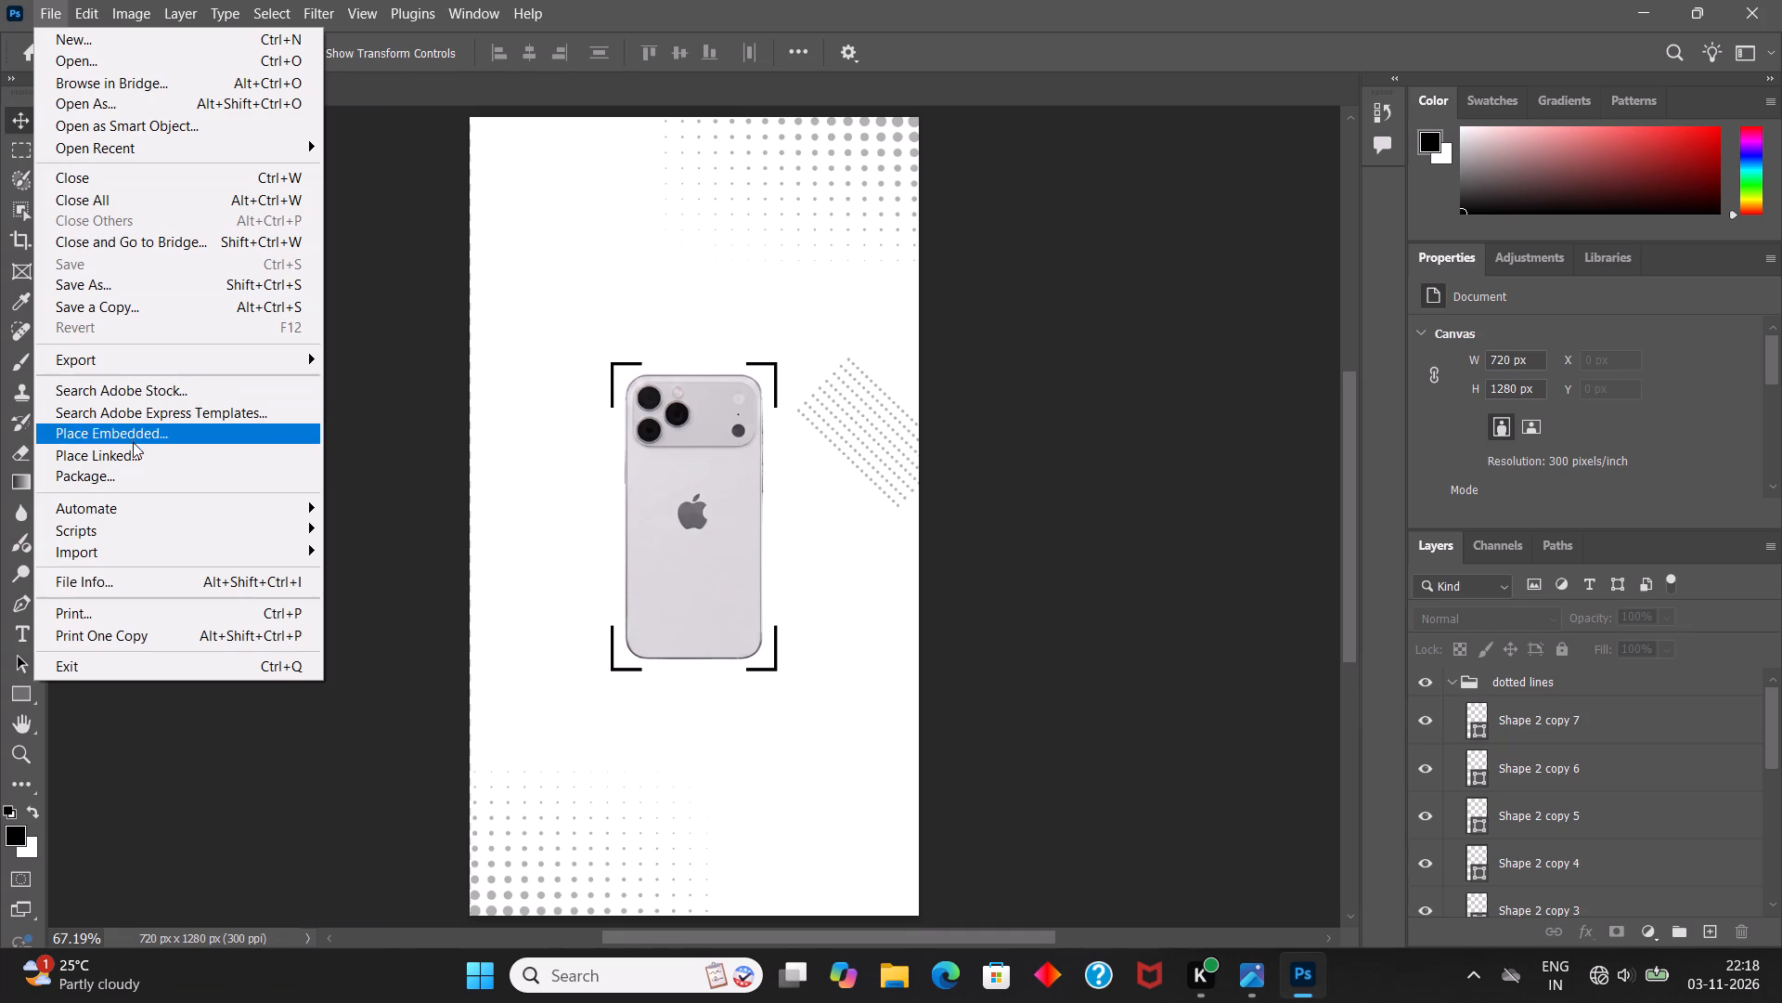
click(133, 459)
right_click(691, 594)
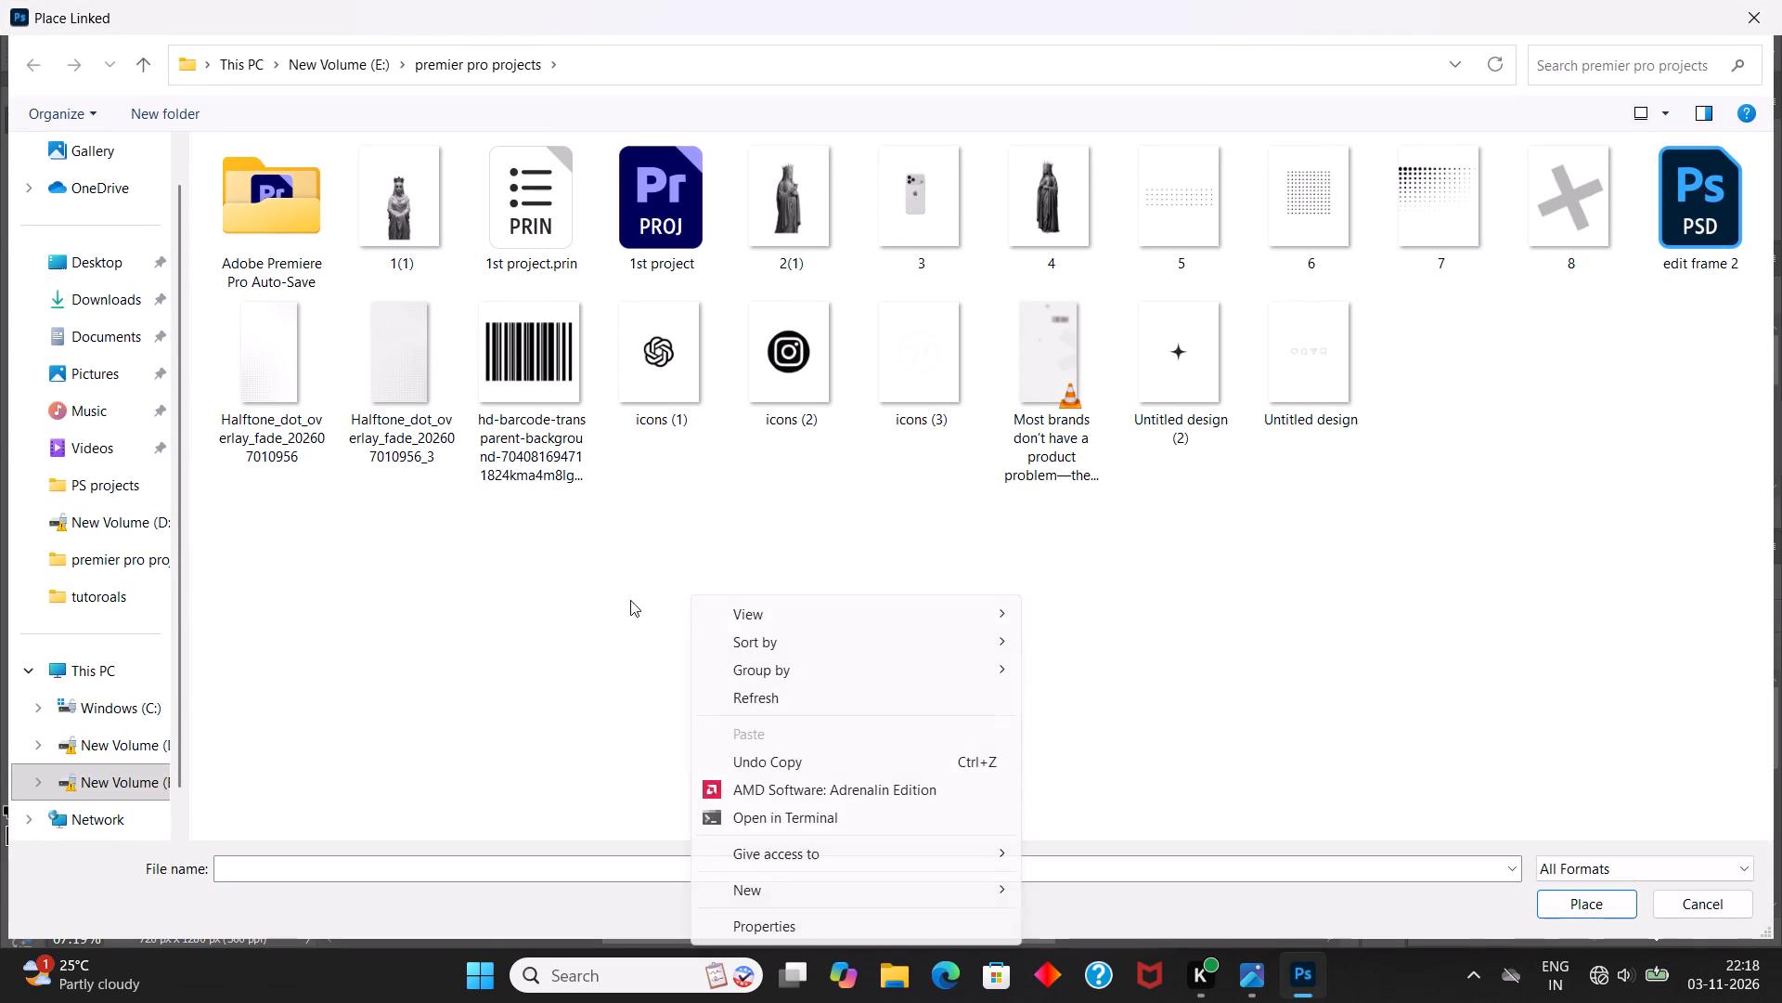
click(527, 597)
click(404, 381)
right_click(404, 381)
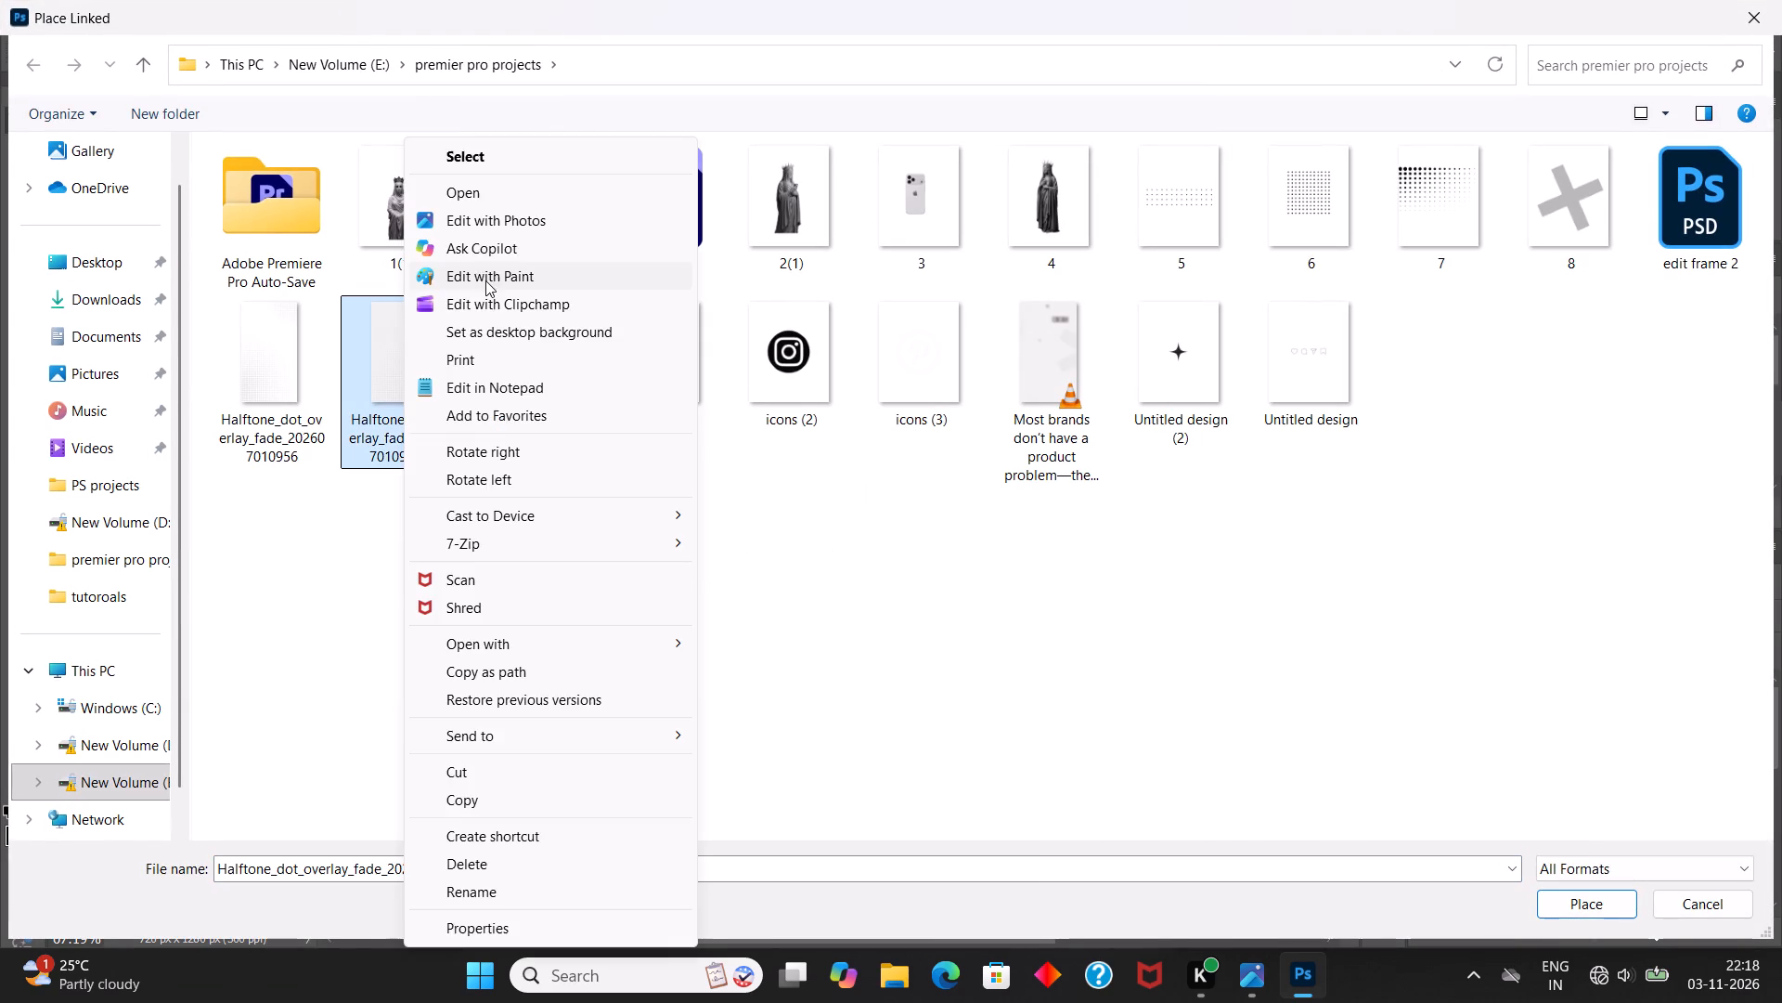
click(482, 185)
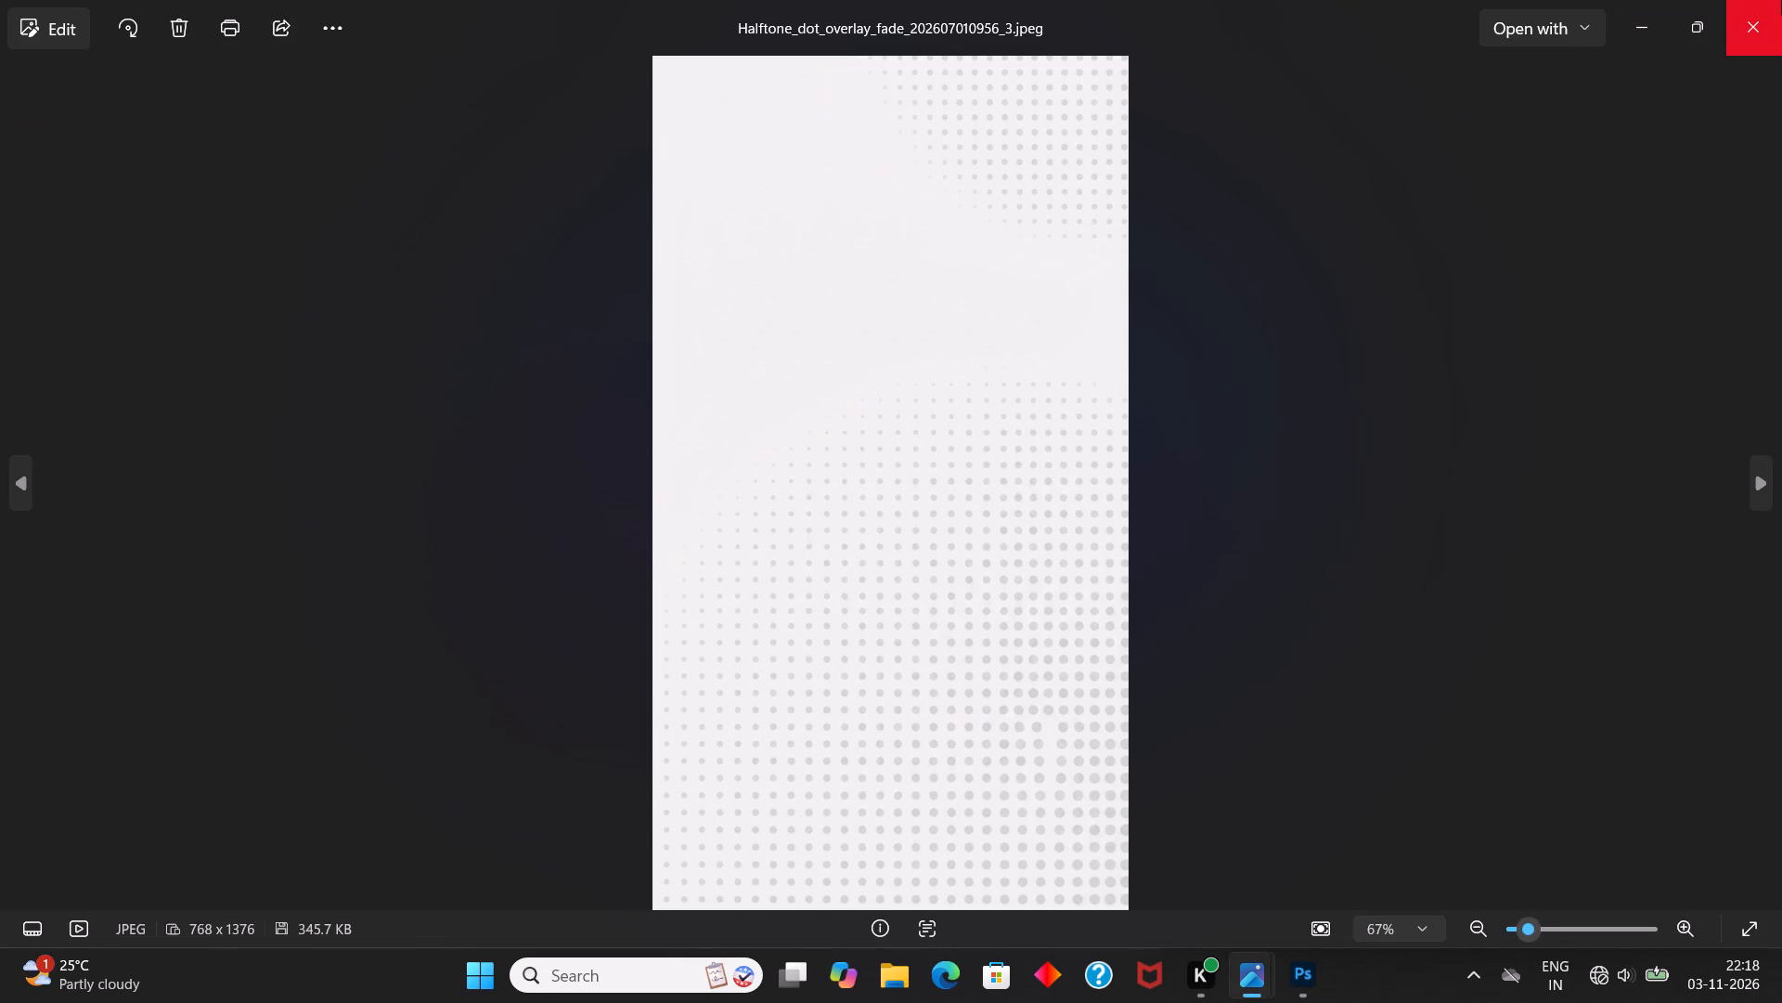
click(1781, 0)
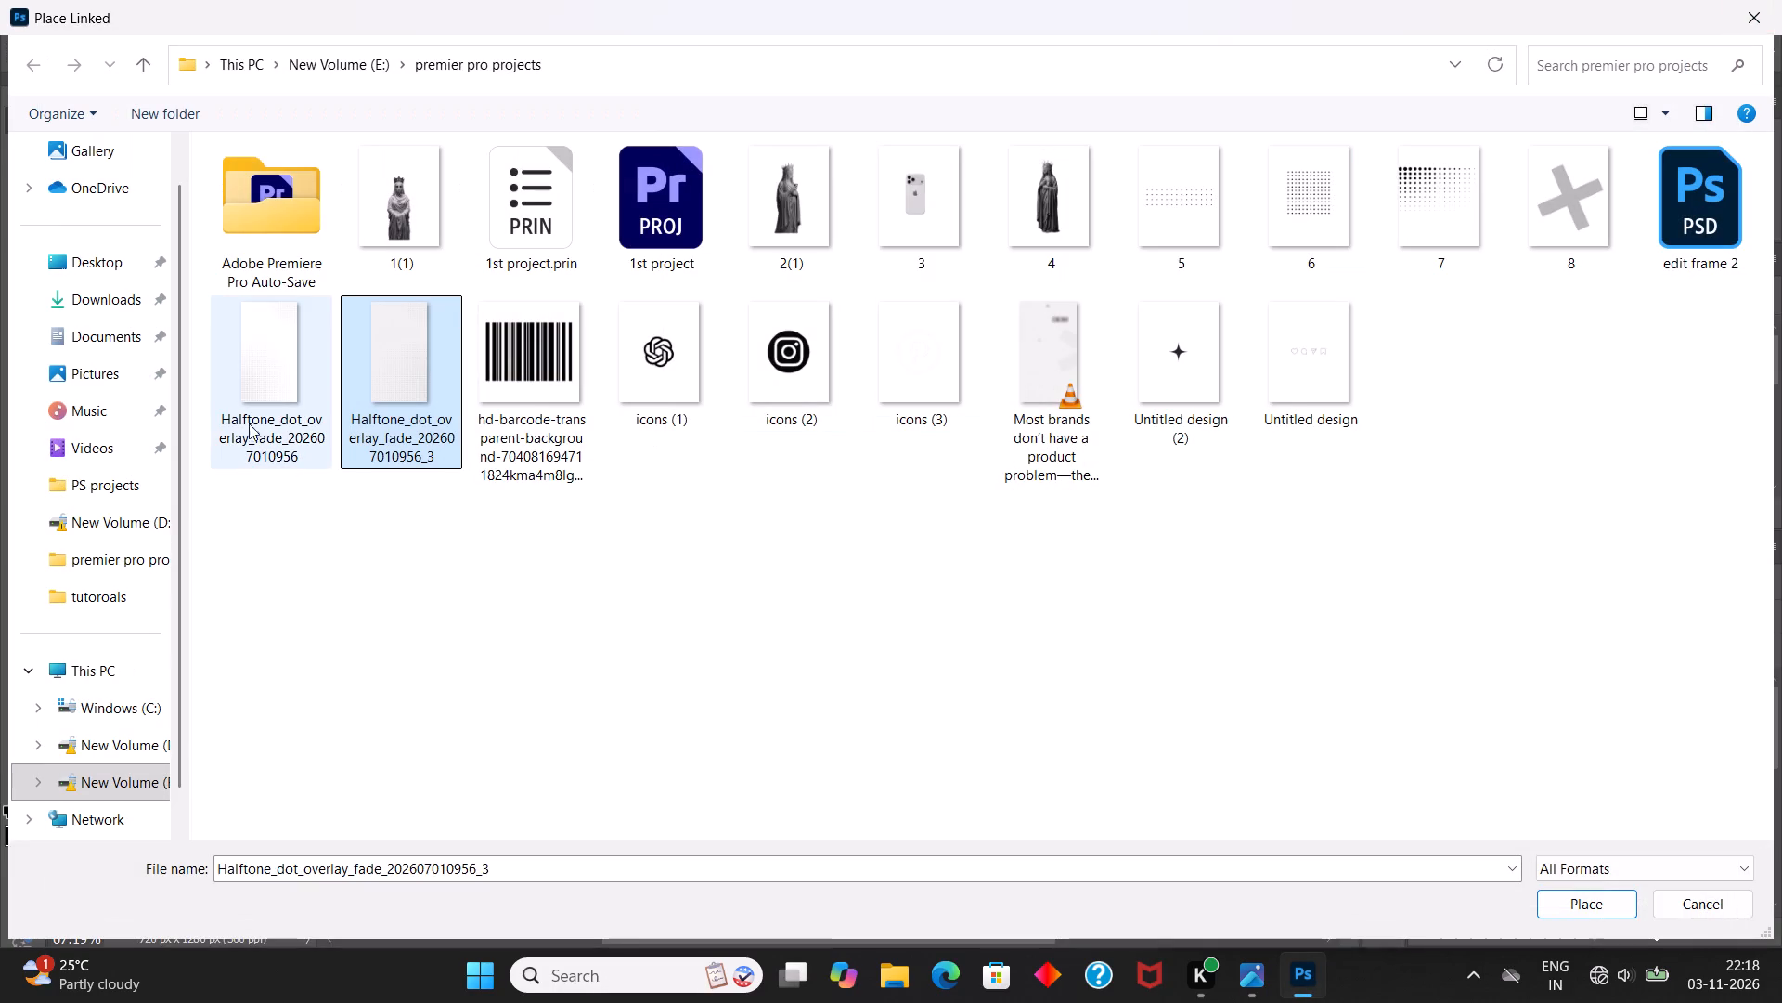
click(241, 416)
right_click(241, 416)
click(409, 199)
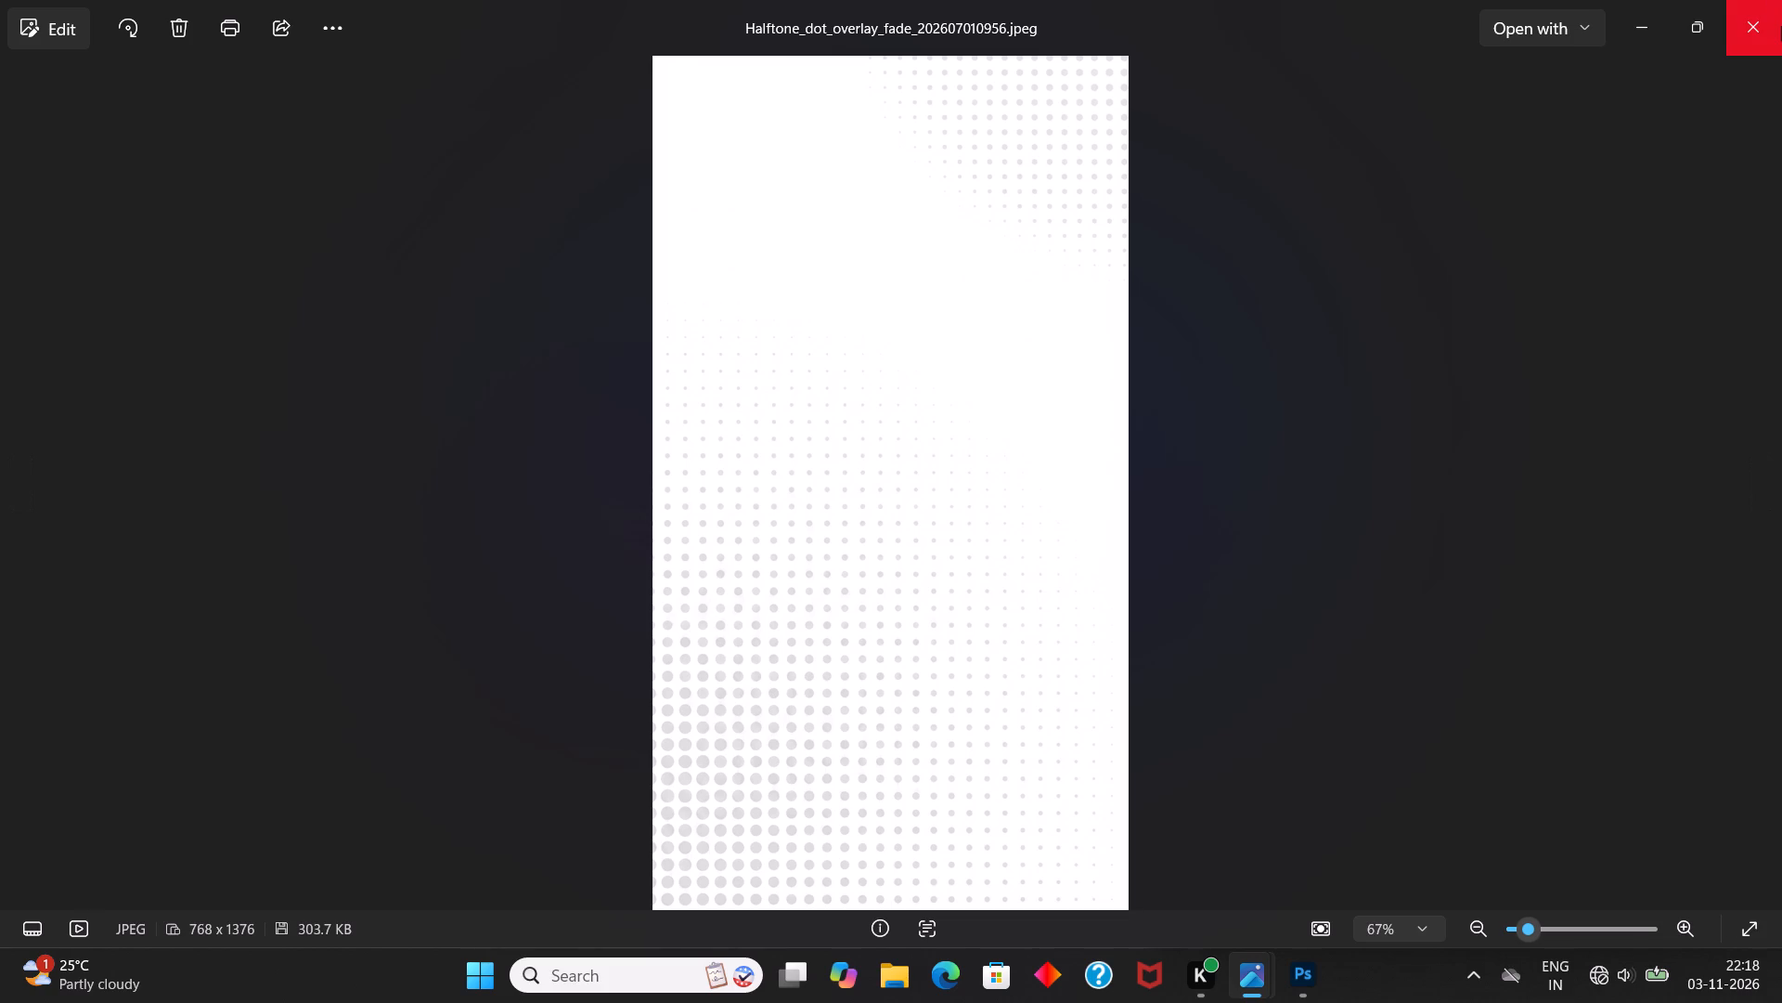
click(1781, 26)
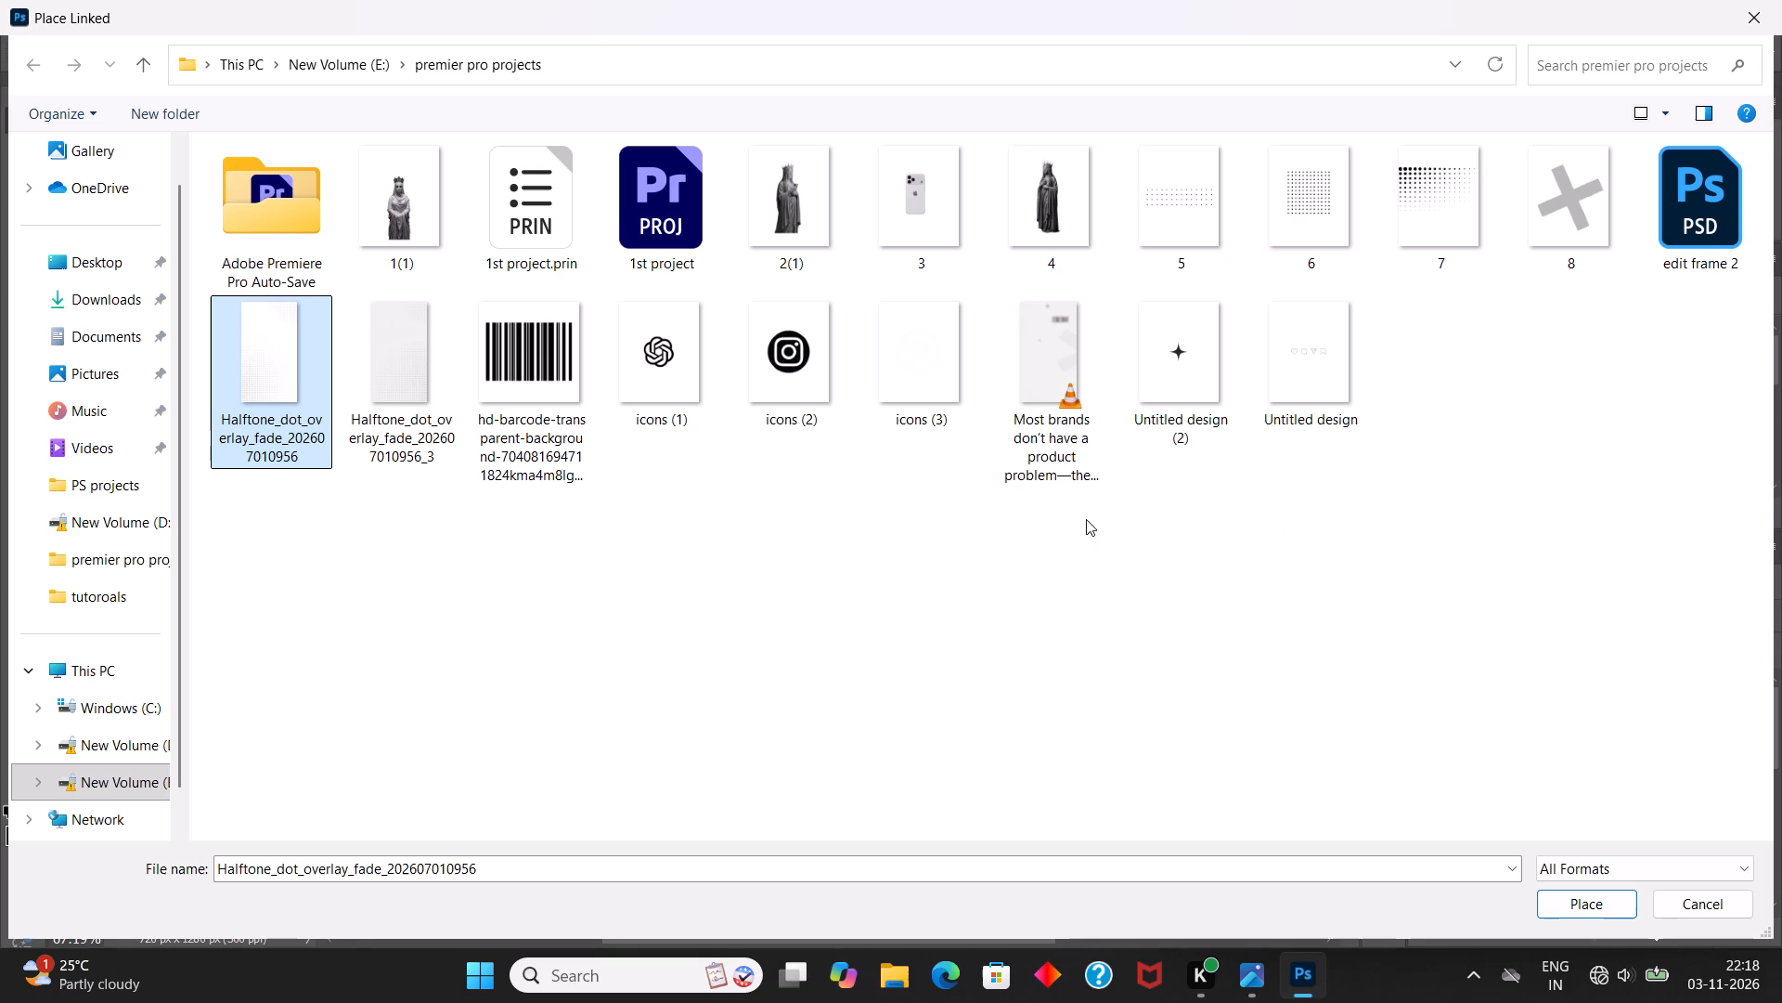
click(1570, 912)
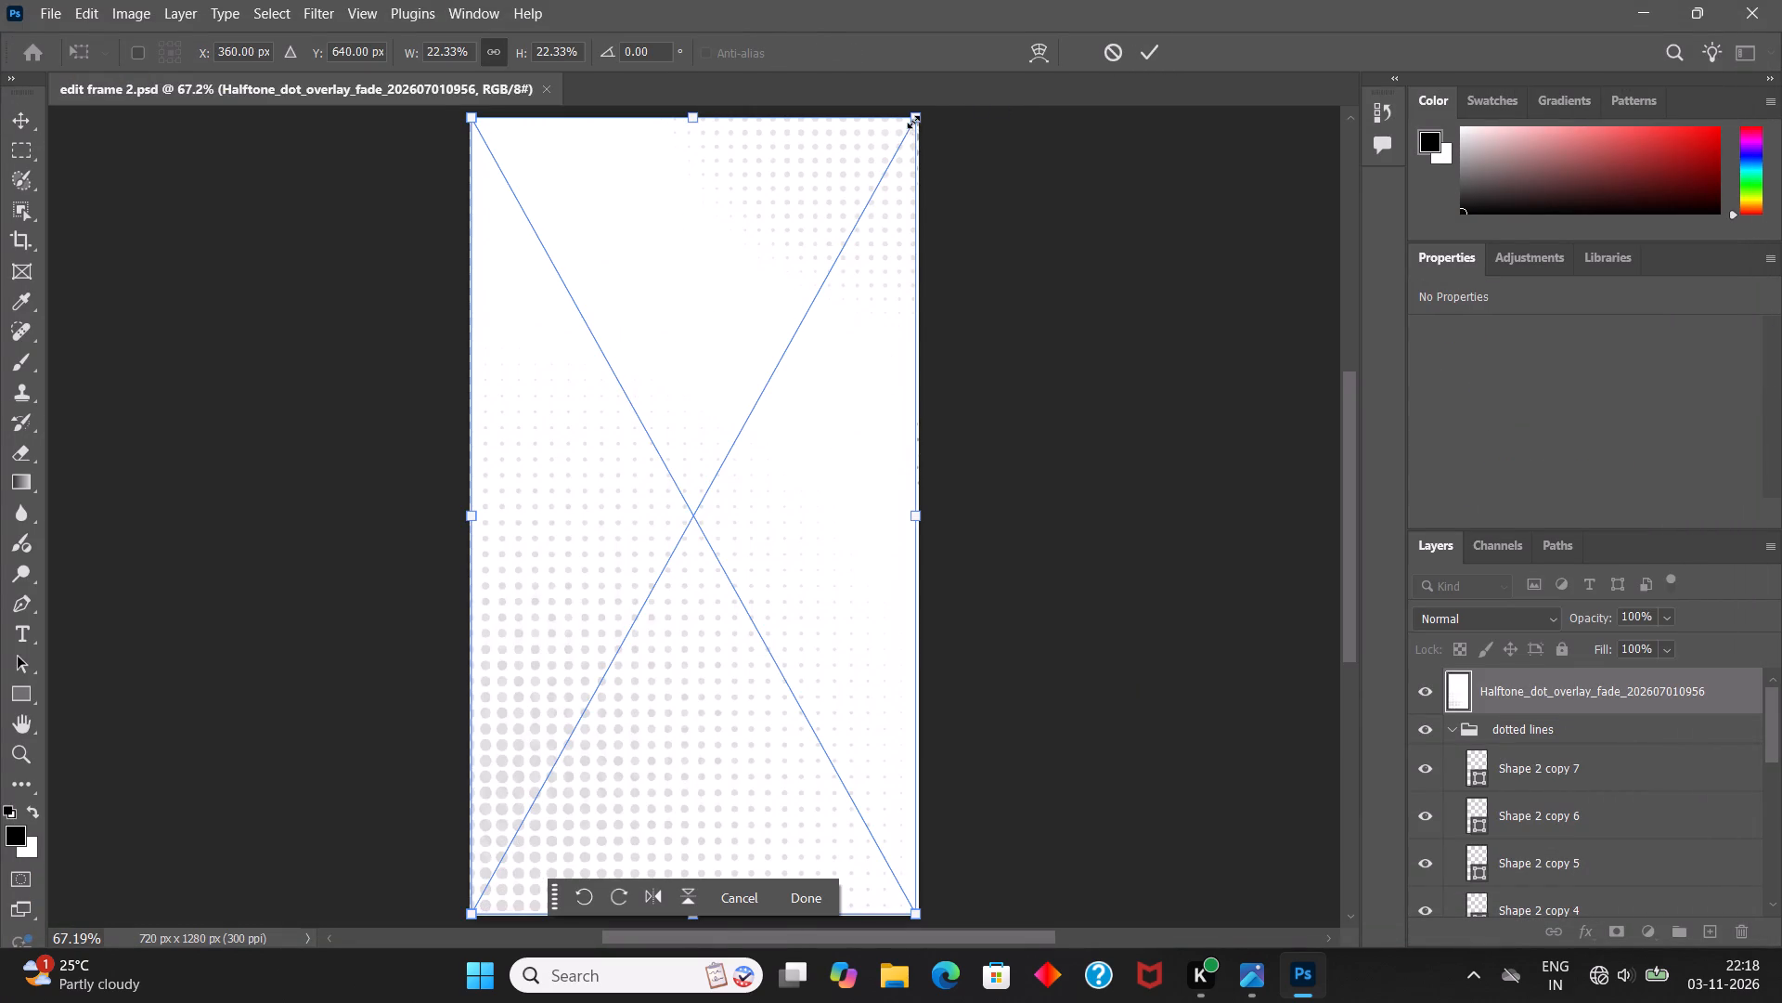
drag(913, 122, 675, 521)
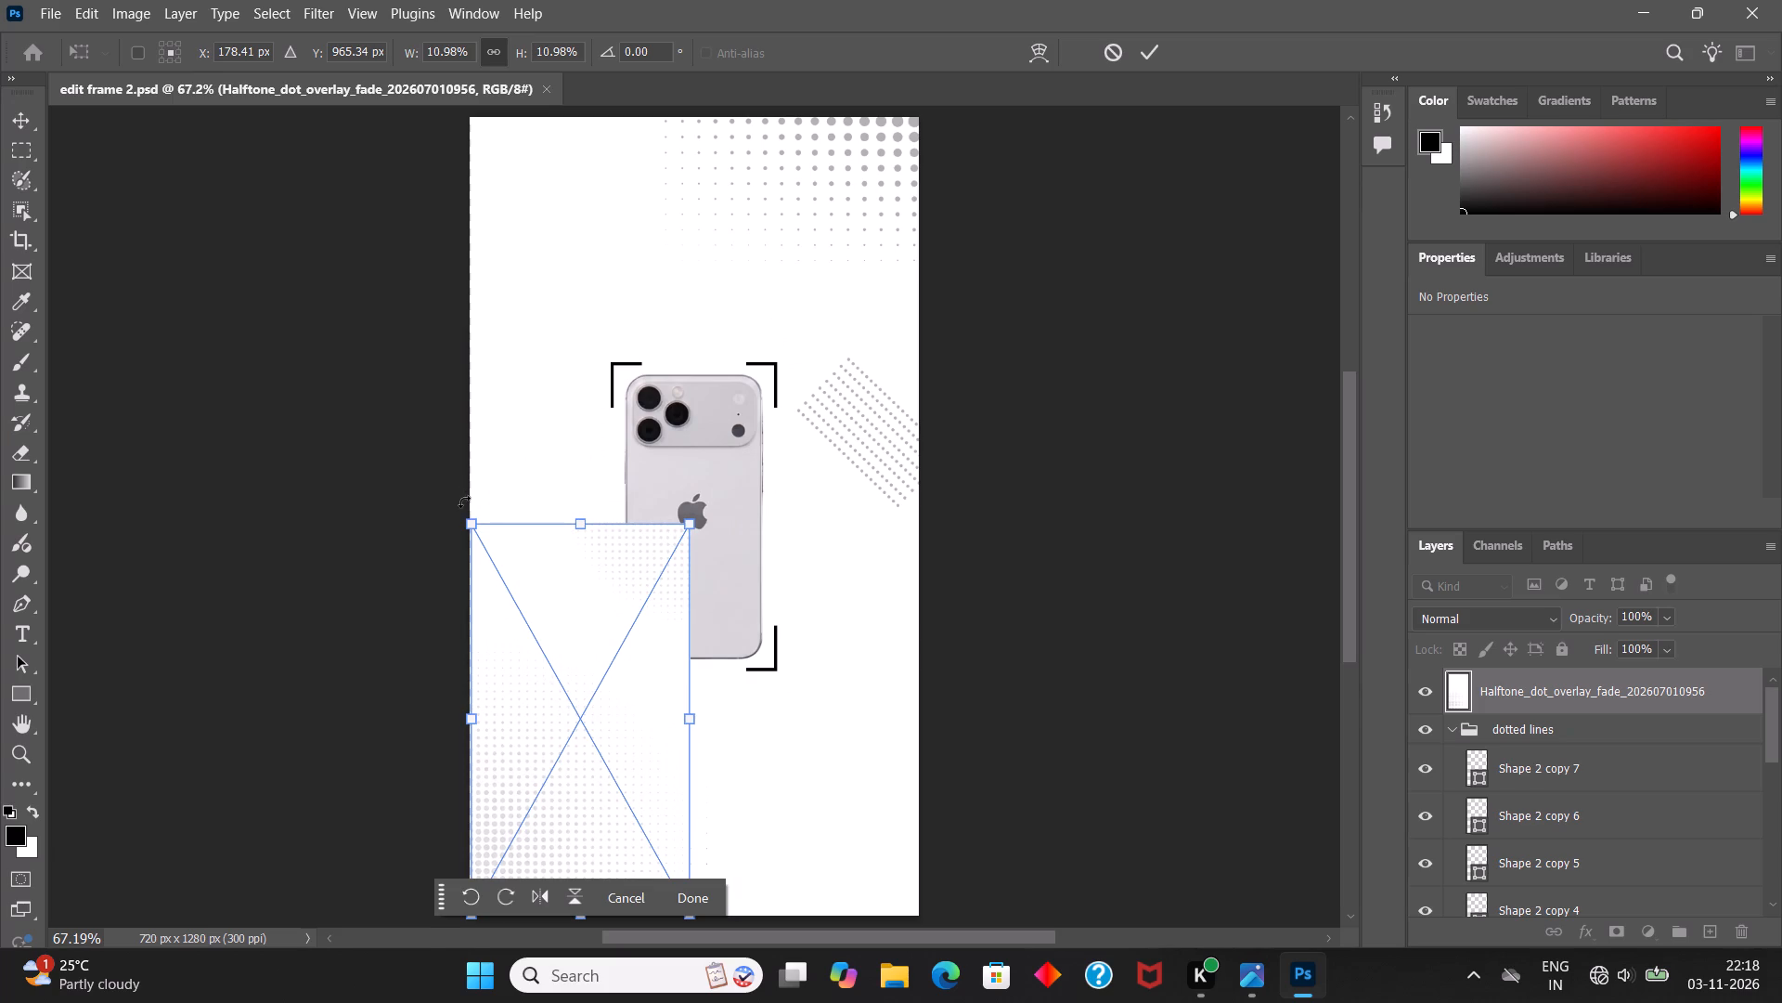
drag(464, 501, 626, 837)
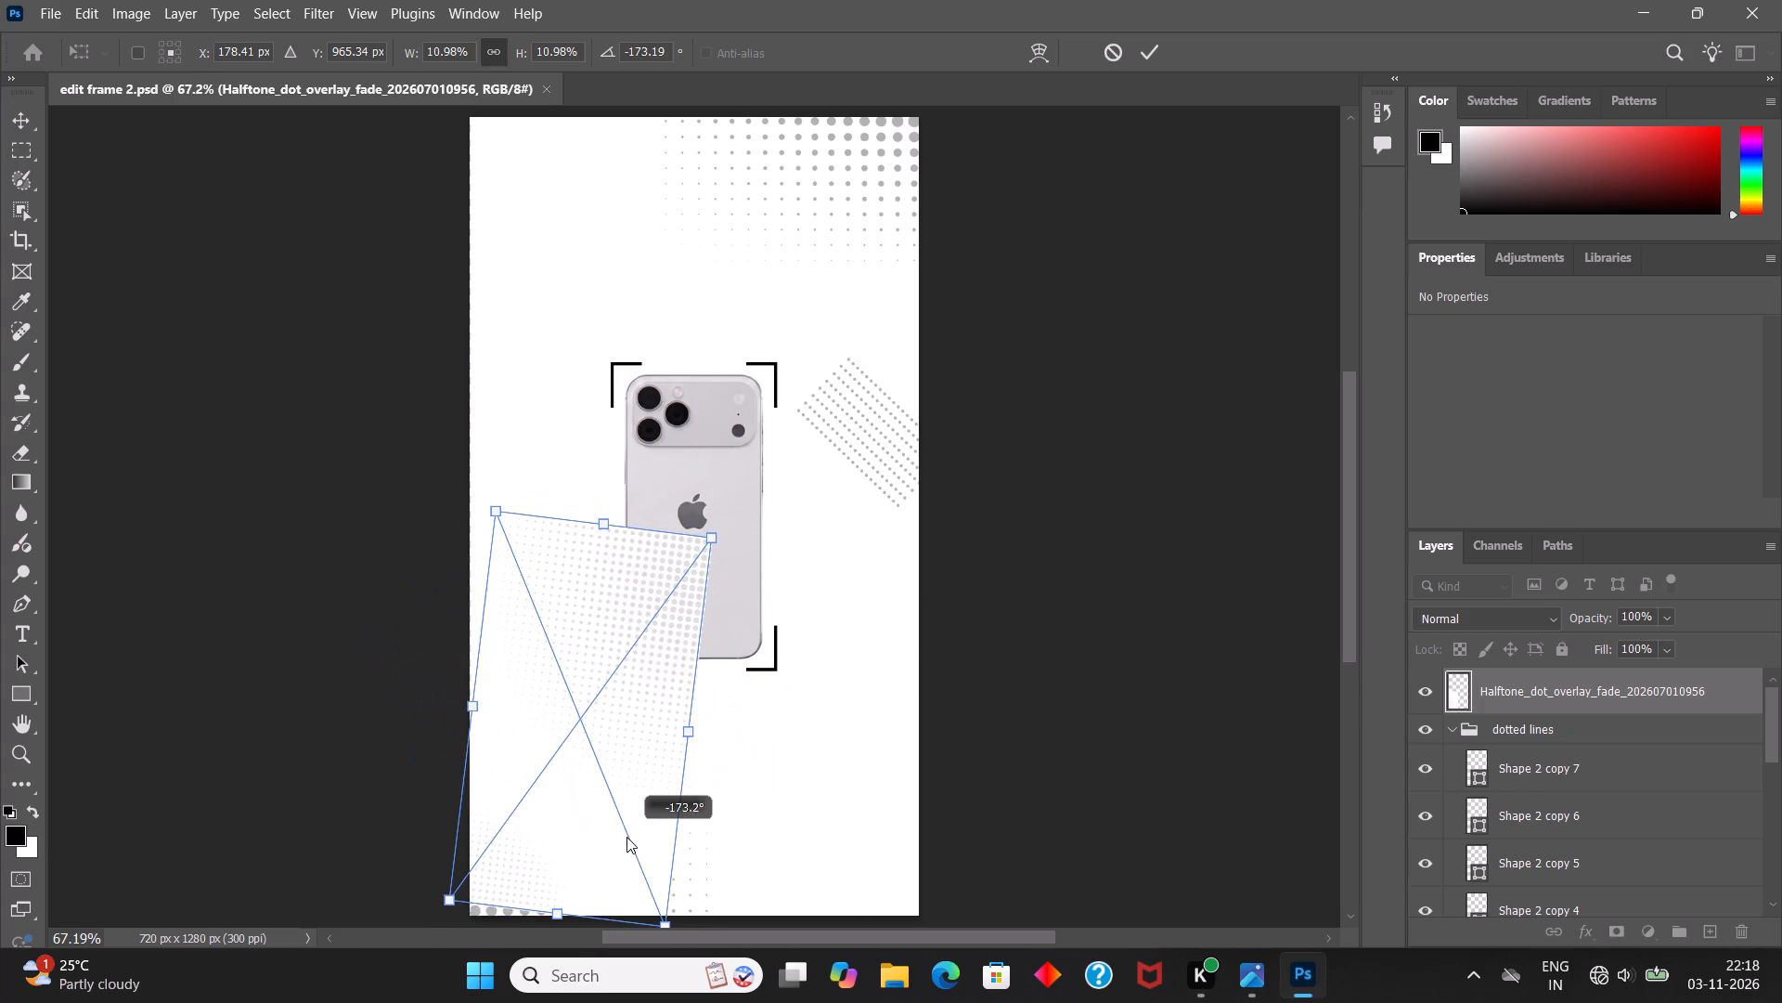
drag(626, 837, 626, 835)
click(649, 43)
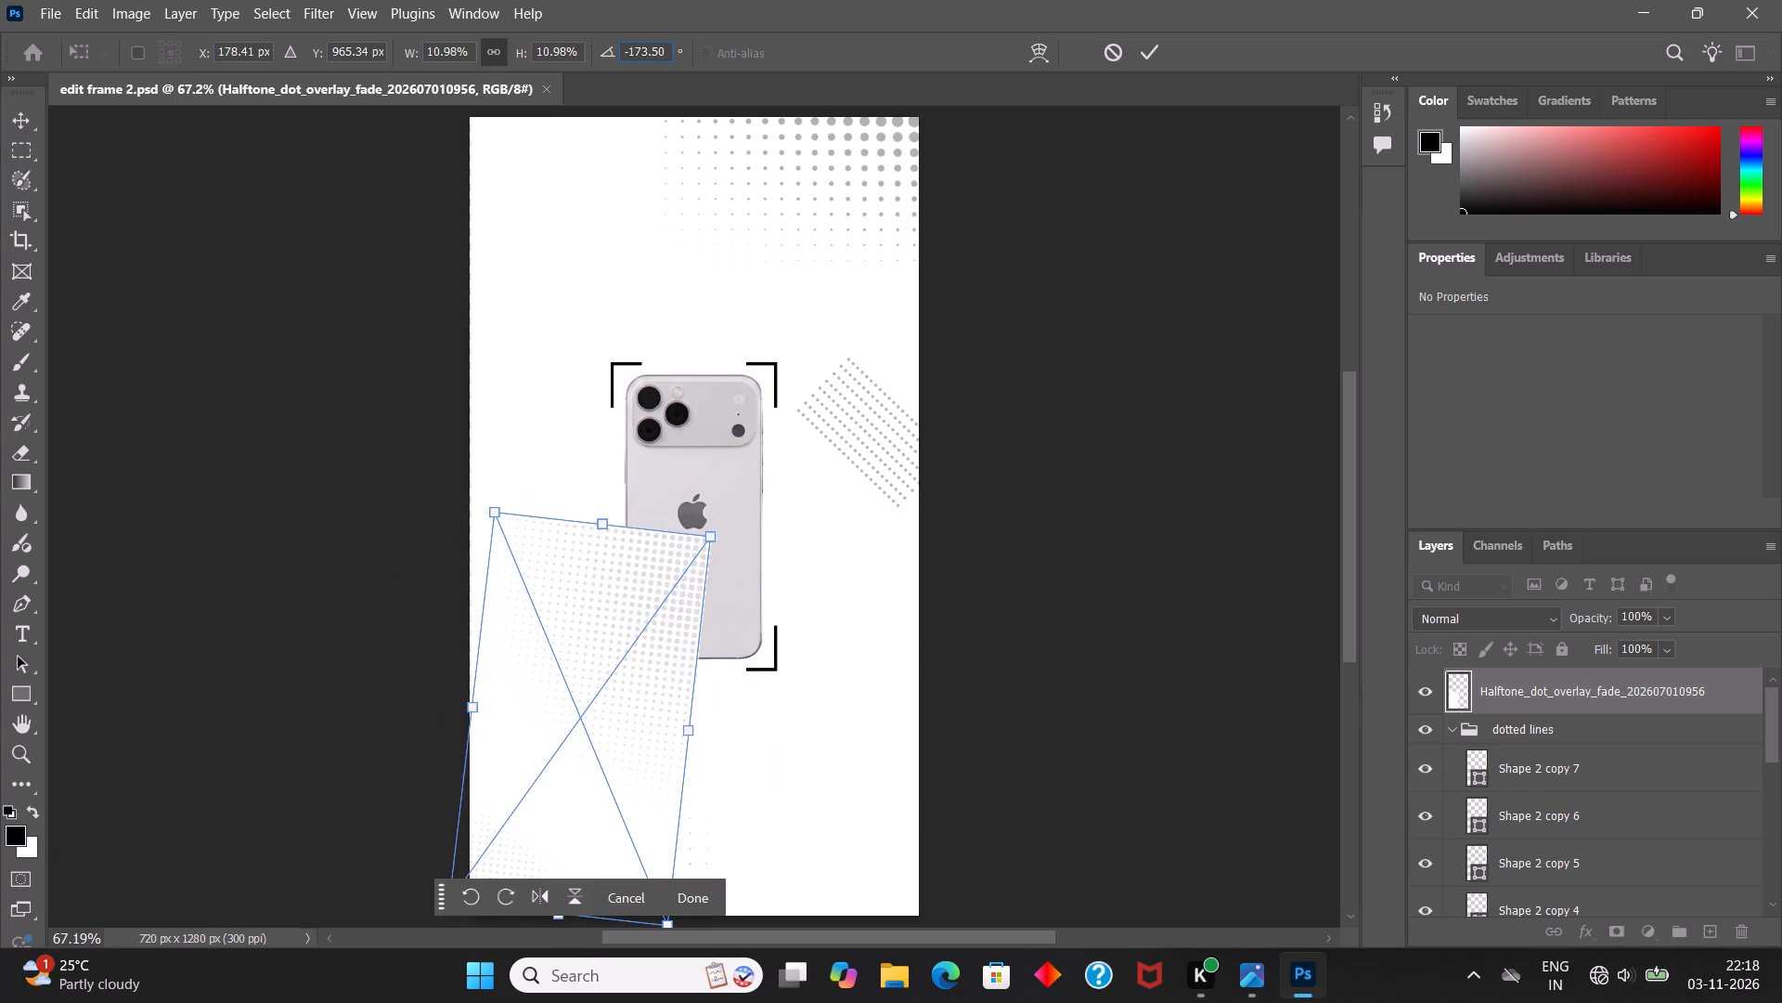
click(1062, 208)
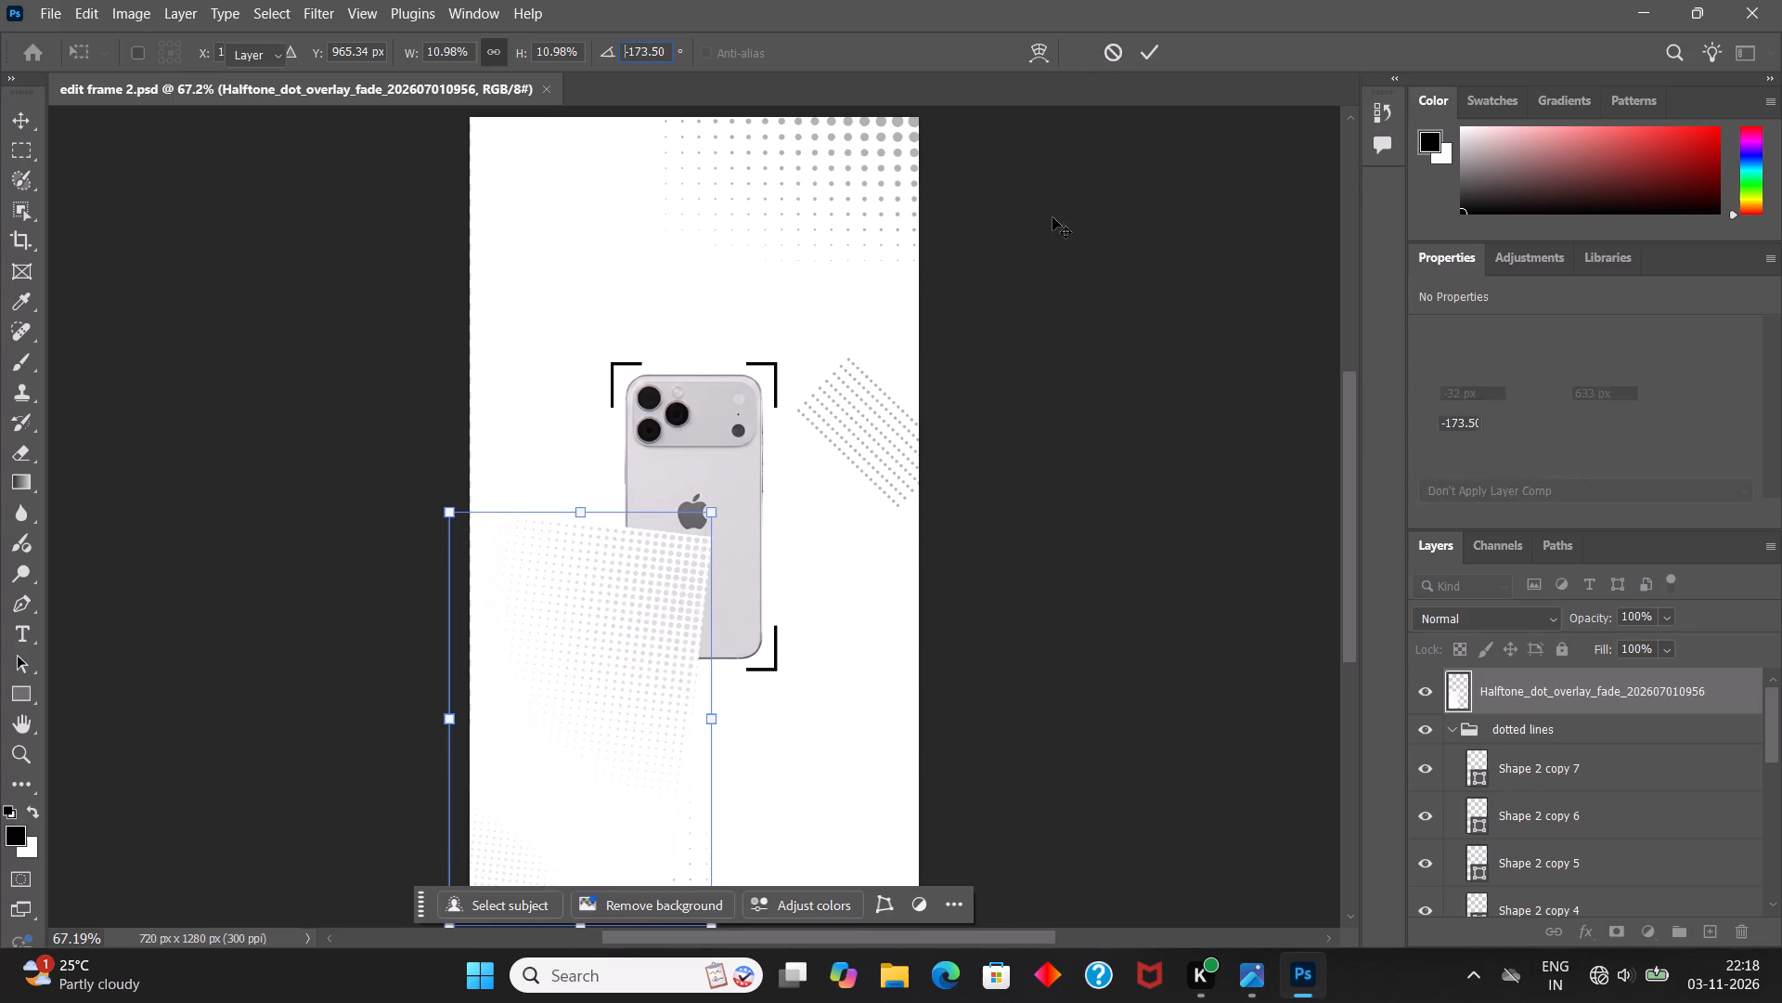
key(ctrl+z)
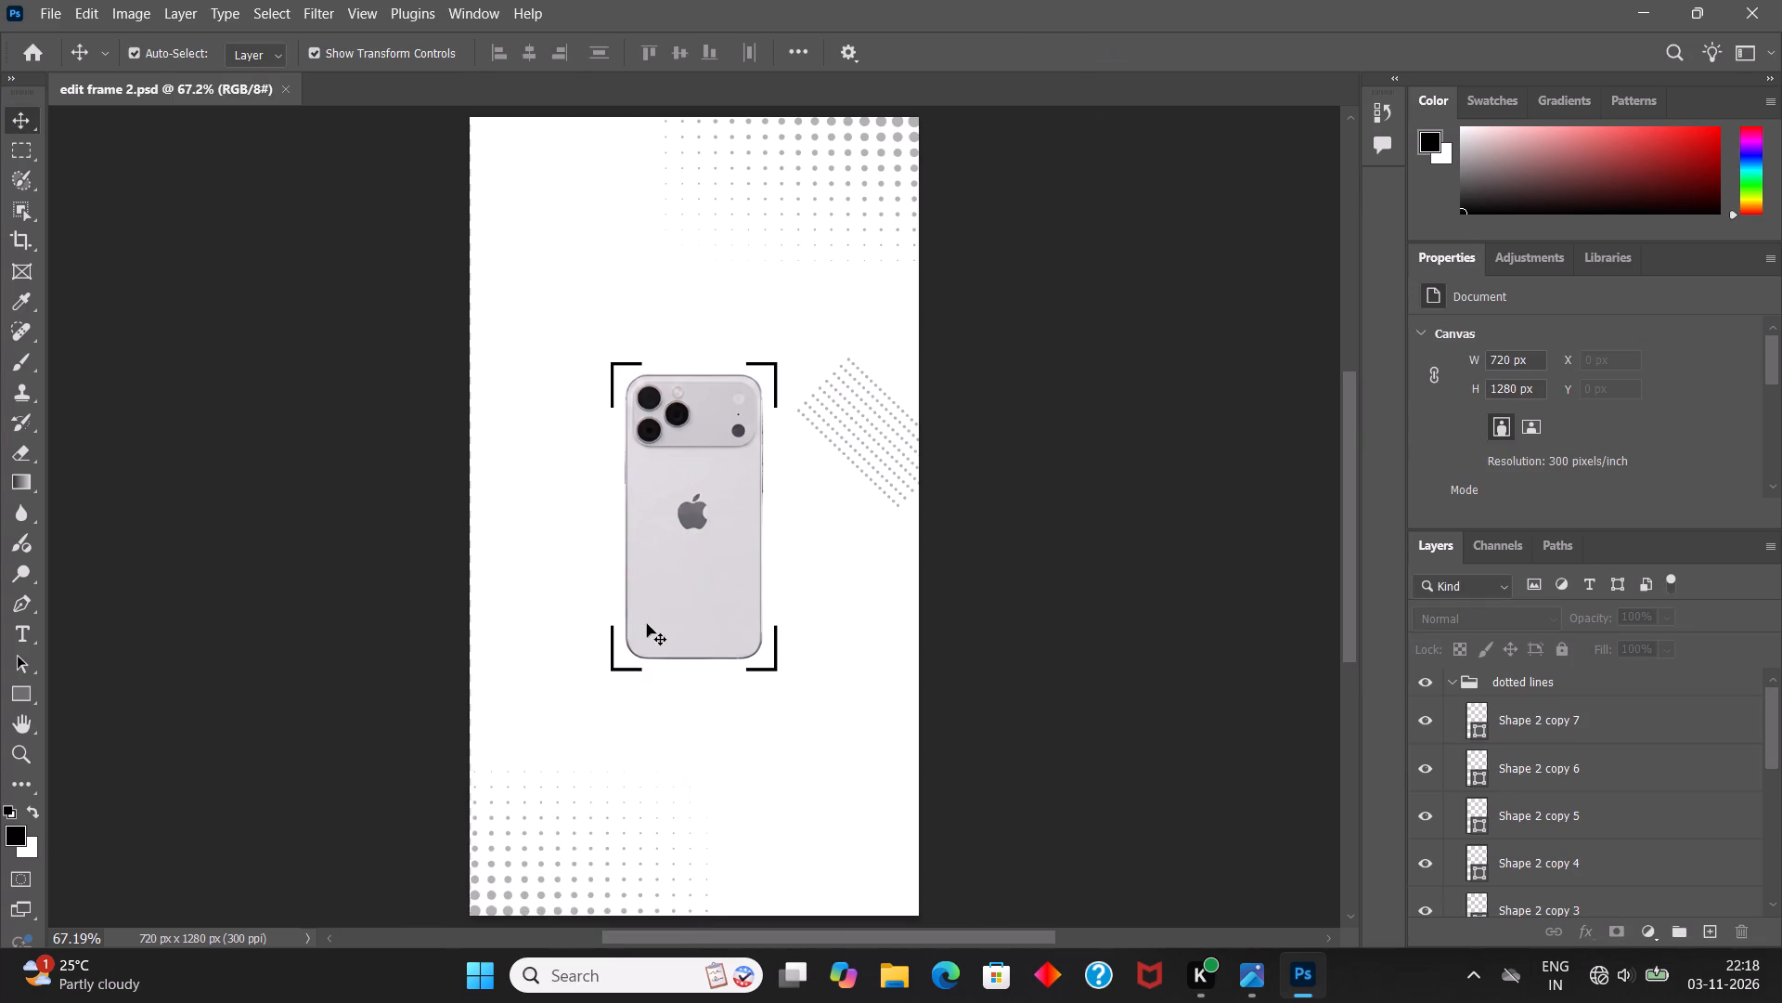
click(48, 7)
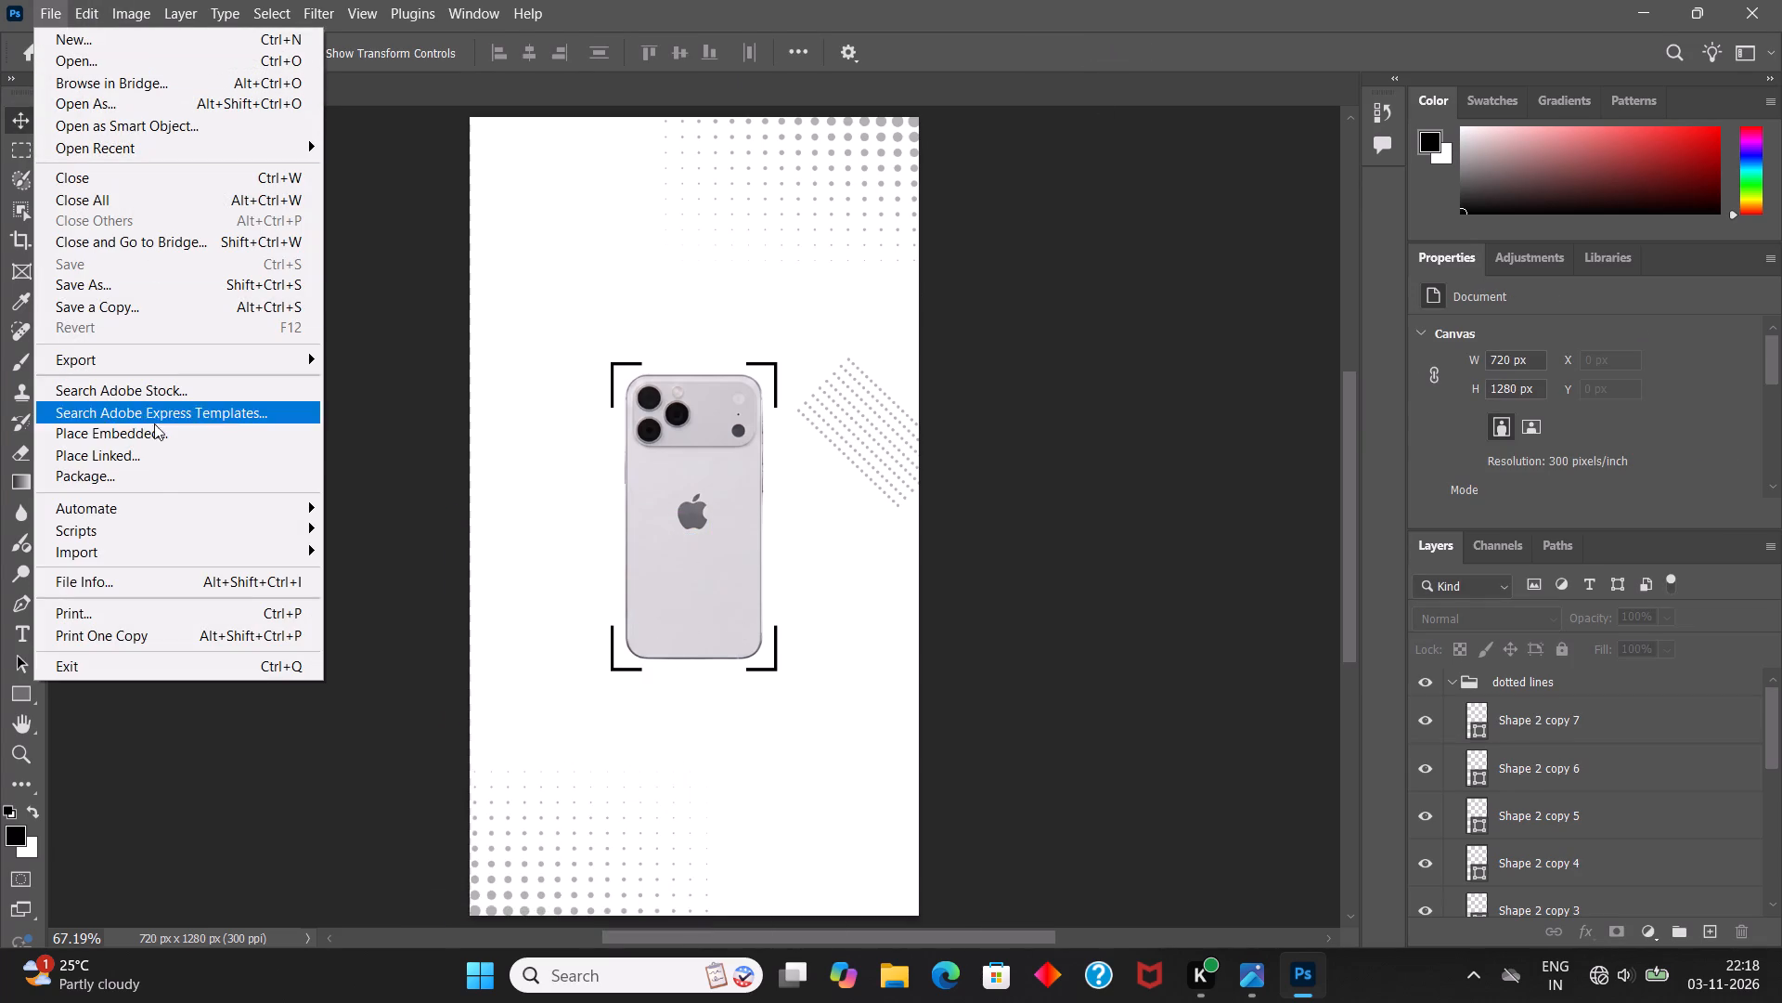
click(154, 460)
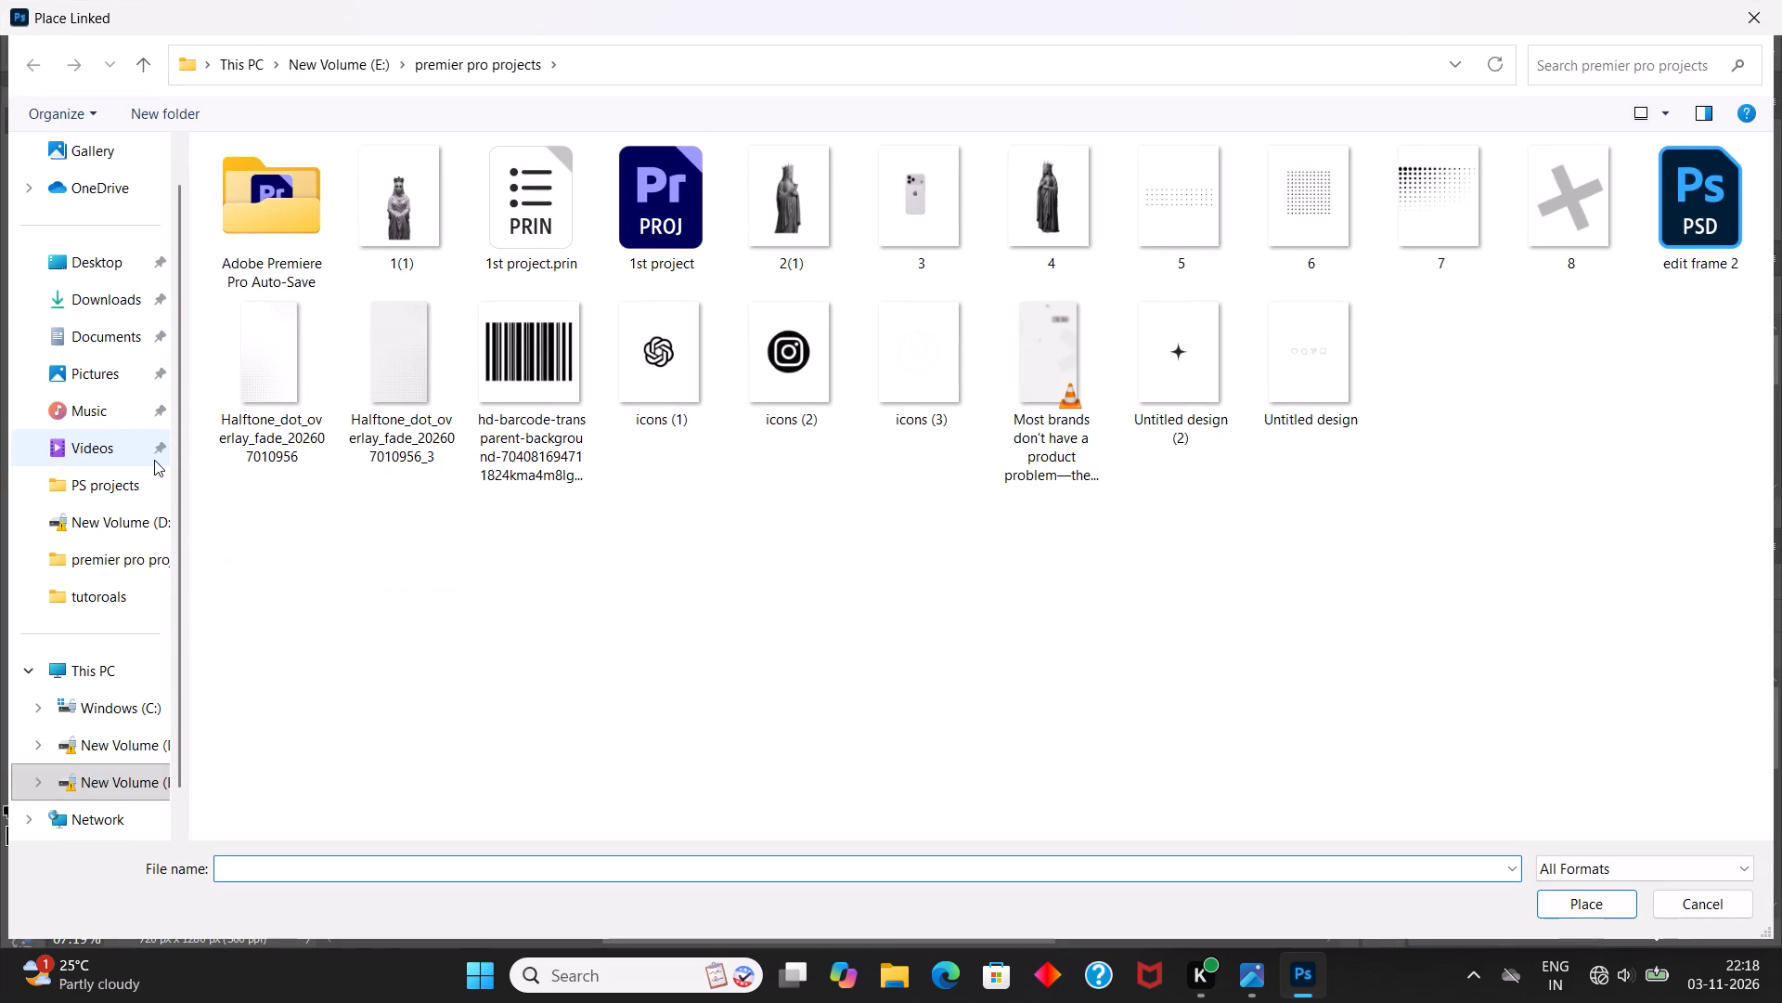
double_click(281, 415)
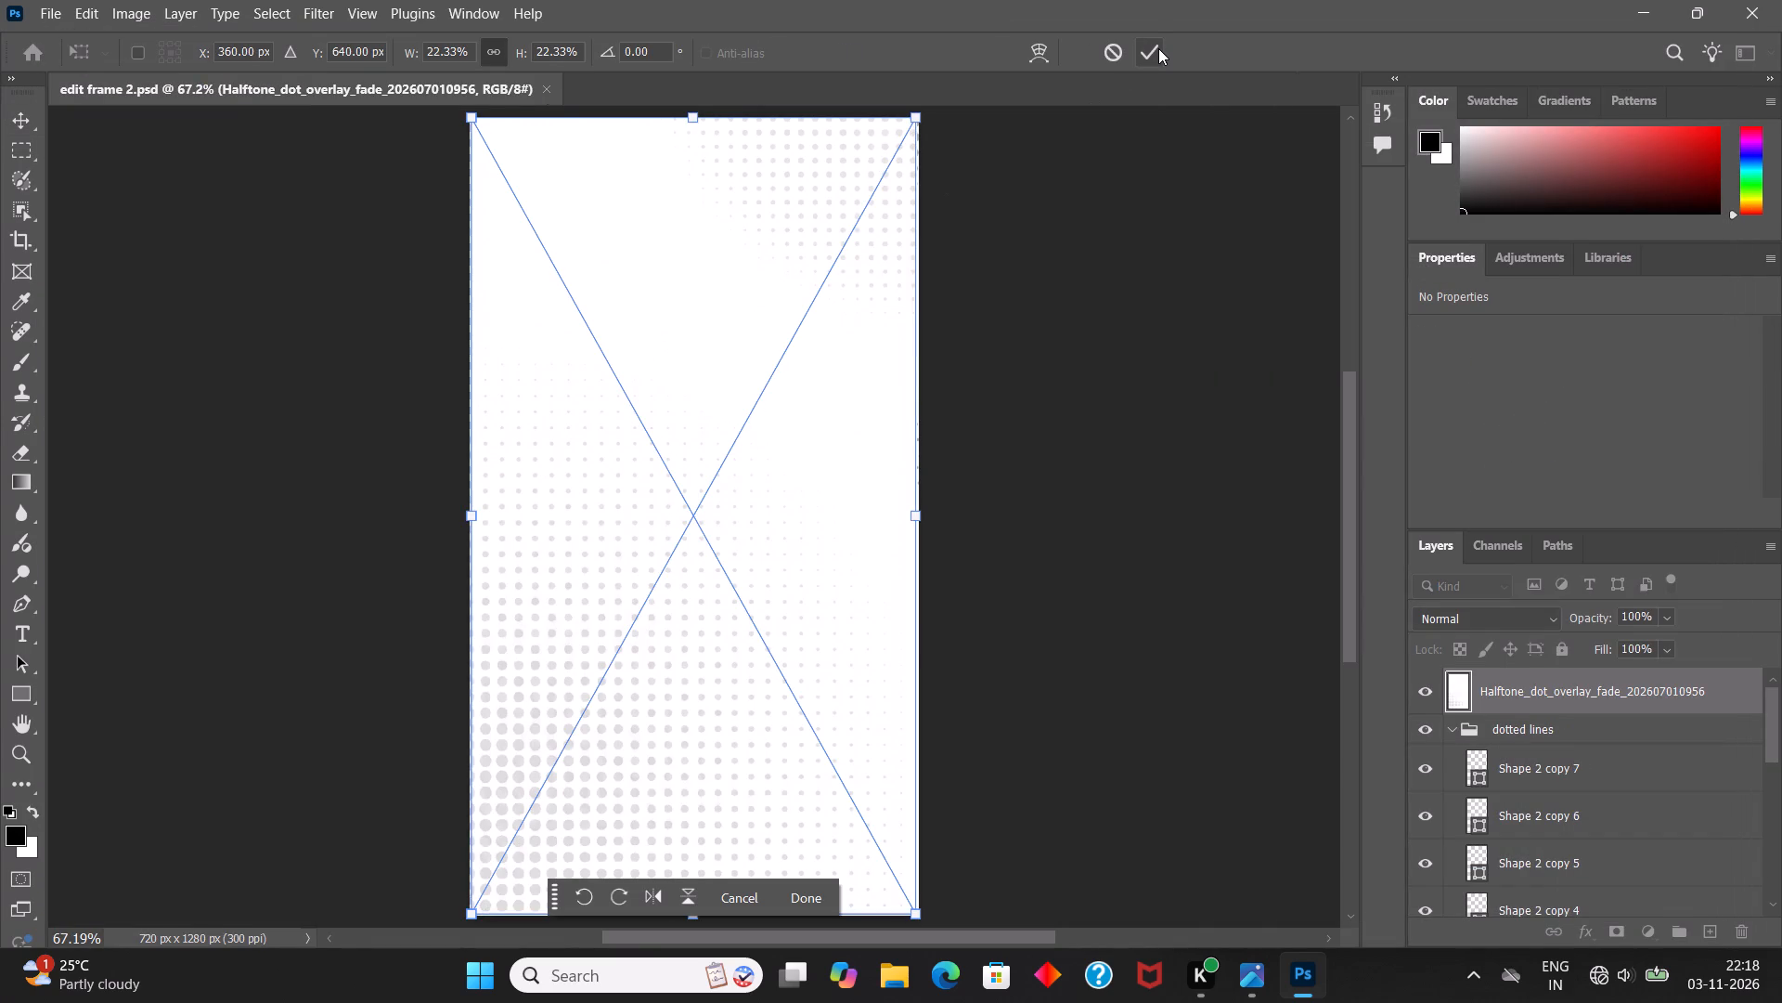
click(1158, 48)
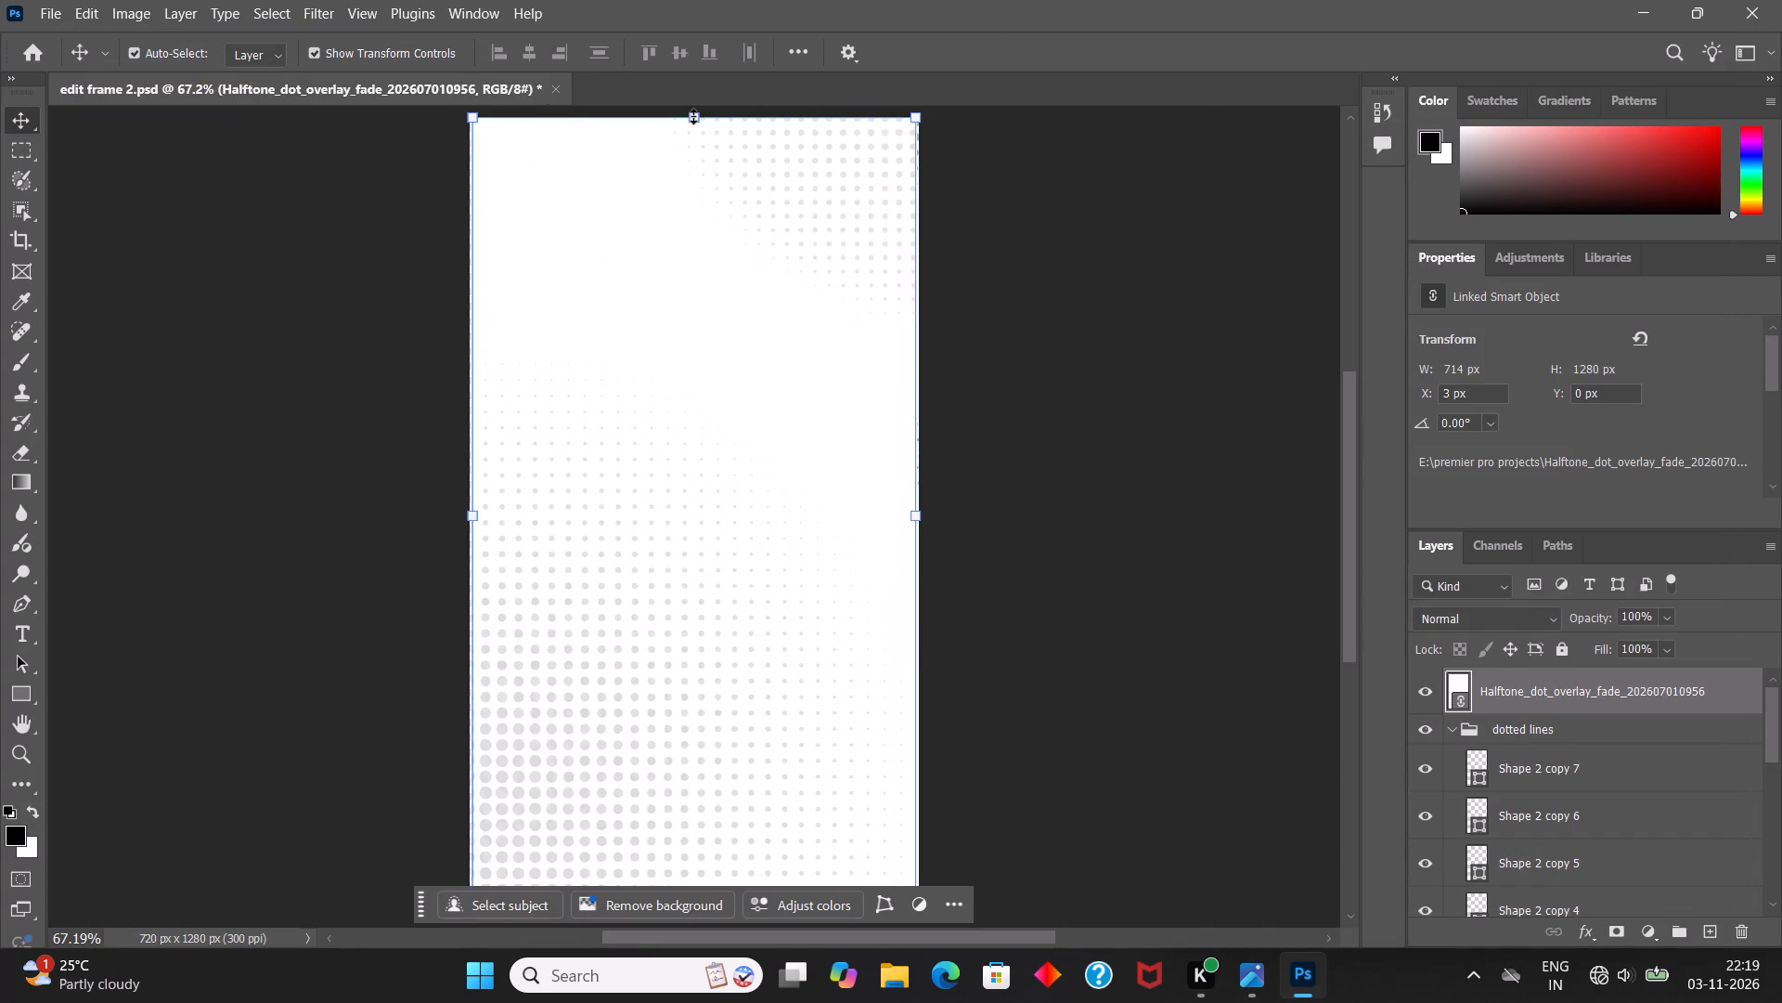
Flip the placed halftone dot overlay vertically.
right_click(693, 116)
click(655, 129)
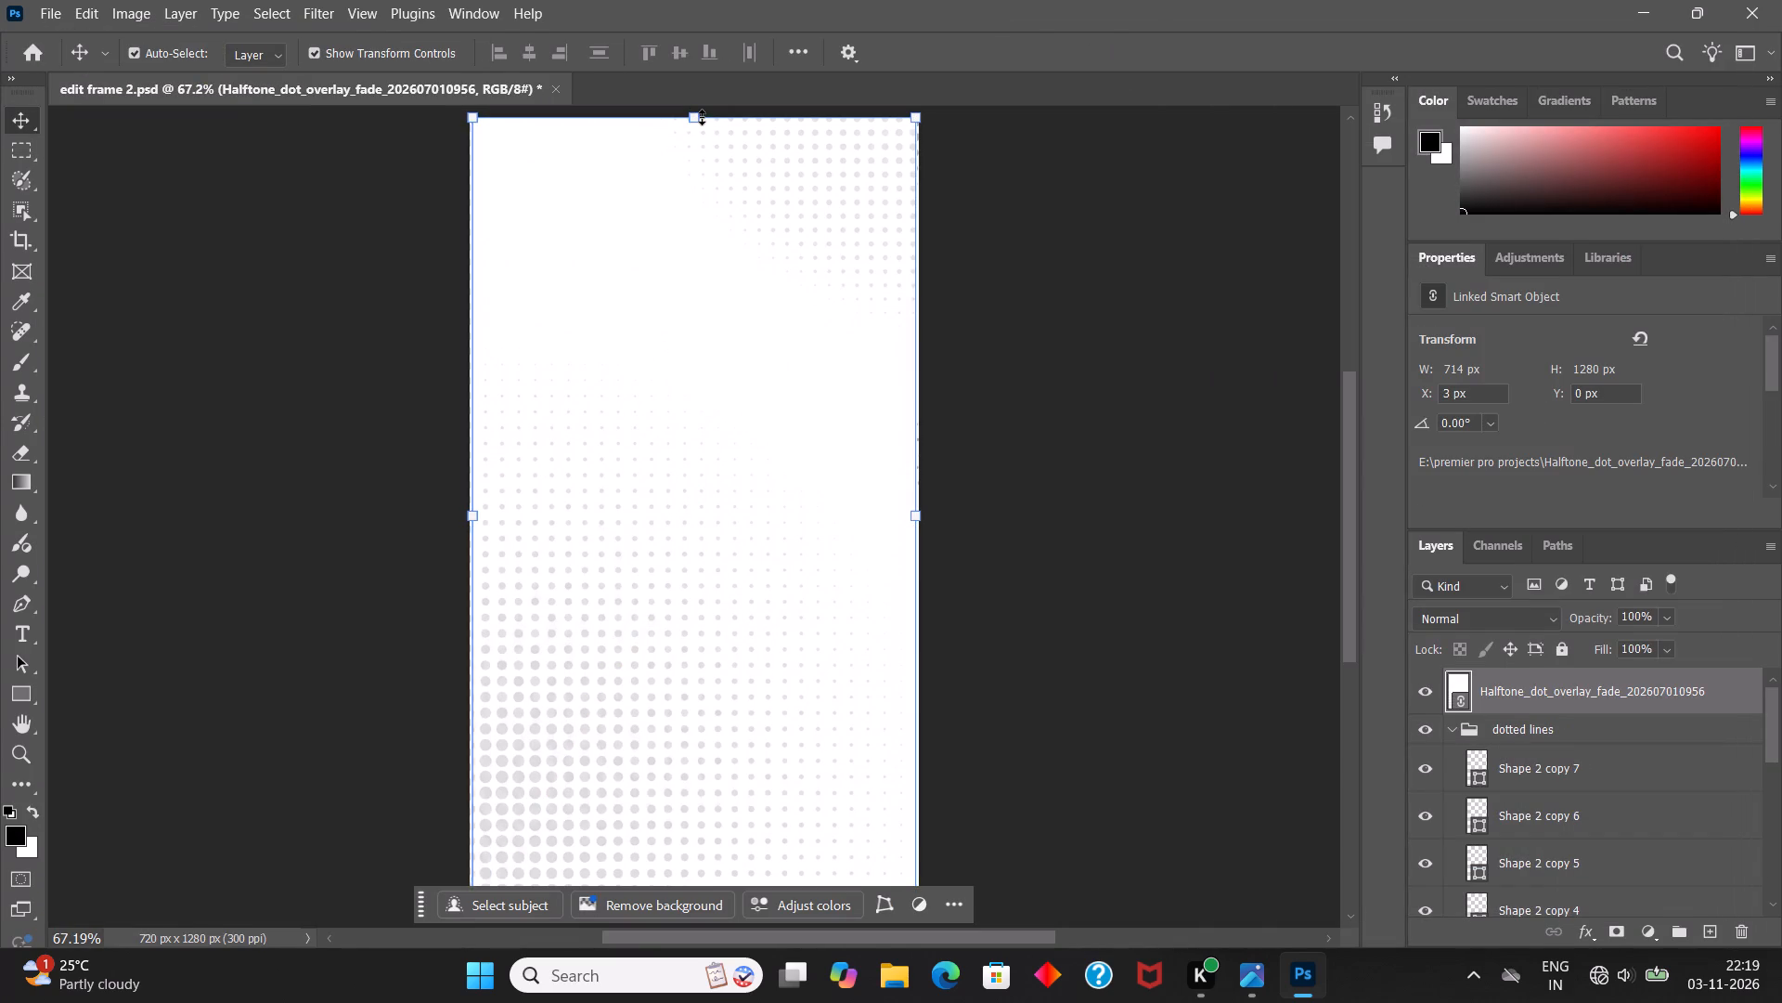
click(701, 116)
right_click(701, 116)
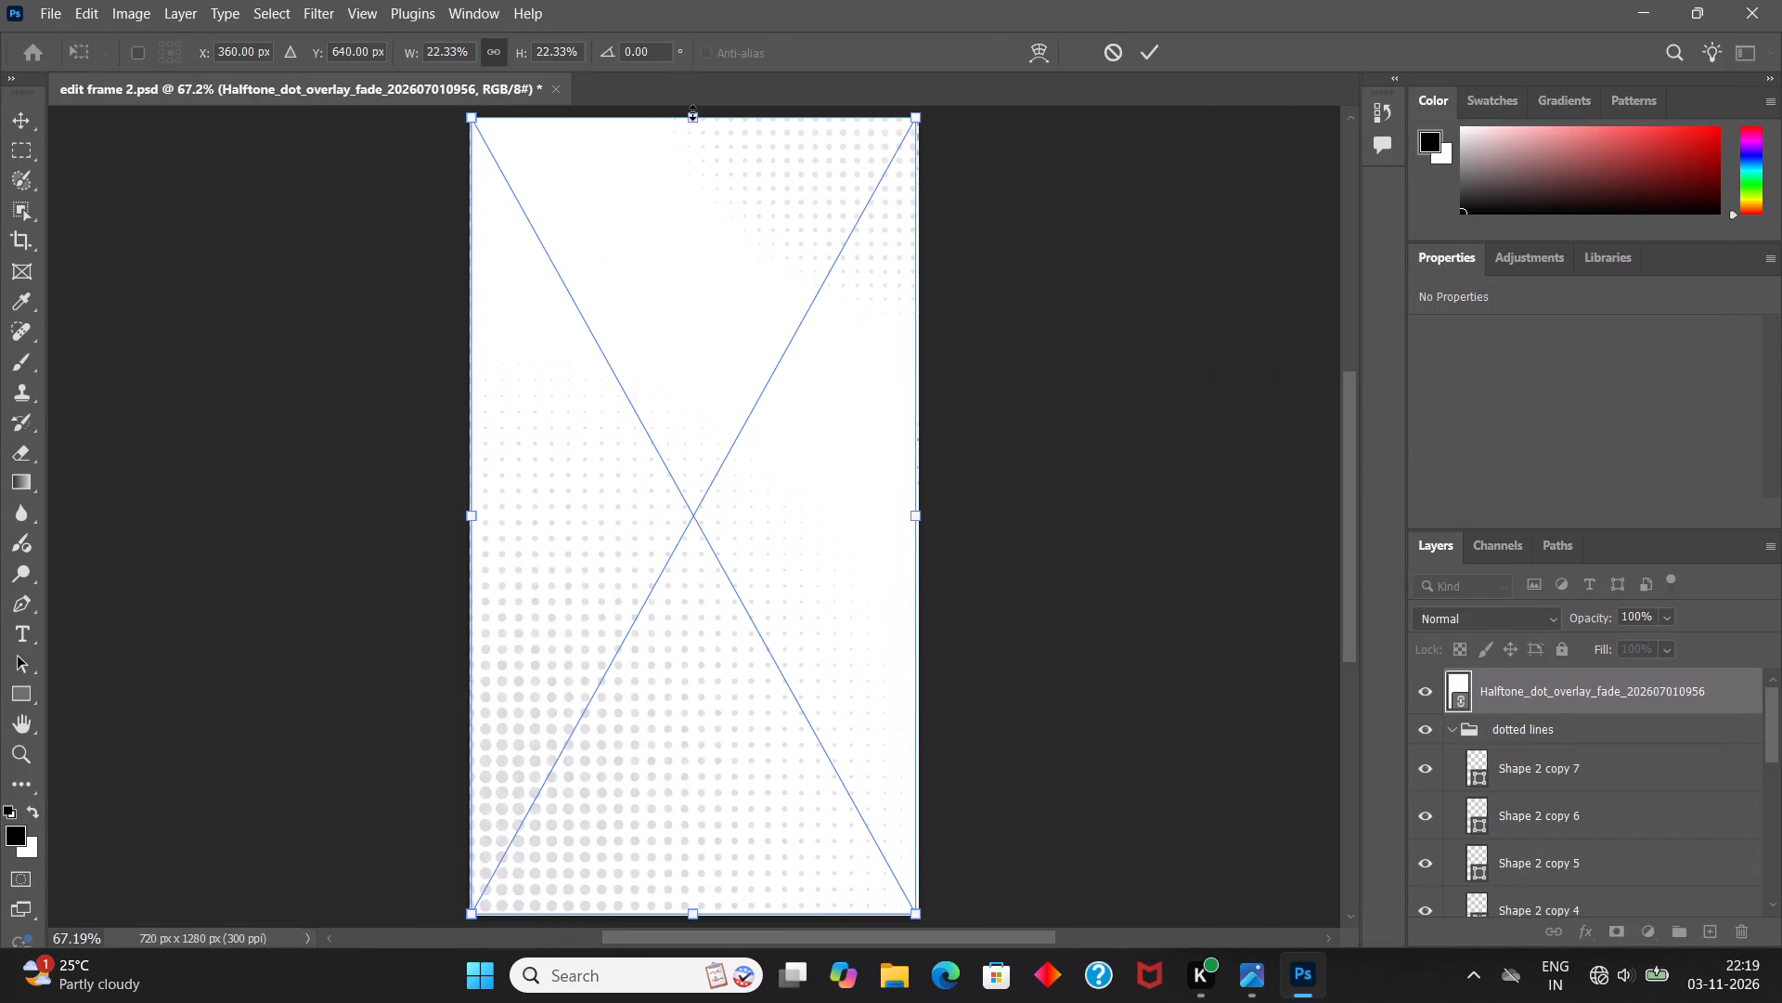
right_click(692, 112)
click(698, 118)
right_click(689, 115)
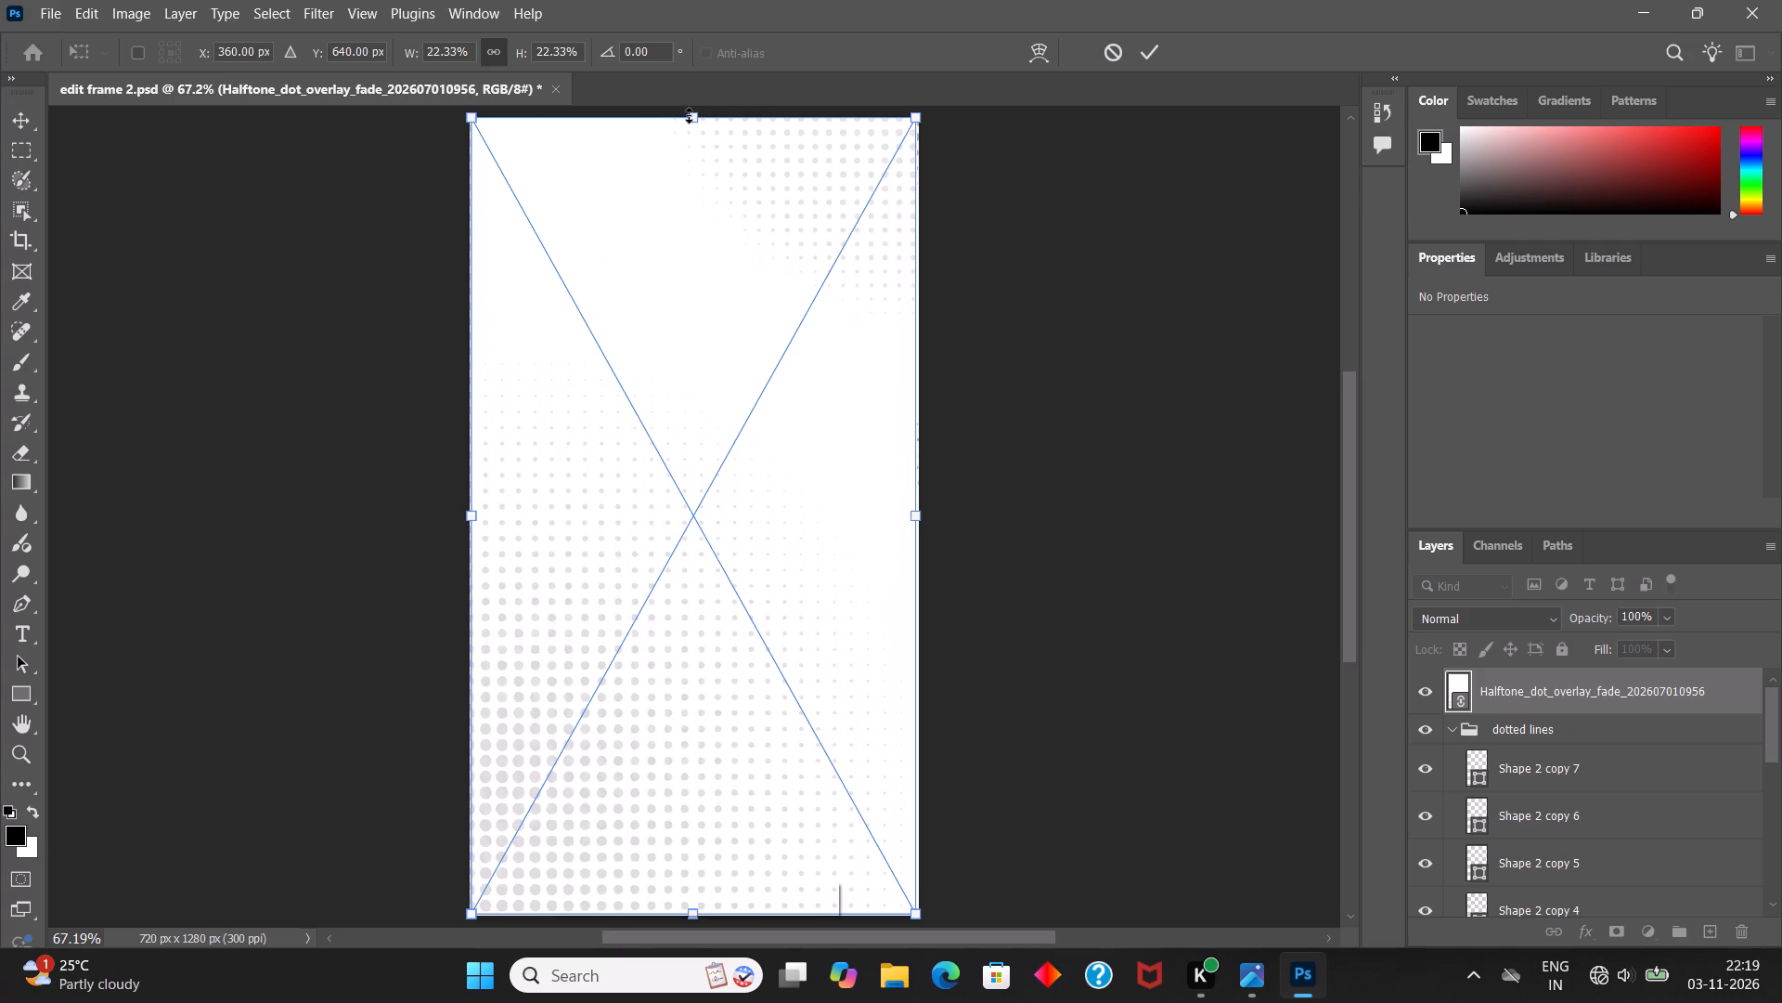
right_click(691, 120)
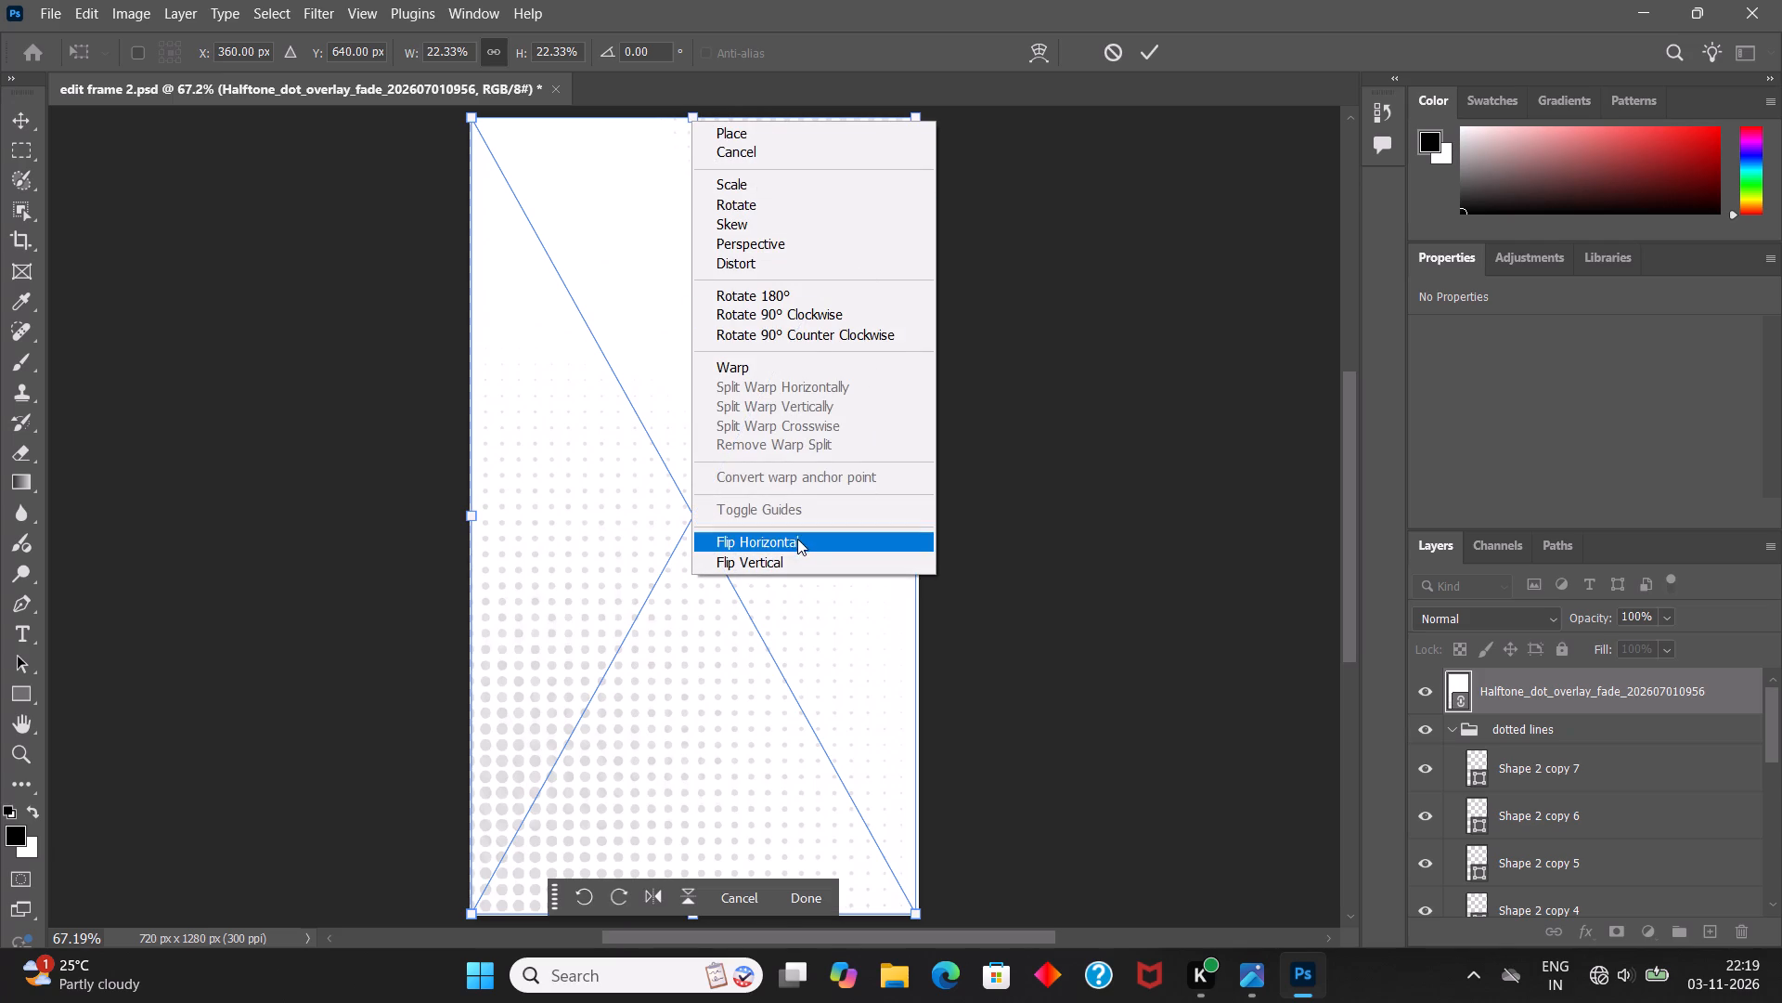
click(785, 564)
click(1146, 59)
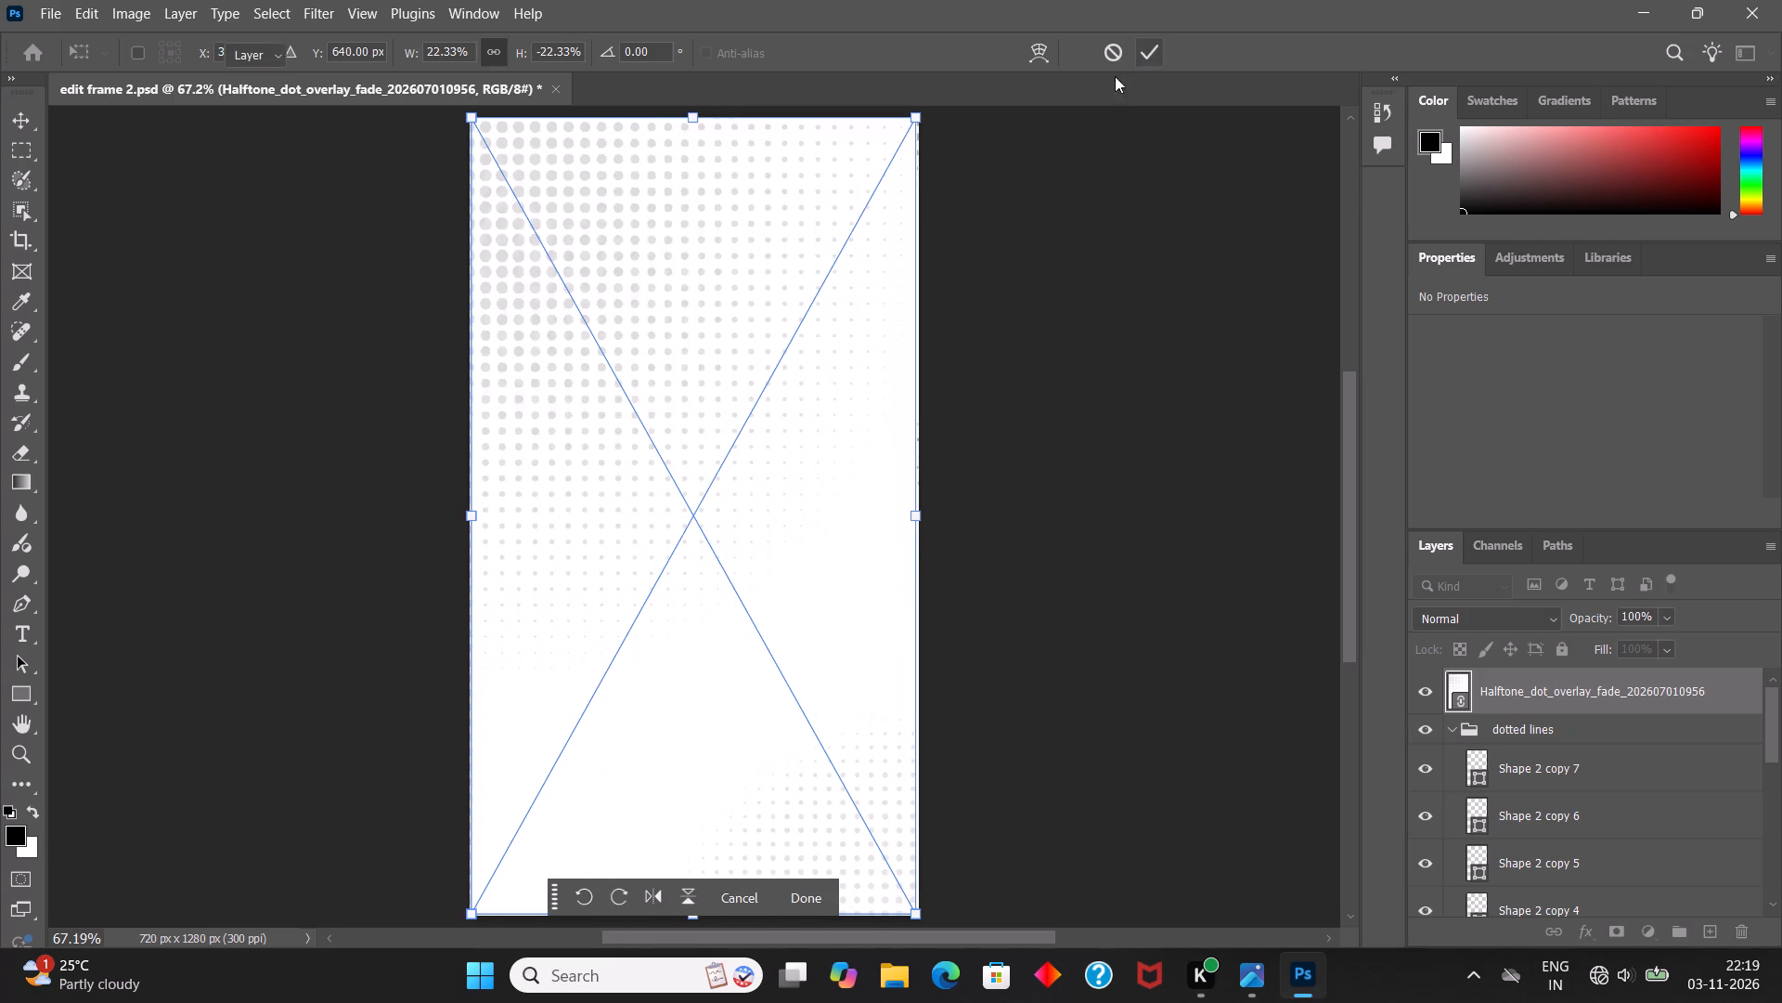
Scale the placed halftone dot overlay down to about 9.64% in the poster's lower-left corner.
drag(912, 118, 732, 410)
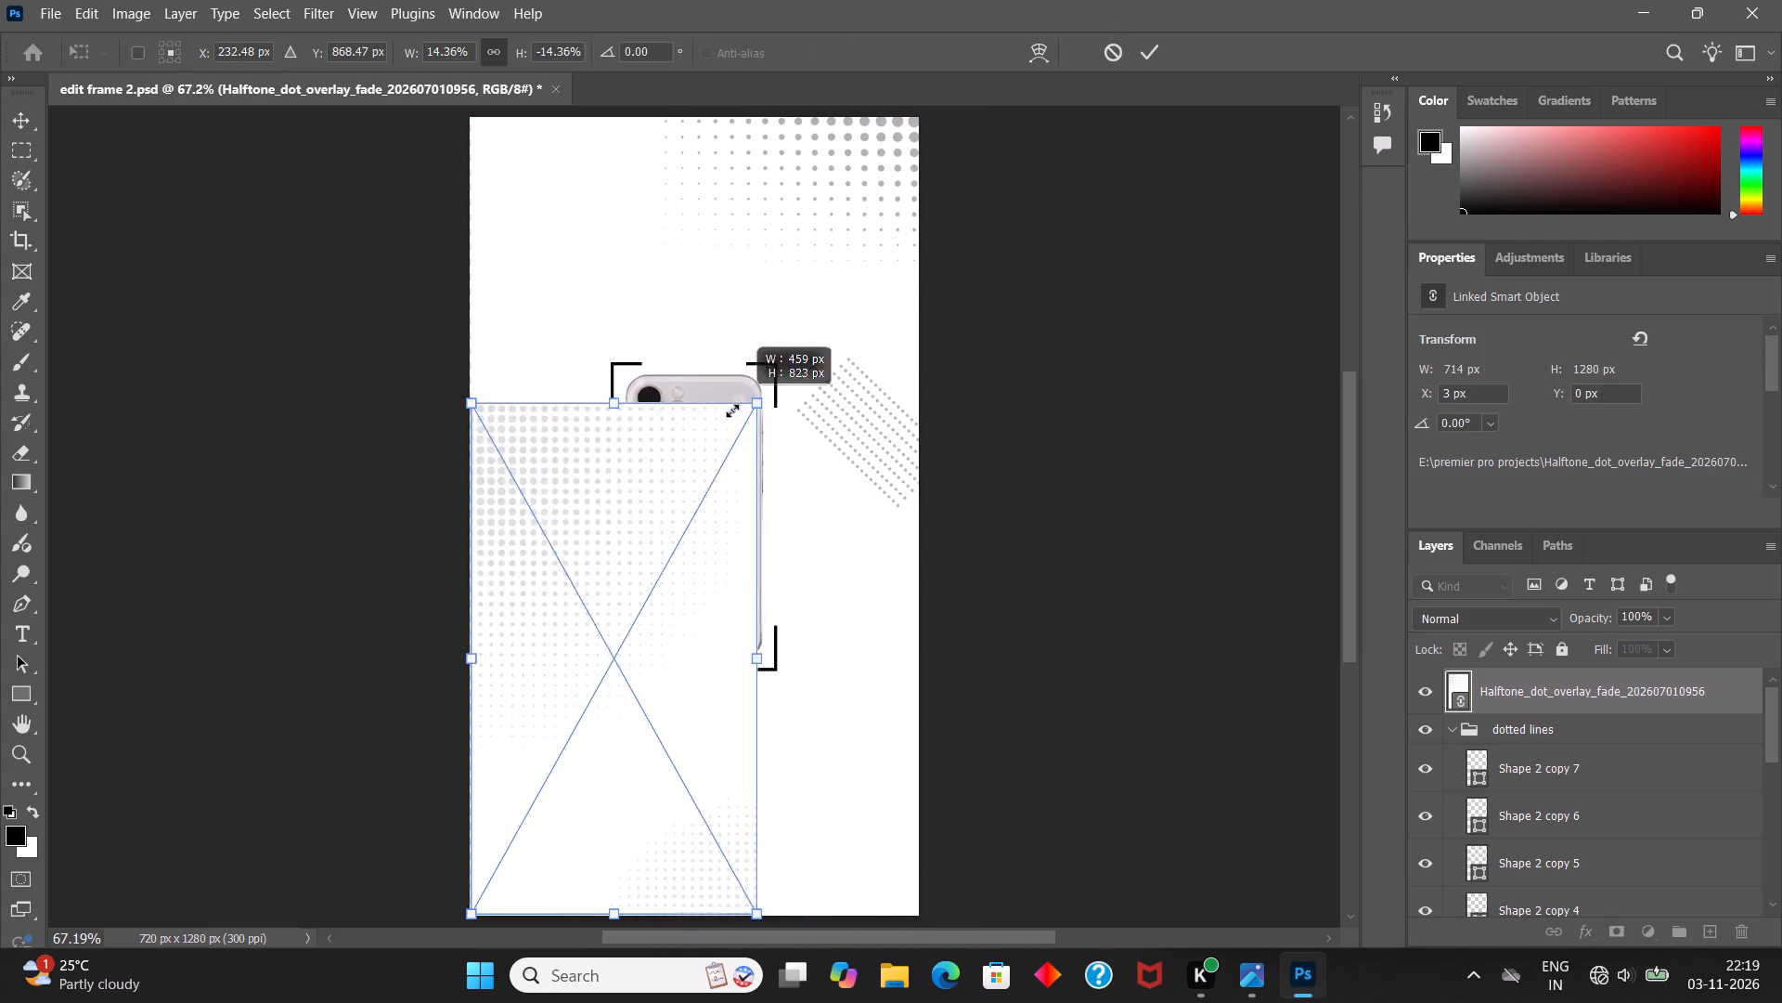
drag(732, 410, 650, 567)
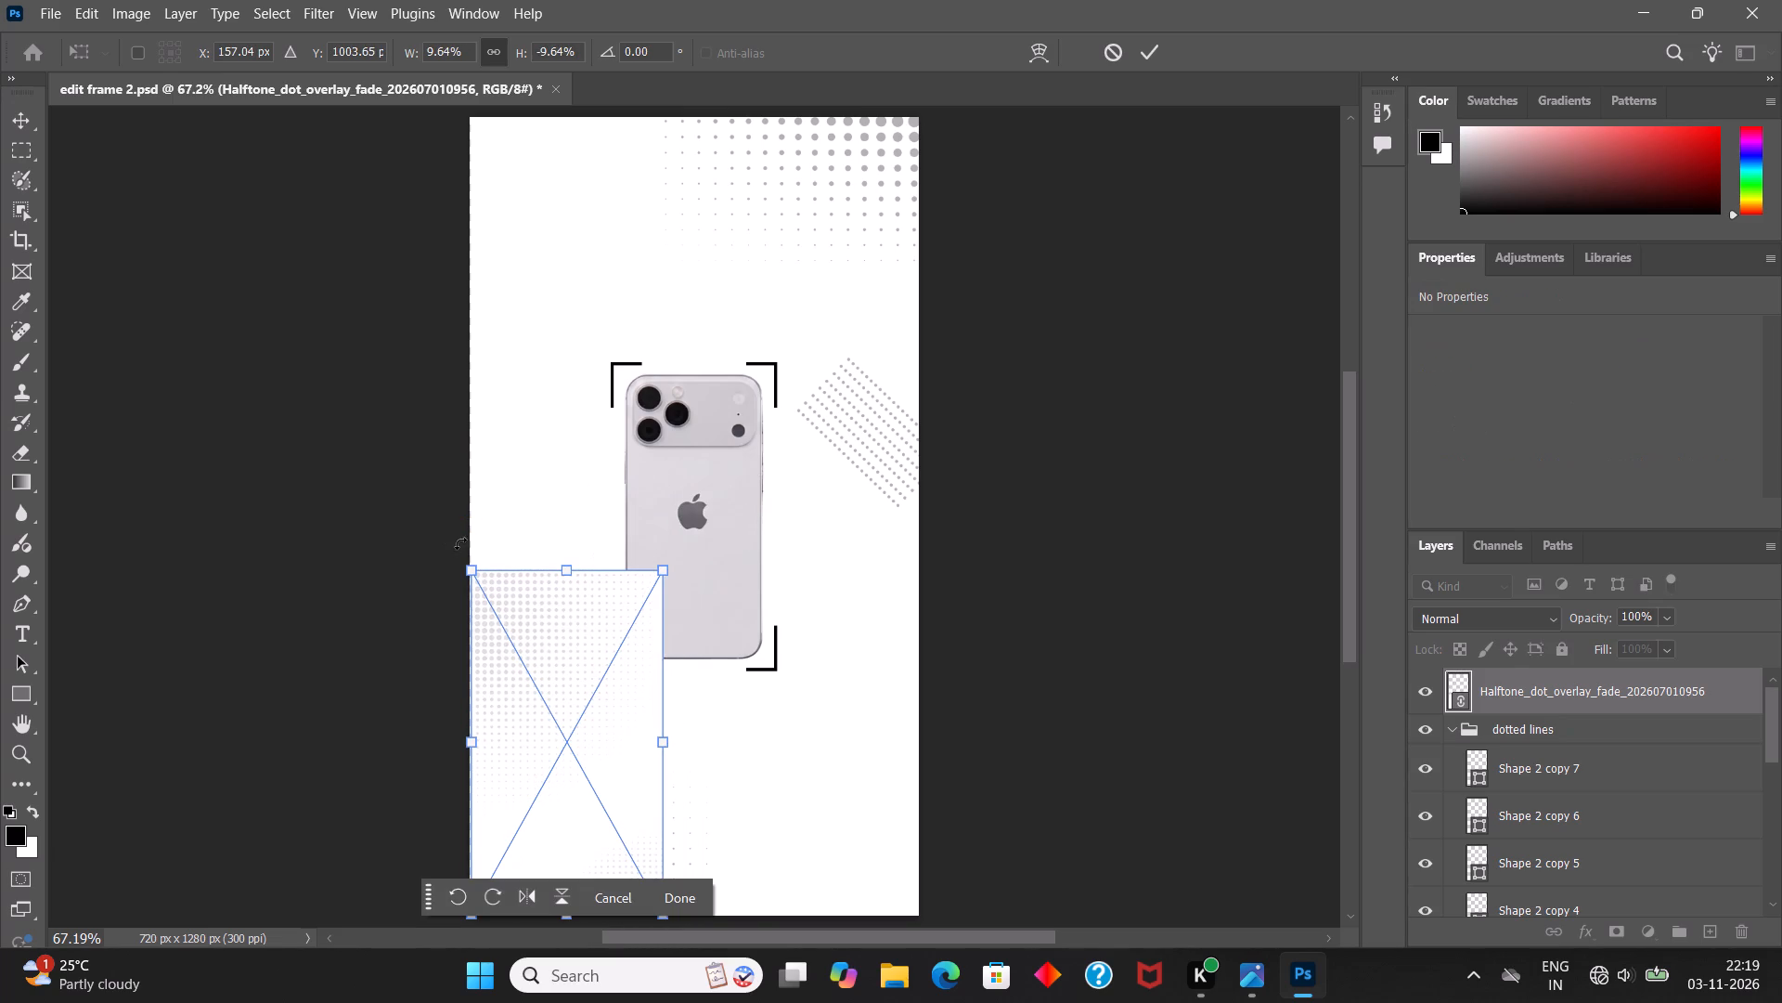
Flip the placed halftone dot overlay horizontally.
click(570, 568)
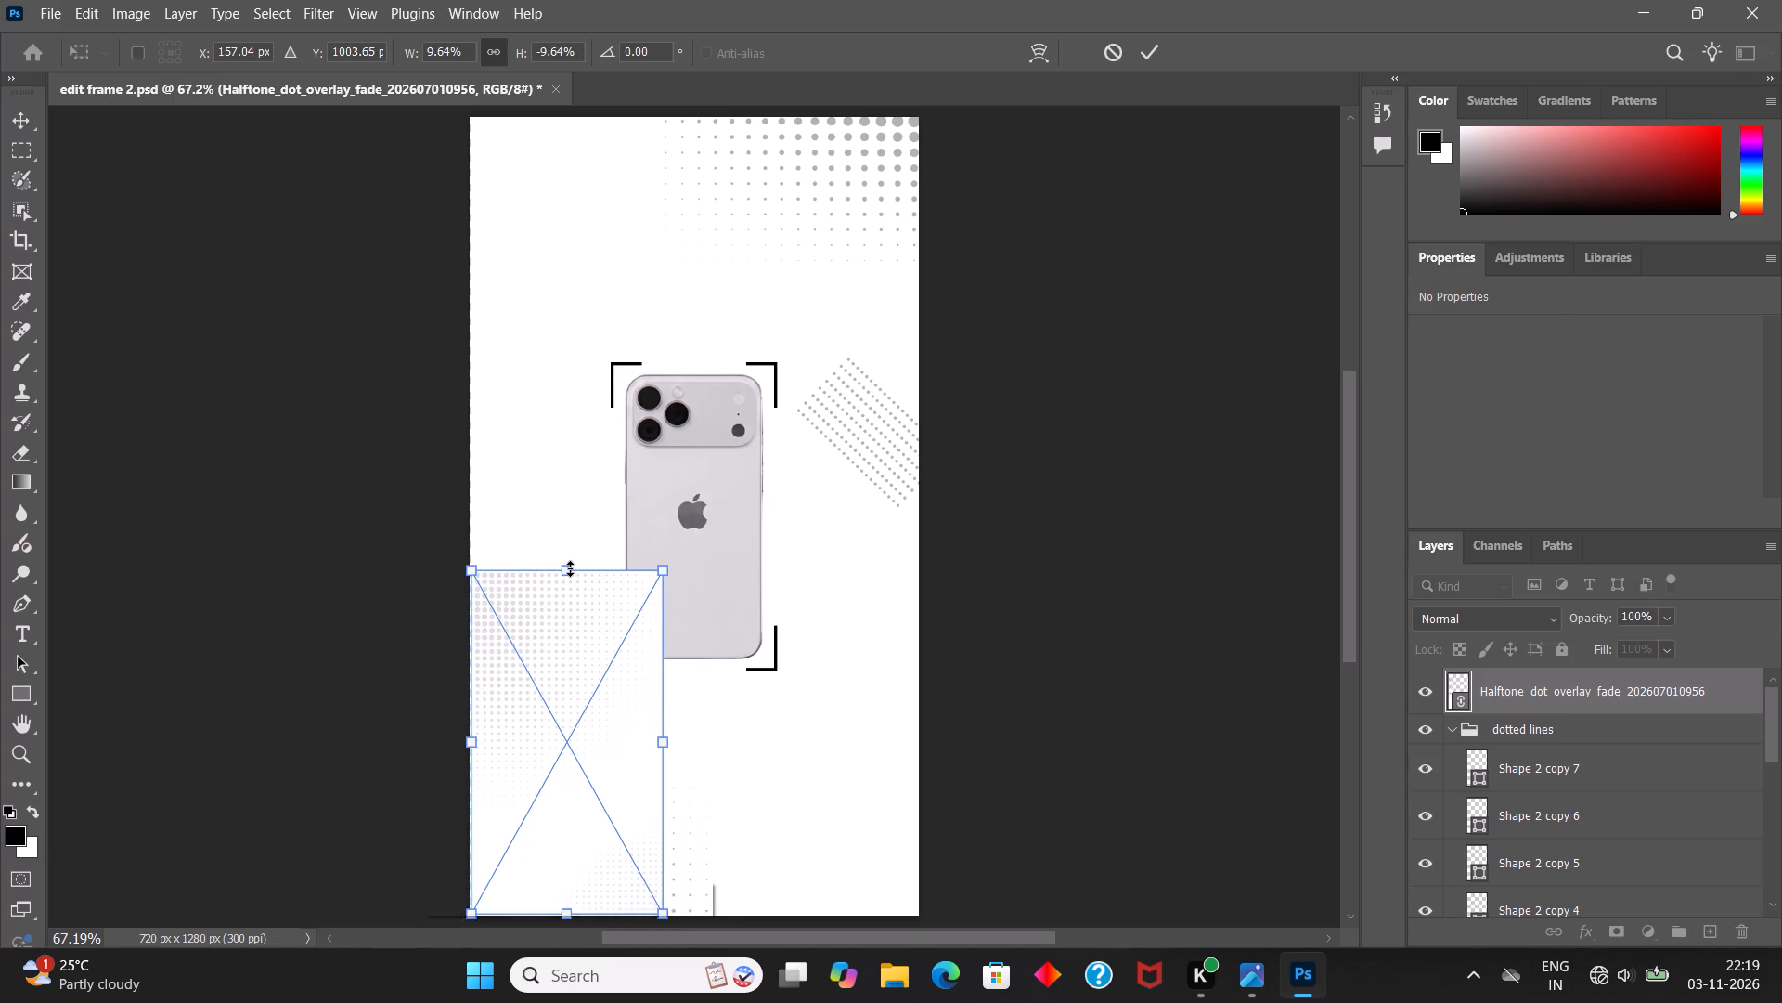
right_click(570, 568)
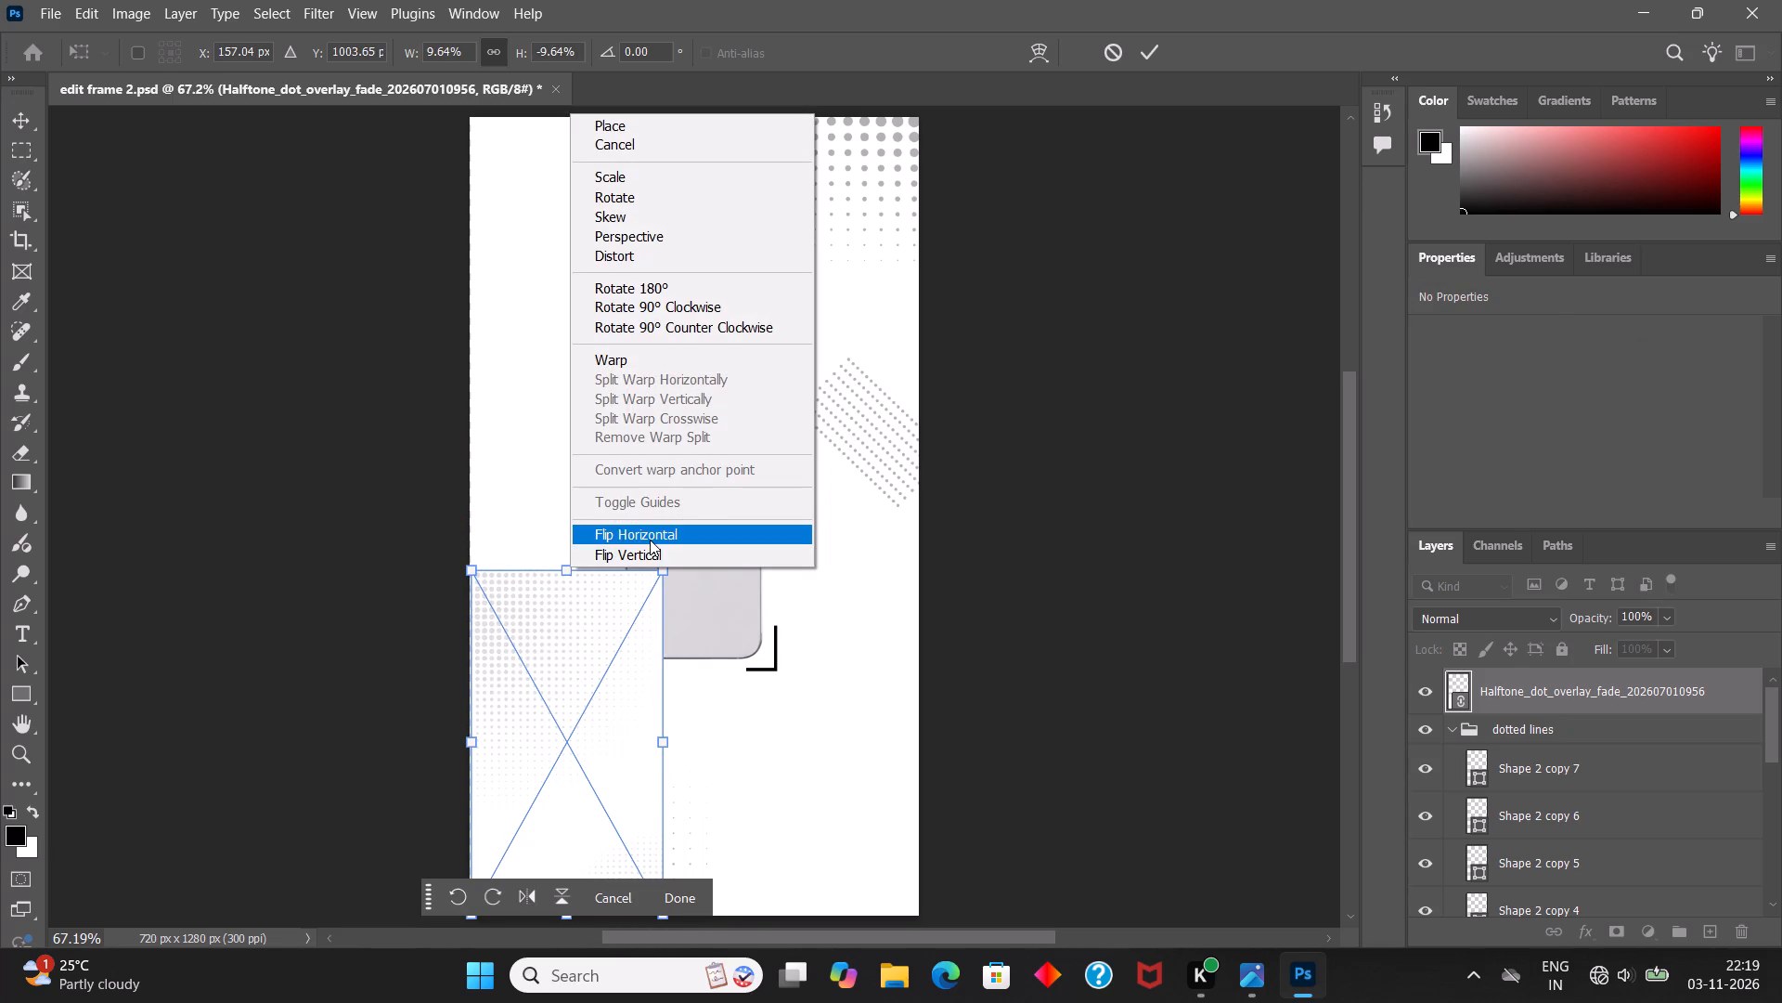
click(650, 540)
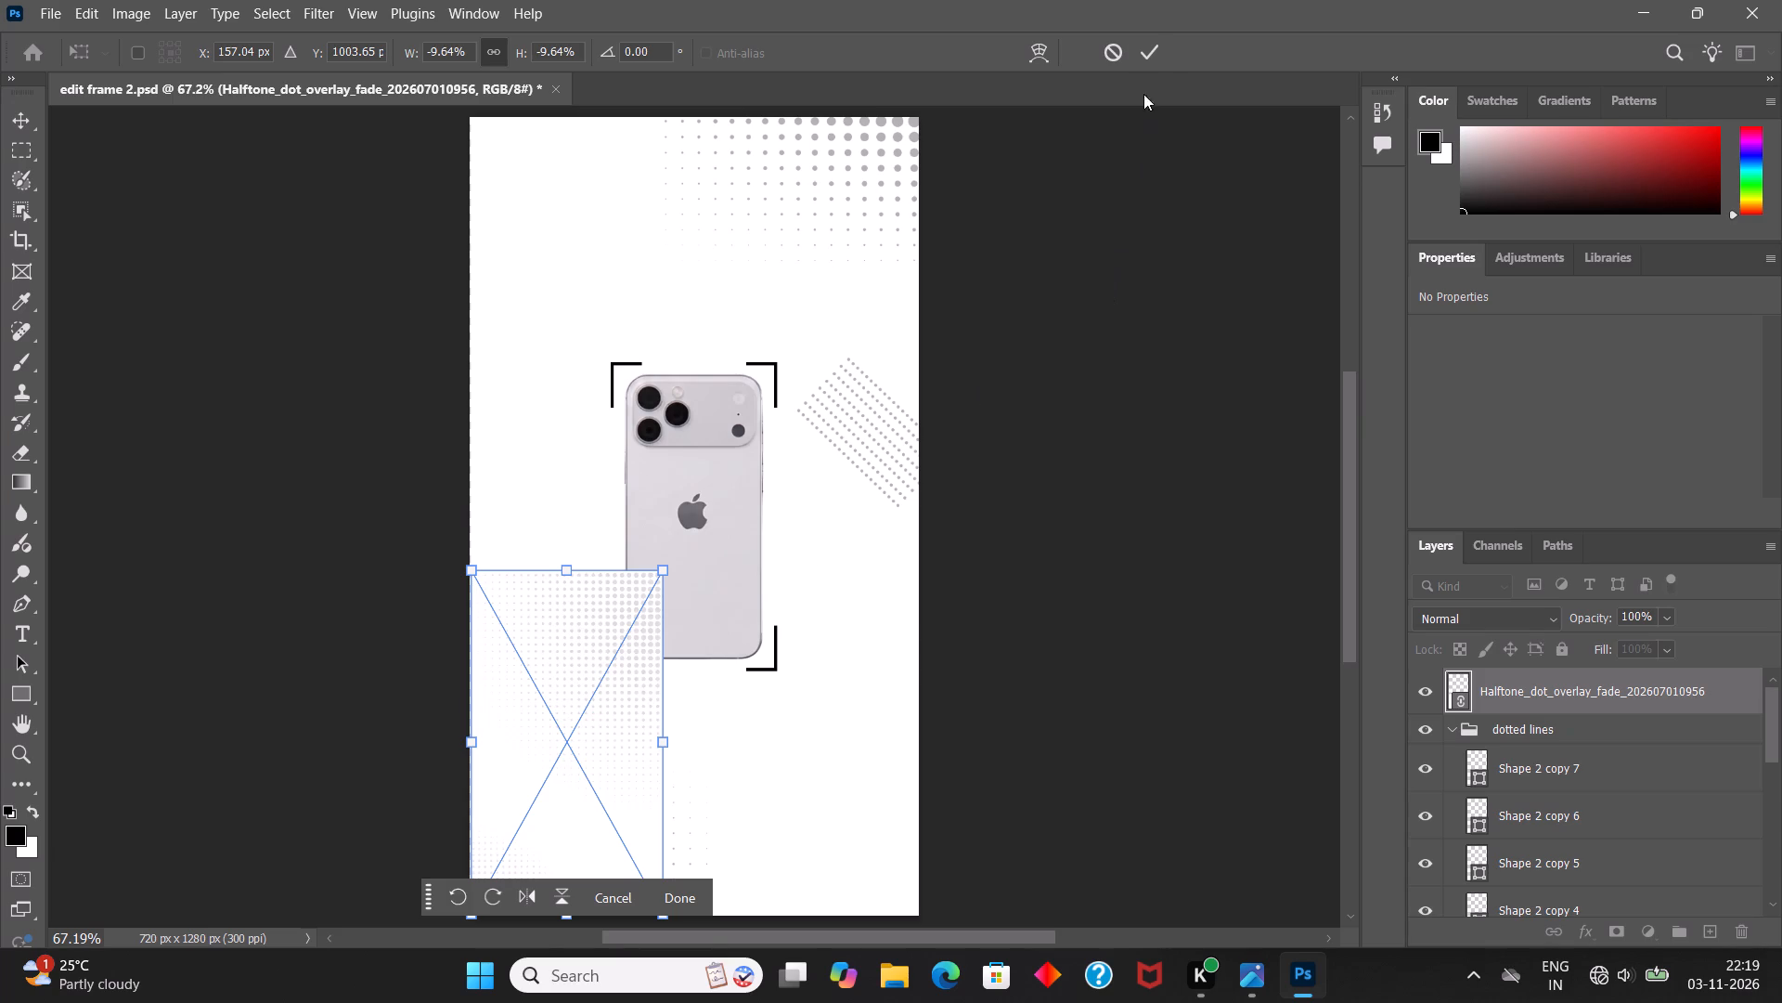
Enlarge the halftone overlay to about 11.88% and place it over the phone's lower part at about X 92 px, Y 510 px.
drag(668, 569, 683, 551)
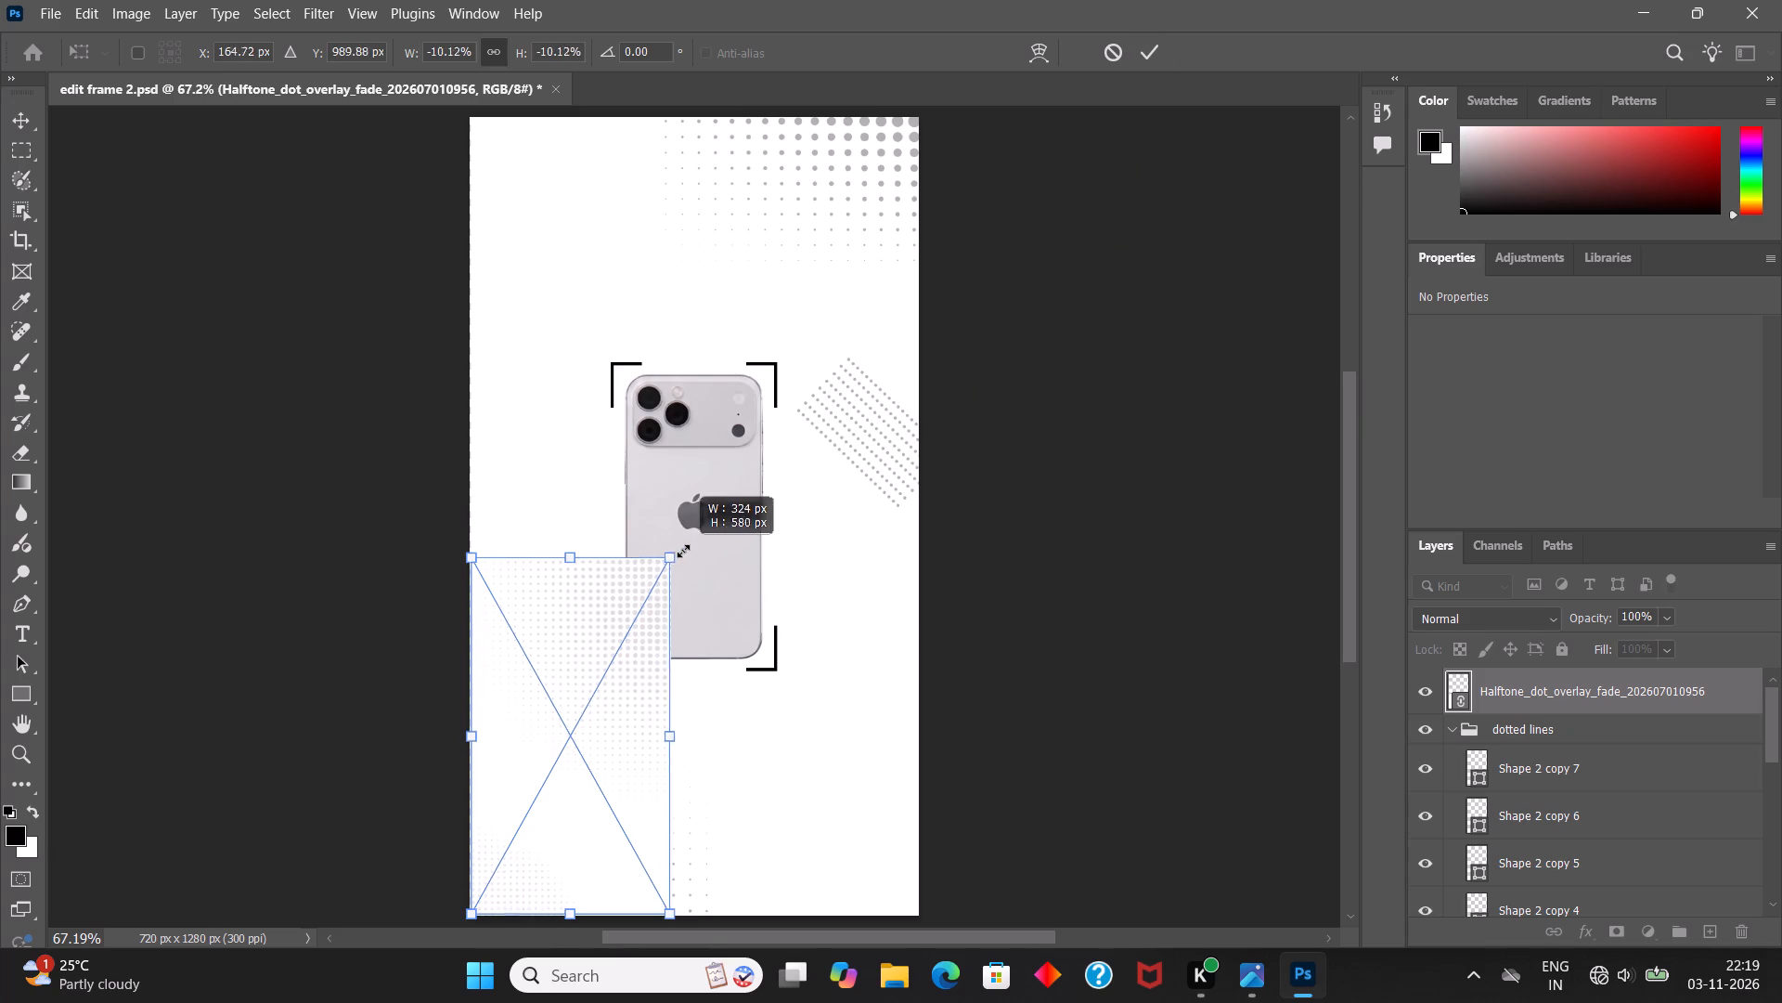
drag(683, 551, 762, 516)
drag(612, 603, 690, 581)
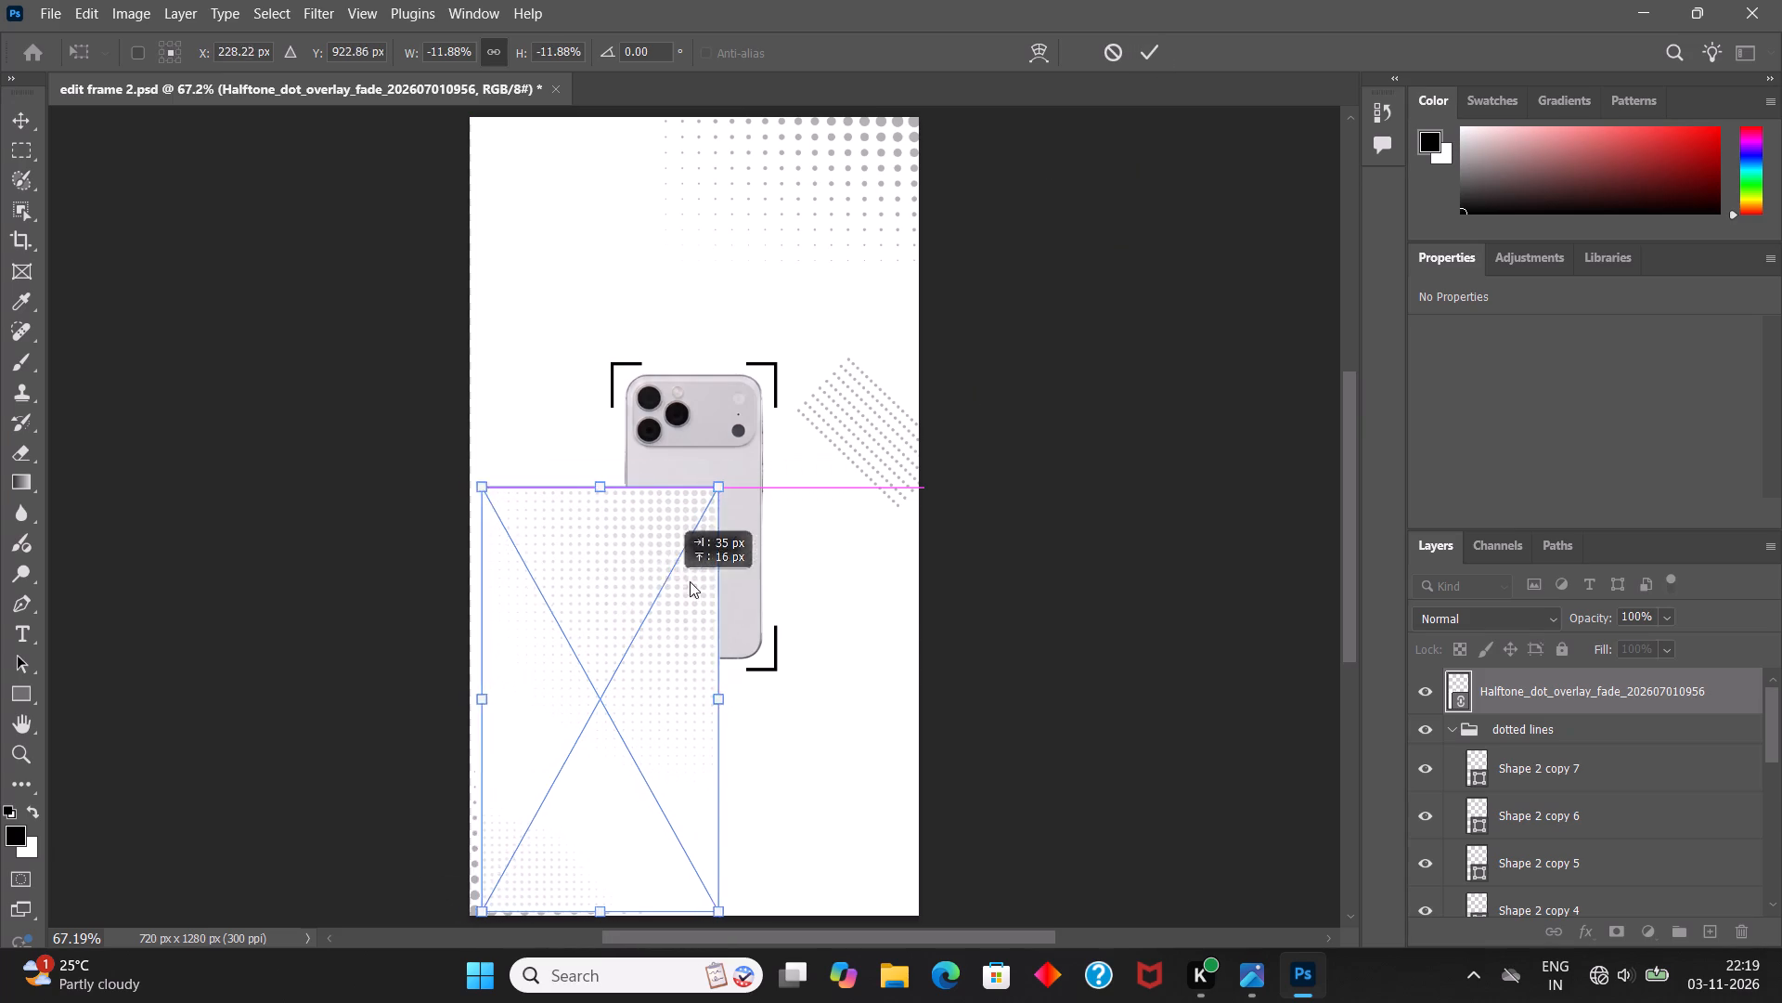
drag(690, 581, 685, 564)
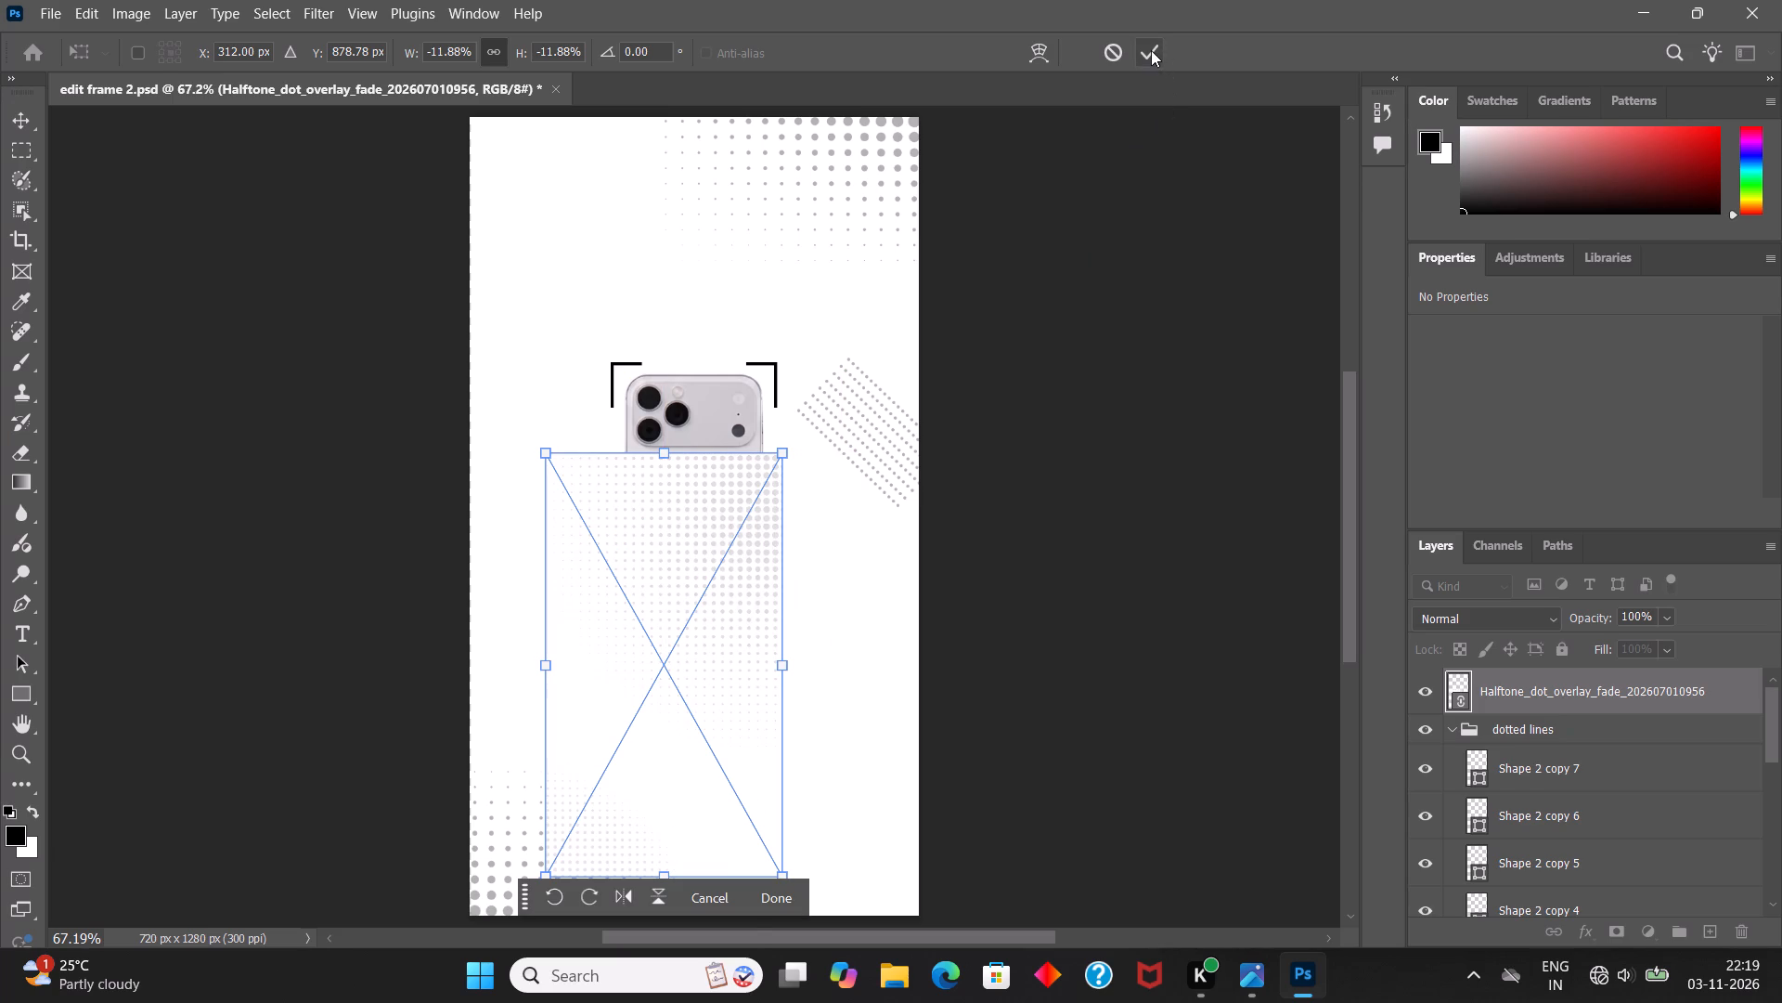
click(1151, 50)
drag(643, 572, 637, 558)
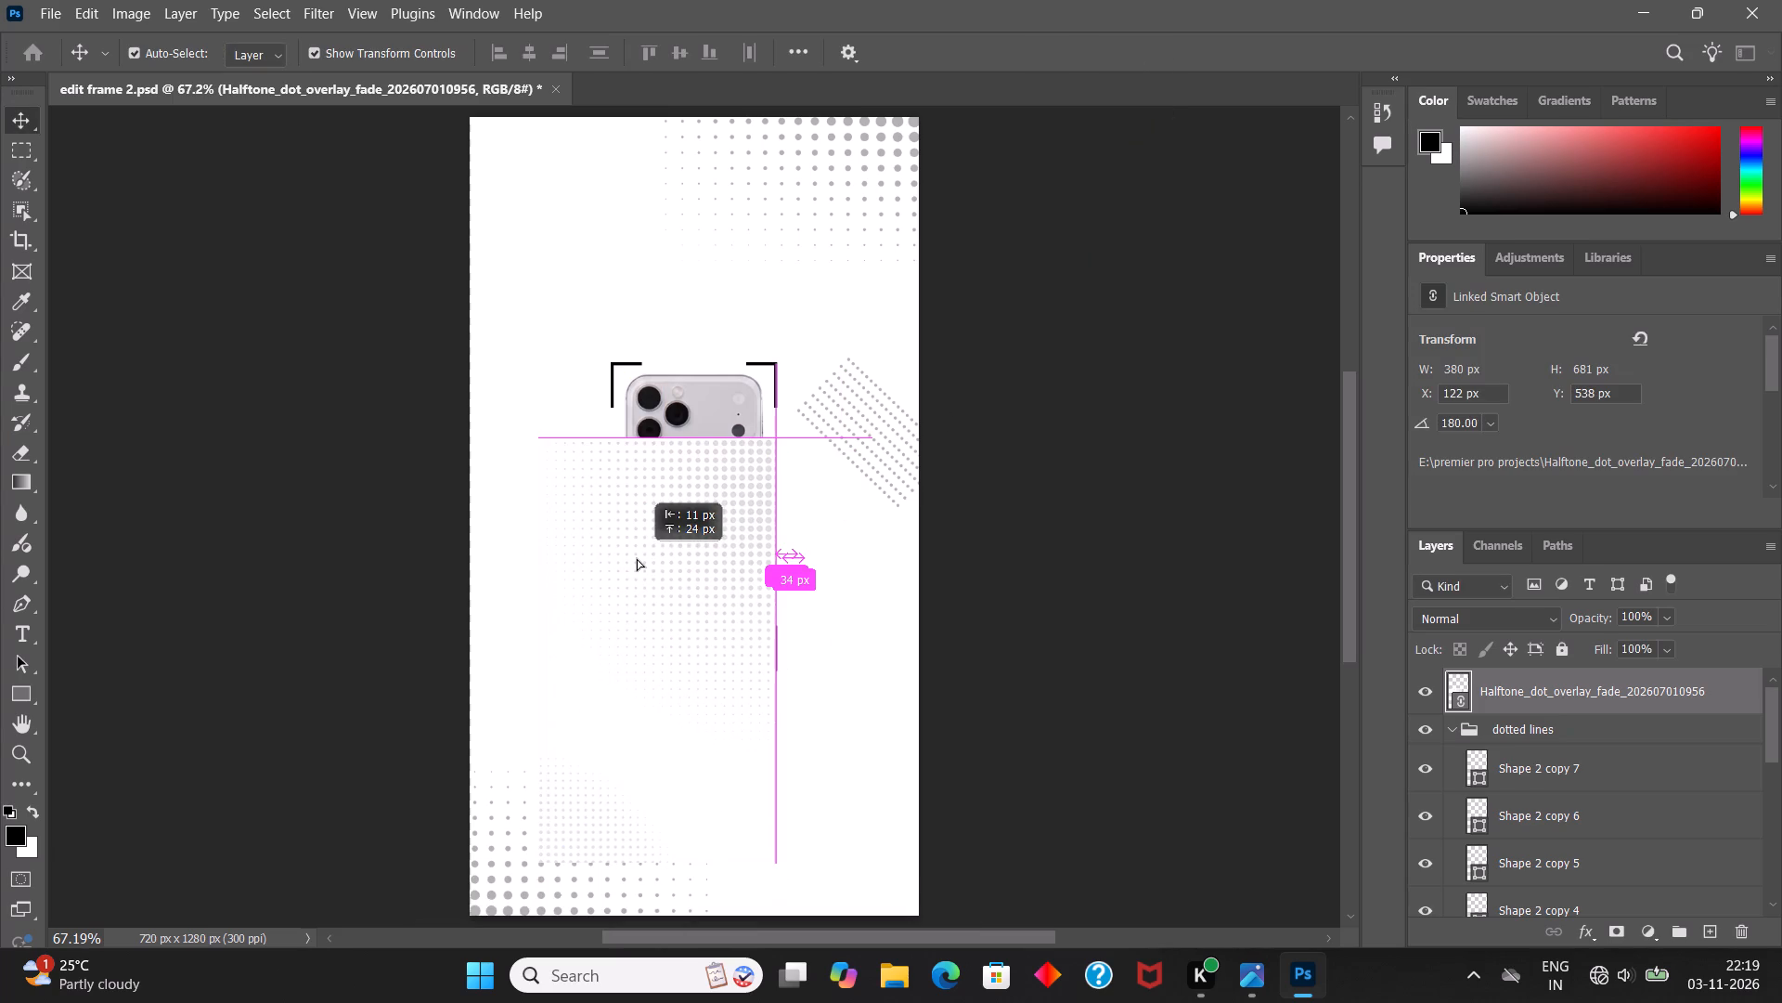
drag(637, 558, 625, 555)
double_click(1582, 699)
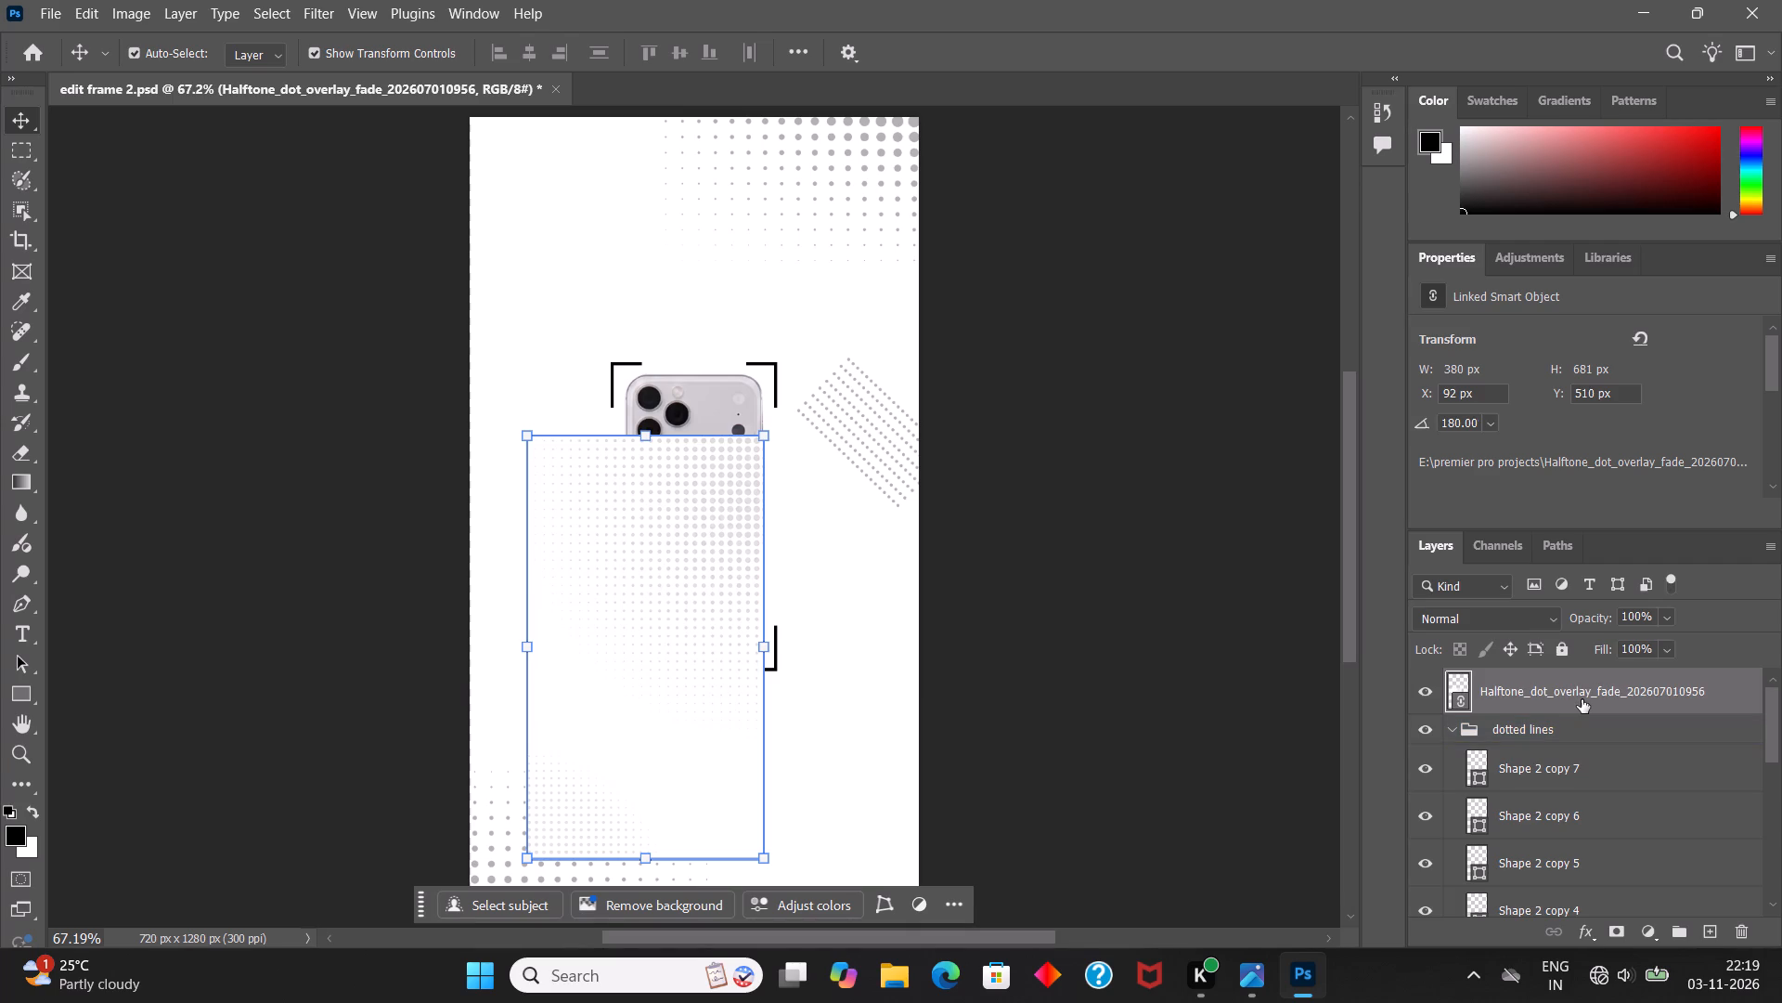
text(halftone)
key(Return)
Collapse the dotted lines group and lock it completely.
click(1458, 726)
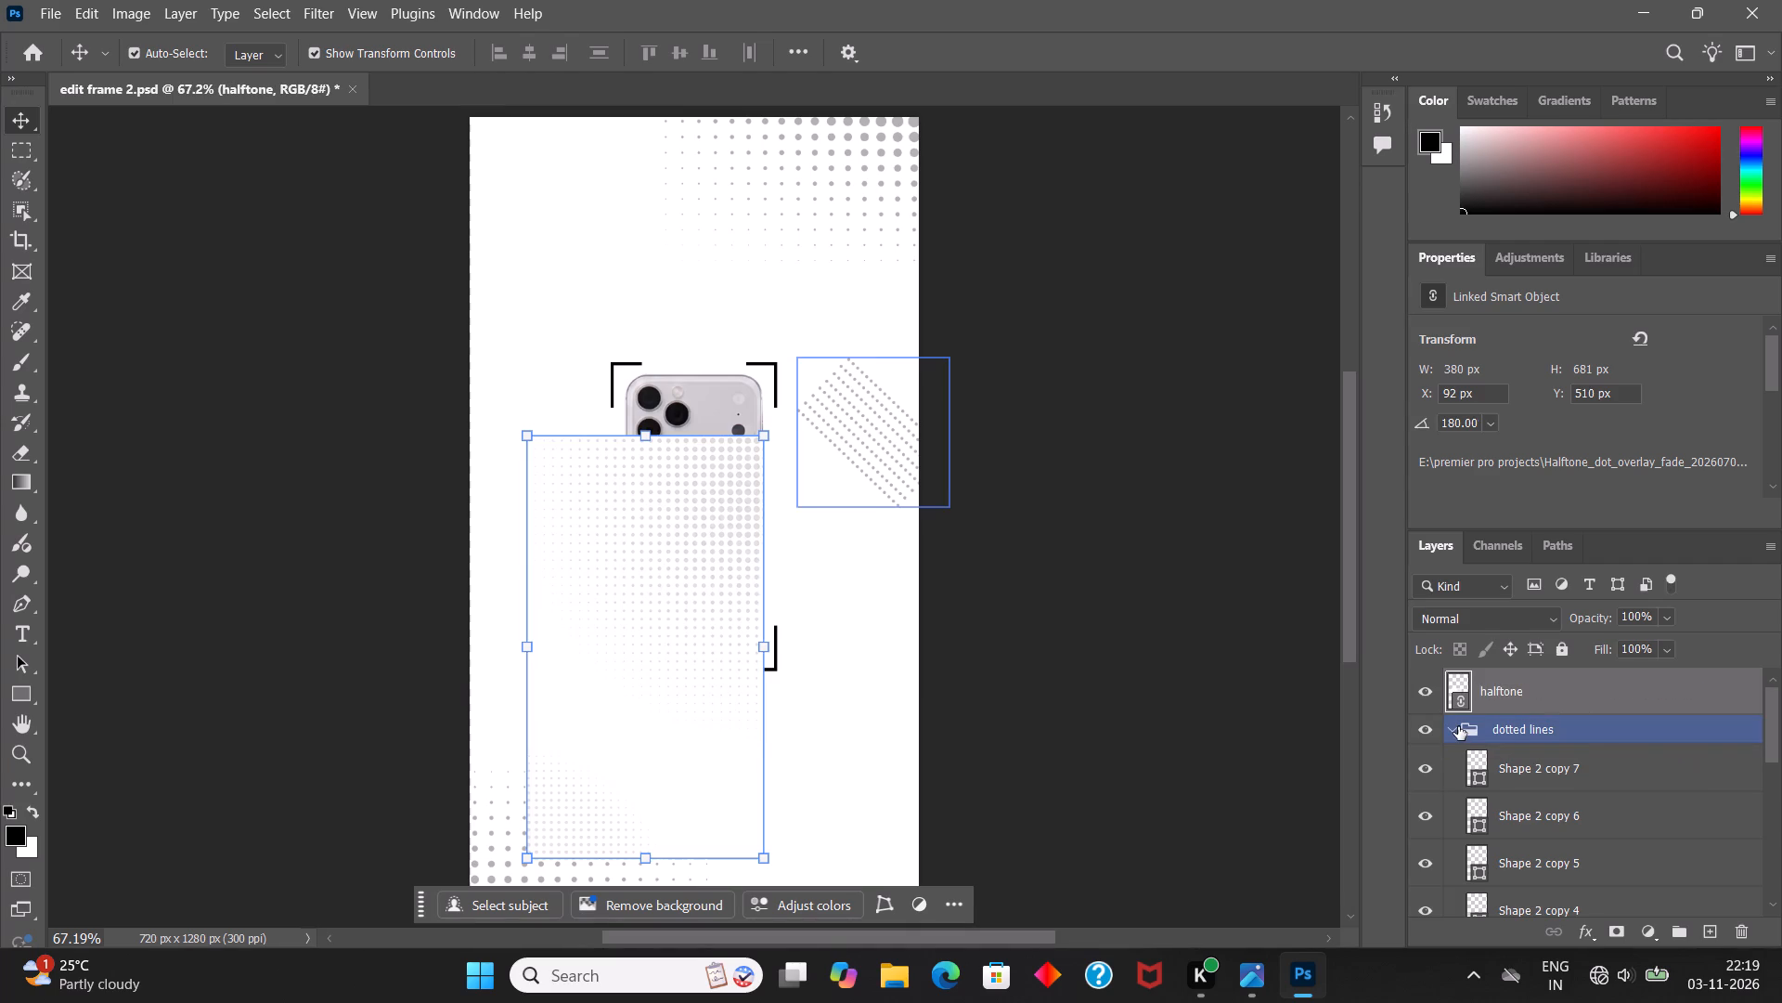
click(1455, 730)
click(1614, 726)
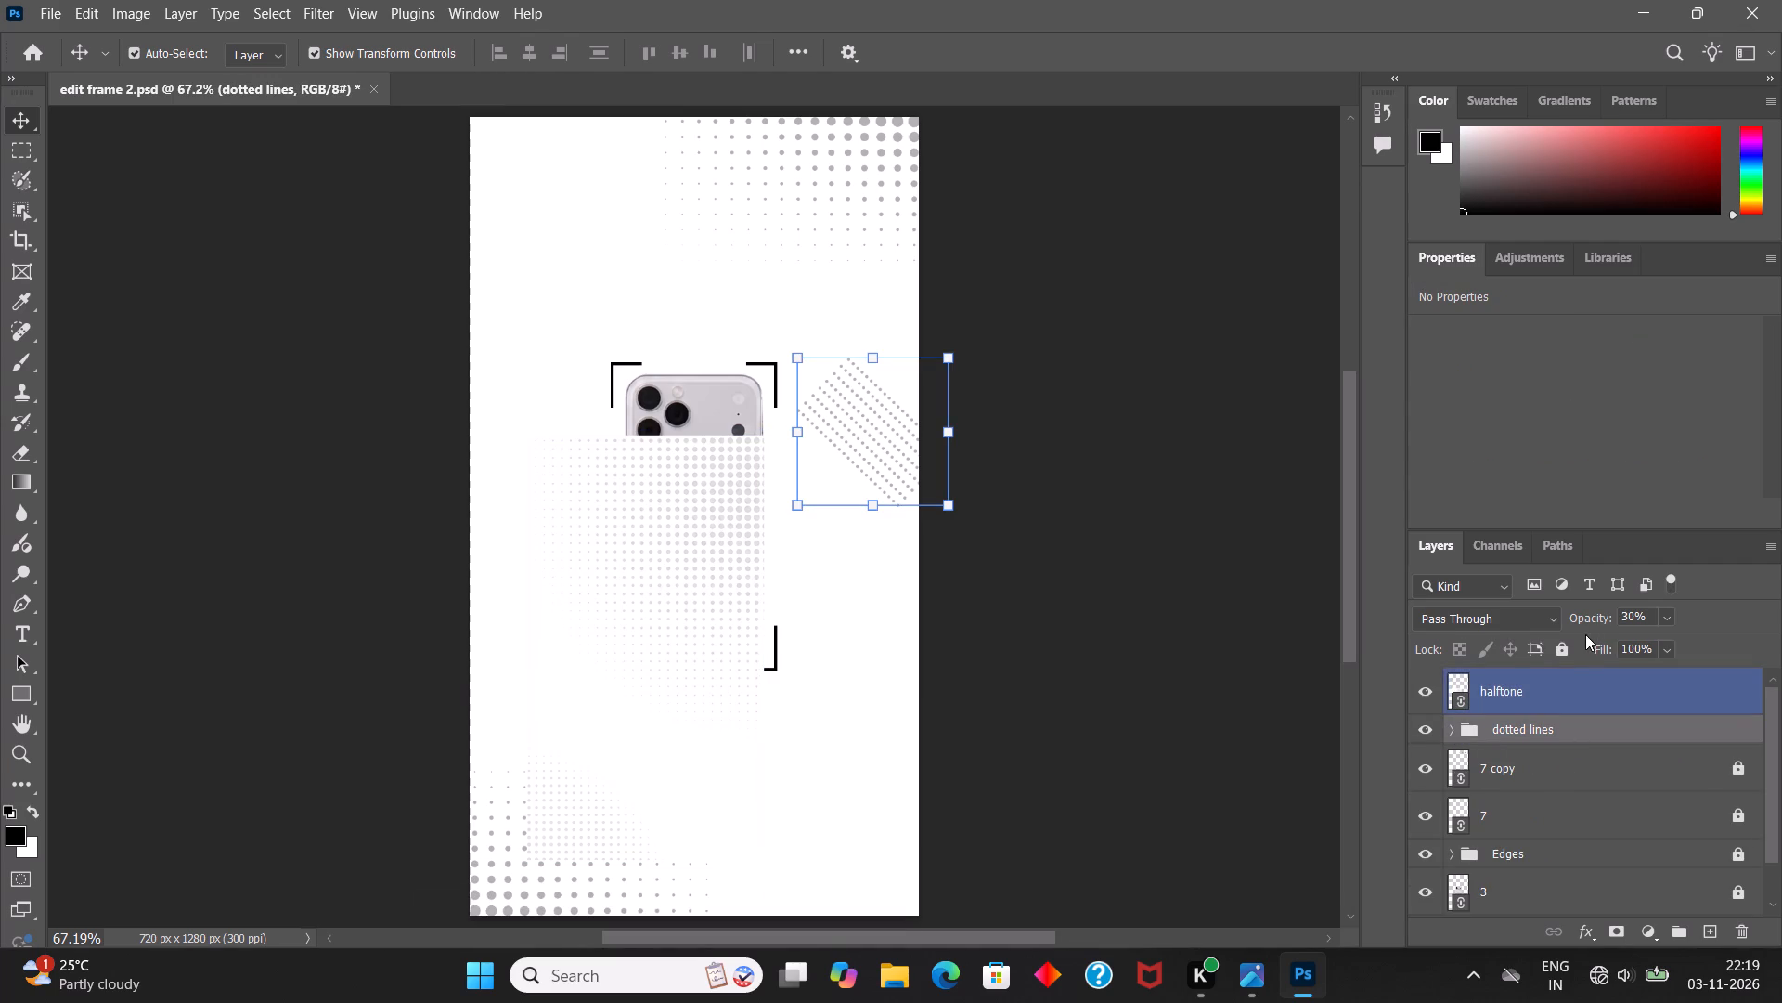
click(1570, 656)
Move the phone layer 3 to the top of the layer stack, above the halftone layer.
click(1566, 697)
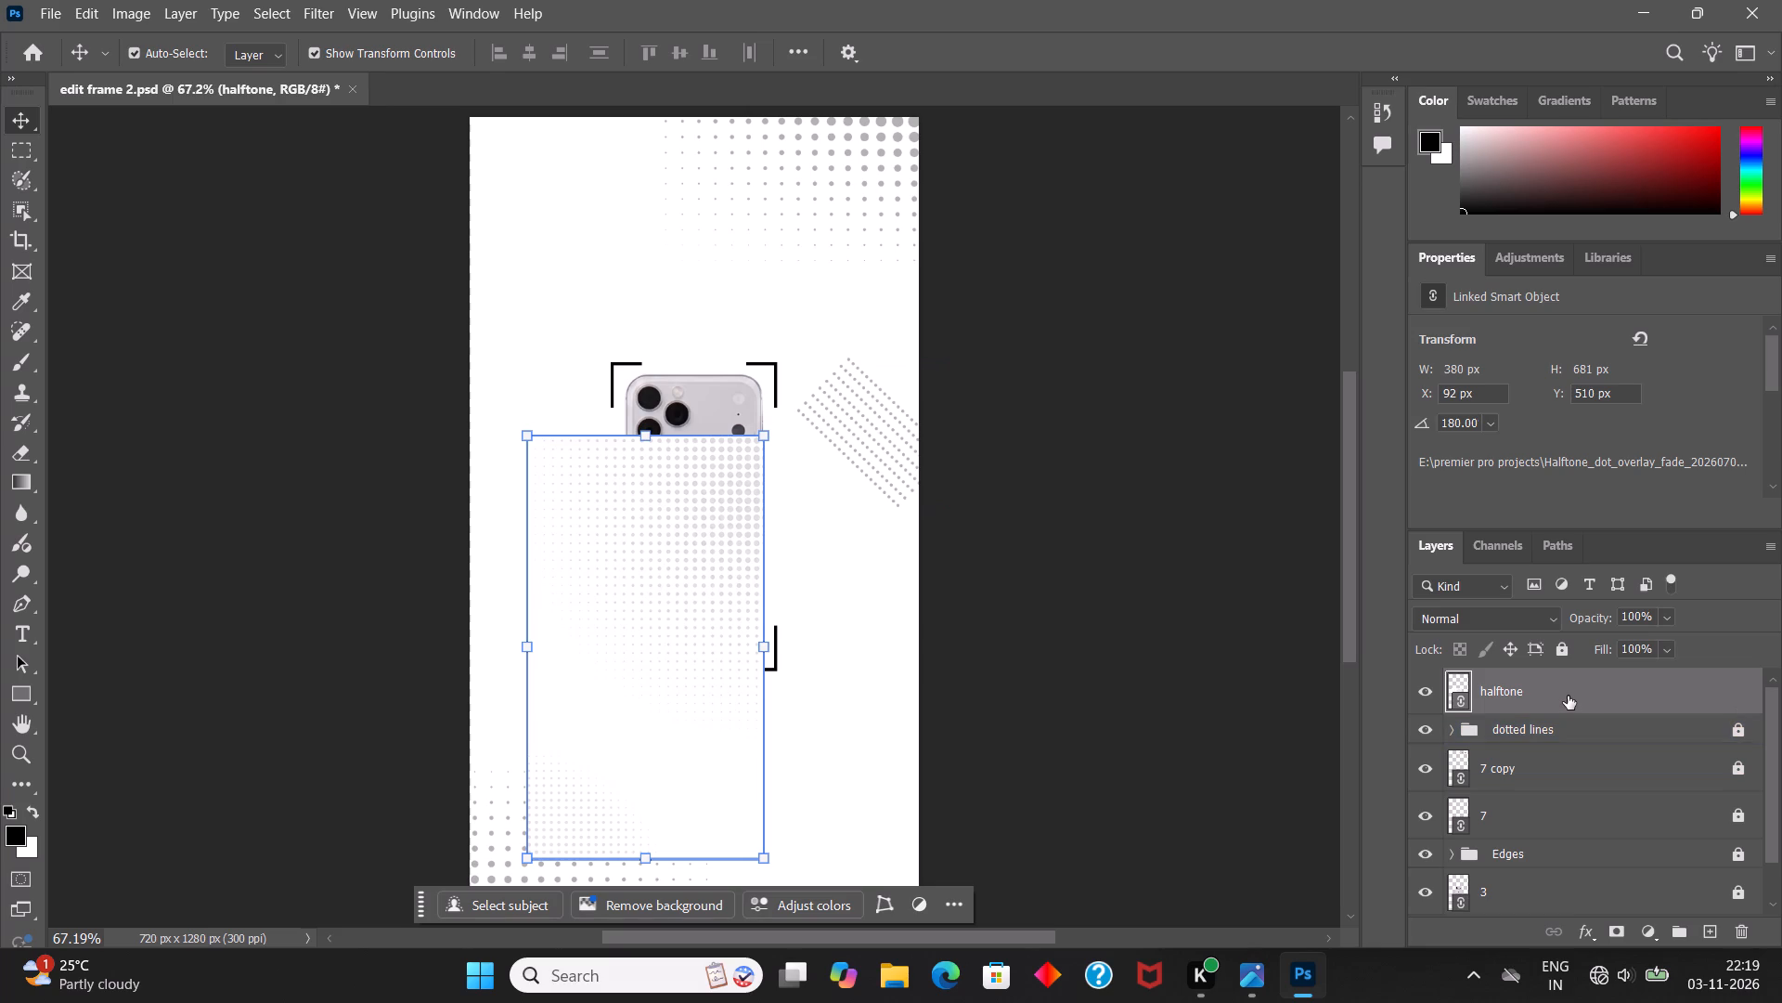
scroll(1569, 786, down, 3)
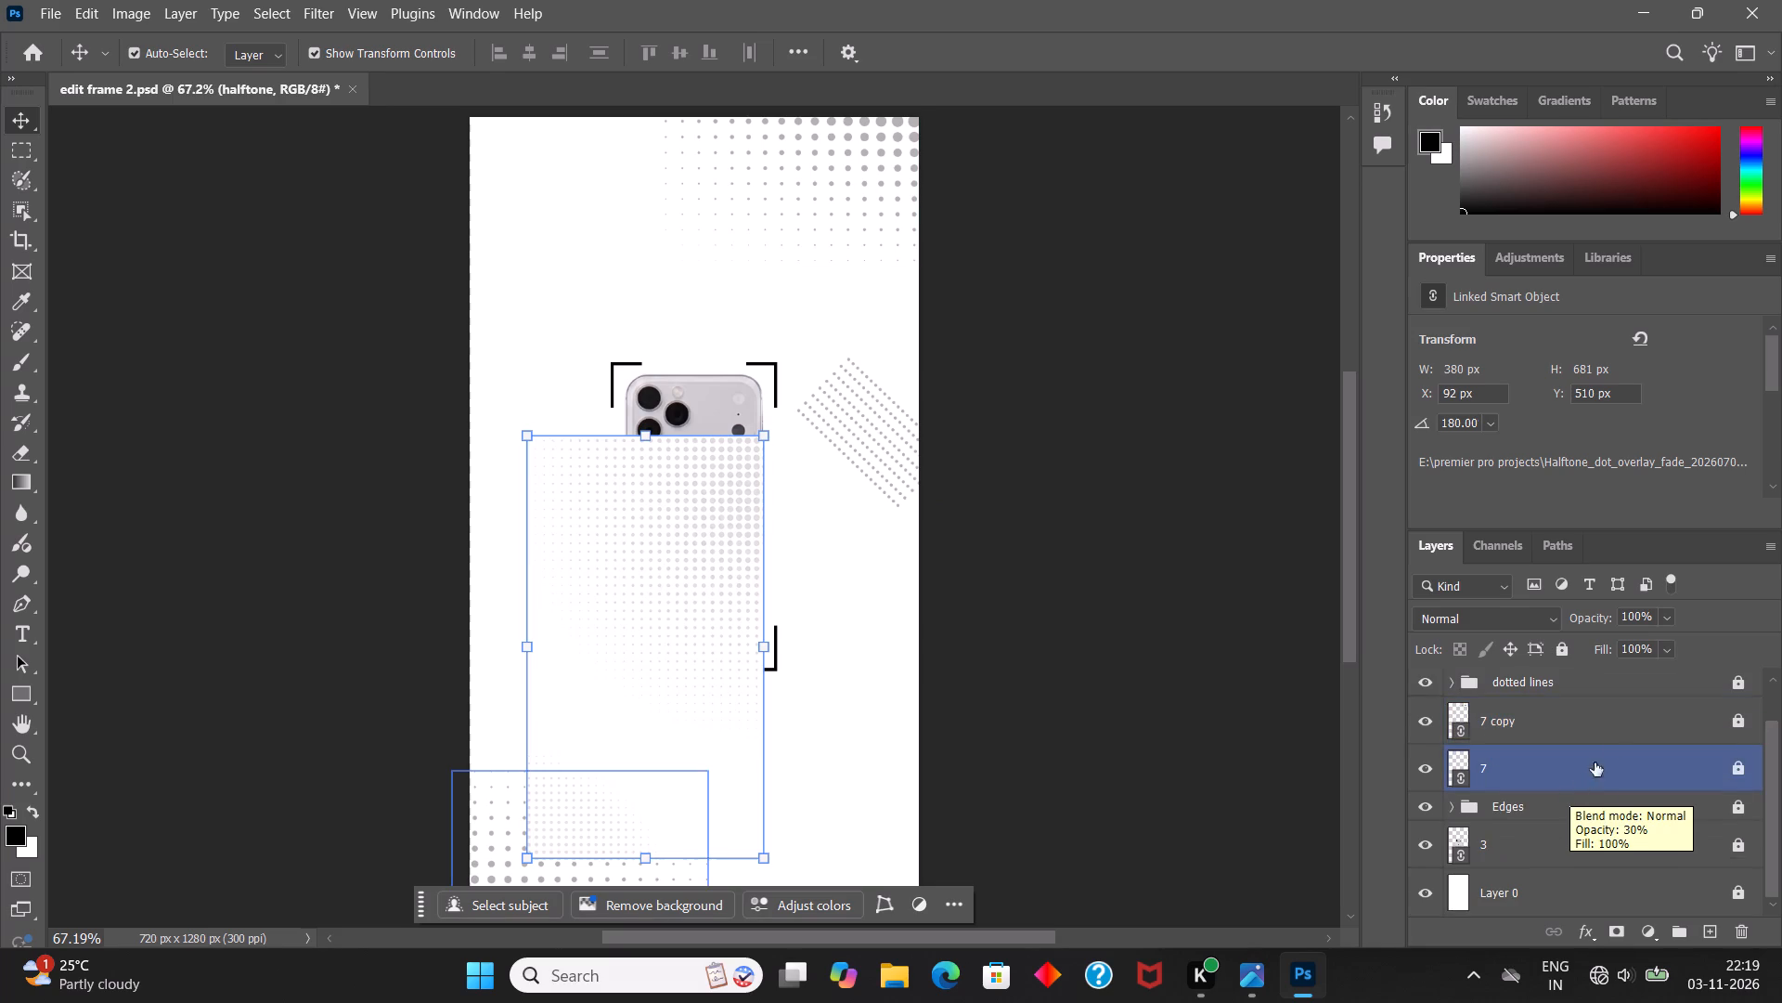
scroll(1548, 834, down, 2)
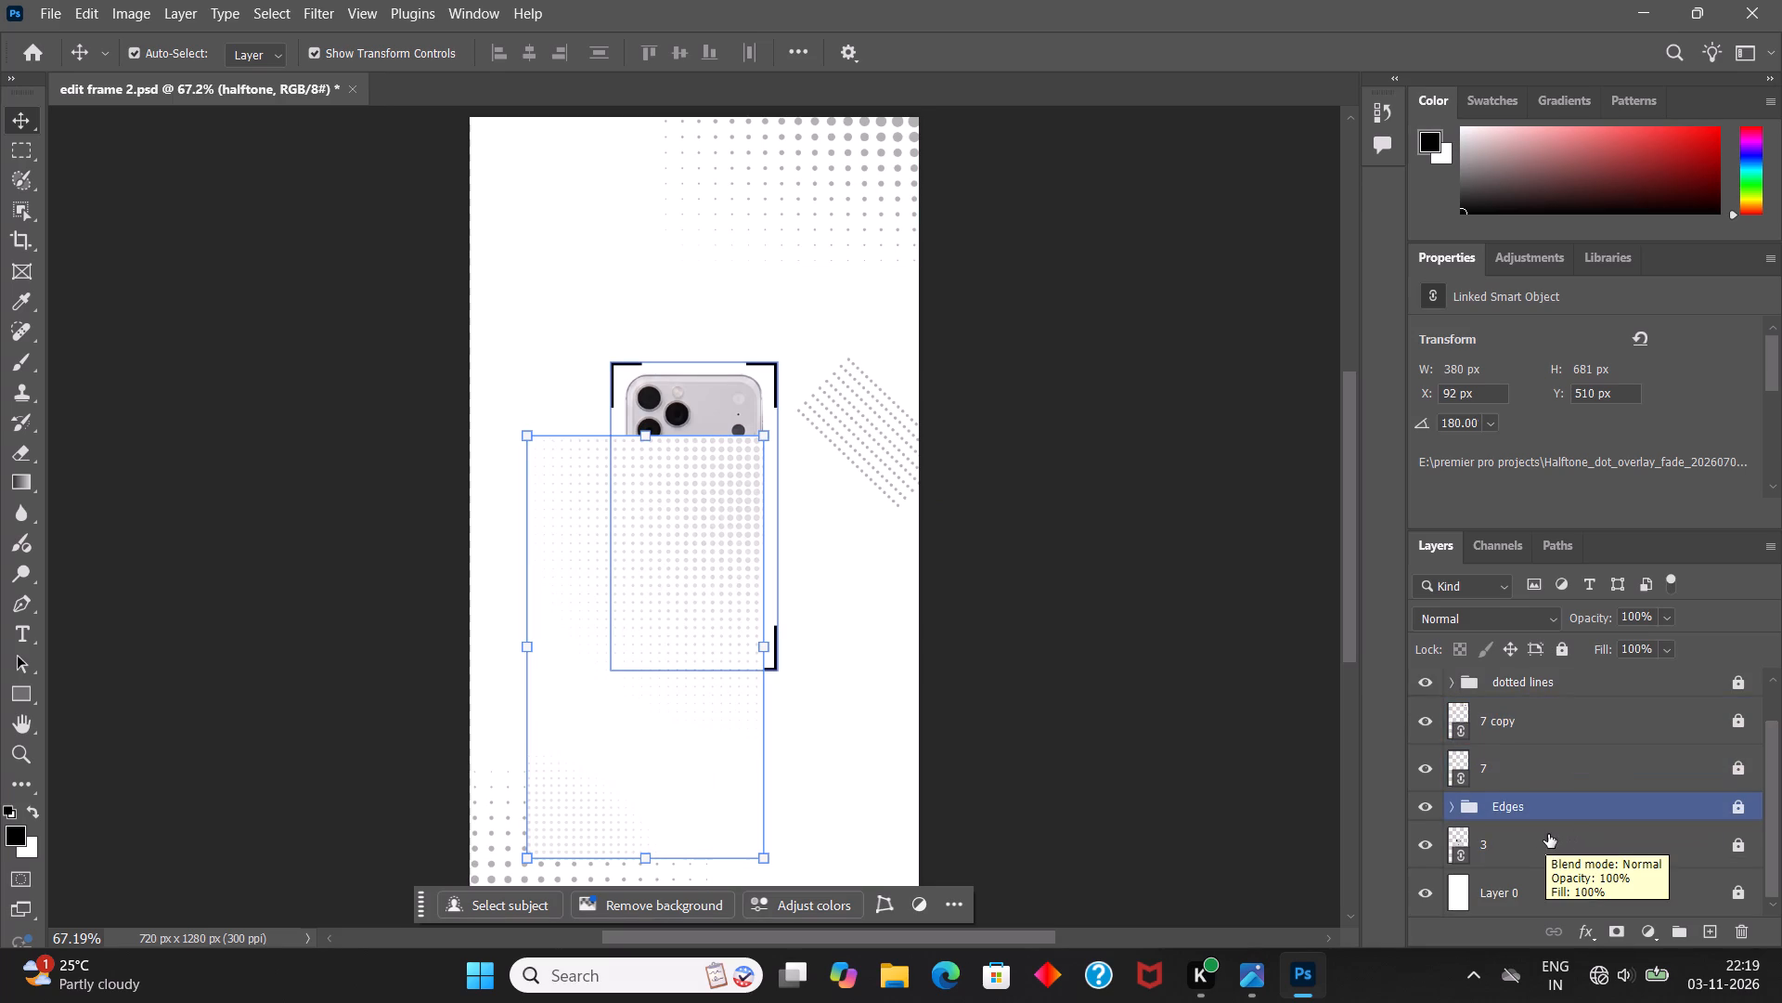
scroll(1578, 756, up, 8)
scroll(1586, 784, down, 5)
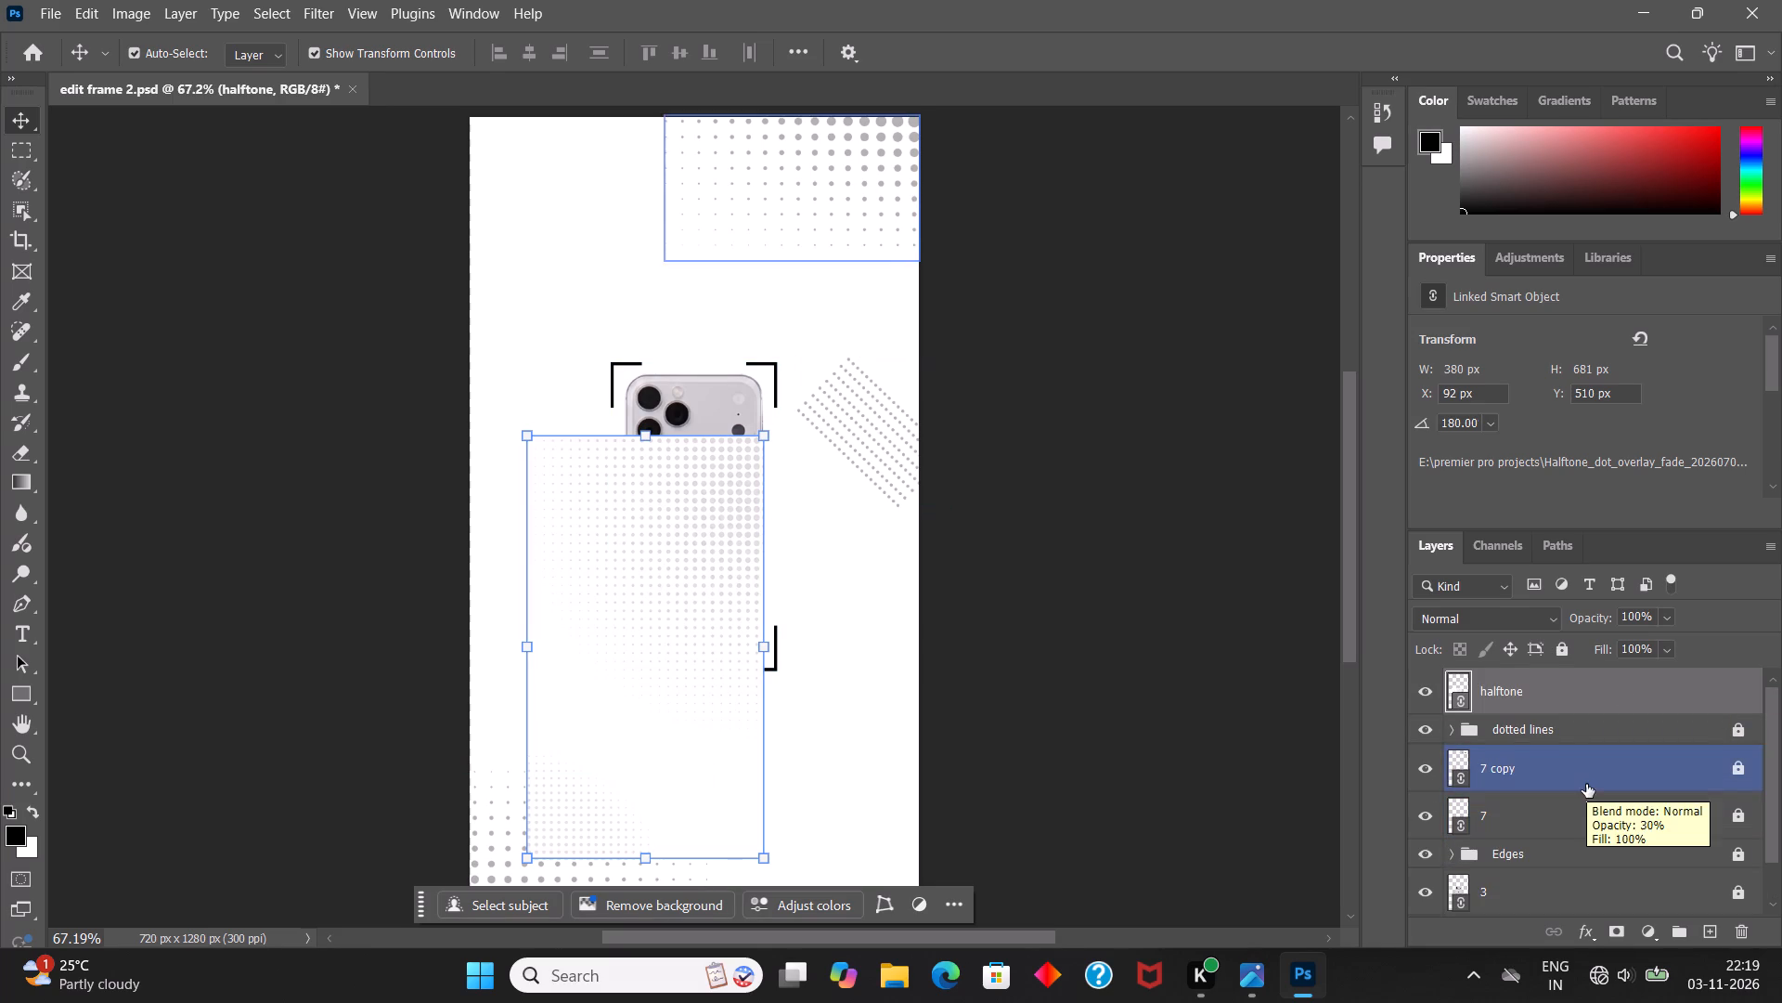
click(1546, 853)
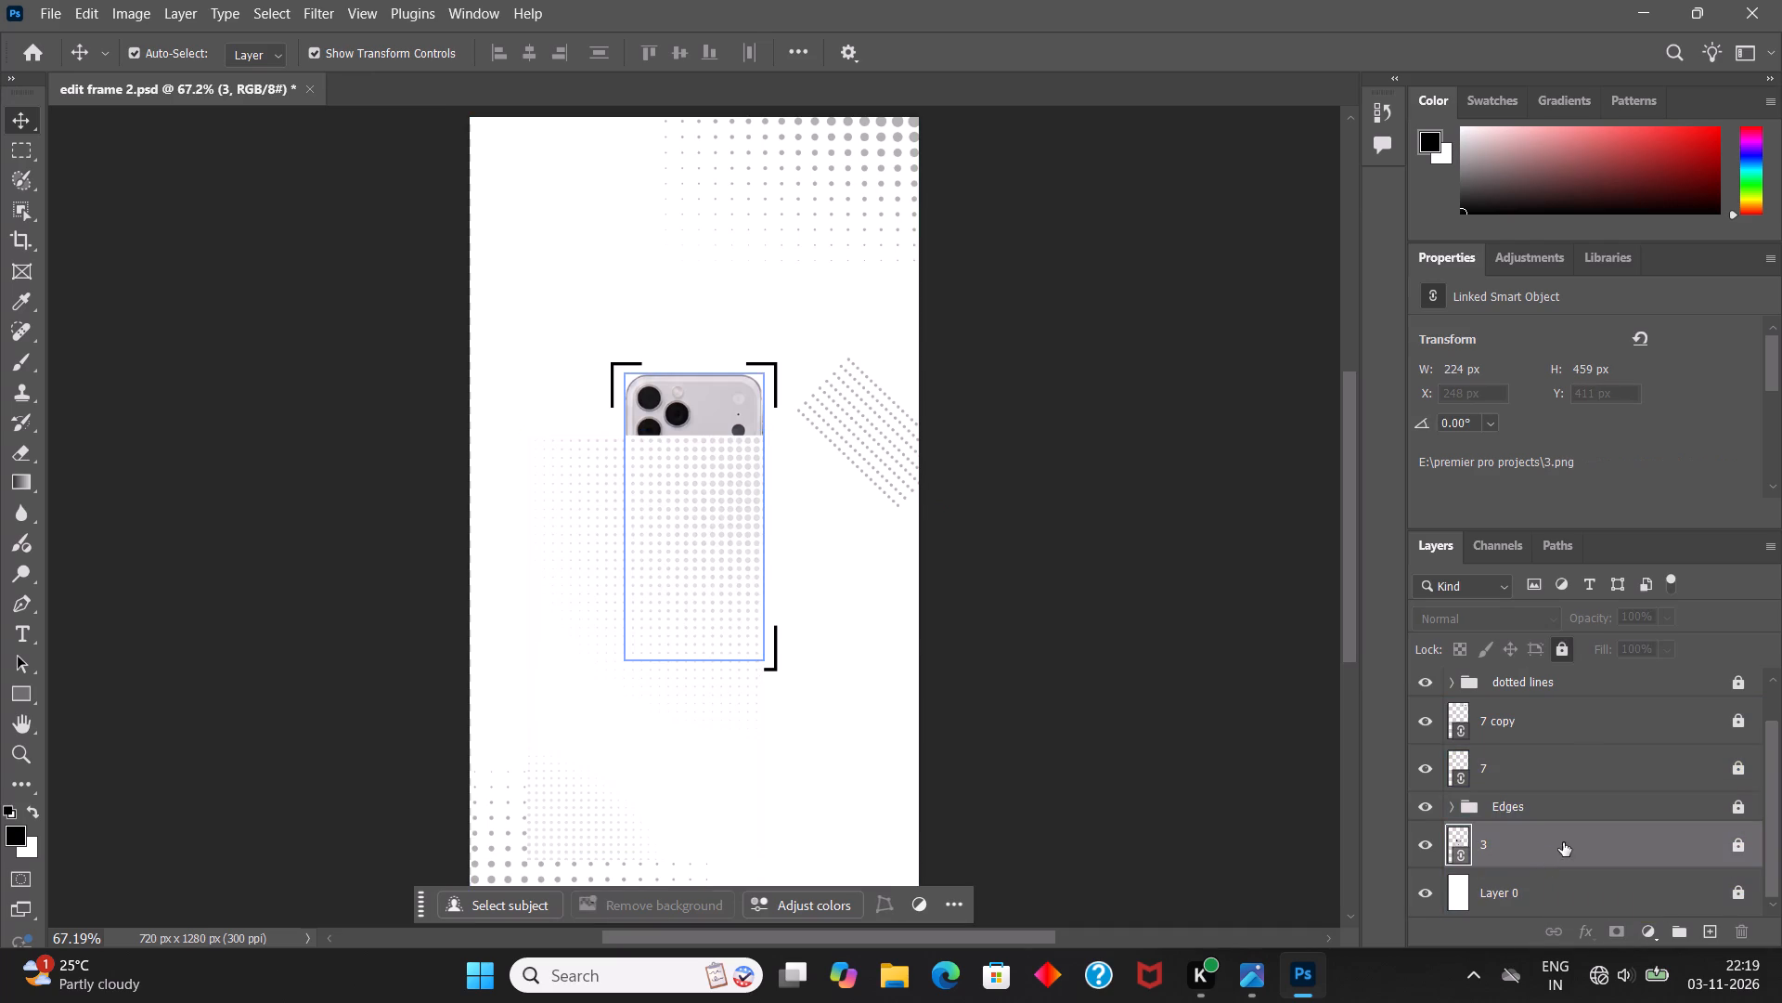
double_click(1429, 845)
drag(1571, 846, 1577, 626)
click(1274, 735)
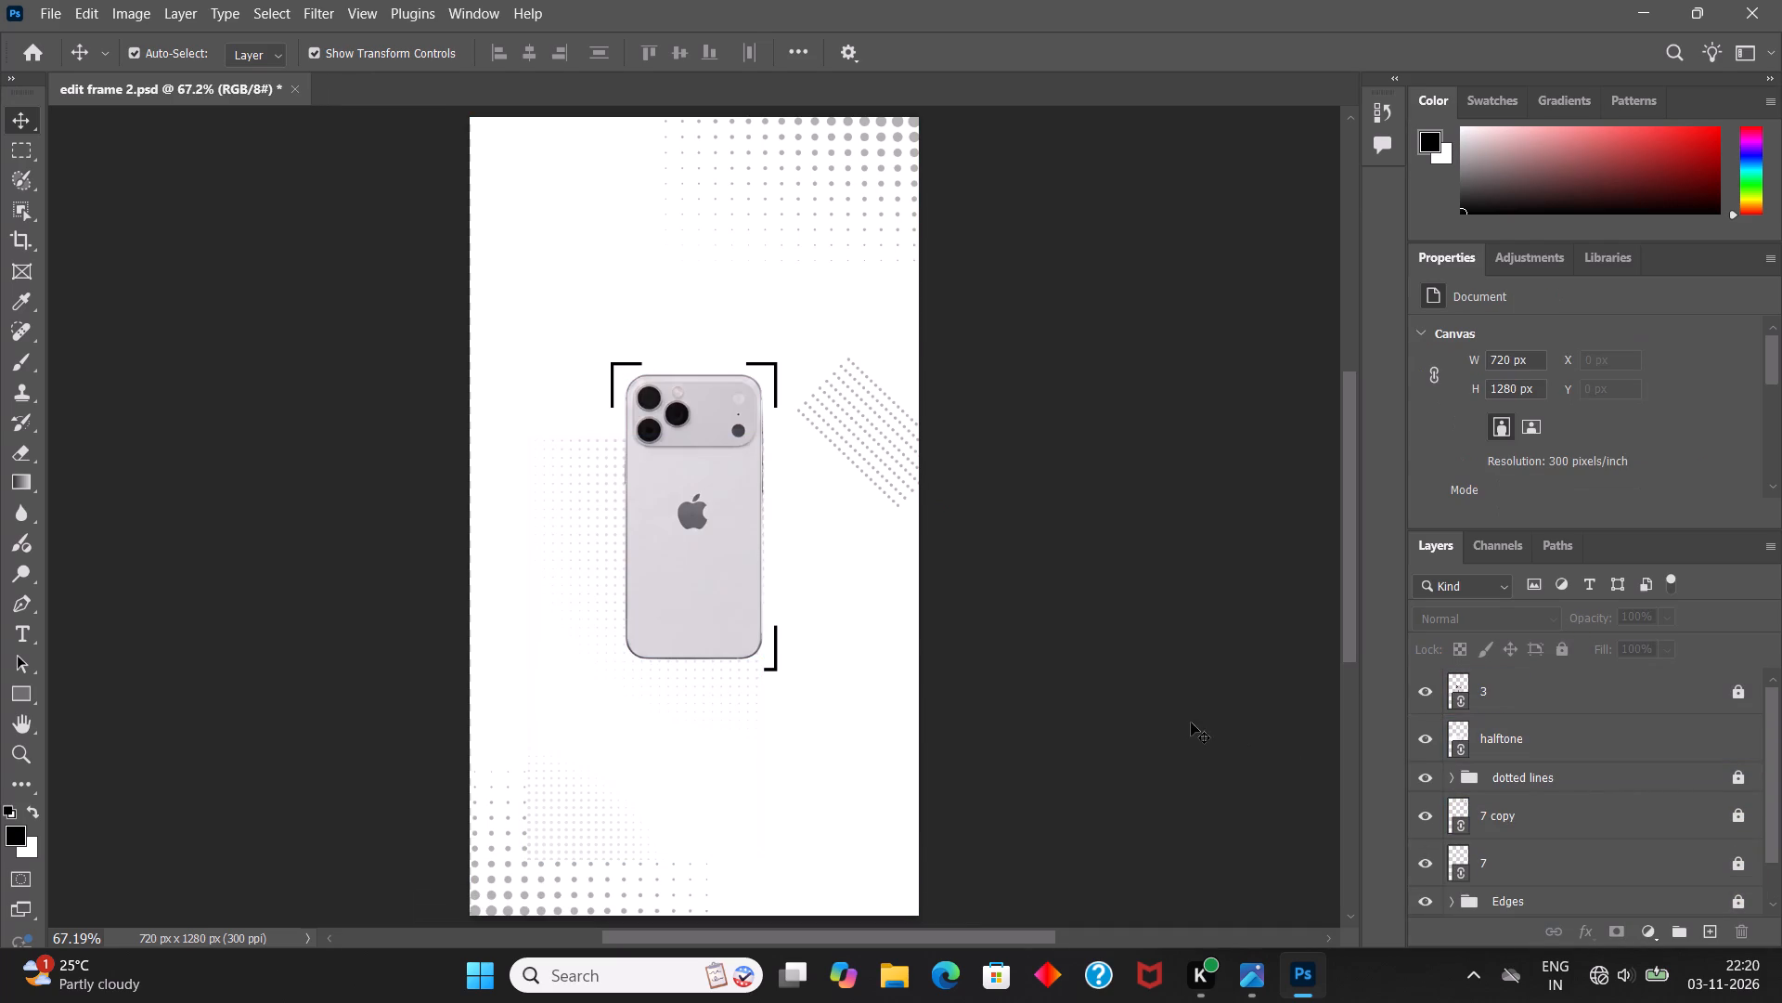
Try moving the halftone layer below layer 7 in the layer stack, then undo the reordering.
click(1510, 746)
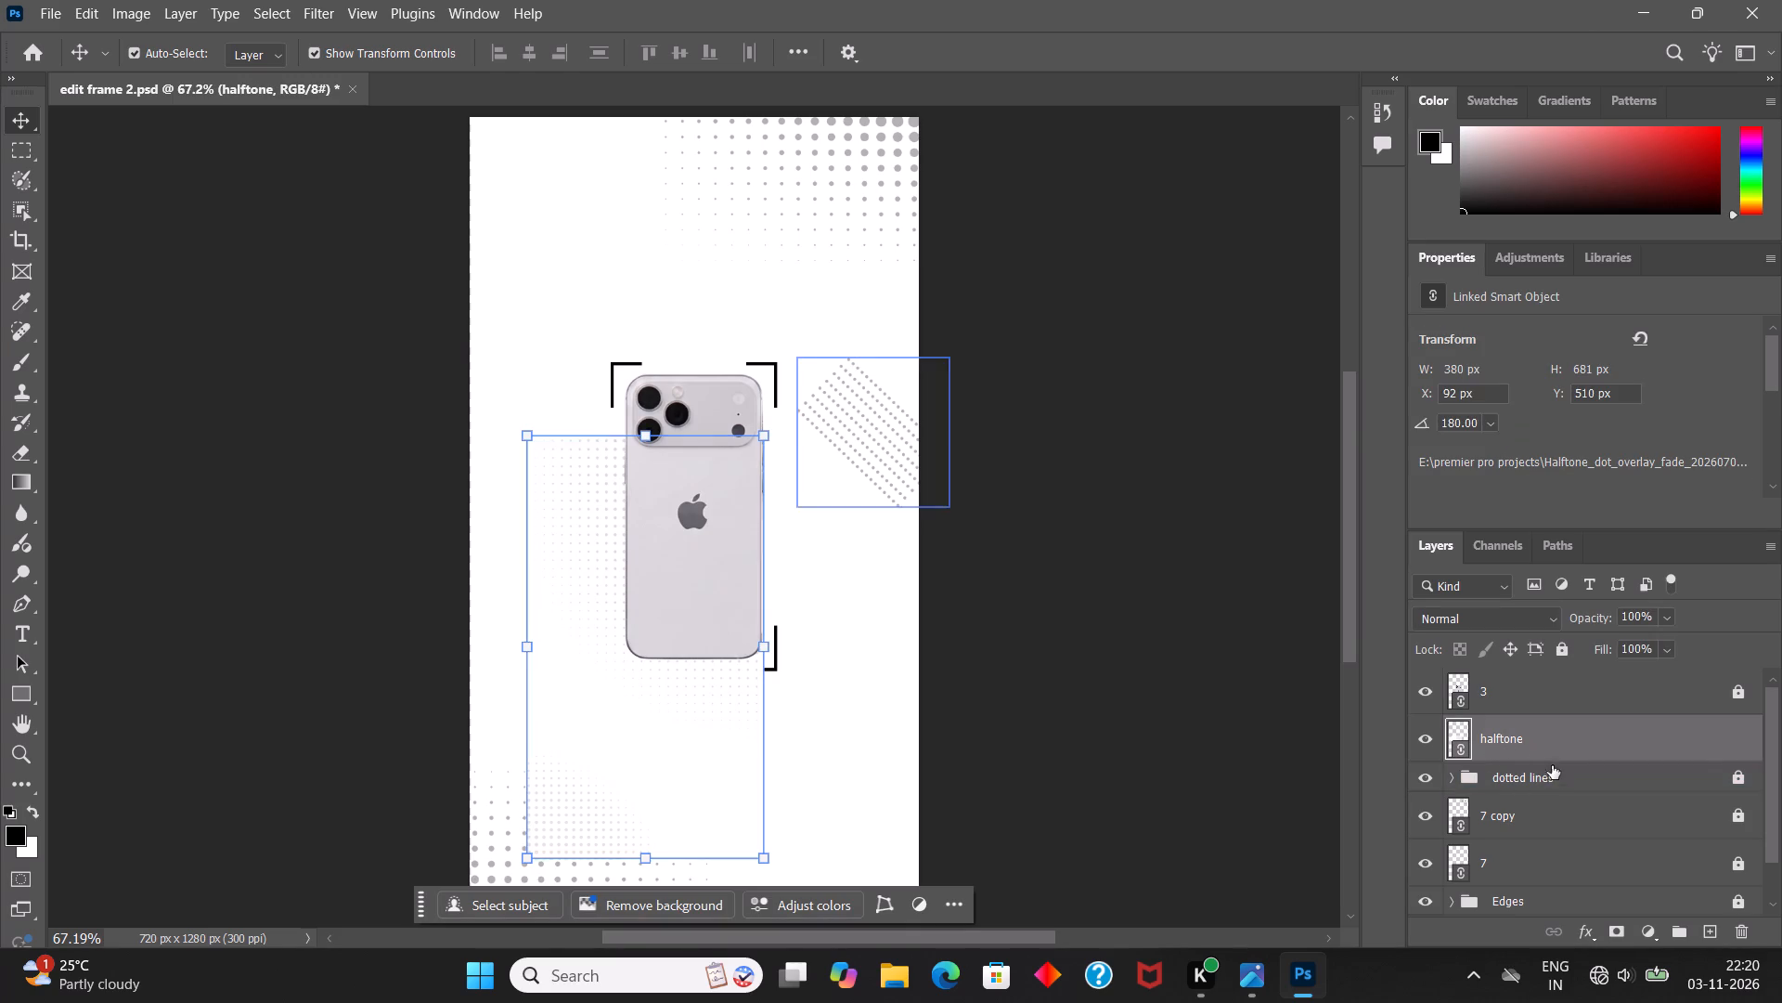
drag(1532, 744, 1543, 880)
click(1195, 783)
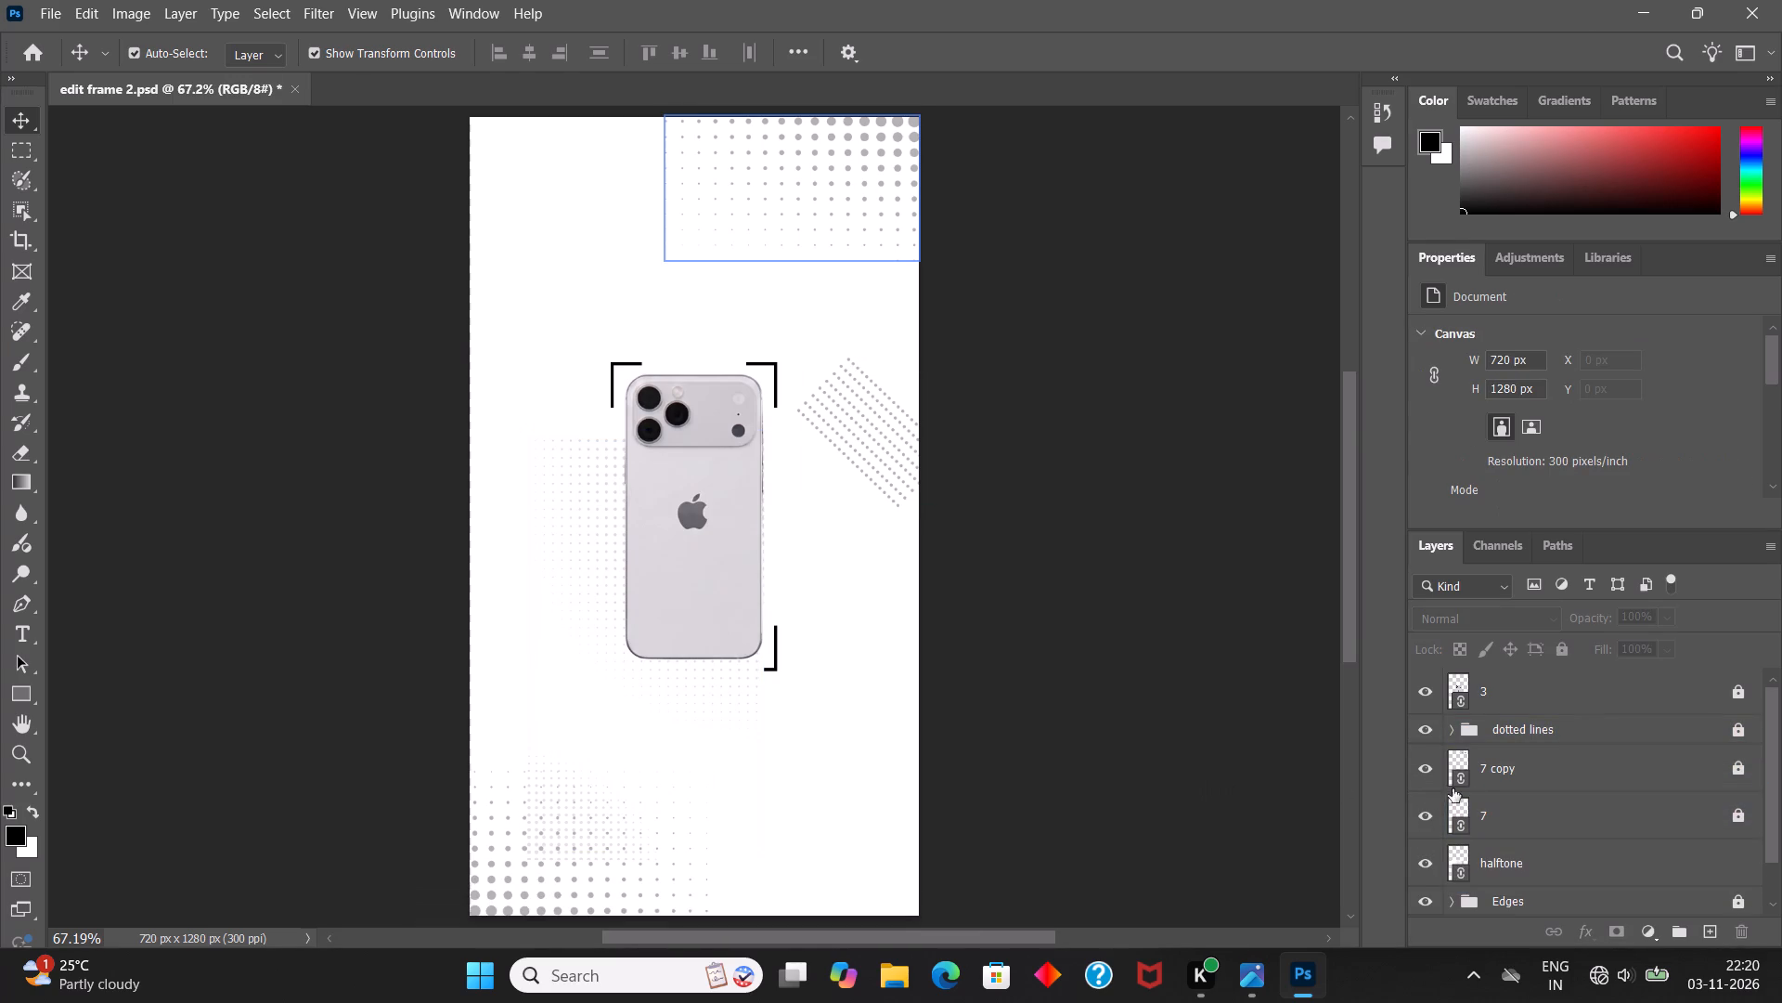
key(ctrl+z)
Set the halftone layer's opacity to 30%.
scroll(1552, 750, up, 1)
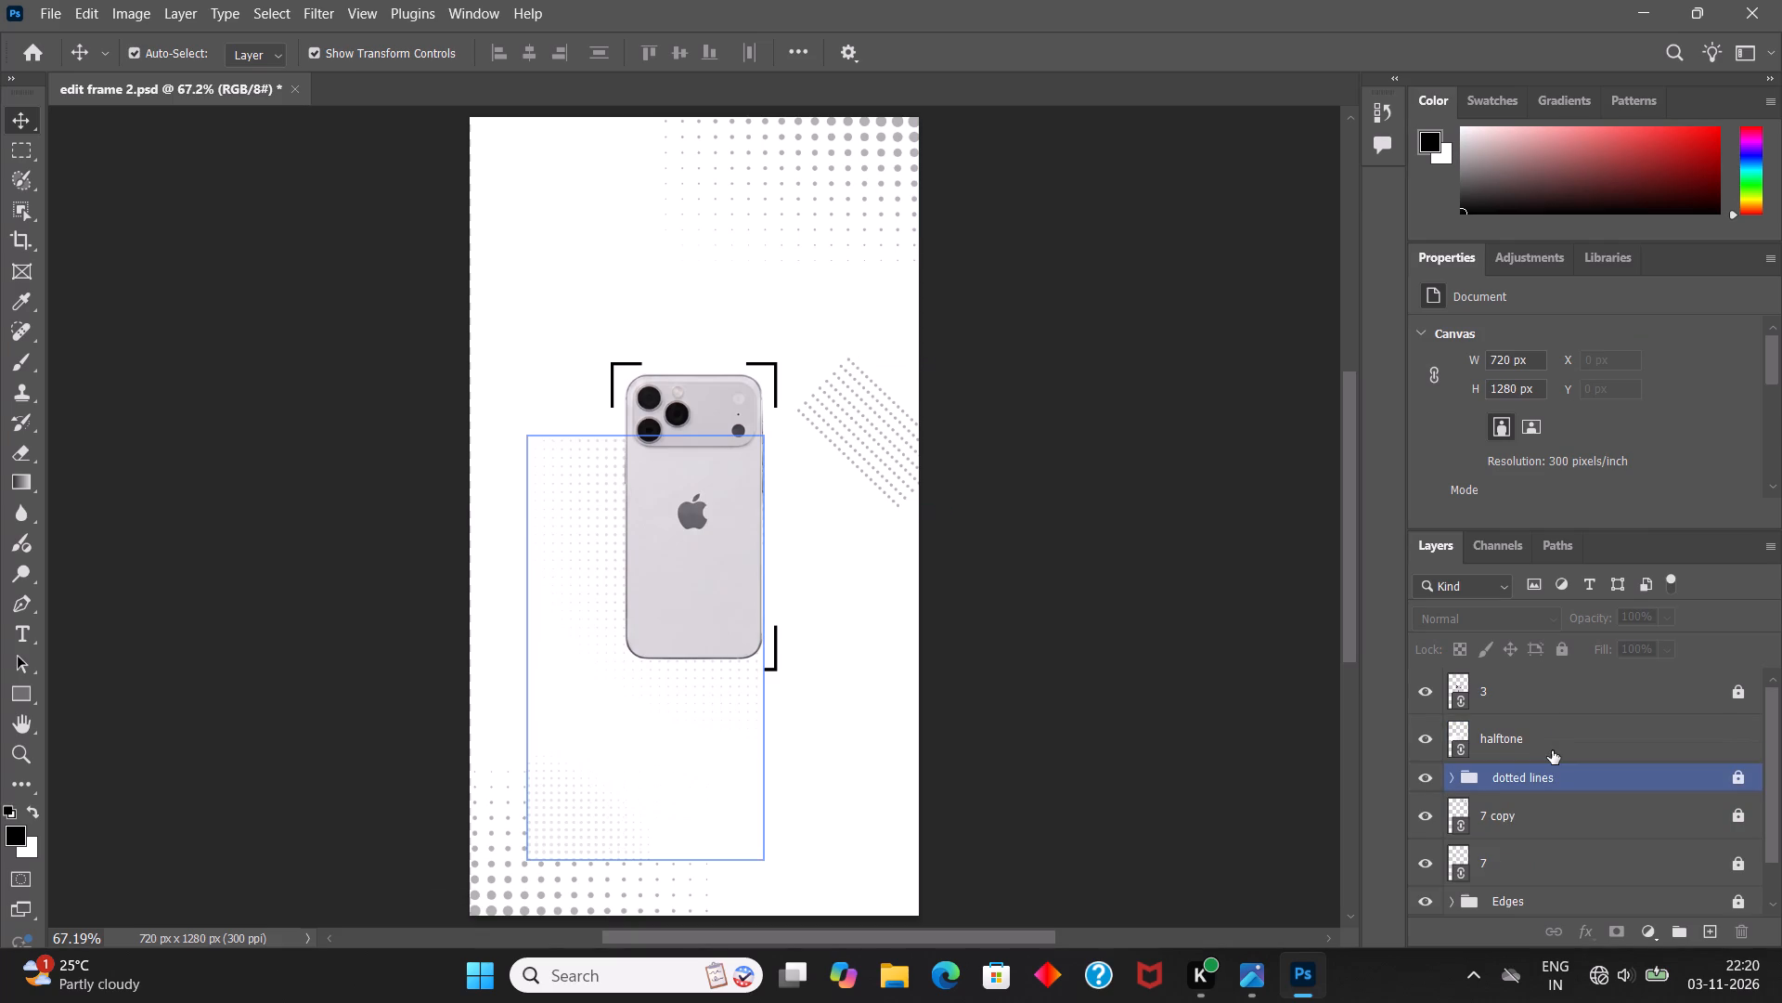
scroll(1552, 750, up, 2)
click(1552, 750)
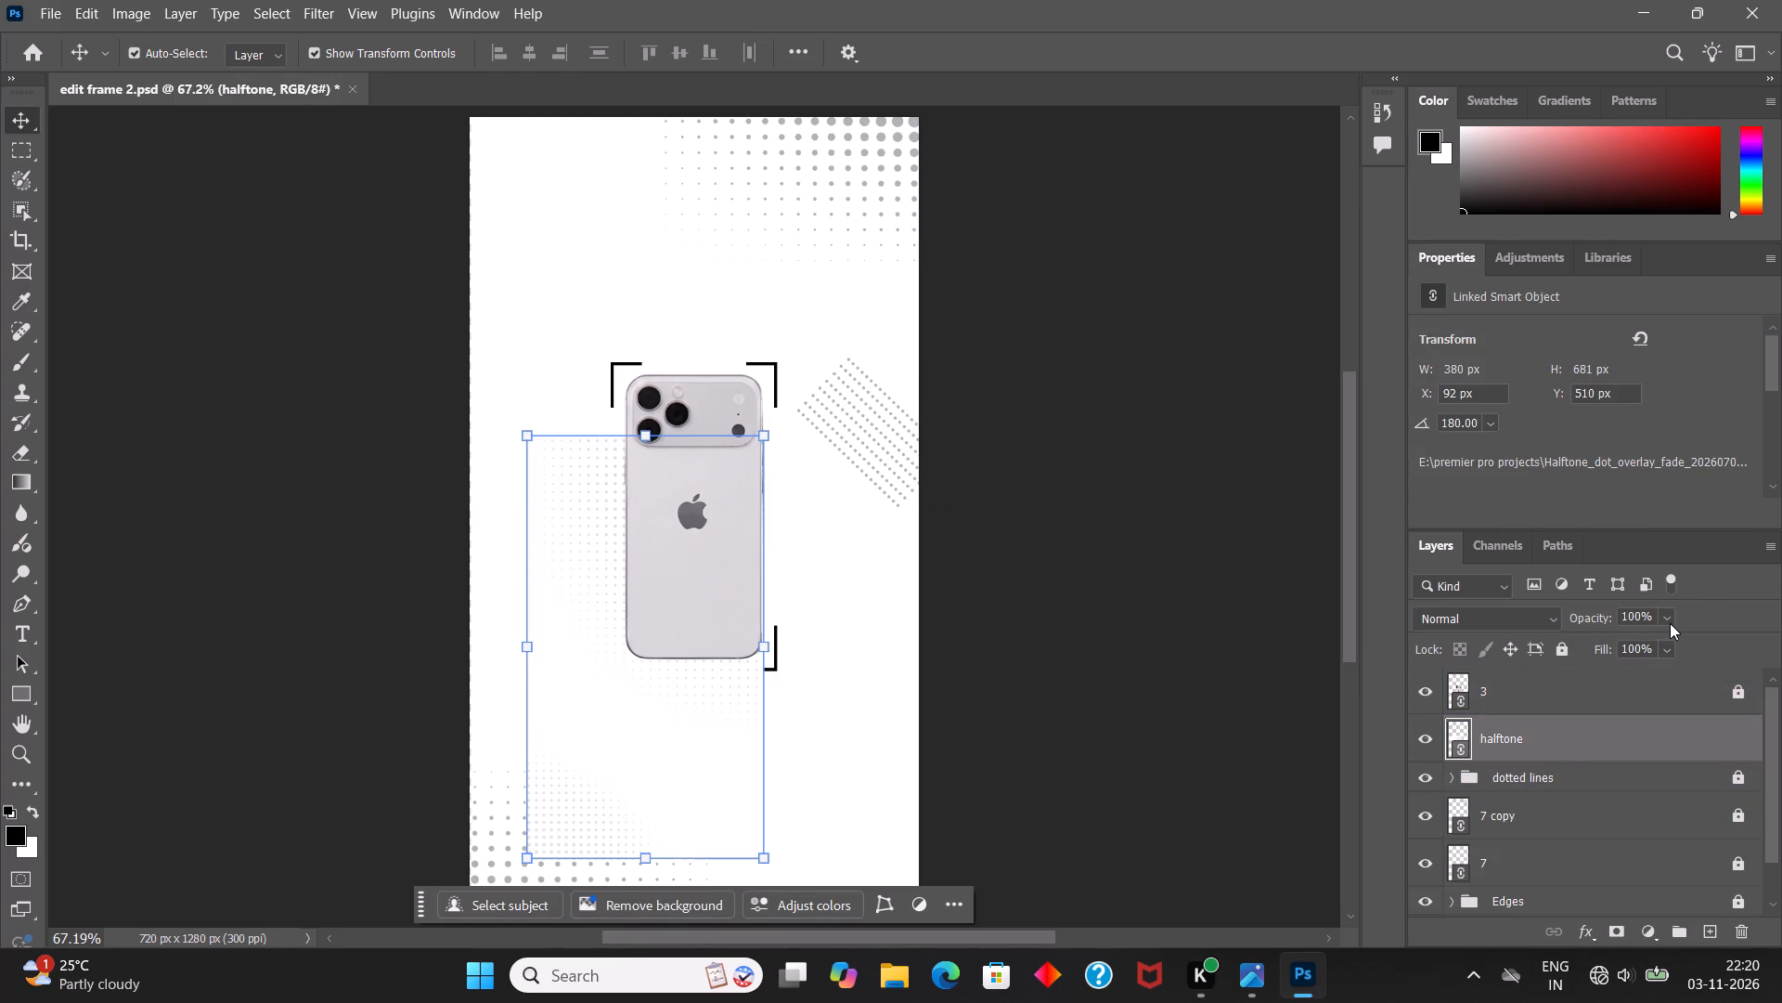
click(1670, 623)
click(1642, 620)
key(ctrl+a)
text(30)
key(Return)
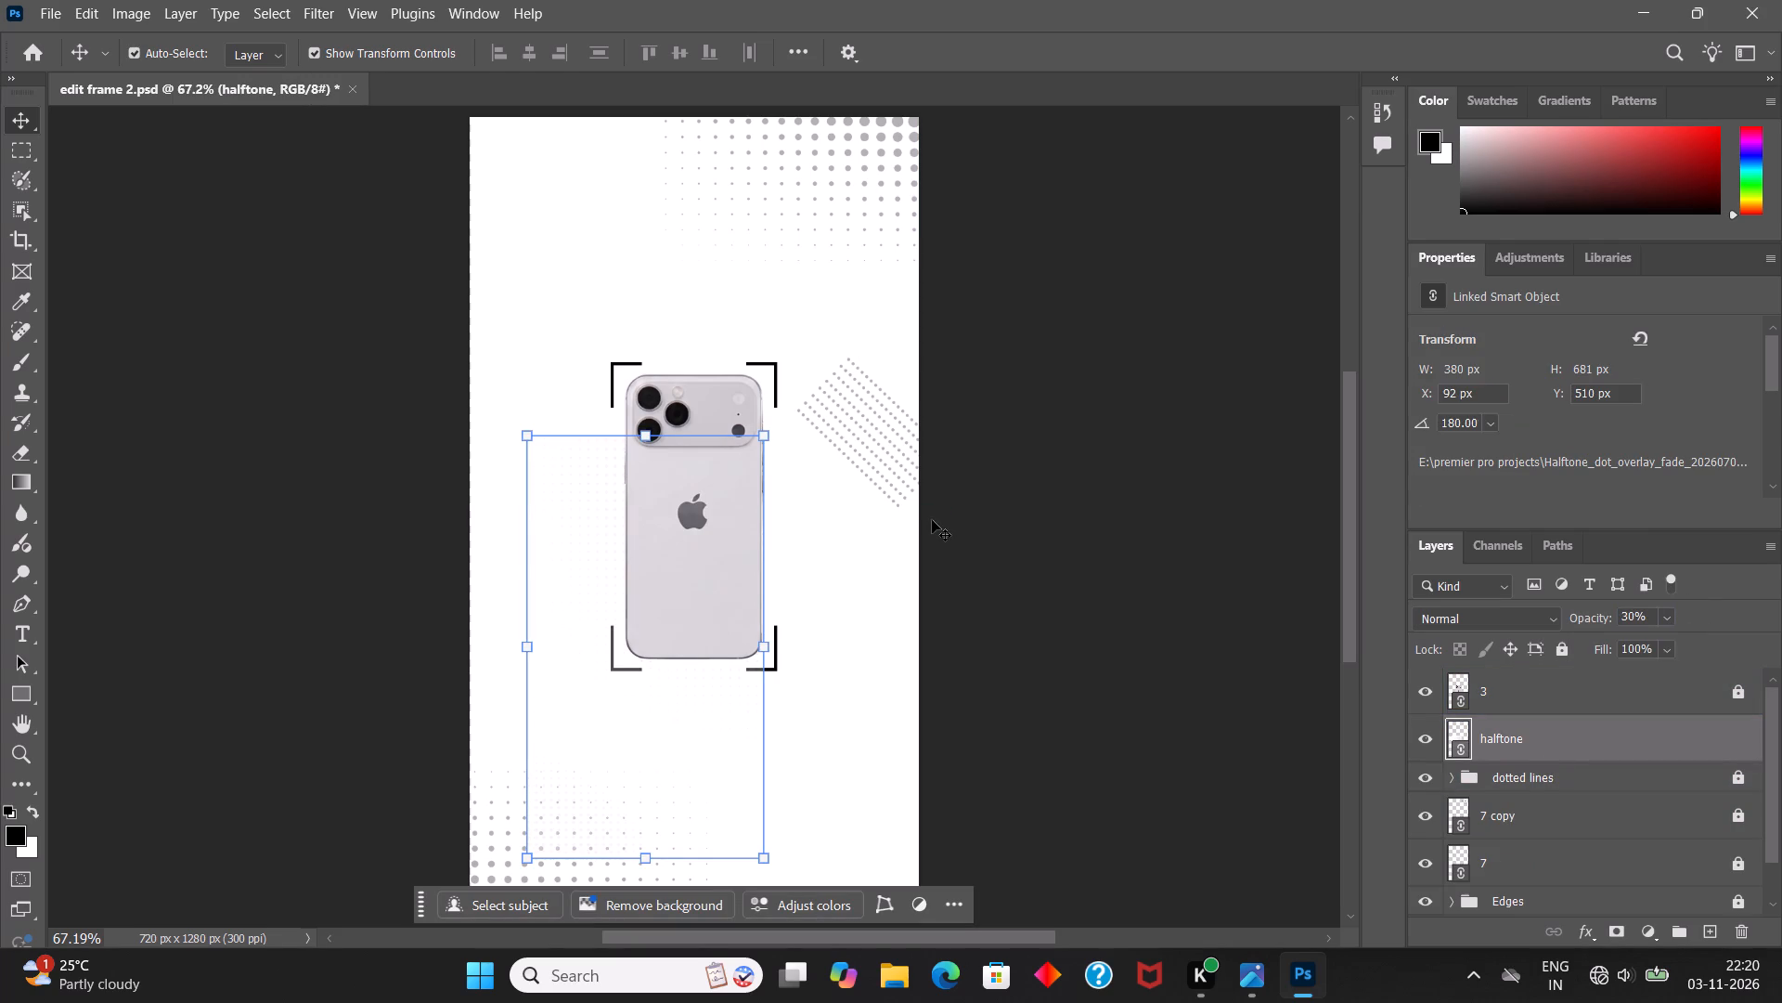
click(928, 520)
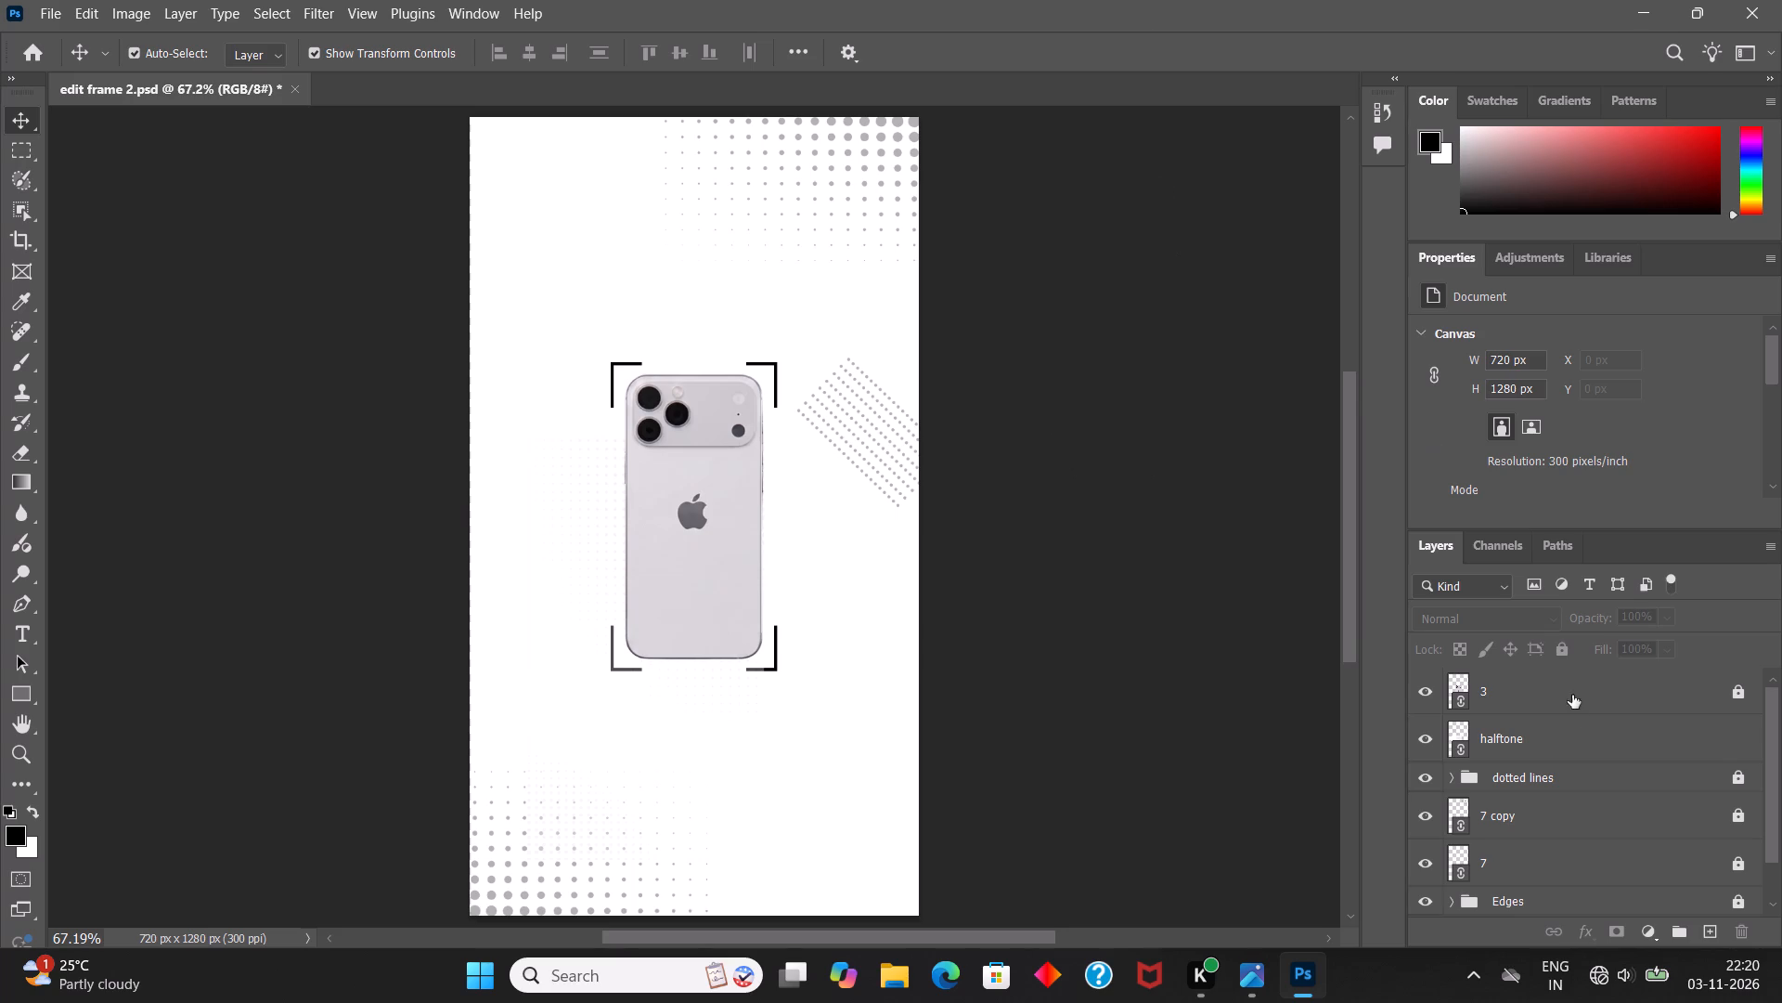
Delete the halftone layer from the poster.
click(1546, 686)
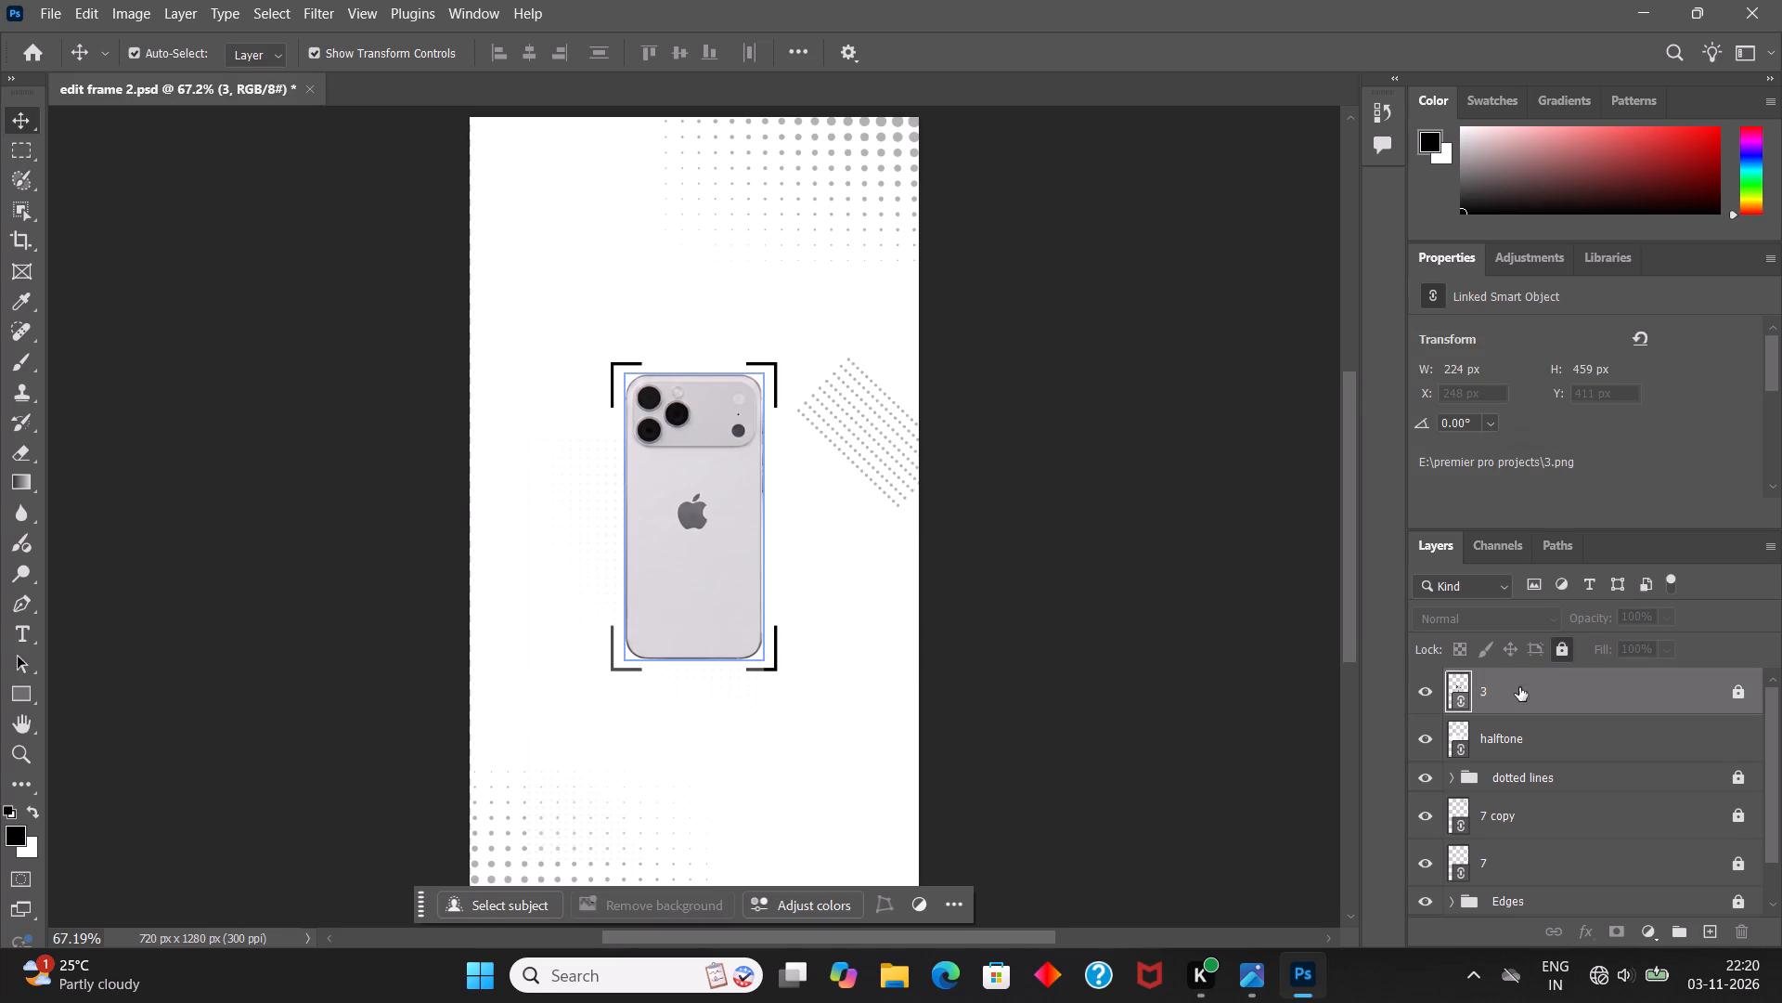
click(1543, 738)
key(Delete)
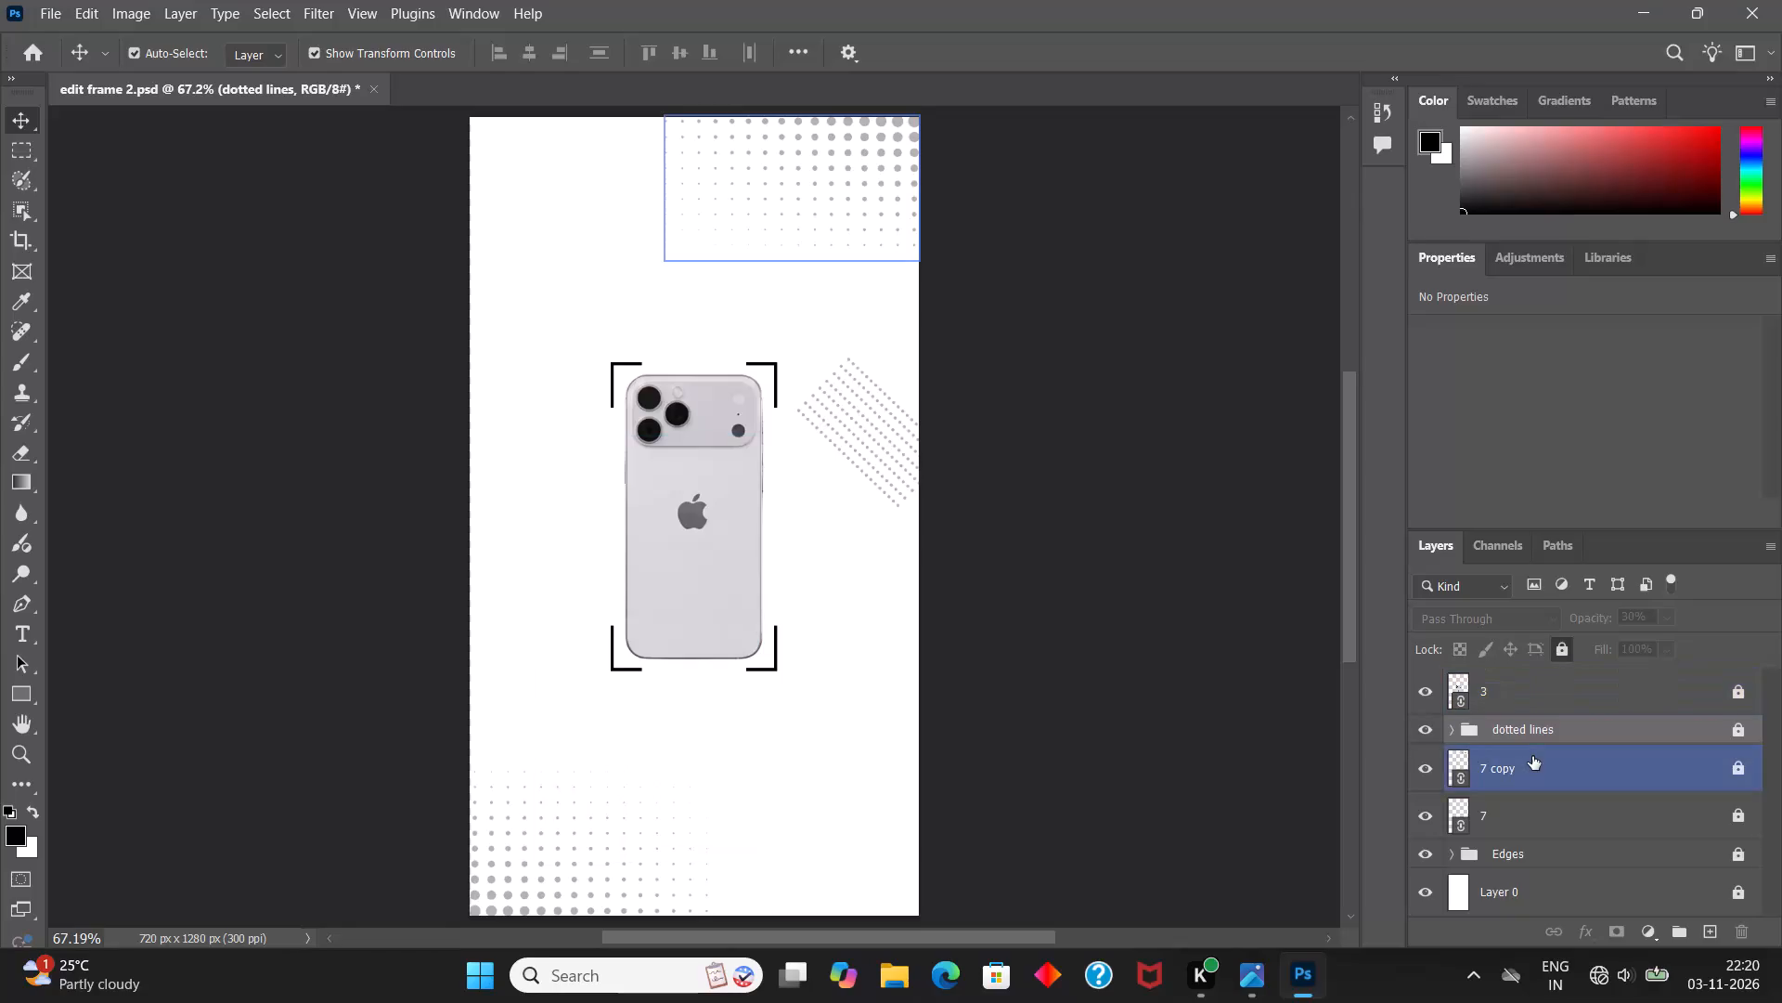
click(1143, 625)
Save the edit frame 2 document.
key(ctrl+s)
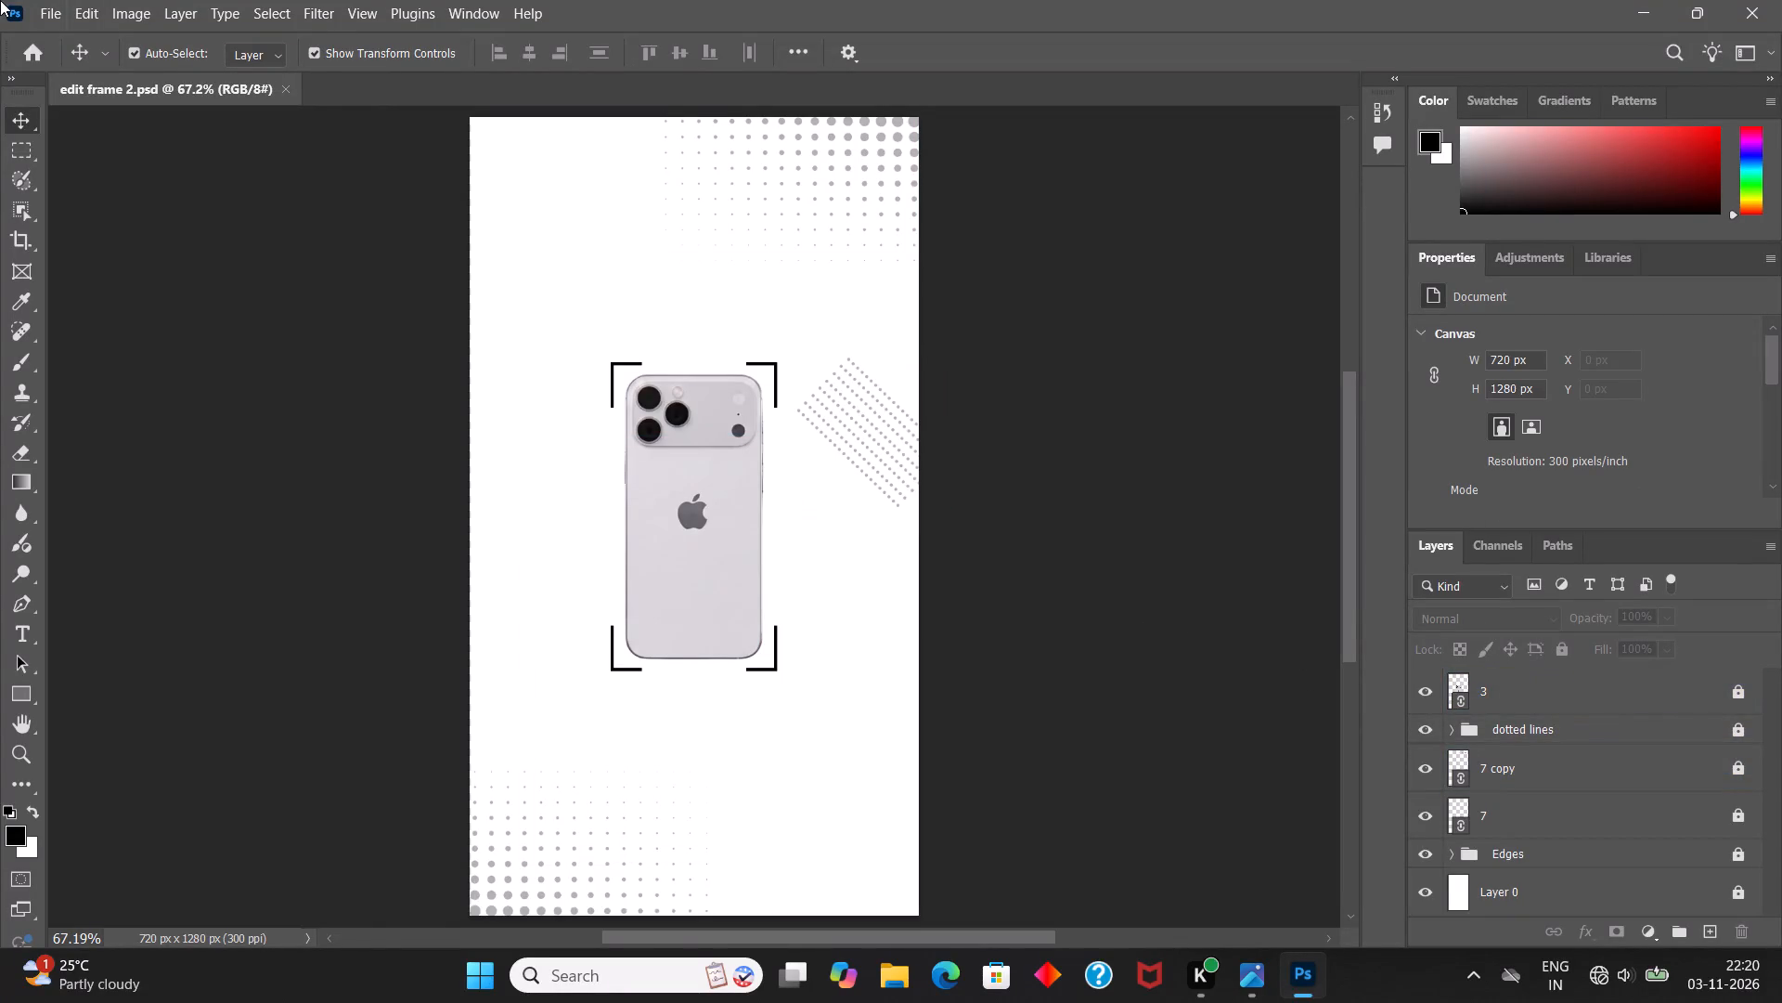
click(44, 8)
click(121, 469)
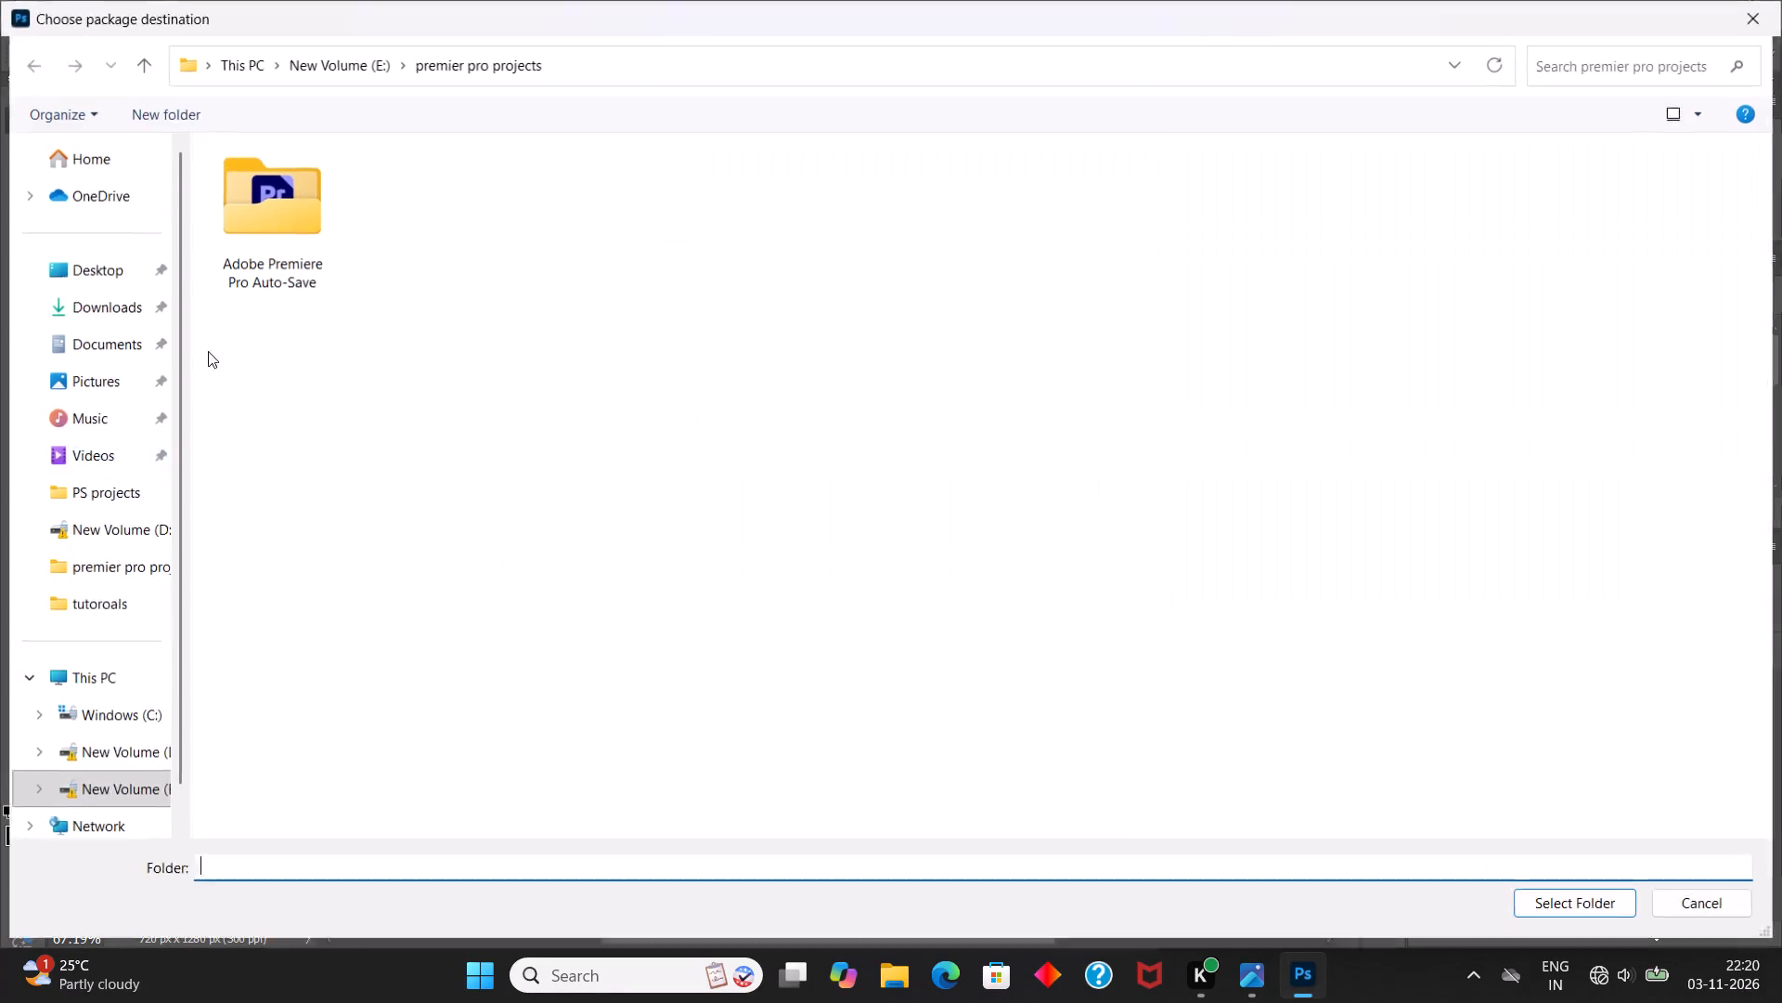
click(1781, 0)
Place the dot-grid image 6 from the premier pro projects folder as a linked image on the poster.
click(34, 14)
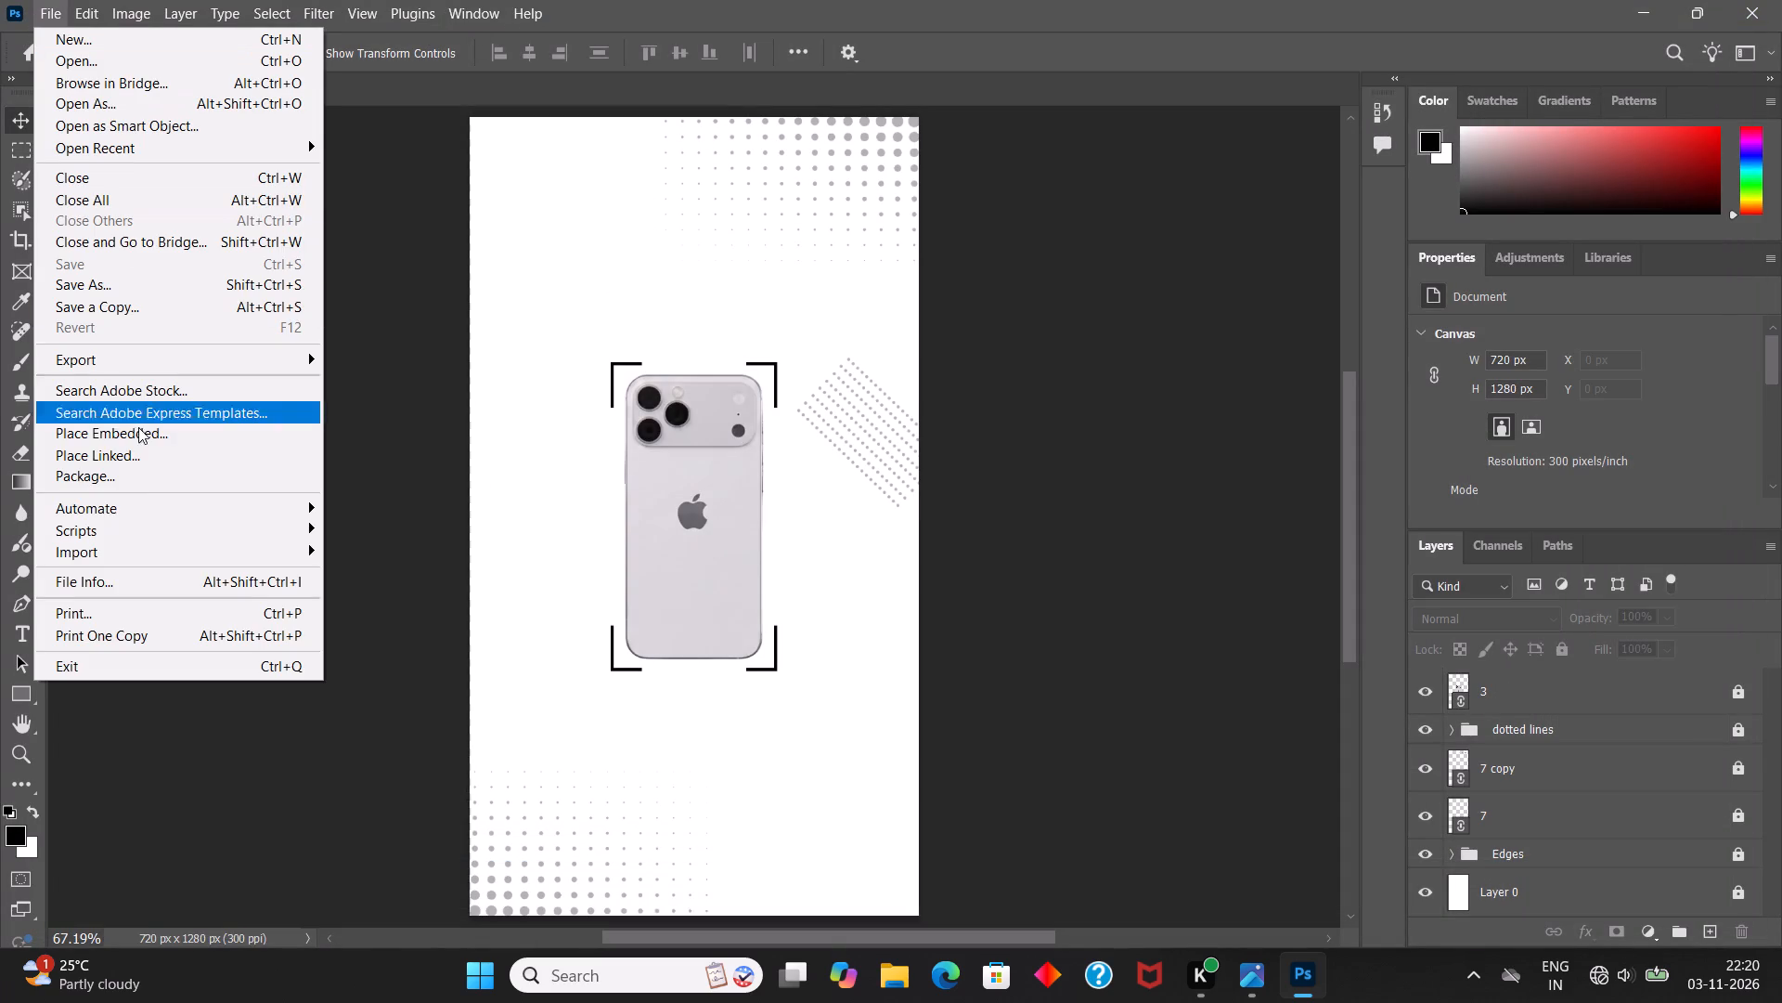
click(123, 464)
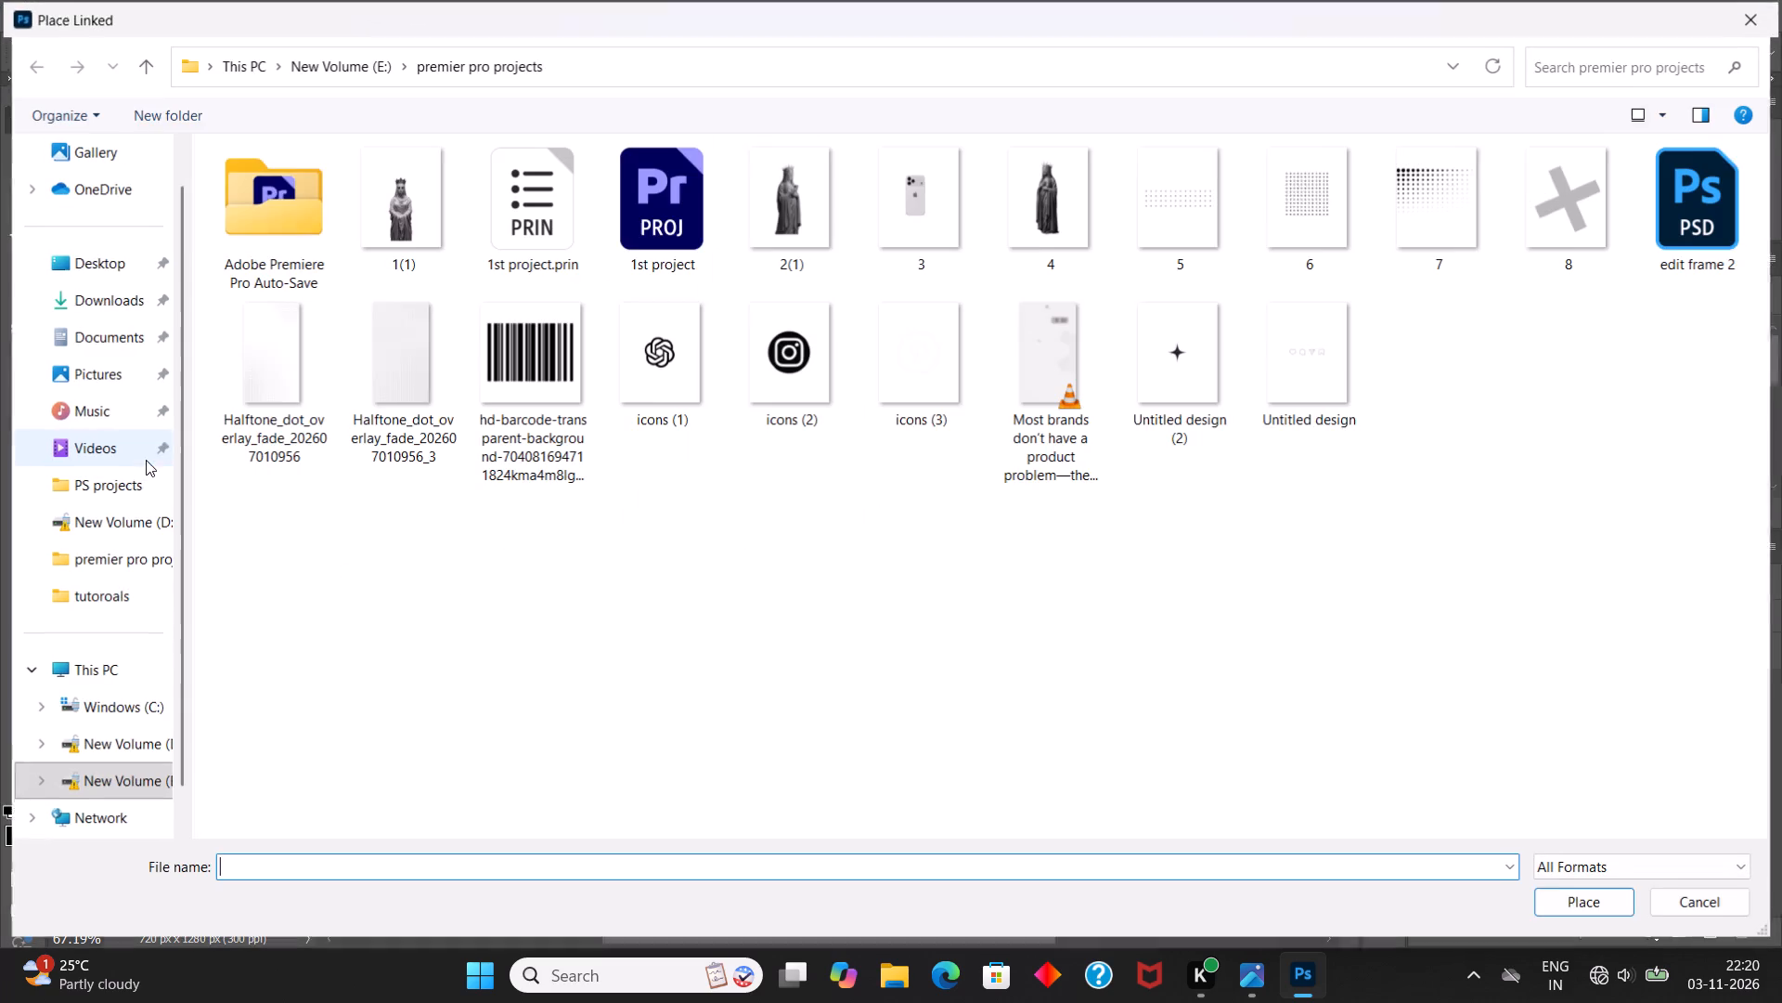
click(541, 595)
right_click(525, 601)
click(449, 606)
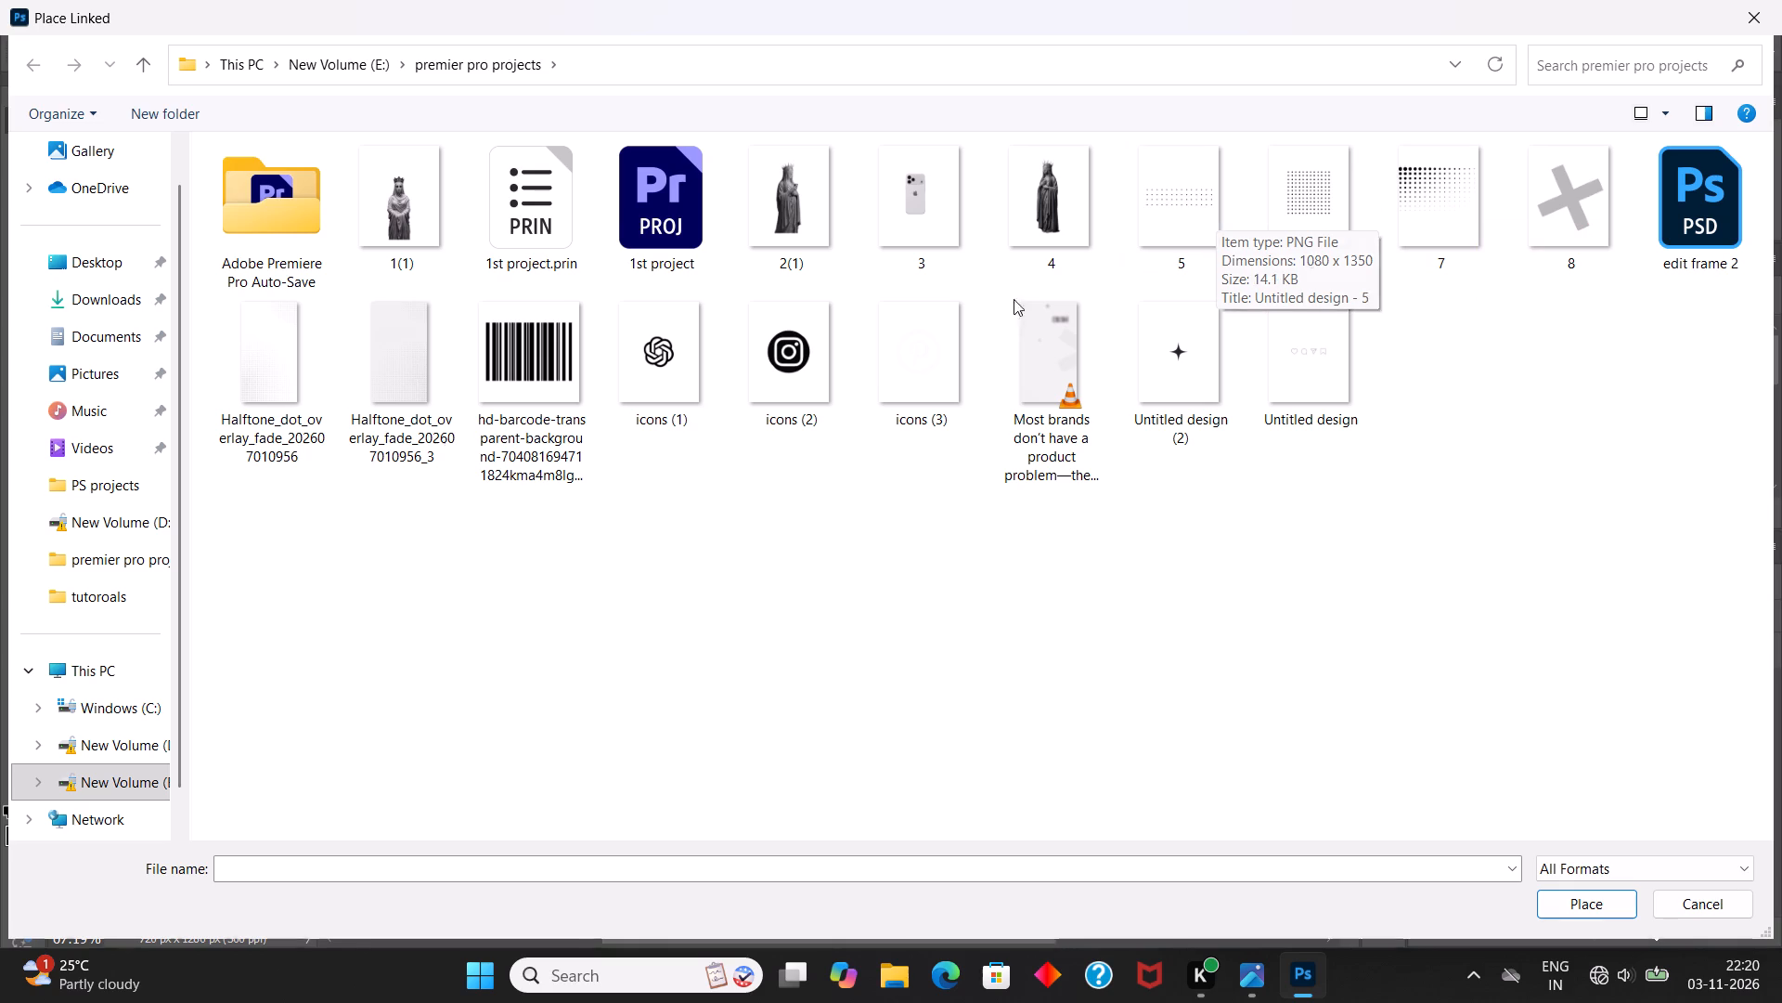
click(1319, 208)
click(1564, 914)
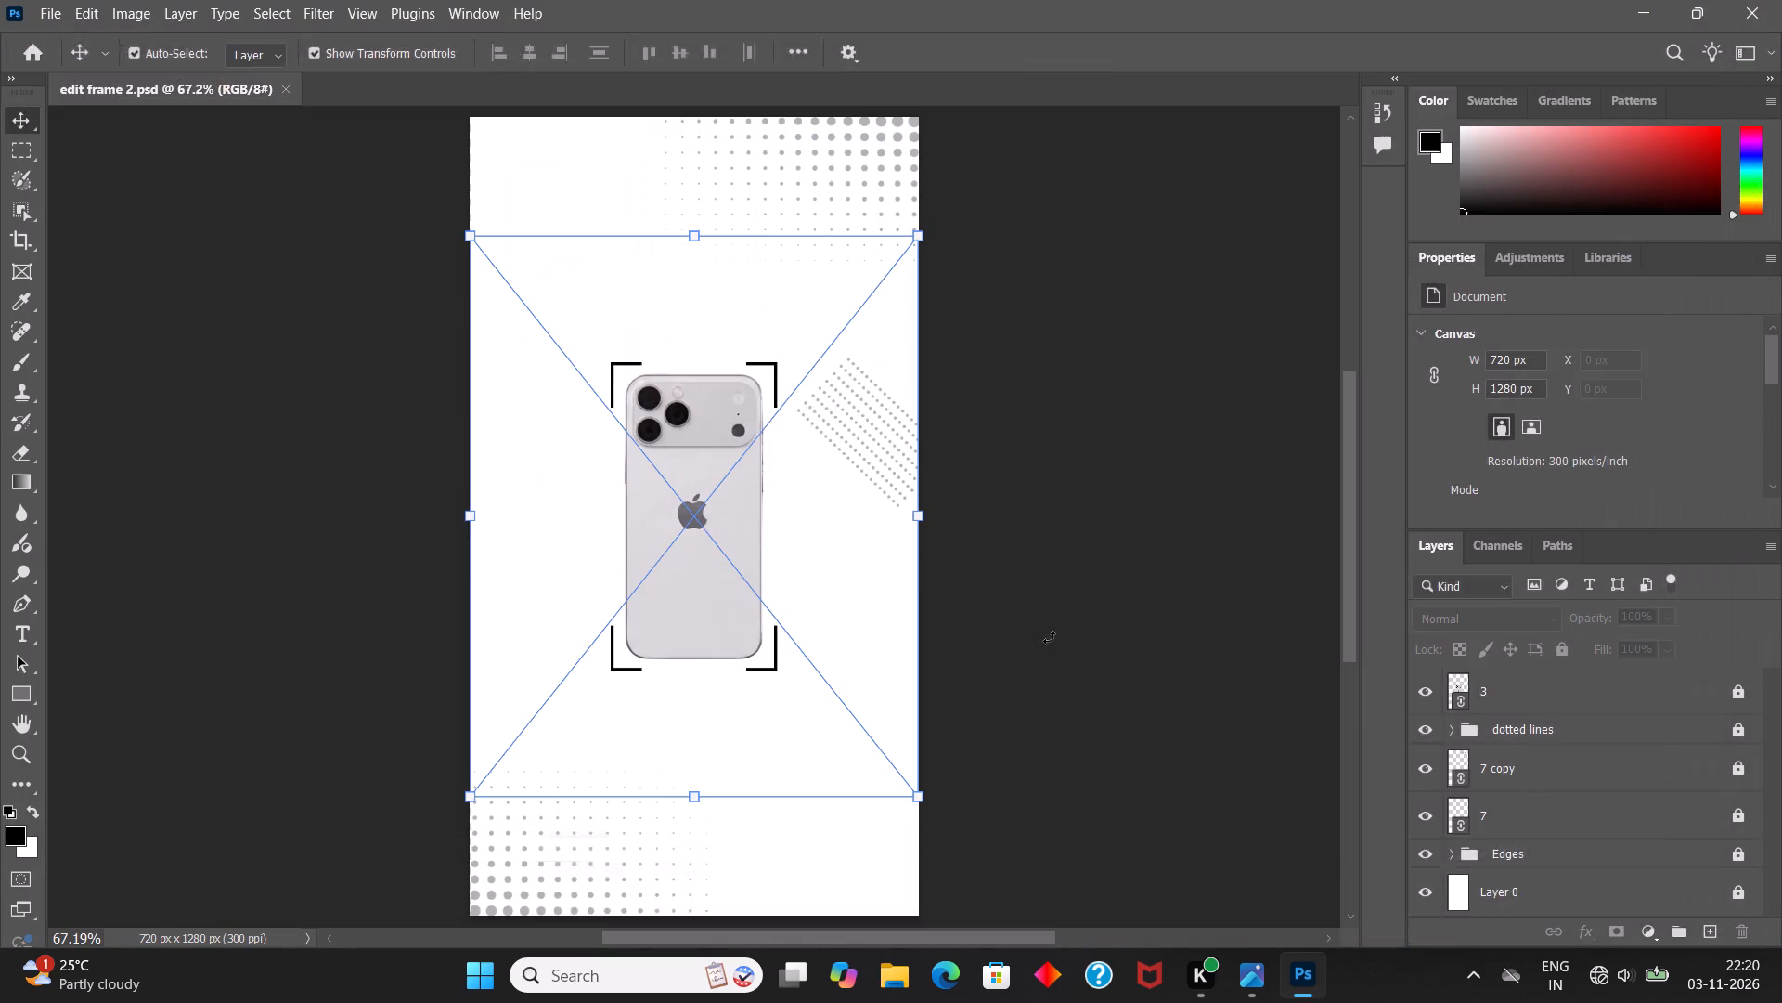
click(1149, 55)
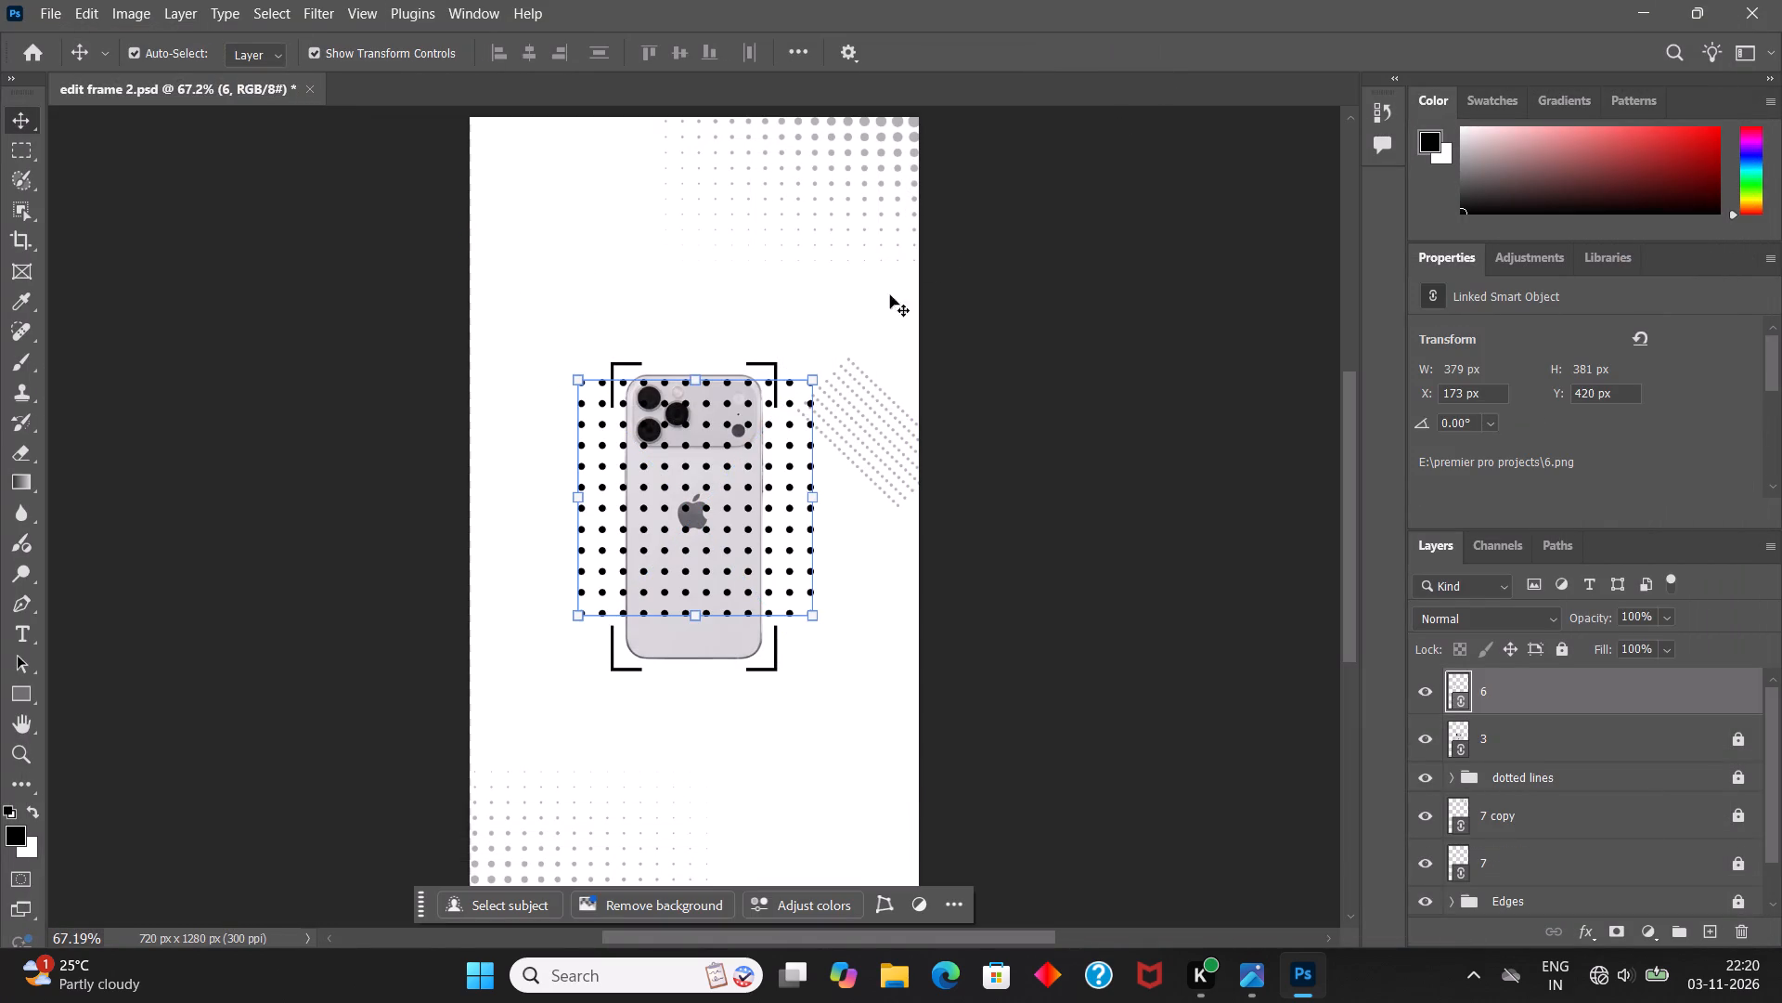
Resize the dot-grid image 6 to about 361 x 364 px and position it over the phone's lower-left area, at about X 101, Y 605 px.
drag(813, 375, 867, 341)
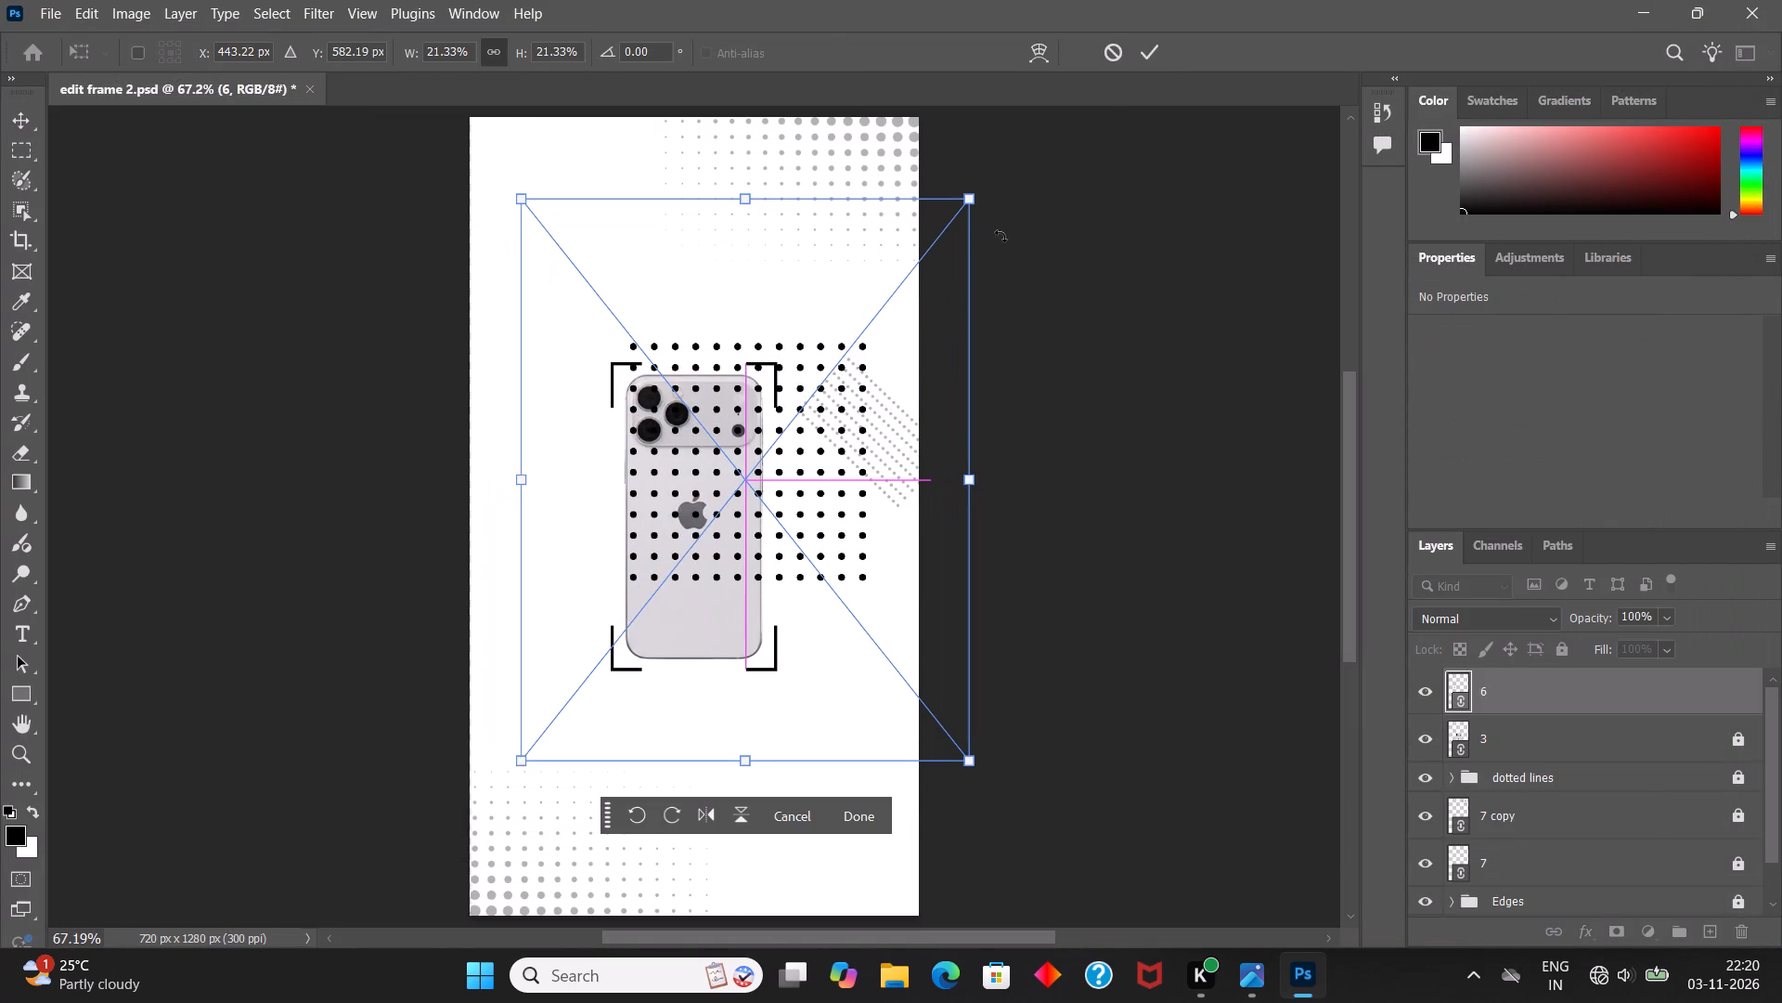
click(974, 202)
drag(974, 199, 1078, 144)
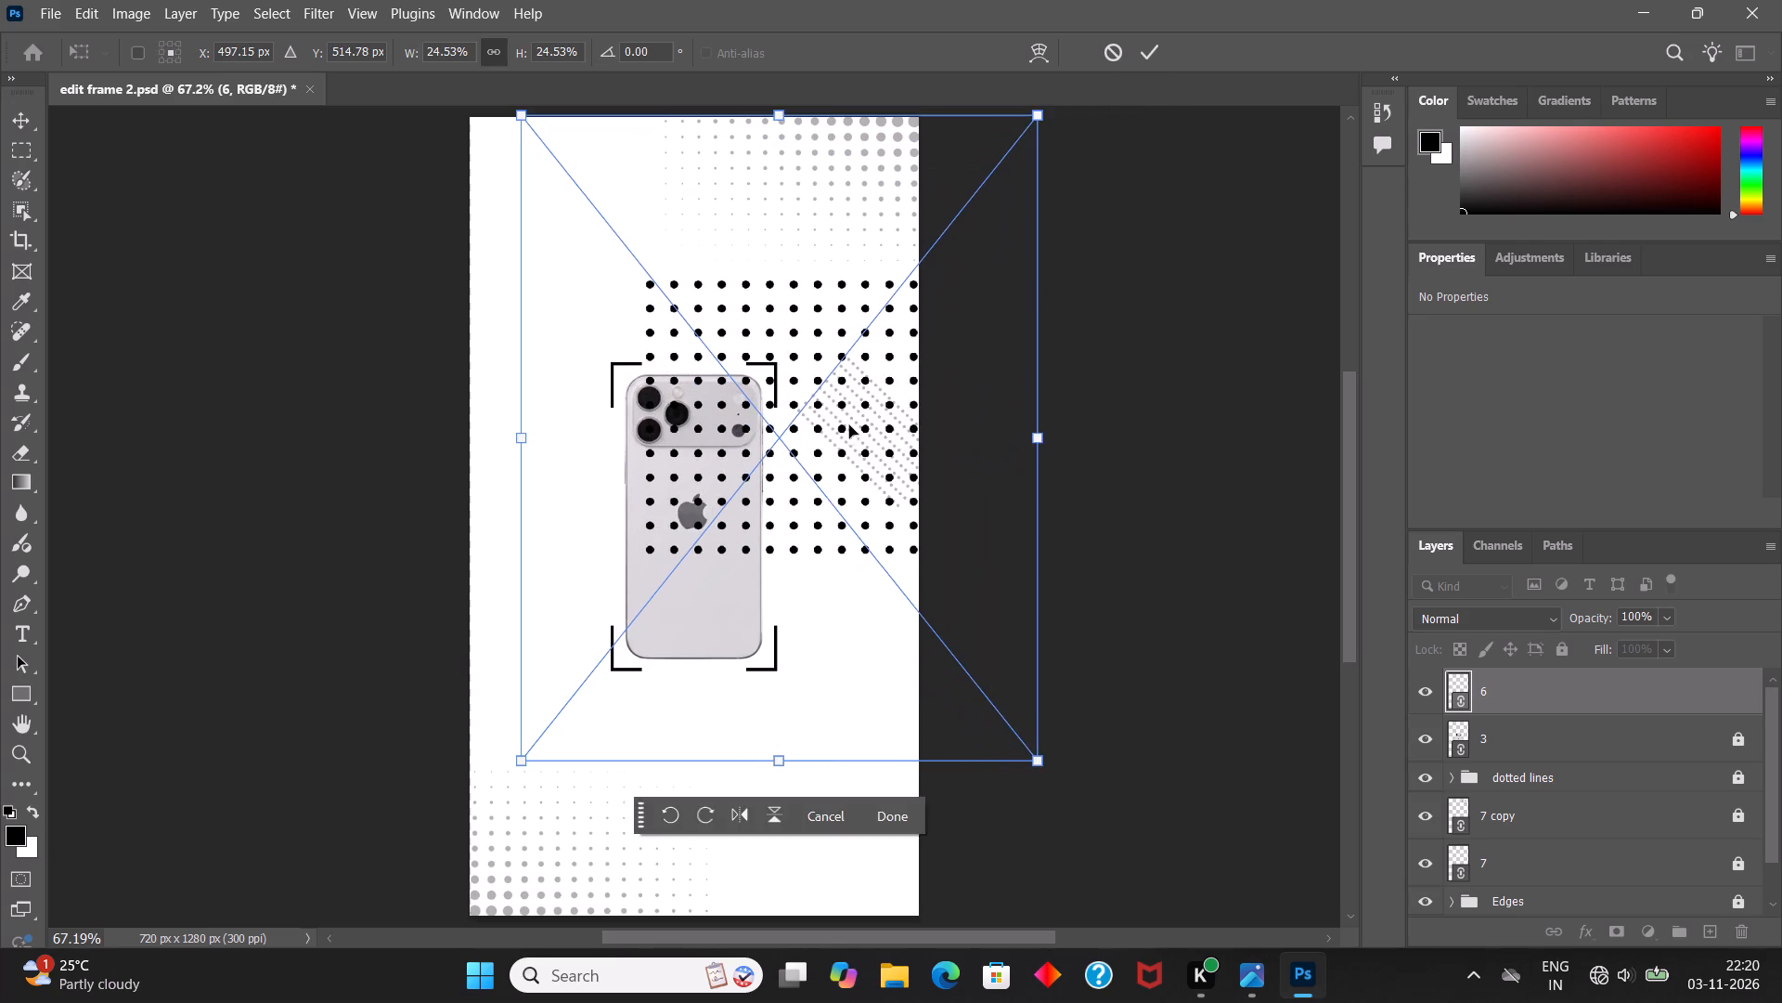
drag(796, 461, 664, 643)
drag(899, 306, 806, 412)
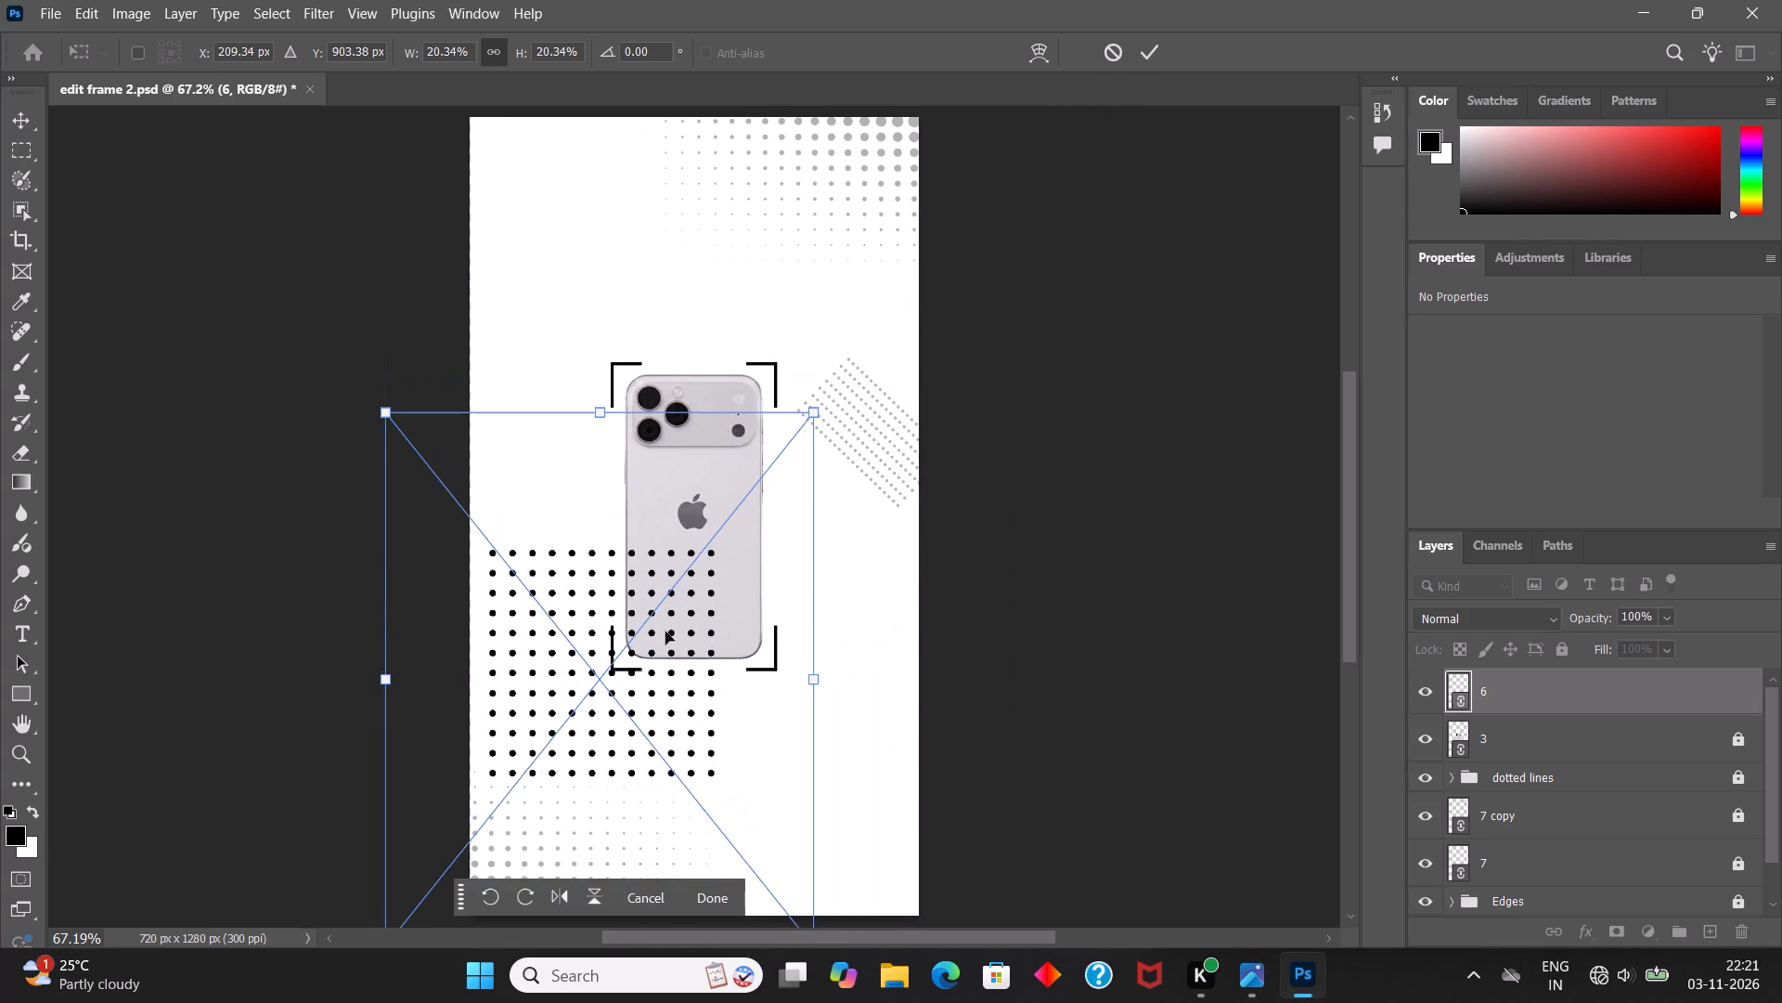
drag(665, 632, 708, 576)
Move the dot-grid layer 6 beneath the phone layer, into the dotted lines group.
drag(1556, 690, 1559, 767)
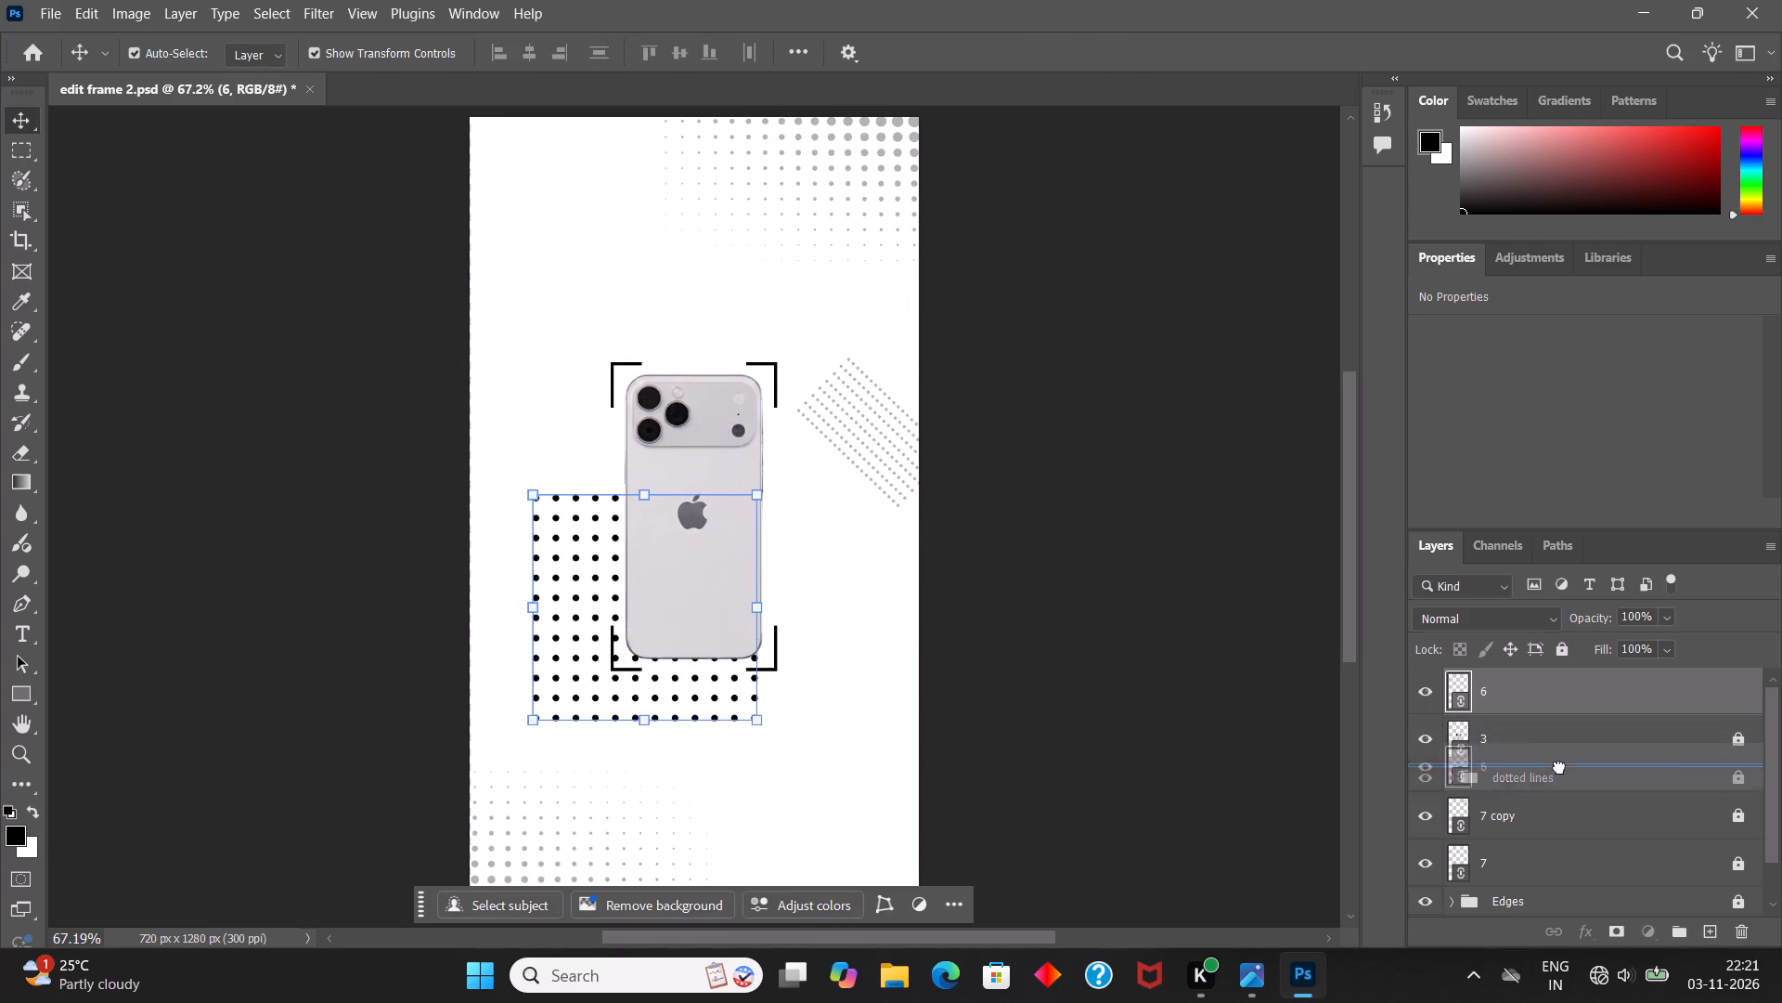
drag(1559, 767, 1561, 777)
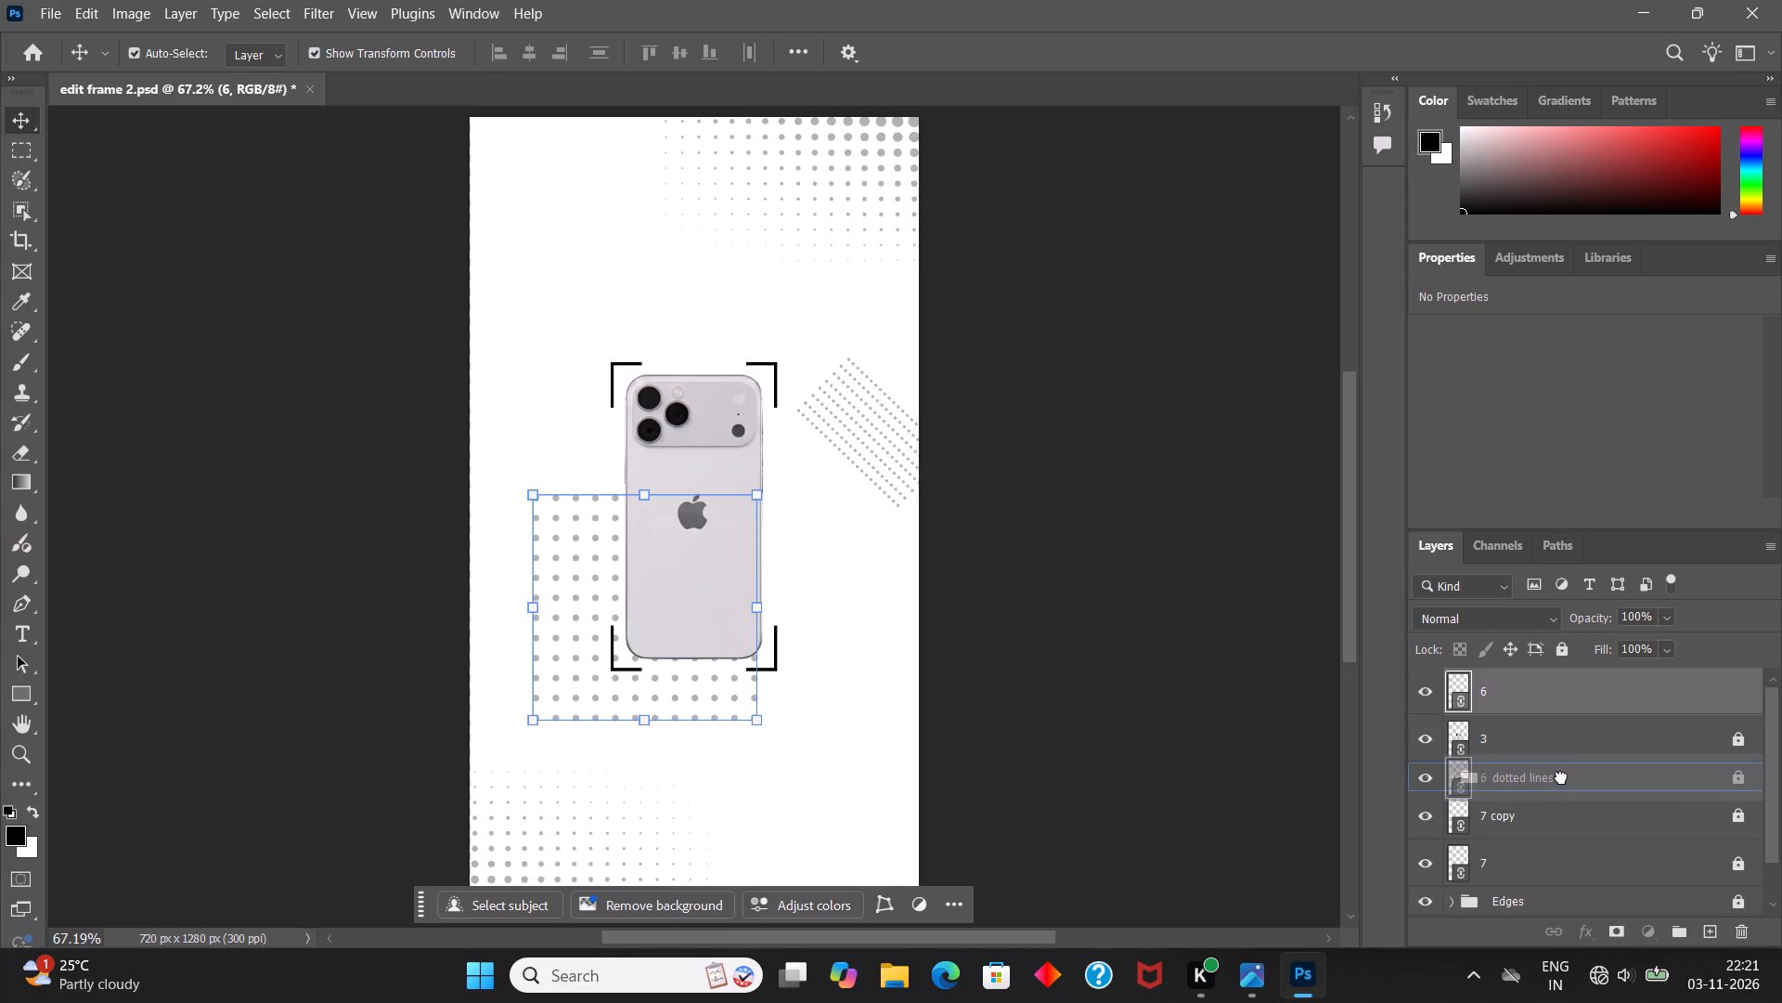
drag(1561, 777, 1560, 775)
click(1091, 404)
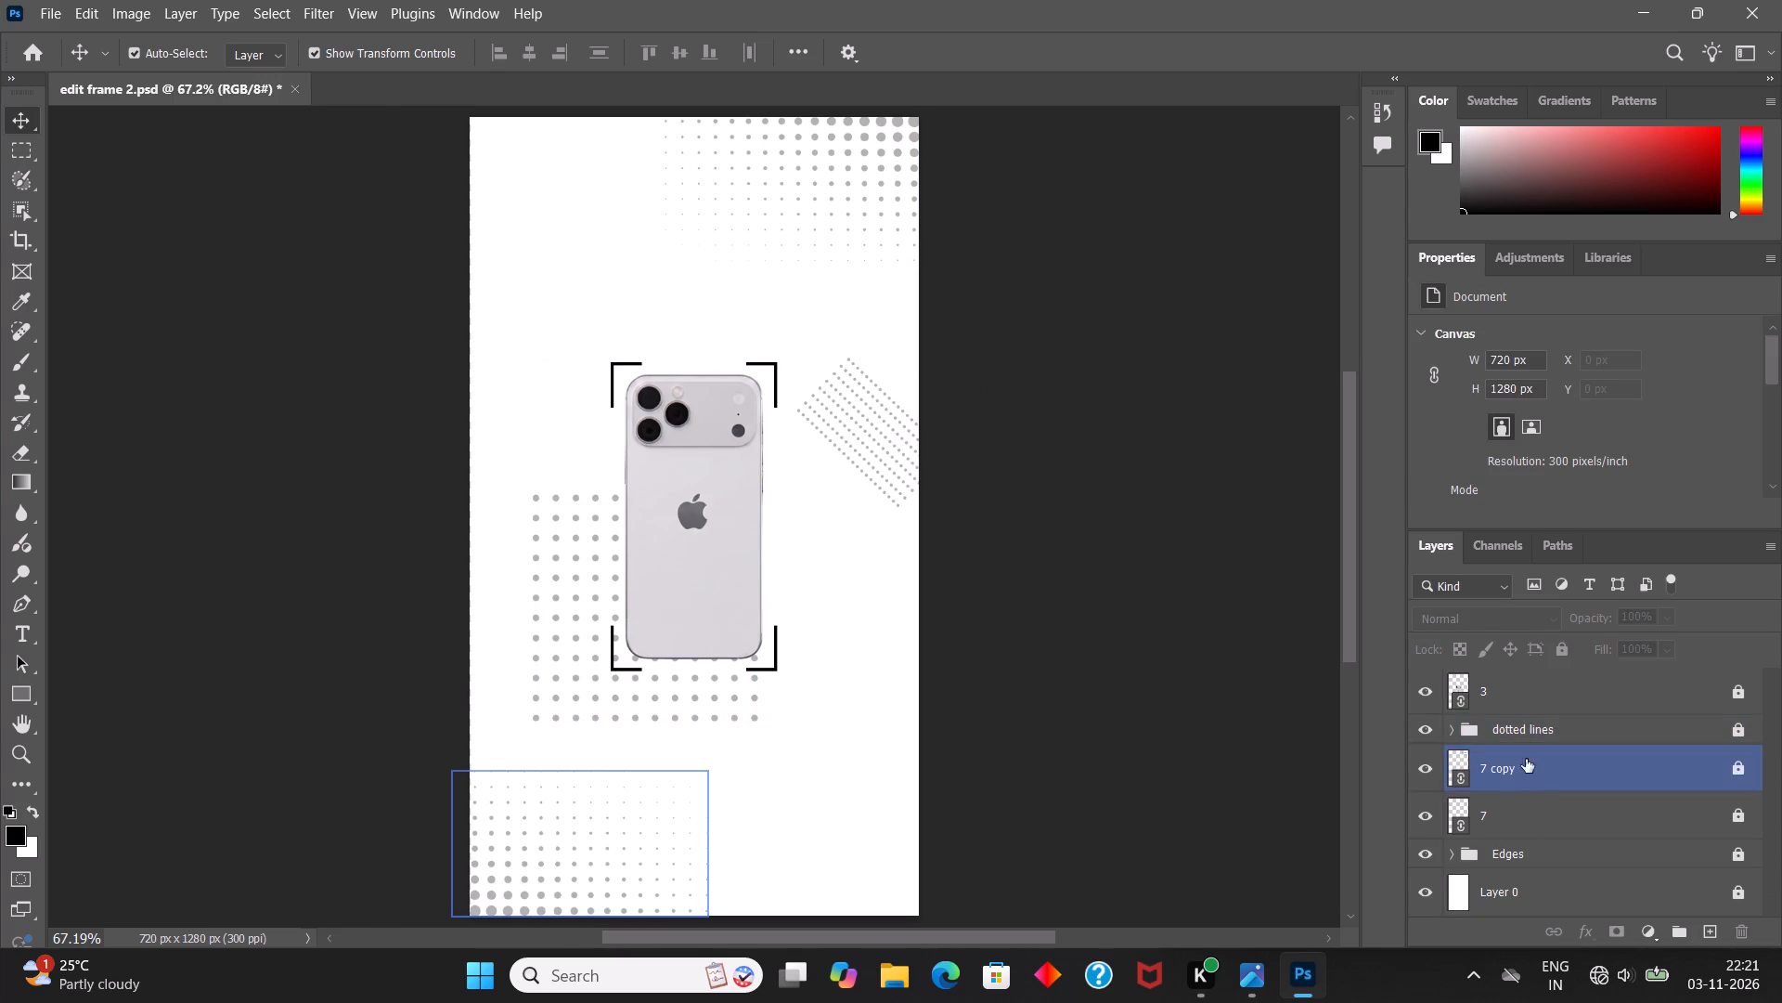
Take the dot-grid layer 6 out of the dotted lines group and place it between layers 7 copy and 7.
scroll(1530, 751, up, 3)
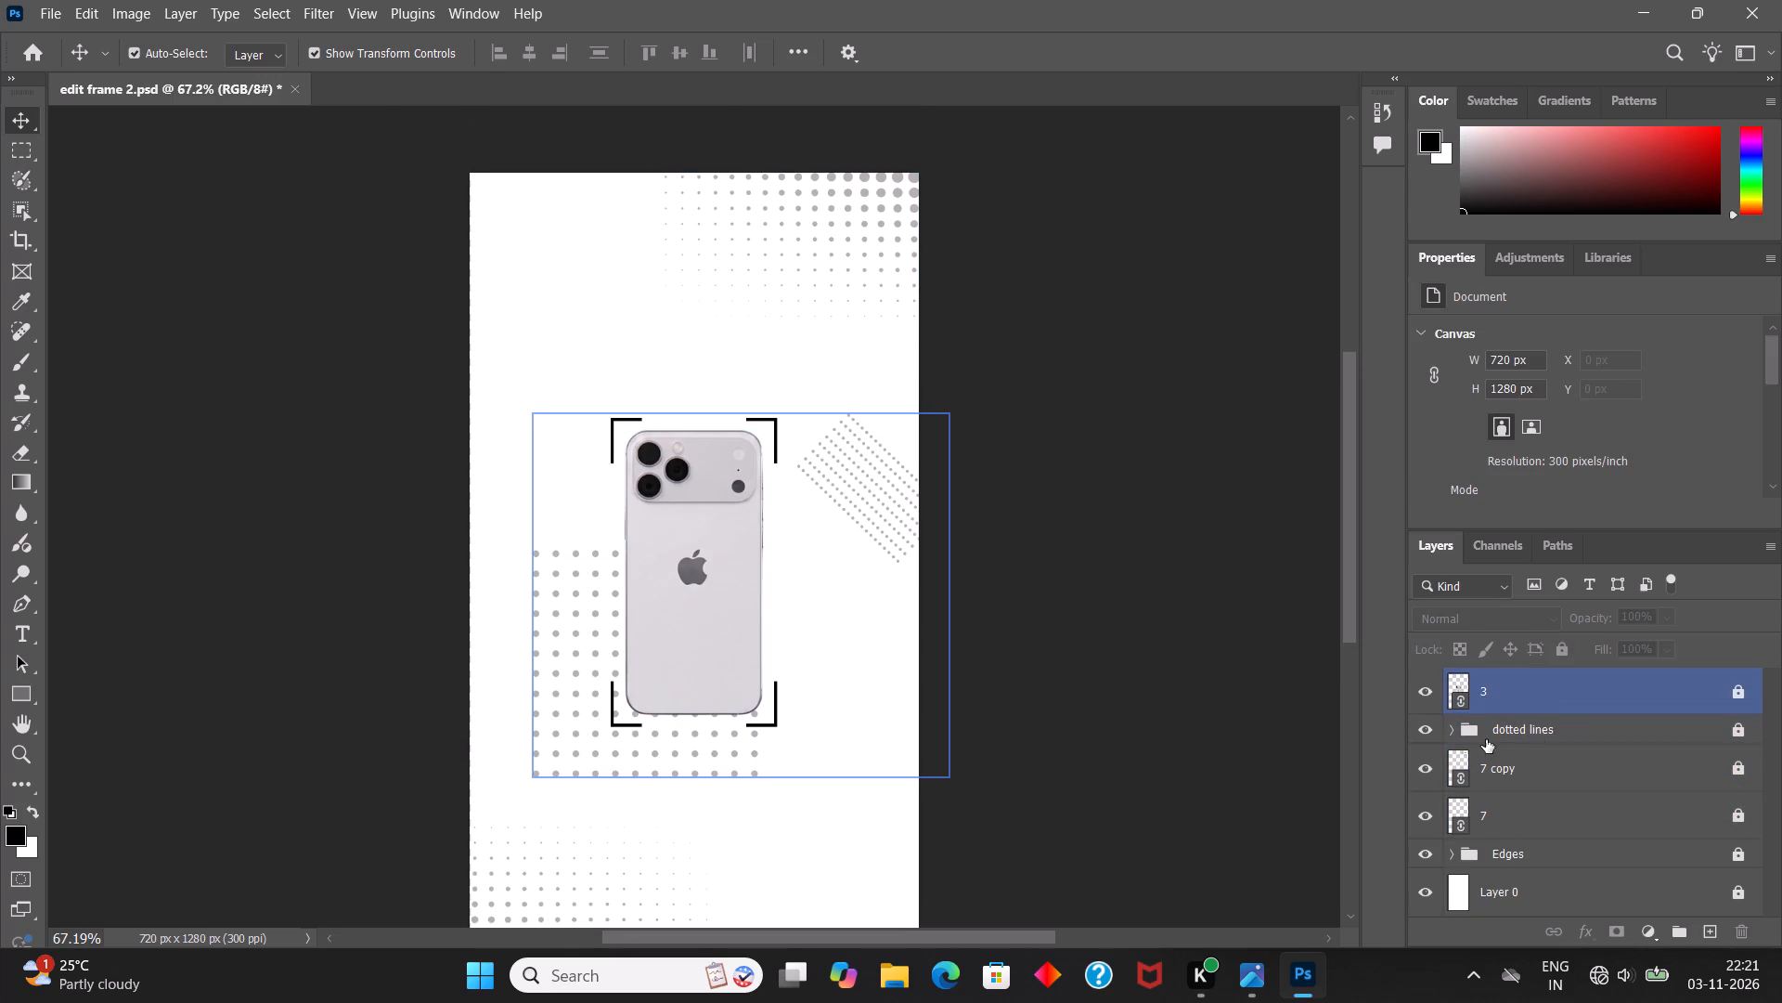
click(1450, 731)
drag(1544, 785, 1541, 714)
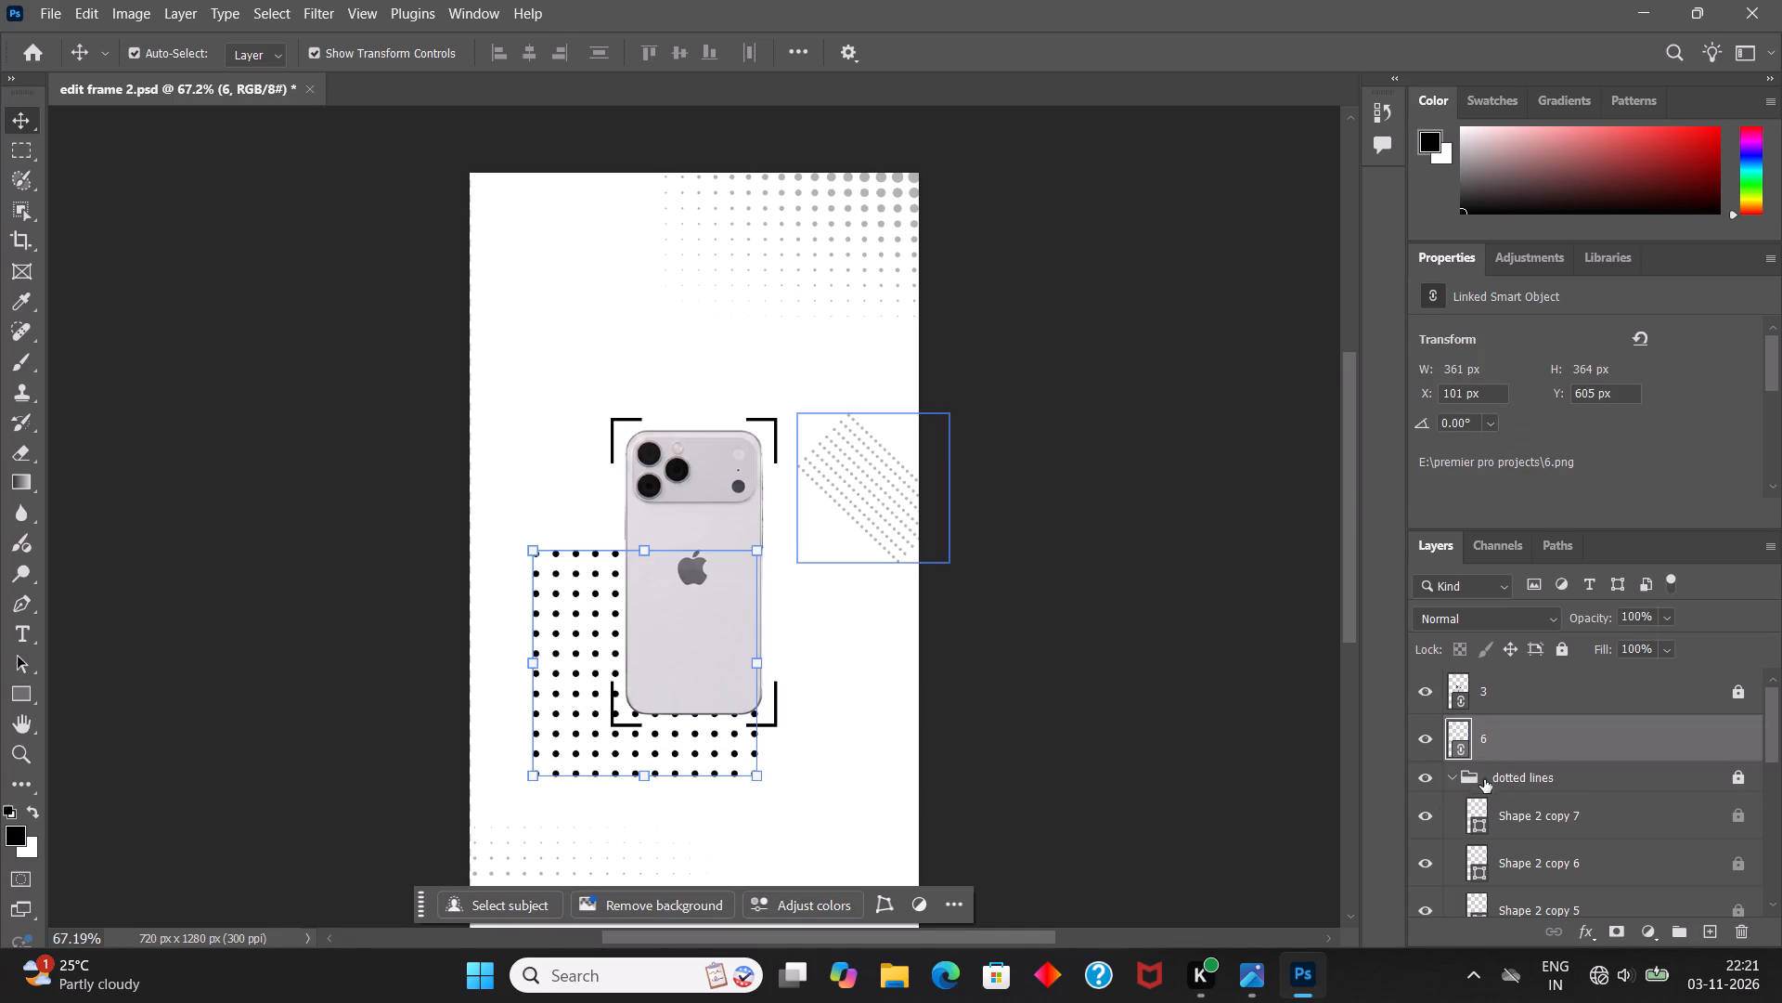
click(1453, 774)
drag(1516, 737, 1523, 833)
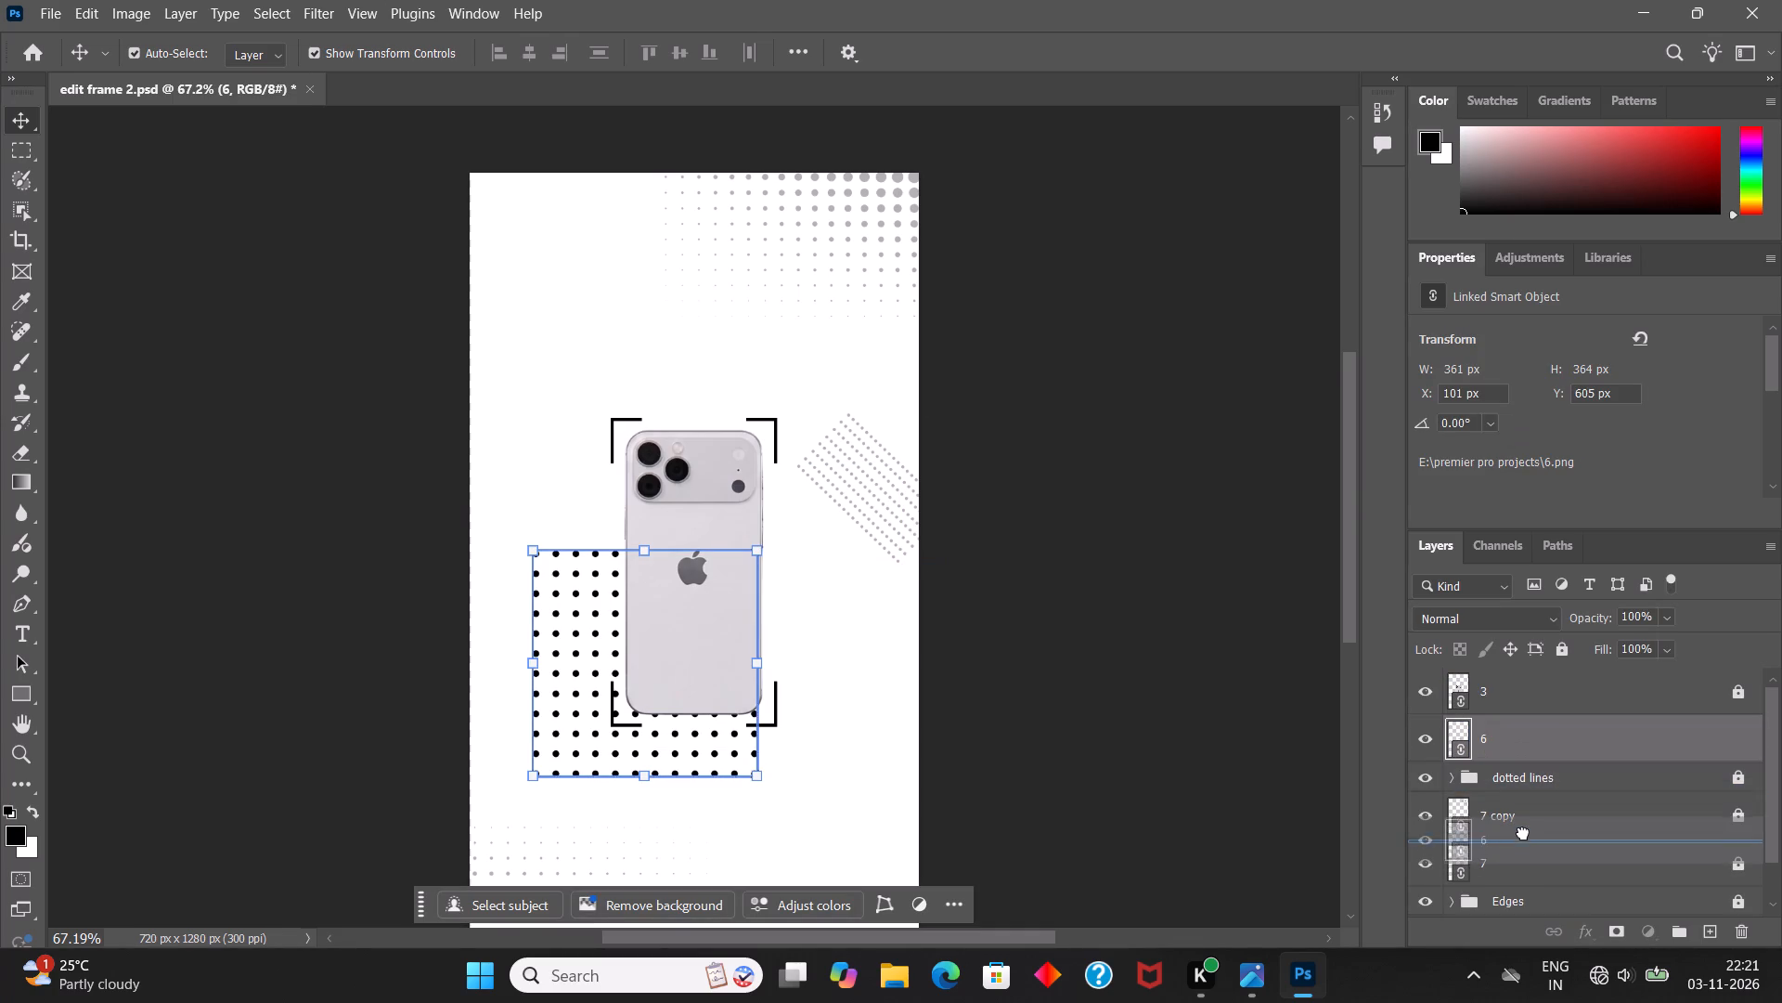
drag(1523, 833, 1523, 818)
click(1195, 776)
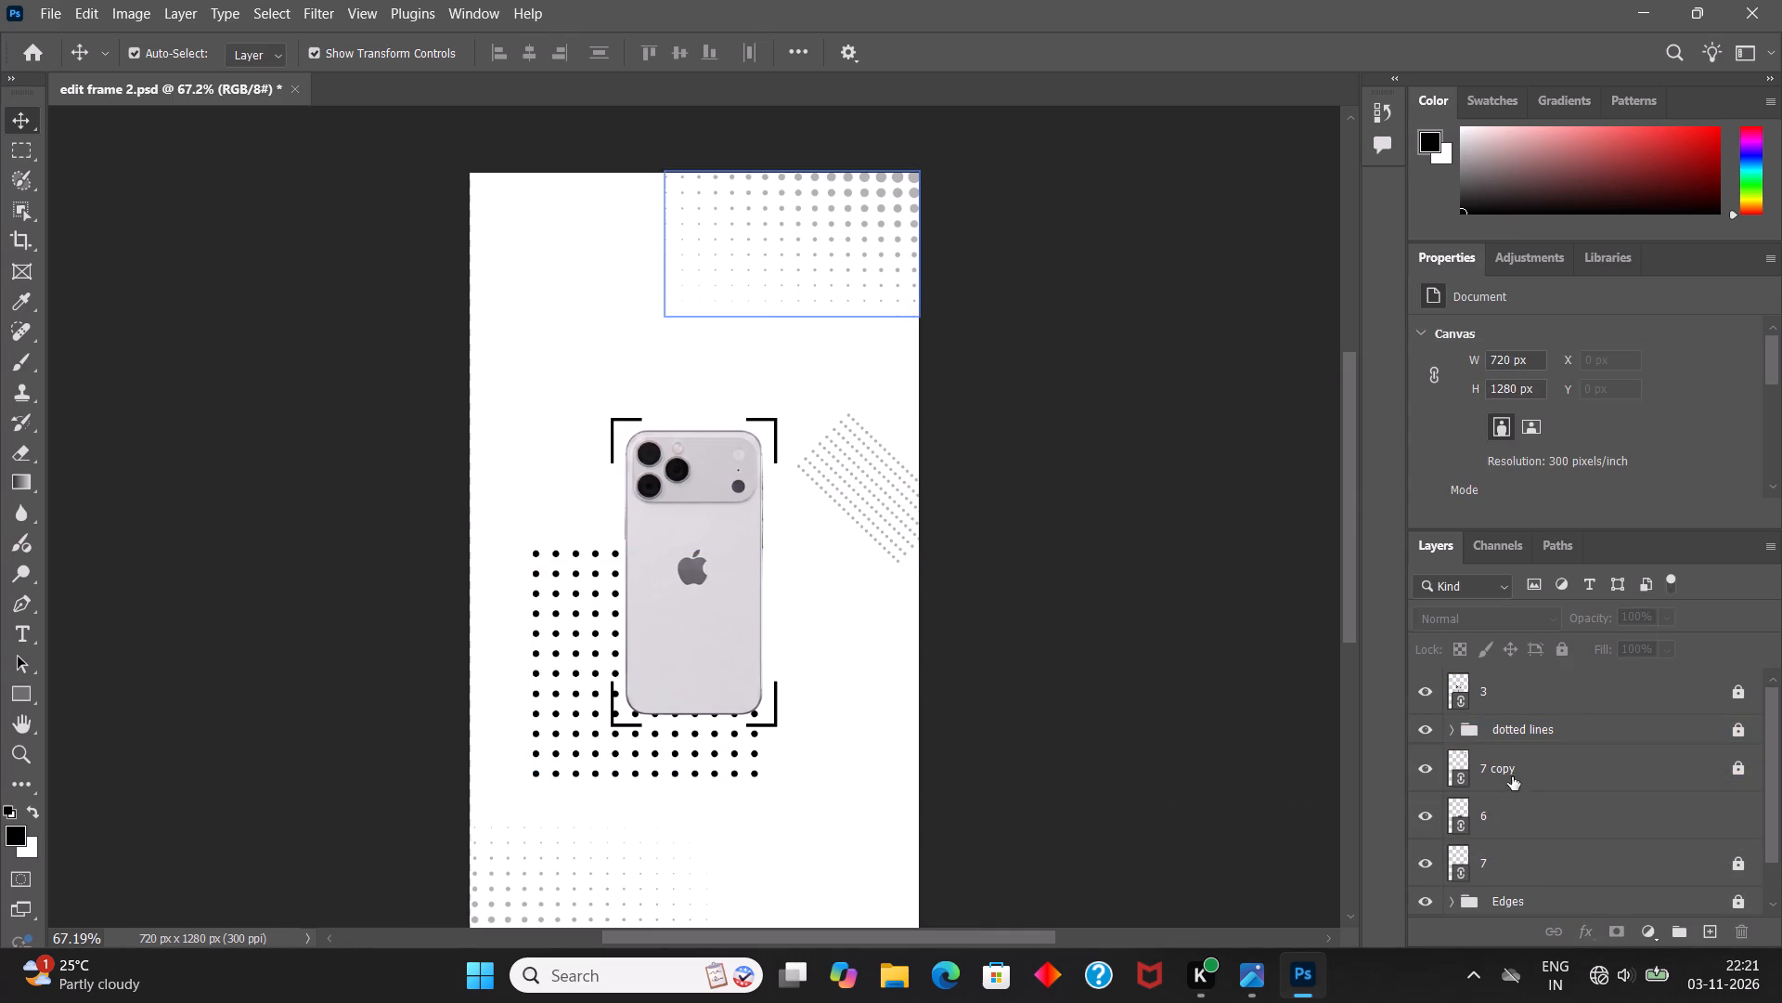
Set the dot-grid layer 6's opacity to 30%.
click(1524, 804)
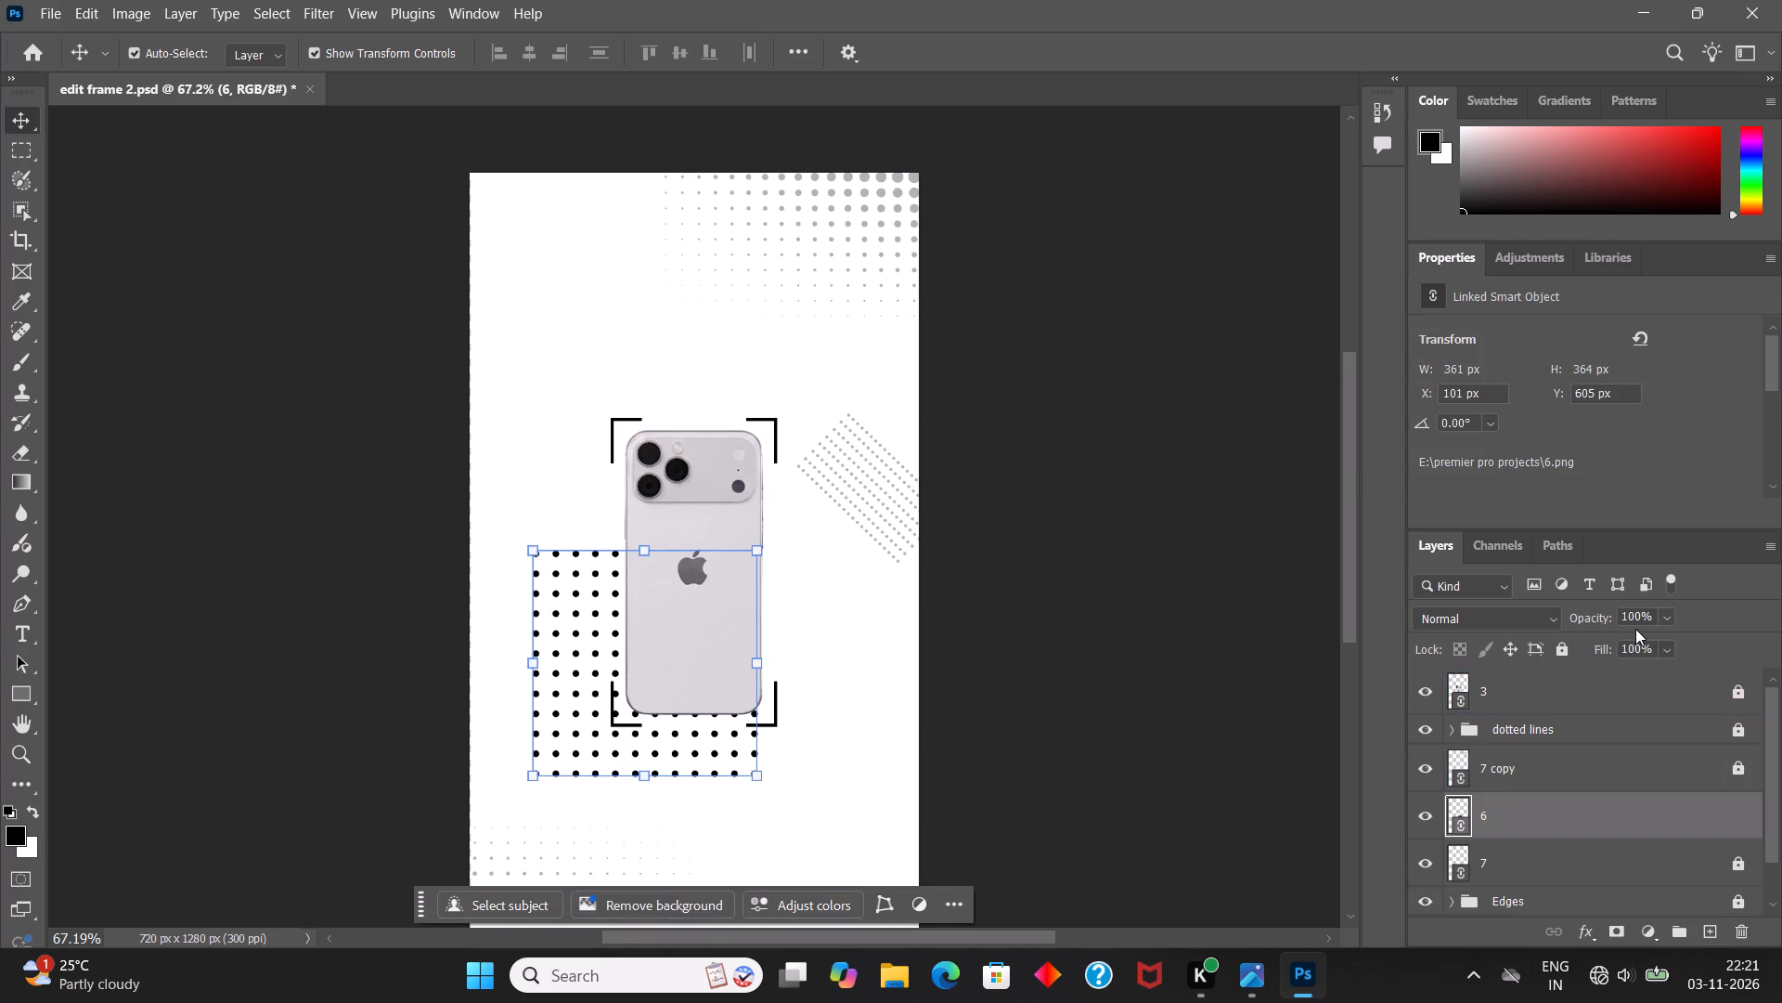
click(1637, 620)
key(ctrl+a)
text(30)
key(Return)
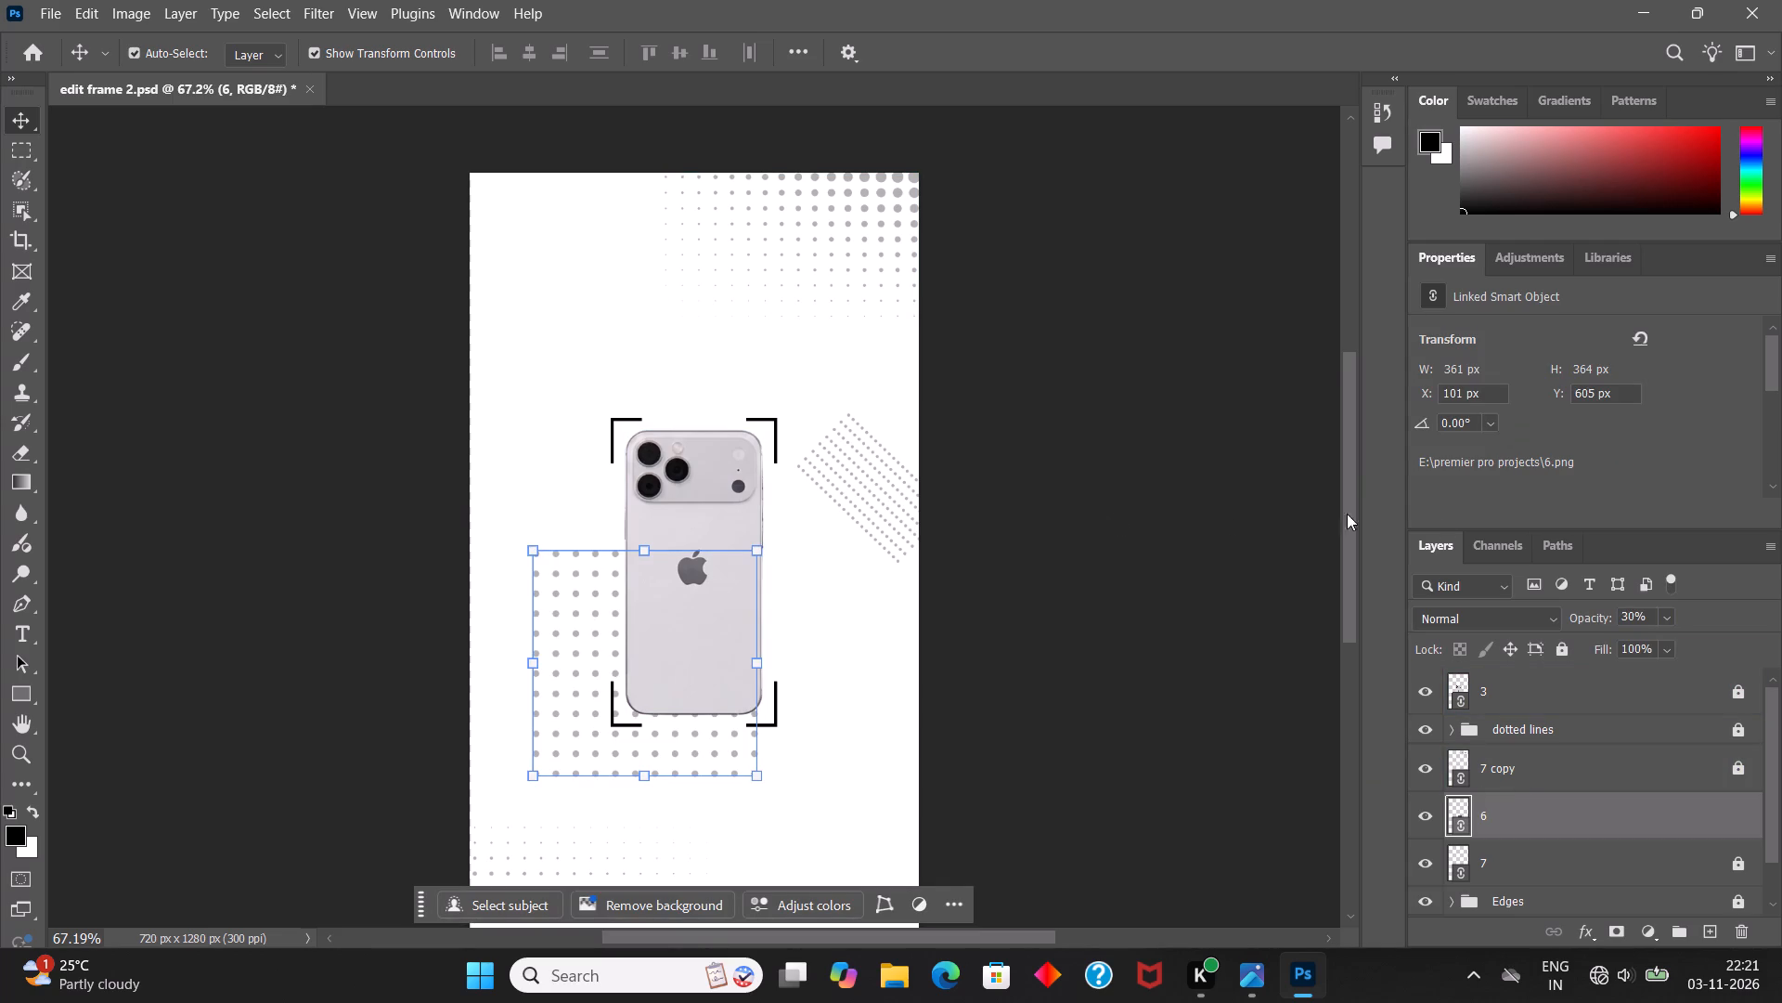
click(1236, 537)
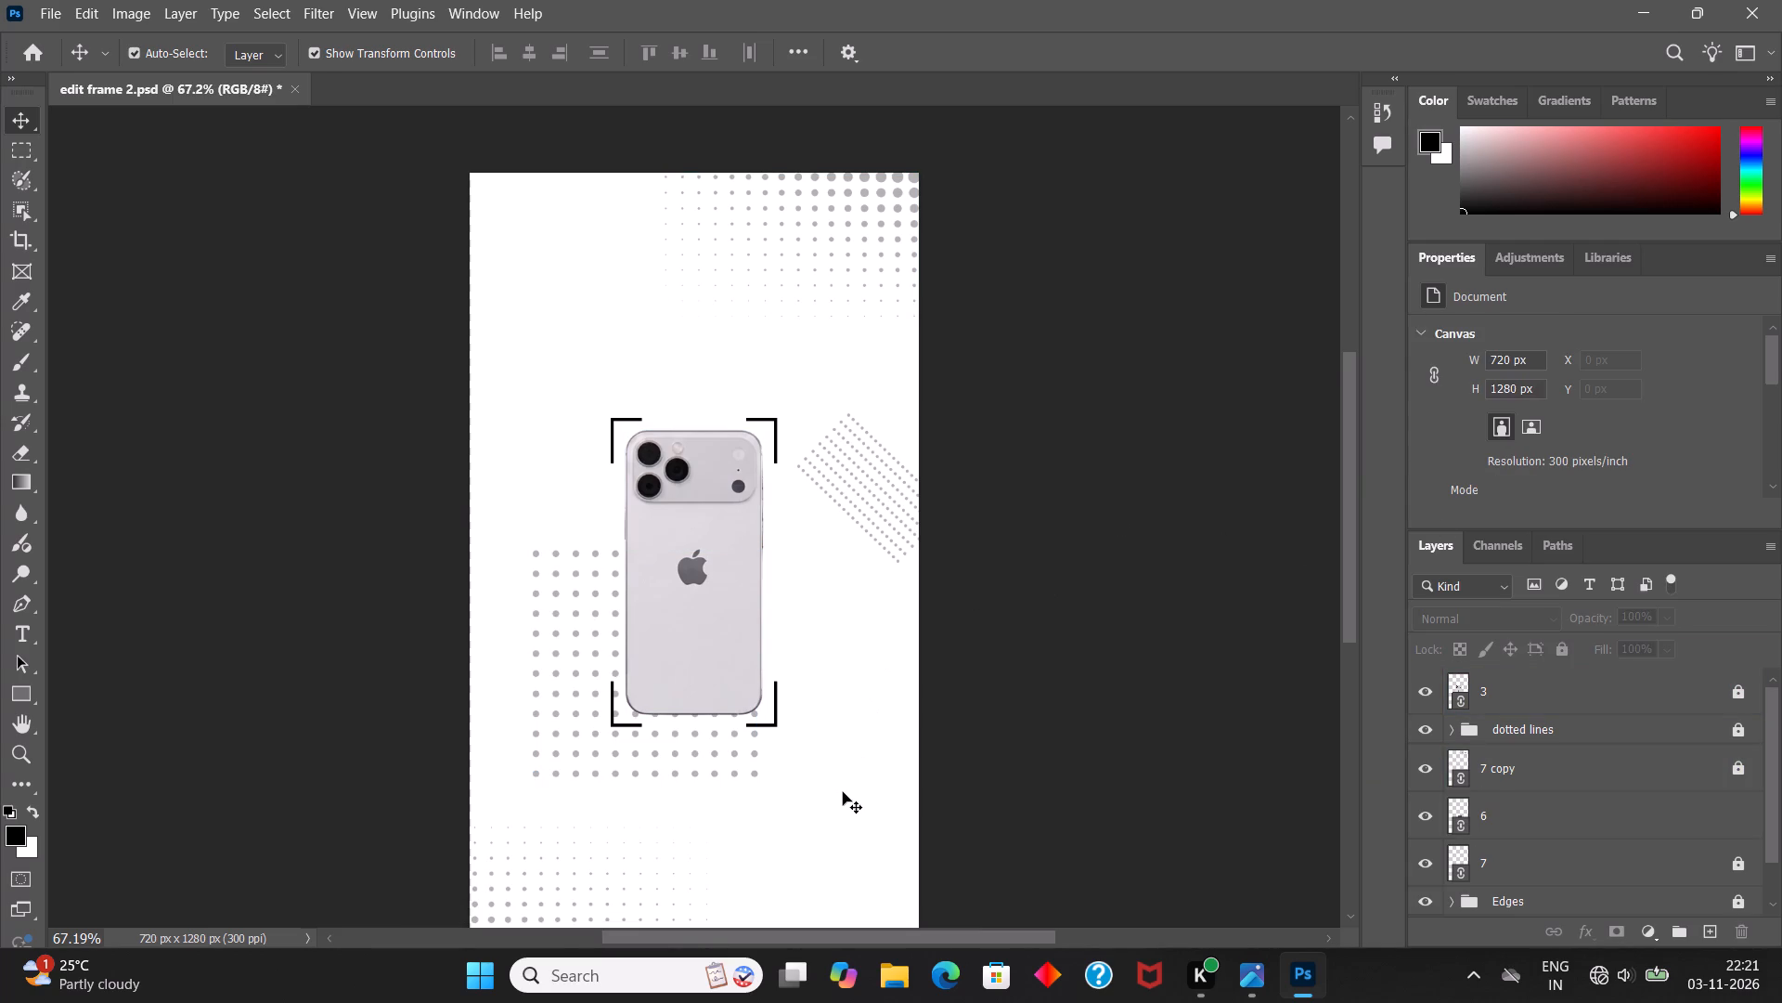
Set the dot-grid layer 6's opacity to 20%.
click(1531, 708)
click(1573, 773)
click(1543, 821)
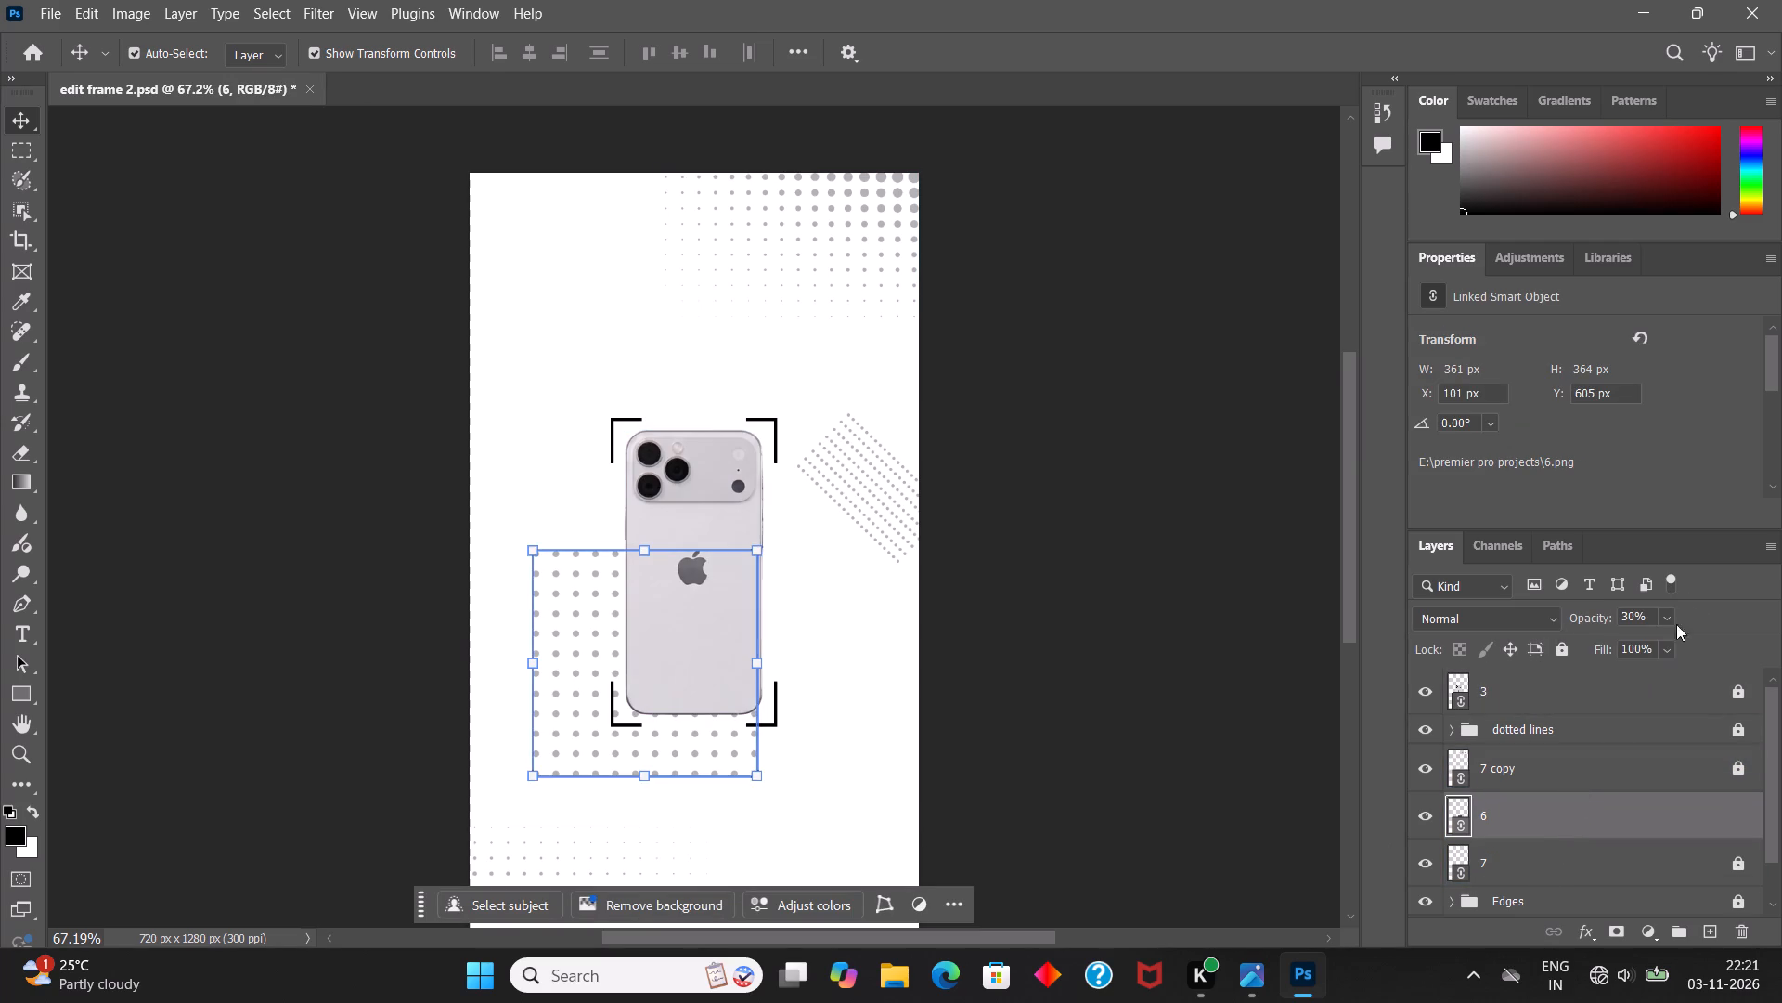
click(1646, 622)
key(ctrl+a)
text(20)
key(Return)
click(1041, 488)
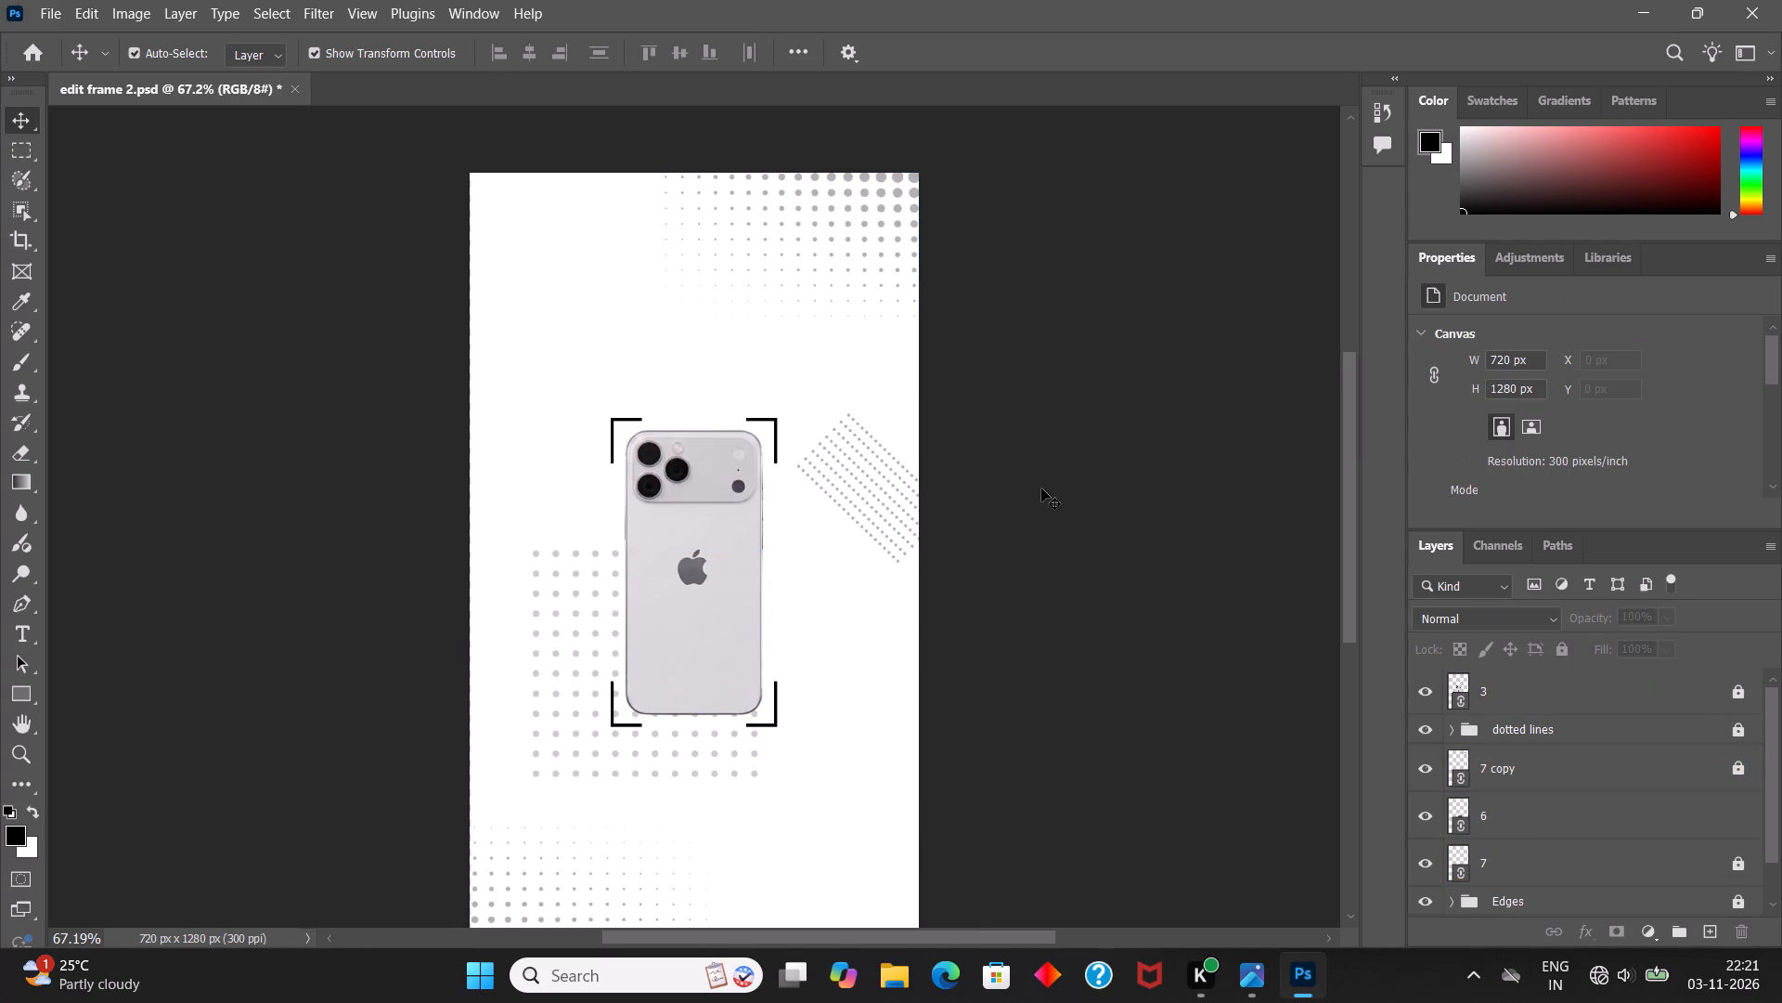
Unlock the upper halftone layer 7 copy, set its opacity to 20%, and lock it again.
click(1513, 815)
click(1539, 782)
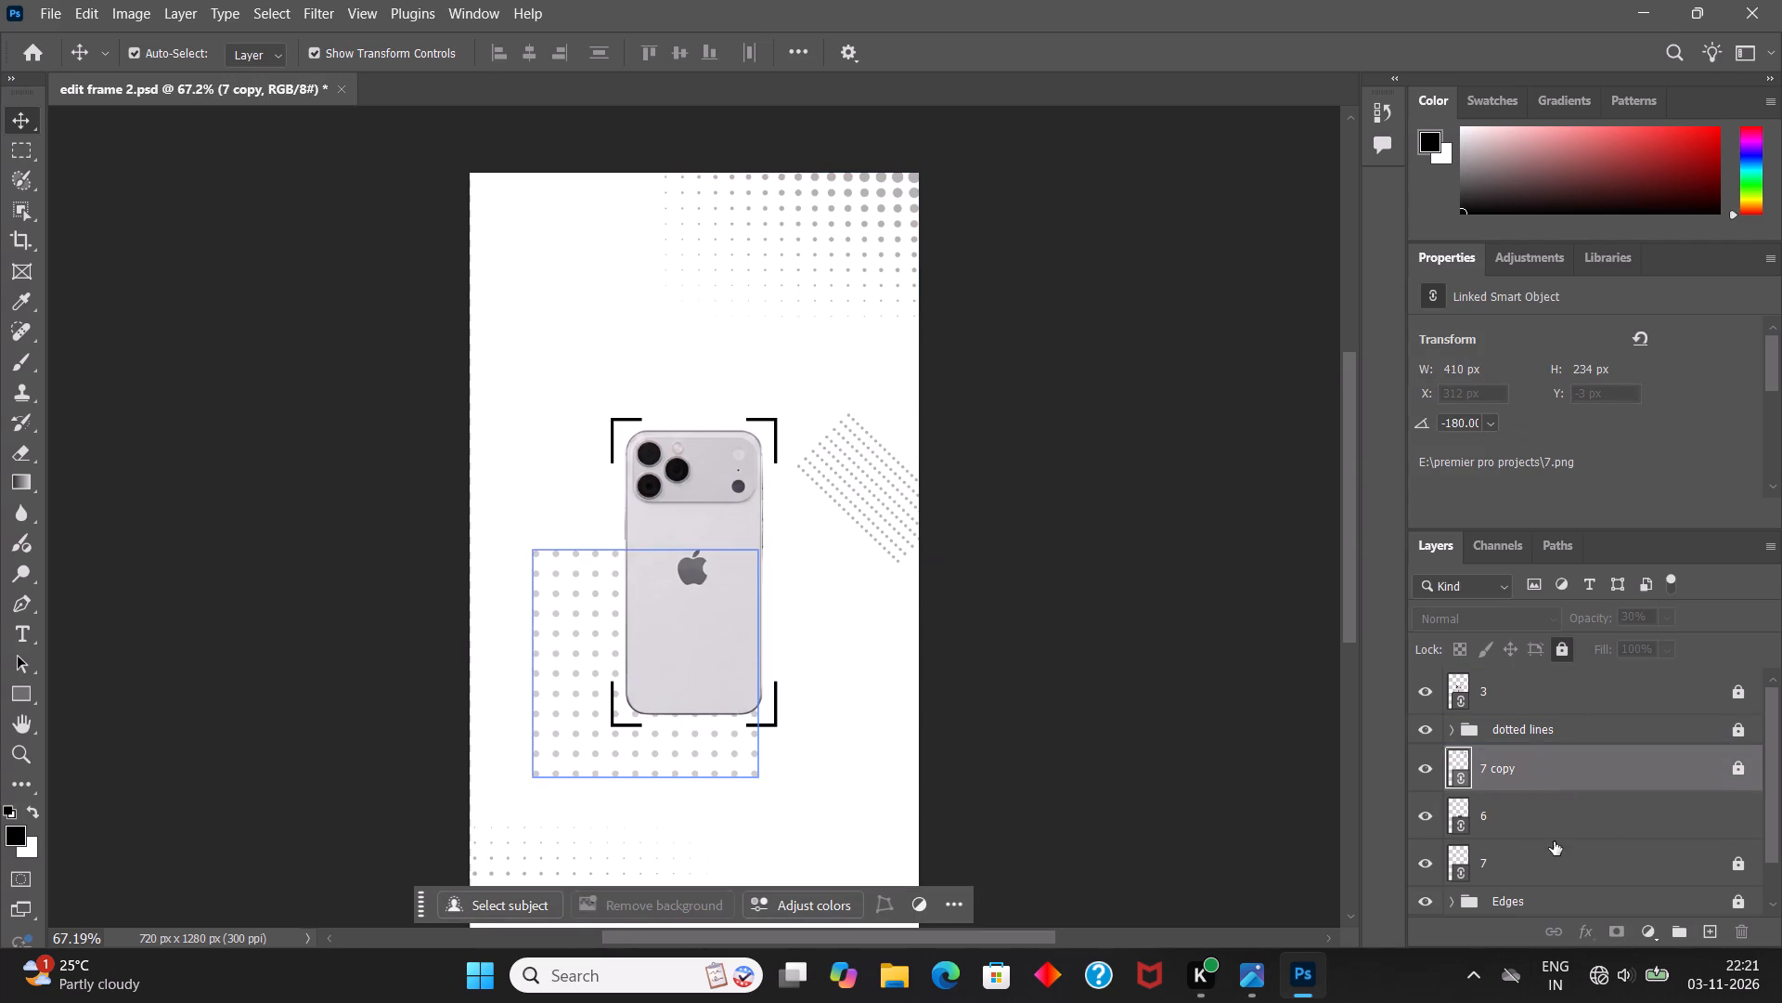
click(1740, 761)
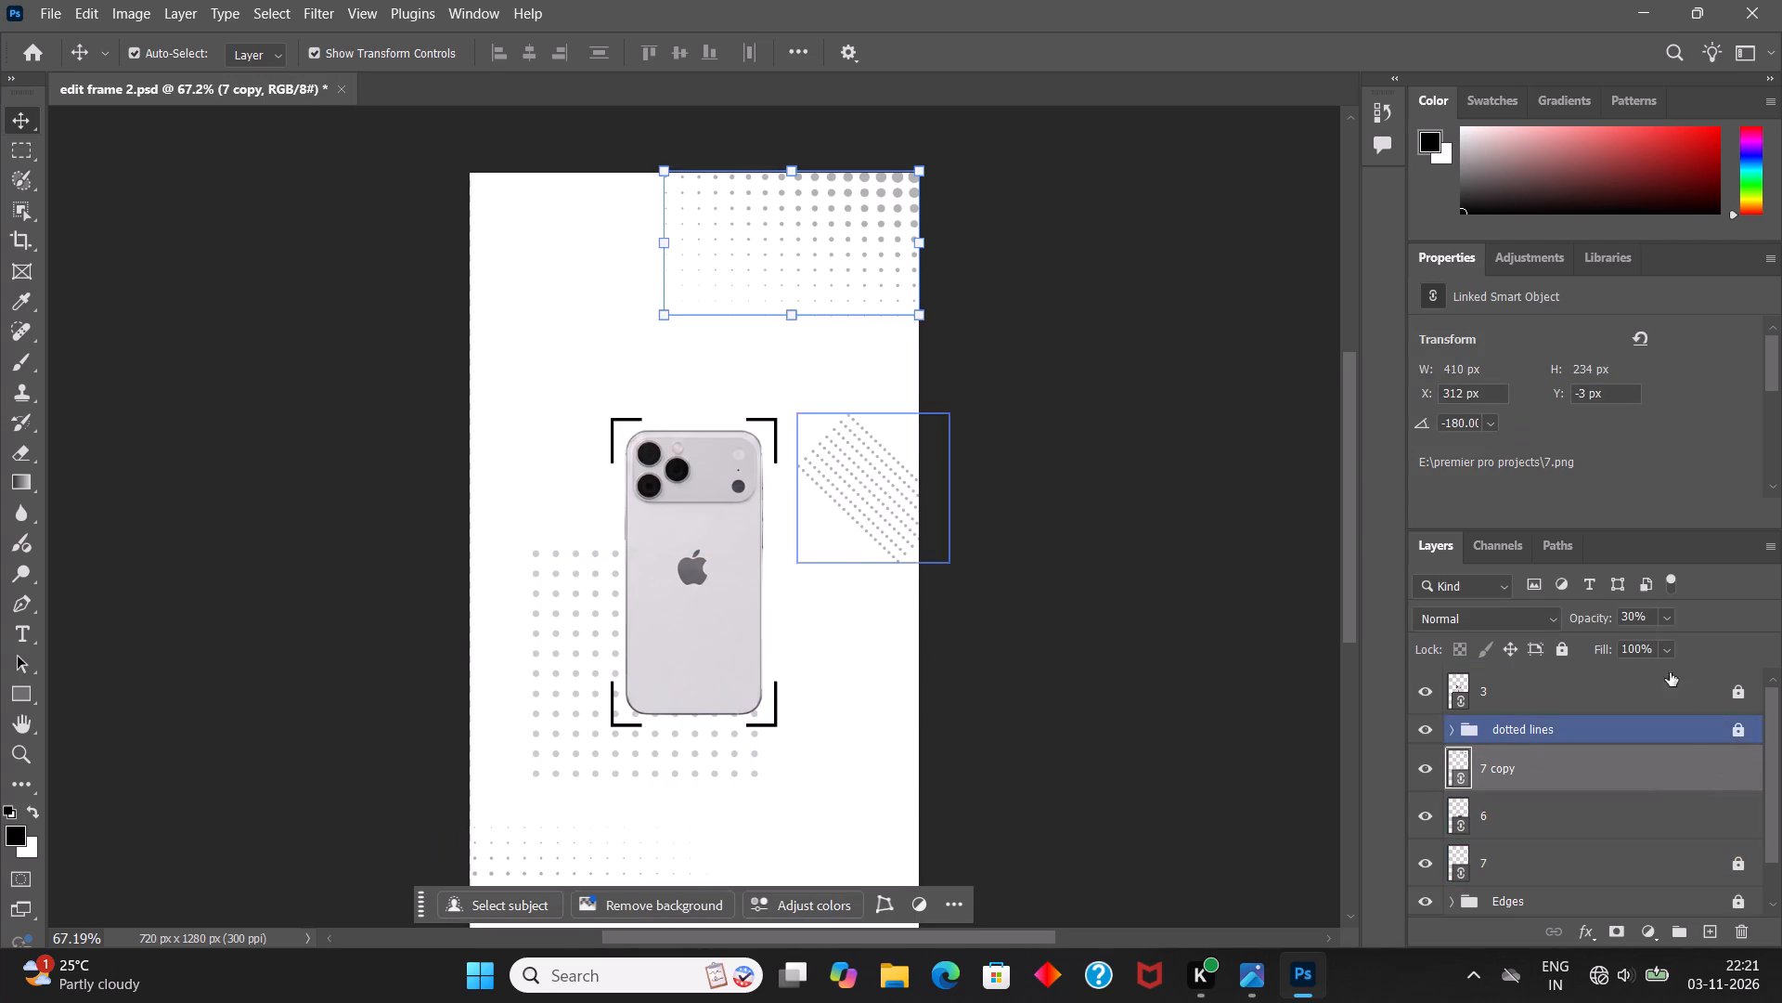
click(1633, 619)
key(ctrl+a)
text(20)
key(Return)
key(Return)
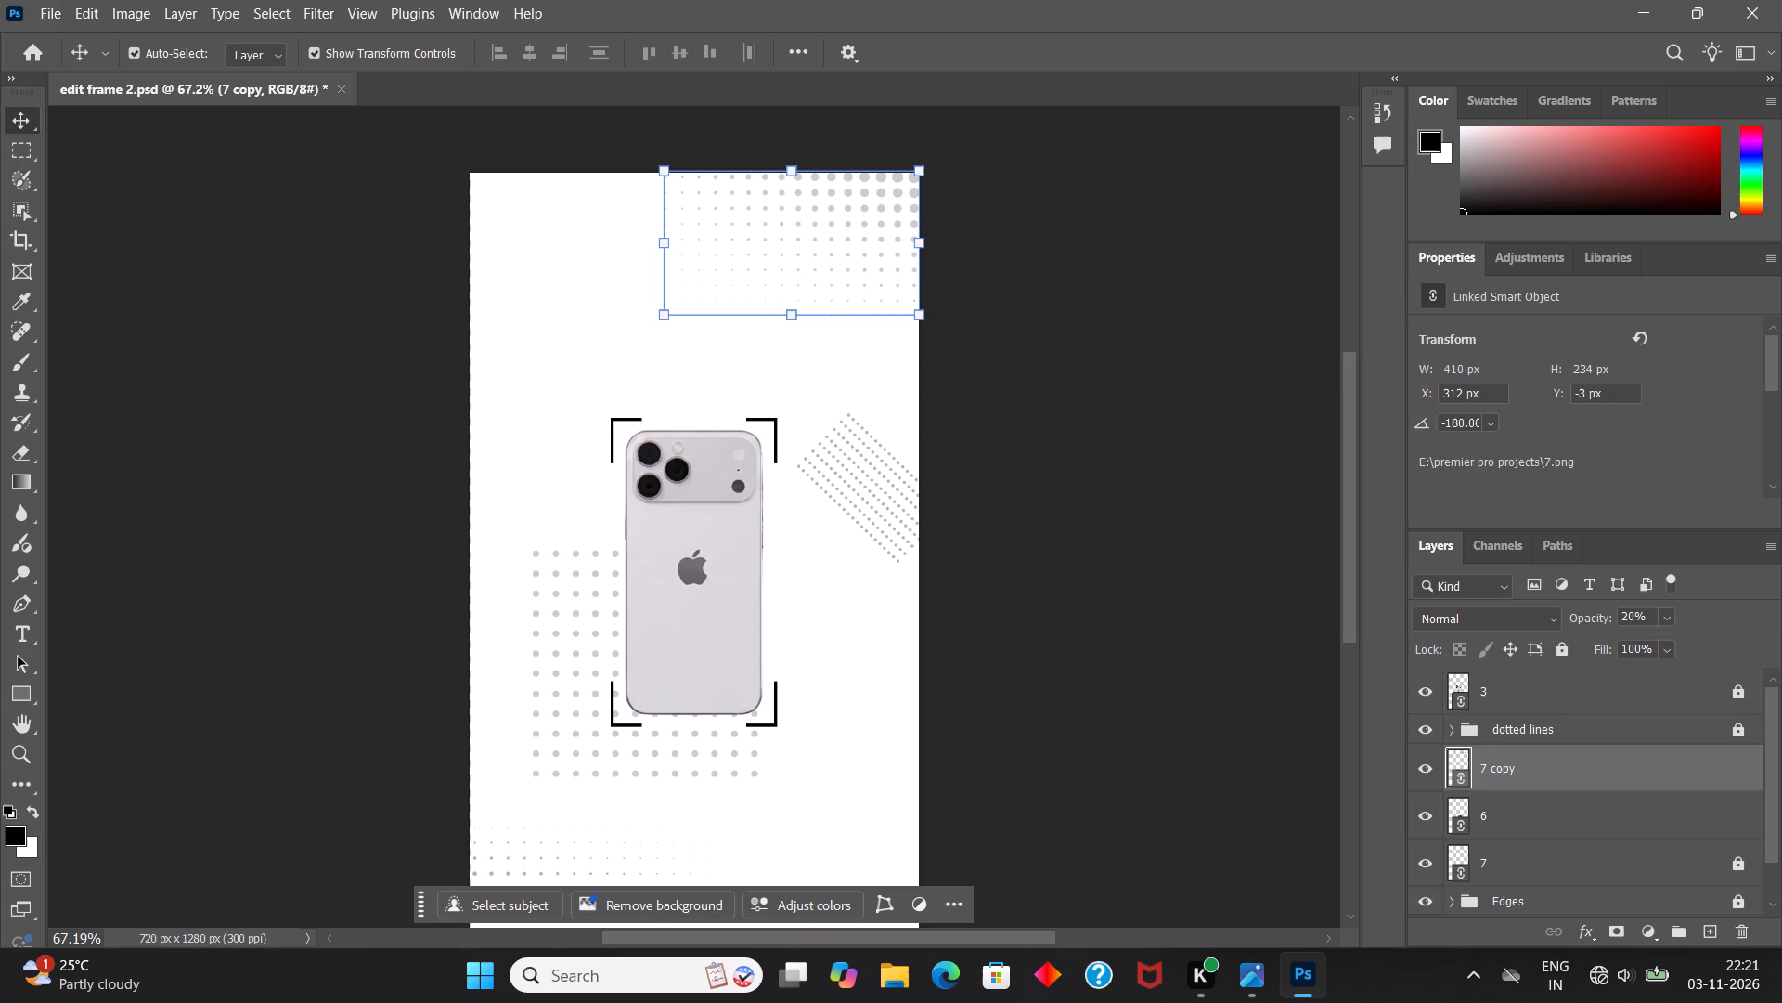
click(1535, 821)
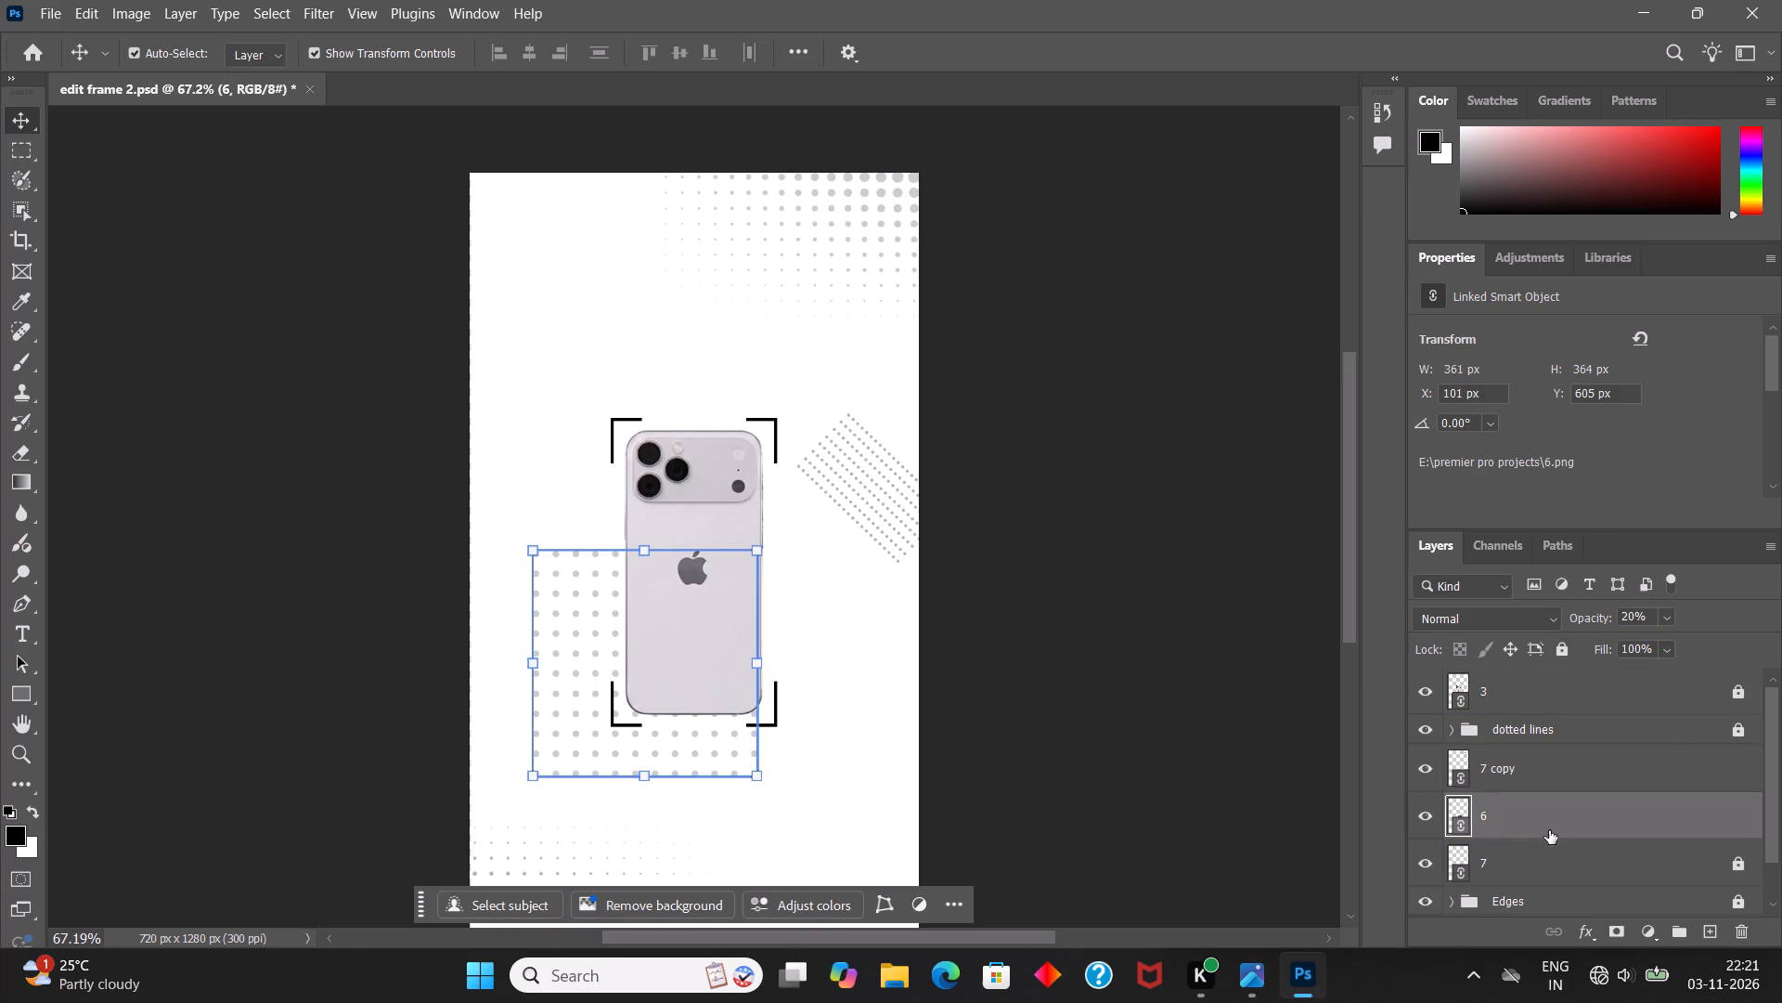
click(1711, 788)
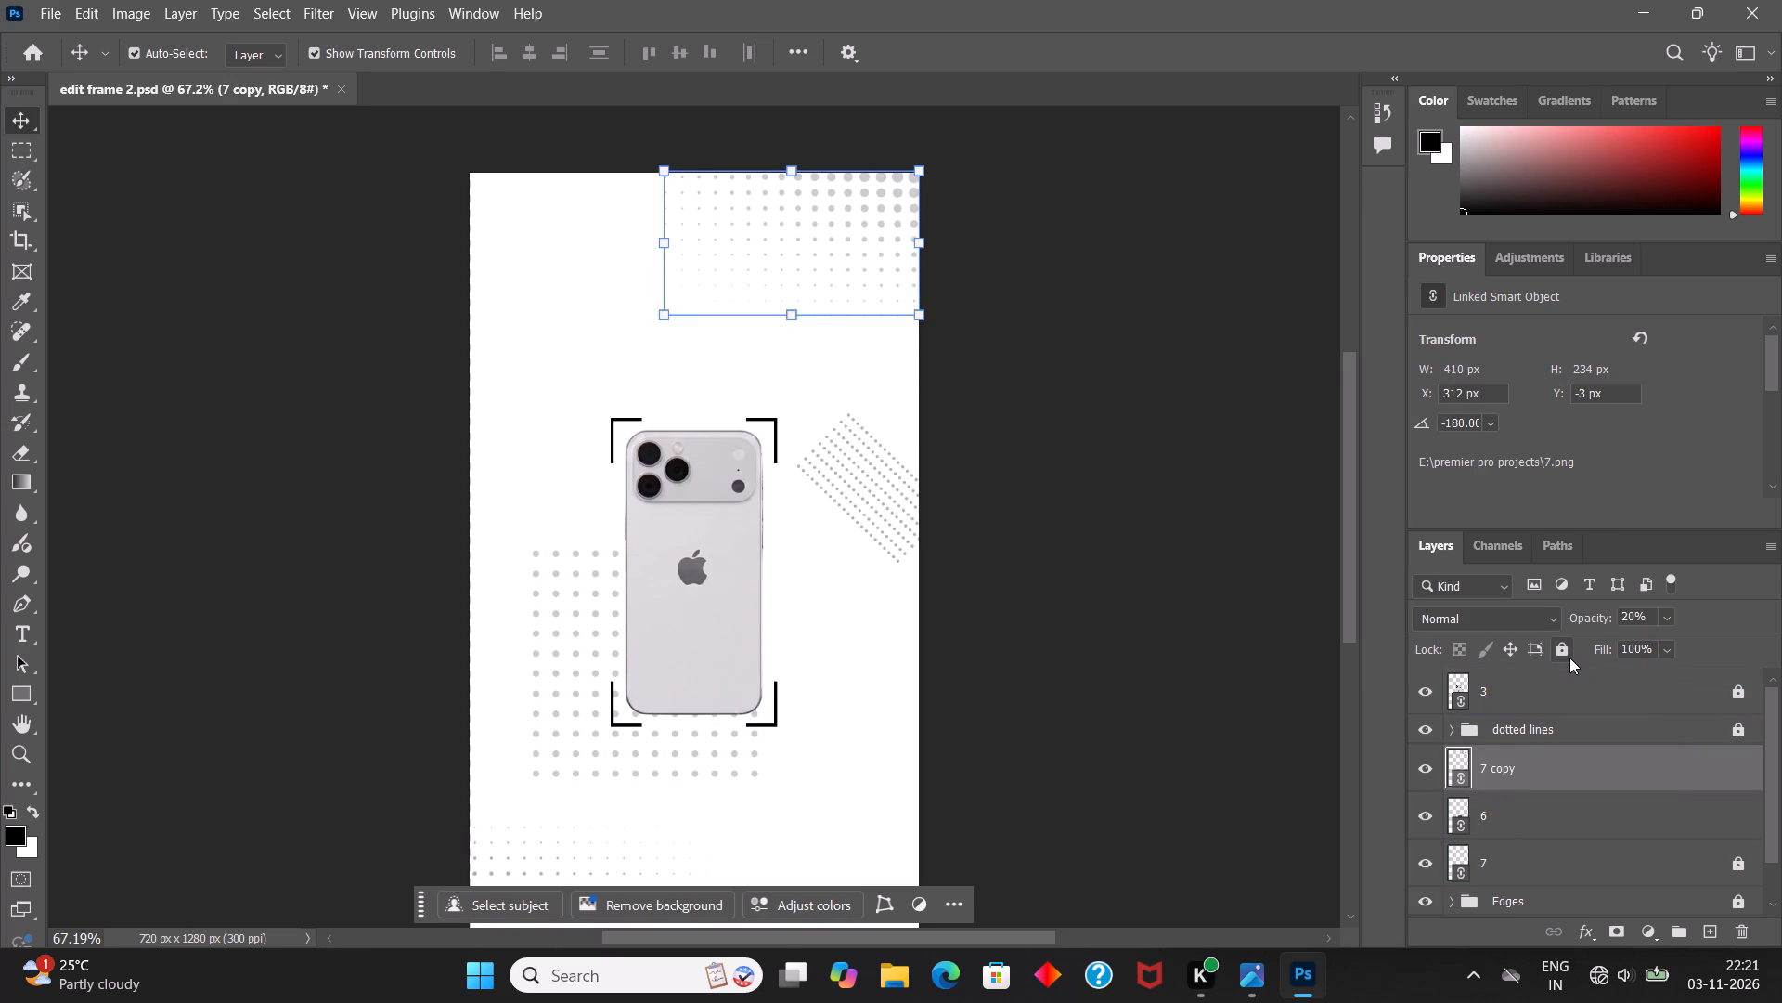
click(1569, 658)
Unlock the lower halftone layer 7, set its opacity to 20%, and lock it again.
scroll(1716, 862, down, 3)
click(1608, 808)
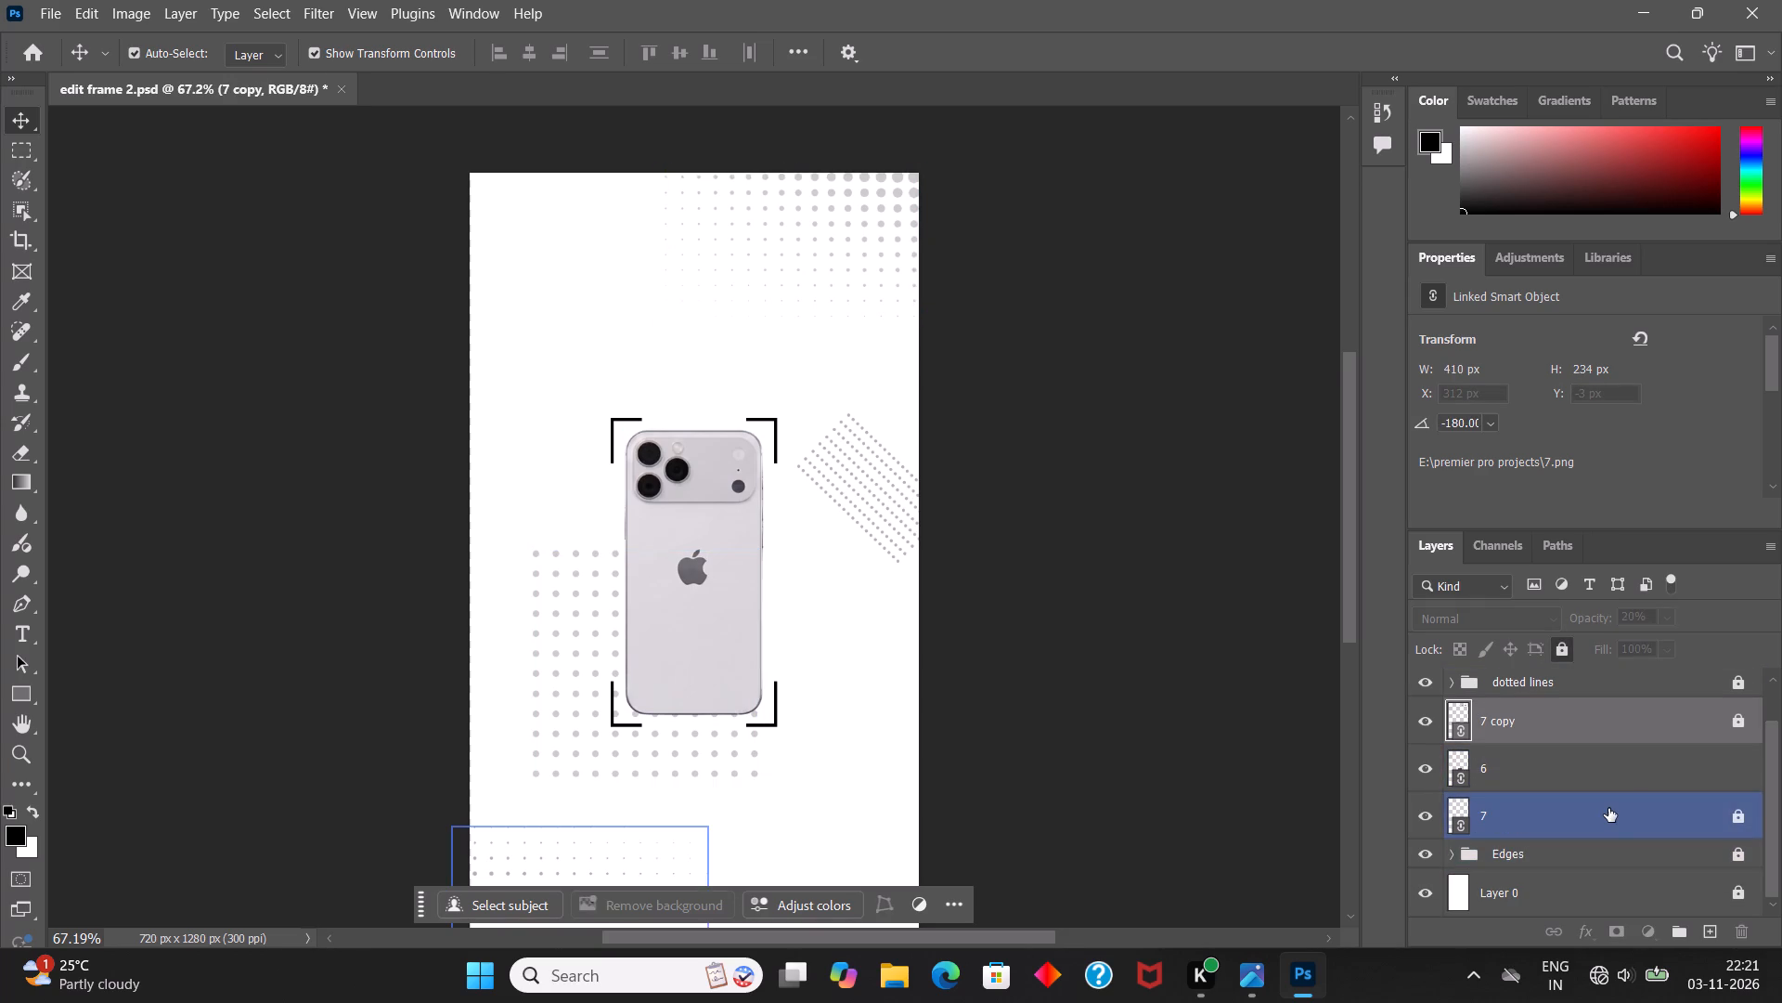
click(1738, 818)
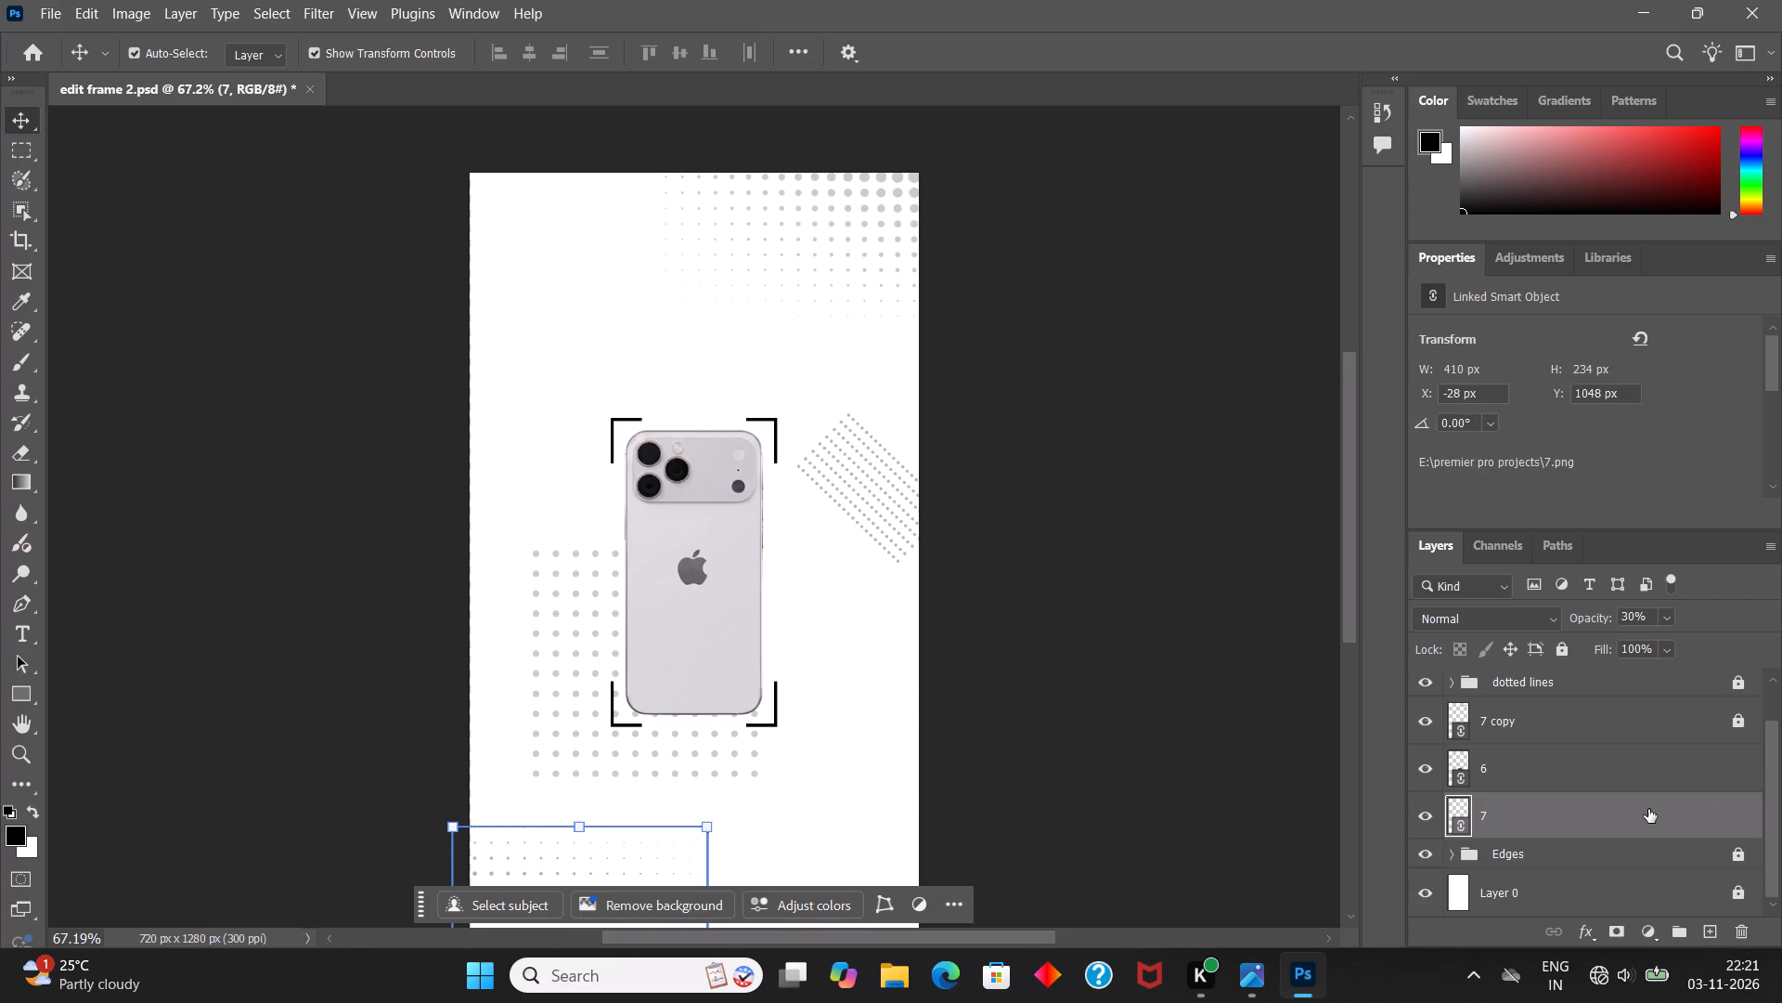
key(2)
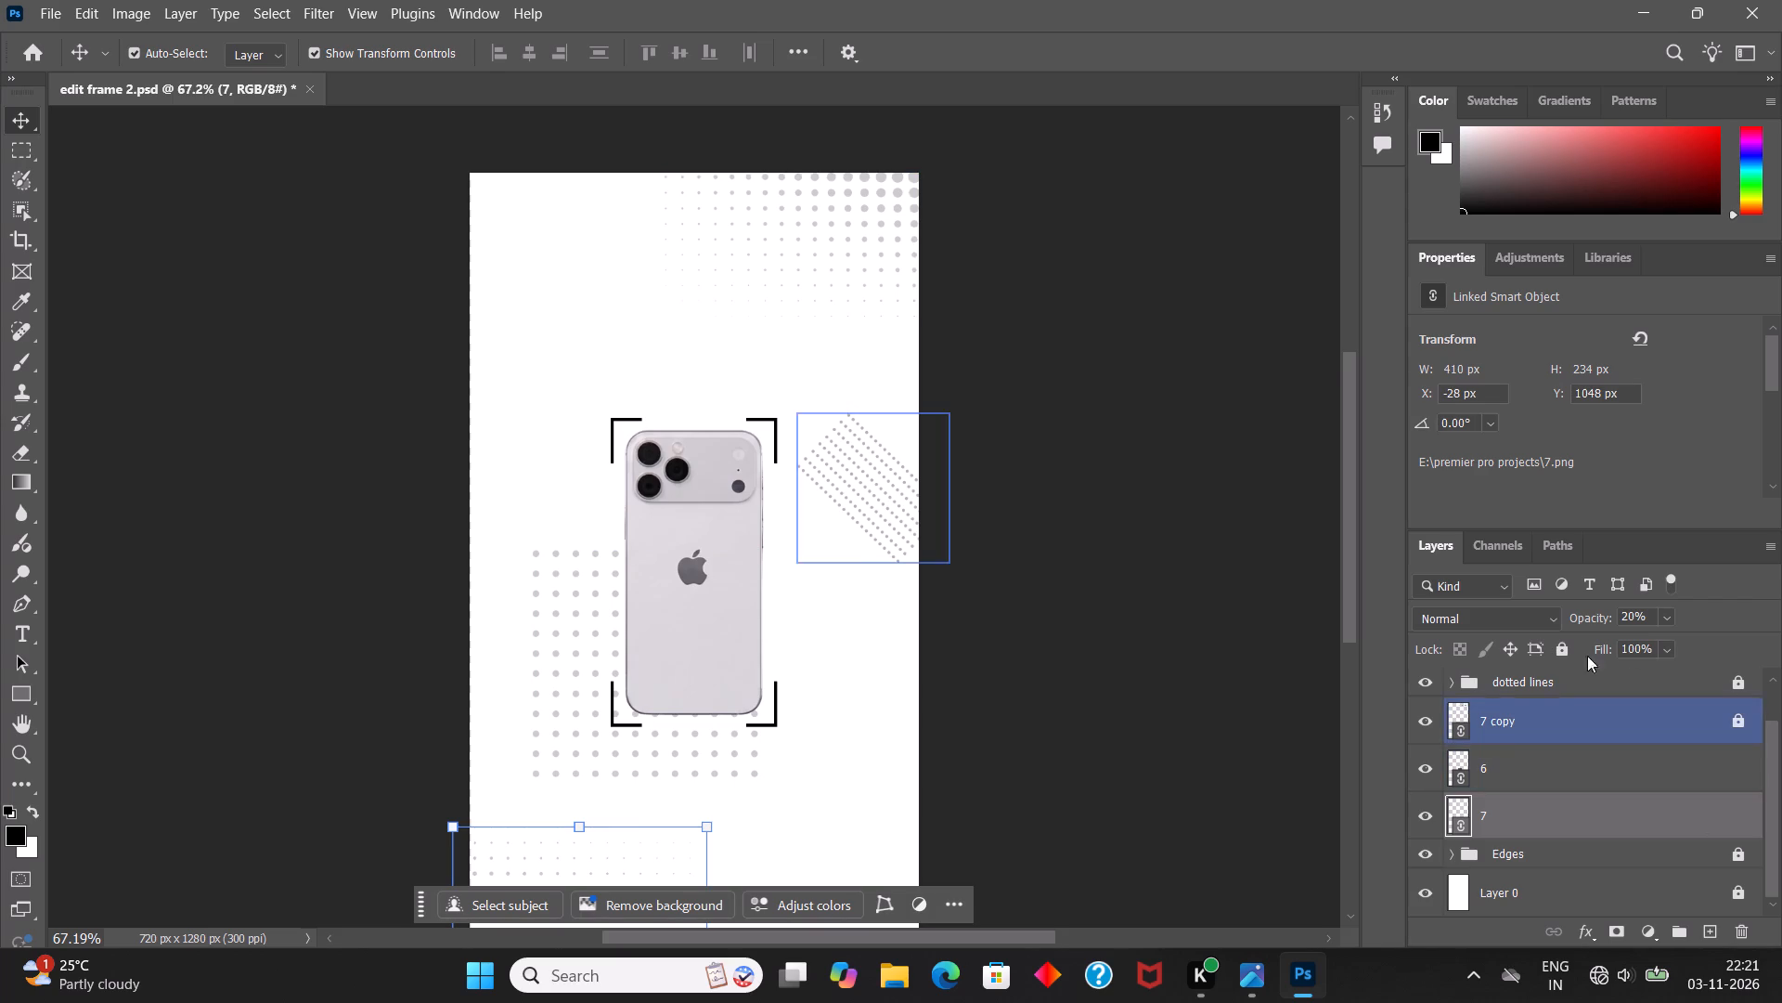
click(1564, 655)
Unlock the dotted lines group, set its opacity to 20%, and lock it again.
scroll(1633, 788, down, 4)
click(1593, 854)
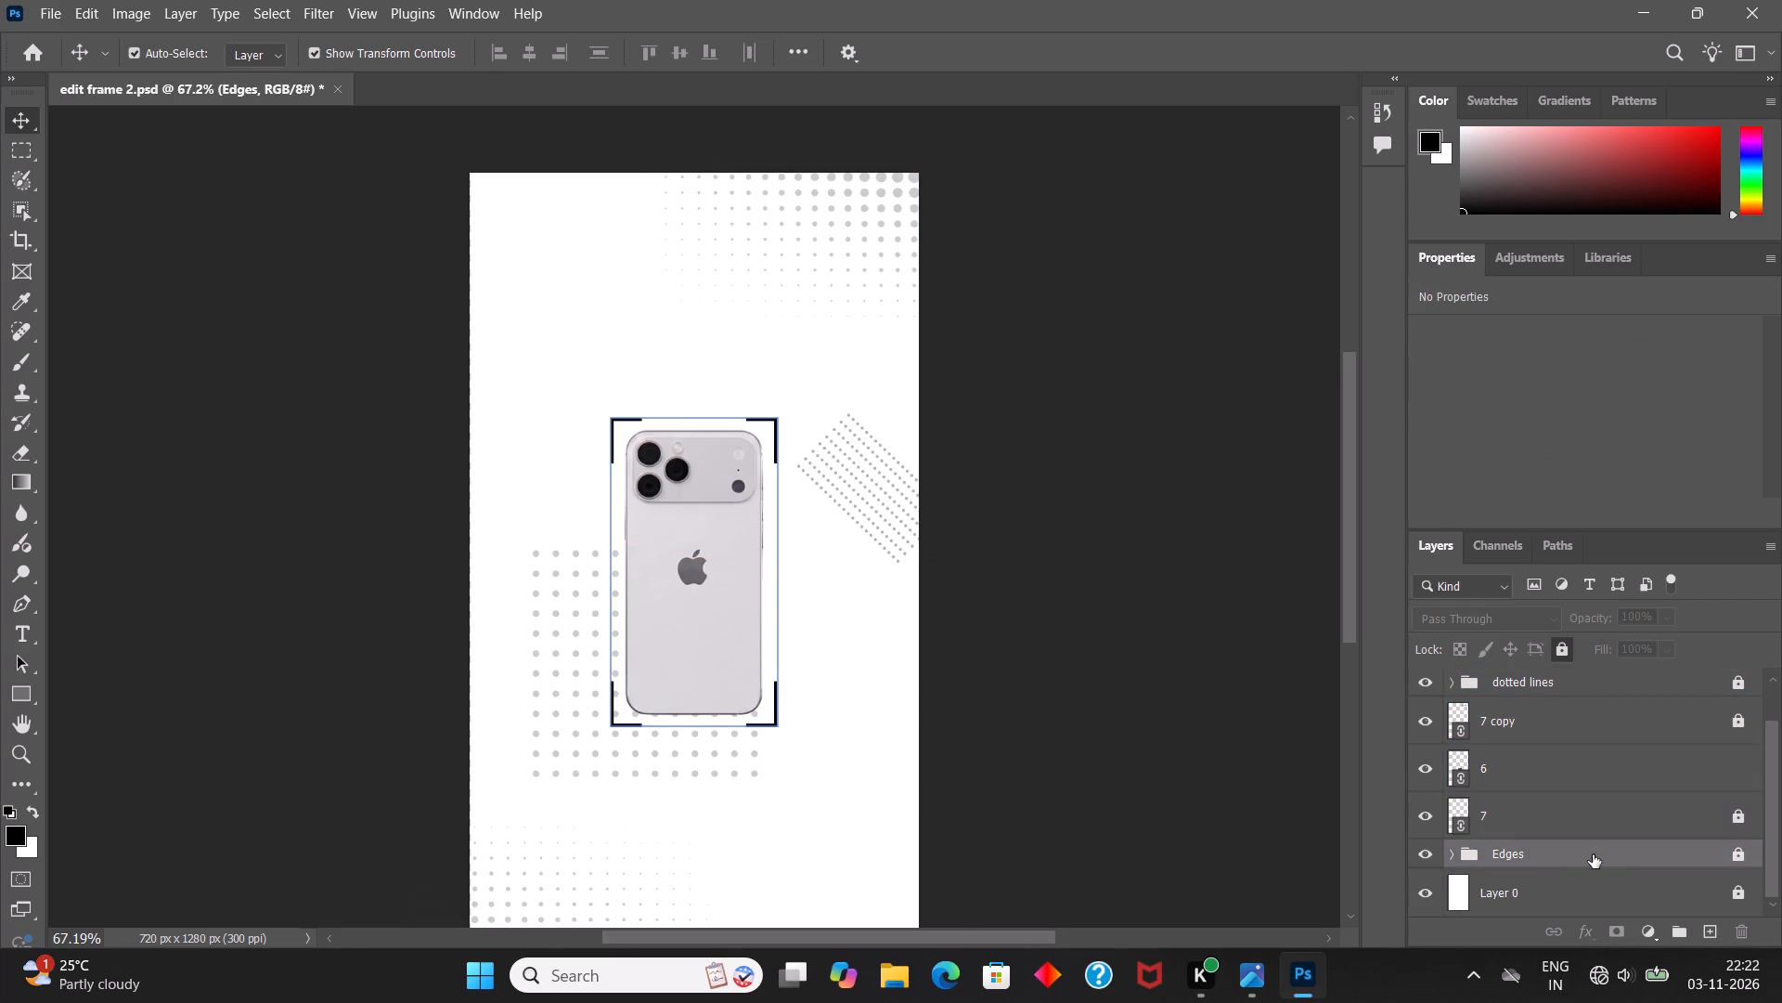
scroll(1596, 760, up, 2)
click(1584, 738)
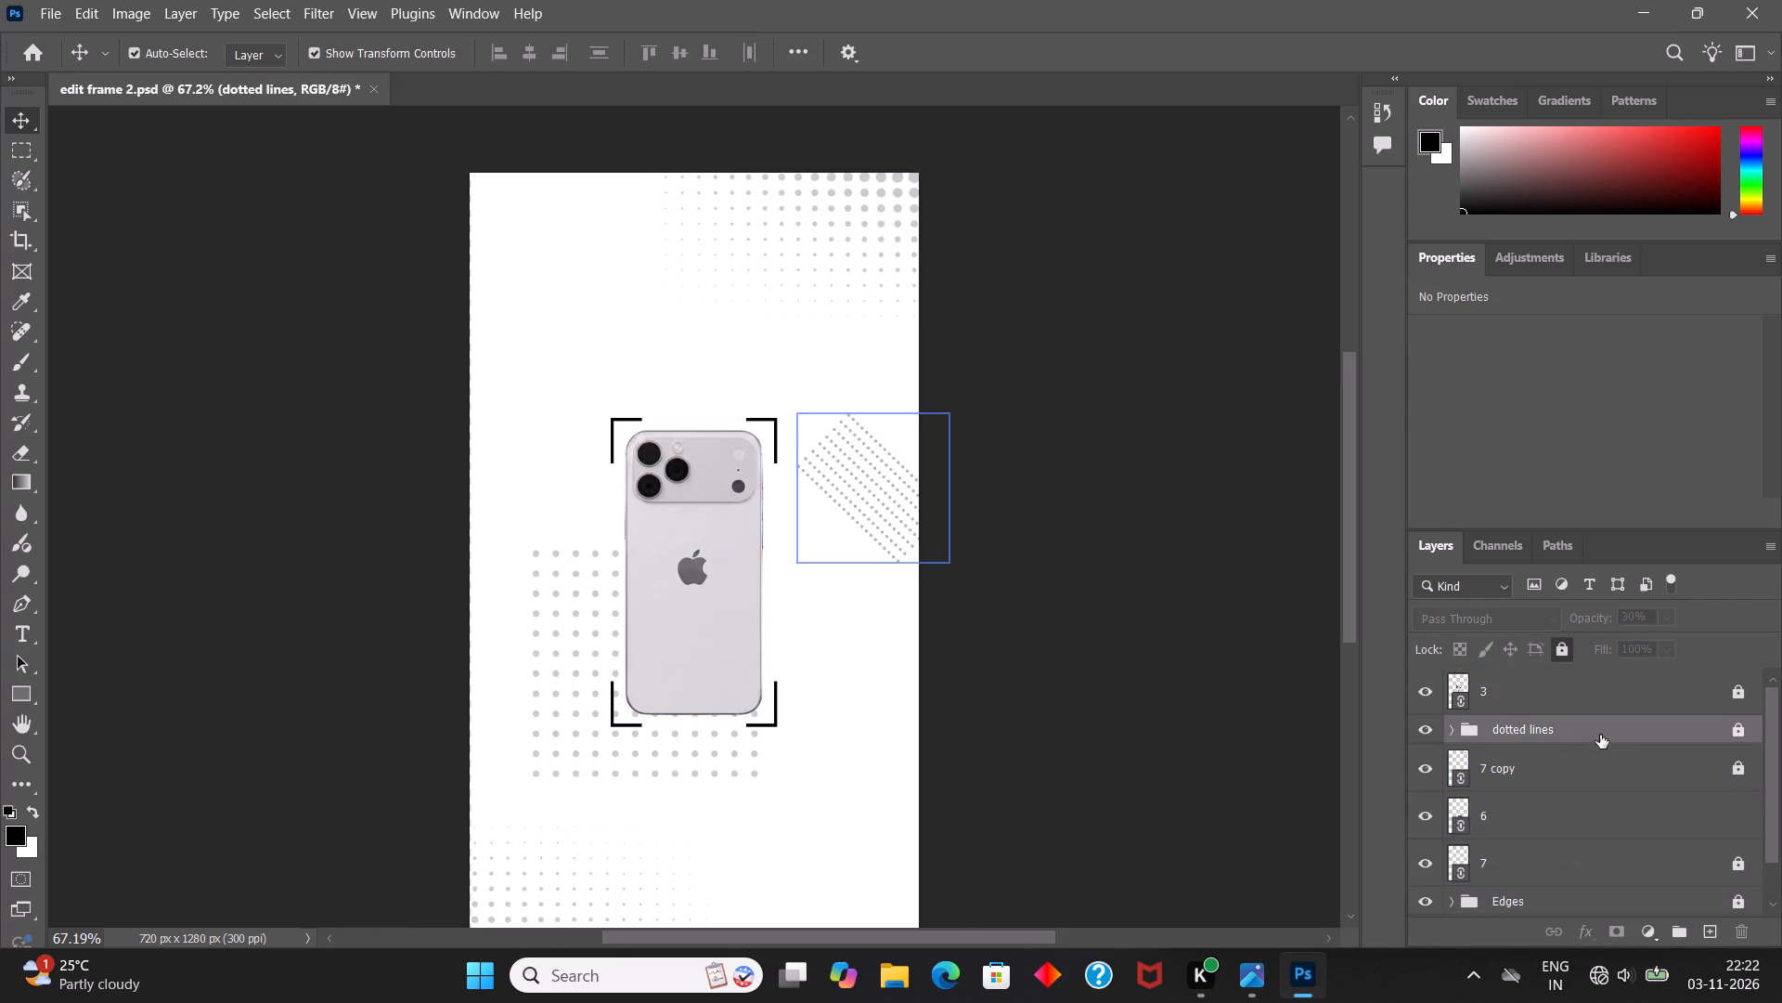
key(2)
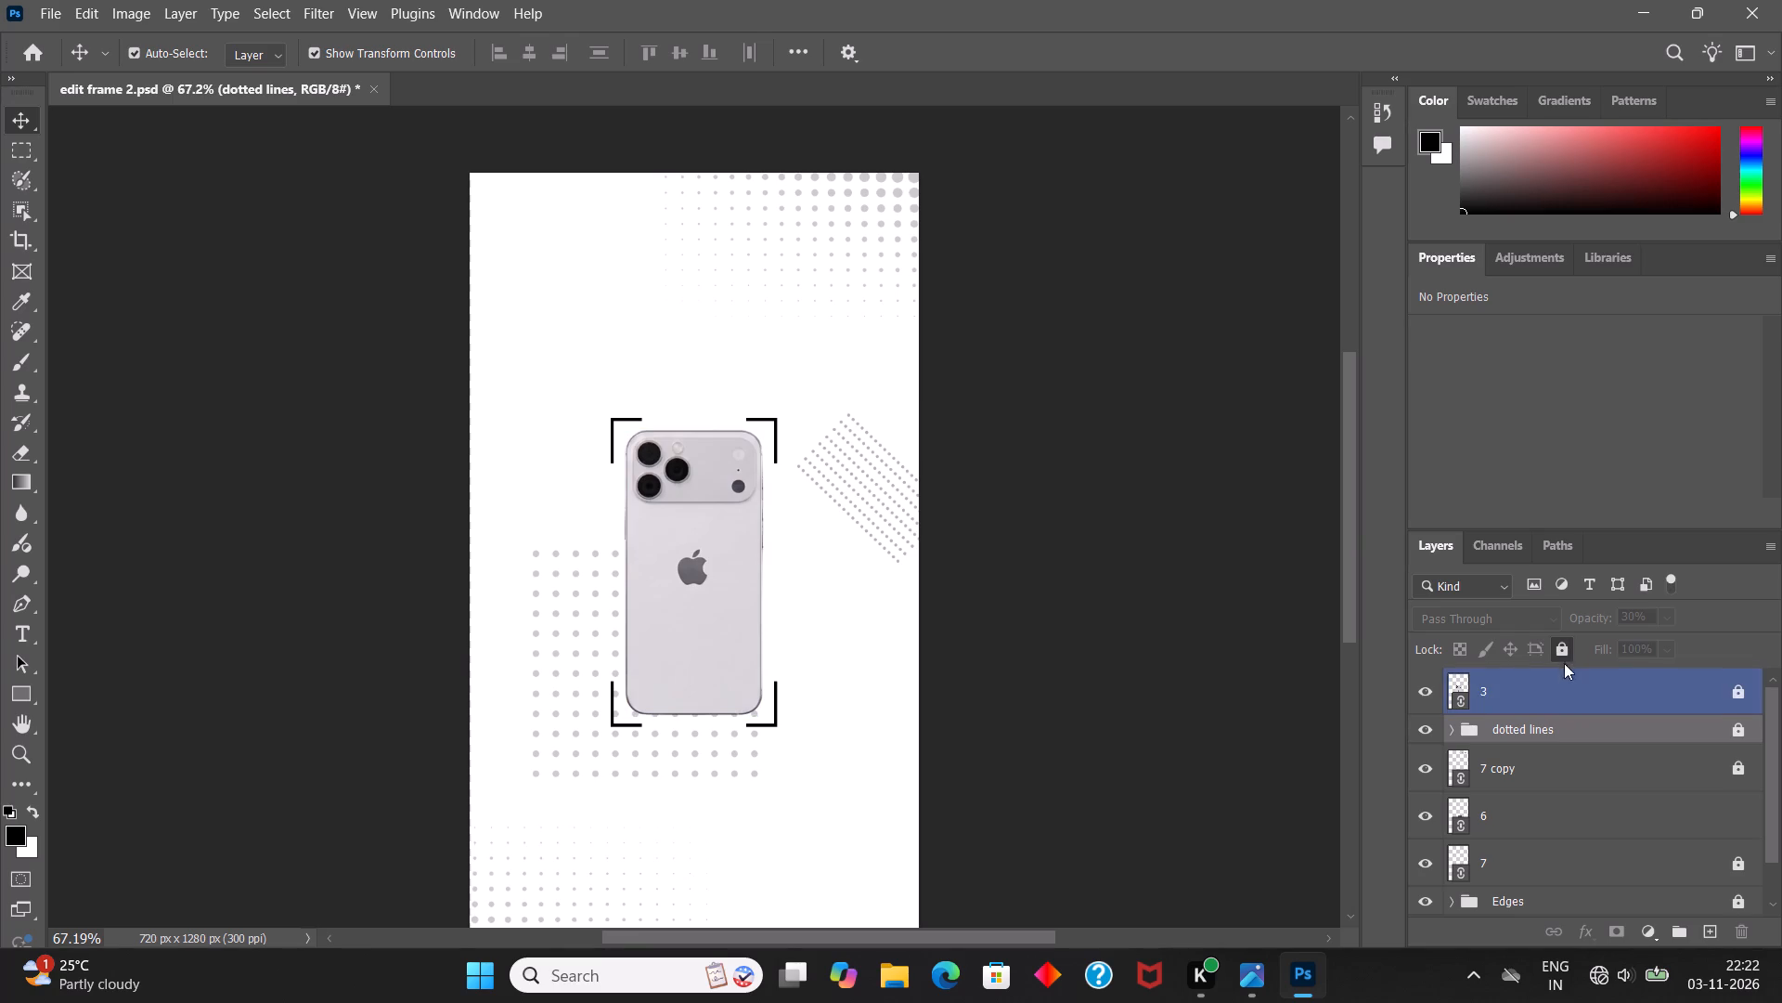
click(1563, 651)
key(2)
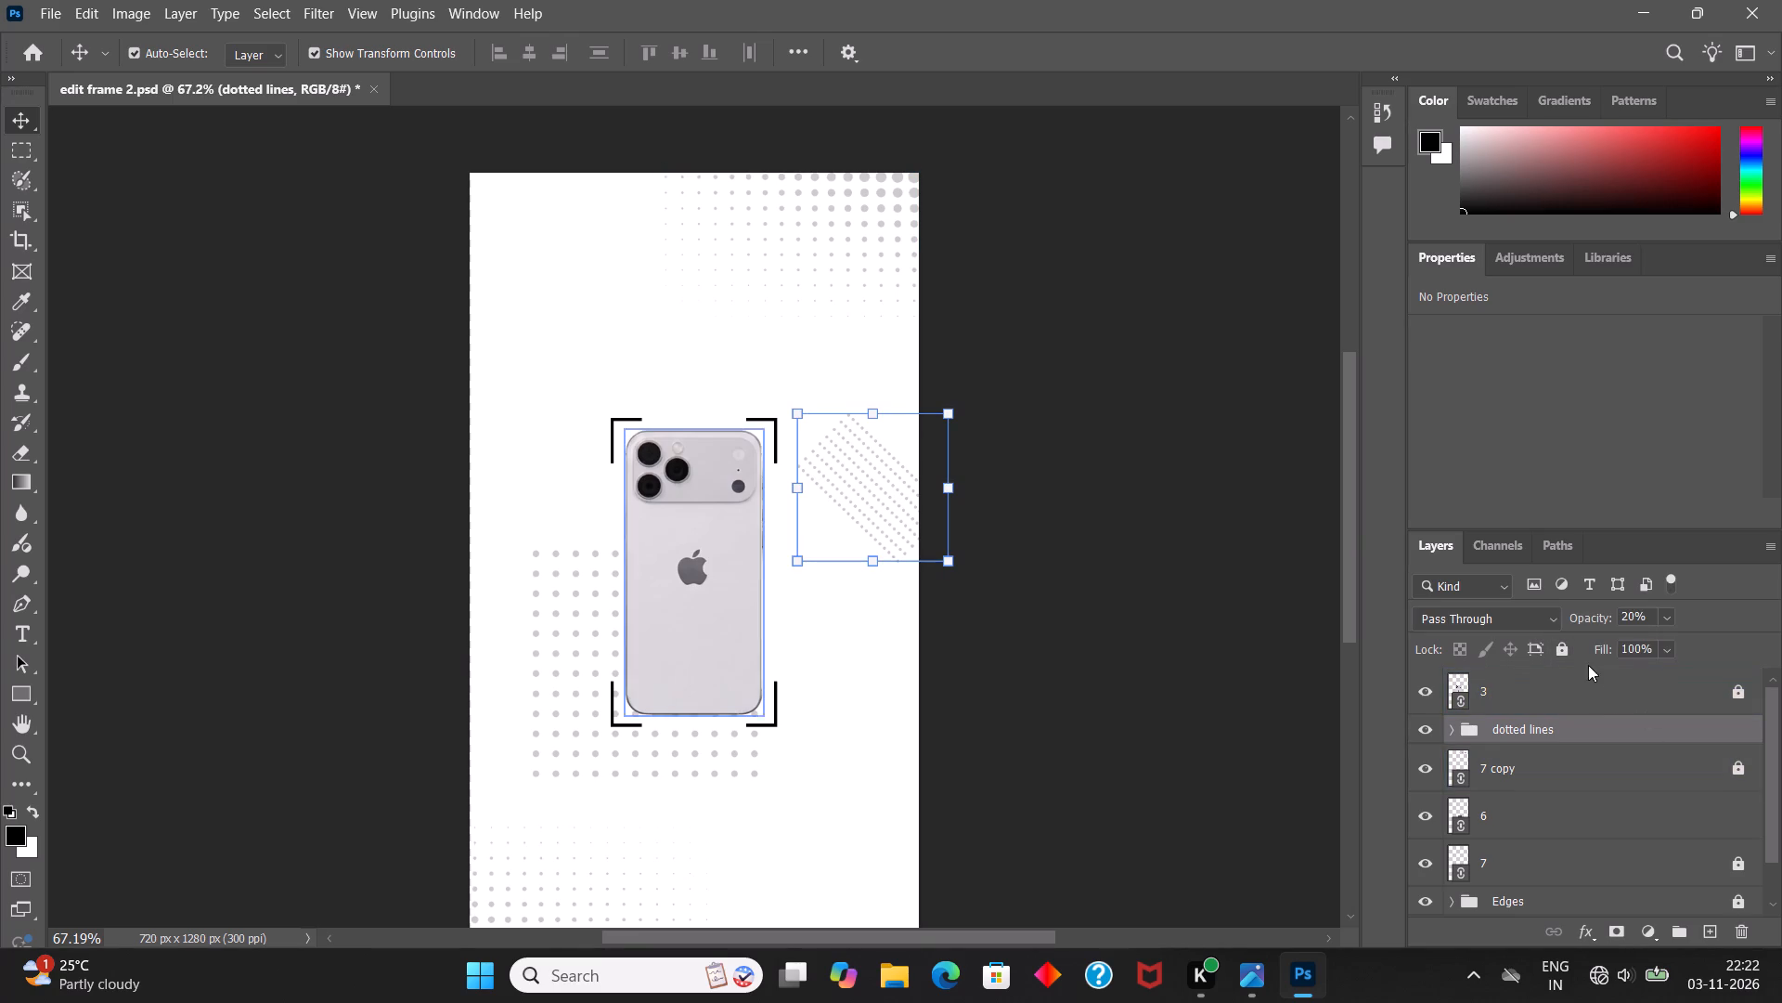
click(1562, 658)
Save the edit frame 2 document.
click(1548, 693)
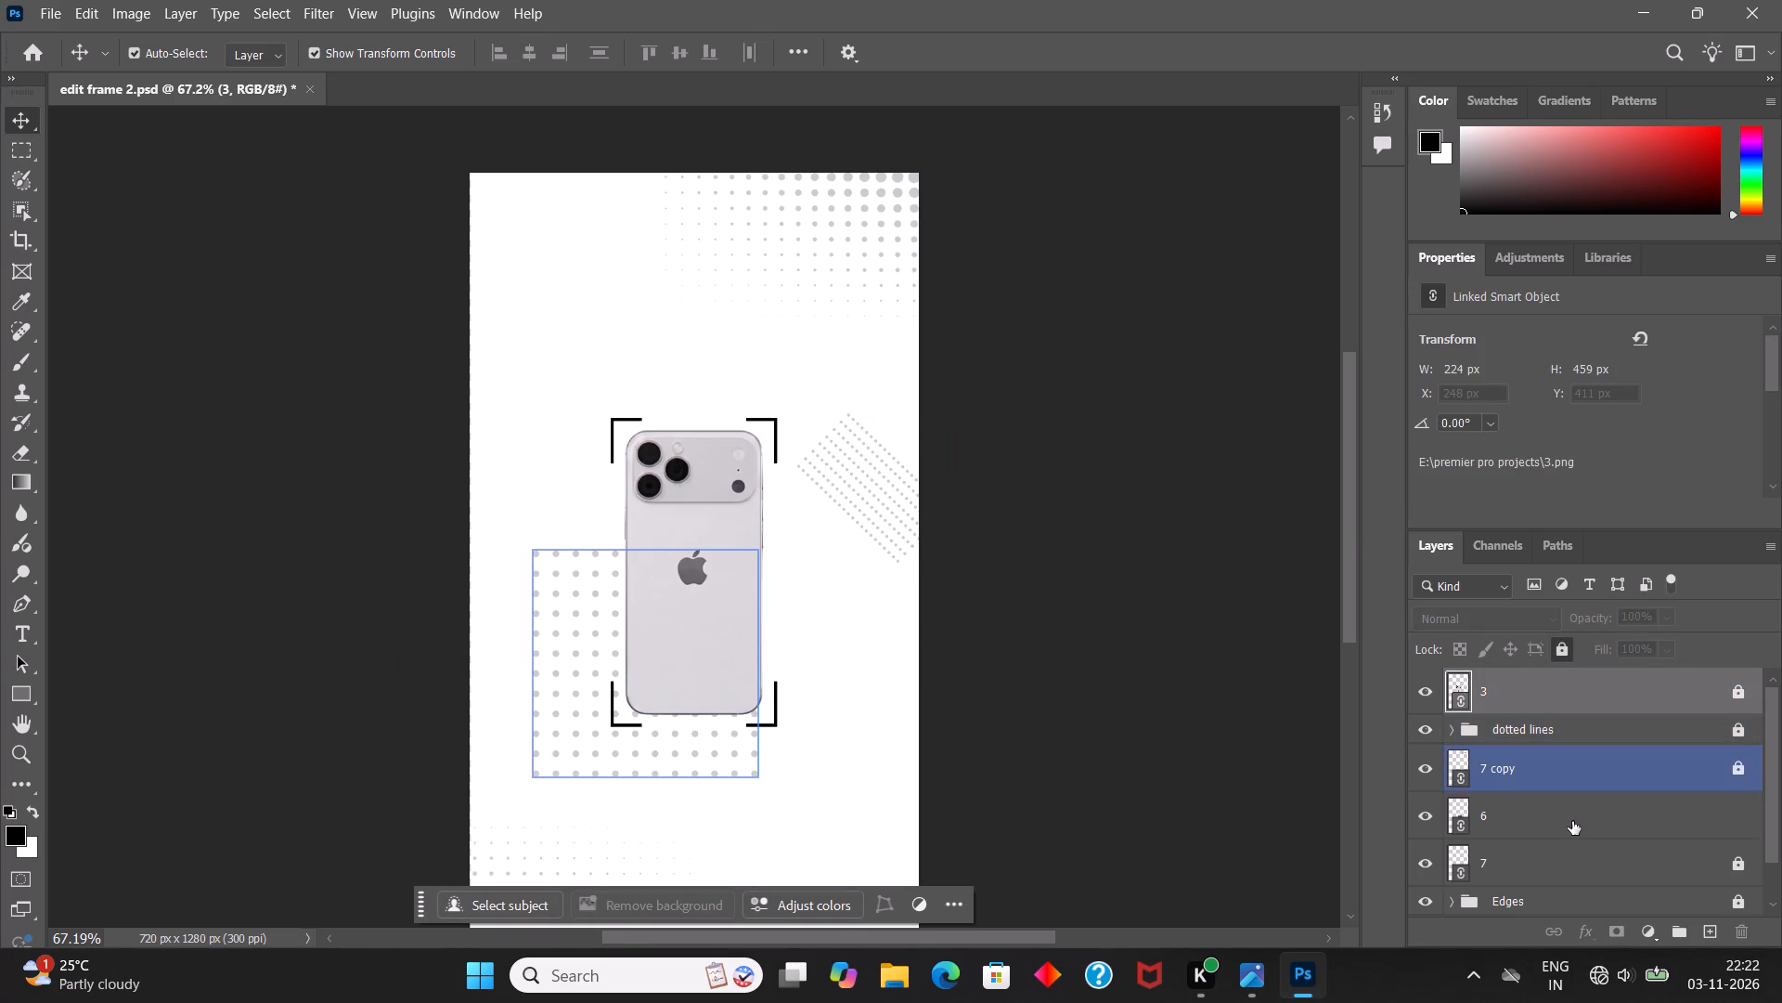
click(1572, 821)
click(1525, 862)
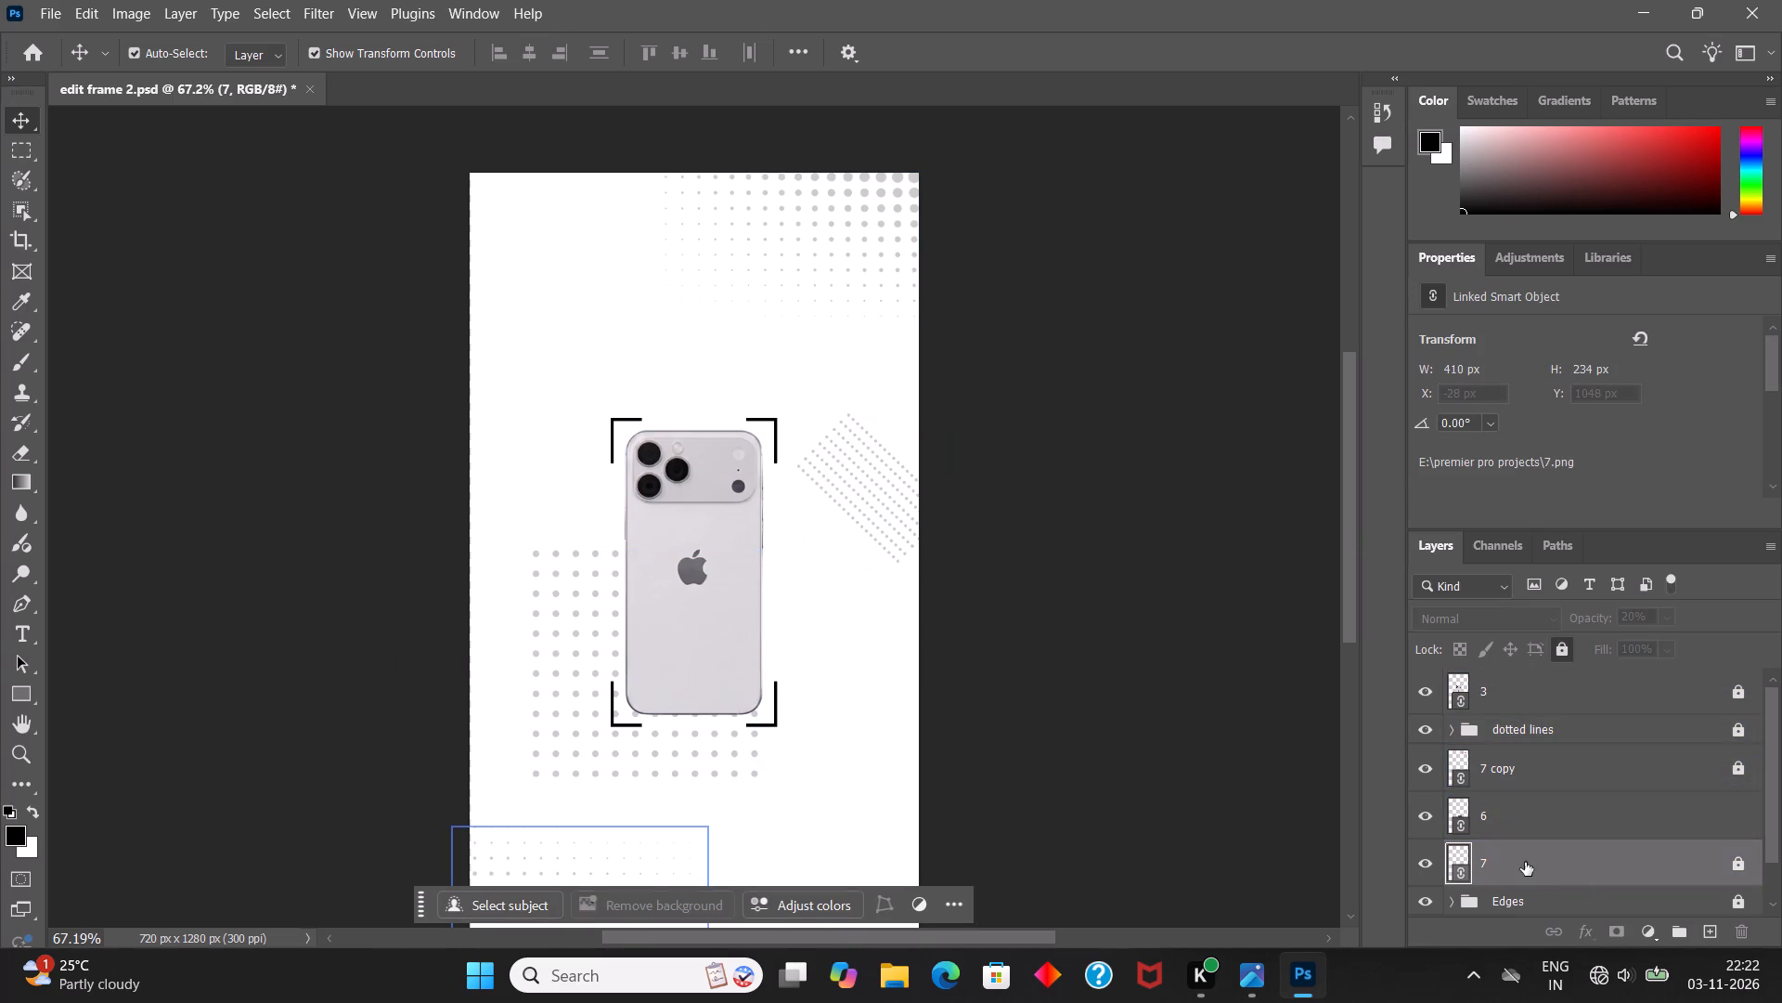
click(1225, 854)
key(ctrl+s)
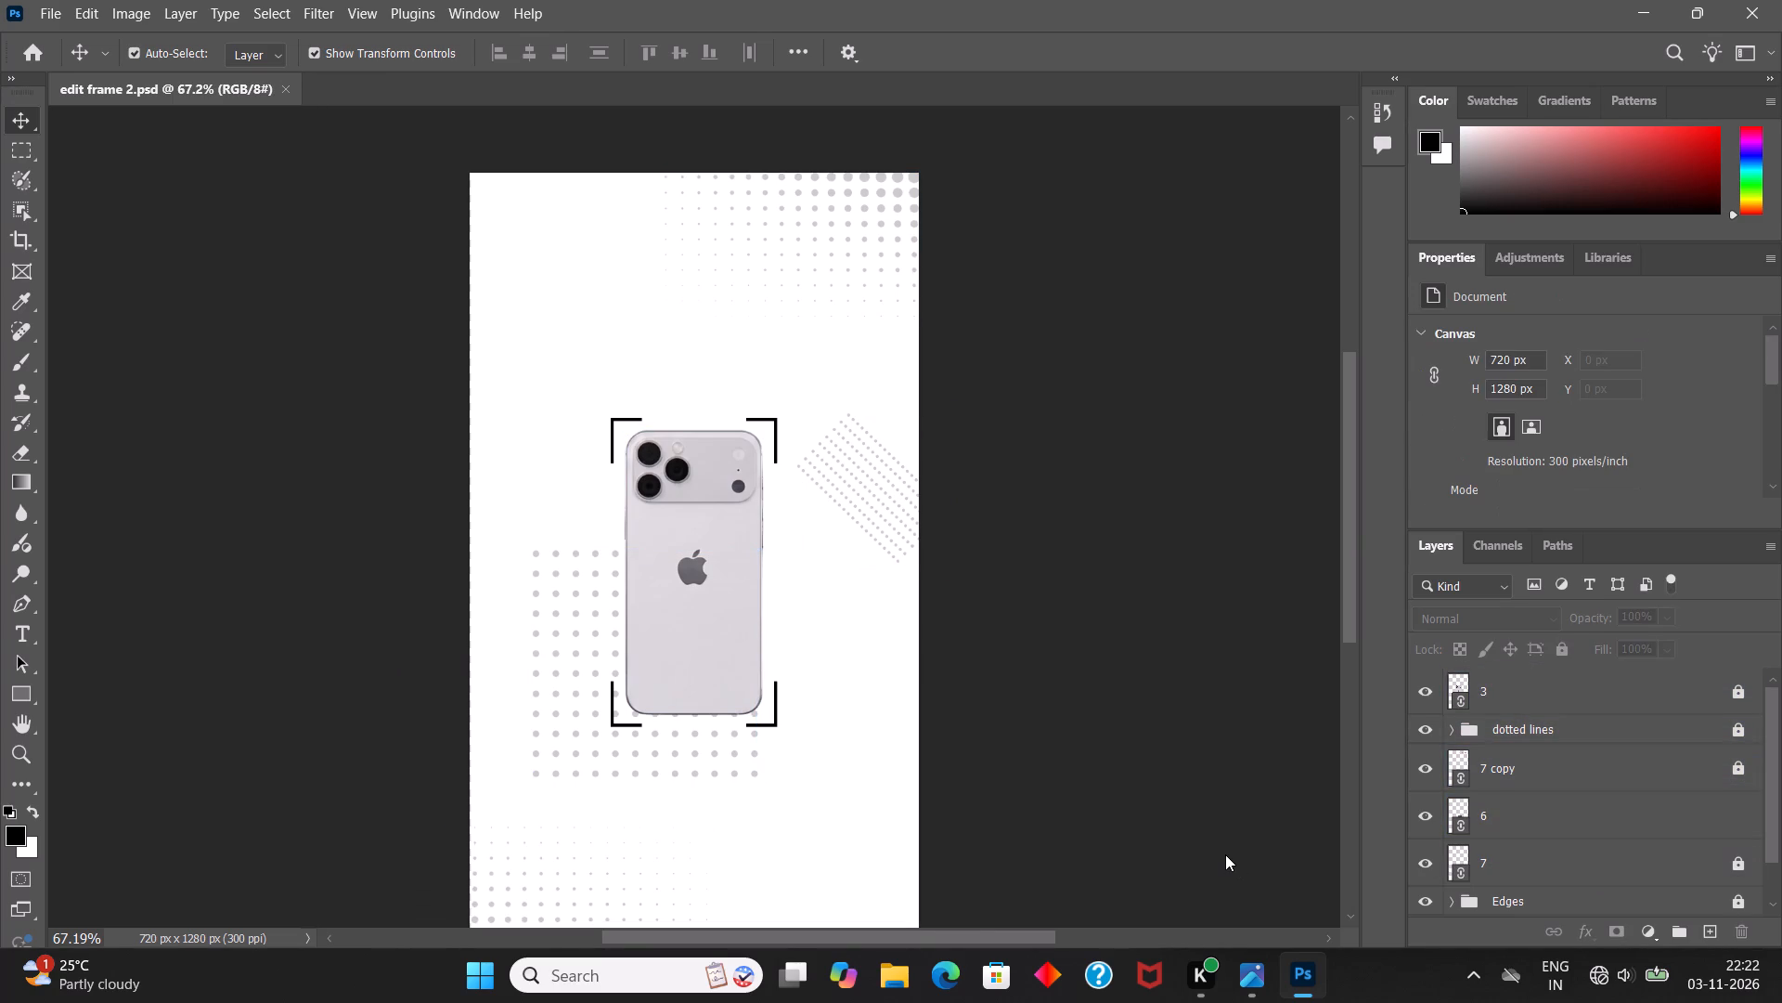